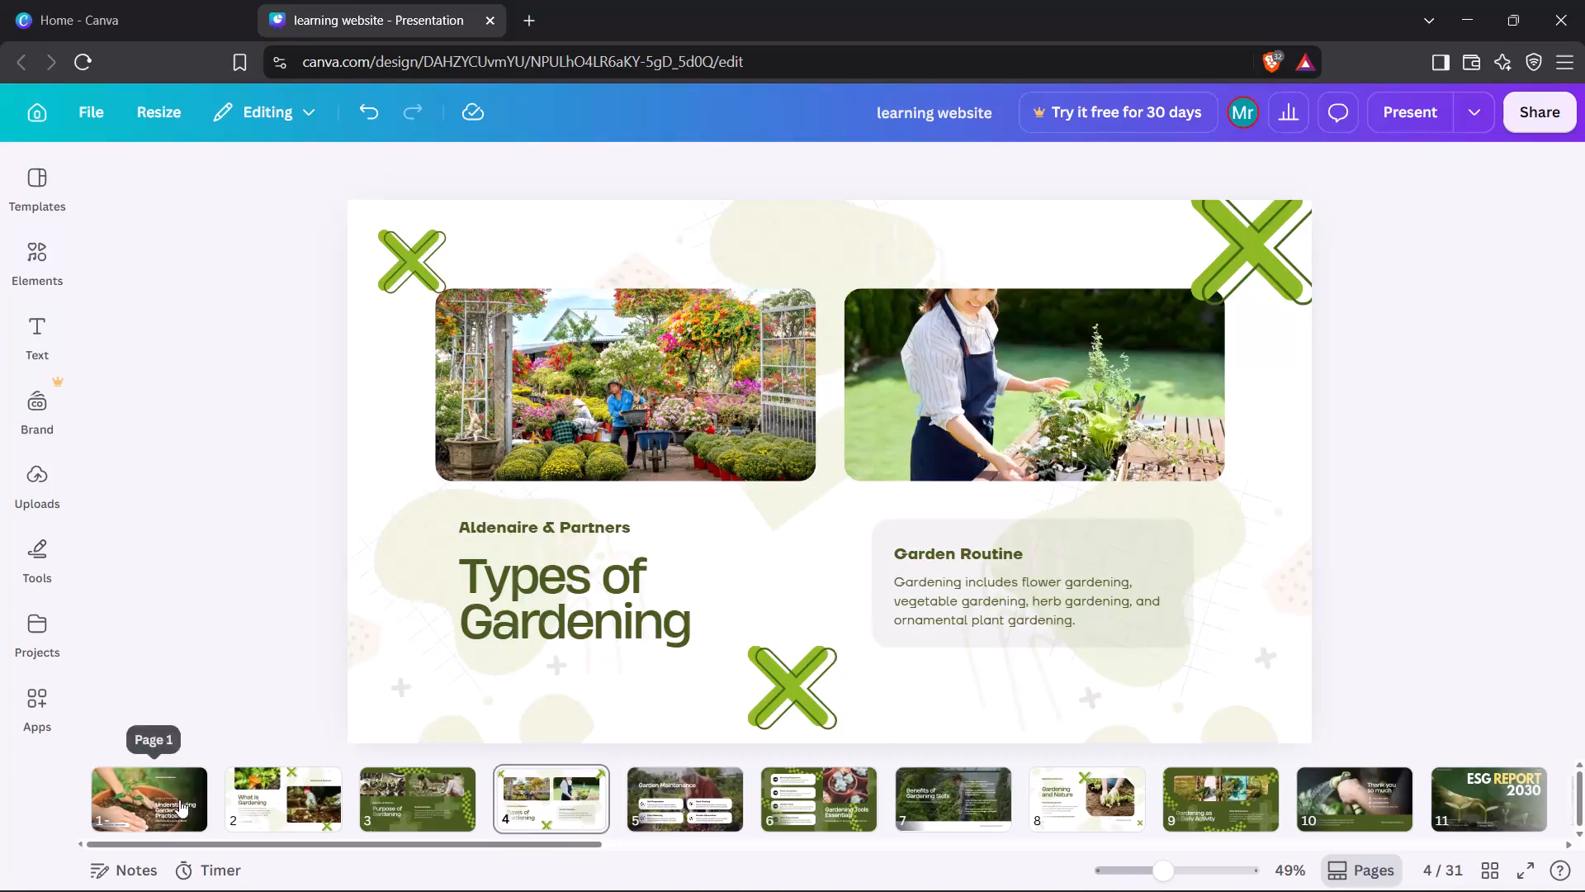
Delete the dark gradient overlay covering the right side of page 1's cover photo.
{"action": "left_click", "coordinate": [272, 549]}
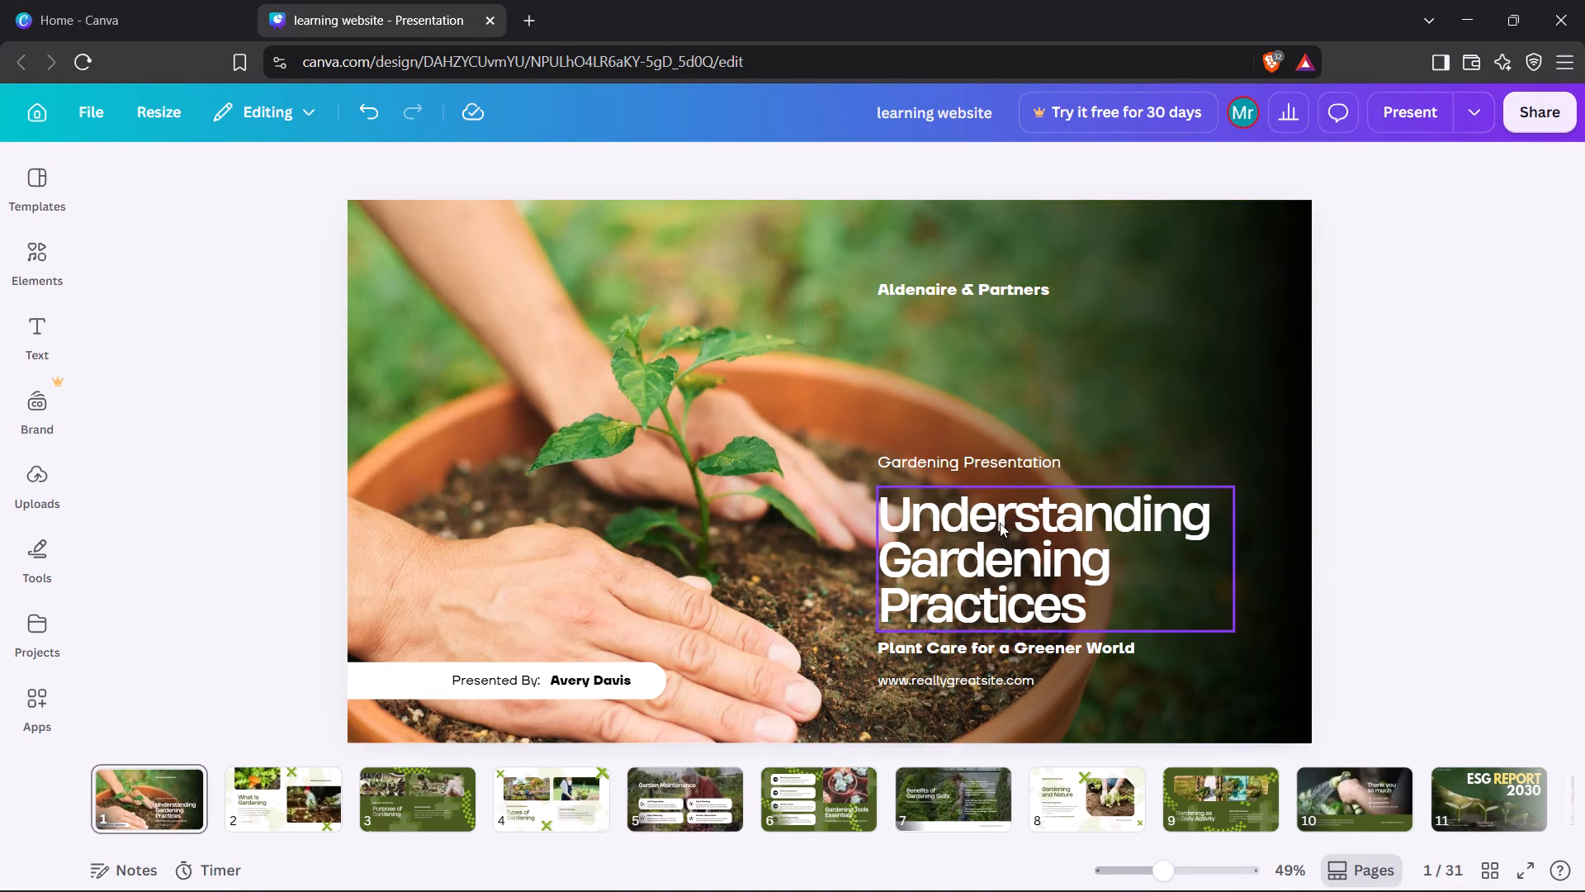
{"action": "left_click", "coordinate": [1275, 355]}
{"action": "left_click_drag", "start_coordinate": [1274, 355], "coordinate": [1208, 369]}
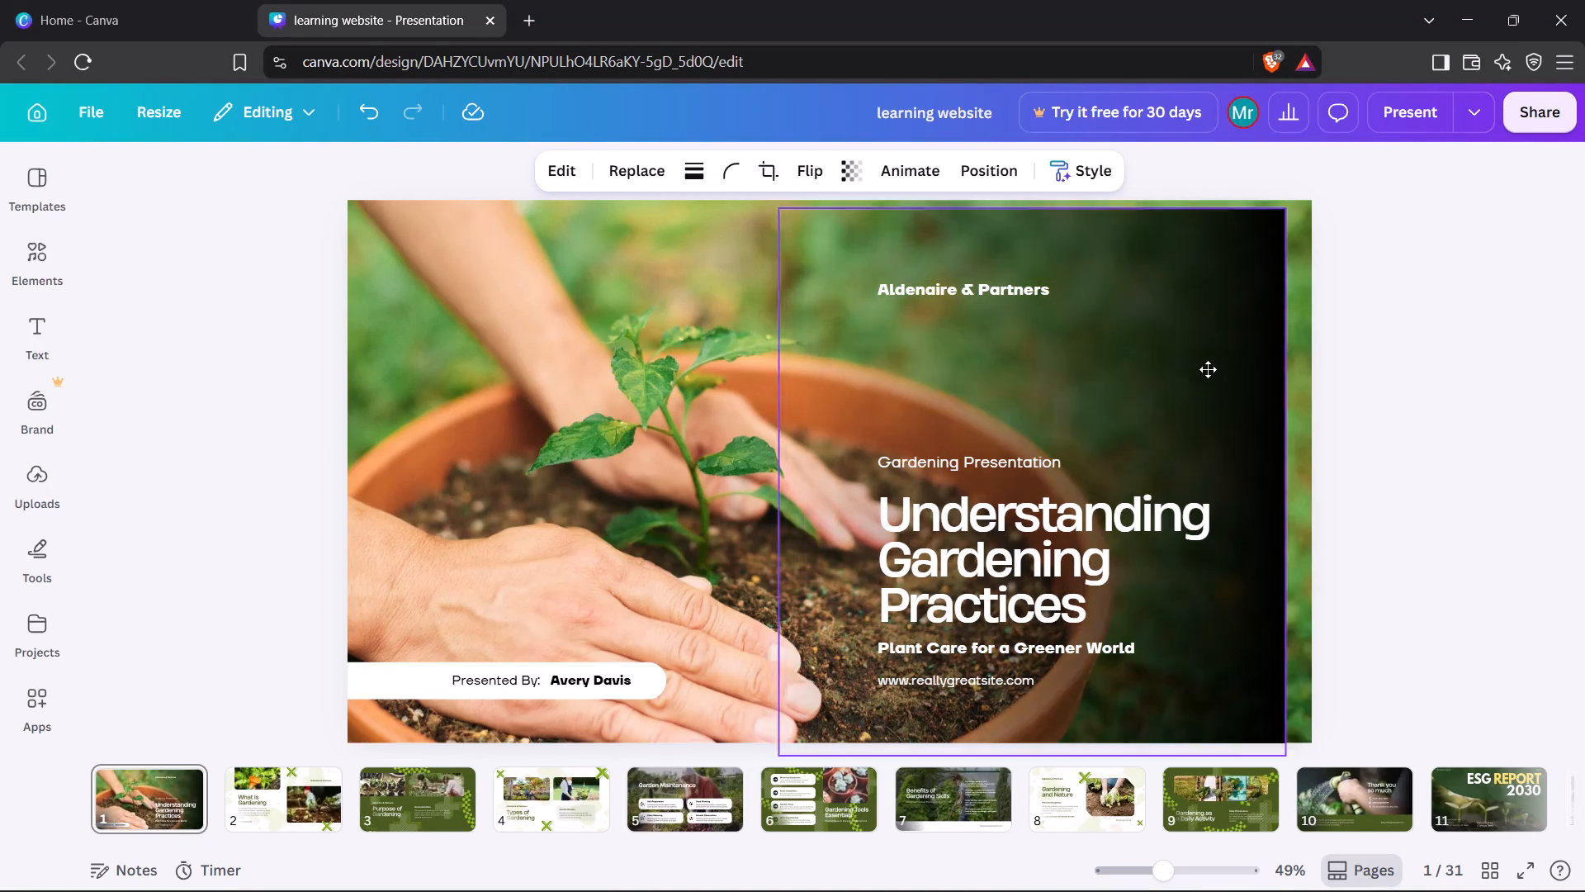
{"action": "left_click_drag", "start_coordinate": [1208, 369], "coordinate": [1311, 374]}
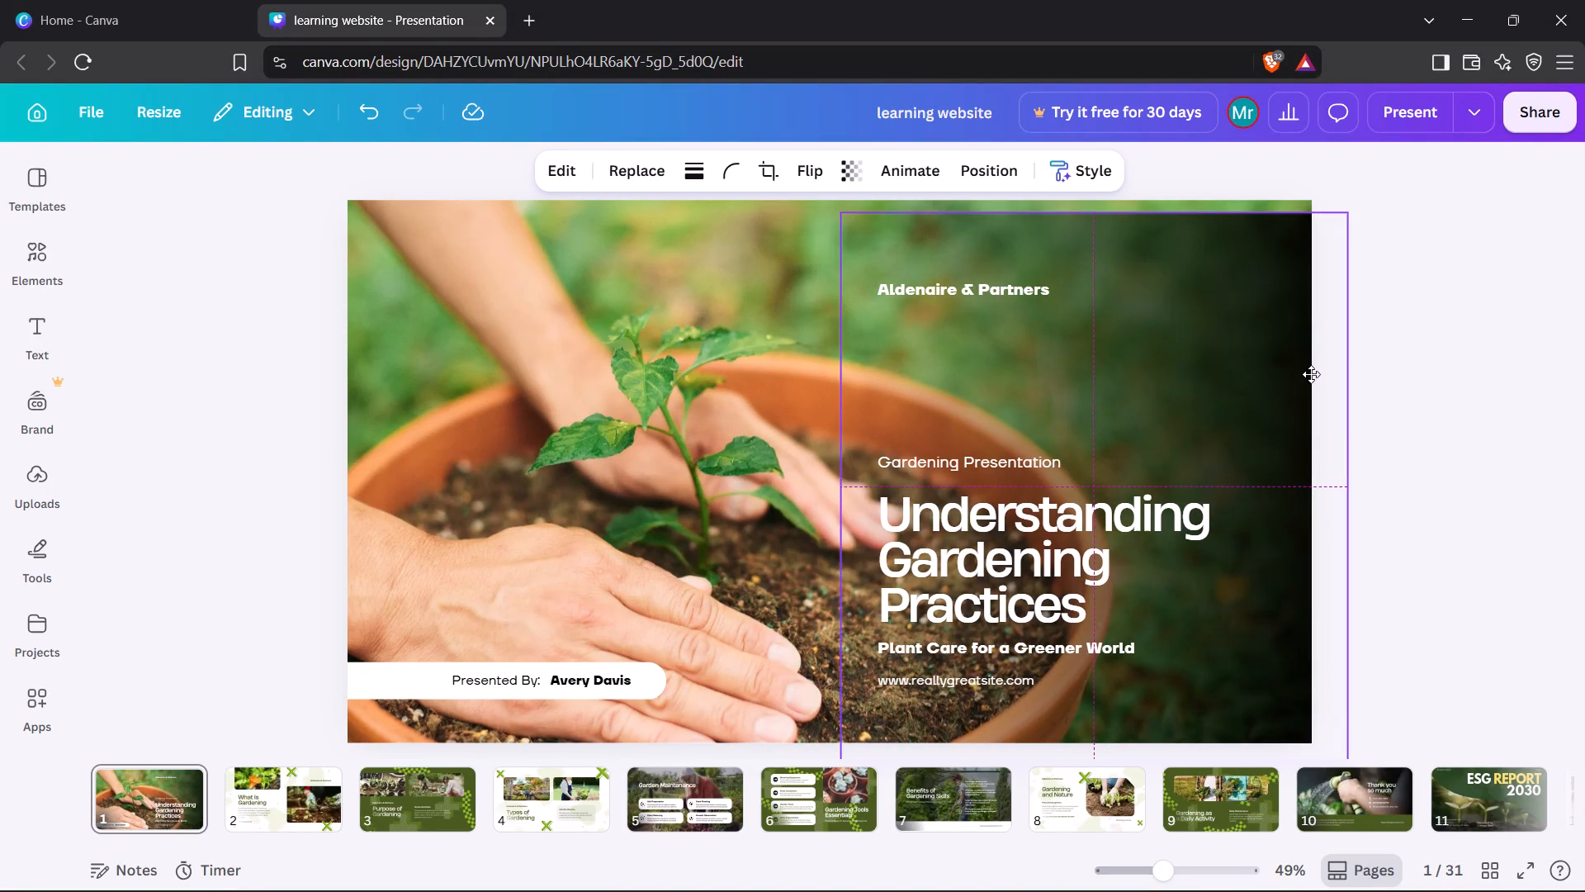
{"action": "left_click_drag", "start_coordinate": [1311, 374], "coordinate": [1213, 326]}
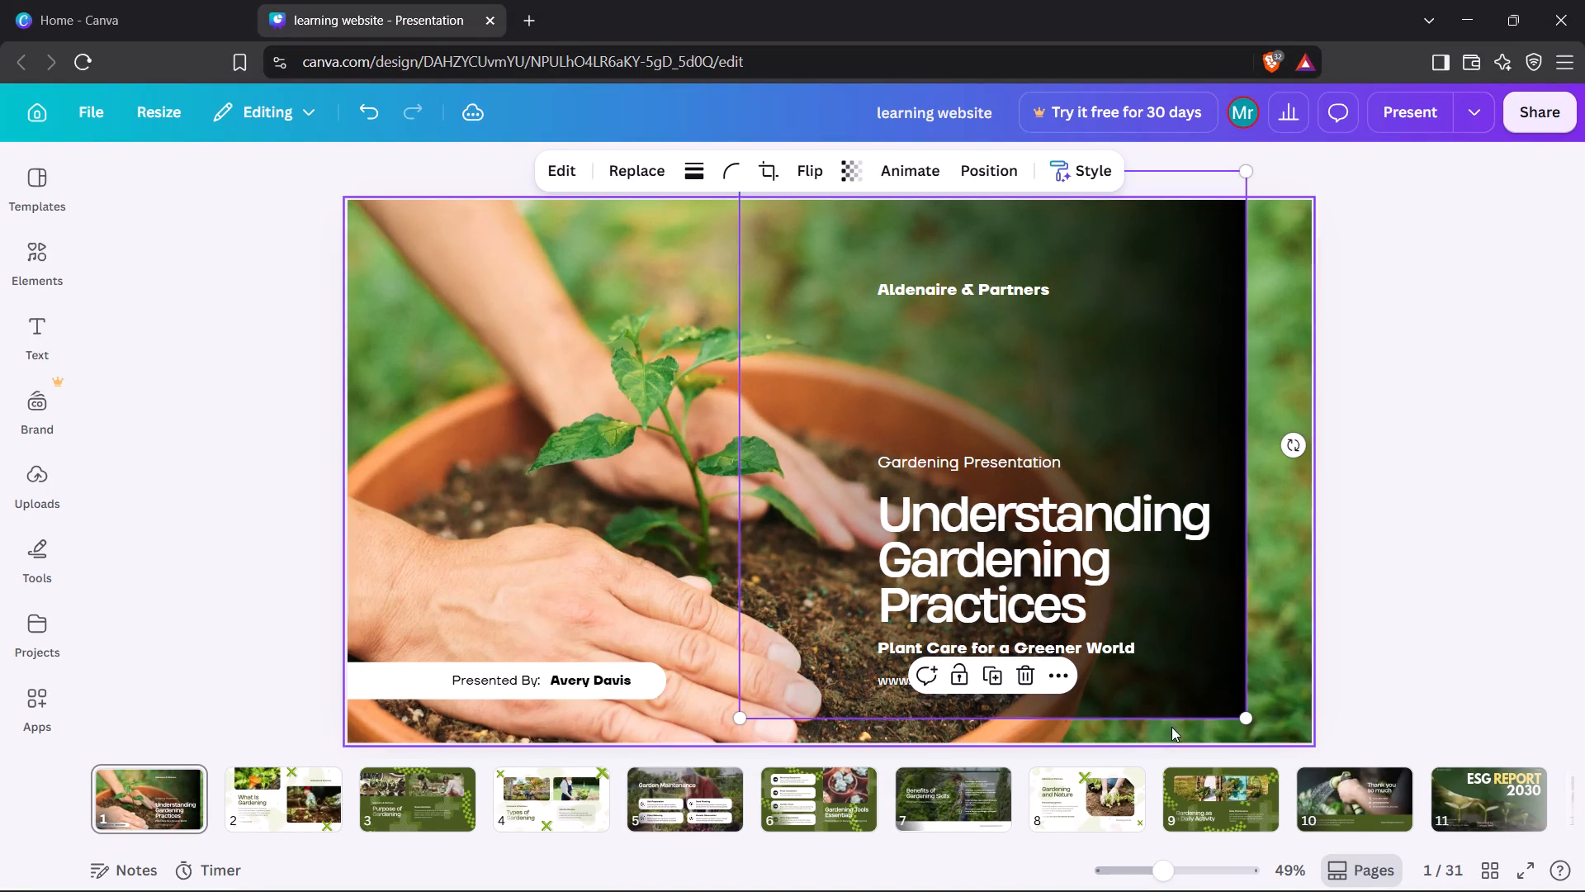
{"action": "left_click", "coordinate": [1022, 666]}
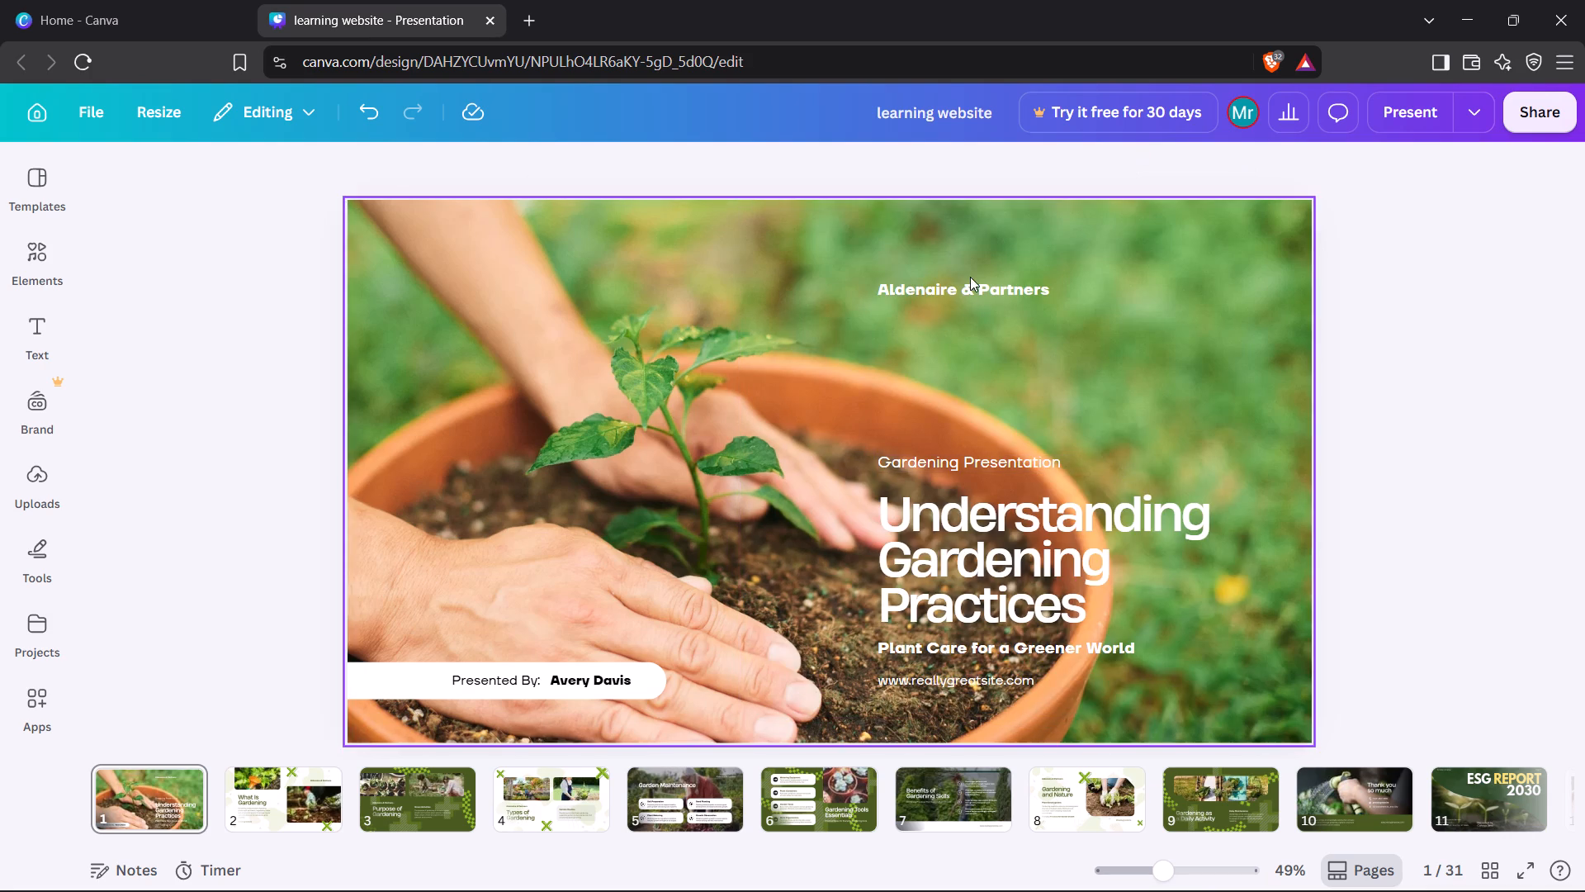
Shift page 1's company, subtitle, title, tagline and website texts slightly right, spacing the upper four higher up the slide.
{"action": "left_click", "coordinate": [970, 277]}
{"action": "left_click_drag", "start_coordinate": [968, 283], "coordinate": [989, 258]}
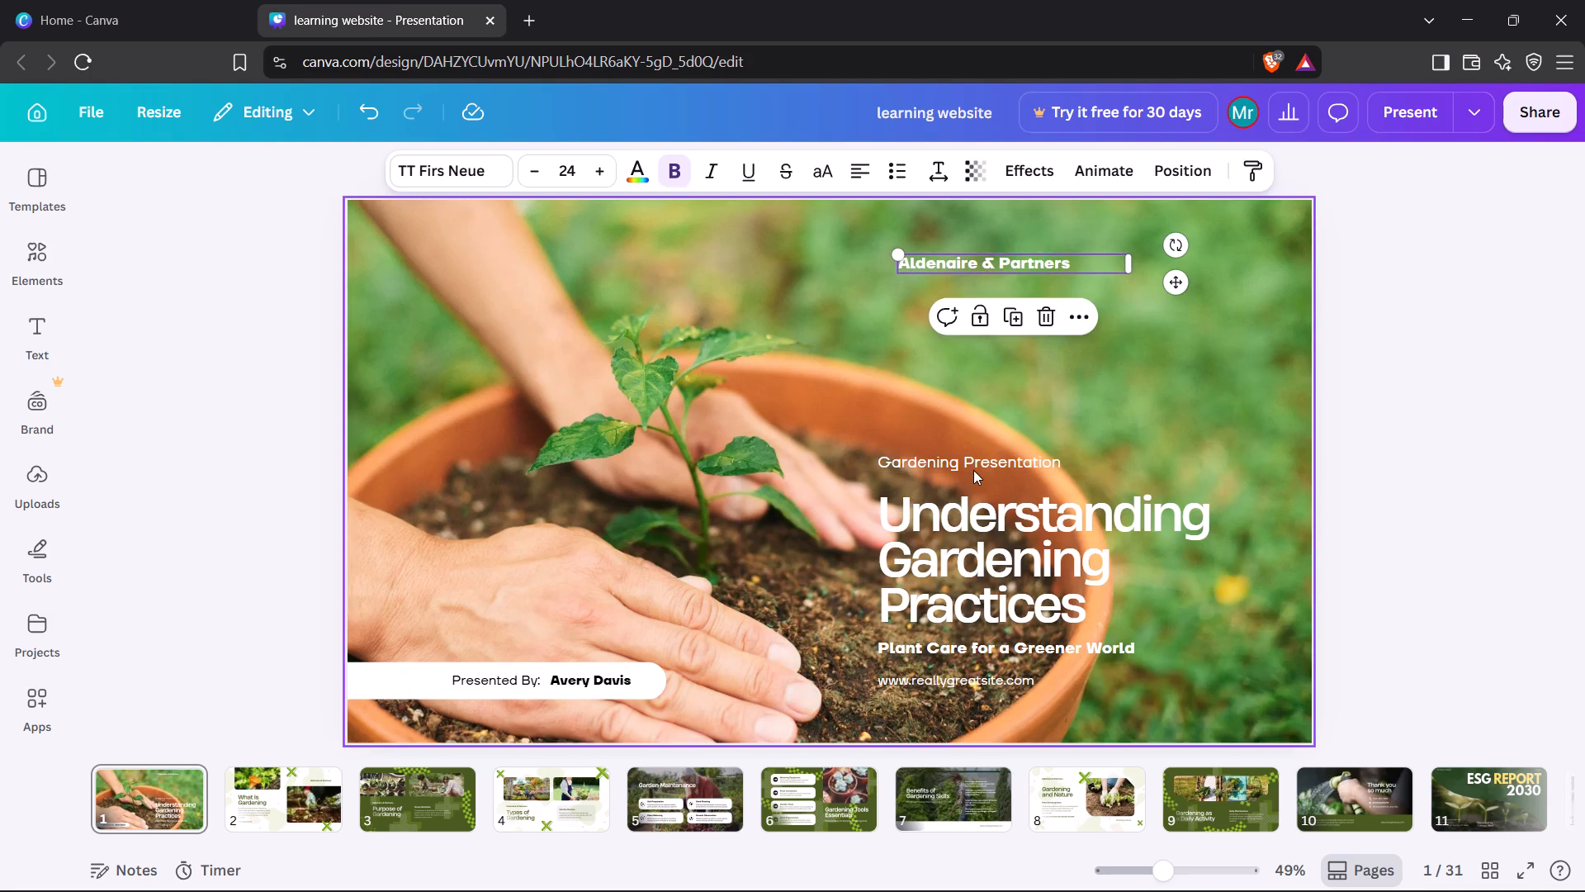
{"action": "left_click_drag", "start_coordinate": [974, 470], "coordinate": [991, 331]}
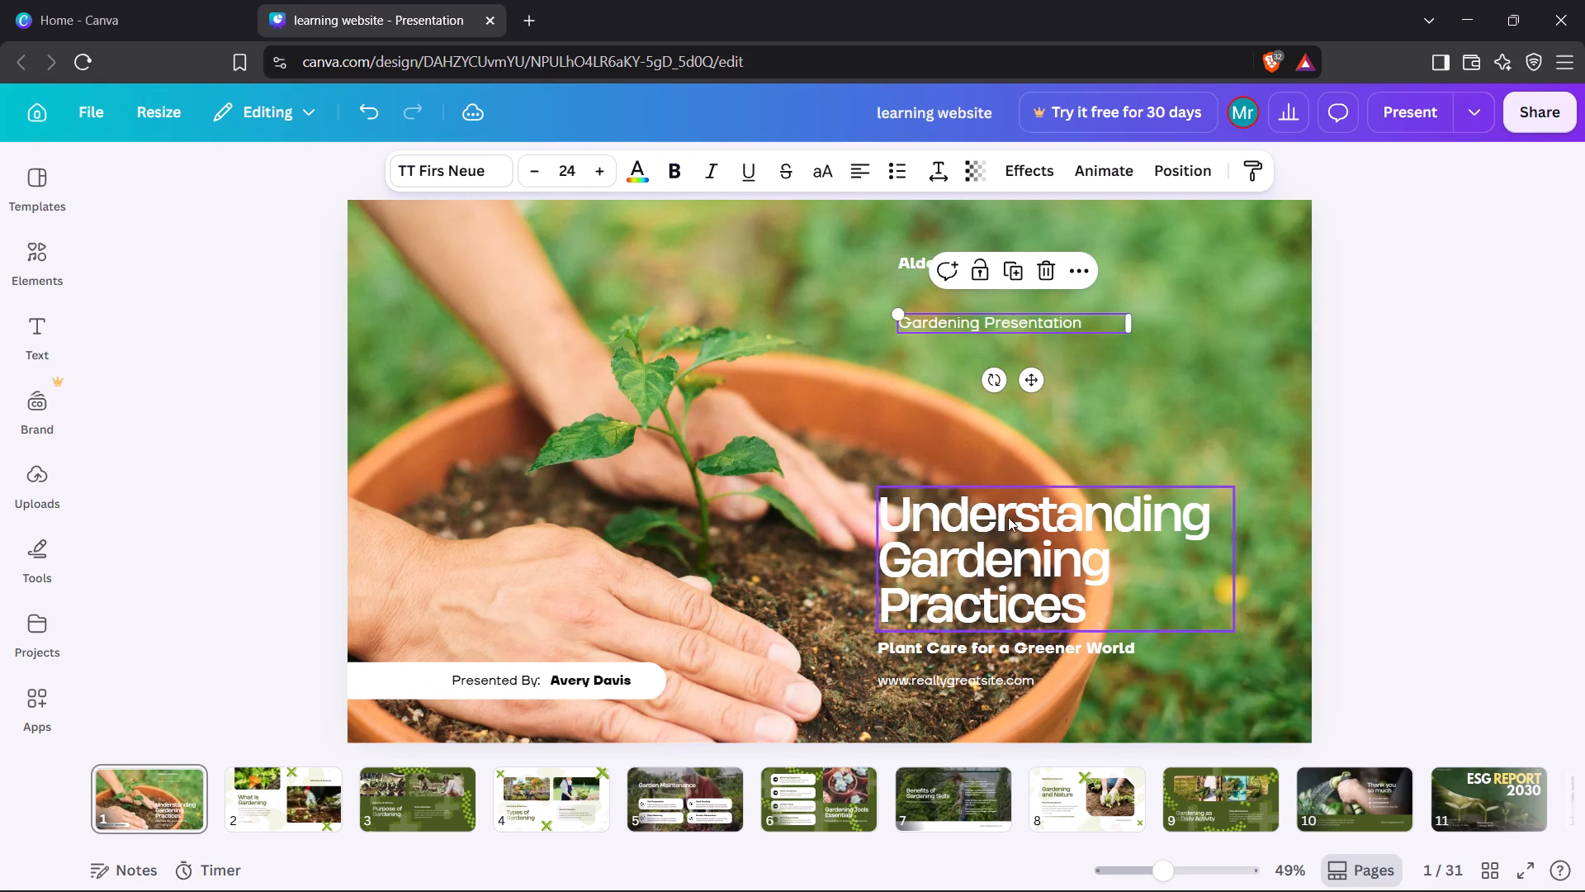
{"action": "left_click_drag", "start_coordinate": [1011, 535], "coordinate": [1029, 429]}
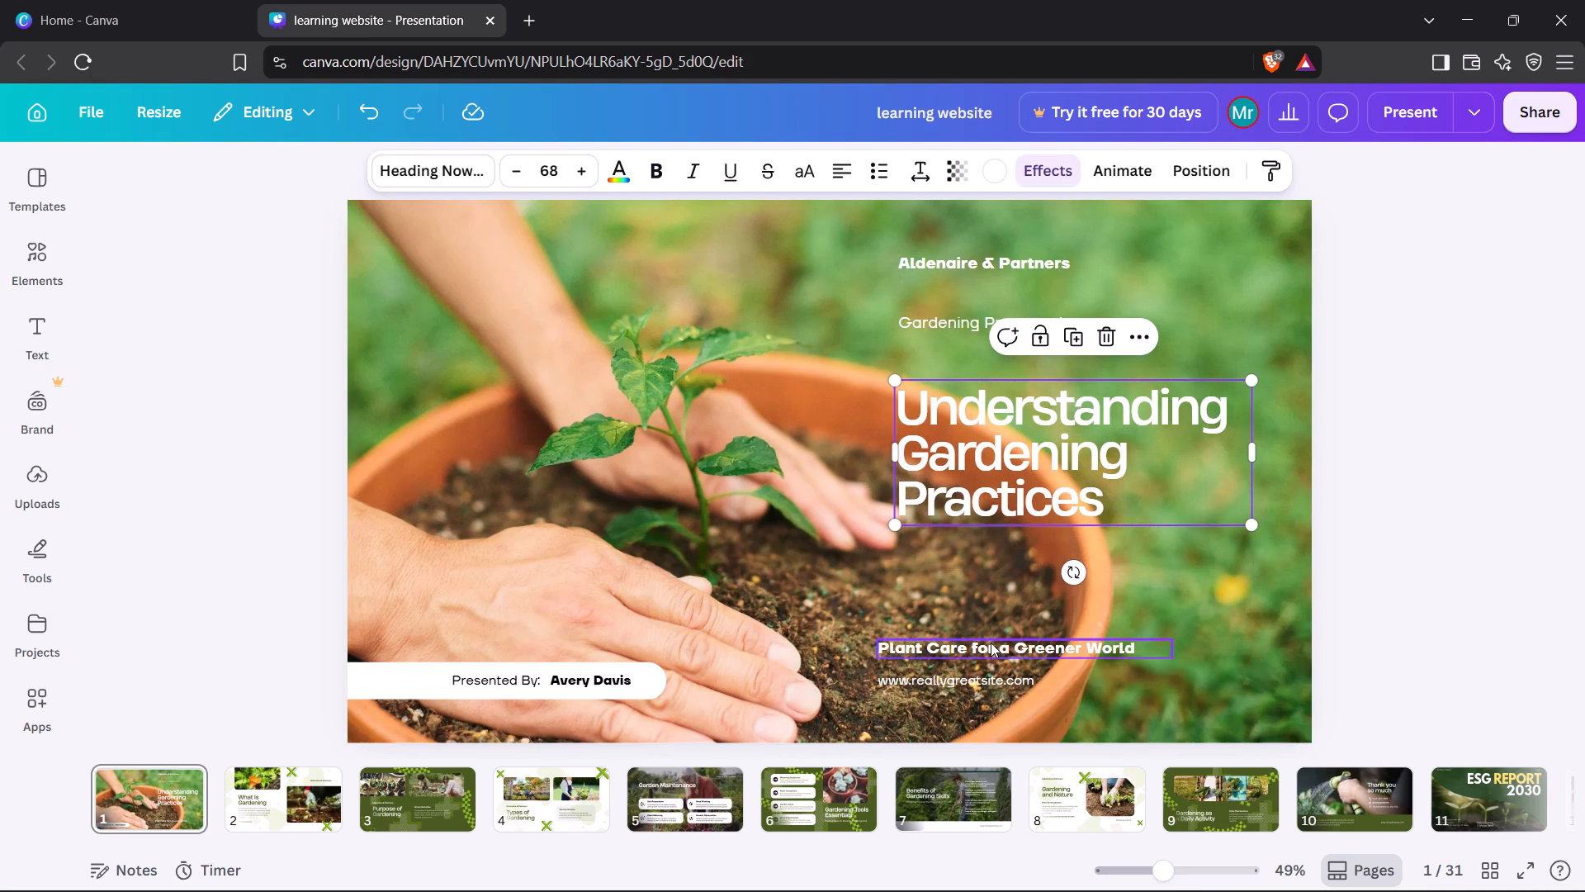
{"action": "left_click_drag", "start_coordinate": [991, 643], "coordinate": [1011, 580]}
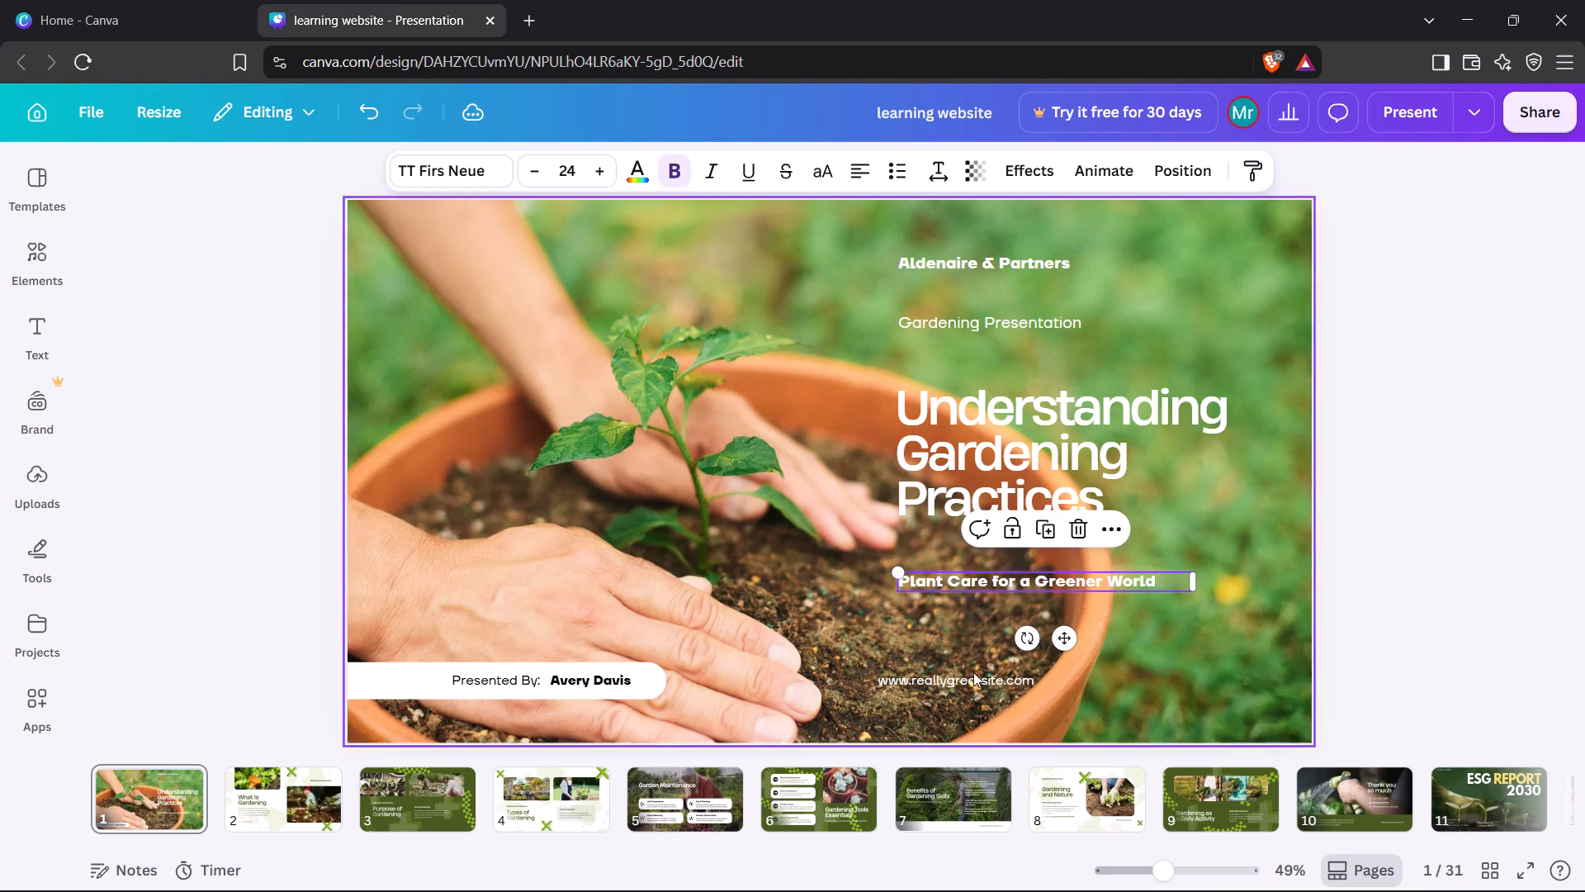
{"action": "left_click_drag", "start_coordinate": [960, 685], "coordinate": [981, 684]}
{"action": "left_click", "coordinate": [986, 683]}
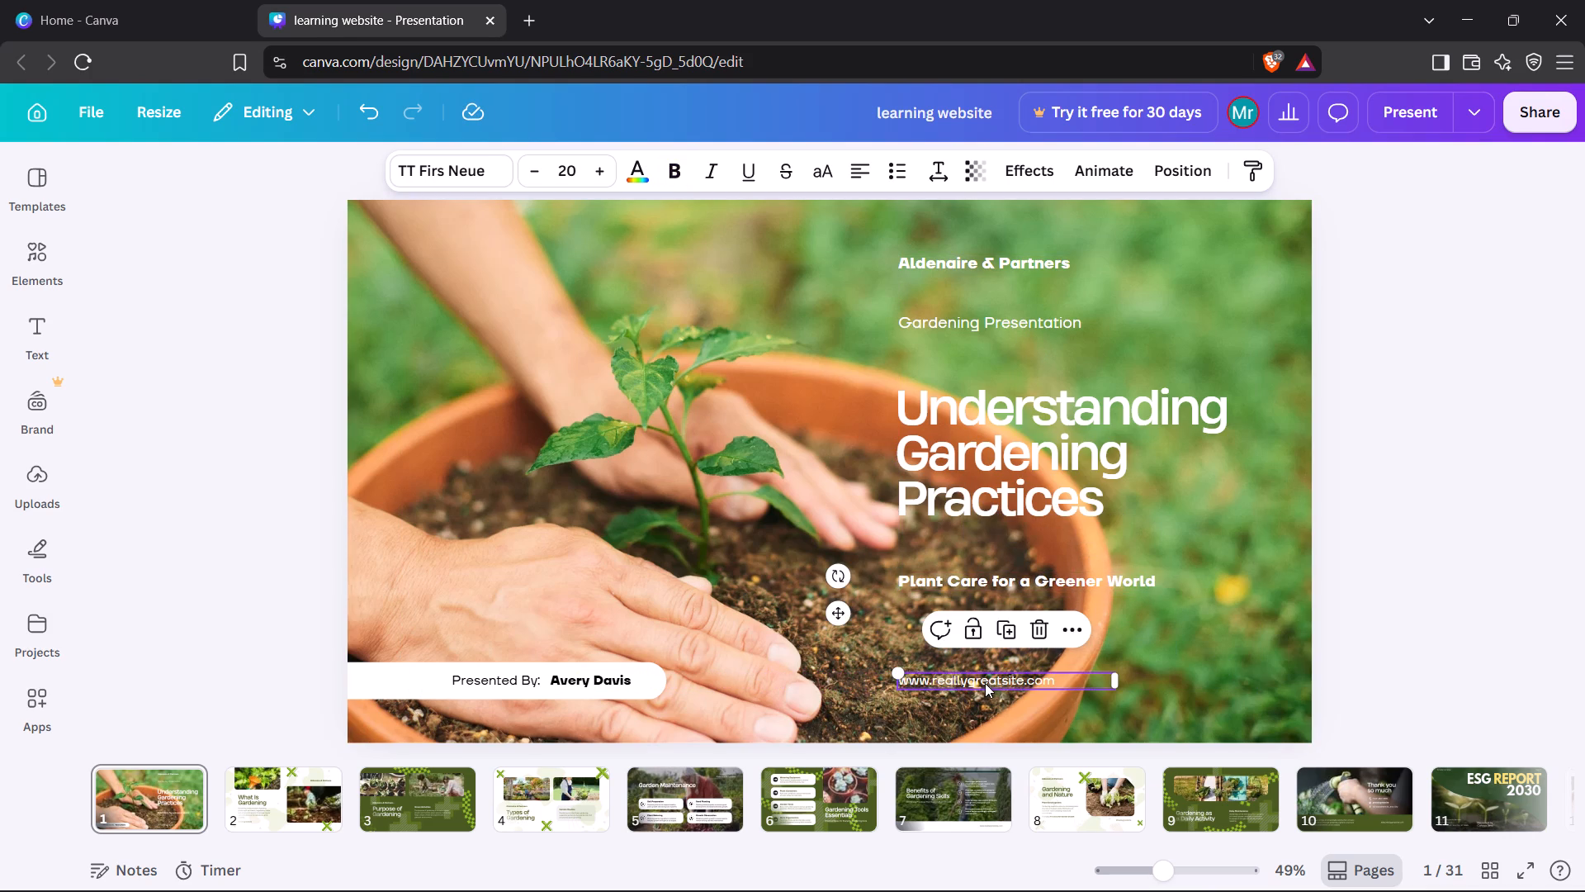
Lengthen the white "Presented By" banner on page 1 toward the right and shift its label and presenter name right within it.
{"action": "left_click", "coordinate": [655, 688]}
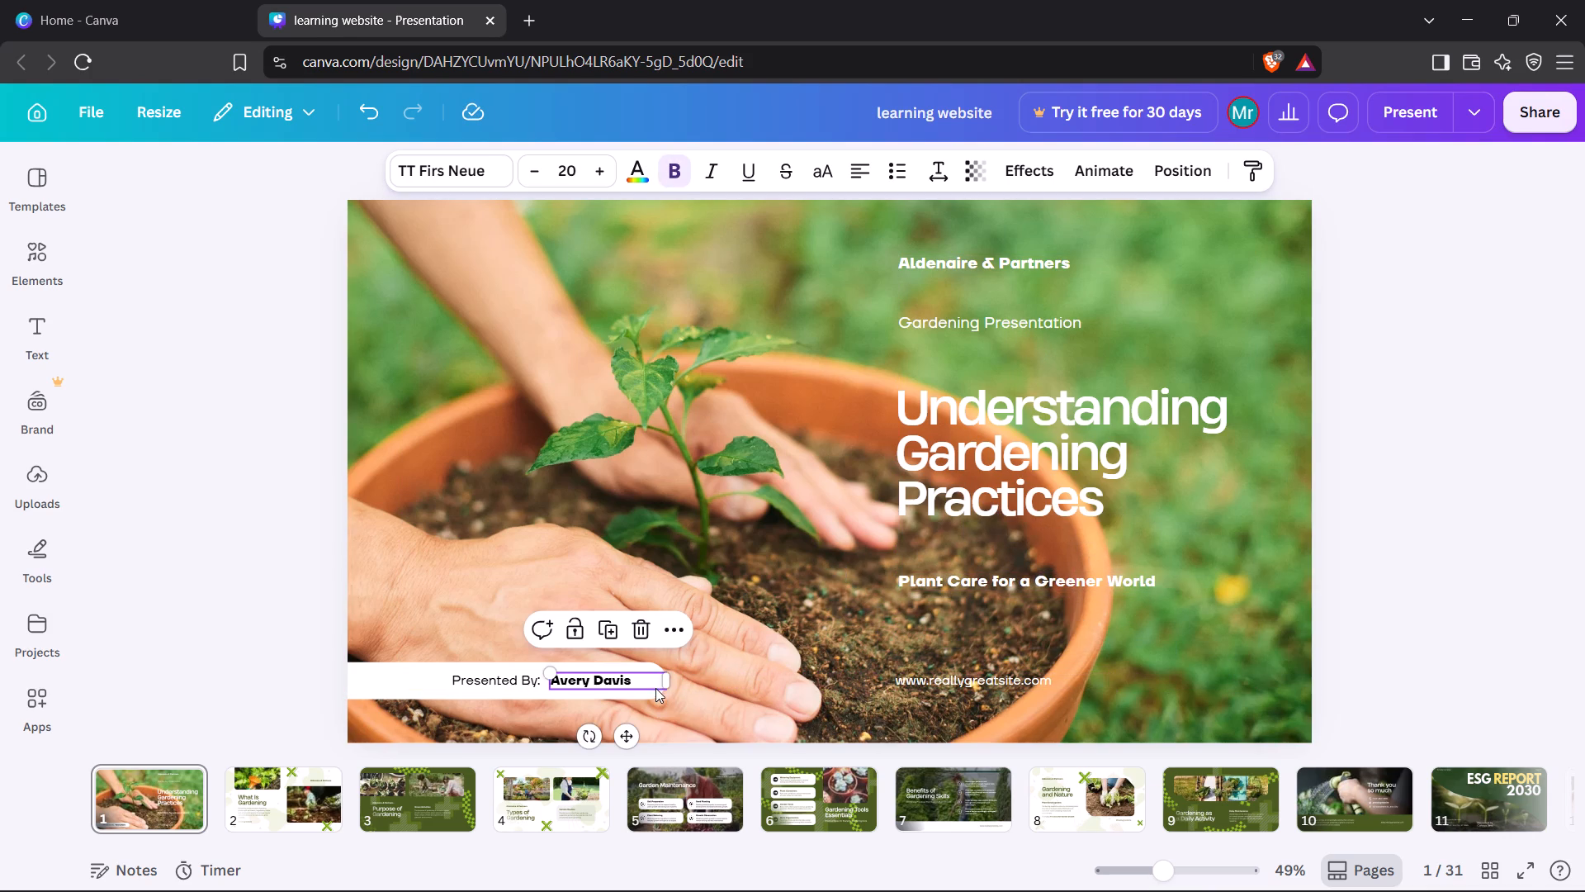
{"action": "left_click", "coordinate": [646, 692]}
{"action": "left_click", "coordinate": [646, 692]}
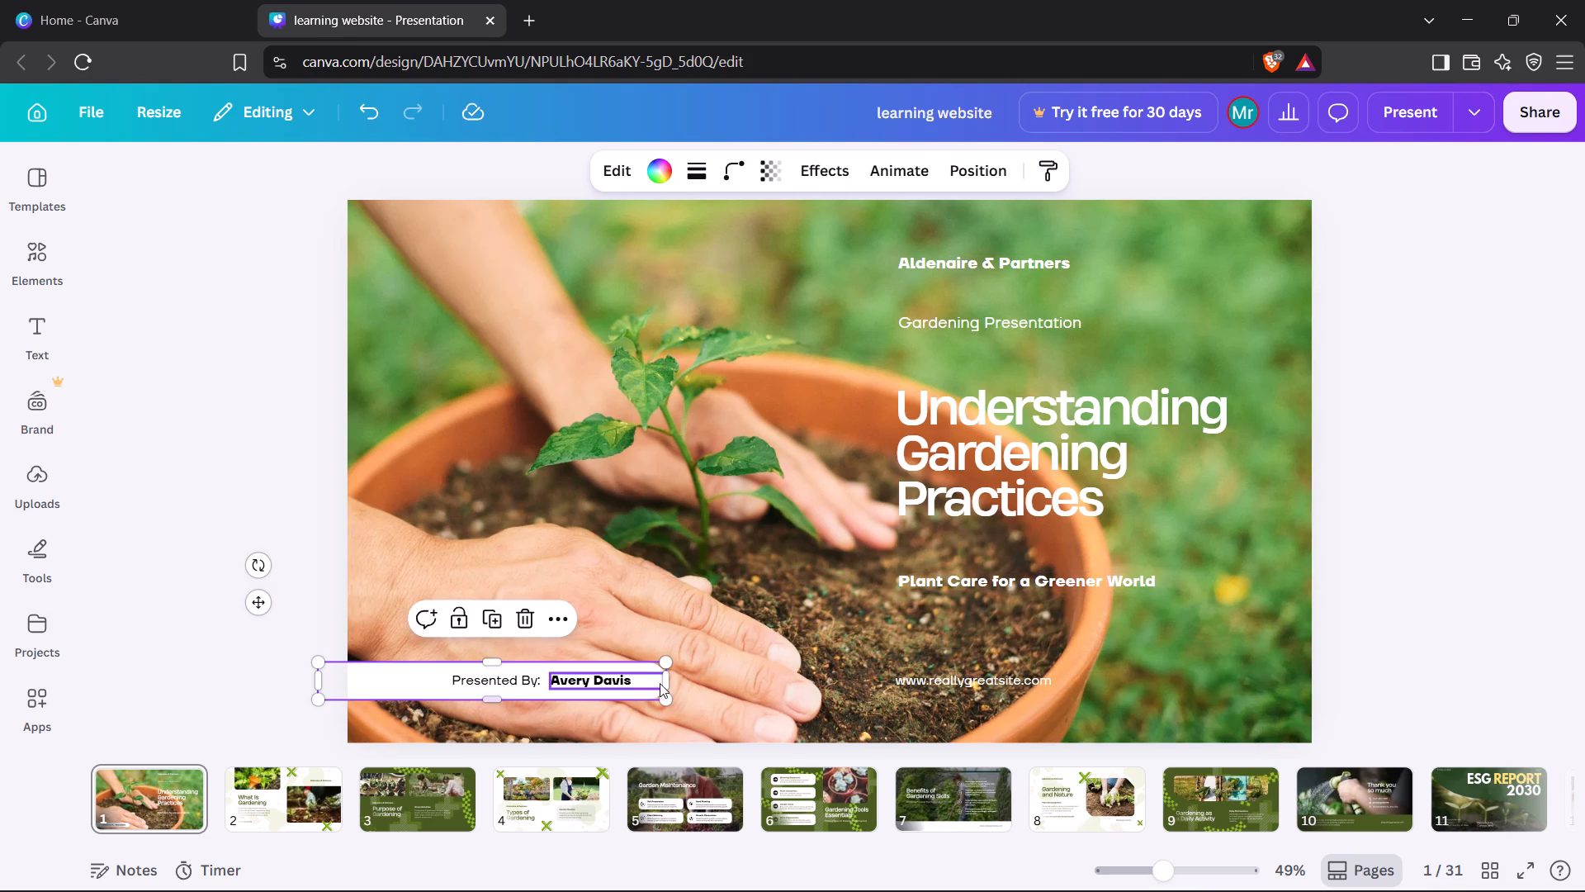
{"action": "left_click_drag", "start_coordinate": [663, 681], "coordinate": [741, 679]}
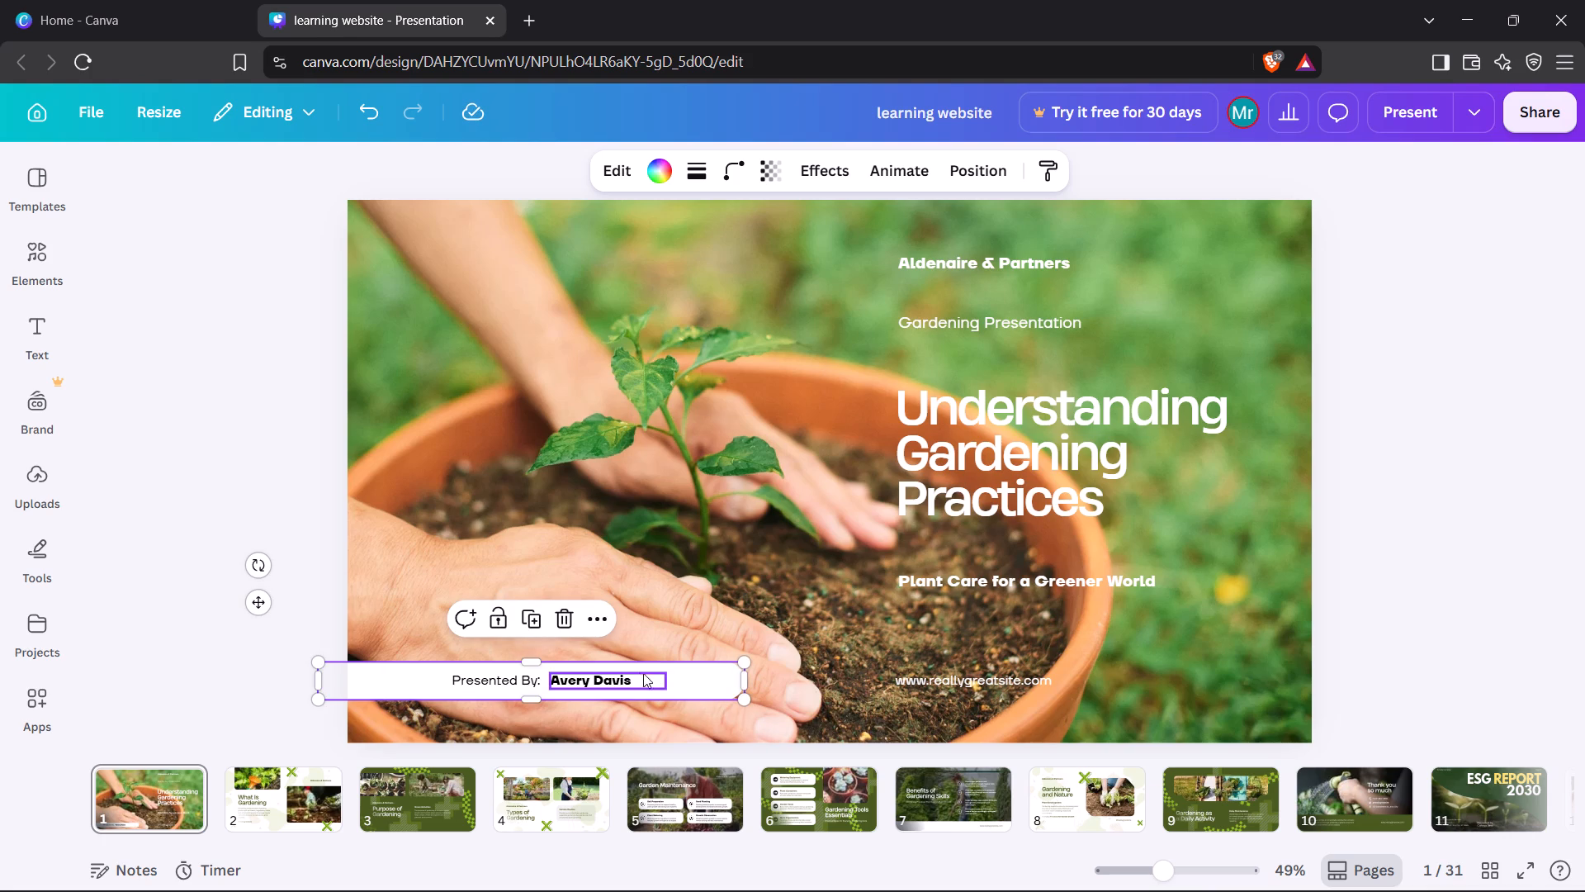
{"action": "left_click", "coordinate": [696, 675]}
{"action": "left_click_drag", "start_coordinate": [698, 675], "coordinate": [610, 680]}
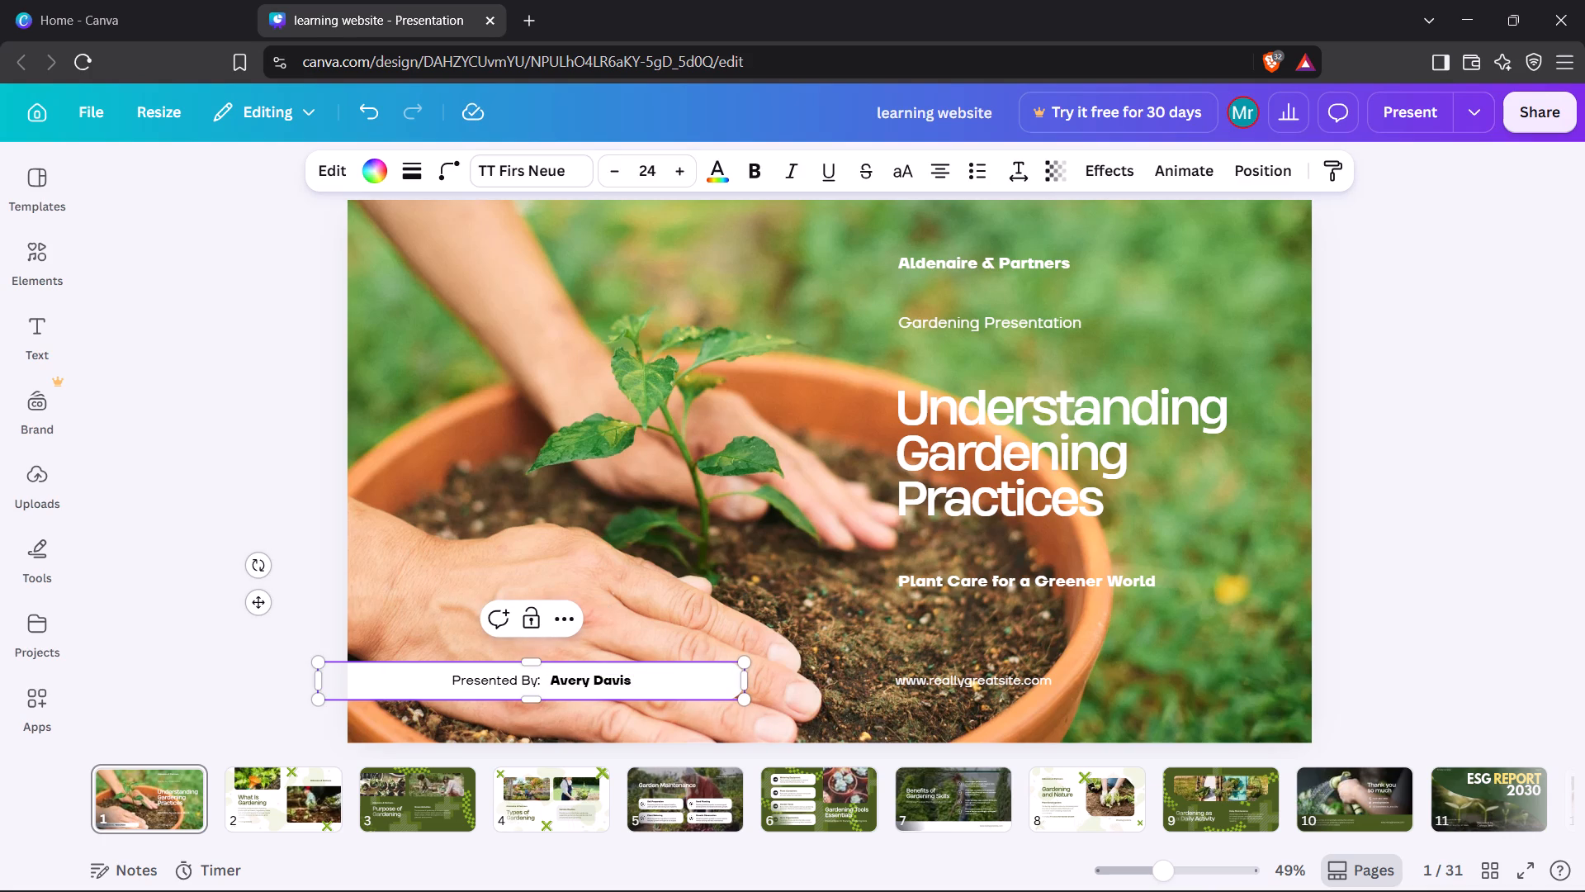
{"action": "left_click_drag", "start_coordinate": [610, 680], "coordinate": [561, 677]}
{"action": "left_click", "coordinate": [680, 727]}
{"action": "left_click_drag", "start_coordinate": [681, 724], "coordinate": [607, 680]}
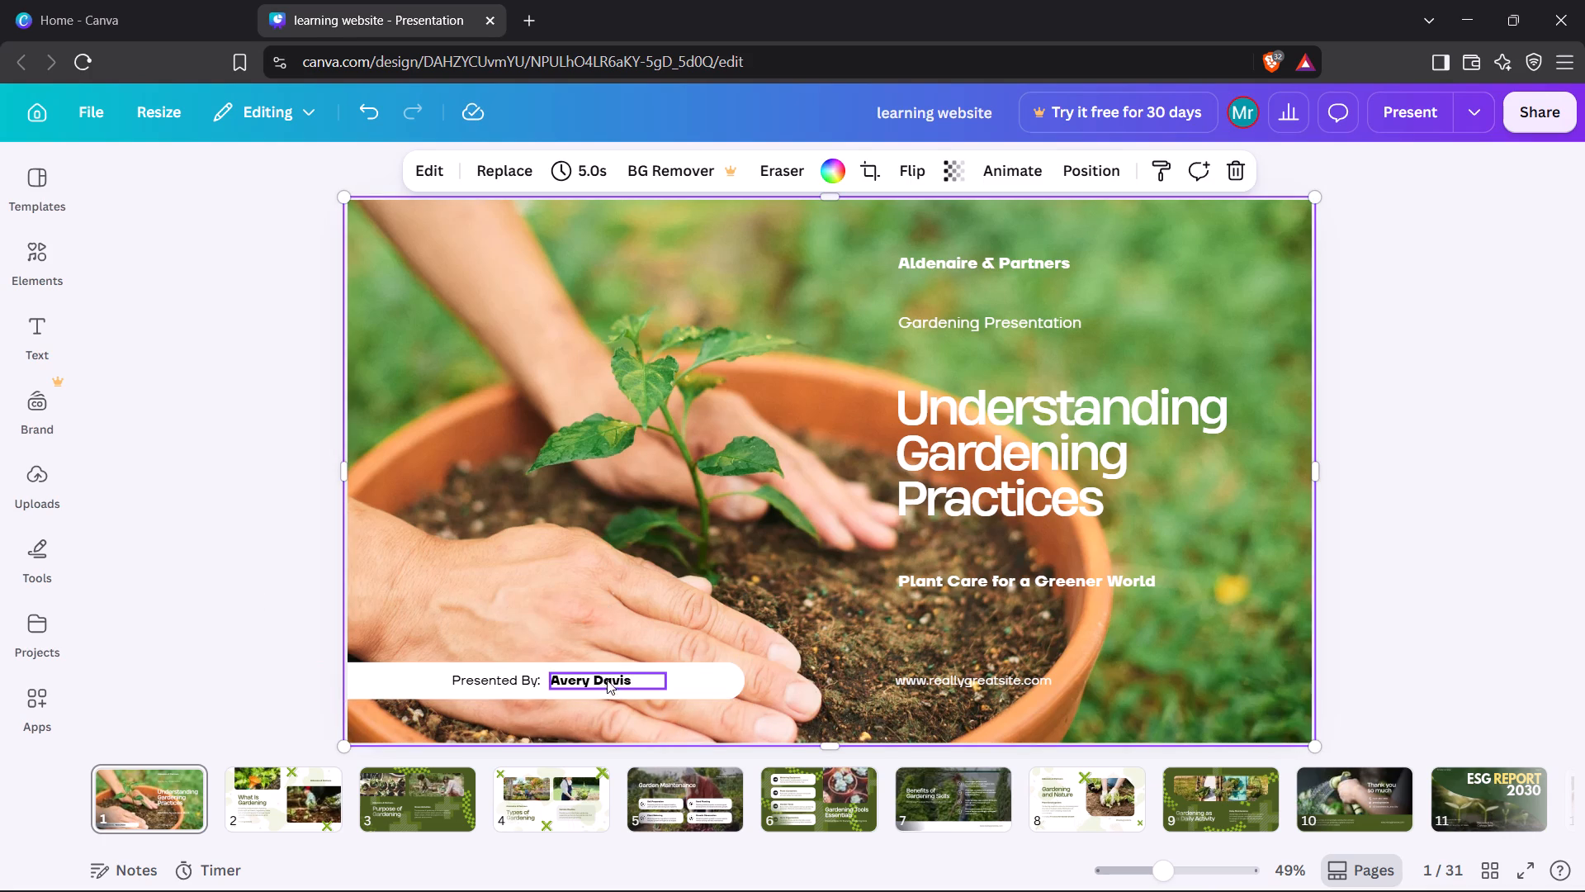
{"action": "left_click_drag", "start_coordinate": [607, 680], "coordinate": [466, 666]}
{"action": "left_click", "coordinate": [476, 676]}
{"action": "left_click_drag", "start_coordinate": [476, 676], "coordinate": [514, 677]}
{"action": "left_click", "coordinate": [626, 684]}
{"action": "left_click_drag", "start_coordinate": [626, 684], "coordinate": [667, 684]}
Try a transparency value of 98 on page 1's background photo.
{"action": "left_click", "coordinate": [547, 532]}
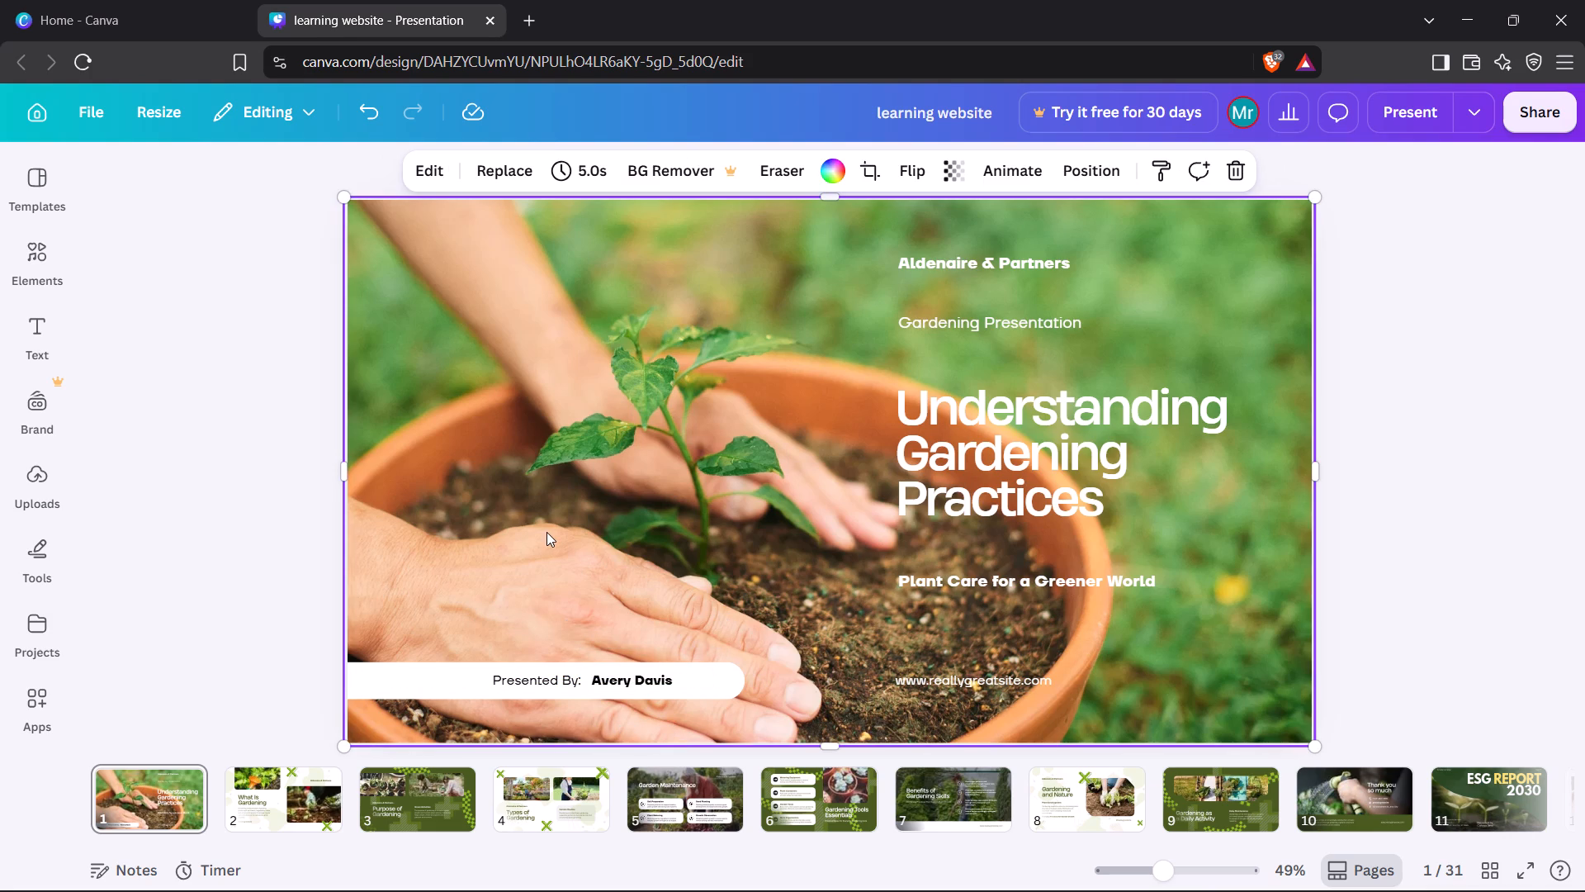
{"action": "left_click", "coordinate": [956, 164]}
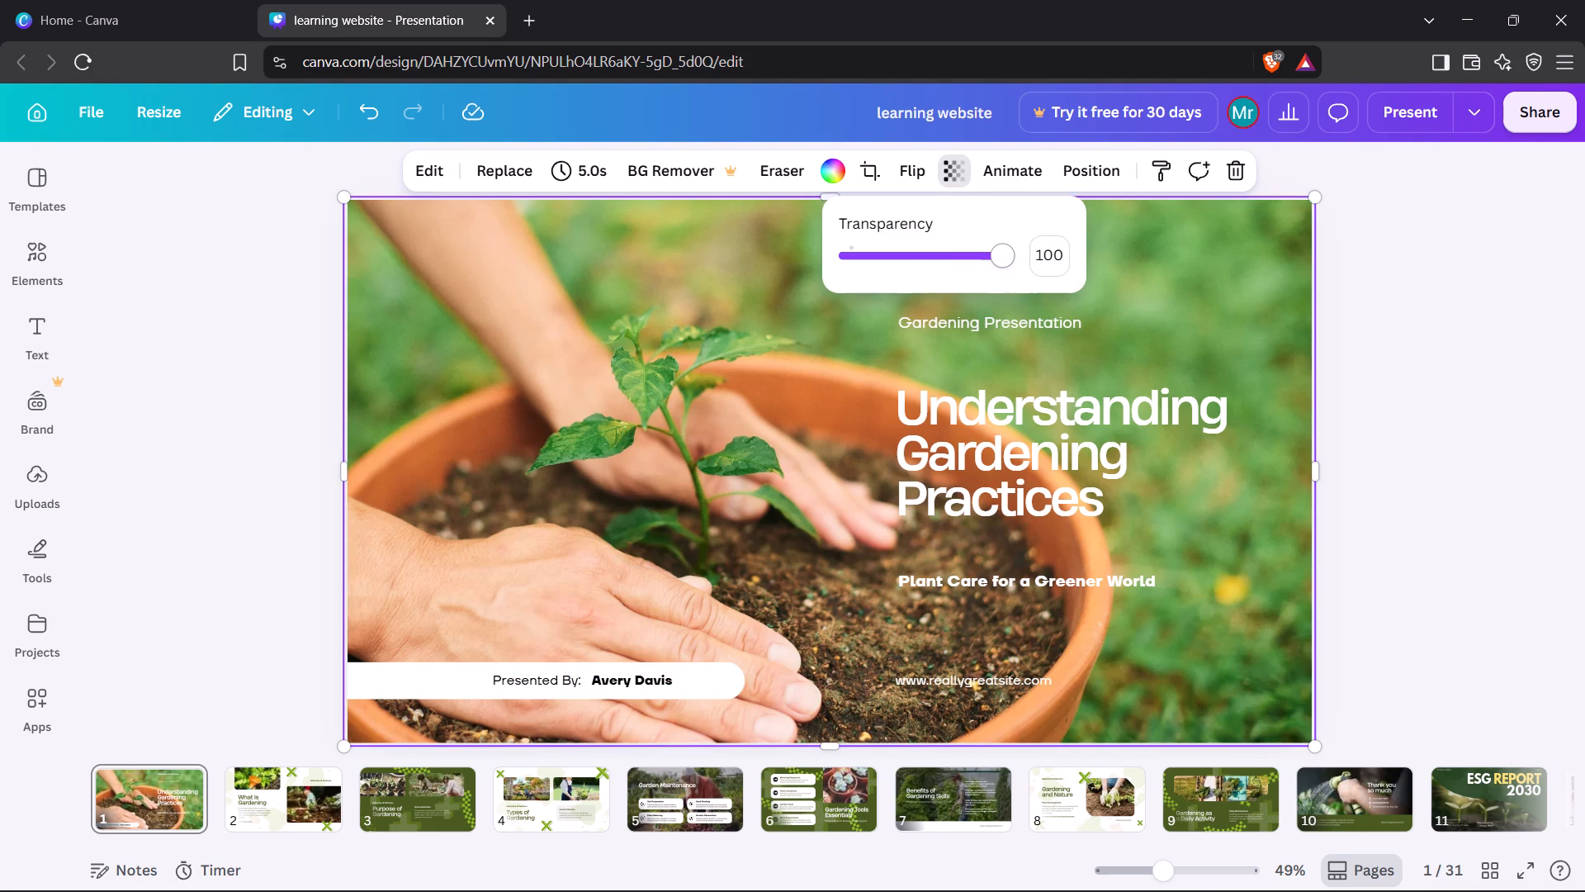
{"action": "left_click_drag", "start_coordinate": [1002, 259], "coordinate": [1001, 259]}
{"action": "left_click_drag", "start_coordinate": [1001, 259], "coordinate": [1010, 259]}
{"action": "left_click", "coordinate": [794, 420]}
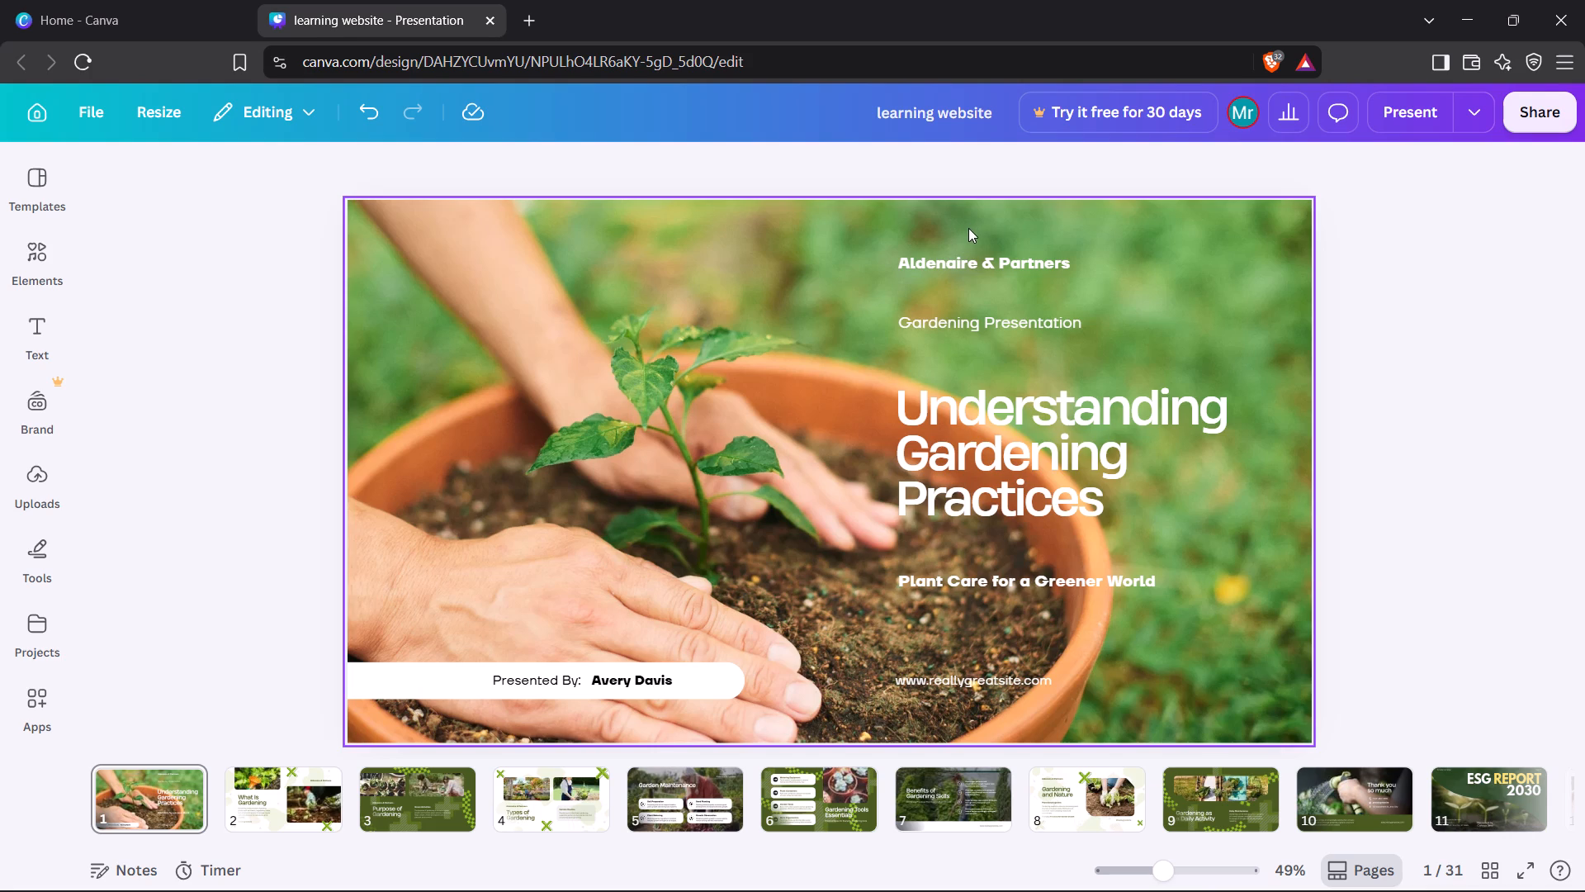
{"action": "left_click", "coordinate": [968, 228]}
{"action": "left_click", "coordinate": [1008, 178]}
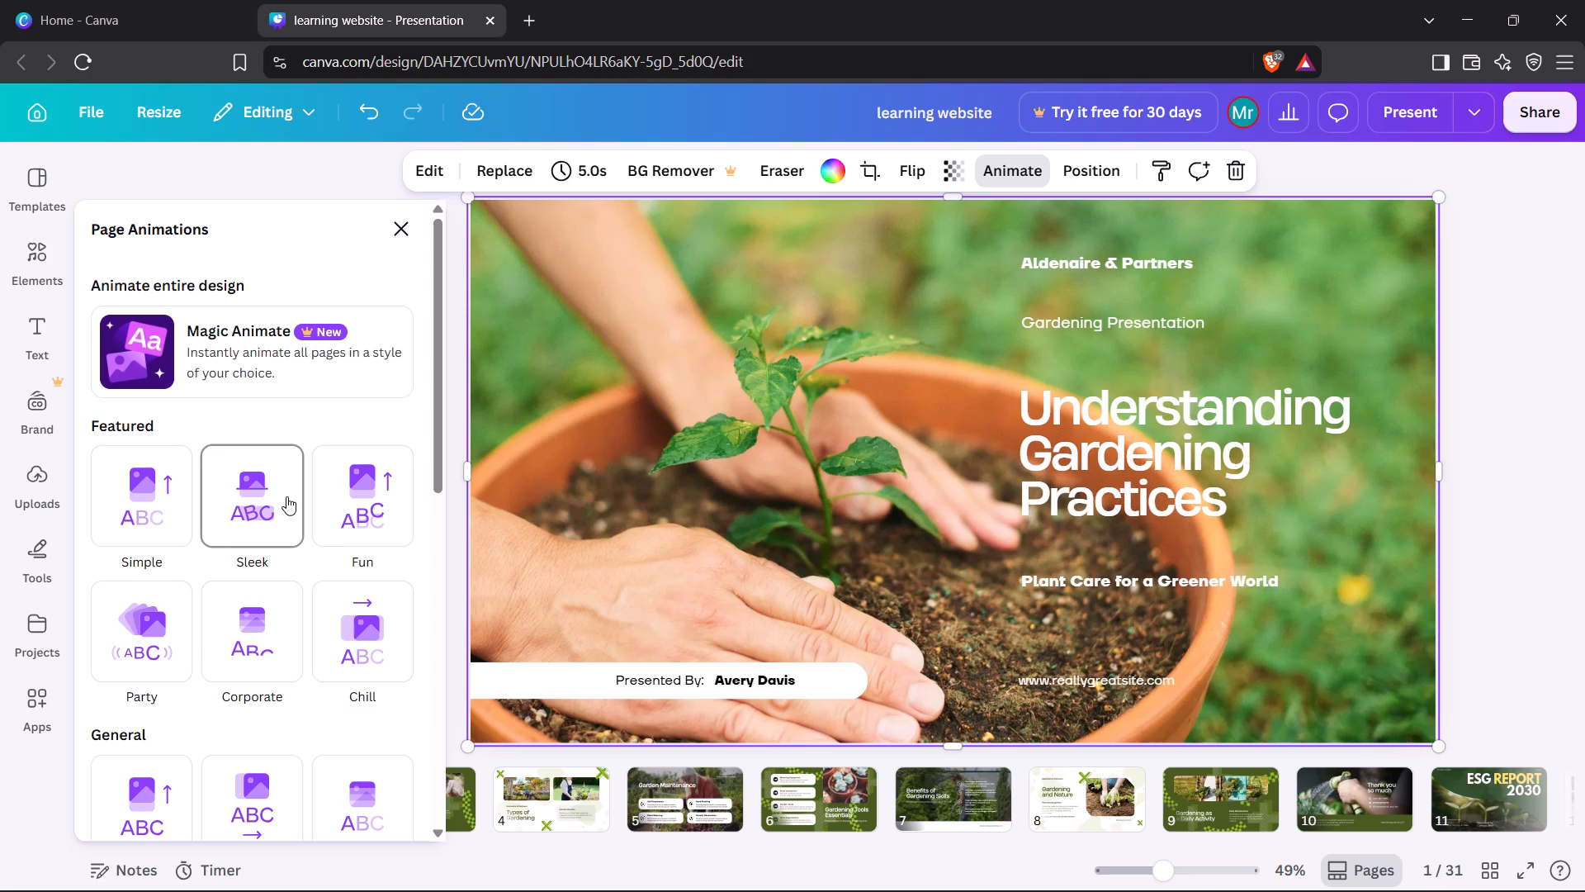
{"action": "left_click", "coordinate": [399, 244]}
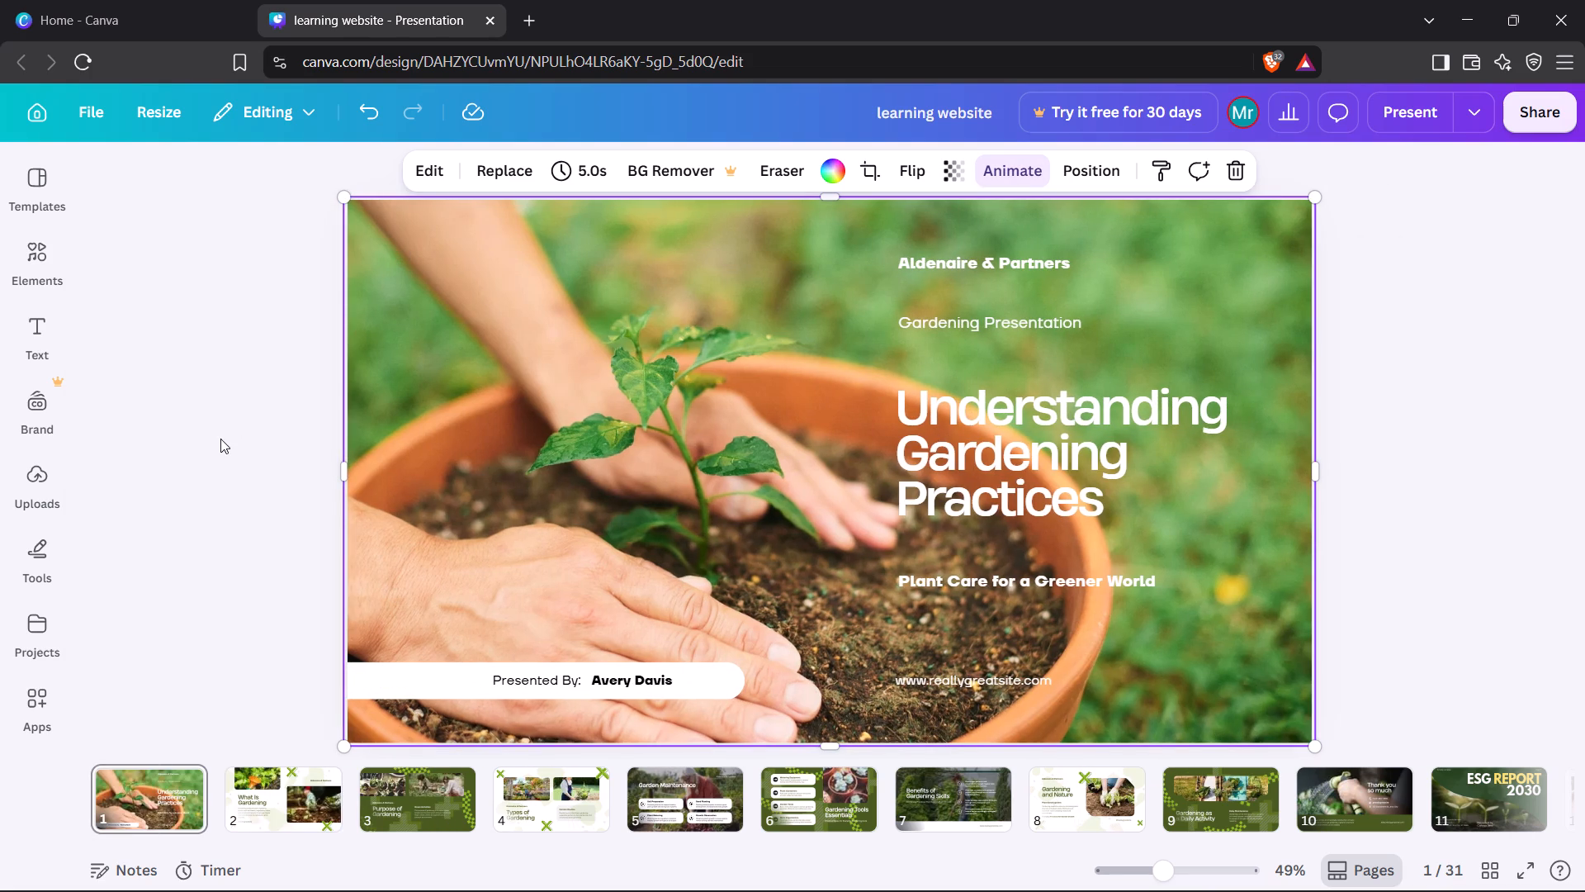
Add a Circle Wipe transition with the Out direction between pages 1 and 2.
{"action": "left_click", "coordinate": [218, 809]}
{"action": "left_click", "coordinate": [225, 819]}
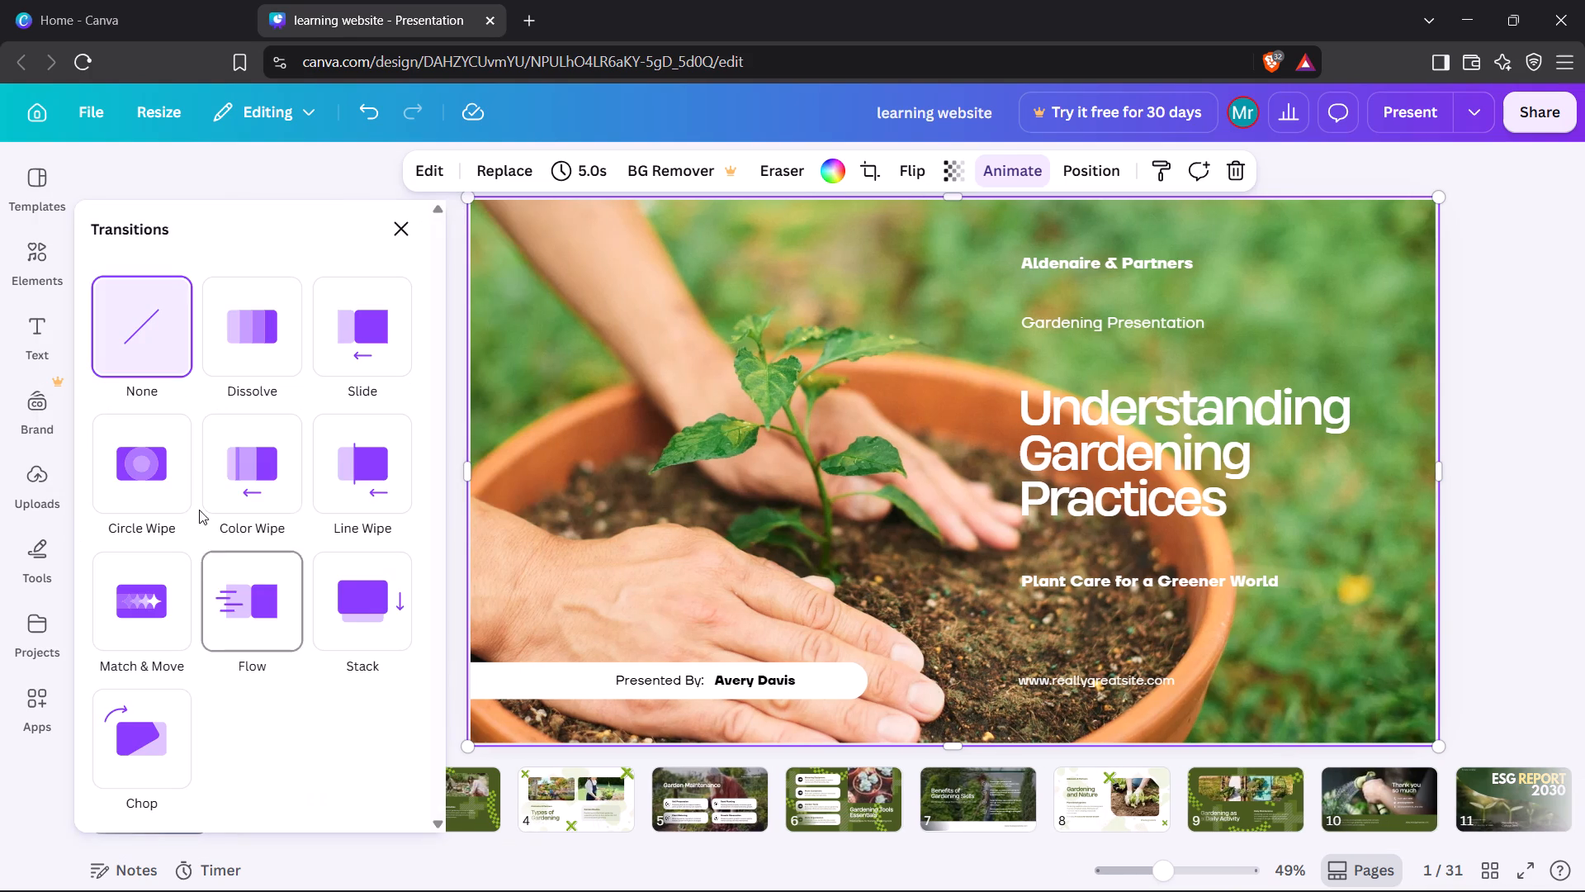
{"action": "left_click", "coordinate": [179, 472]}
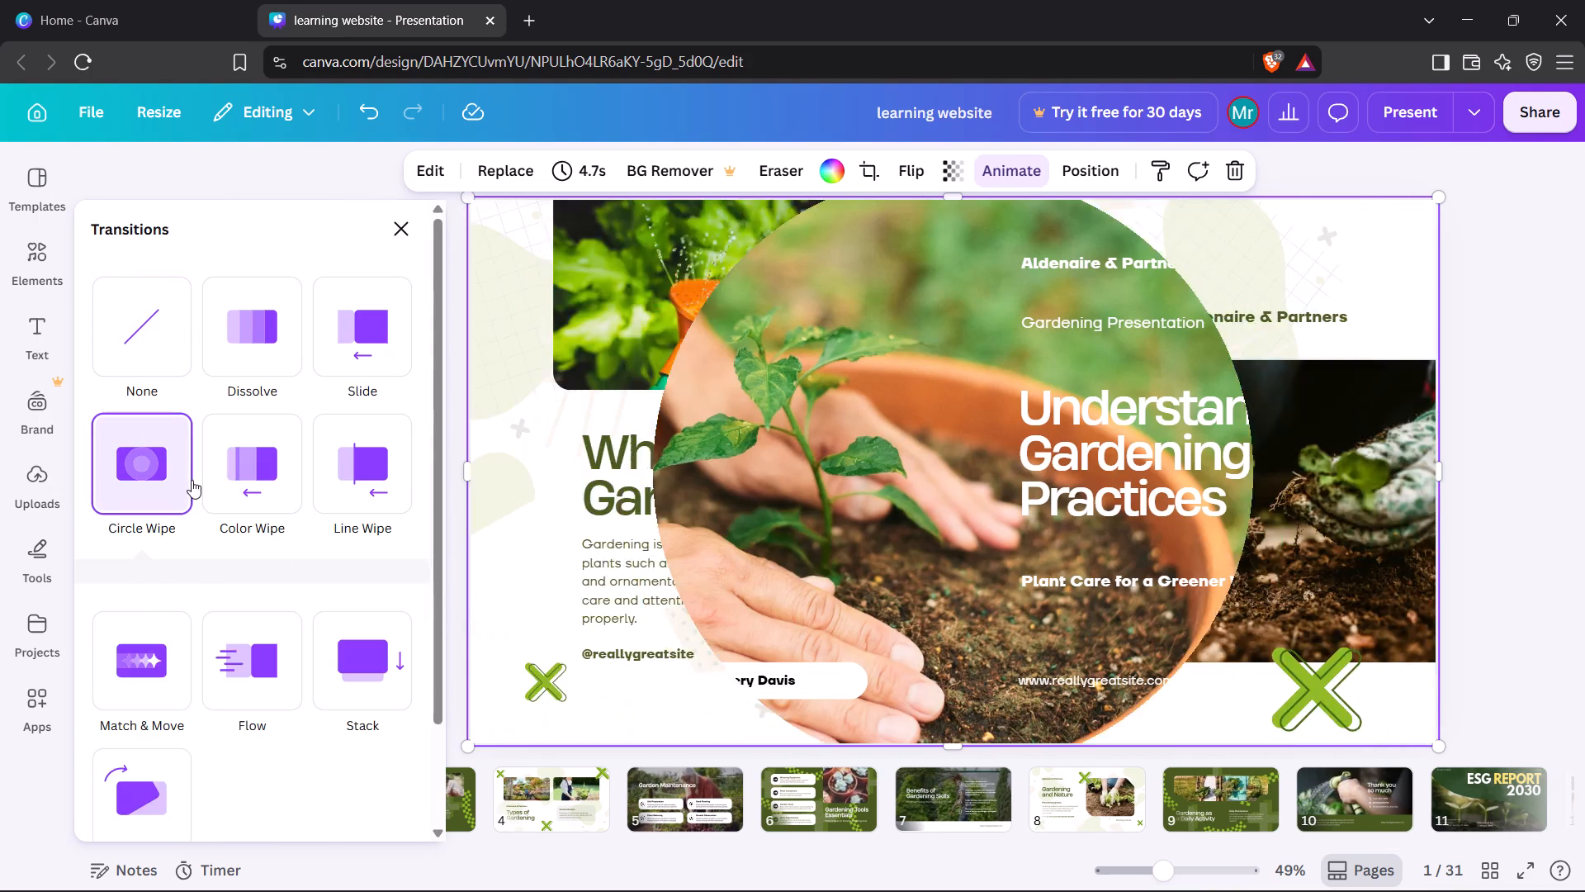
{"action": "left_click", "coordinate": [370, 695]}
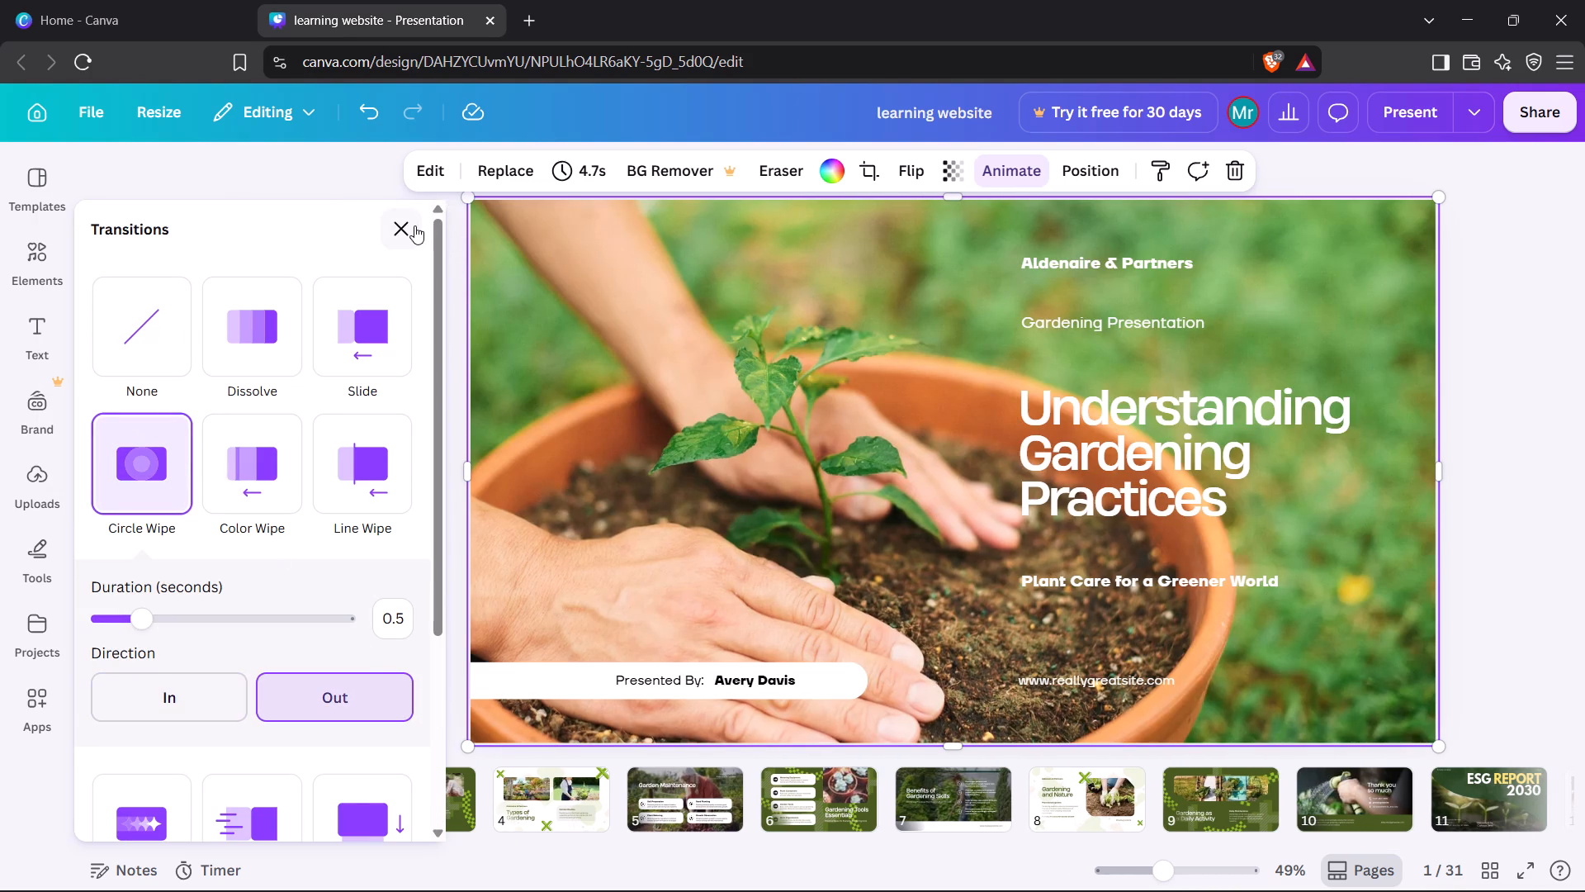
{"action": "left_click", "coordinate": [414, 225]}
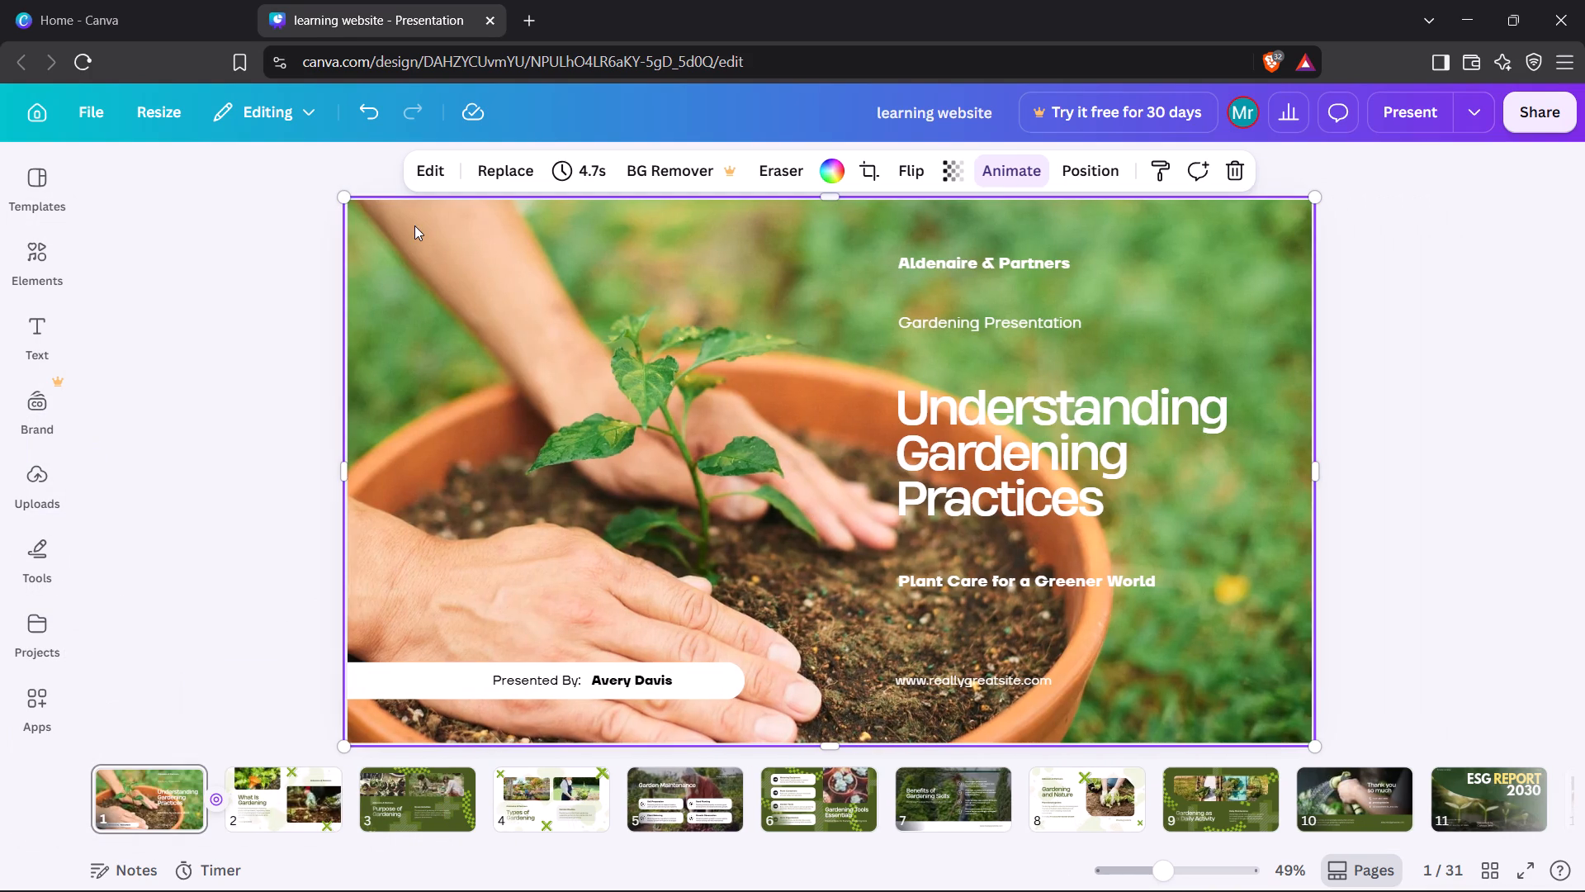
On page 2, move the planting photo left and the watering-can photo toward the upper-left corner so both fit fully on the slide.
{"action": "left_click", "coordinate": [308, 824]}
{"action": "left_click", "coordinate": [315, 779]}
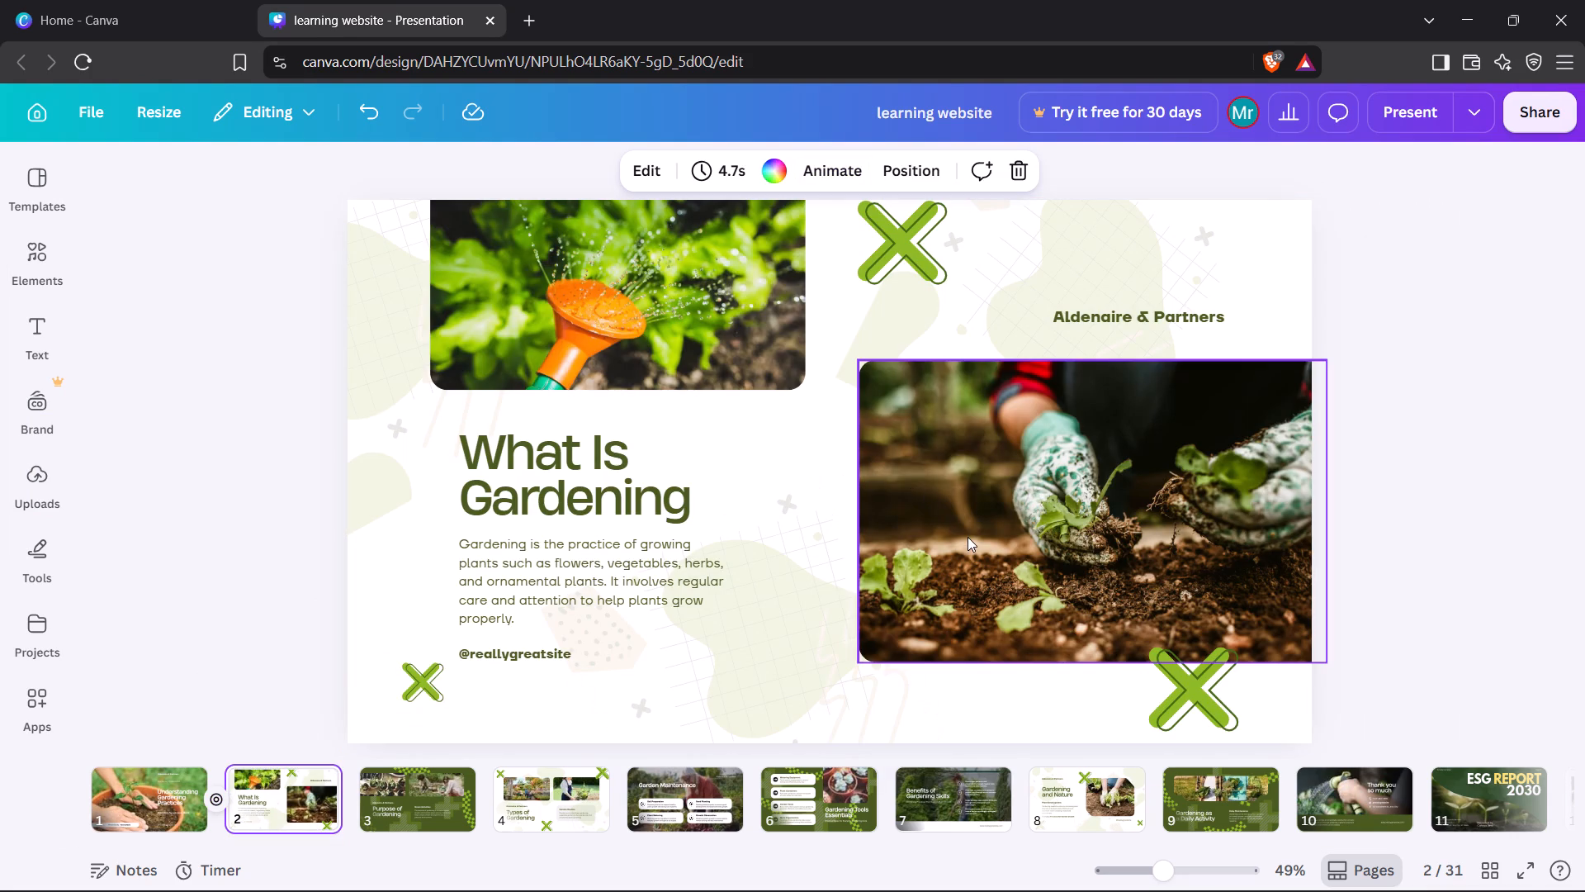
{"action": "left_click", "coordinate": [1152, 578]}
{"action": "left_click_drag", "start_coordinate": [1152, 578], "coordinate": [1131, 577]}
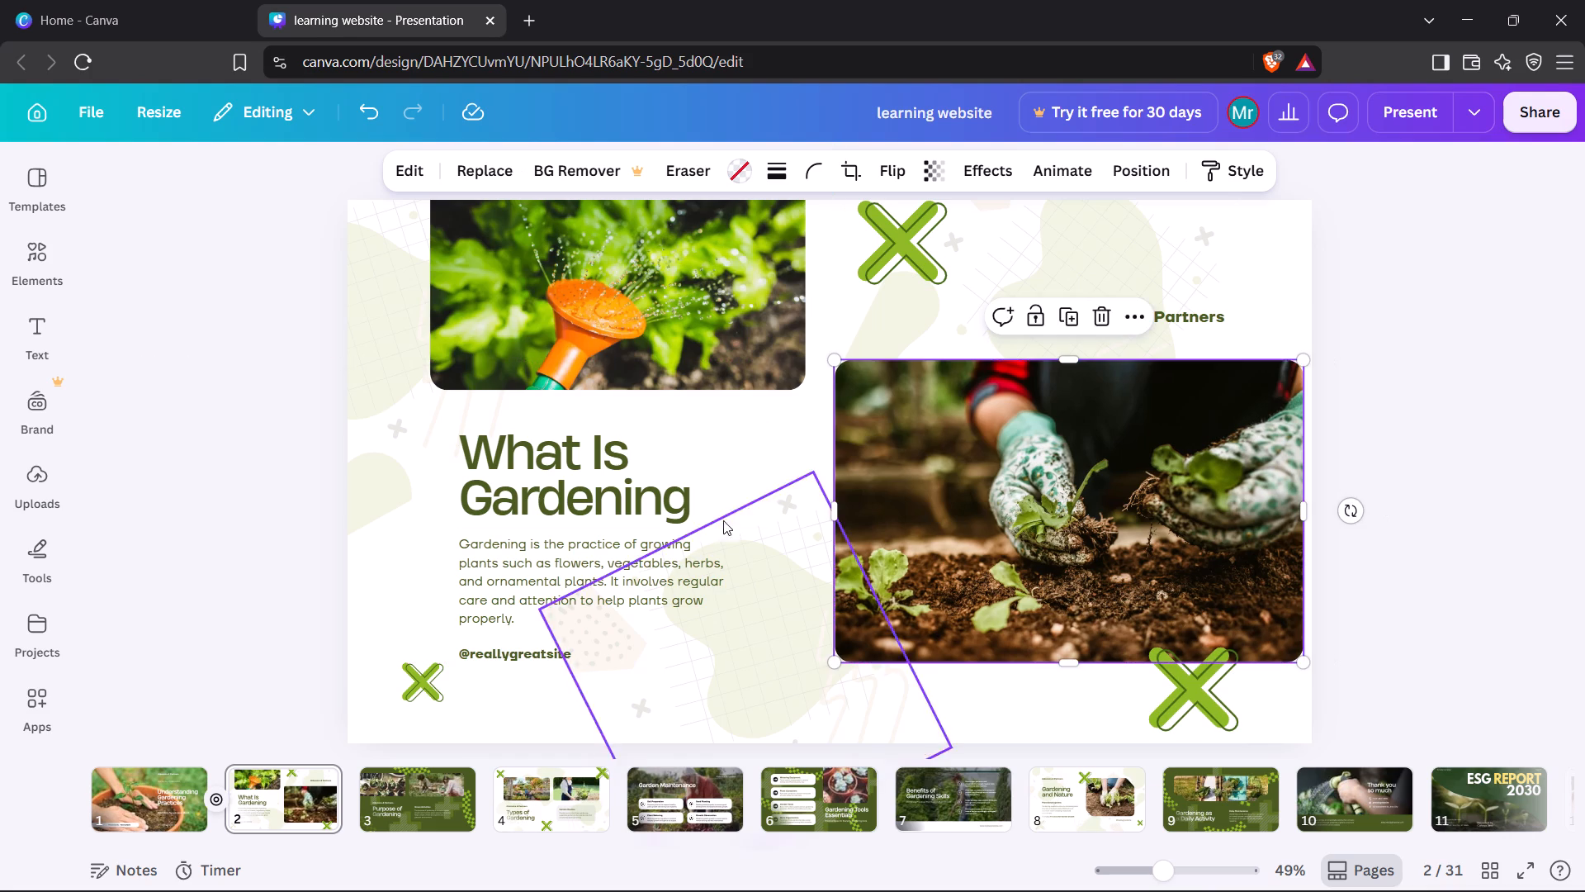
{"action": "left_click", "coordinate": [637, 321]}
{"action": "left_click_drag", "start_coordinate": [636, 321], "coordinate": [537, 361]}
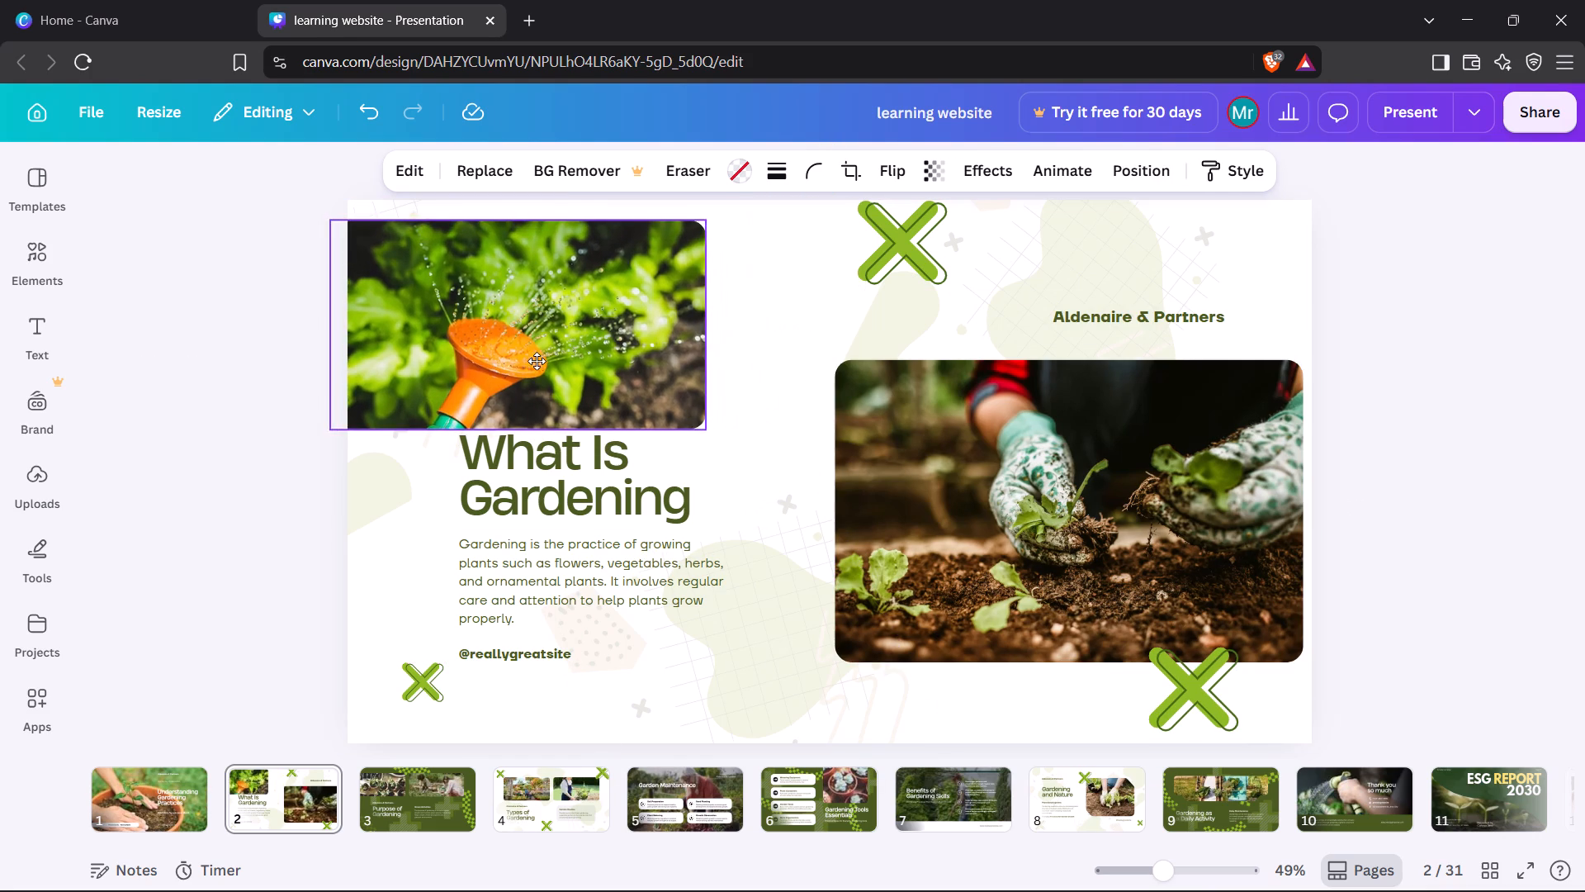
{"action": "left_click_drag", "start_coordinate": [537, 361], "coordinate": [564, 349]}
{"action": "left_click", "coordinate": [286, 386]}
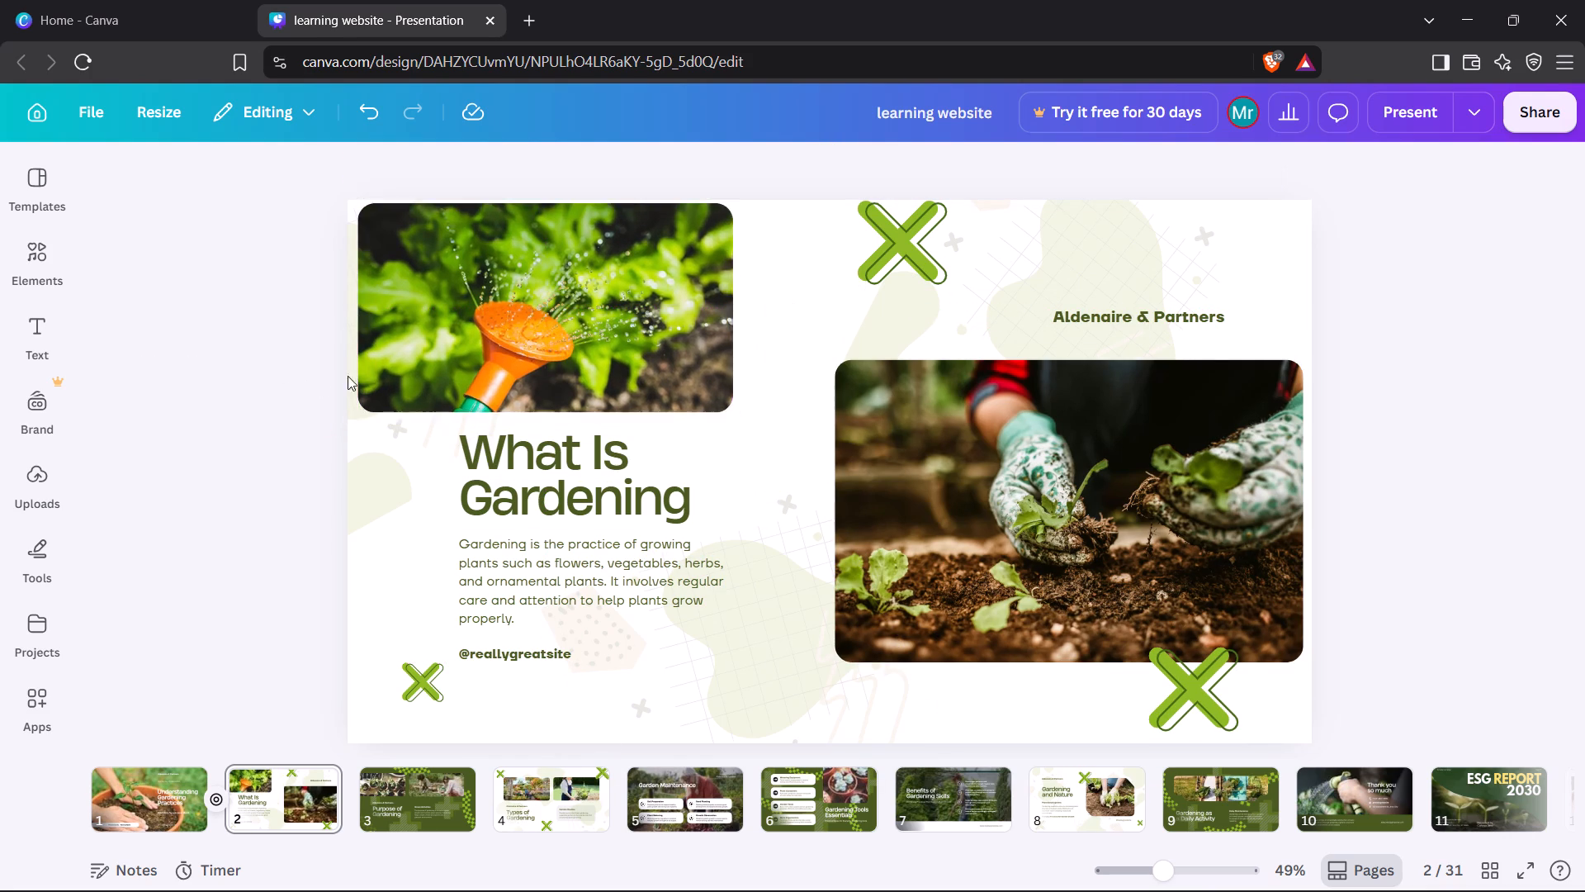
Move the green cross at the top of page 2 slightly down and left, above the planting photo's left edge.
{"action": "left_click", "coordinate": [892, 256]}
{"action": "left_click_drag", "start_coordinate": [892, 256], "coordinate": [891, 297]}
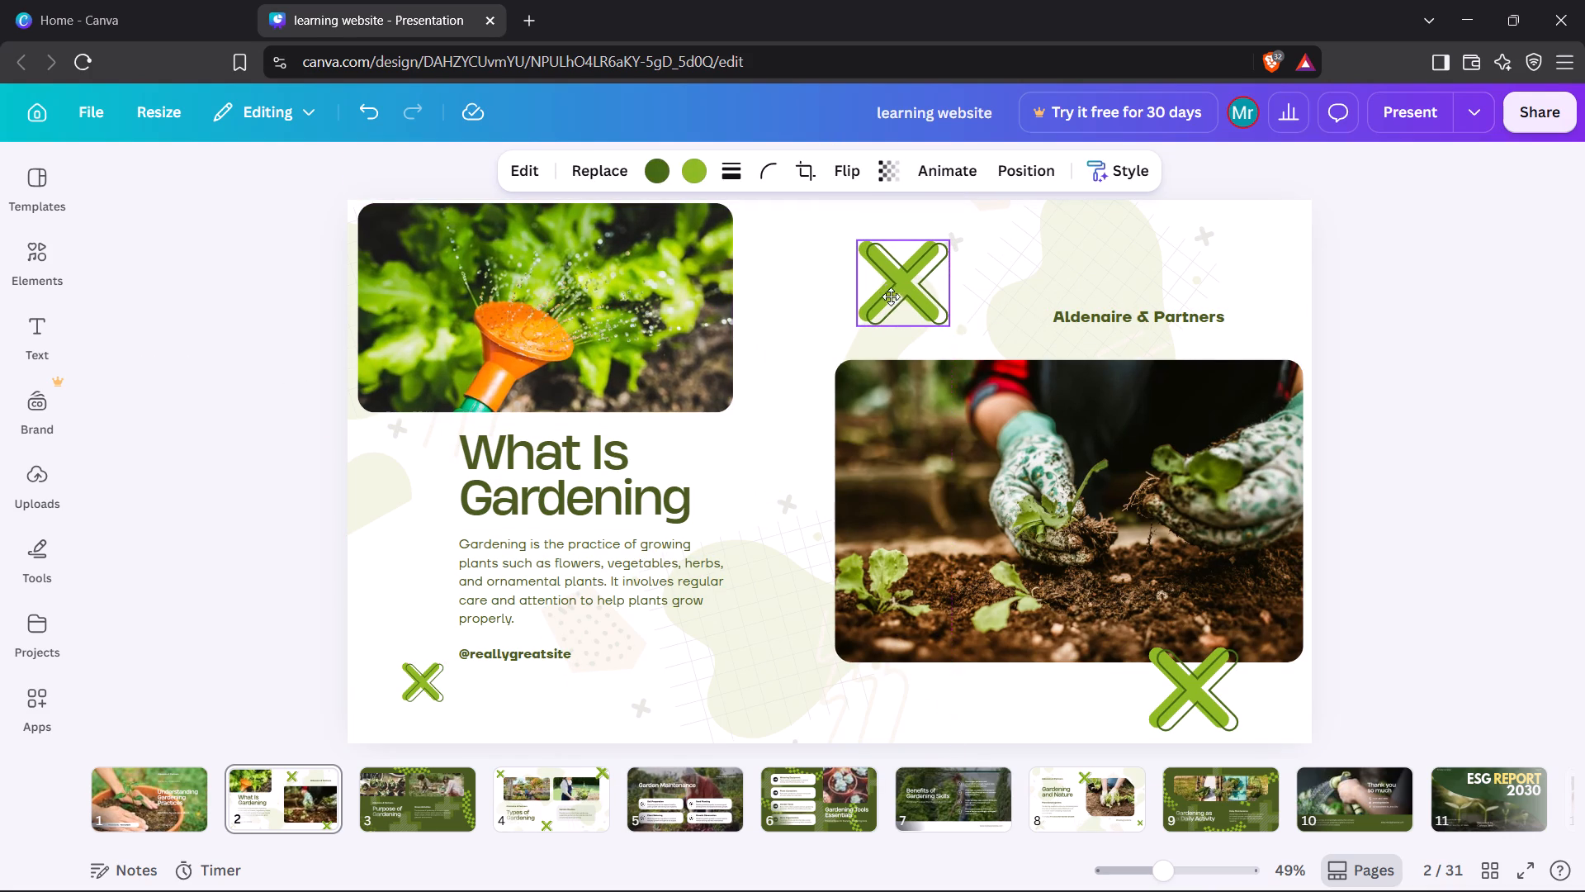
{"action": "left_click_drag", "start_coordinate": [891, 297], "coordinate": [877, 287]}
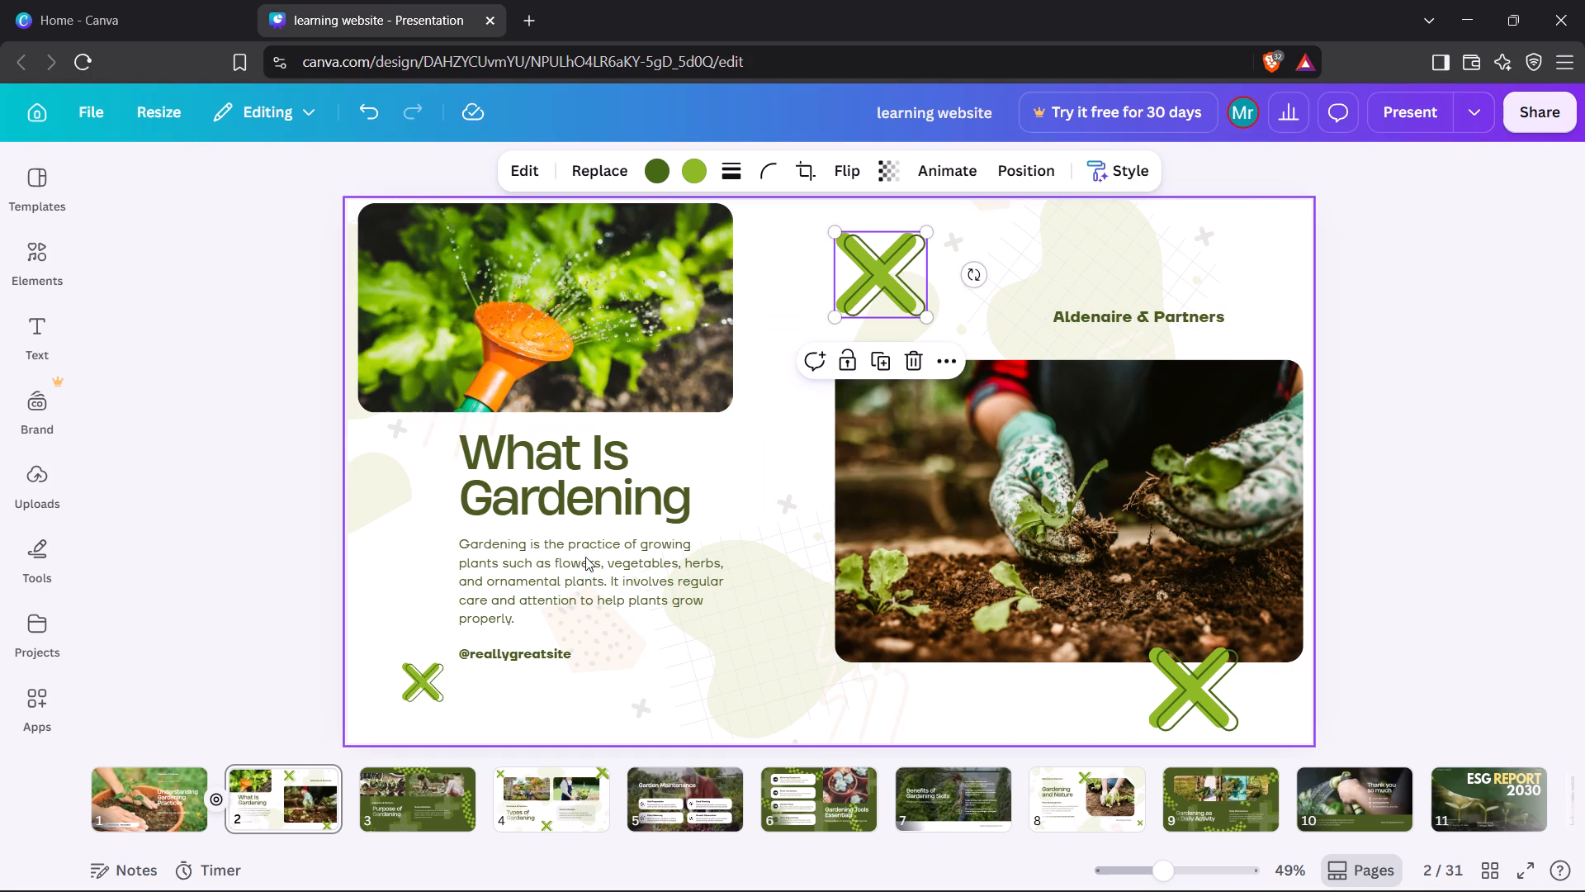
Shift the "What Is Gardening" heading and its paragraph left, and enlarge the paragraph text to about size 23.9.
{"action": "left_click", "coordinate": [580, 479]}
{"action": "left_click_drag", "start_coordinate": [580, 479], "coordinate": [551, 480]}
{"action": "left_click", "coordinate": [544, 538]}
{"action": "left_click_drag", "start_coordinate": [543, 539], "coordinate": [516, 534]}
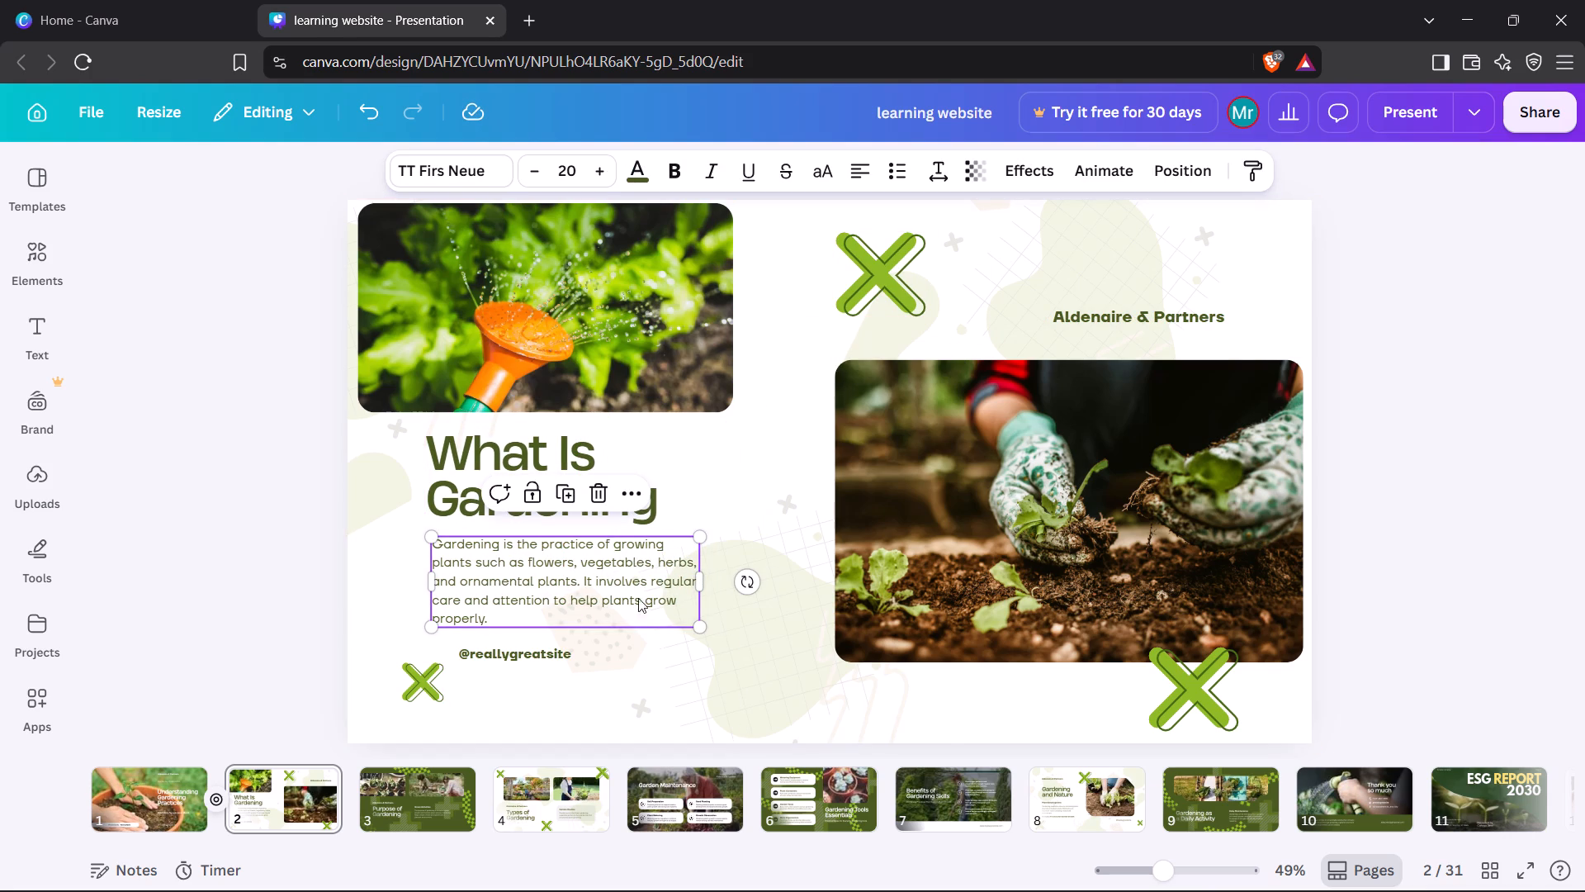
{"action": "left_click_drag", "start_coordinate": [703, 620], "coordinate": [758, 628]}
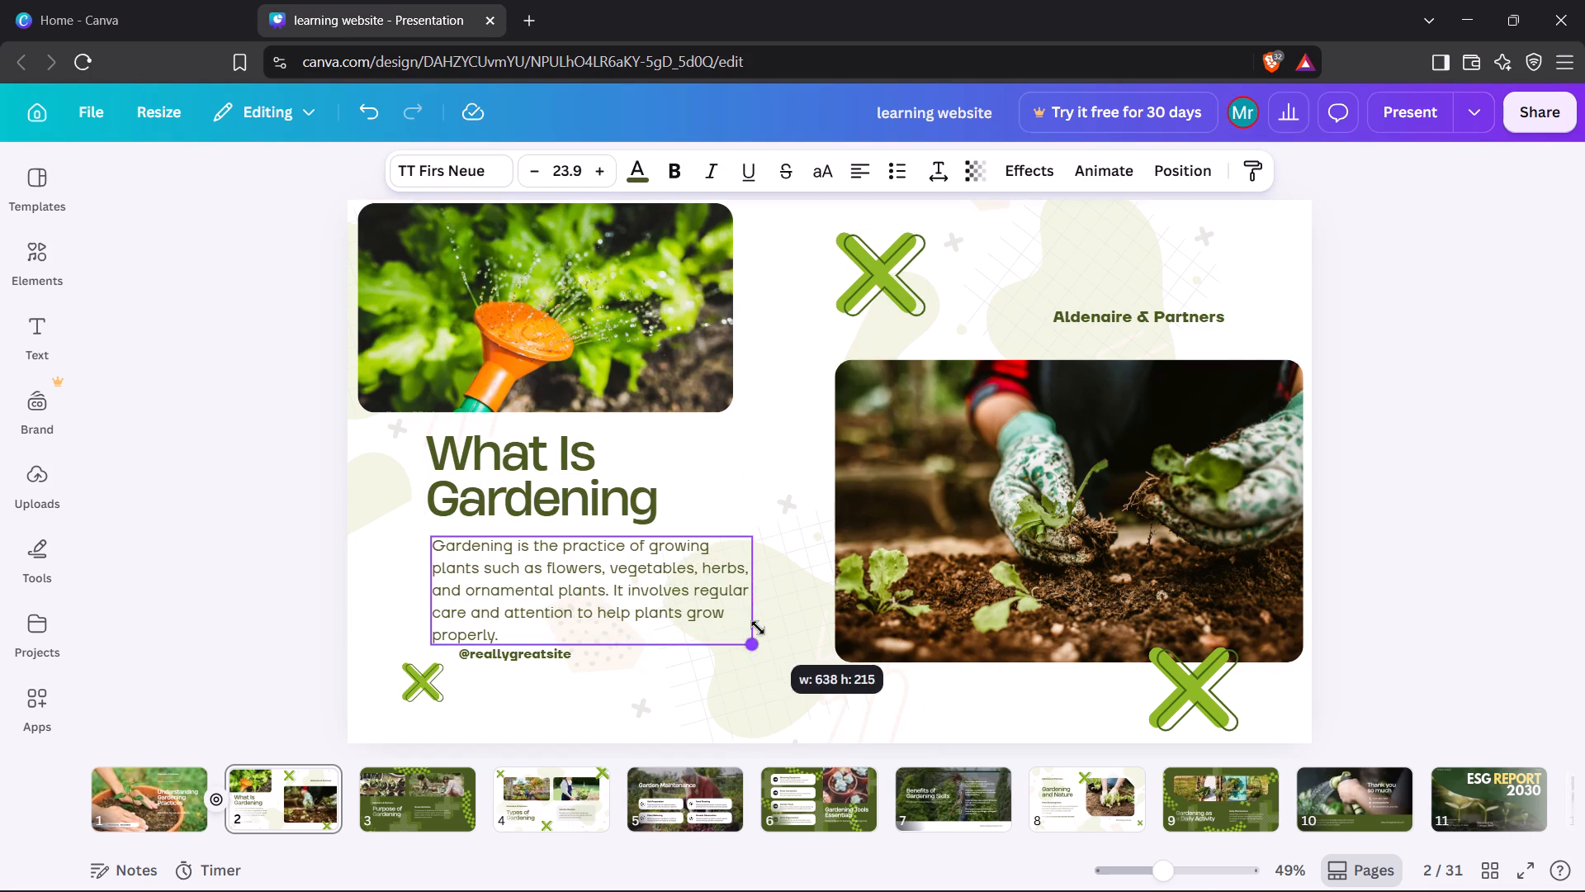
{"action": "left_click_drag", "start_coordinate": [758, 628], "coordinate": [758, 629]}
{"action": "left_click_drag", "start_coordinate": [433, 682], "coordinate": [416, 705]}
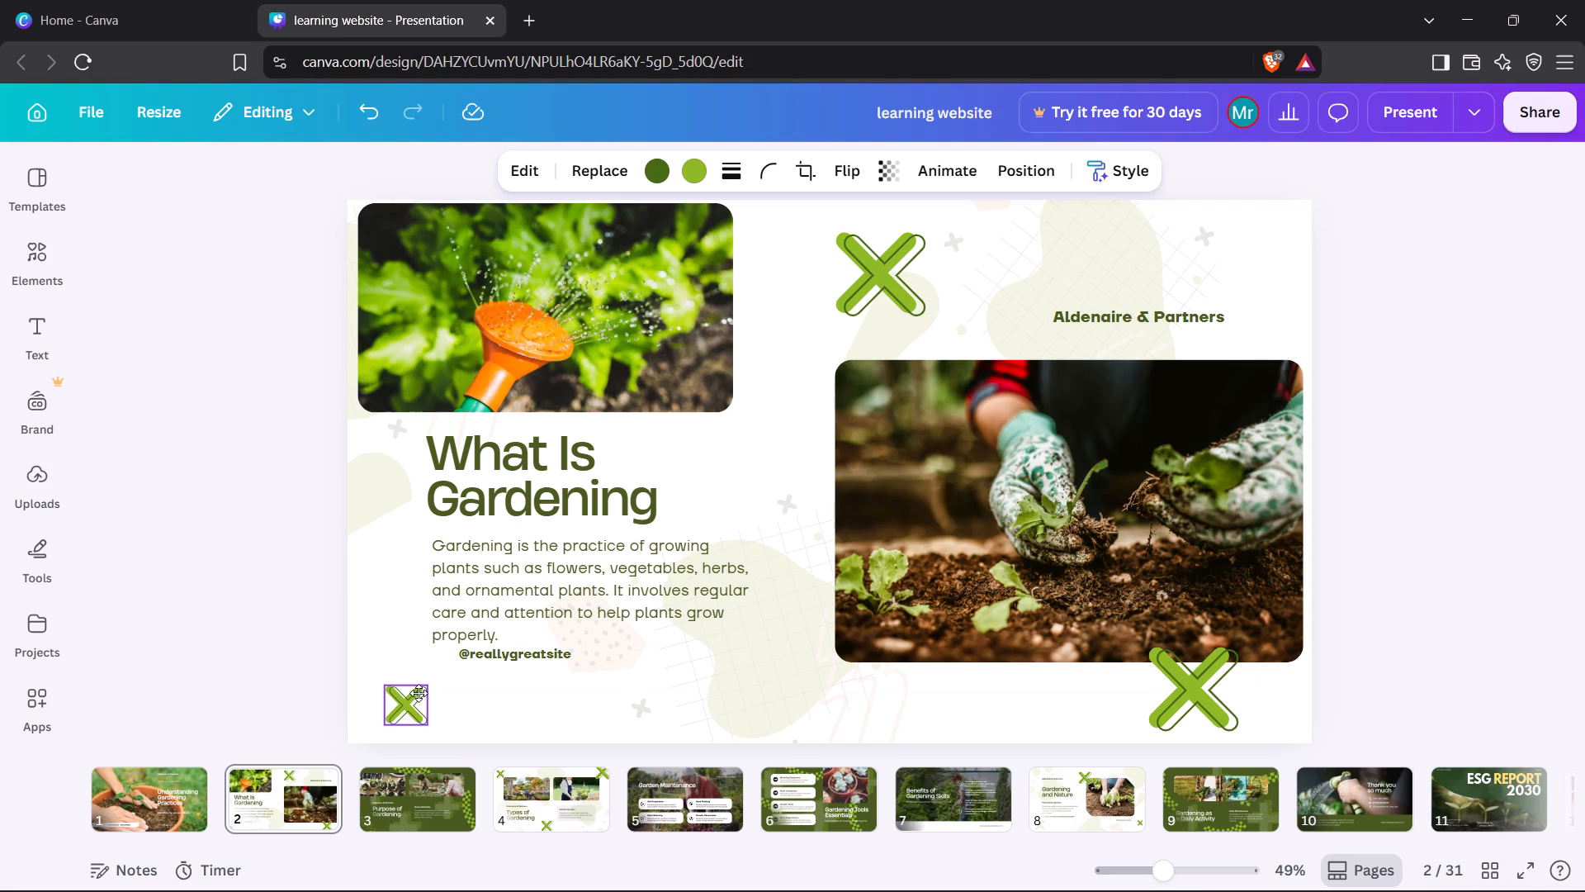
{"action": "left_click", "coordinate": [516, 653]}
{"action": "left_click_drag", "start_coordinate": [516, 653], "coordinate": [499, 665]}
Move the large cross at page 2's lower right slightly down and left, and raise the planting photo and the "Aldenaire & Partners" label.
{"action": "left_click", "coordinate": [1206, 685]}
{"action": "left_click_drag", "start_coordinate": [1206, 685], "coordinate": [1195, 700]}
{"action": "left_click_drag", "start_coordinate": [1132, 425], "coordinate": [1129, 408]}
{"action": "left_click", "coordinate": [1104, 317]}
{"action": "left_click_drag", "start_coordinate": [1104, 317], "coordinate": [1104, 297]}
Move the pale blob-and-grid decoration at the top of page 2 to the right, behind the "Aldenaire & Partners" label.
{"action": "left_click", "coordinate": [1062, 211]}
{"action": "left_click_drag", "start_coordinate": [1037, 214], "coordinate": [1055, 212]}
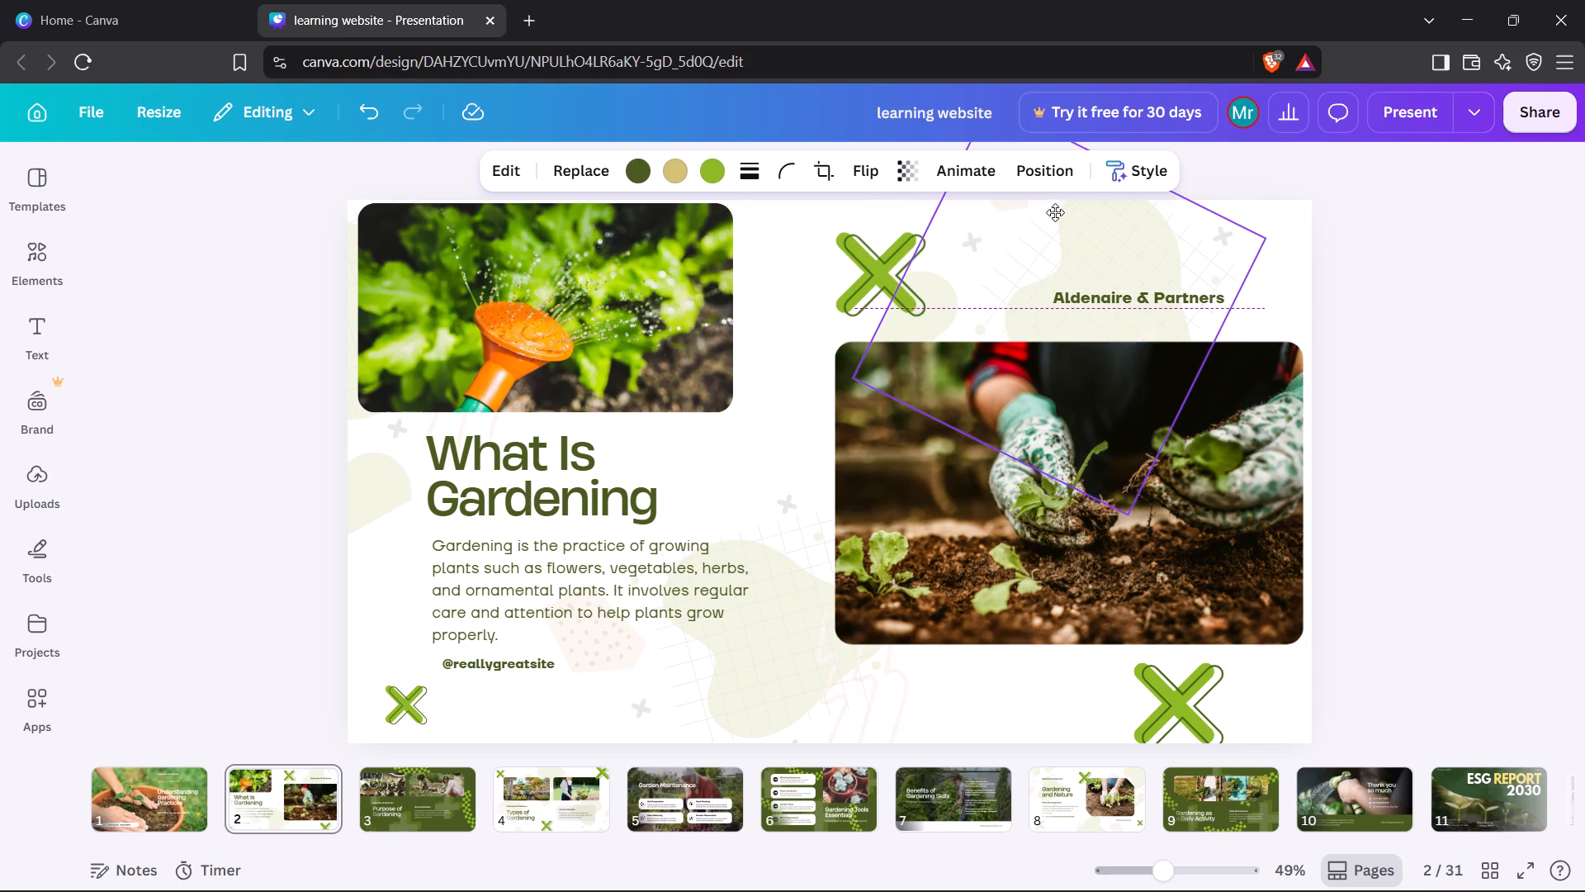
{"action": "left_click_drag", "start_coordinate": [1055, 212], "coordinate": [1105, 211]}
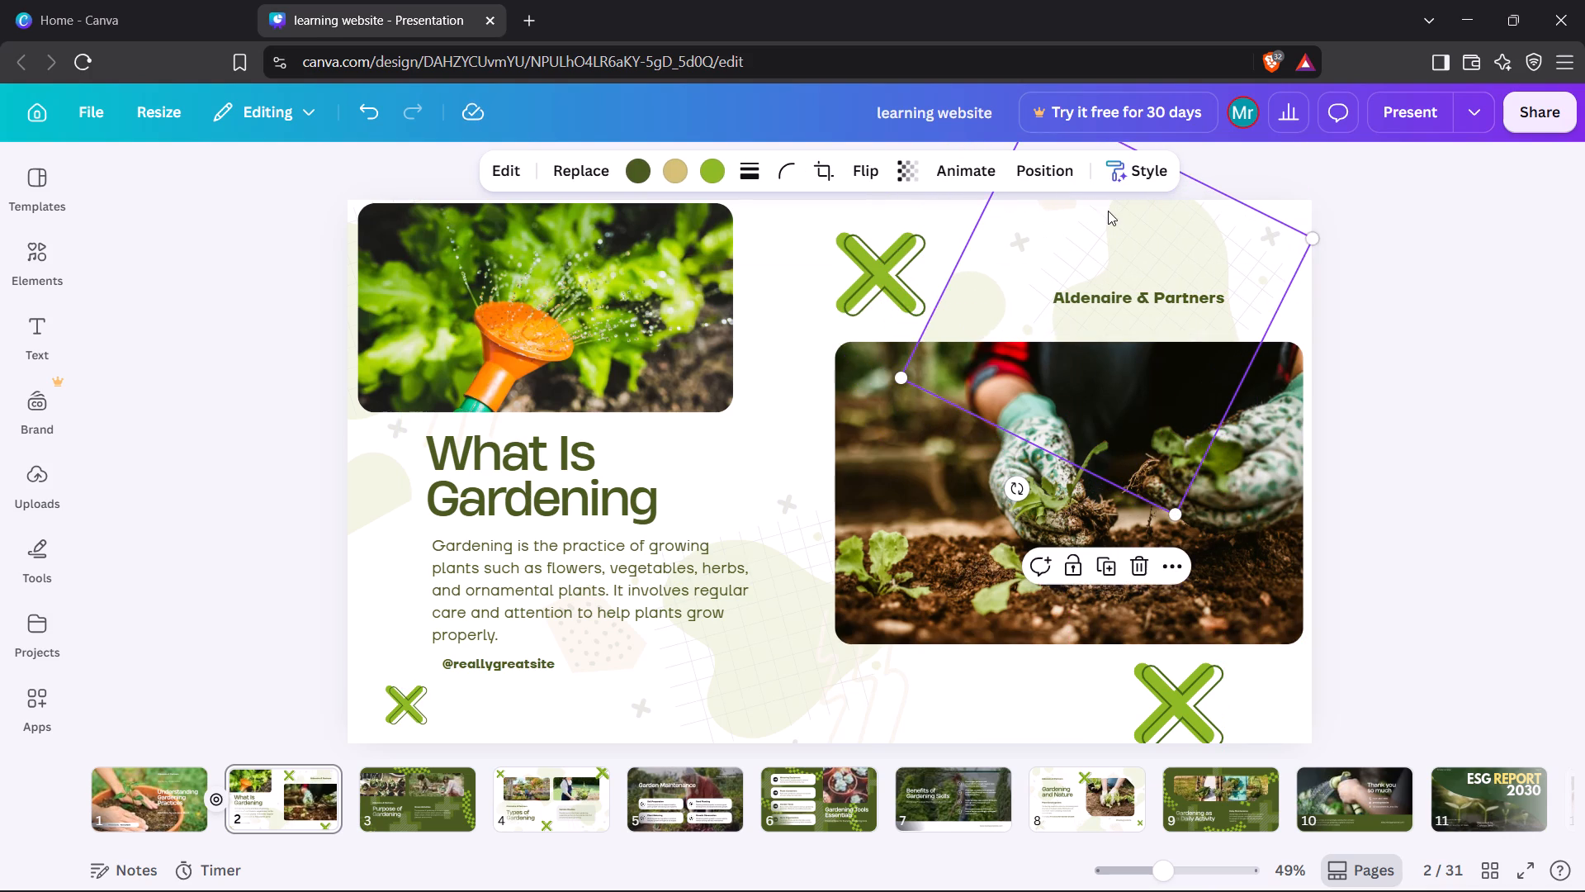
Apply the Sleek page animation to page 2.
{"action": "left_click", "coordinate": [797, 257]}
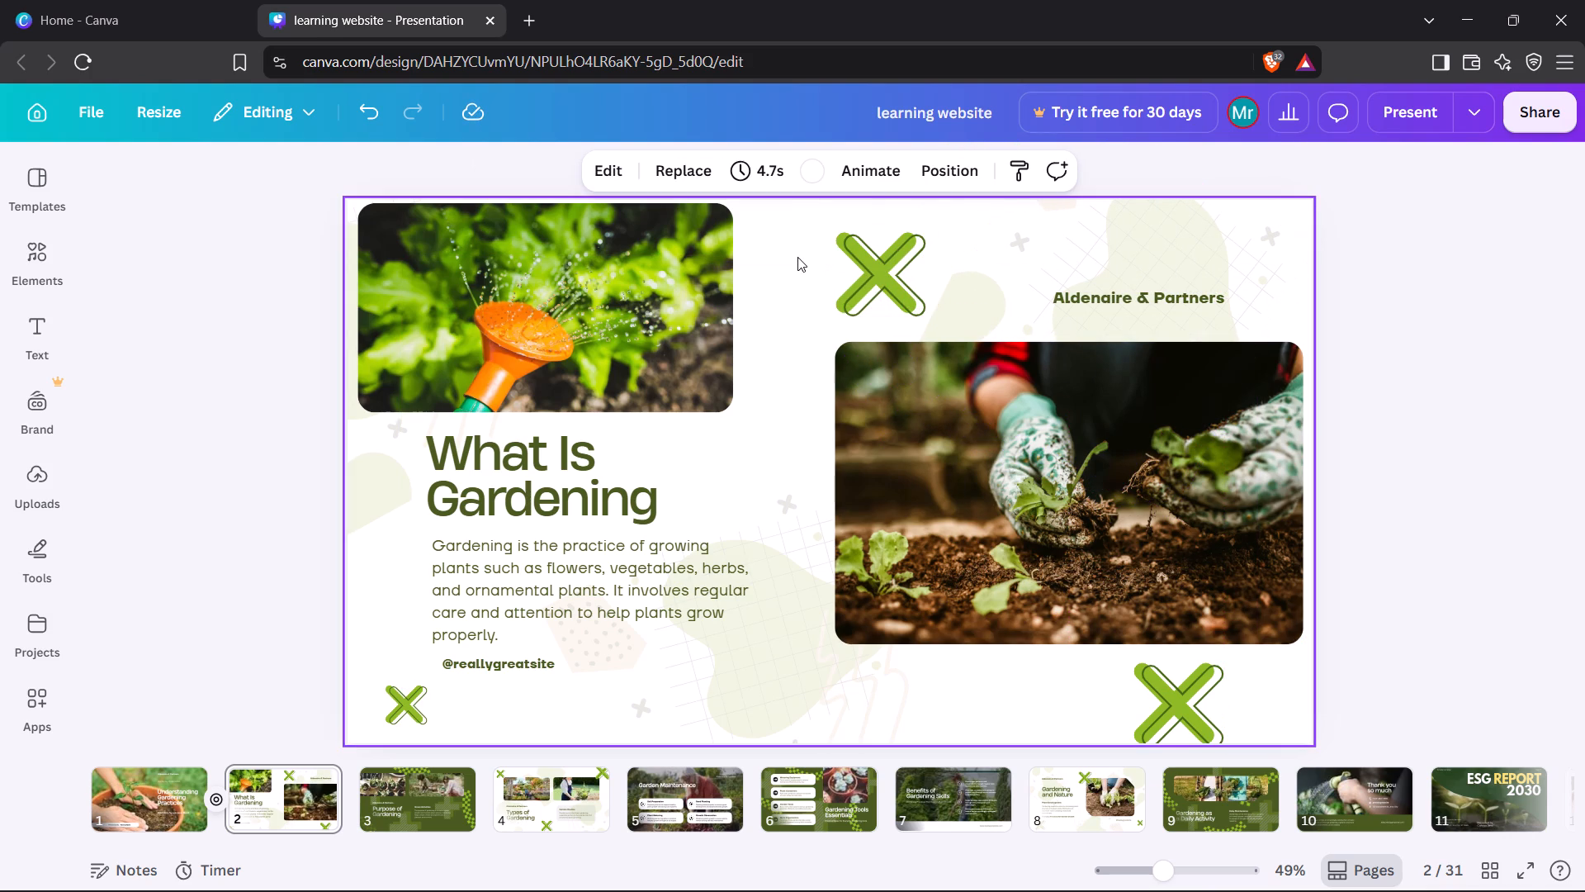
{"action": "left_click", "coordinate": [881, 155]}
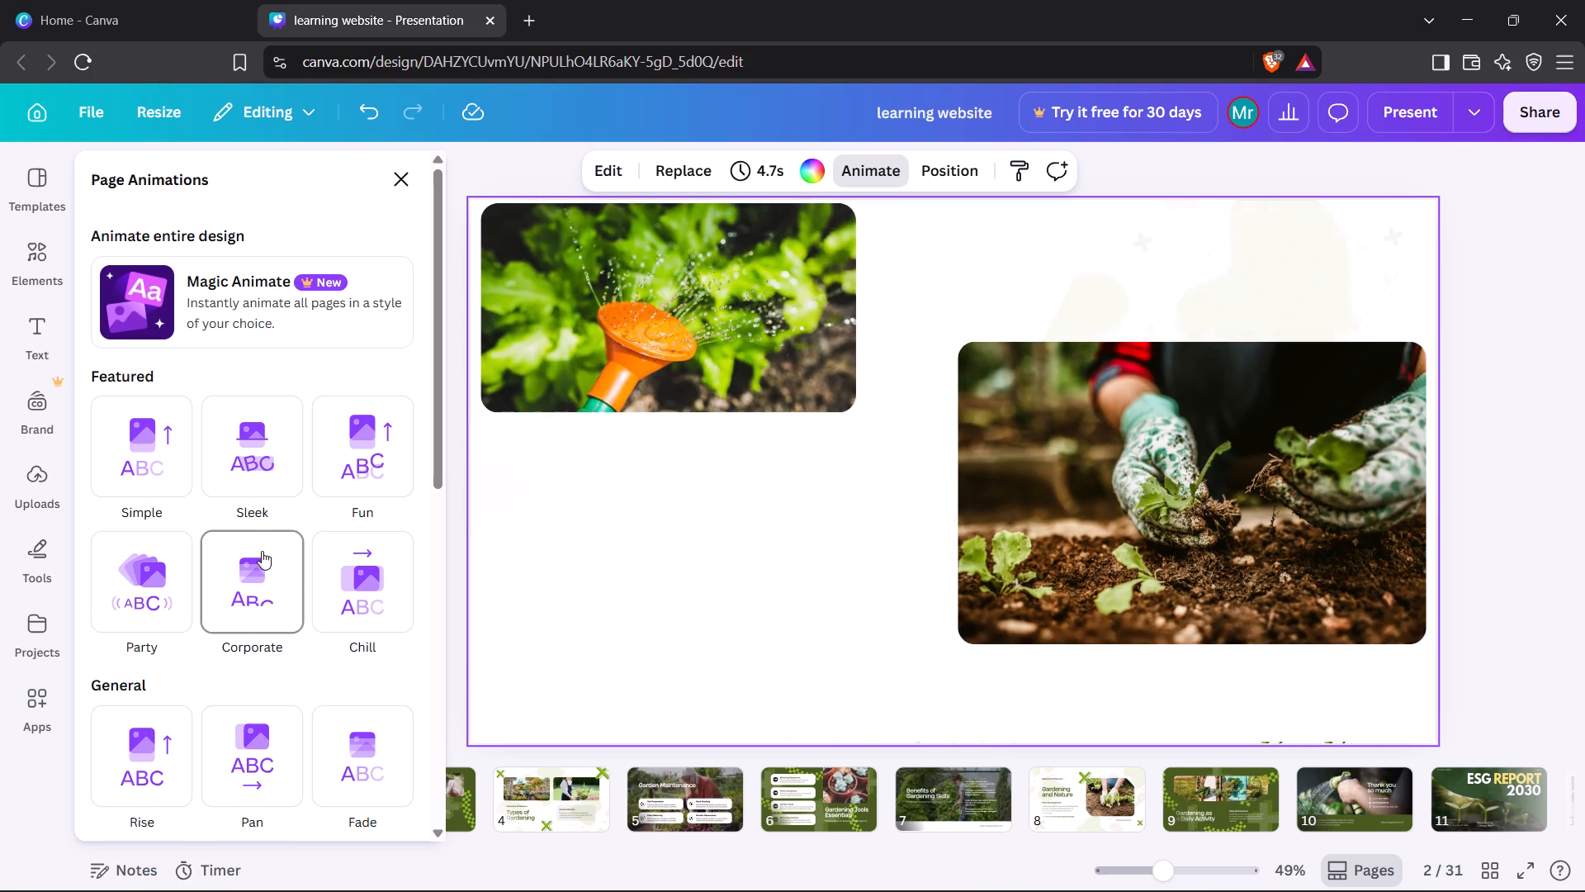
{"action": "left_click", "coordinate": [263, 440]}
{"action": "left_click", "coordinate": [400, 188]}
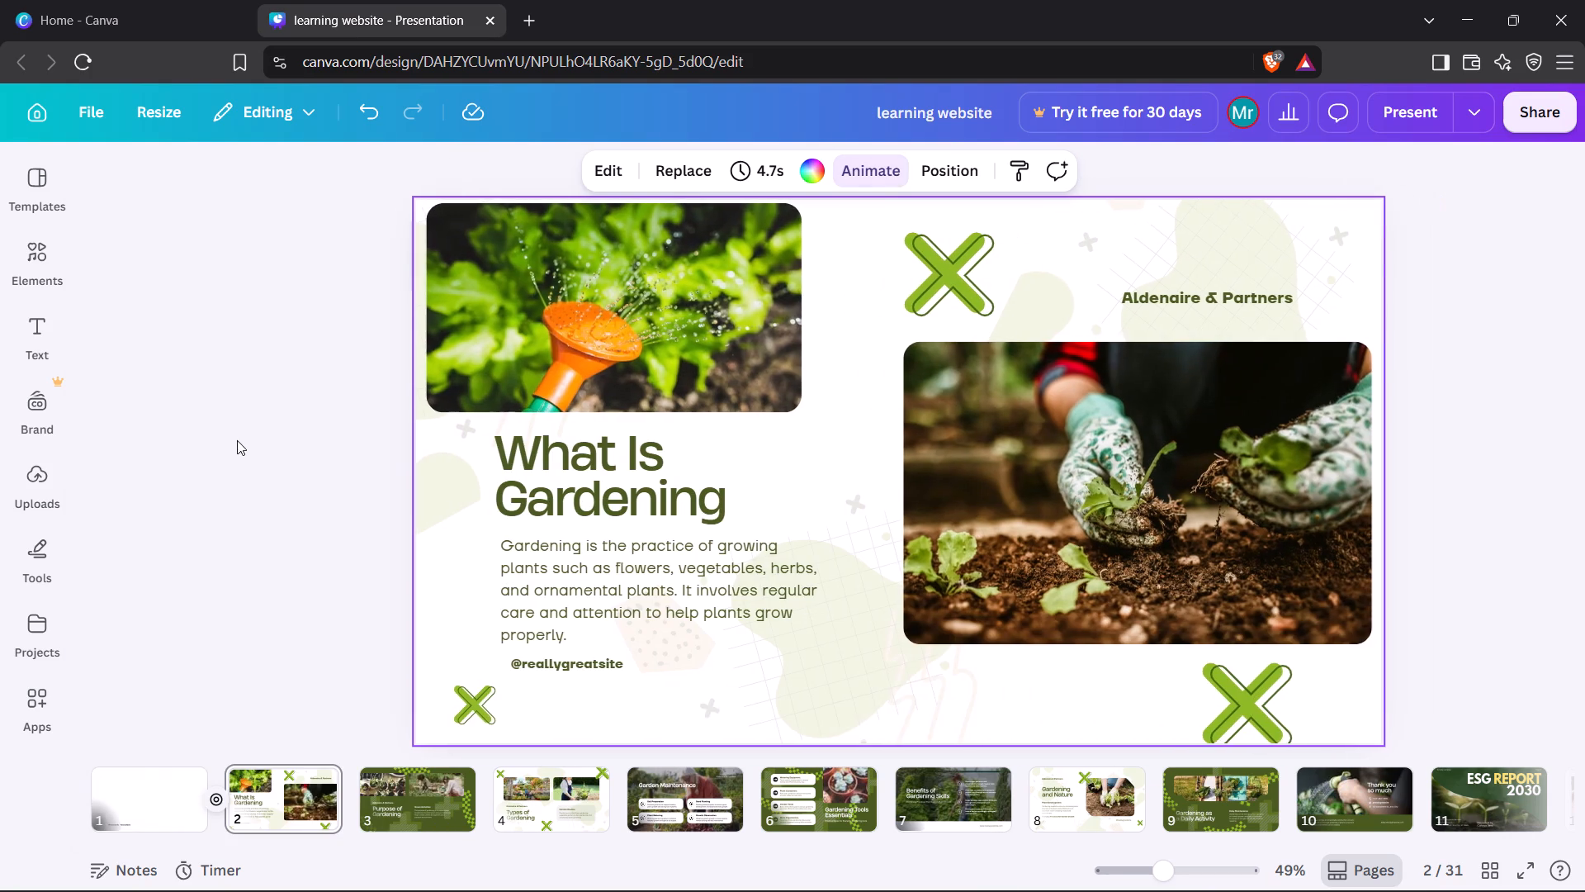
{"action": "left_click", "coordinate": [234, 466]}
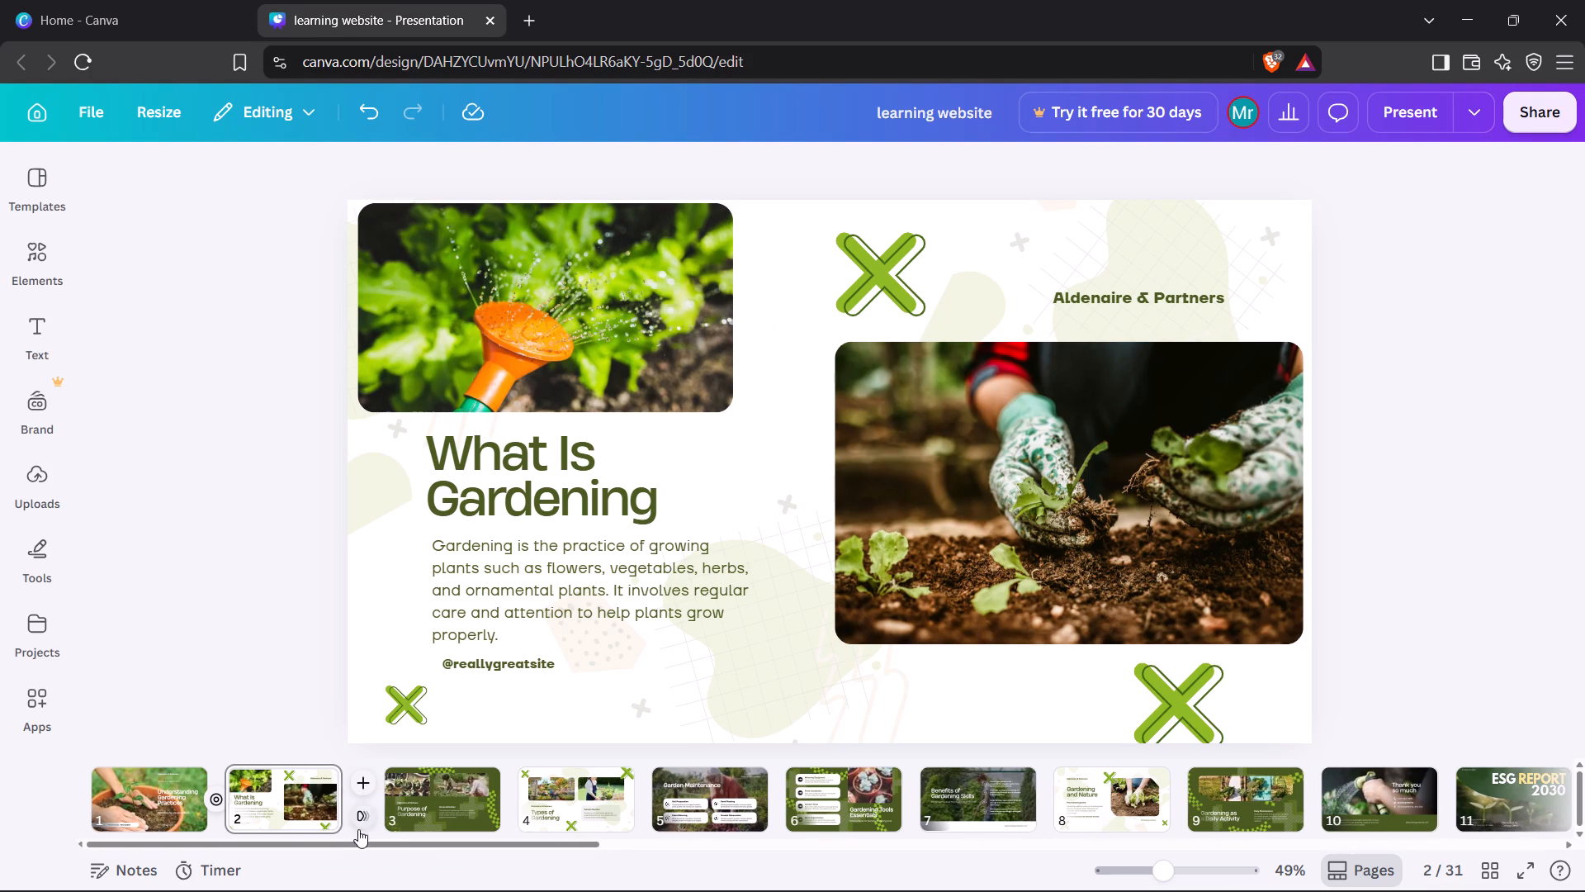
Add a Flow transition between pages 2 and 3.
{"action": "left_click", "coordinate": [365, 819]}
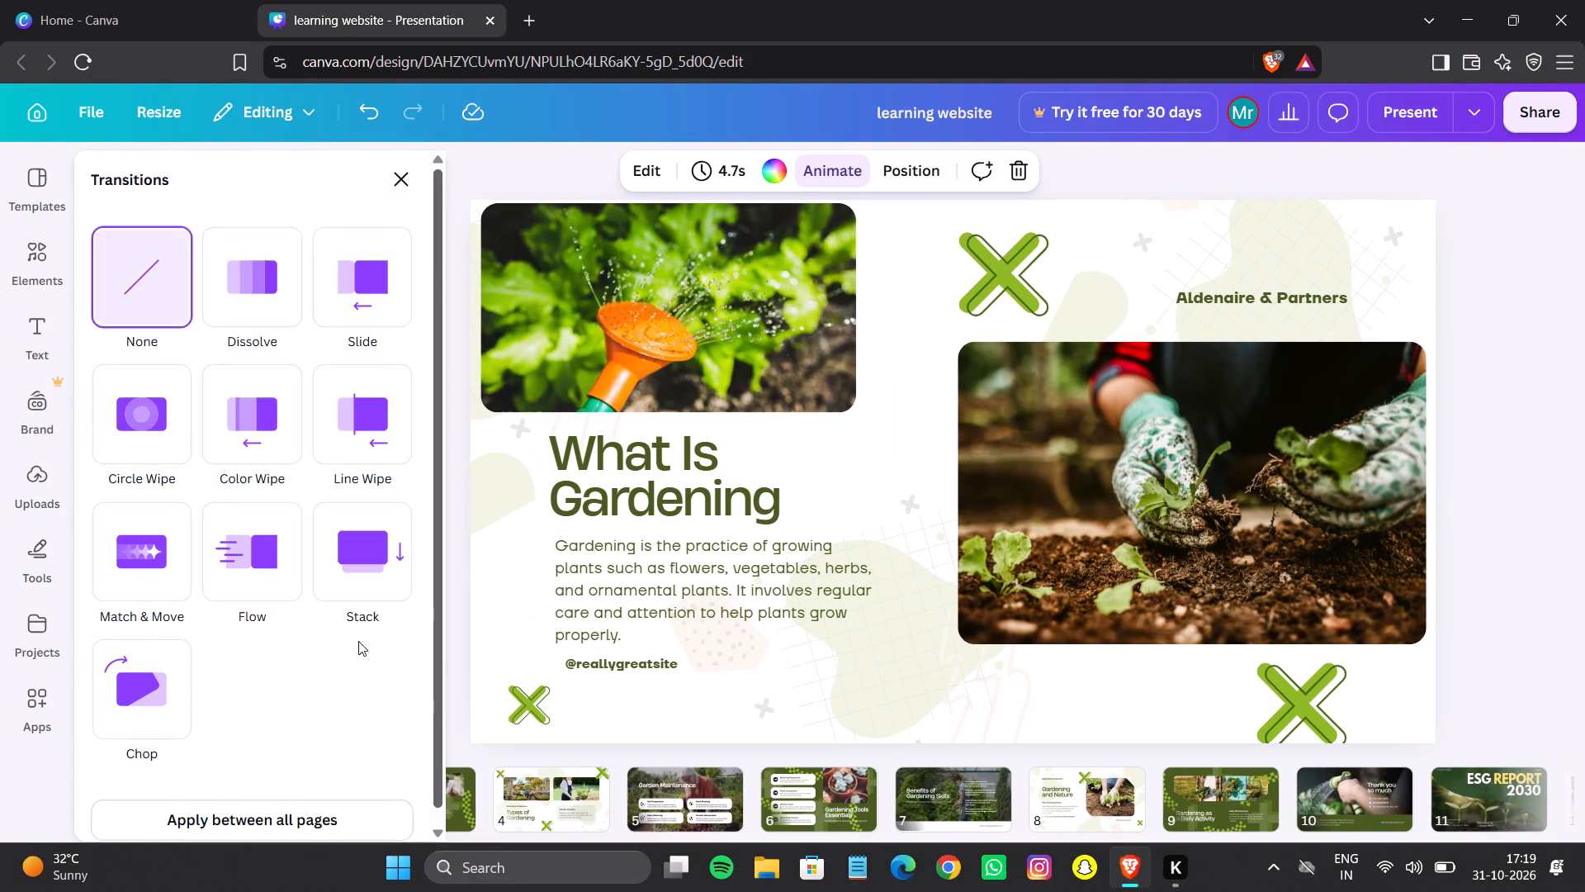
{"action": "left_click", "coordinate": [244, 537]}
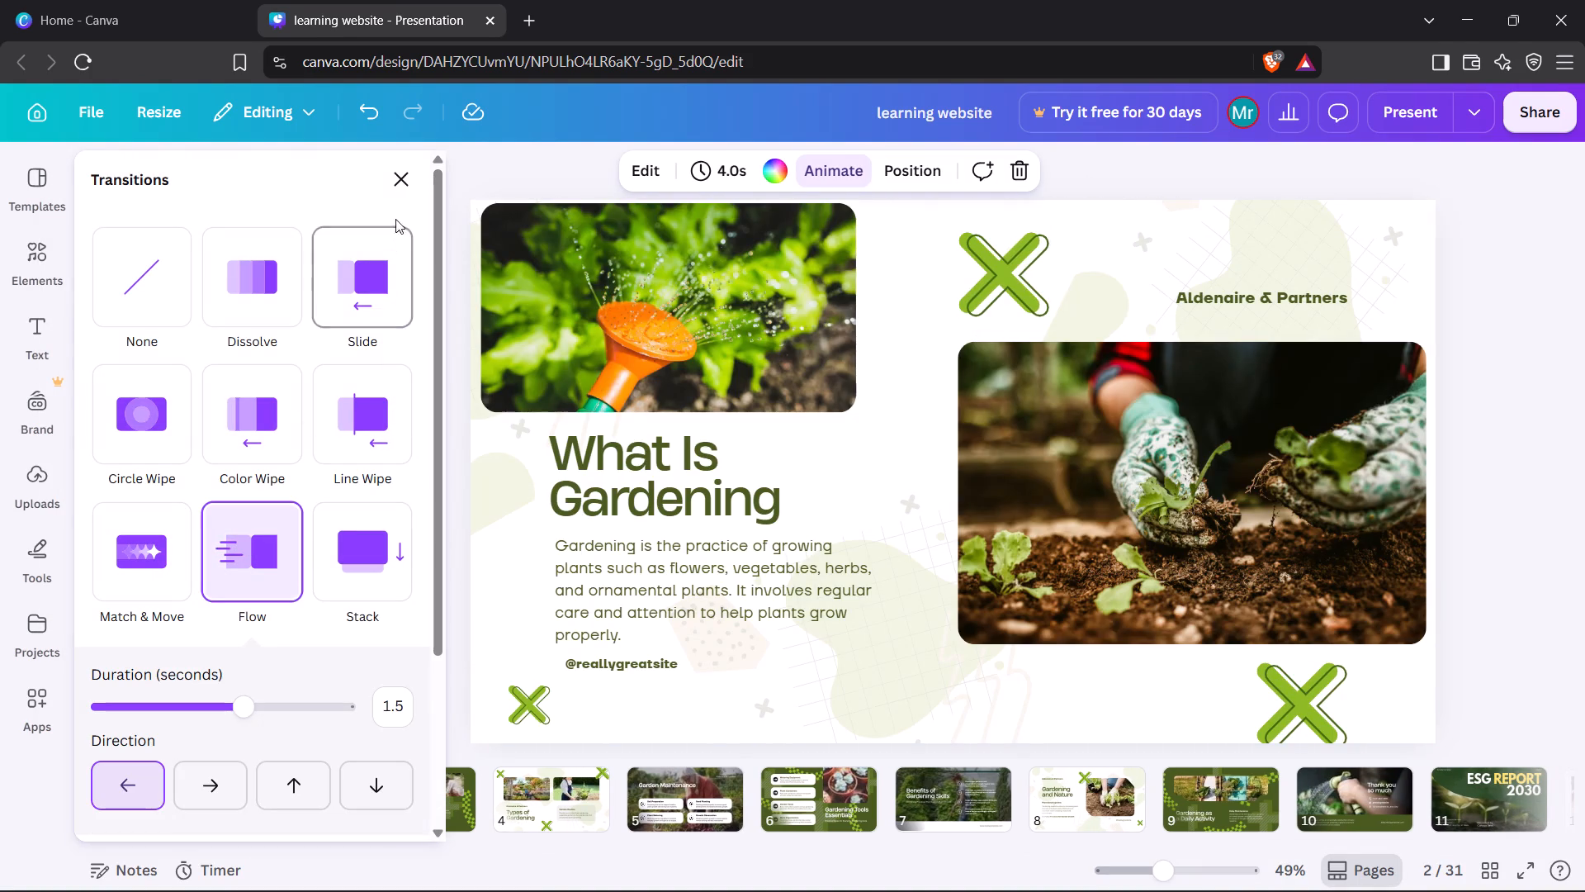
{"action": "left_click", "coordinate": [408, 189]}
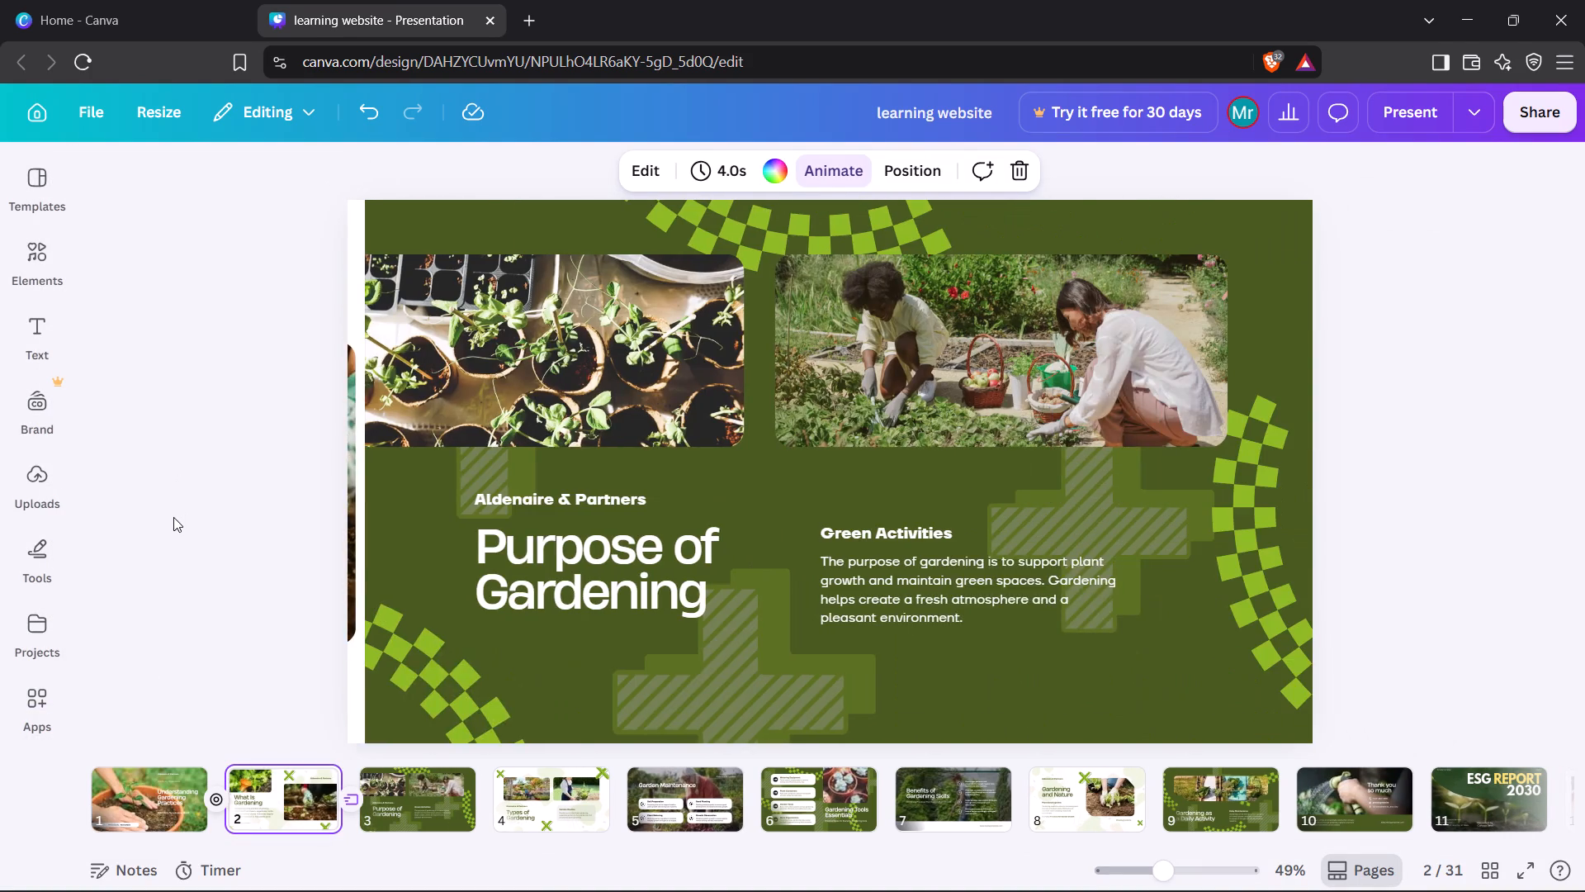
{"action": "left_click", "coordinate": [173, 517]}
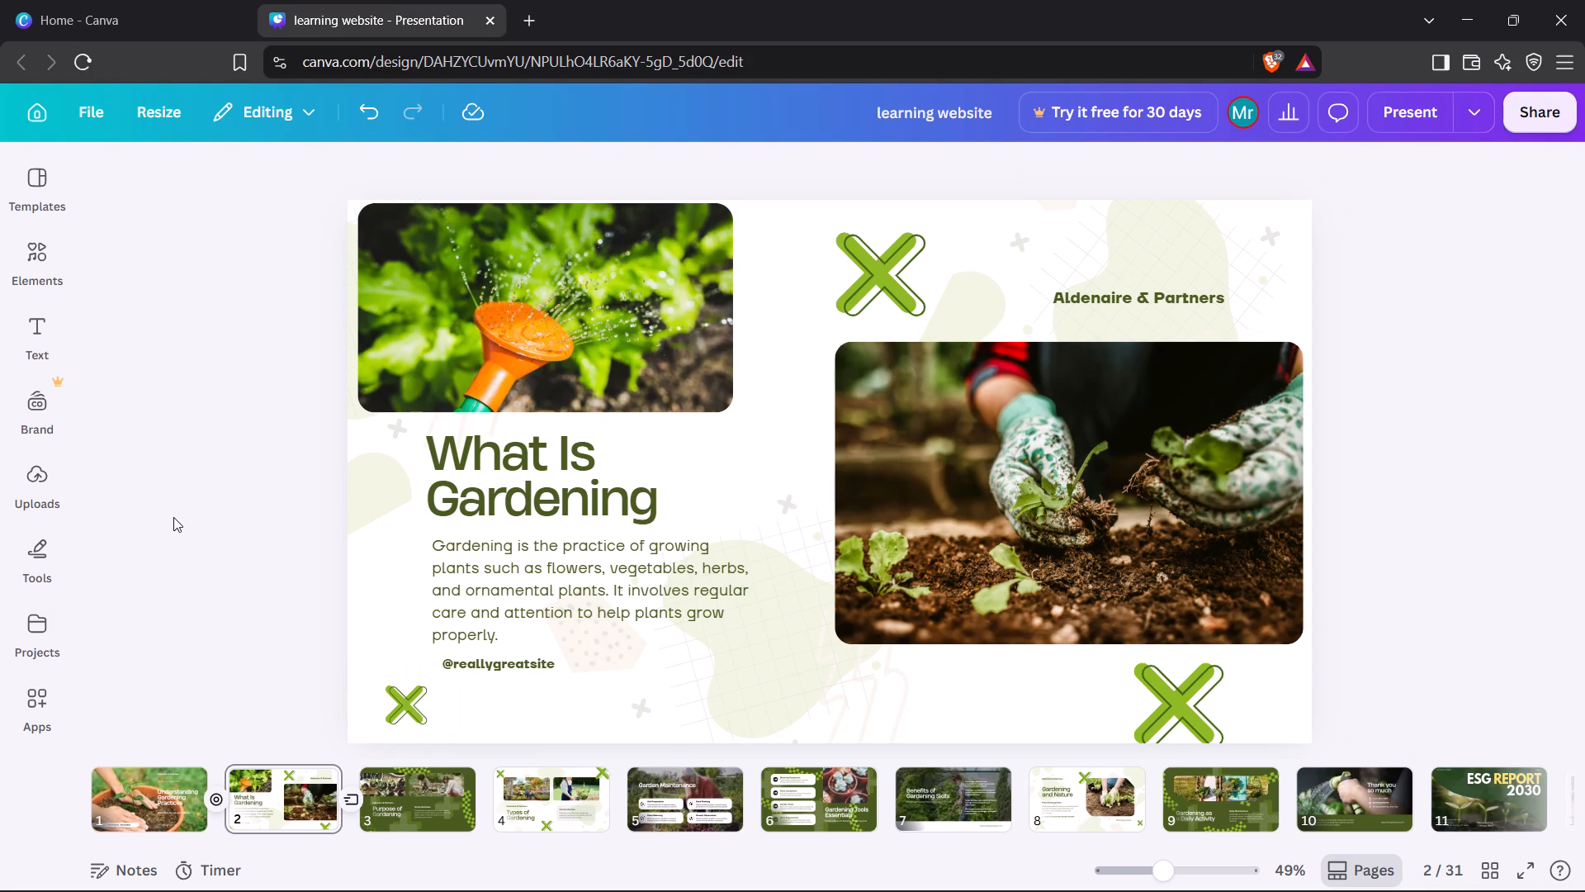
On page 3, move the seedling photo right until it sits fully on the page, and shift the two-gardeners photo right.
{"action": "left_click", "coordinate": [422, 799]}
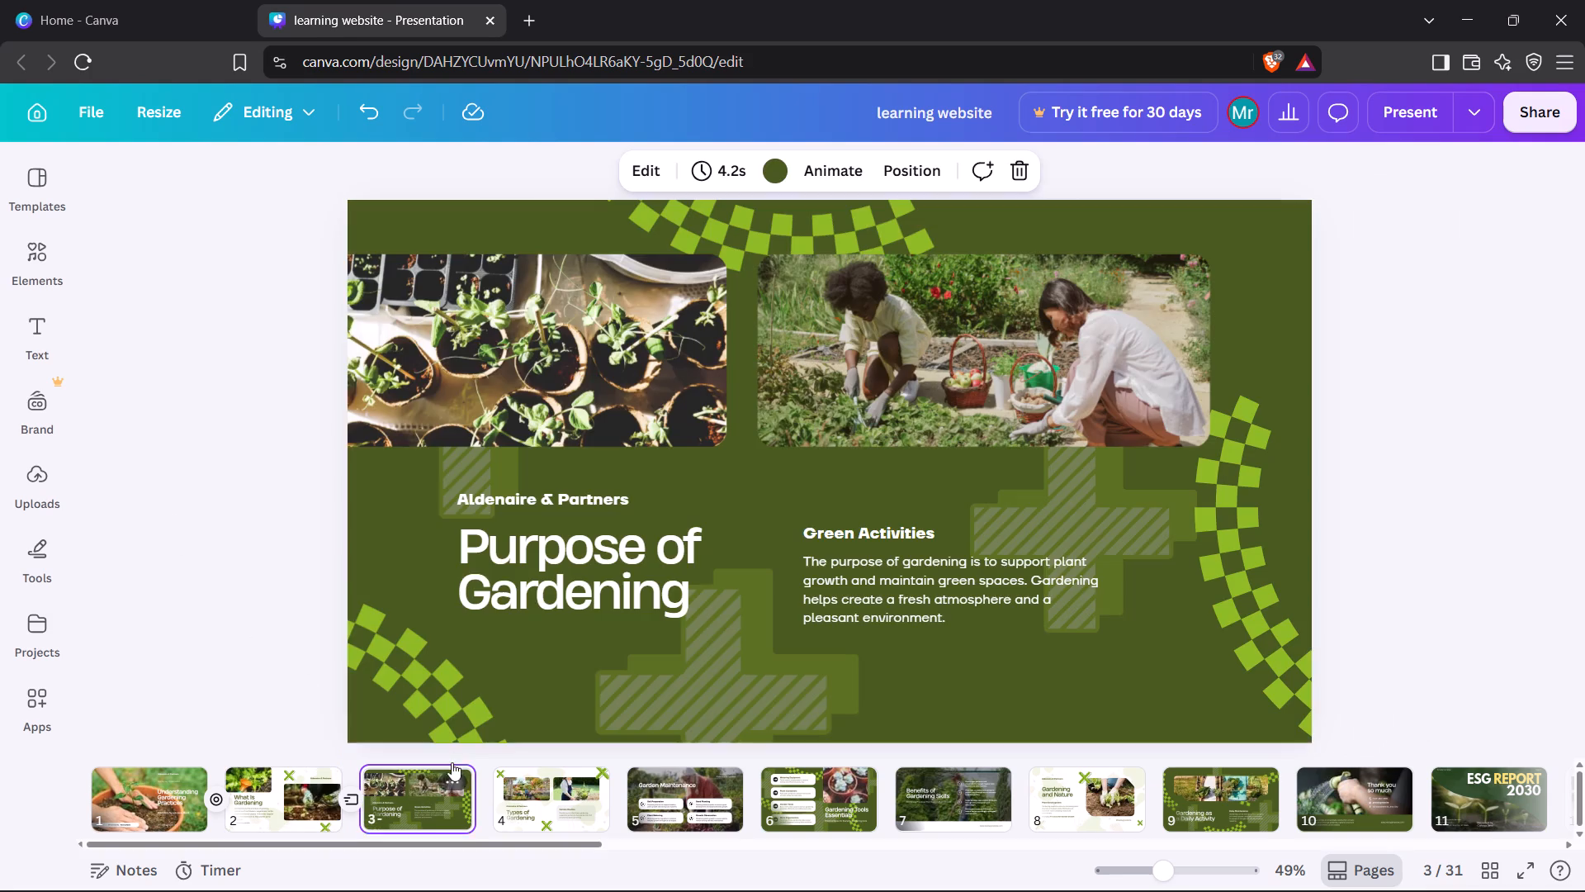
{"action": "left_click", "coordinate": [537, 382]}
{"action": "left_click_drag", "start_coordinate": [537, 382], "coordinate": [561, 379]}
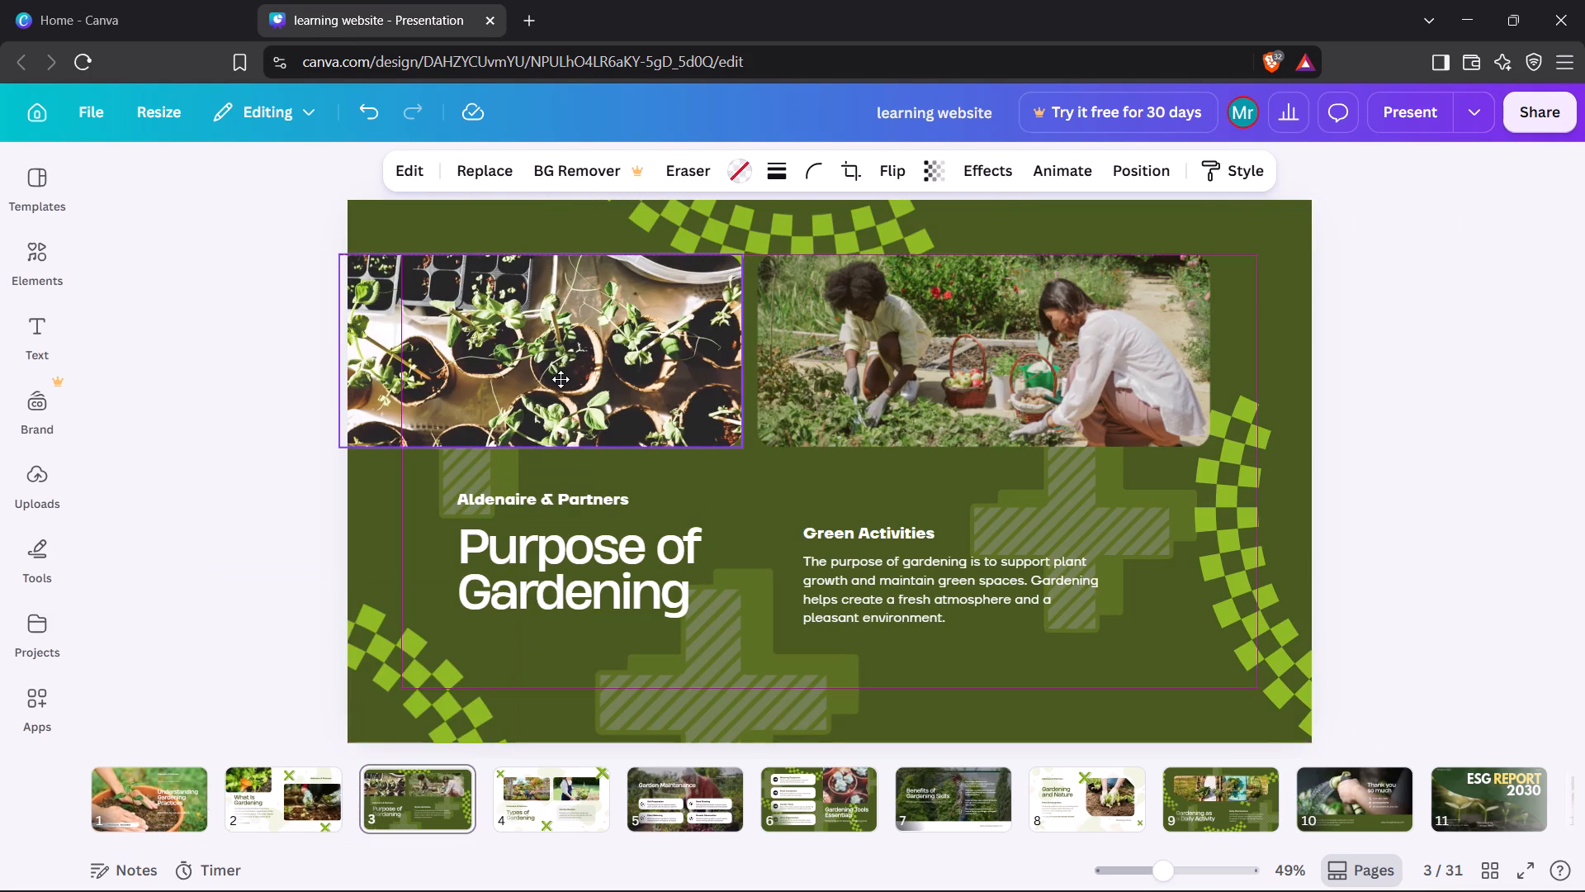
{"action": "left_click_drag", "start_coordinate": [561, 379], "coordinate": [567, 379]}
{"action": "left_click", "coordinate": [920, 398]}
{"action": "left_click_drag", "start_coordinate": [920, 398], "coordinate": [938, 399]}
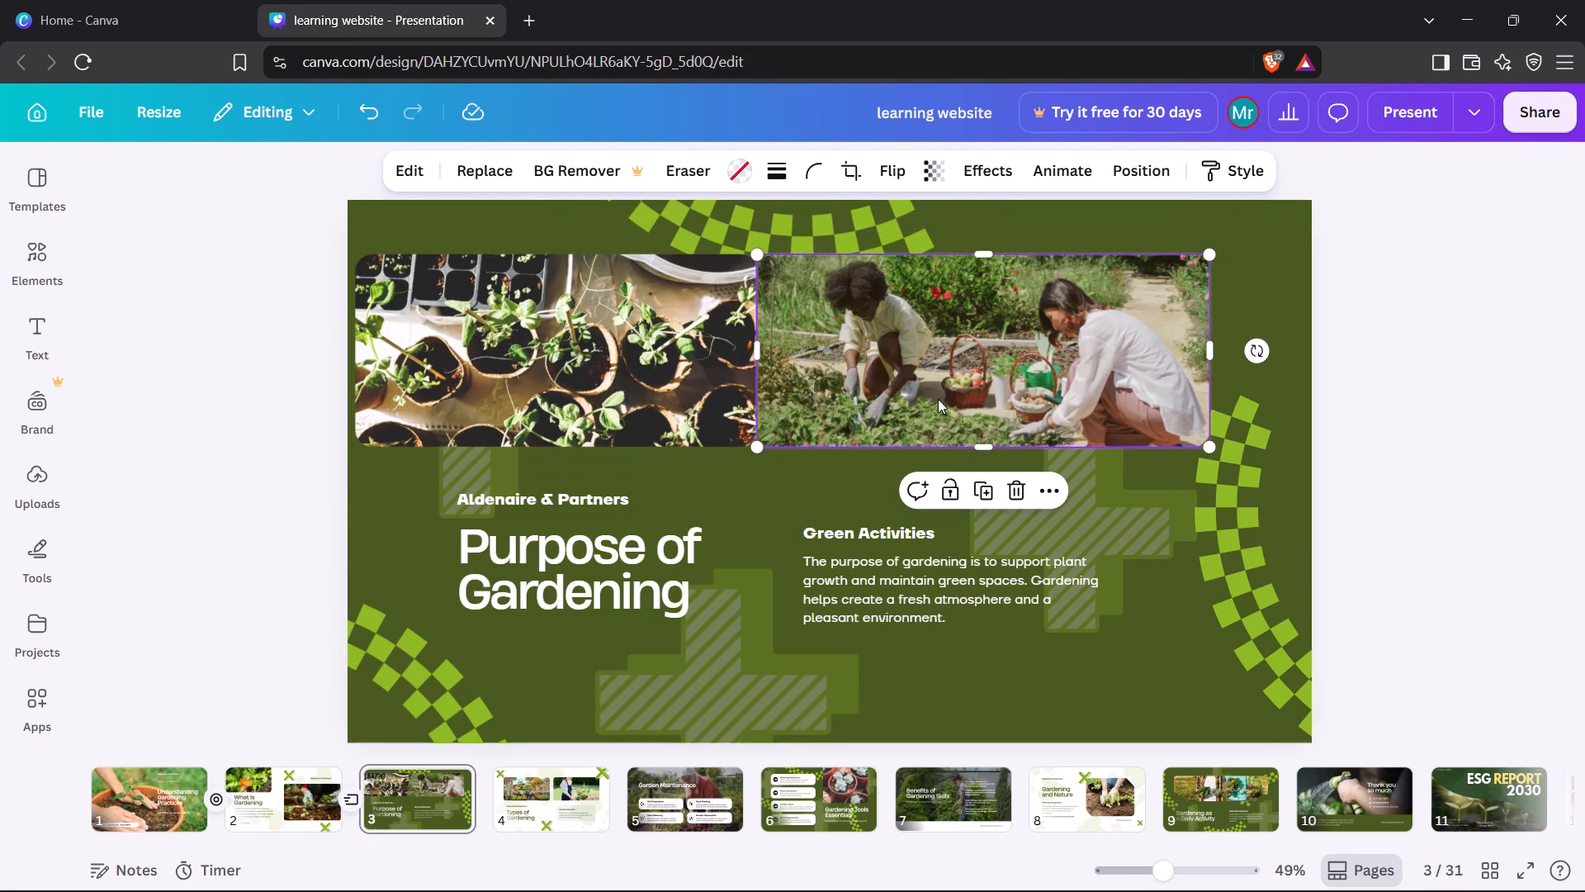
{"action": "left_click_drag", "start_coordinate": [938, 399], "coordinate": [980, 394]}
Move page 3's right-hand checkered arc slightly down and the top checkered arc slightly up and right.
{"action": "left_click", "coordinate": [1228, 541]}
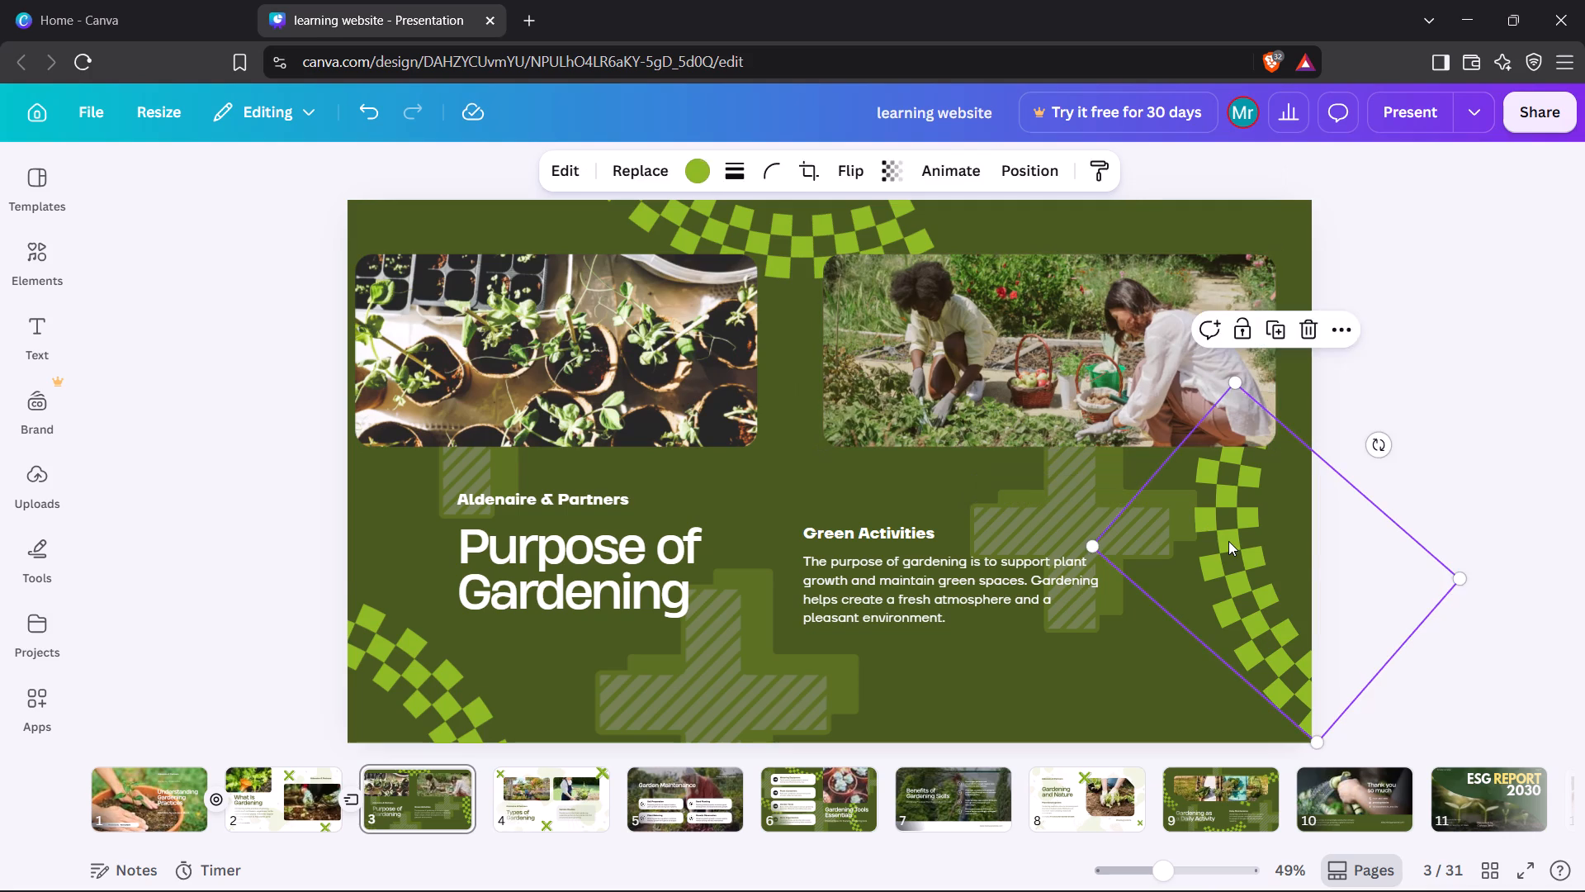
{"action": "left_click_drag", "start_coordinate": [1228, 541], "coordinate": [1232, 578]}
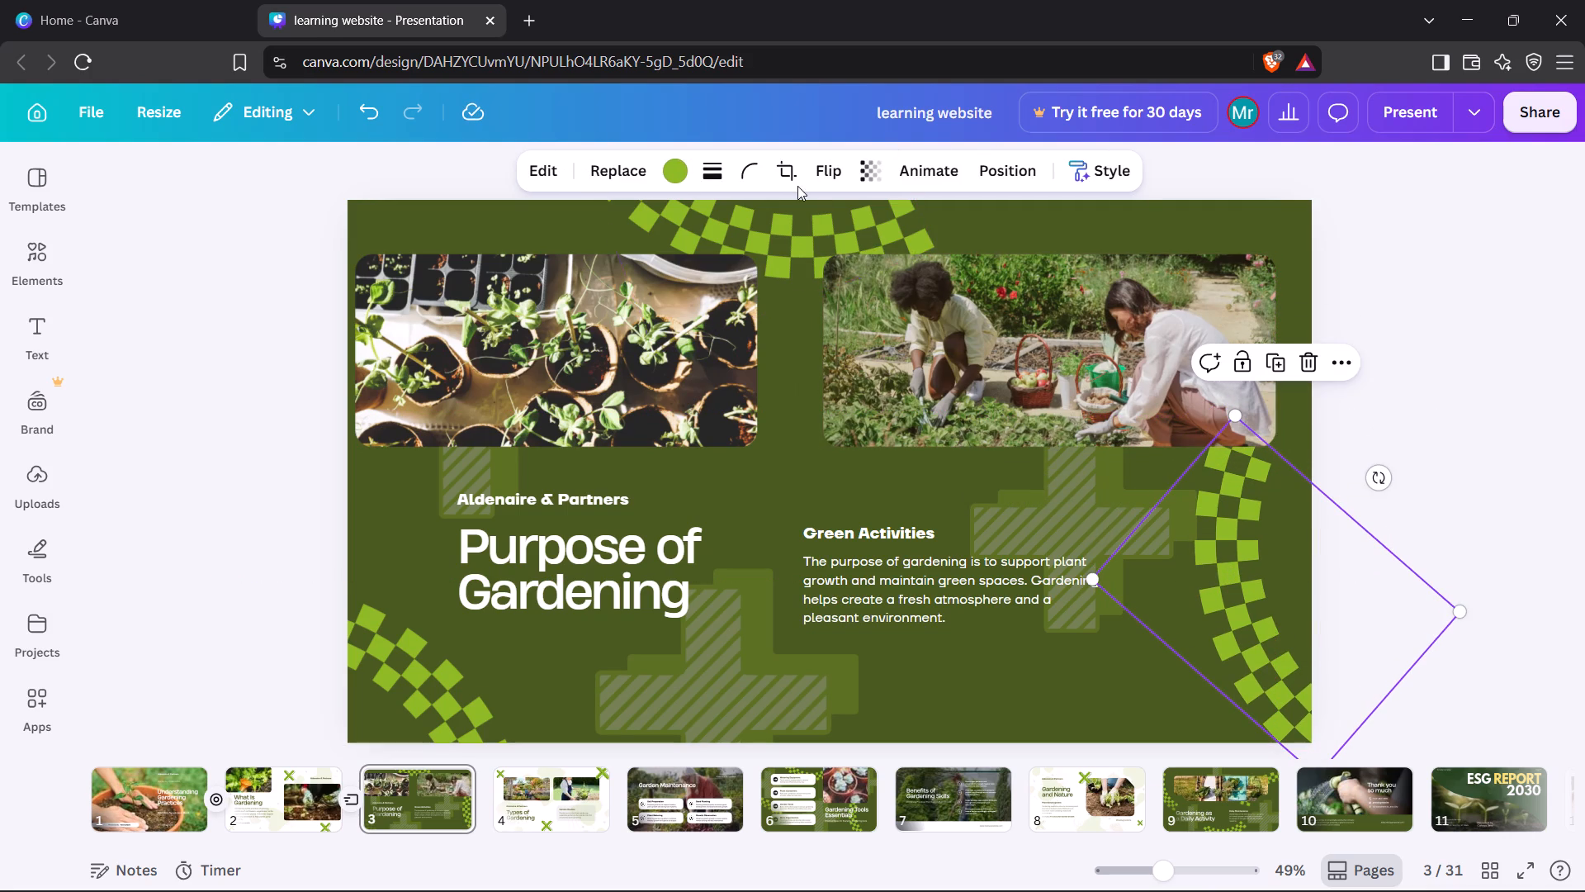
{"action": "left_click", "coordinate": [800, 211]}
{"action": "left_click_drag", "start_coordinate": [800, 216], "coordinate": [806, 210]}
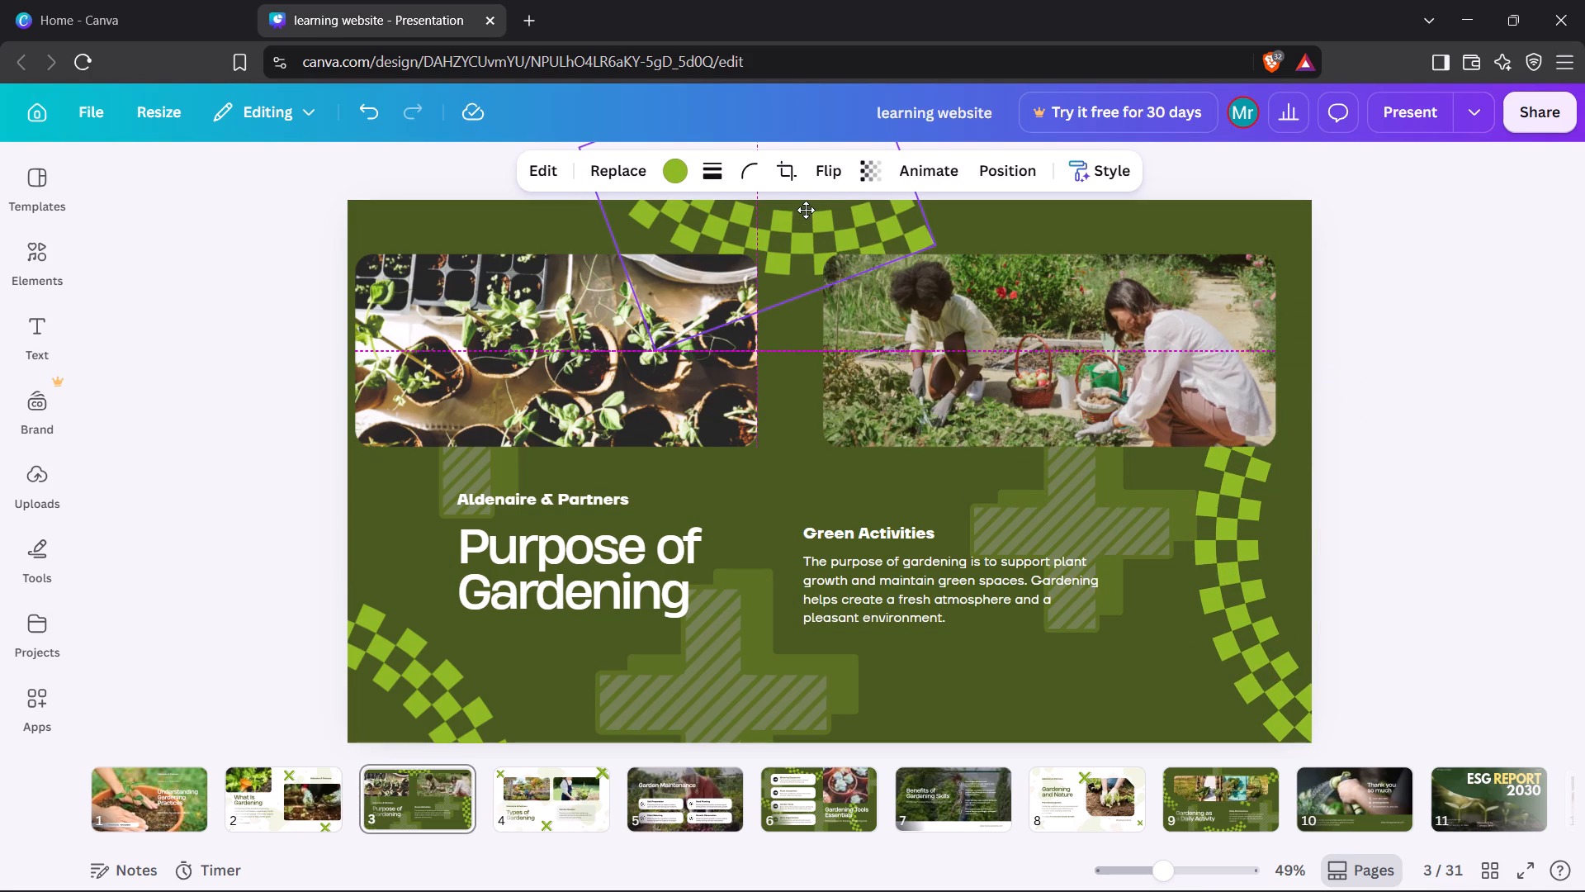
{"action": "left_click_drag", "start_coordinate": [806, 210], "coordinate": [807, 202]}
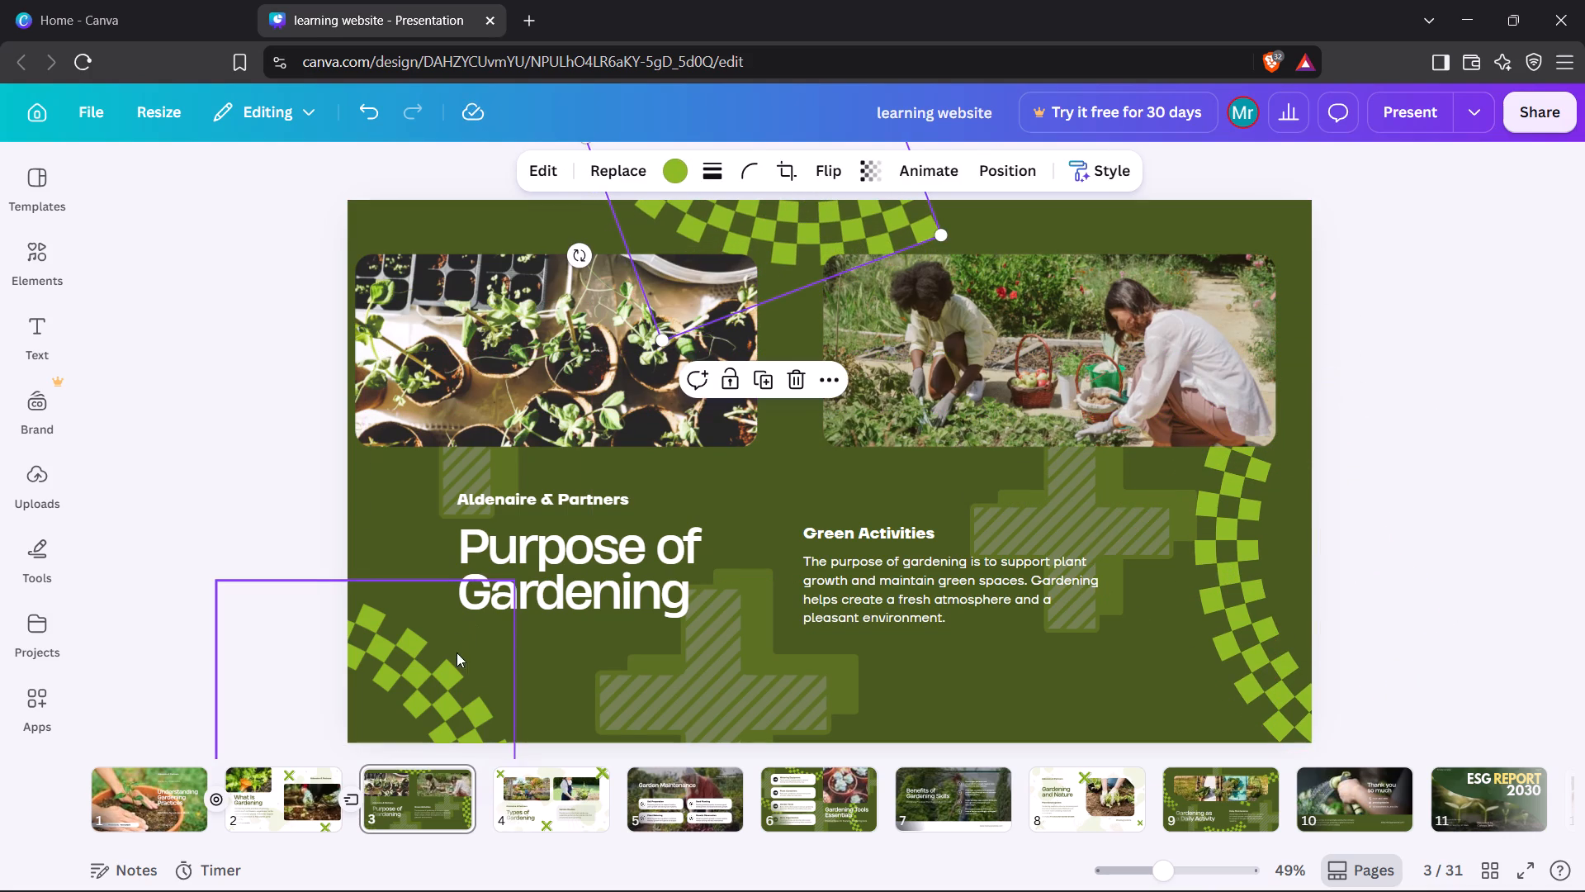
Move the "Purpose of Gardening" heading and the "Aldenaire & Partners" label slightly left and down.
{"action": "left_click", "coordinate": [572, 573]}
{"action": "left_click_drag", "start_coordinate": [572, 573], "coordinate": [548, 586]}
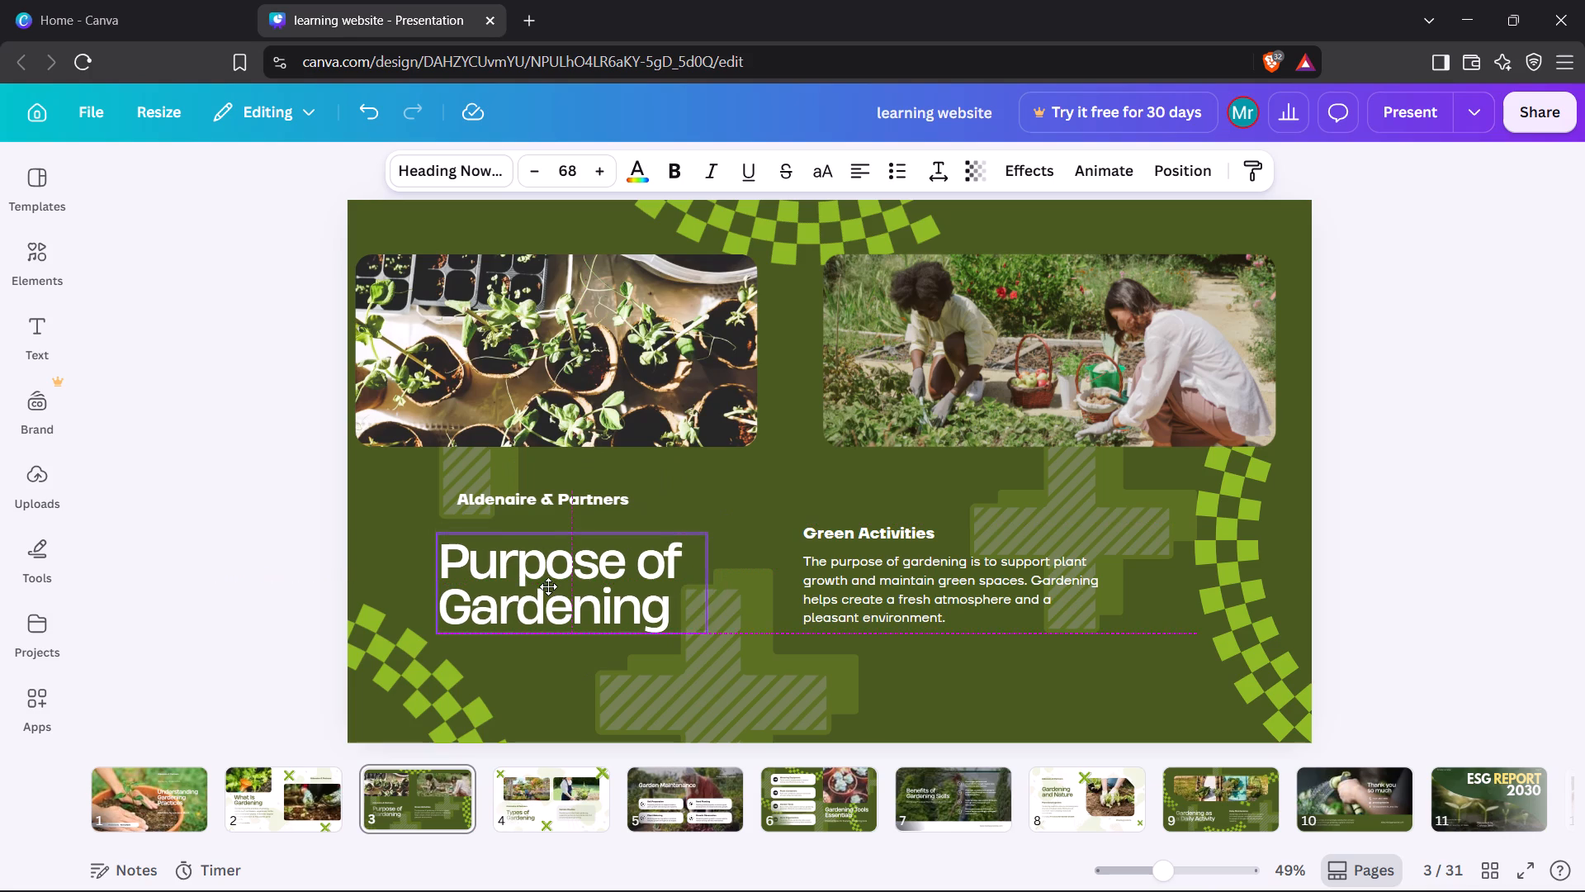
{"action": "left_click_drag", "start_coordinate": [548, 586], "coordinate": [545, 586]}
{"action": "left_click", "coordinate": [472, 496]}
{"action": "left_click_drag", "start_coordinate": [472, 496], "coordinate": [455, 498]}
Nudge the striped cross below the seedling photo down and the one behind the Green Activities text up.
{"action": "left_click", "coordinate": [464, 464]}
{"action": "left_click_drag", "start_coordinate": [464, 464], "coordinate": [463, 476]}
{"action": "left_click", "coordinate": [1095, 505]}
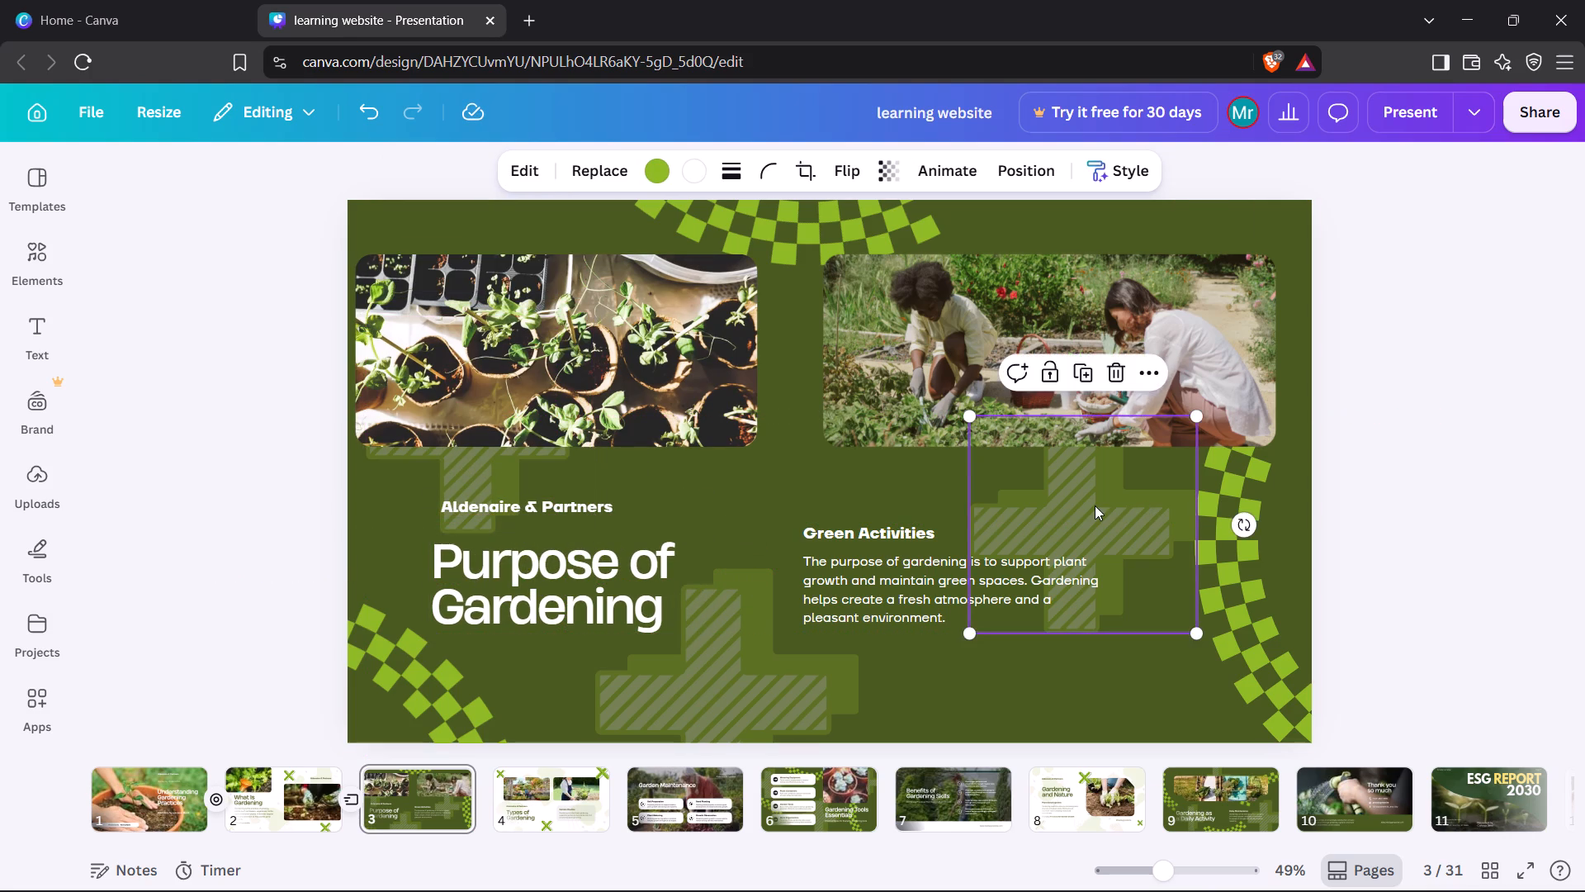
{"action": "left_click_drag", "start_coordinate": [1095, 505], "coordinate": [1095, 494]}
Enlarge the Green Activities paragraph and its heading, the heading to about size 30.4, keeping their left edges aligned.
{"action": "double_click", "coordinate": [935, 610]}
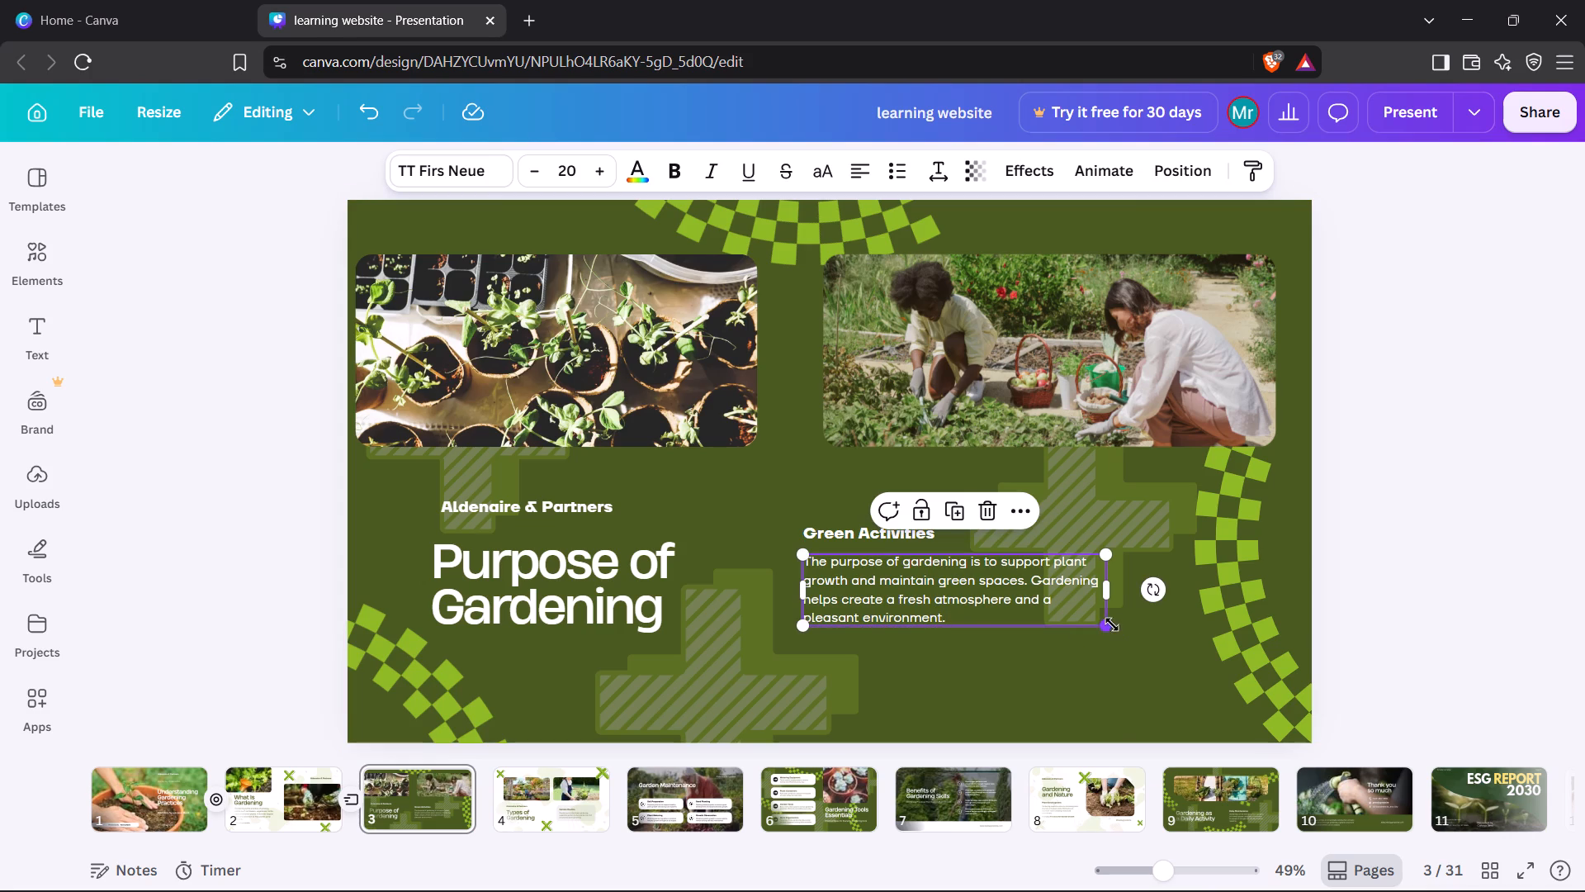
{"action": "left_click_drag", "start_coordinate": [1112, 624], "coordinate": [1168, 623]}
{"action": "left_click", "coordinate": [886, 538]}
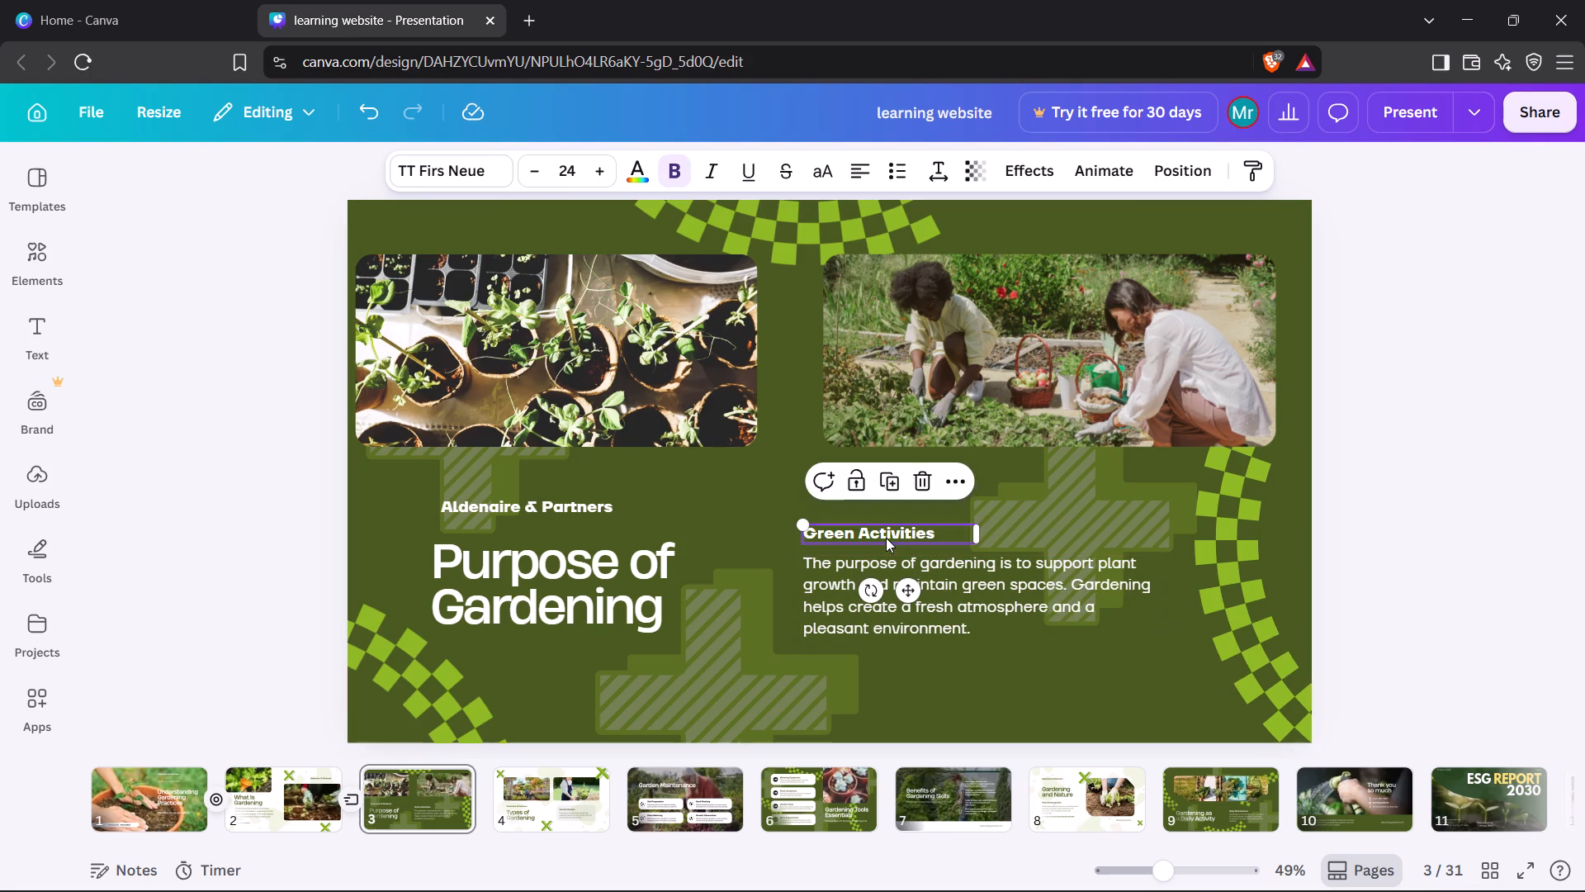
{"action": "left_click_drag", "start_coordinate": [803, 523], "coordinate": [756, 516]}
{"action": "left_click_drag", "start_coordinate": [815, 530], "coordinate": [861, 529]}
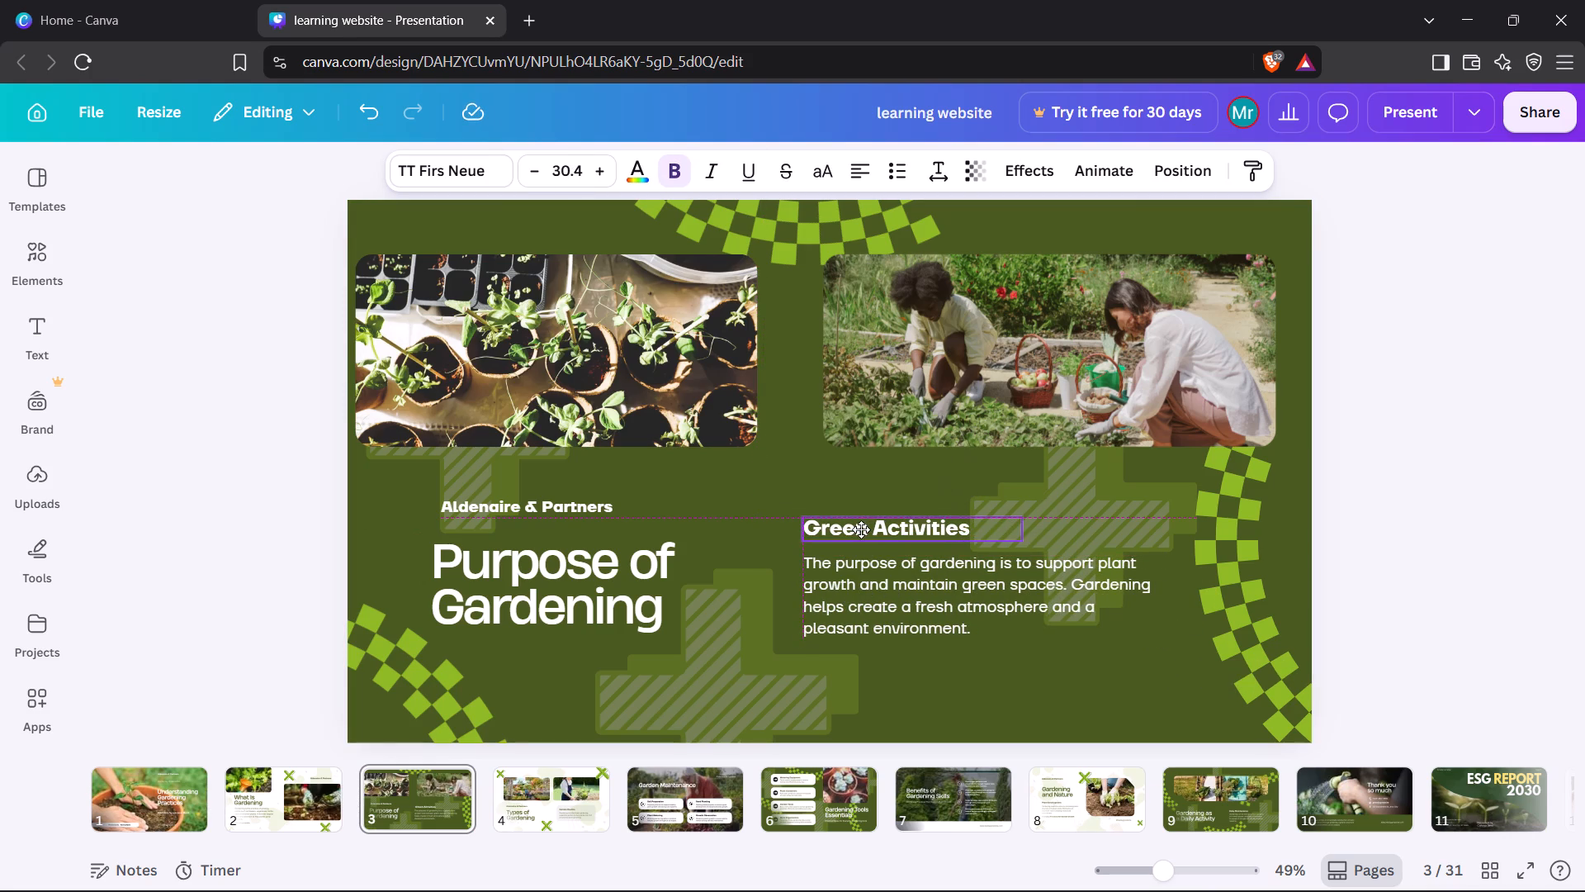
{"action": "left_click_drag", "start_coordinate": [861, 529], "coordinate": [860, 529]}
{"action": "left_click", "coordinate": [774, 462]}
Move the seedling photo on page 3 slightly down.
{"action": "left_click", "coordinate": [726, 400]}
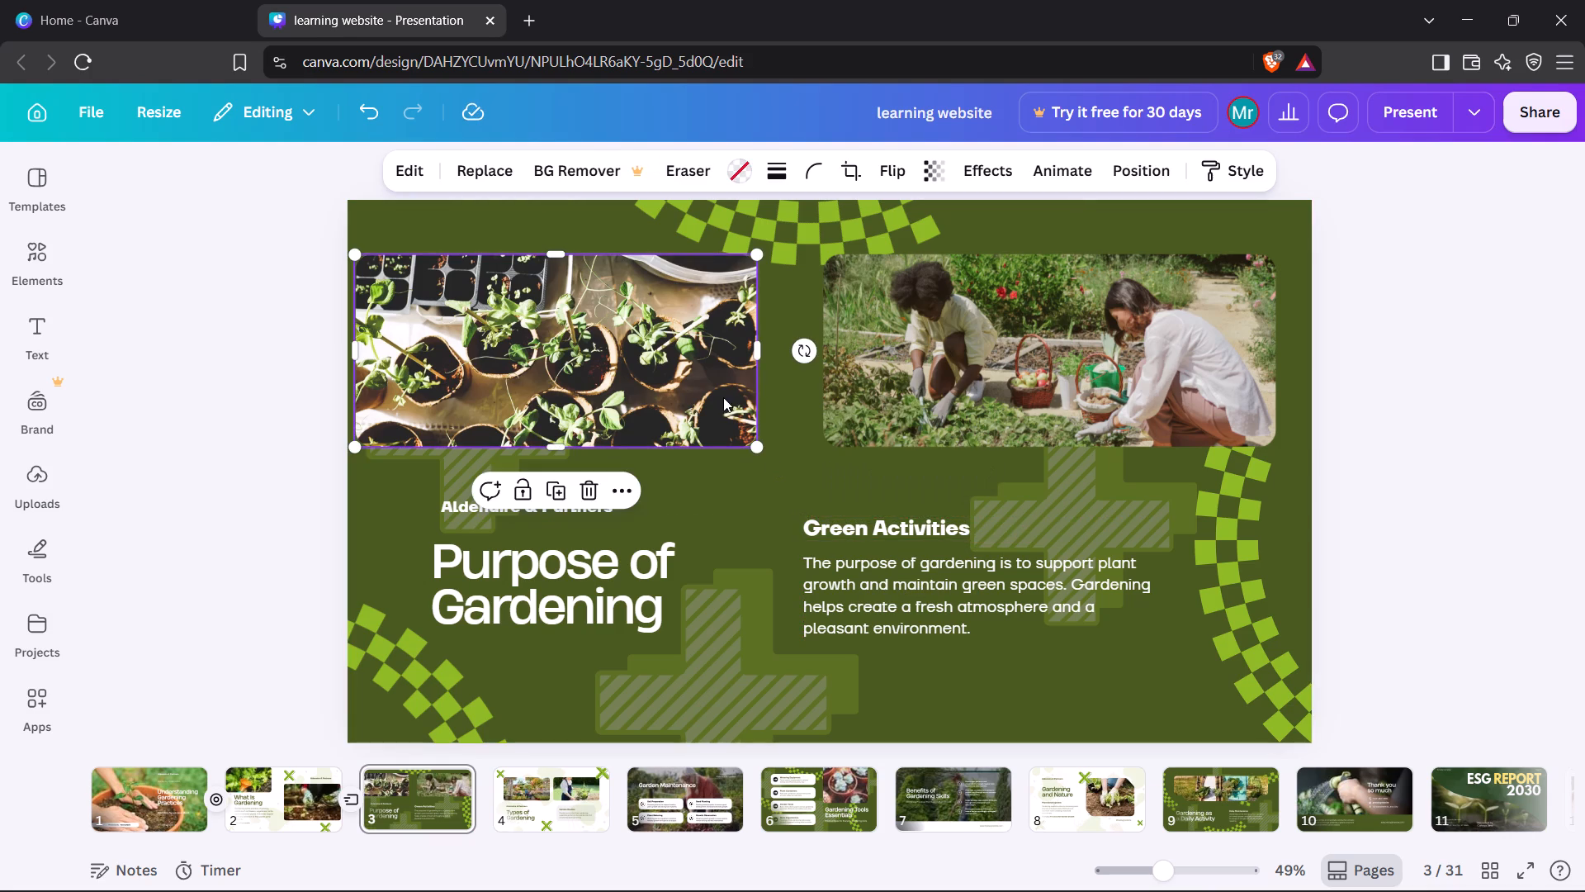
{"action": "left_click_drag", "start_coordinate": [722, 397], "coordinate": [722, 408]}
Enlarge the "Aldenaire & Partners" label to about size 28.1, align it with the "Purpose of Gardening" heading's left edge, and raise that heading slightly.
{"action": "left_click", "coordinate": [631, 509]}
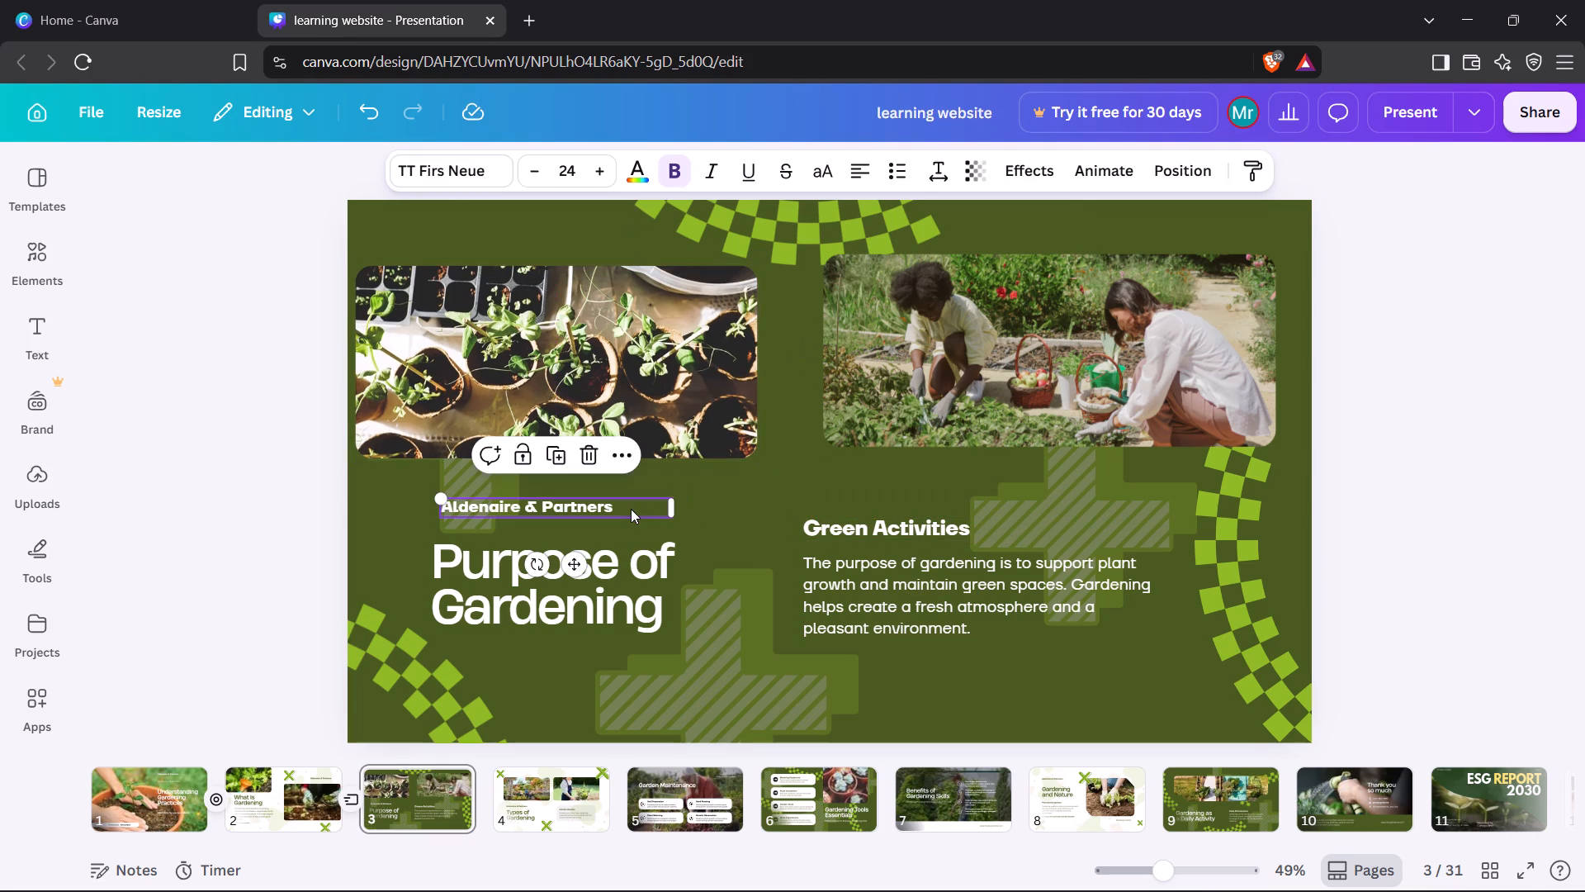
{"action": "left_click_drag", "start_coordinate": [442, 495], "coordinate": [402, 482]}
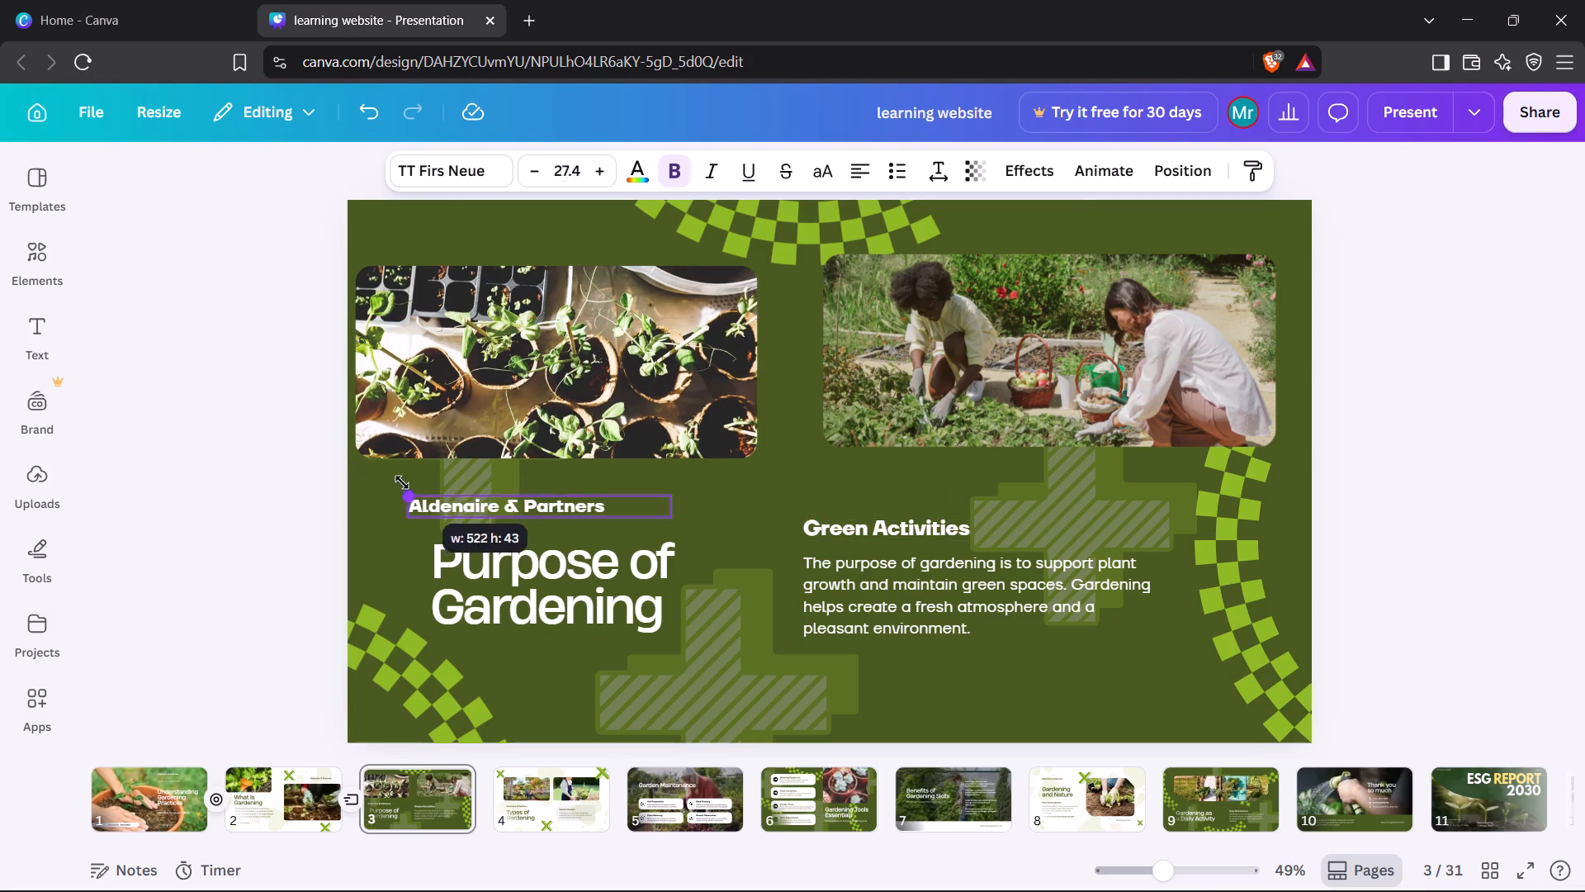
{"action": "left_click_drag", "start_coordinate": [402, 482], "coordinate": [398, 482]}
{"action": "left_click_drag", "start_coordinate": [481, 505], "coordinate": [511, 505]}
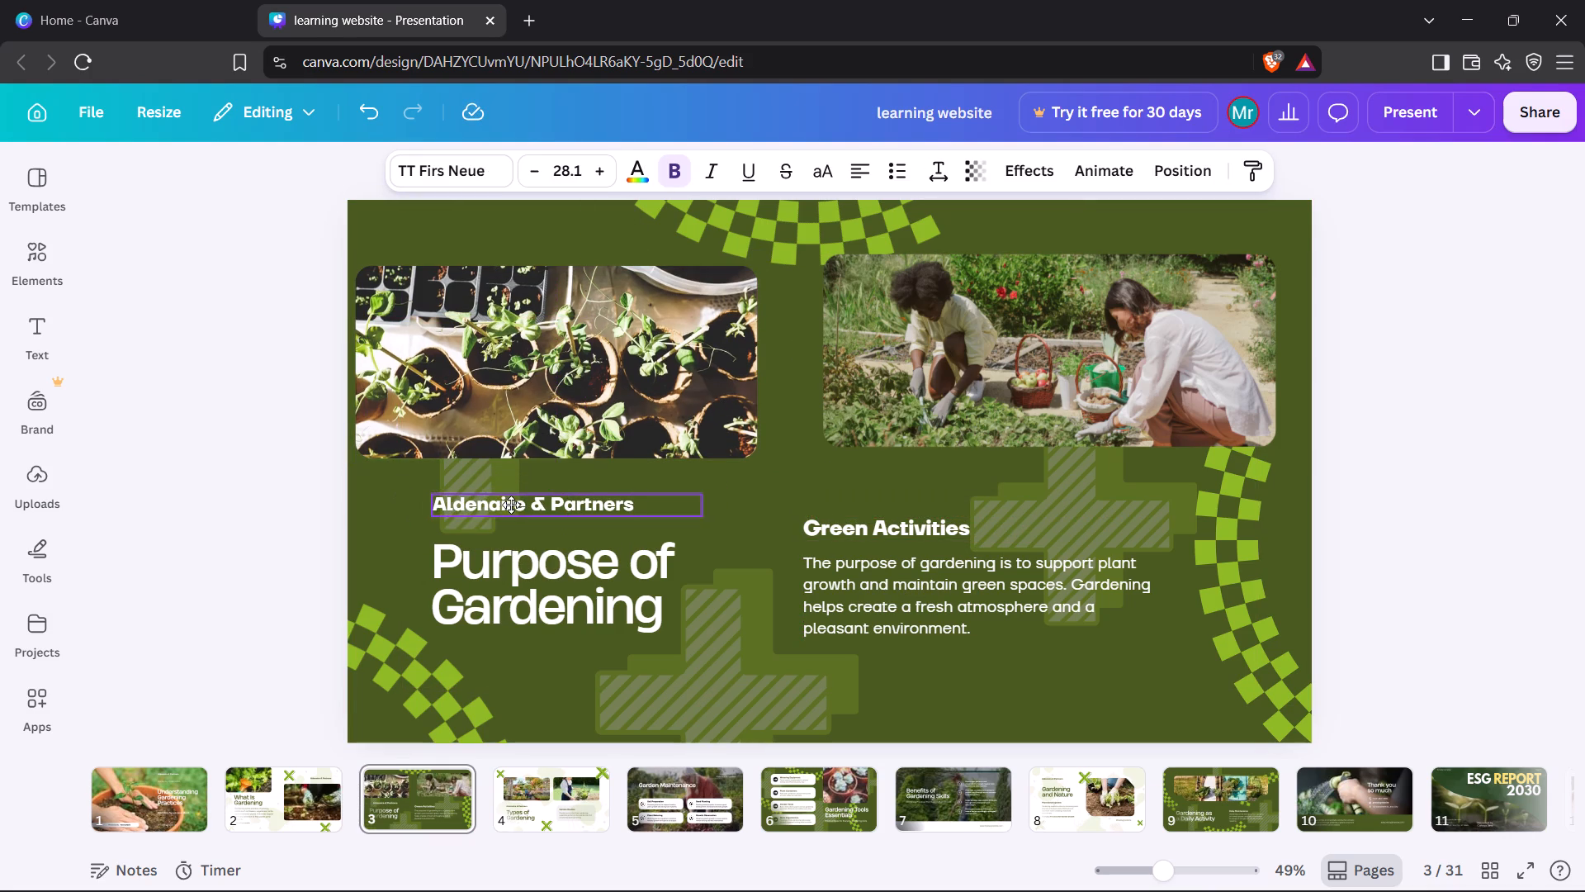
{"action": "left_click_drag", "start_coordinate": [511, 505], "coordinate": [509, 505]}
{"action": "left_click", "coordinate": [563, 648]}
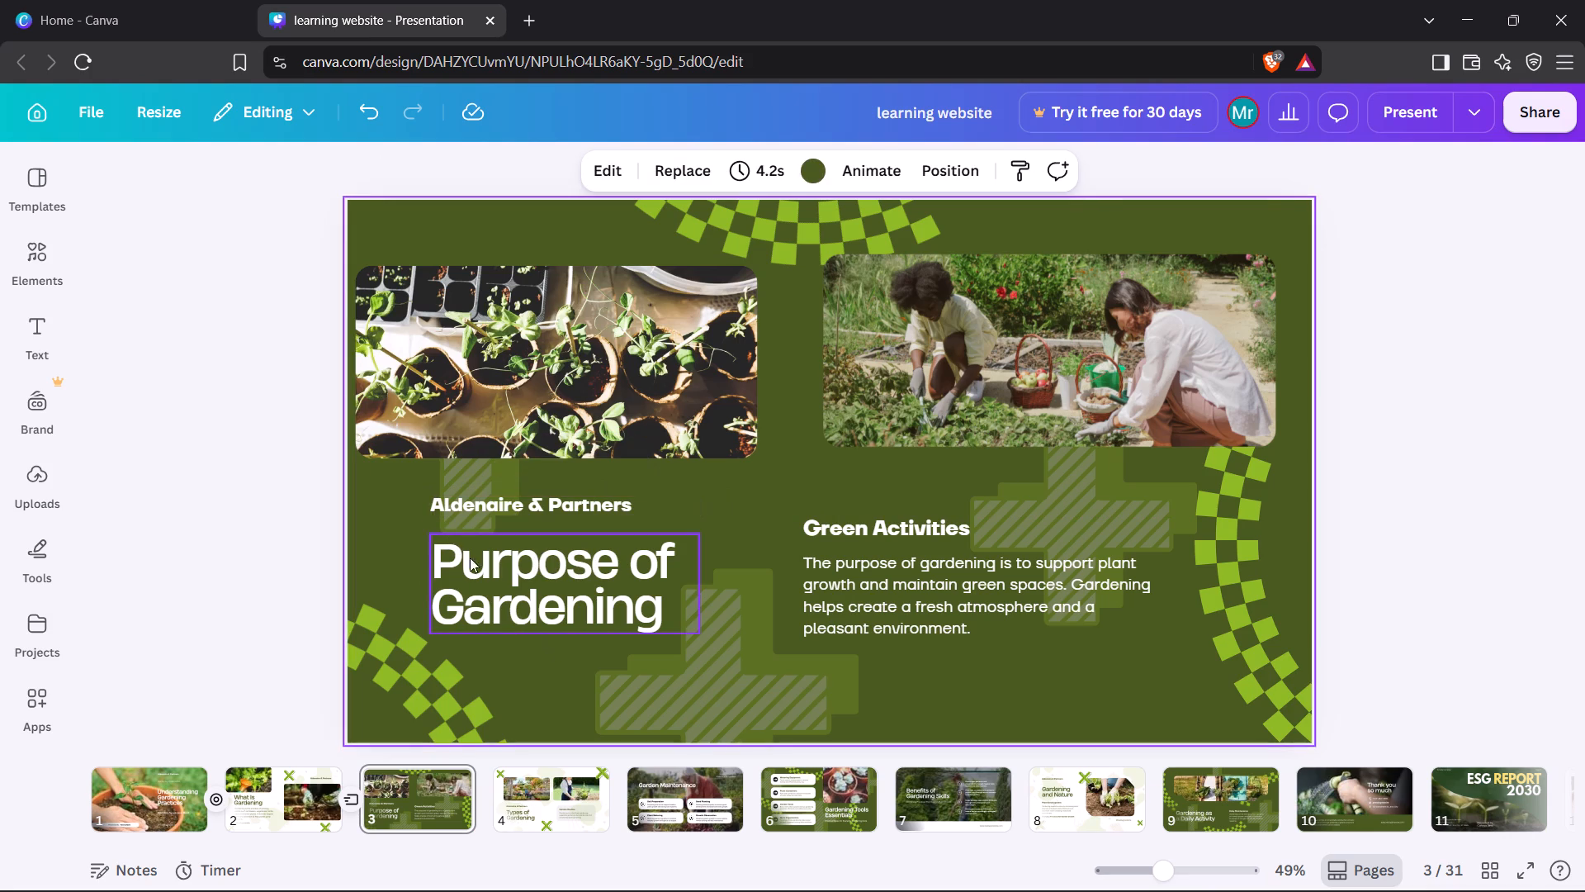
{"action": "left_click", "coordinate": [479, 562]}
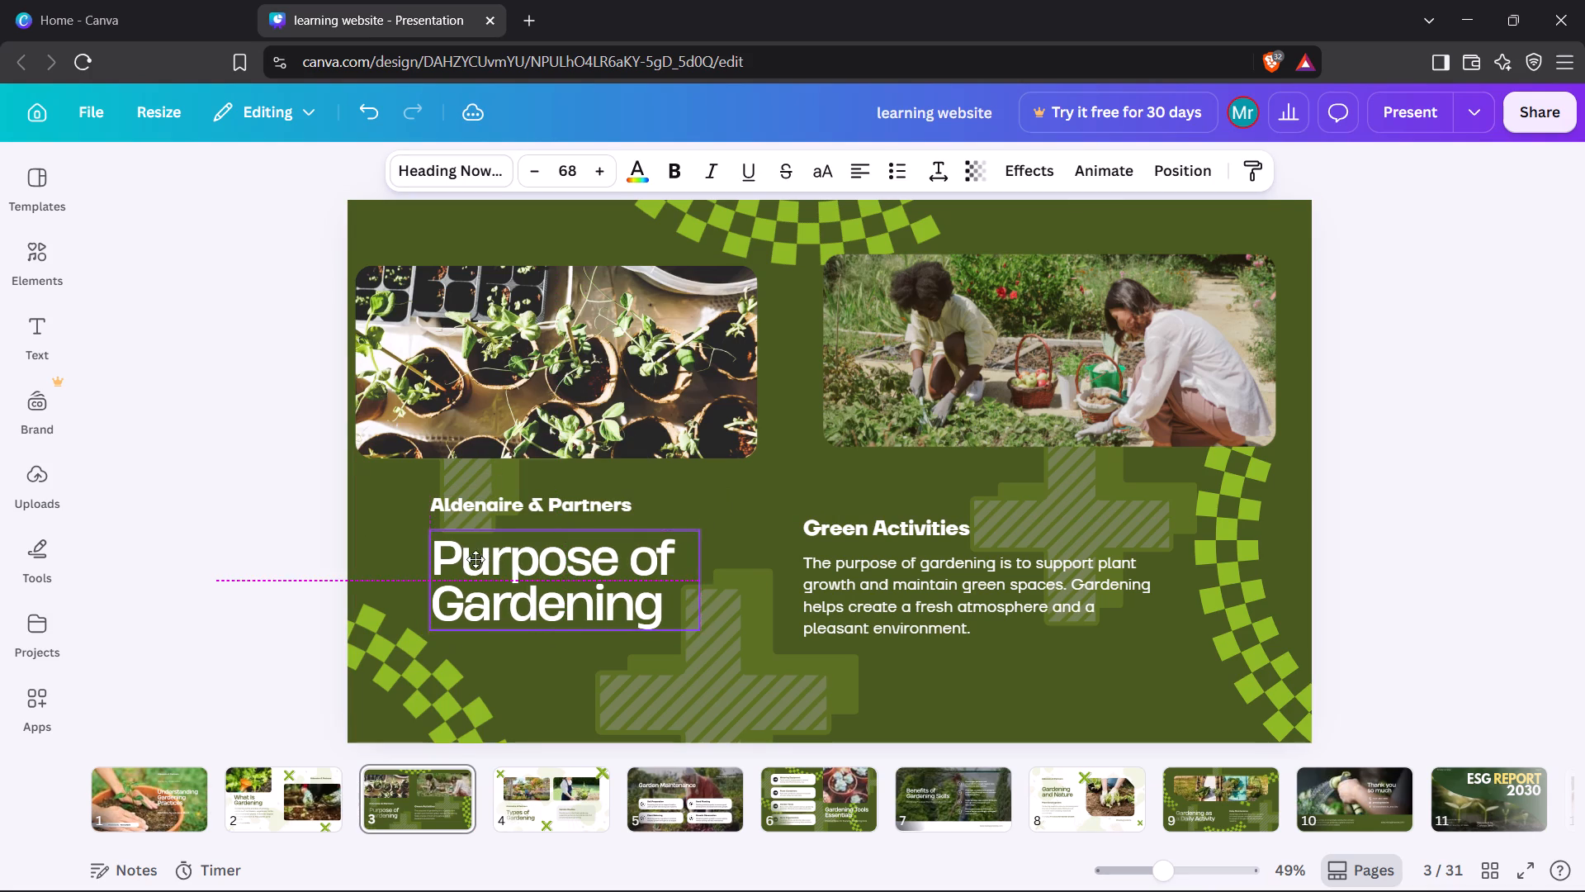
{"action": "left_click", "coordinate": [286, 501]}
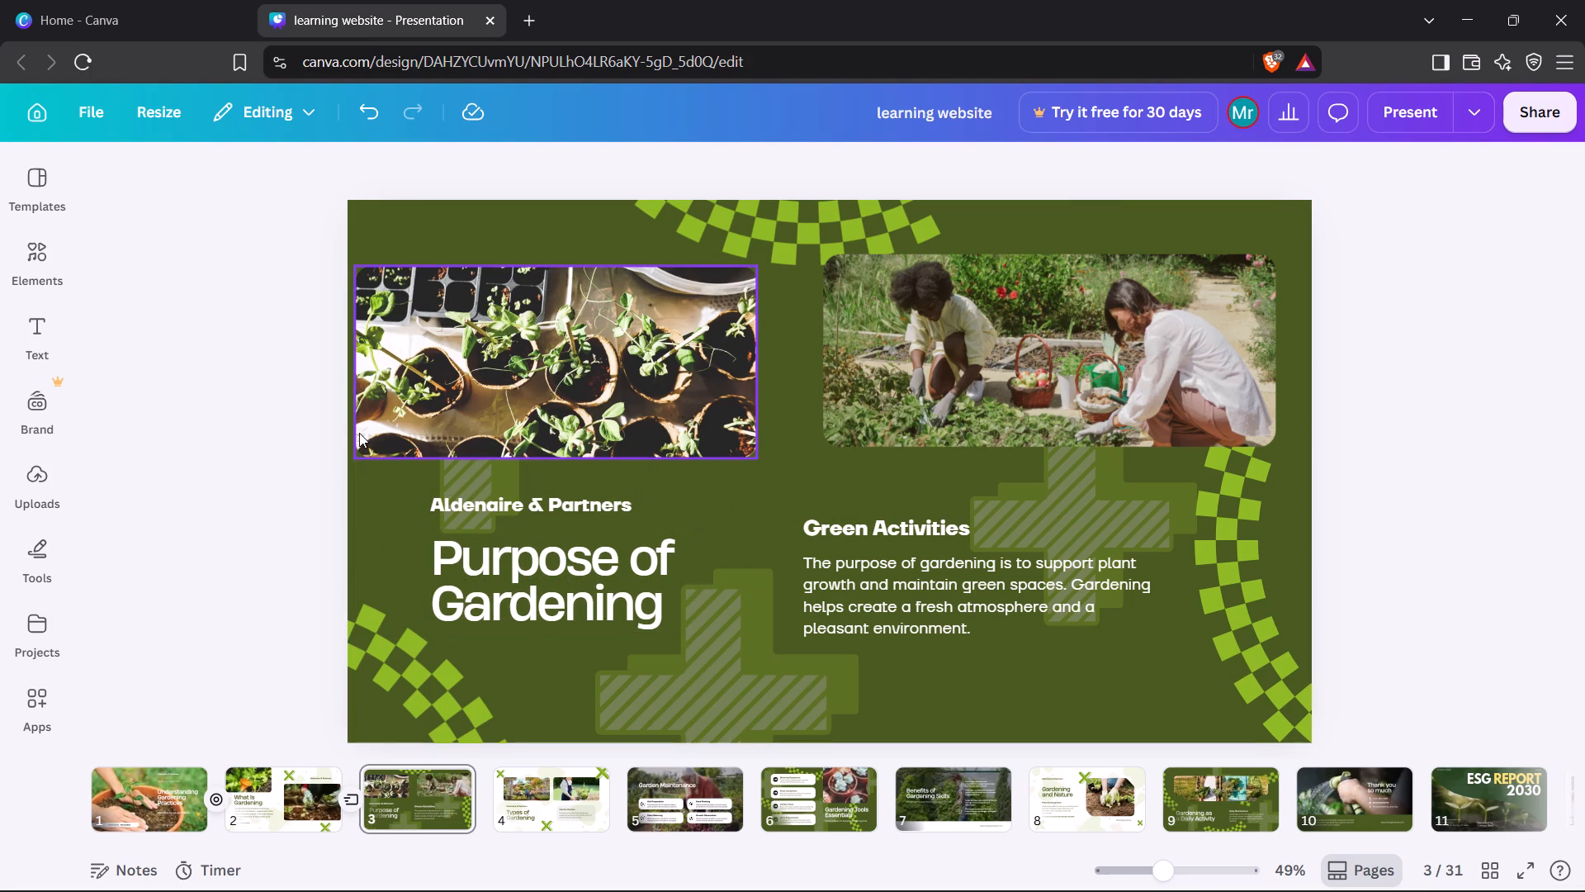
Move the large striped cross at page 3's bottom centre slightly up and right.
{"action": "left_click_drag", "start_coordinate": [744, 653], "coordinate": [759, 626]}
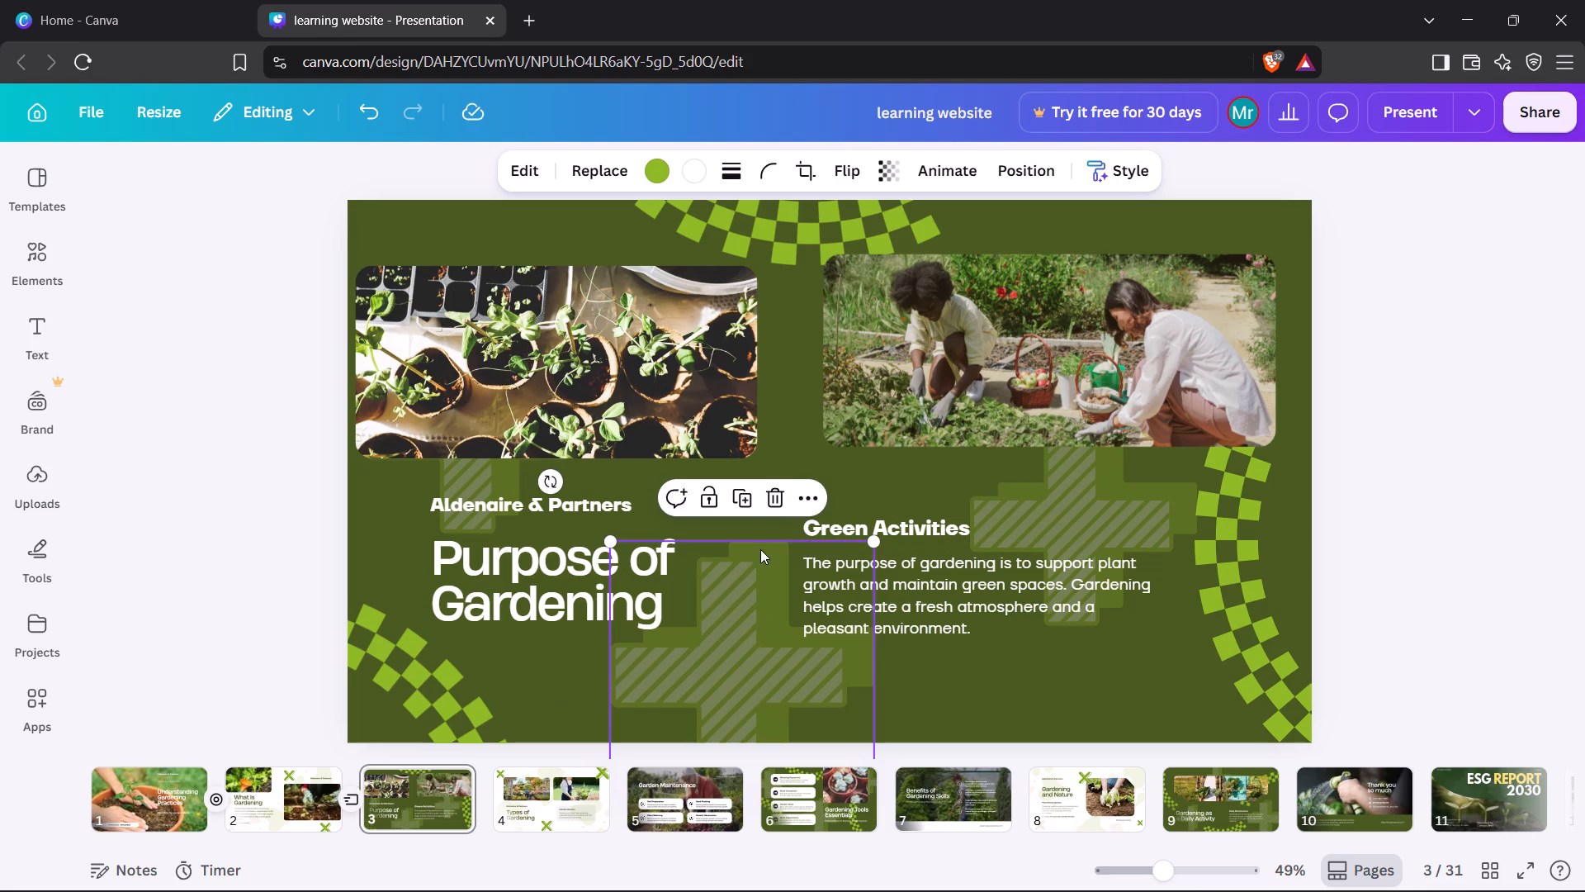
Apply the Fun page animation to page 3.
{"action": "left_click", "coordinate": [791, 404]}
{"action": "left_click", "coordinate": [866, 187]}
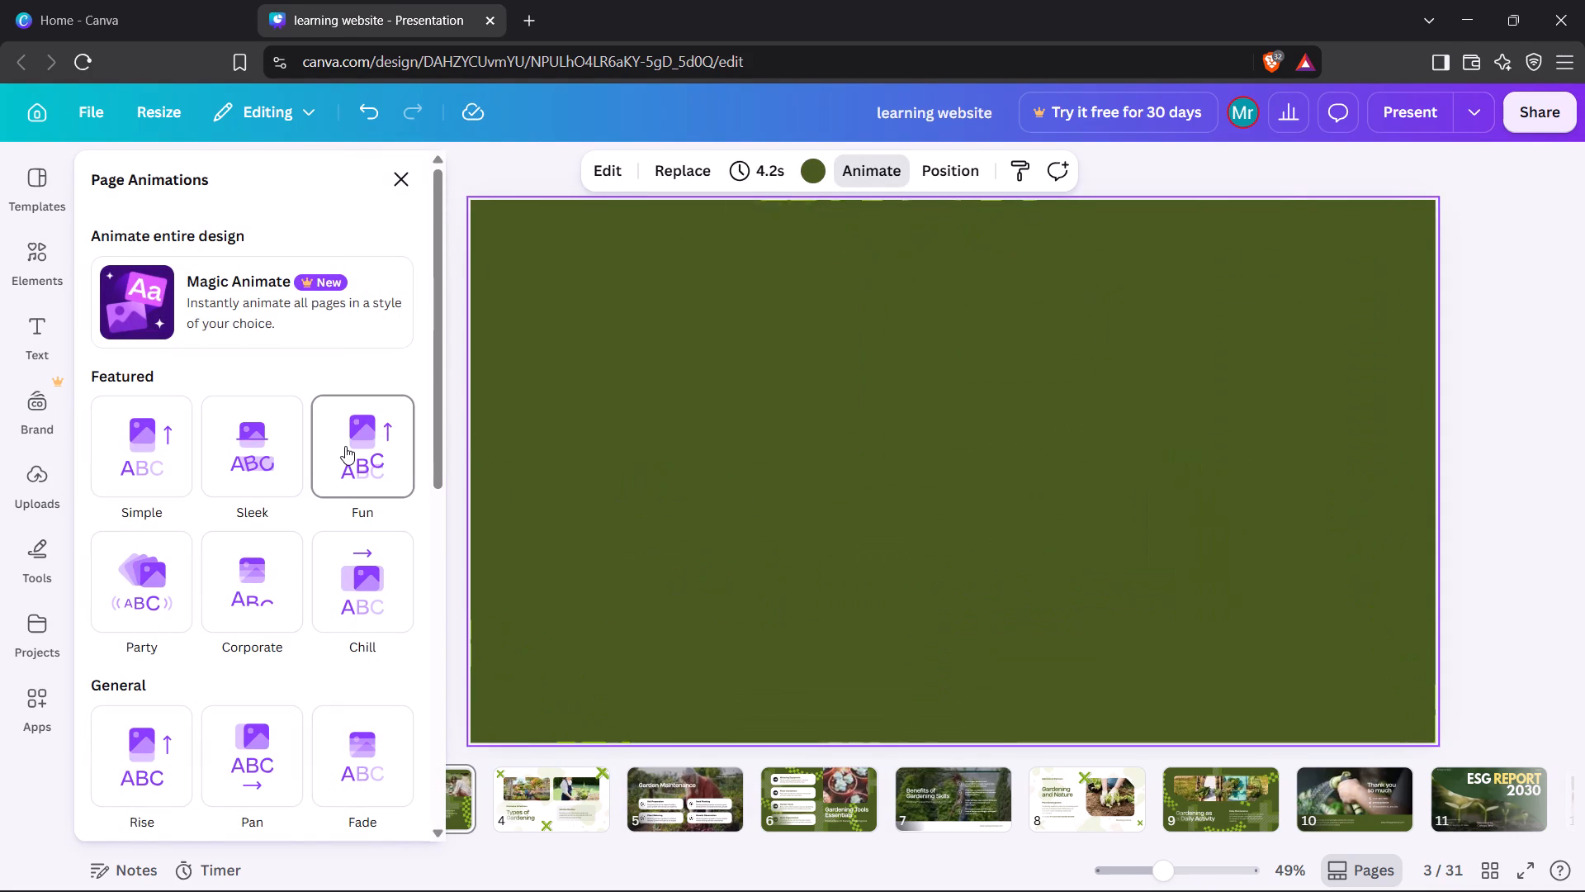
{"action": "left_click", "coordinate": [345, 446]}
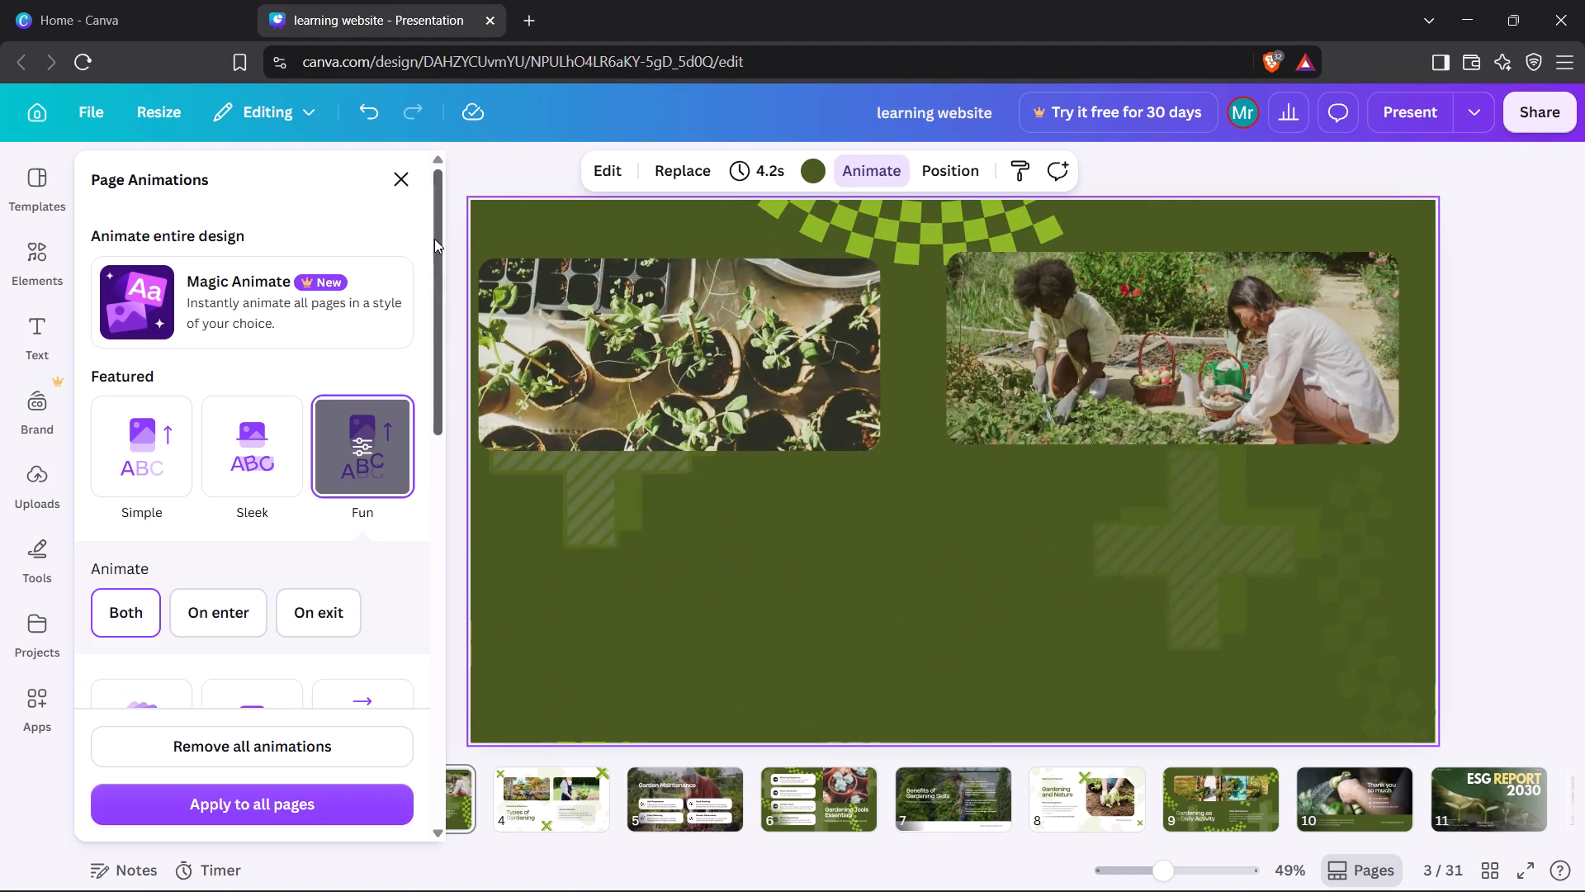
{"action": "left_click", "coordinate": [405, 180]}
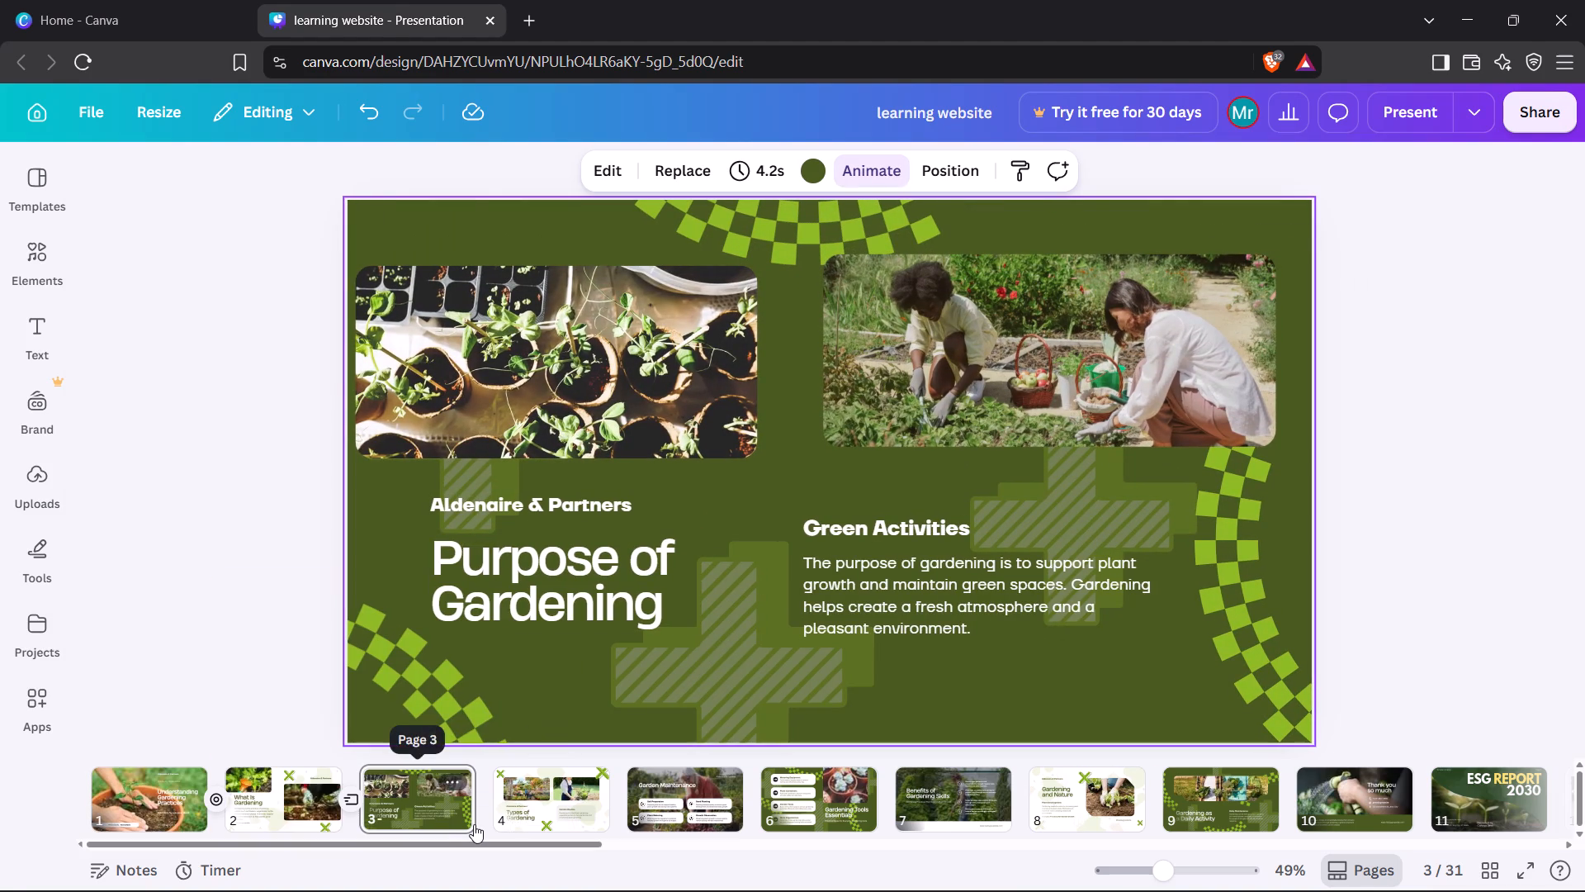
Add a Line Wipe transition between pages 3 and 4.
{"action": "left_click", "coordinate": [493, 815]}
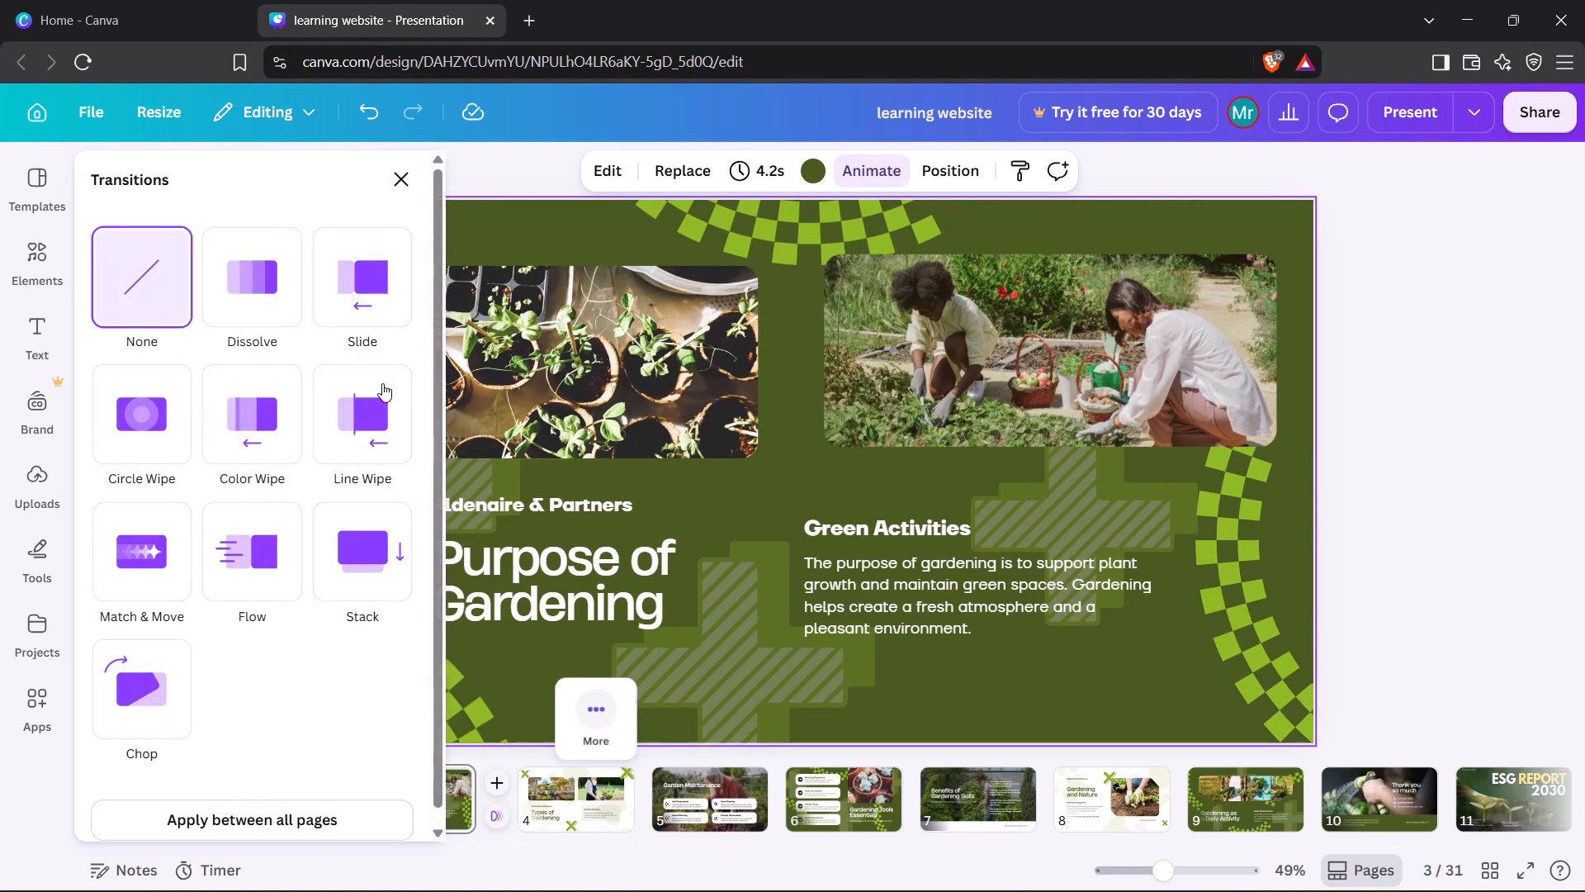
{"action": "left_click", "coordinate": [380, 407]}
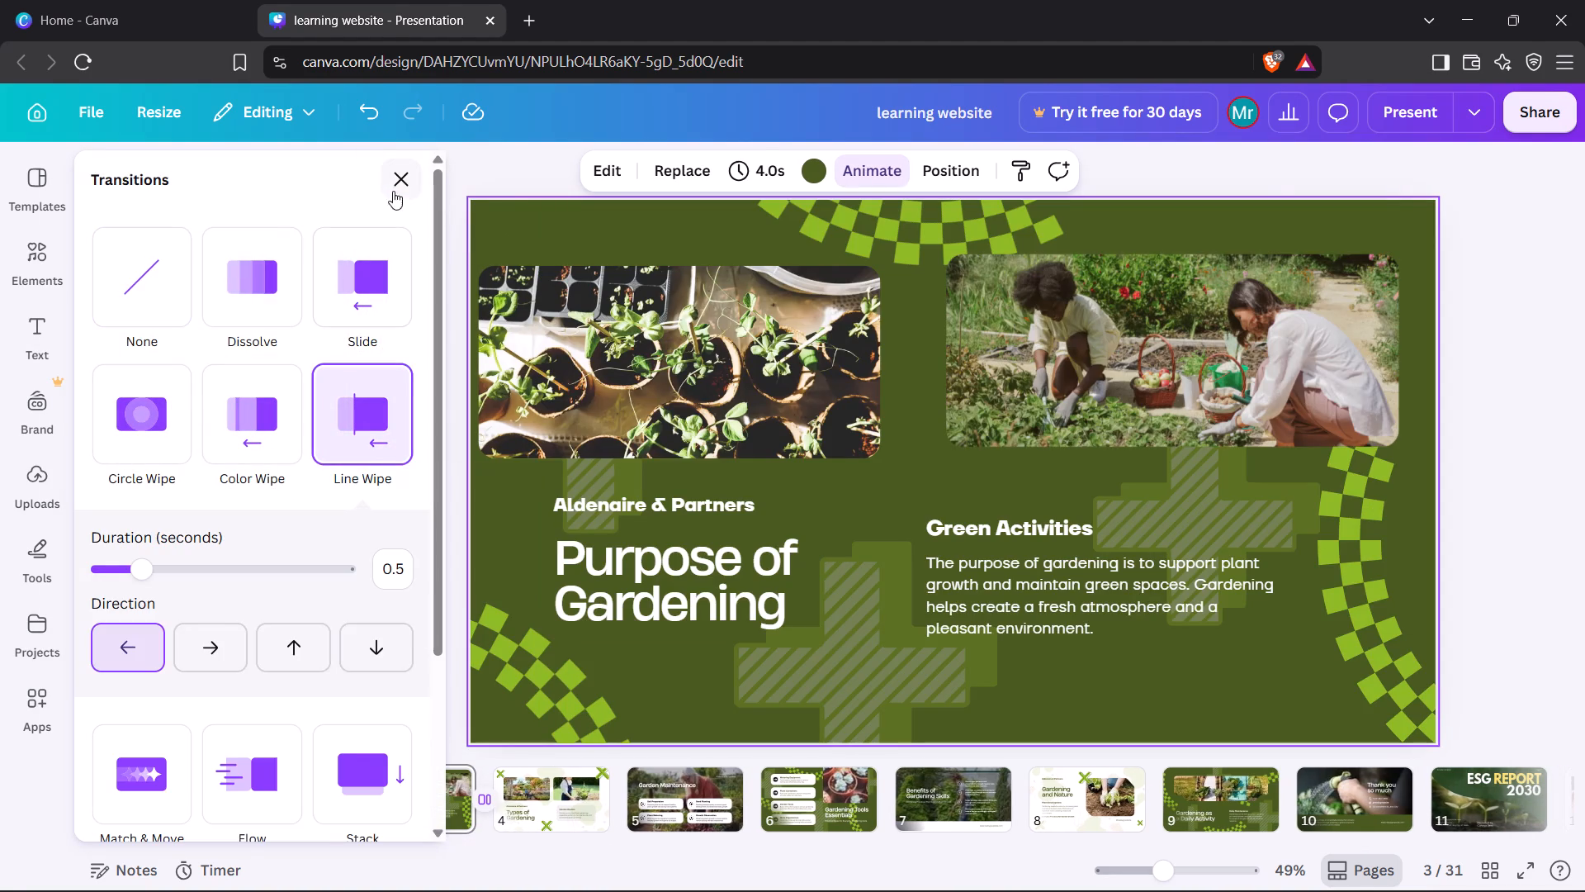
On page 4, move the upper-left green cross nearer the corner, then shrink the upper-right cross and place it fully inside the page.
{"action": "left_click", "coordinate": [398, 185]}
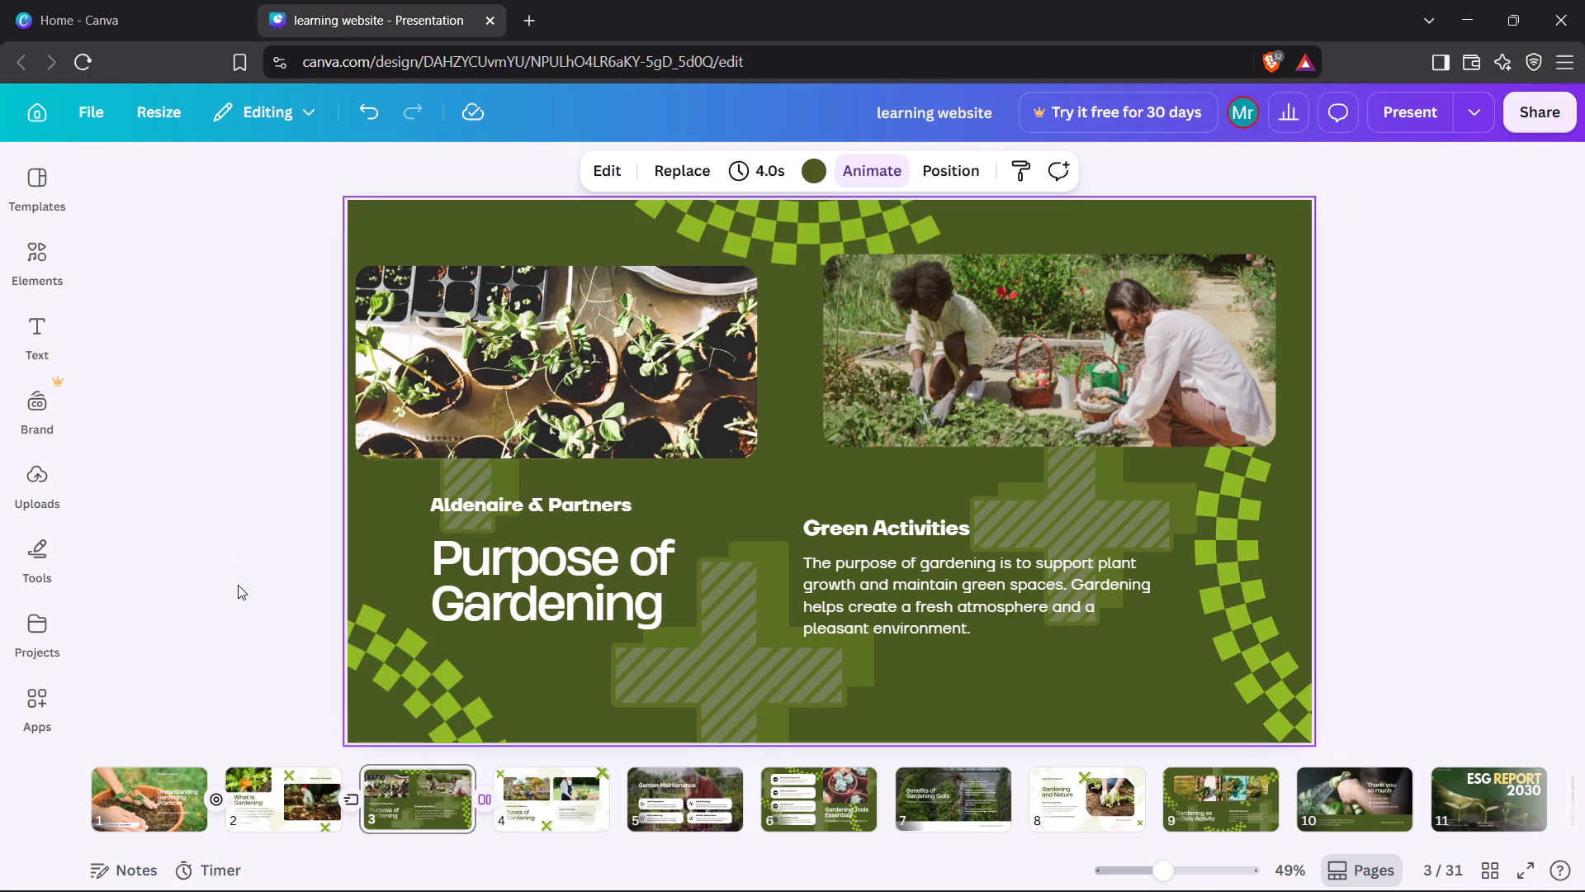
{"action": "left_click", "coordinate": [552, 809]}
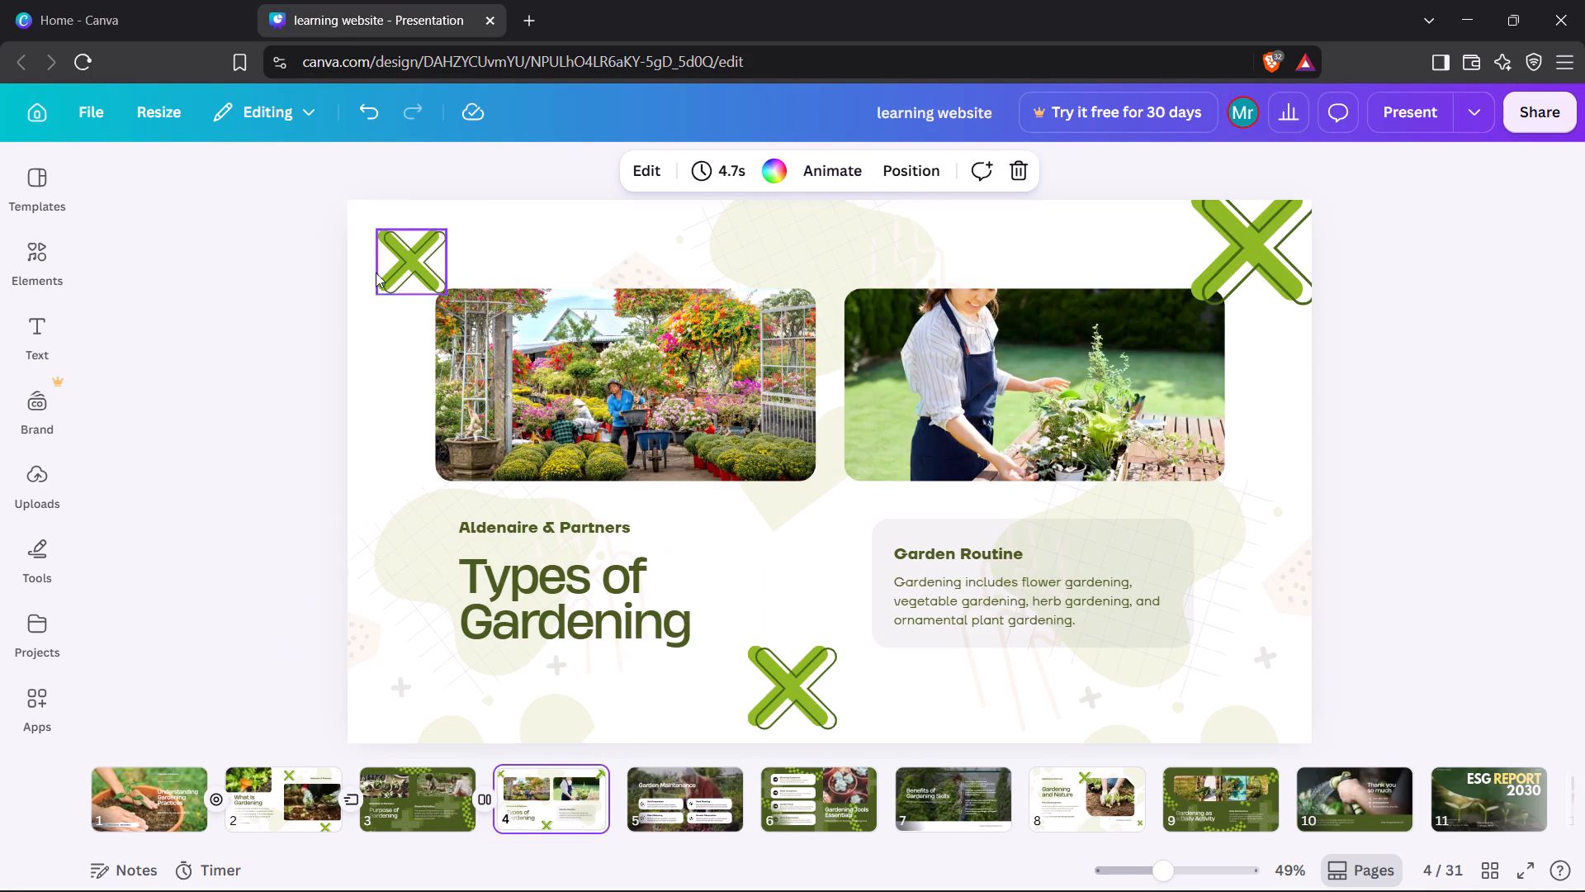
{"action": "left_click_drag", "start_coordinate": [379, 263], "coordinate": [366, 238]}
{"action": "left_click", "coordinate": [366, 238]}
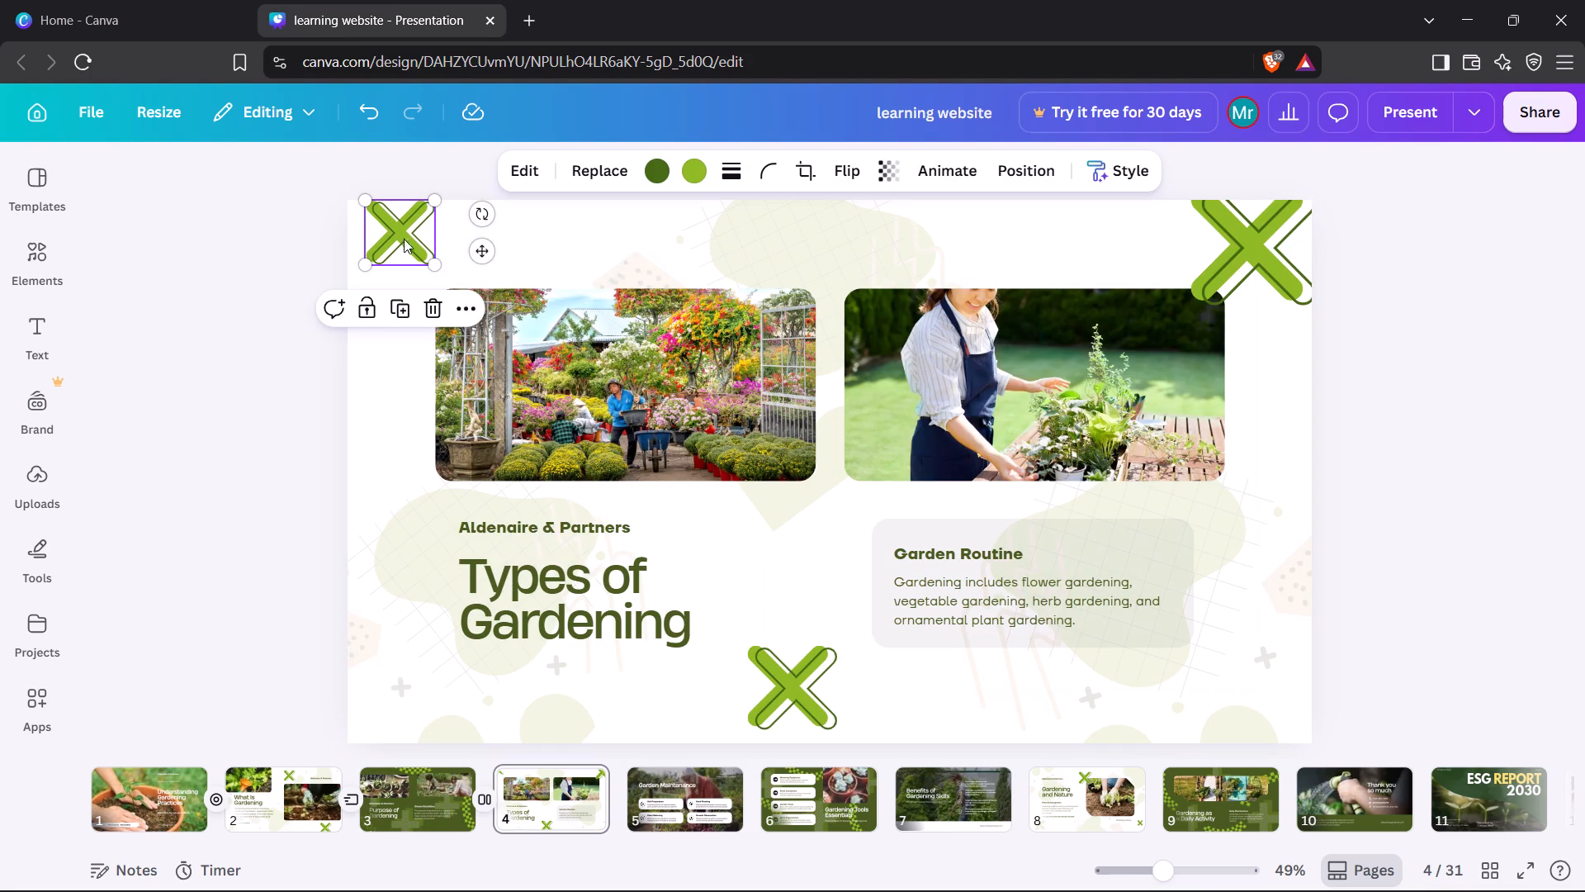
{"action": "left_click_drag", "start_coordinate": [405, 239], "coordinate": [405, 246]}
{"action": "left_click", "coordinate": [1249, 247]}
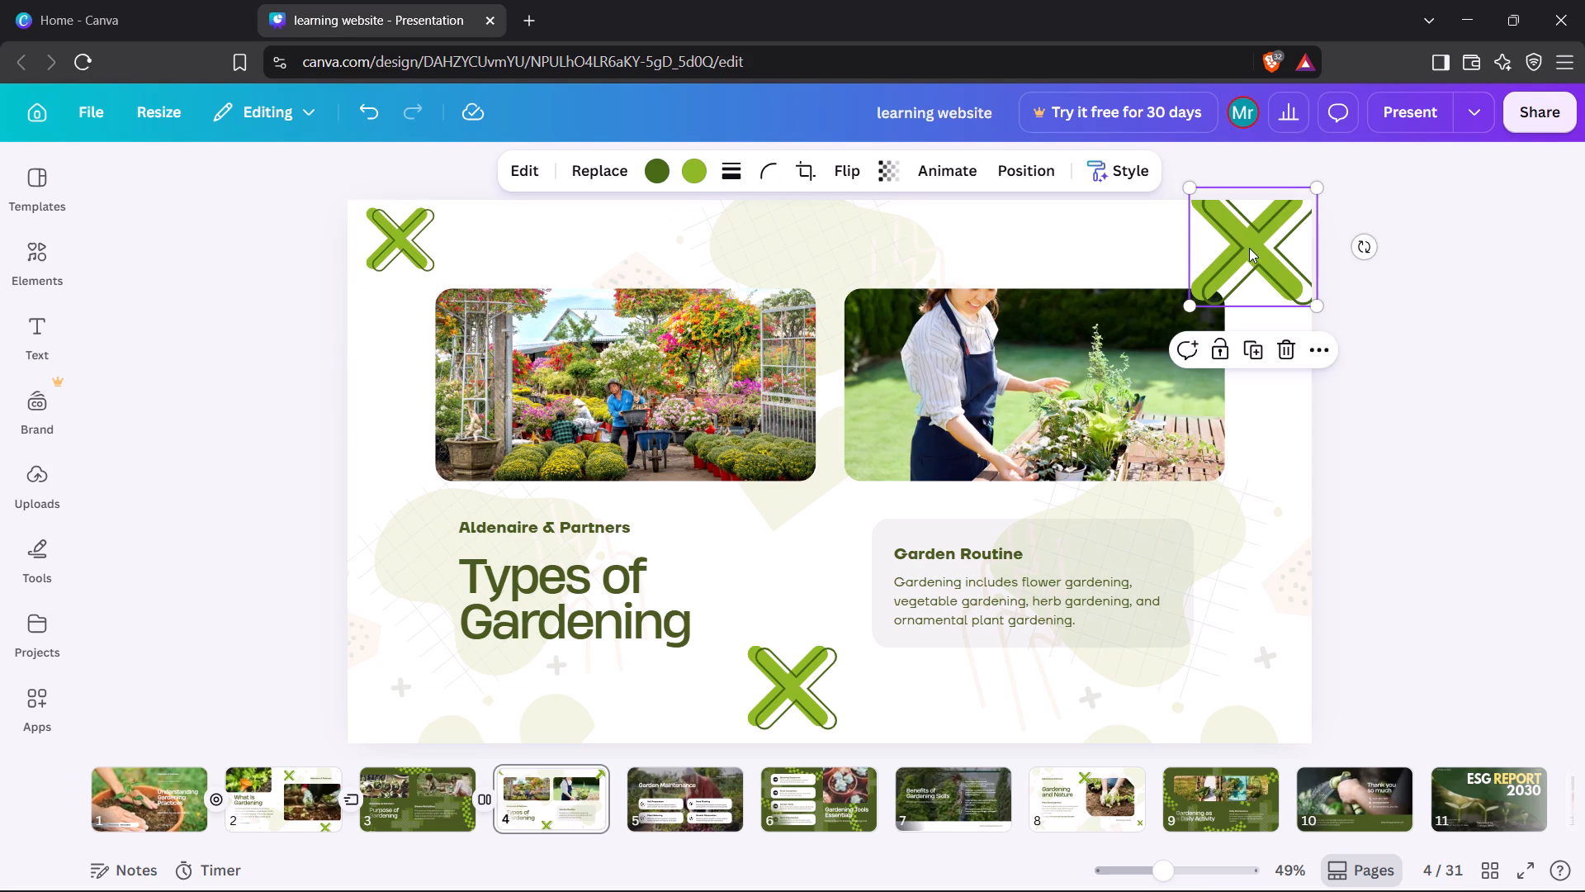
{"action": "left_click_drag", "start_coordinate": [1194, 305], "coordinate": [1237, 284]}
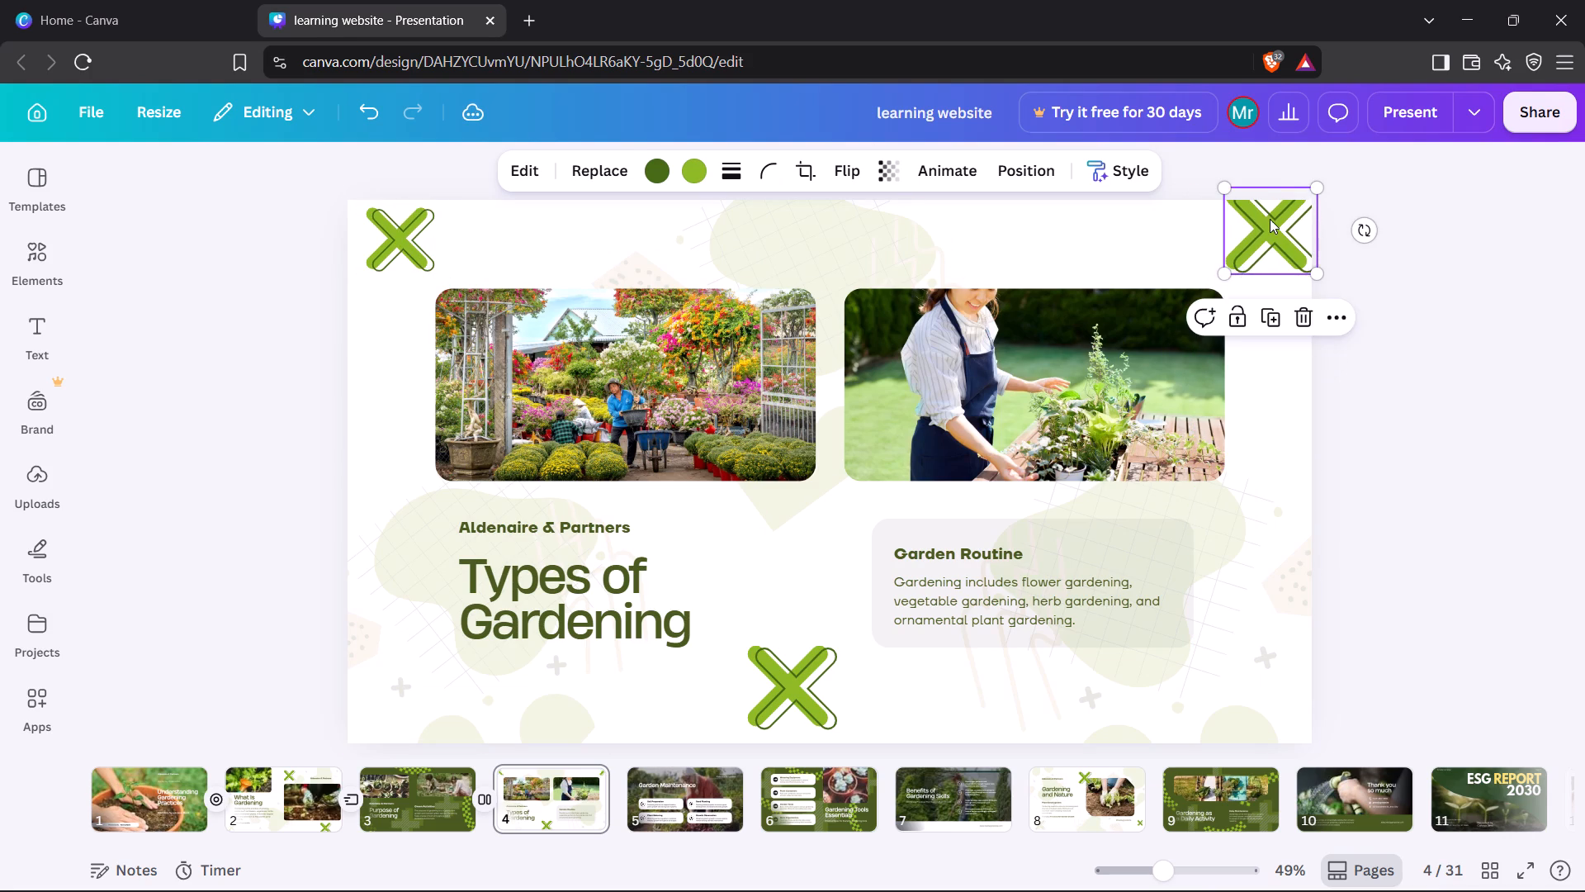
{"action": "left_click_drag", "start_coordinate": [1270, 219], "coordinate": [1261, 241]}
Move page 4's two photos apart, shifting the right photo slightly right and the flower garden photo slightly left.
{"action": "left_click", "coordinate": [1072, 376]}
{"action": "left_click_drag", "start_coordinate": [1075, 376], "coordinate": [1093, 377]}
{"action": "left_click", "coordinate": [534, 425]}
{"action": "left_click_drag", "start_coordinate": [534, 425], "coordinate": [528, 425]}
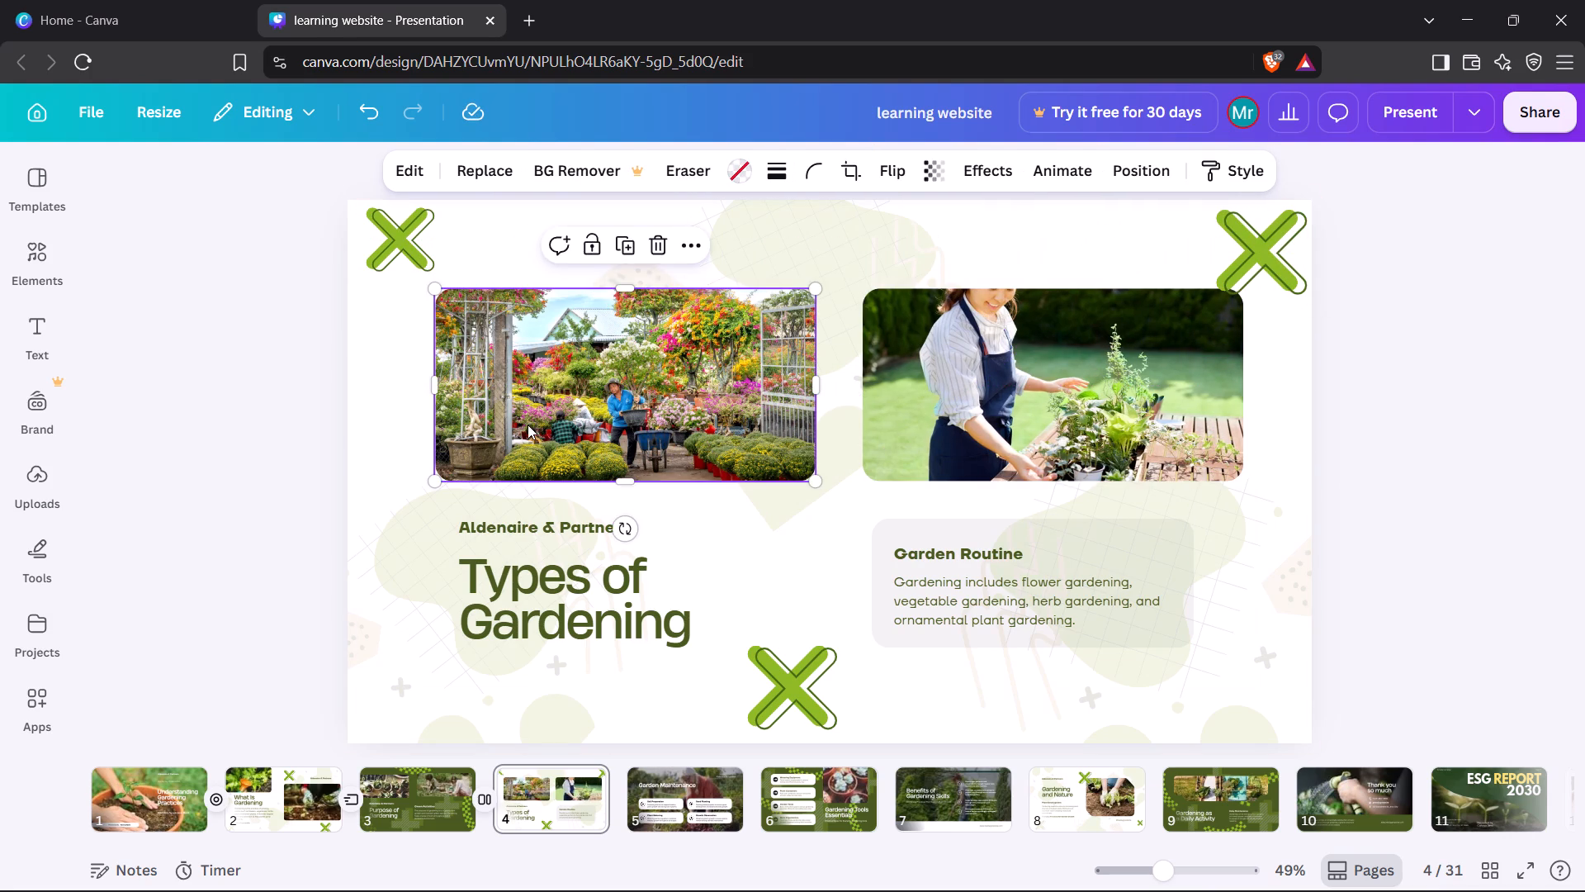
{"action": "left_click_drag", "start_coordinate": [528, 425], "coordinate": [511, 426]}
Raise page 4's "Aldenaire & Partners" label and move the "Types of Gardening" heading up and left beneath it.
{"action": "left_click_drag", "start_coordinate": [523, 521], "coordinate": [517, 511]}
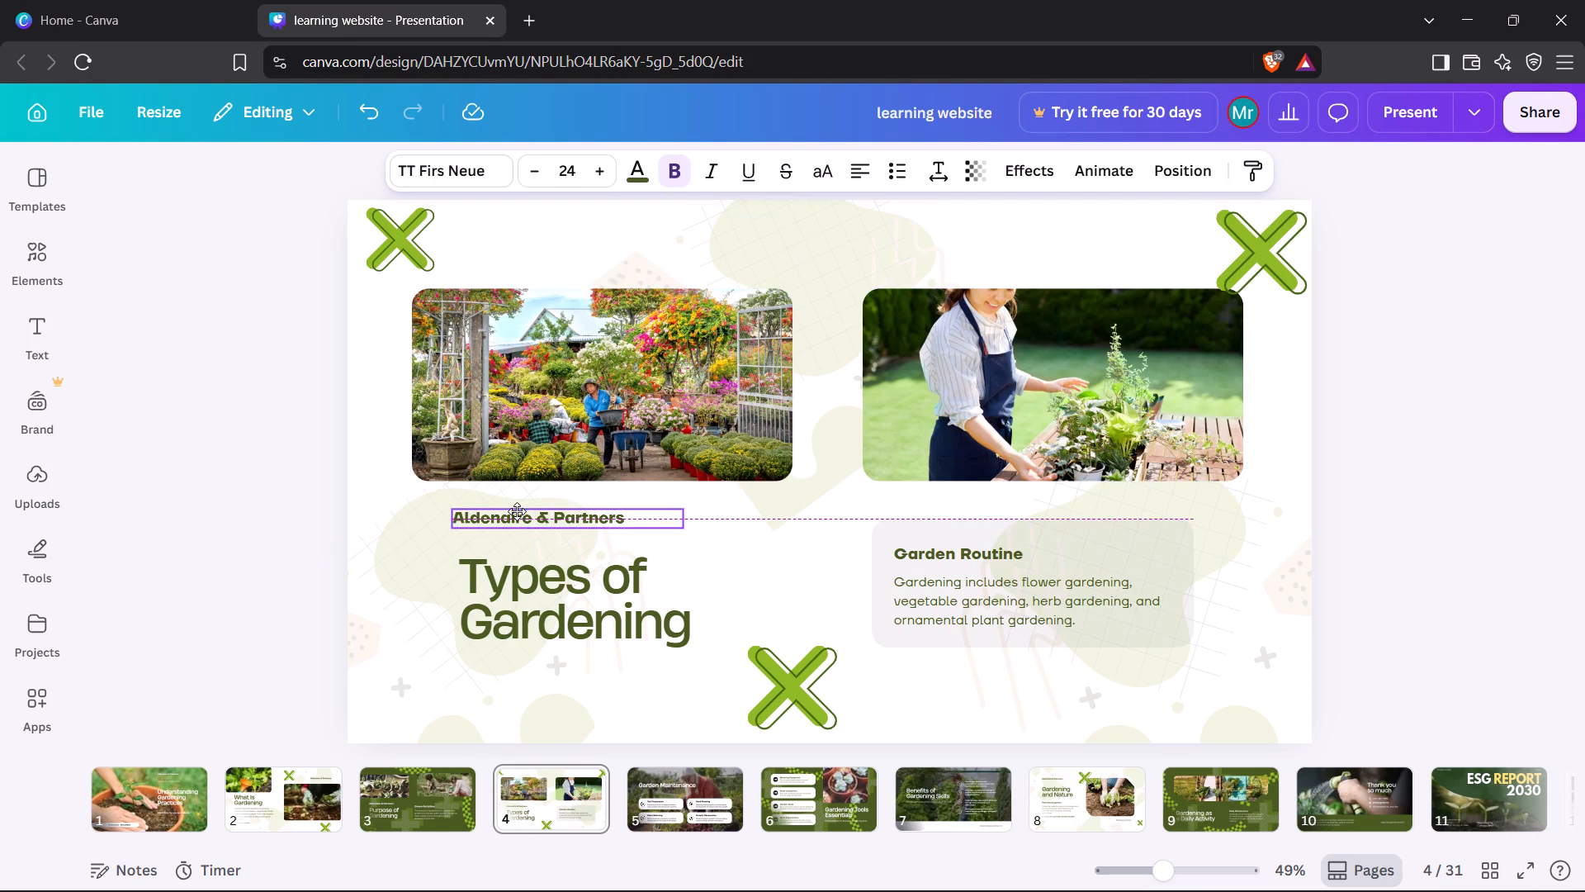
{"action": "left_click_drag", "start_coordinate": [517, 511], "coordinate": [519, 500]}
{"action": "left_click_drag", "start_coordinate": [534, 641], "coordinate": [522, 619]}
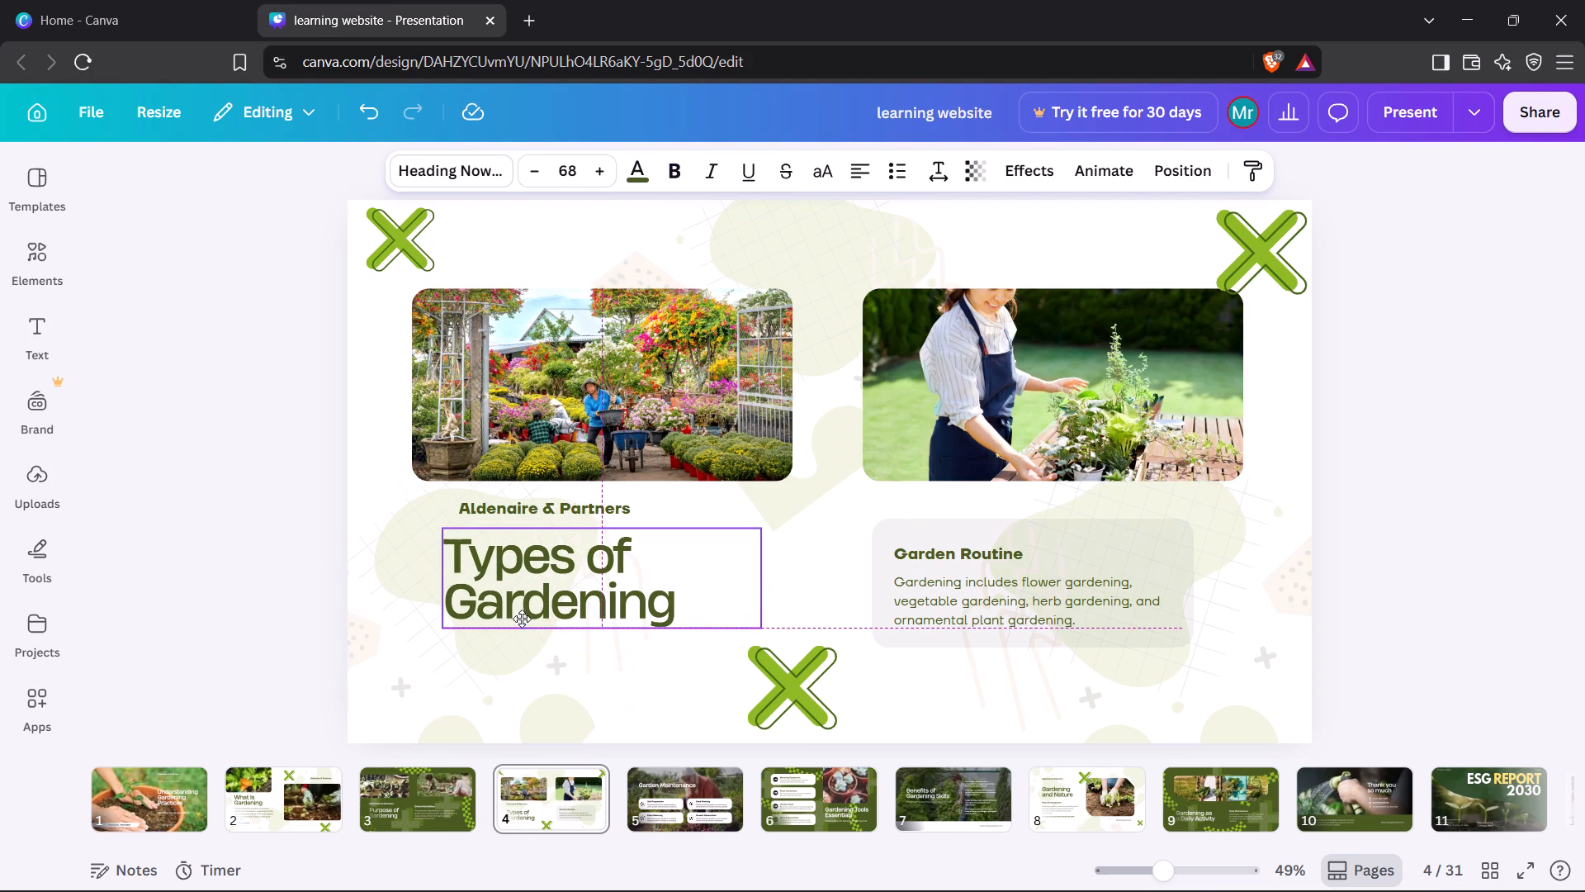
{"action": "left_click_drag", "start_coordinate": [522, 619], "coordinate": [502, 622]}
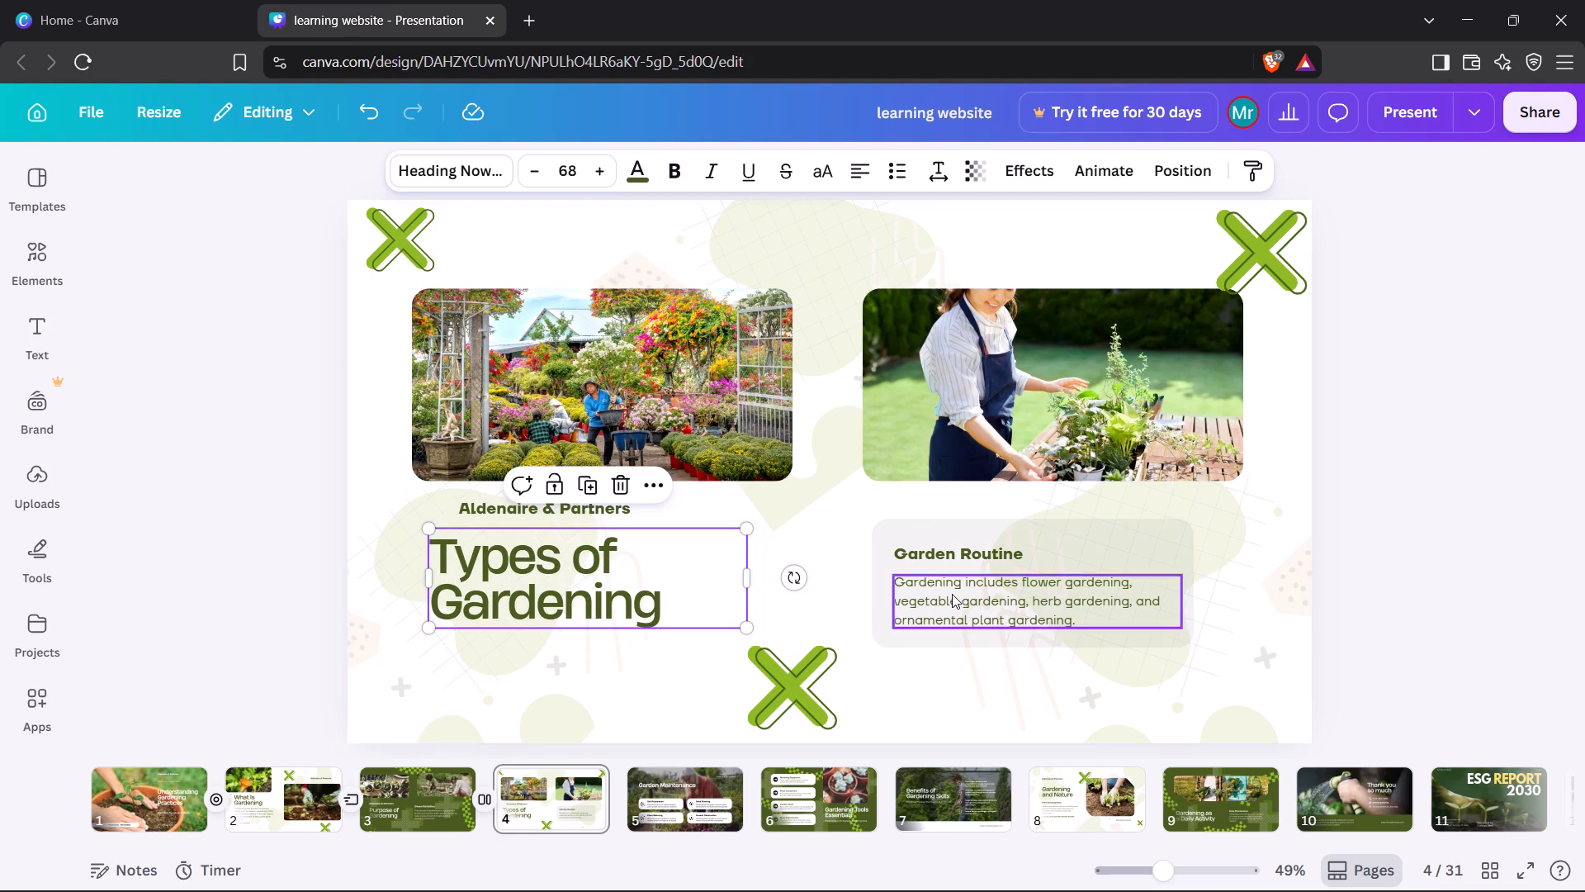
Shift the pale leaf-shaped background decoration at page 4's lower right slightly right and down.
{"action": "left_click", "coordinate": [952, 594]}
{"action": "left_click", "coordinate": [1175, 541]}
{"action": "left_click", "coordinate": [1194, 689]}
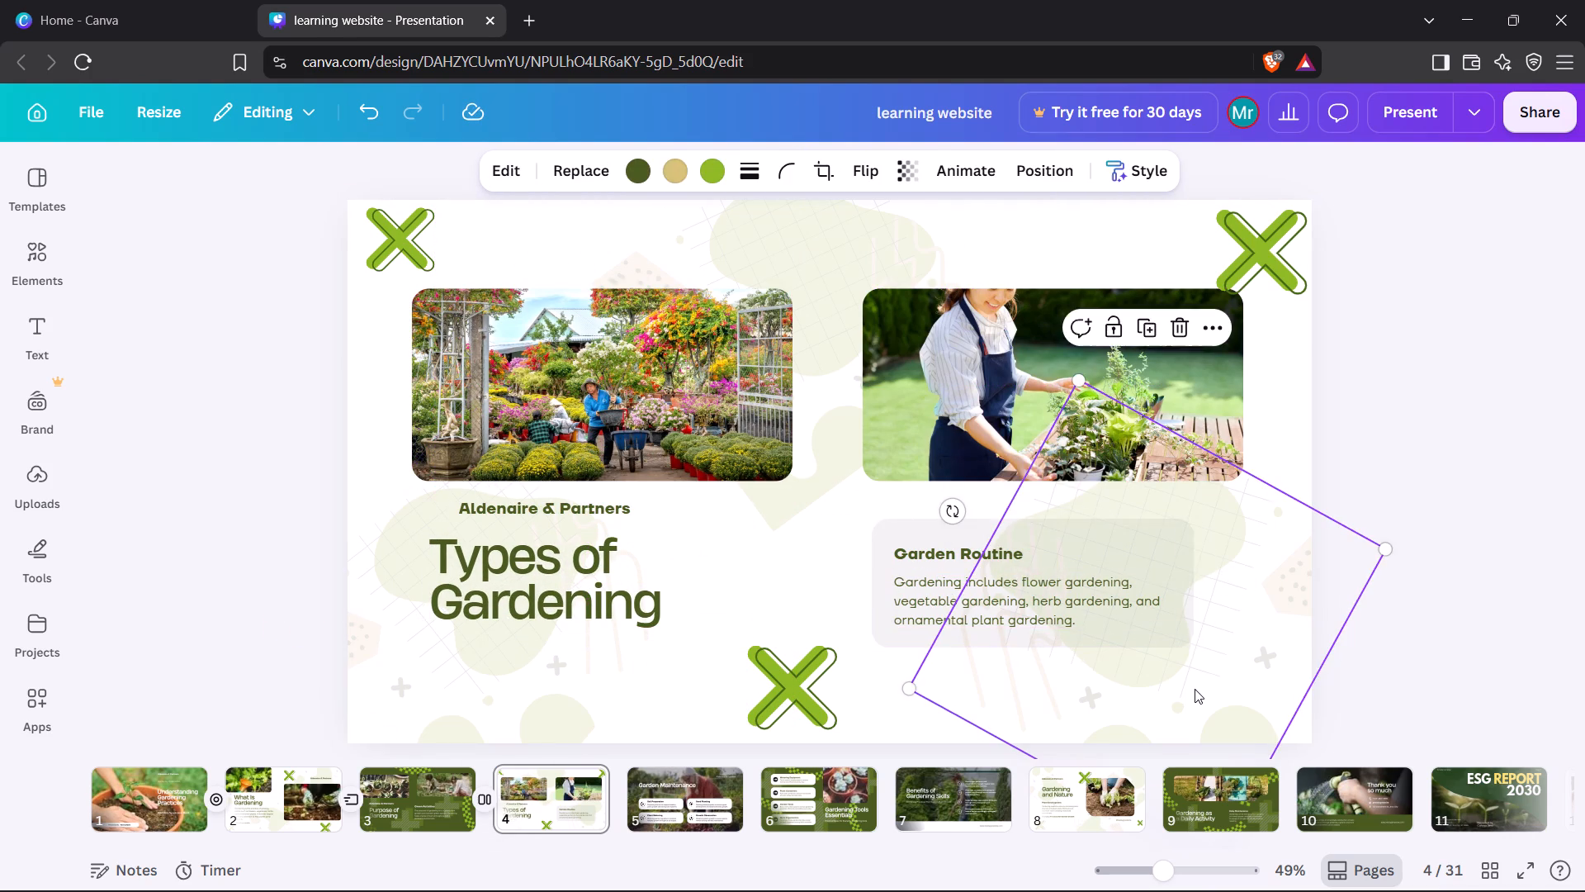
{"action": "left_click_drag", "start_coordinate": [1195, 689], "coordinate": [1240, 701]}
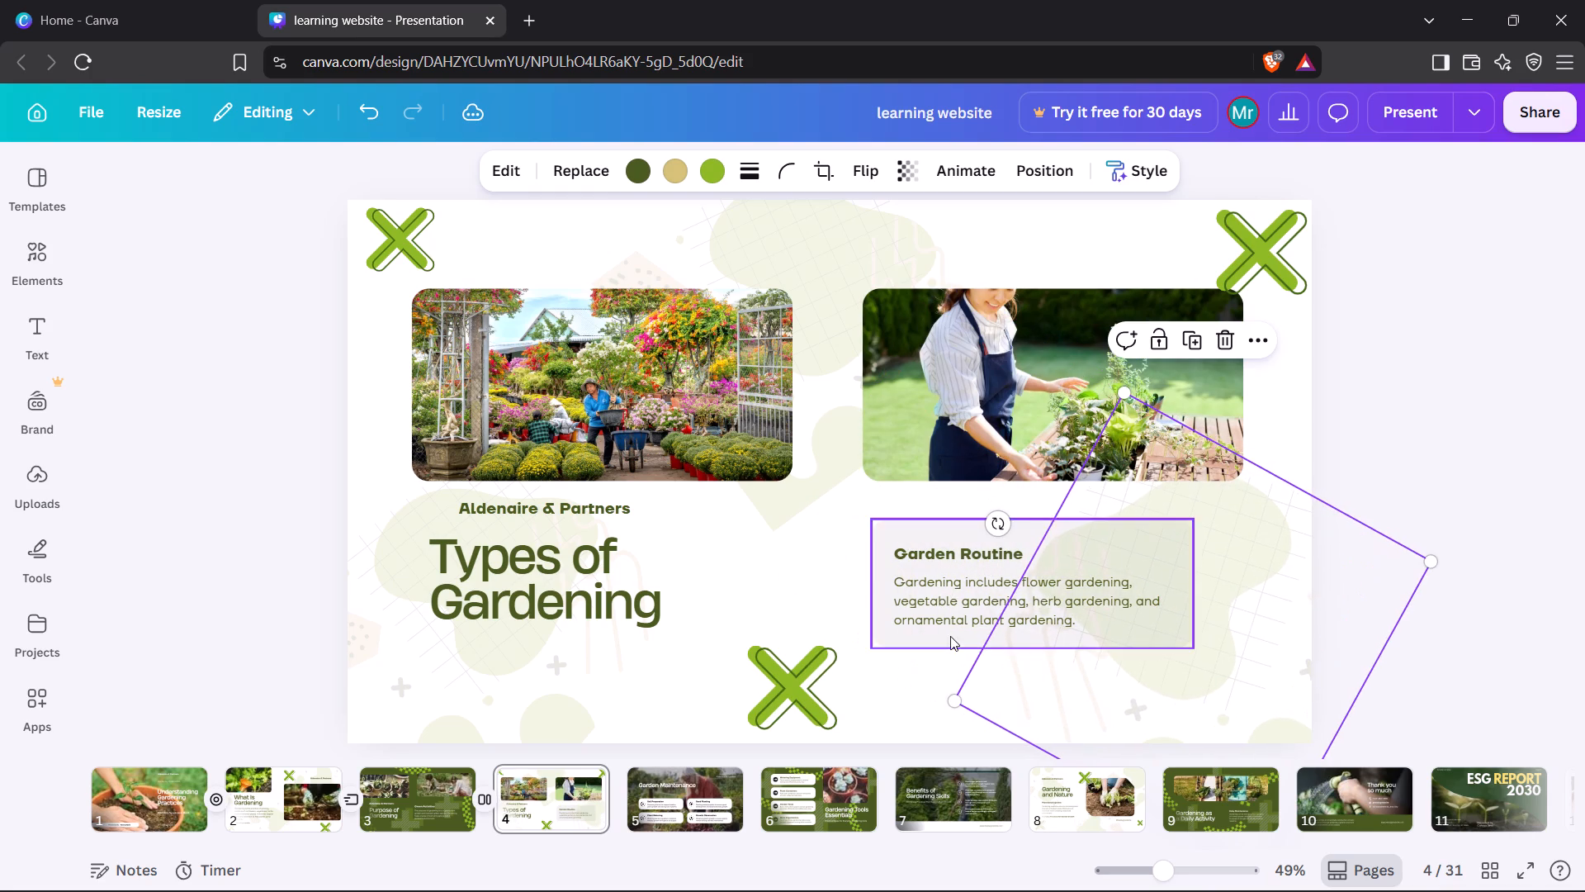
Move the "Garden Routine" card together with its heading and paragraph up closer to the photo above.
{"action": "left_click", "coordinate": [930, 673]}
{"action": "left_click_drag", "start_coordinate": [930, 672], "coordinate": [930, 537]}
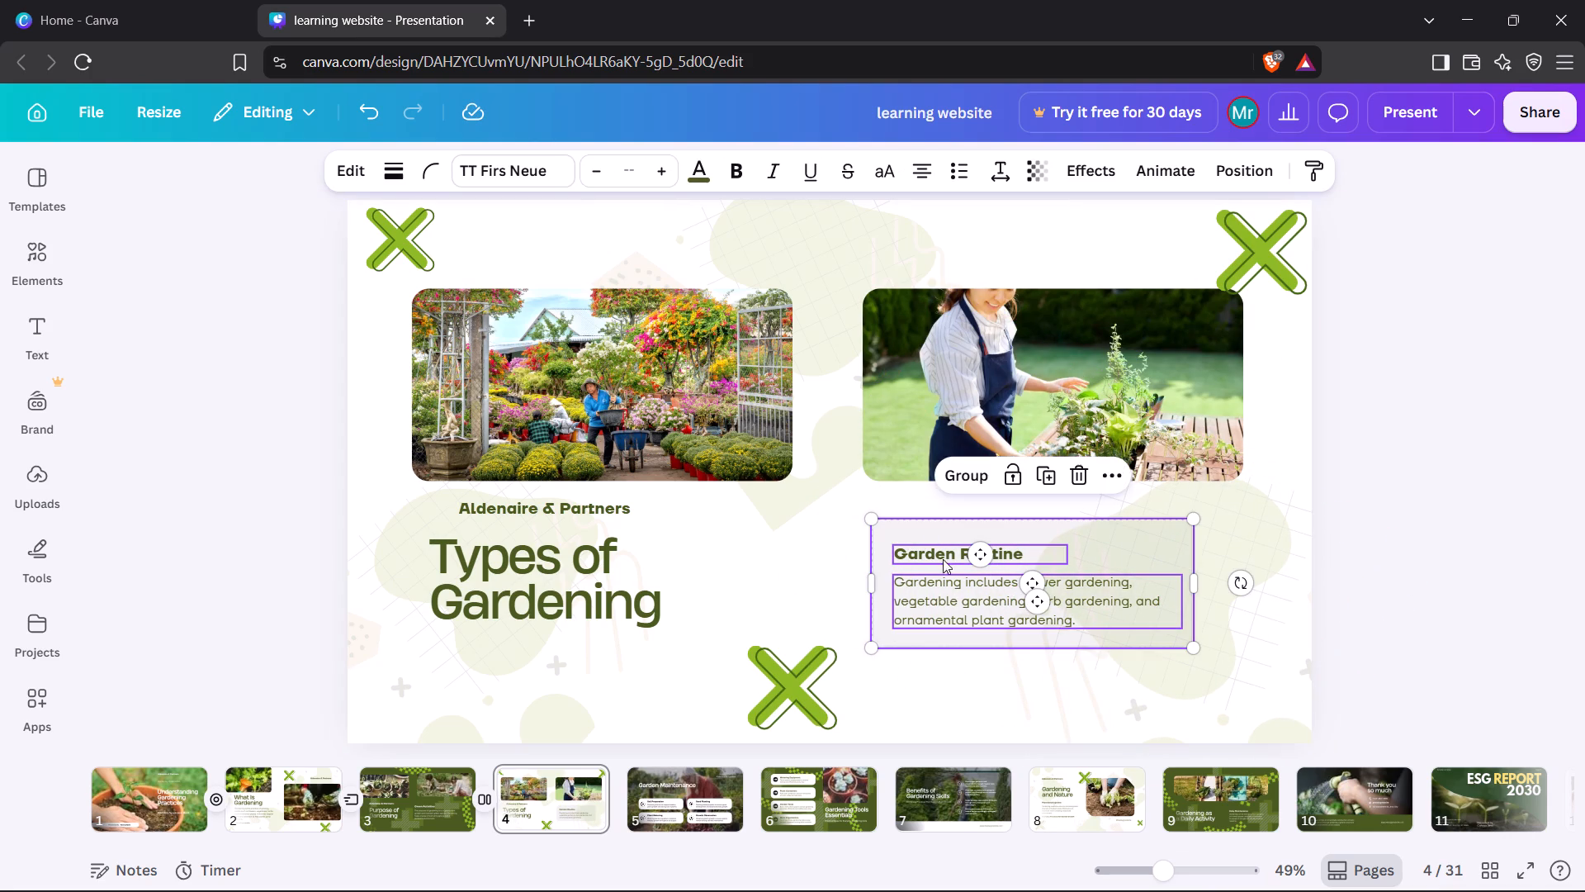
{"action": "left_click_drag", "start_coordinate": [994, 638], "coordinate": [990, 616]}
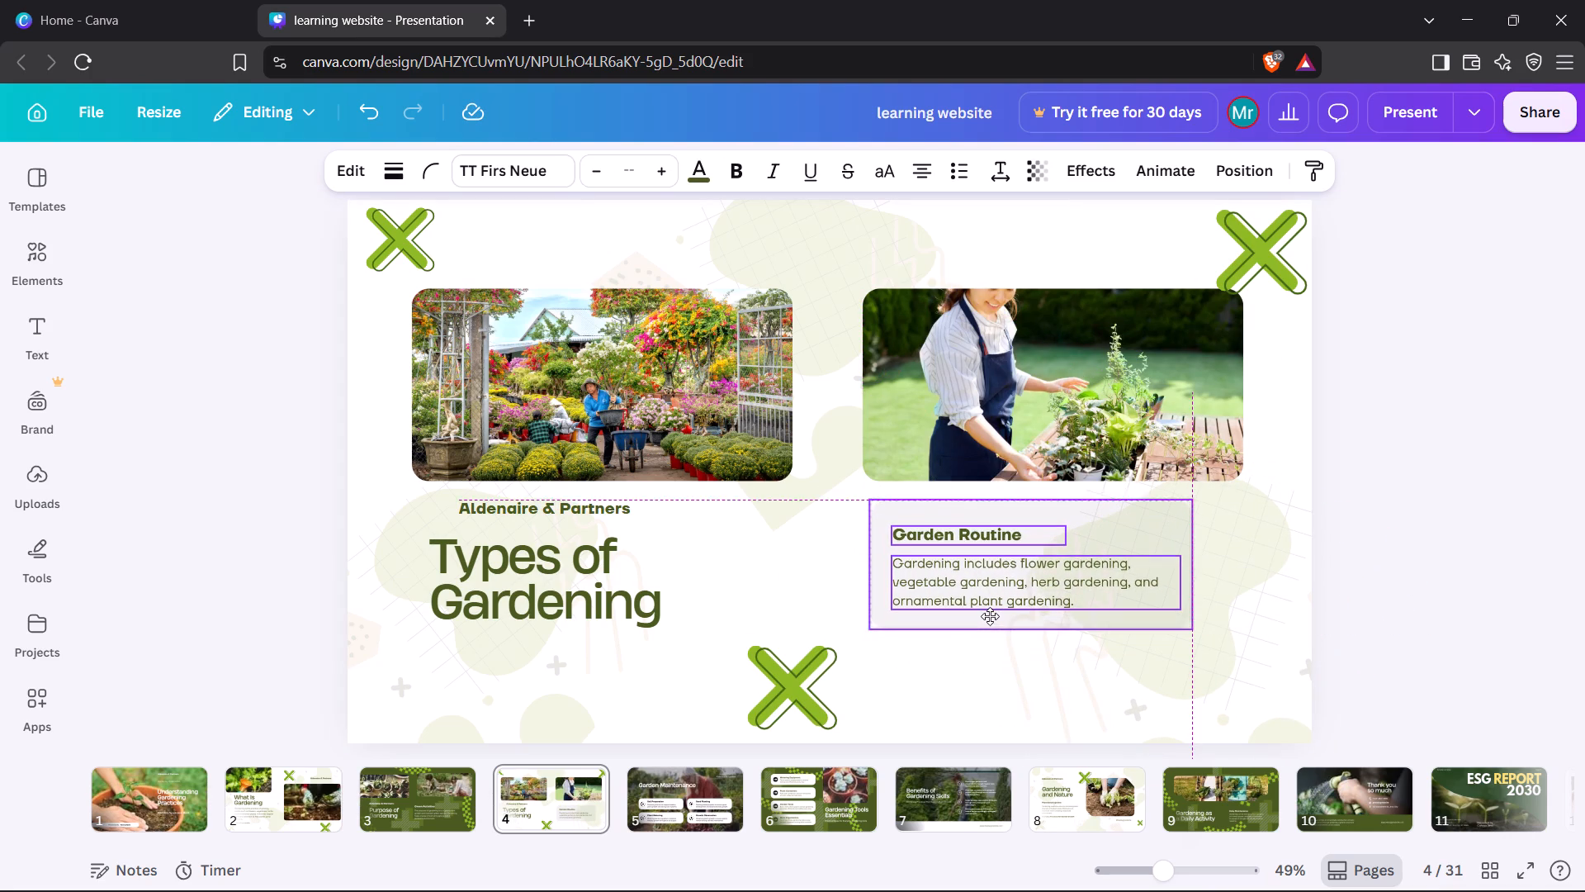
{"action": "left_click_drag", "start_coordinate": [990, 616], "coordinate": [990, 618]}
Move page 4's bottom green cross slightly right.
{"action": "left_click_drag", "start_coordinate": [801, 697], "coordinate": [815, 695]}
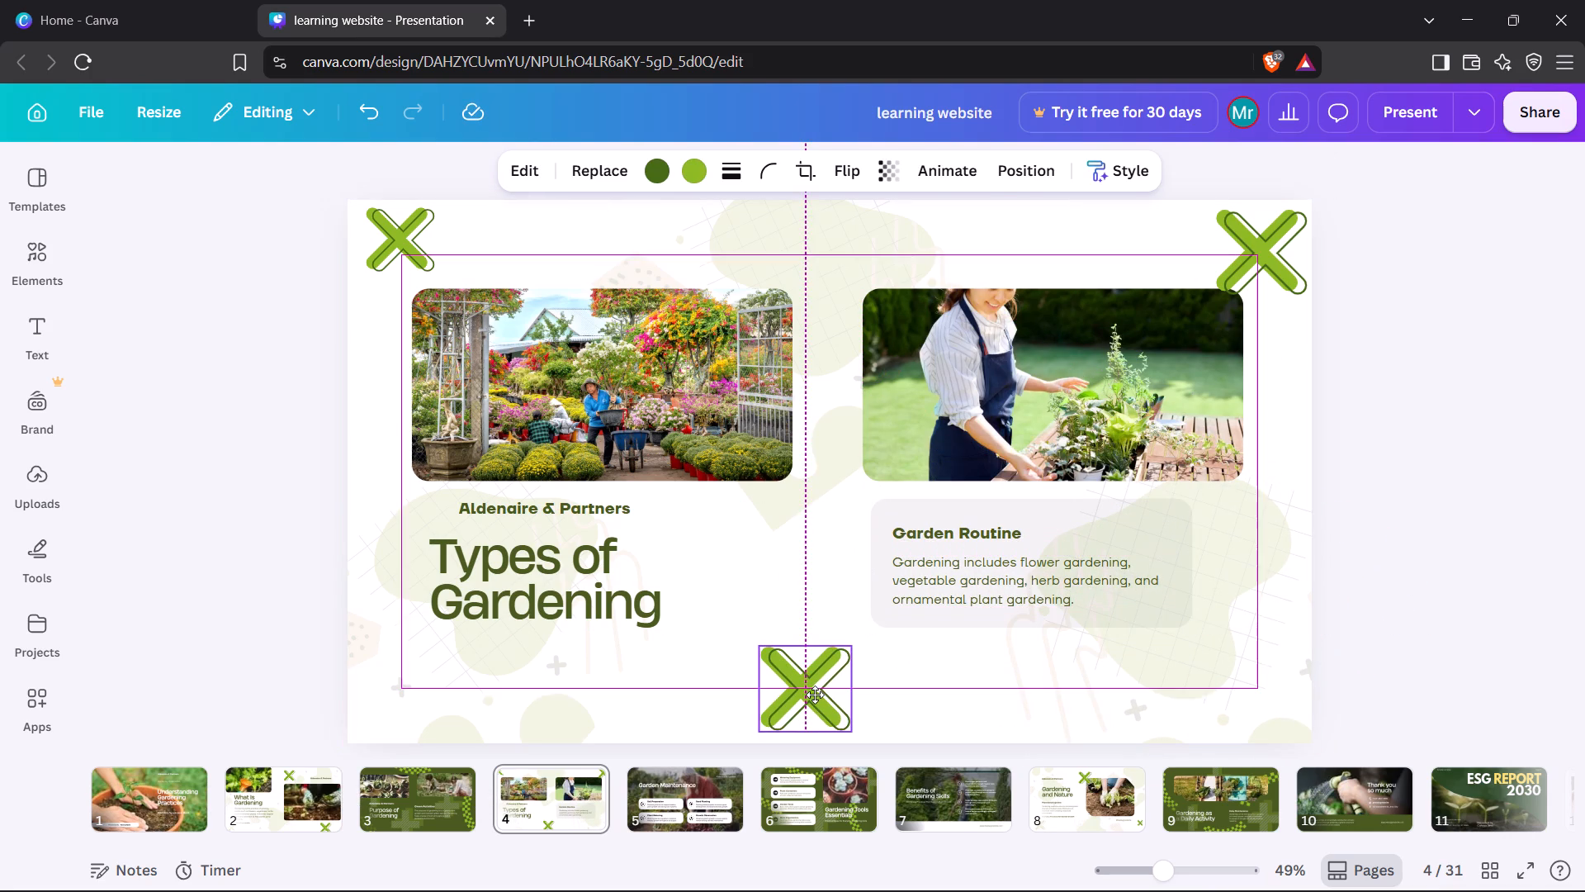
{"action": "left_click_drag", "start_coordinate": [815, 695], "coordinate": [815, 692]}
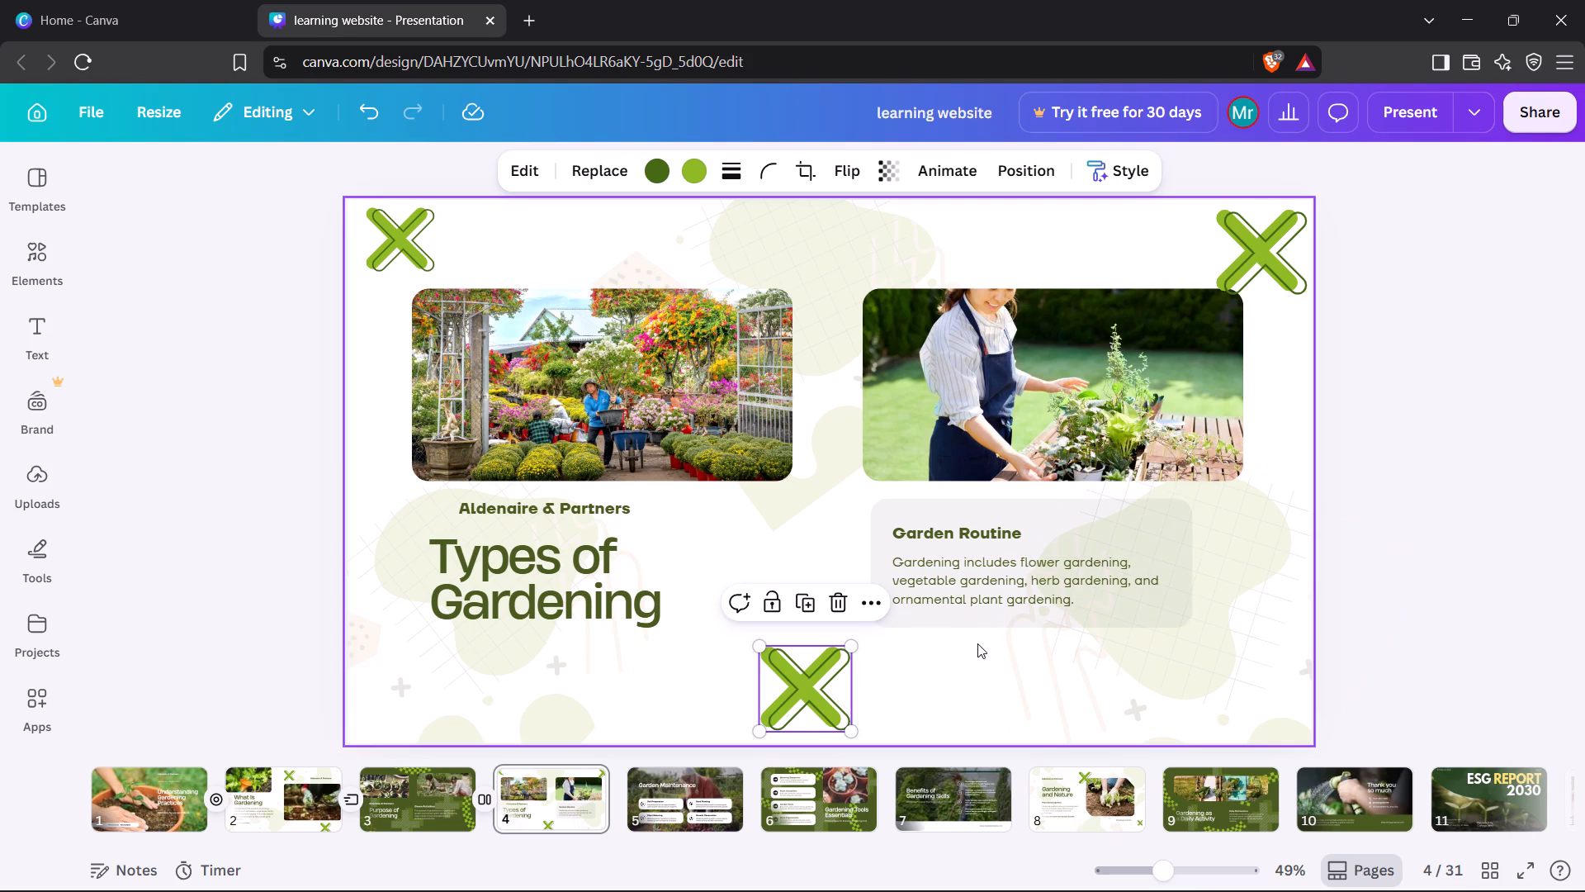
Enlarge the "Garden Routine" card and its text together until it reaches just past the right edge of the photo above.
{"action": "left_click", "coordinate": [945, 650]}
{"action": "left_click_drag", "start_coordinate": [945, 650], "coordinate": [961, 511]}
{"action": "left_click_drag", "start_coordinate": [1190, 622], "coordinate": [1250, 640]}
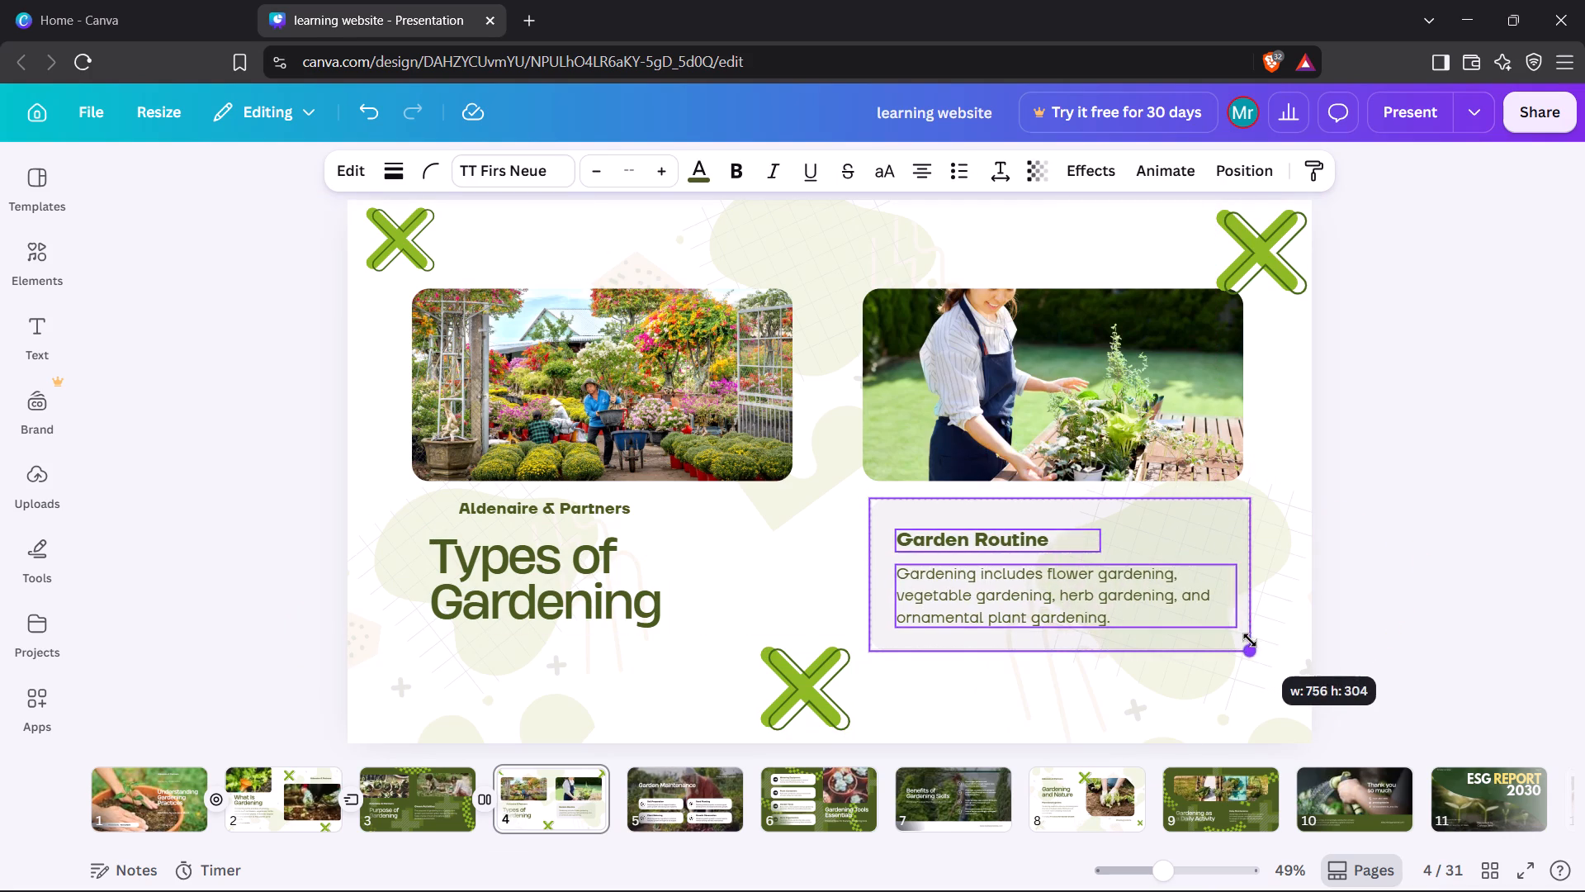
{"action": "left_click_drag", "start_coordinate": [1250, 640], "coordinate": [1252, 640]}
{"action": "left_click", "coordinate": [257, 529]}
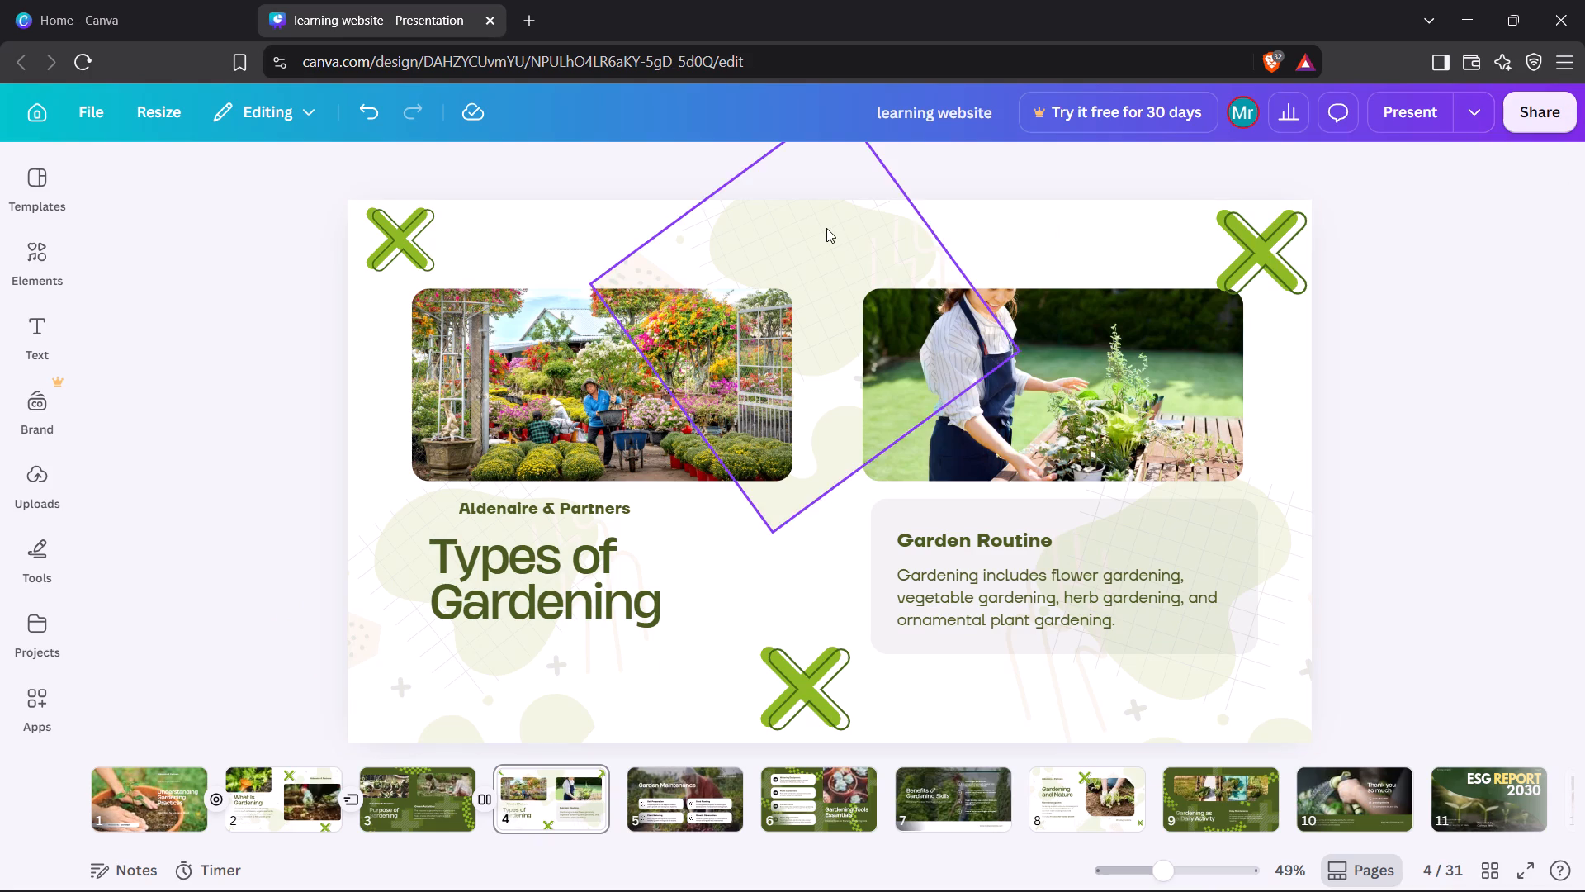
Shift the pale background decoration at page 4's top centre slightly right.
{"action": "left_click_drag", "start_coordinate": [826, 229], "coordinate": [840, 229]}
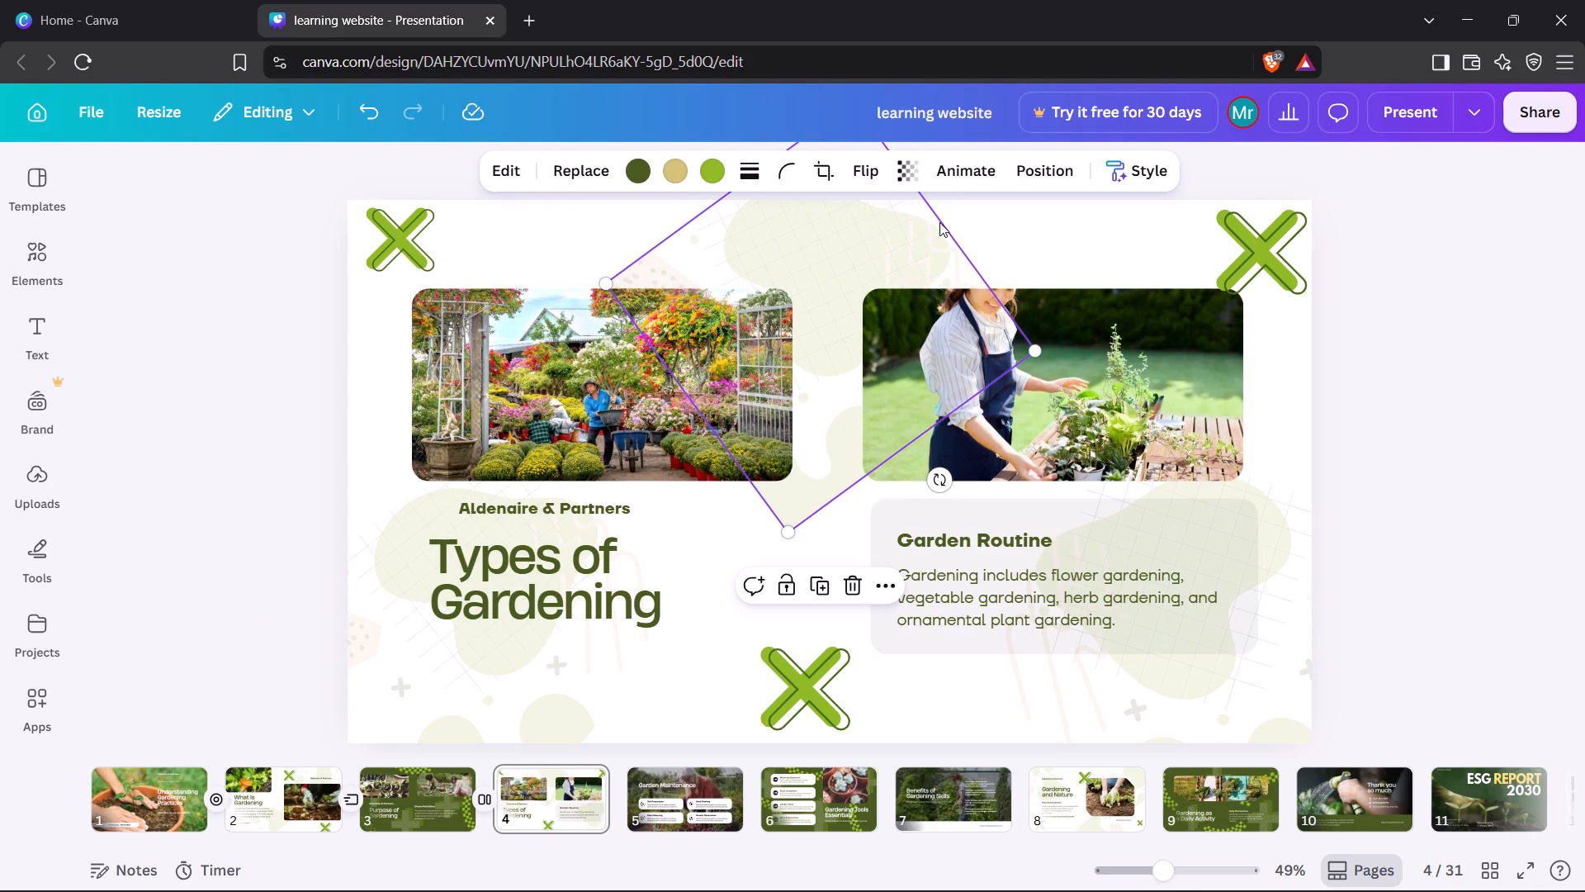
{"action": "left_click", "coordinate": [1035, 237]}
Apply the Party page animation to page 4.
{"action": "left_click", "coordinate": [892, 168]}
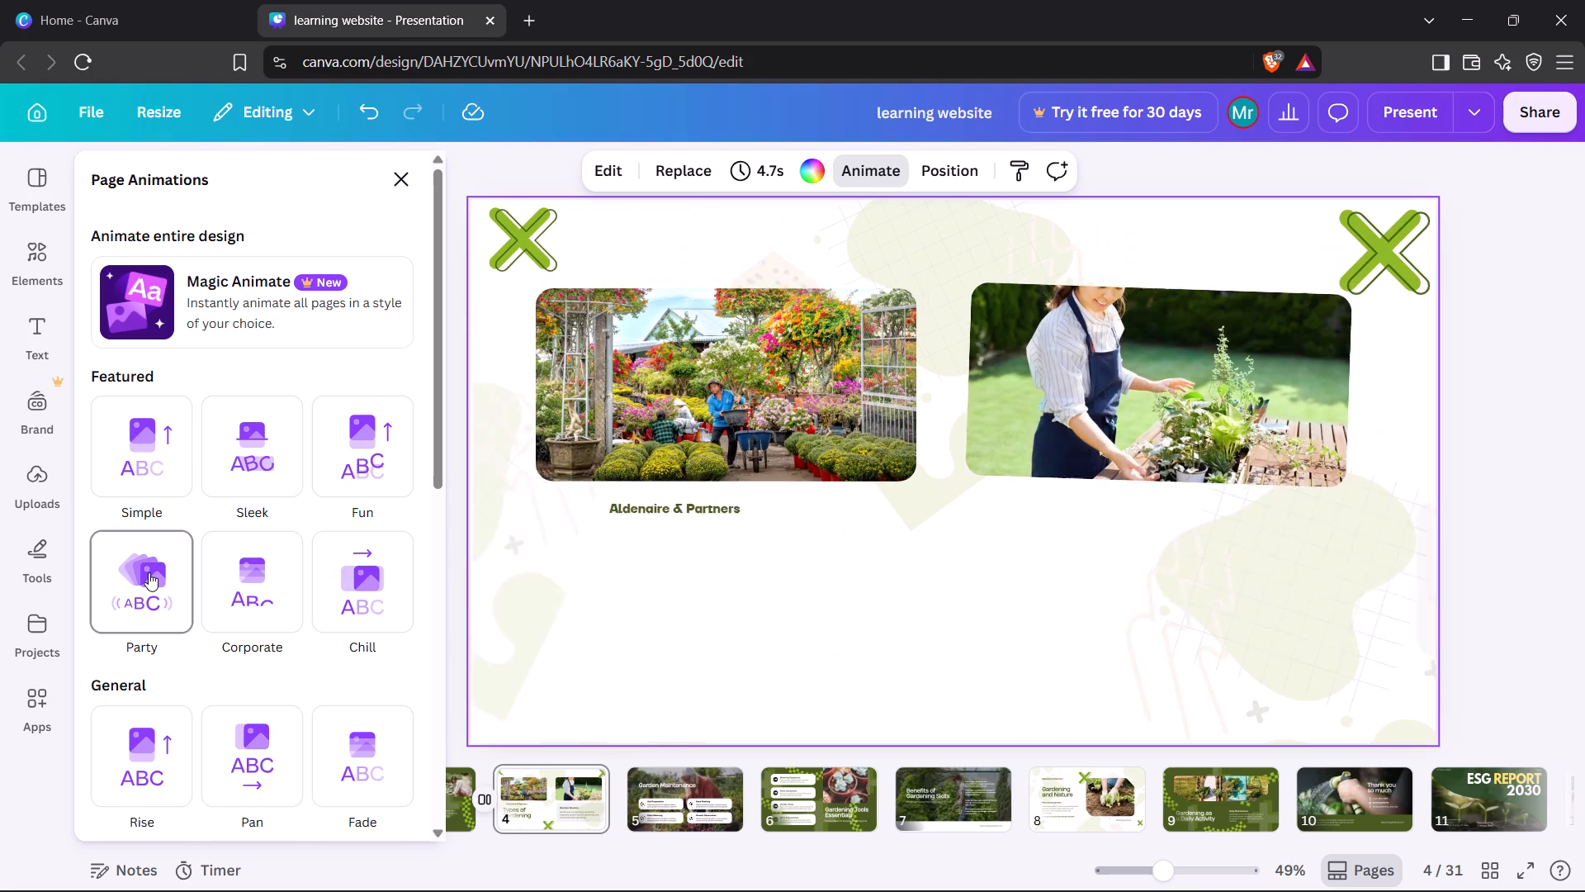
{"action": "left_click", "coordinate": [394, 183]}
{"action": "left_click", "coordinate": [140, 495]}
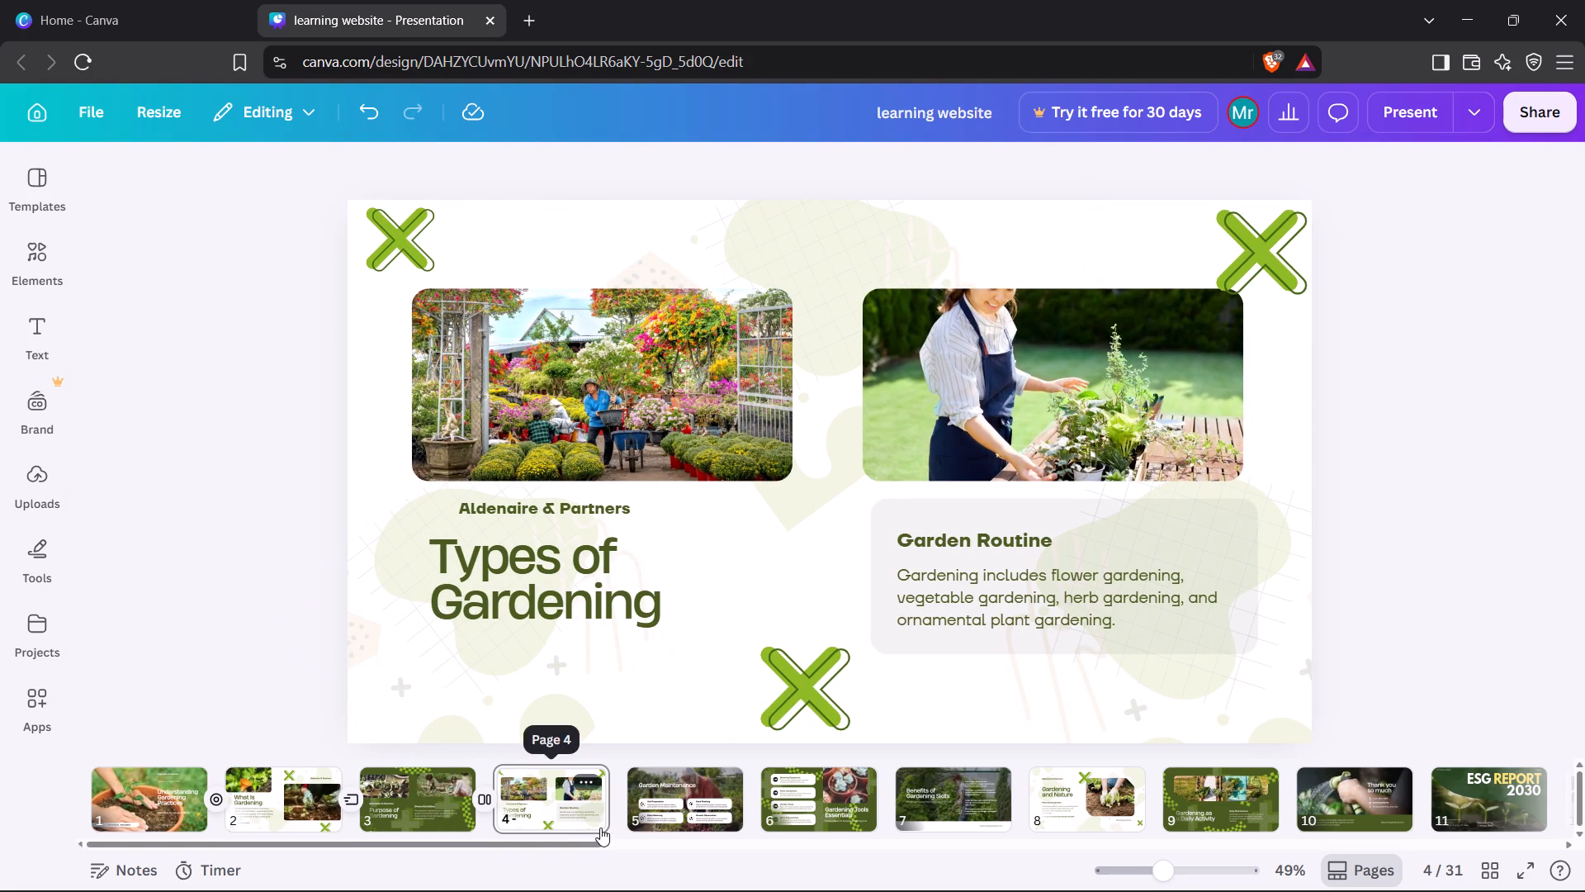
Add a Match & Move transition between pages 4 and 5.
{"action": "left_click", "coordinate": [625, 824]}
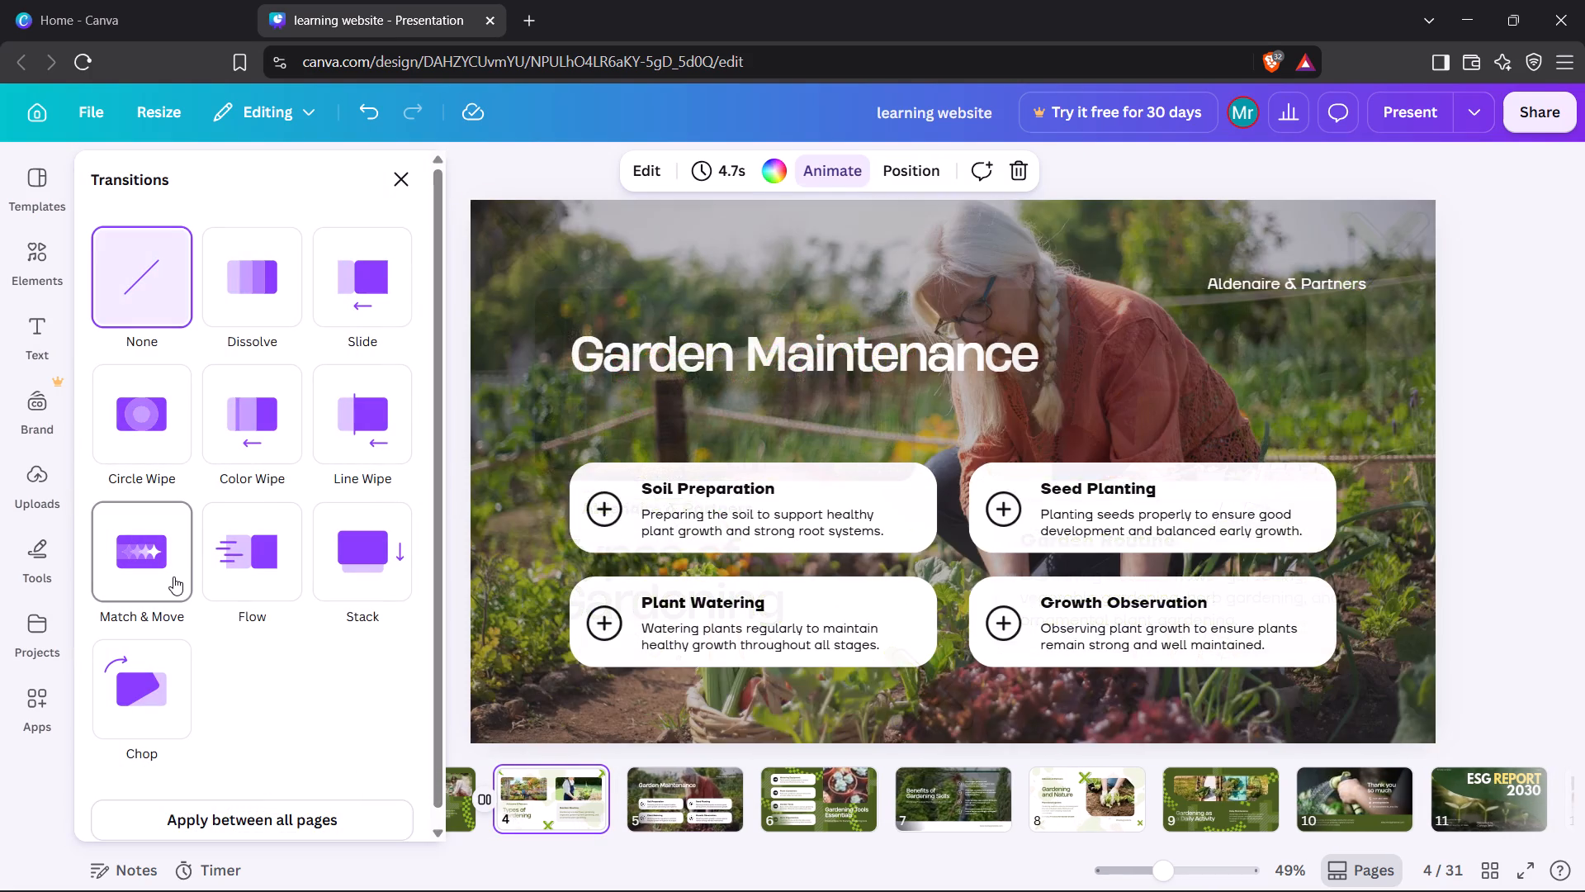
{"action": "left_click", "coordinate": [173, 576]}
{"action": "left_click", "coordinate": [411, 176]}
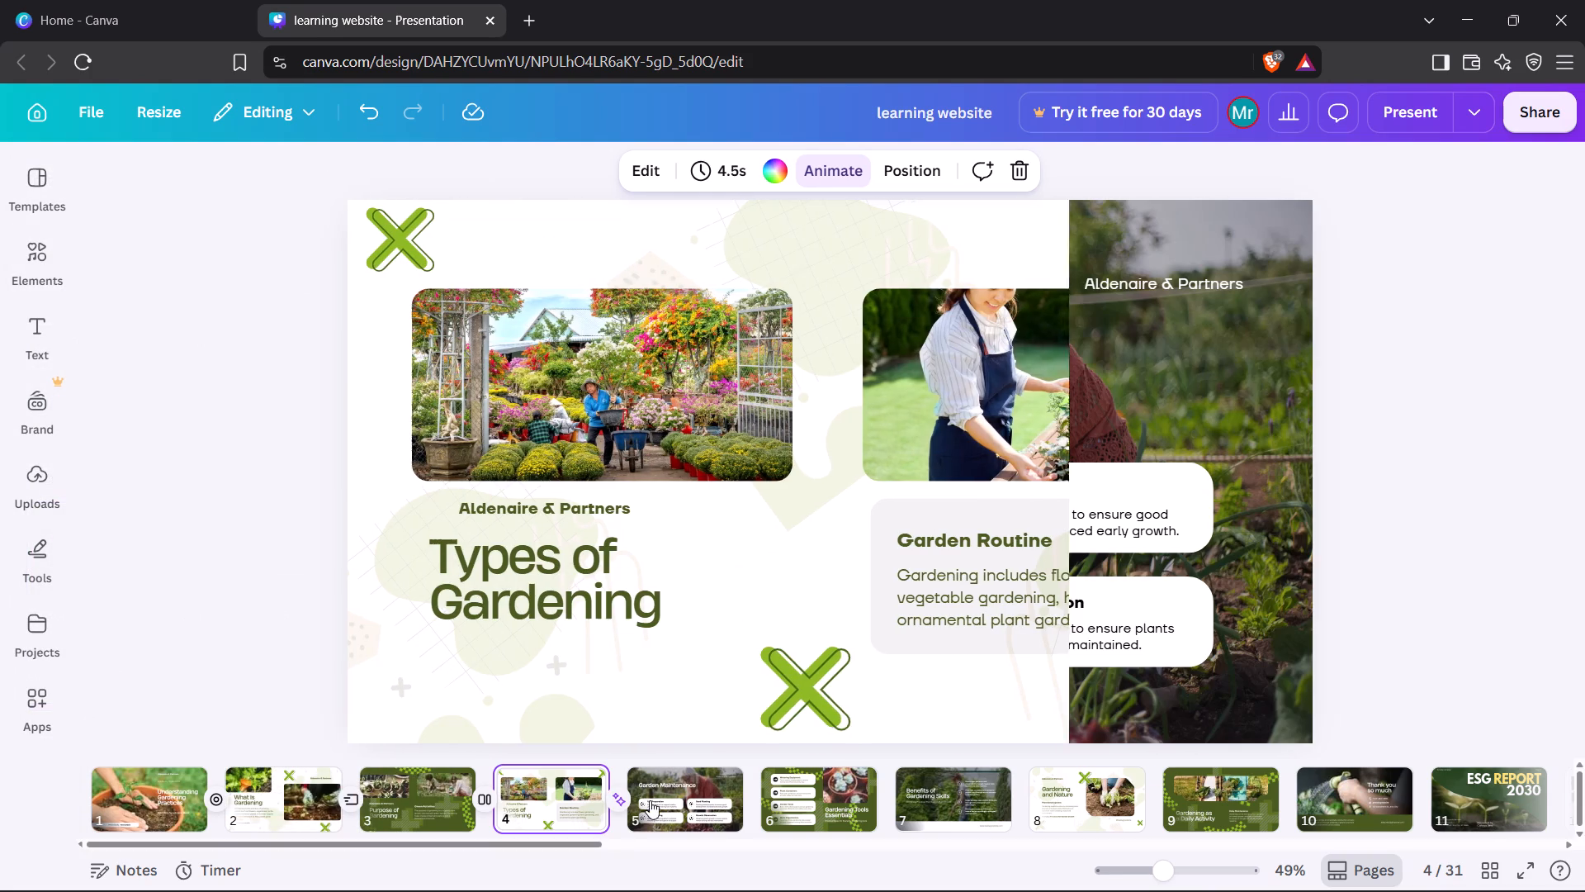
On page 5, move the "Garden Maintenance" heading straight up toward the top of the slide.
{"action": "left_click", "coordinate": [674, 804]}
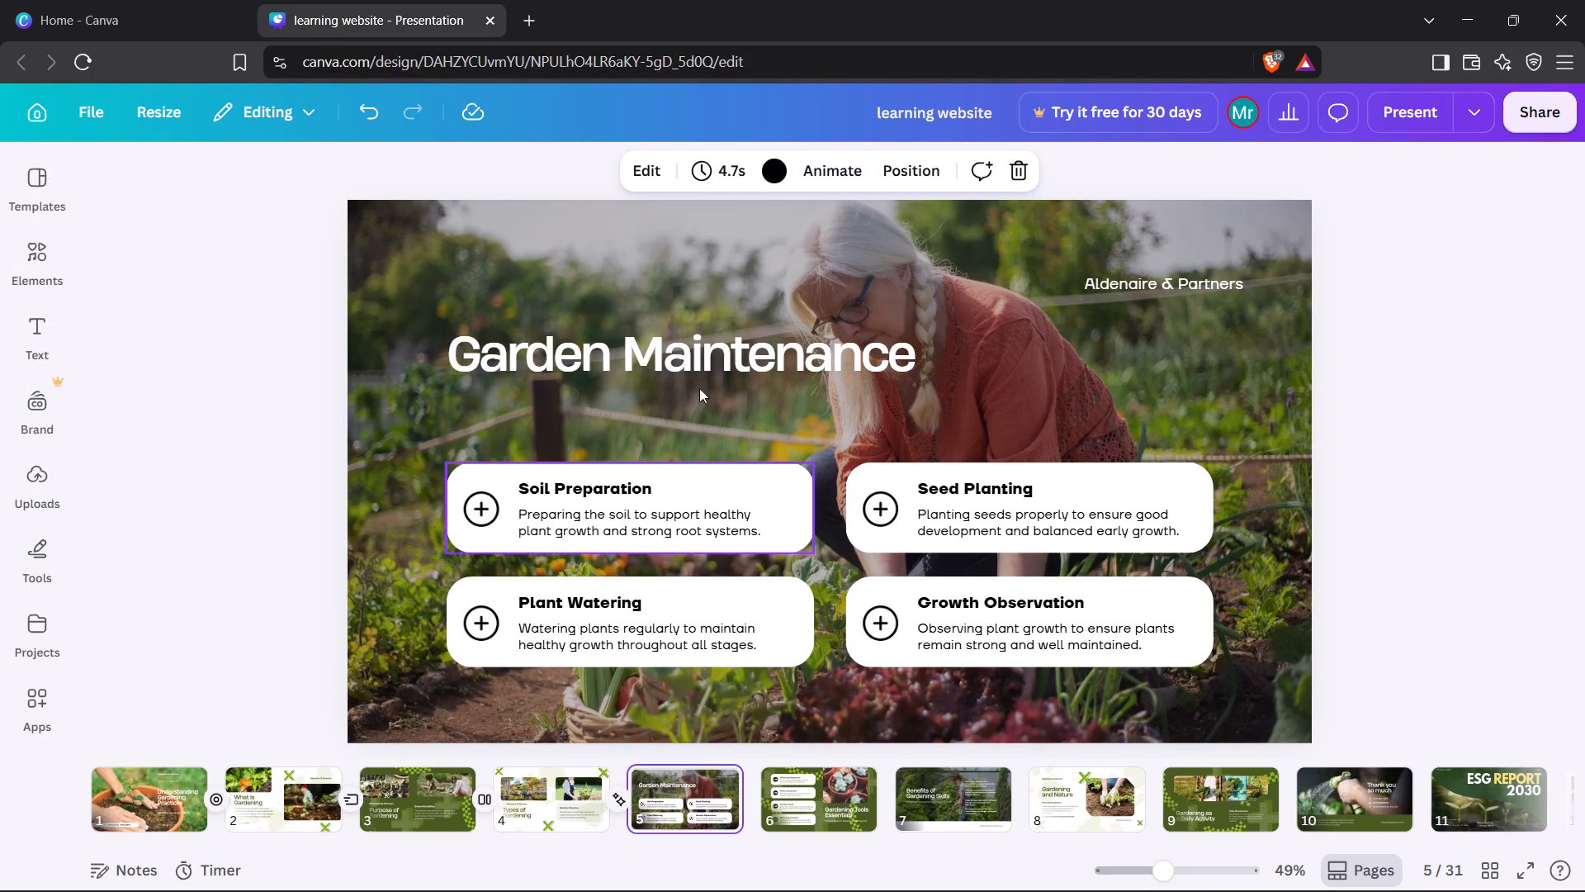
{"action": "left_click_drag", "start_coordinate": [712, 356], "coordinate": [705, 271]}
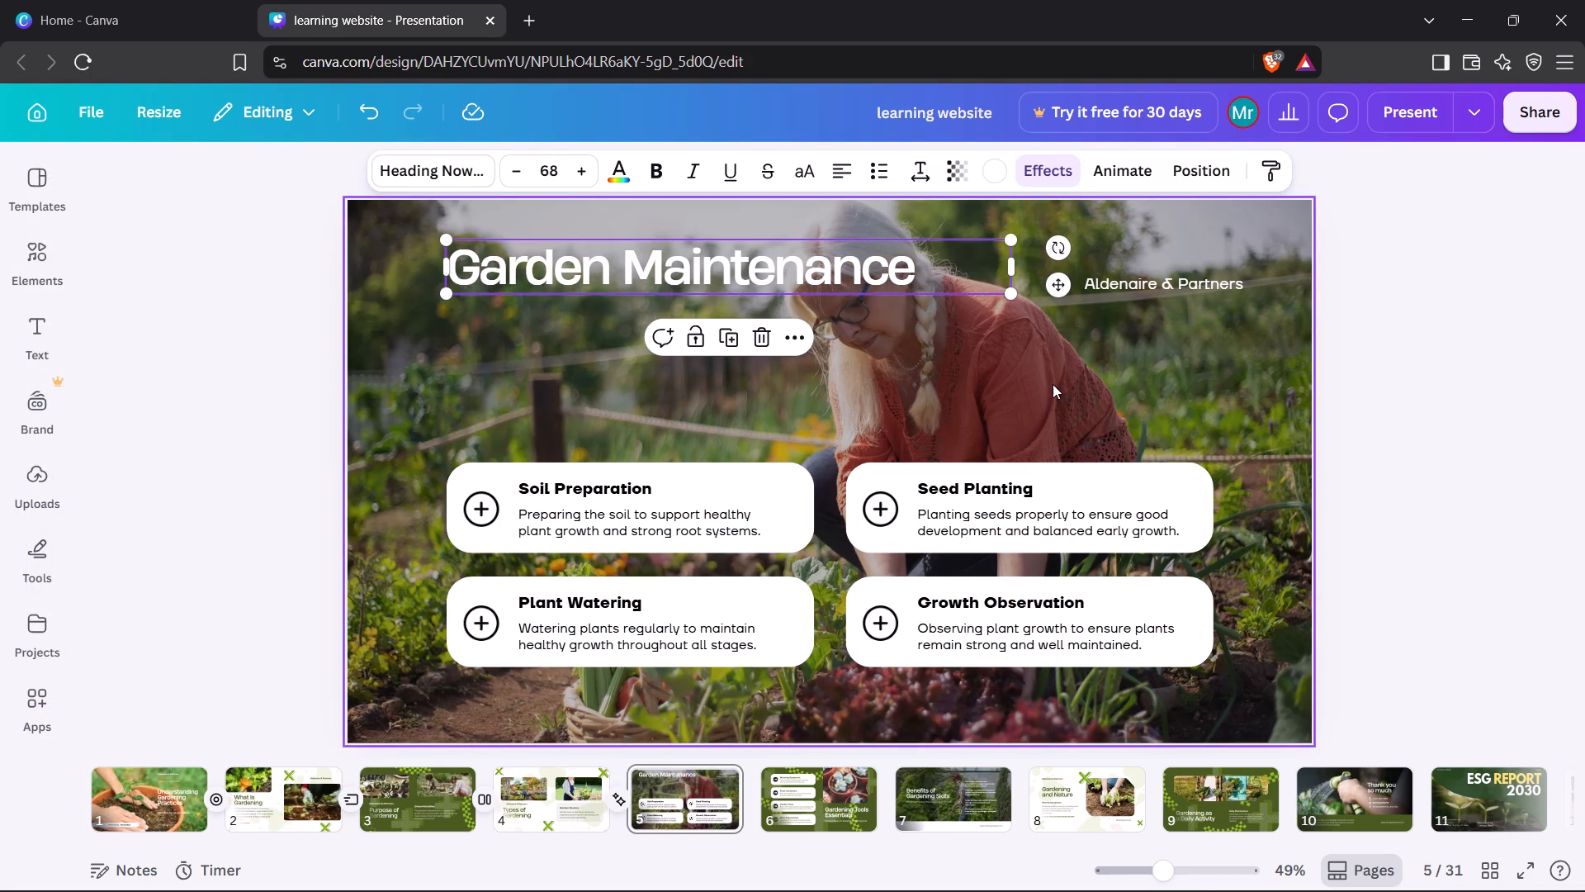
Raise the transparency value of page 5's background photo to a little below 100 so the photo looks brighter.
{"action": "left_click", "coordinate": [1053, 383]}
{"action": "left_click", "coordinate": [942, 174]}
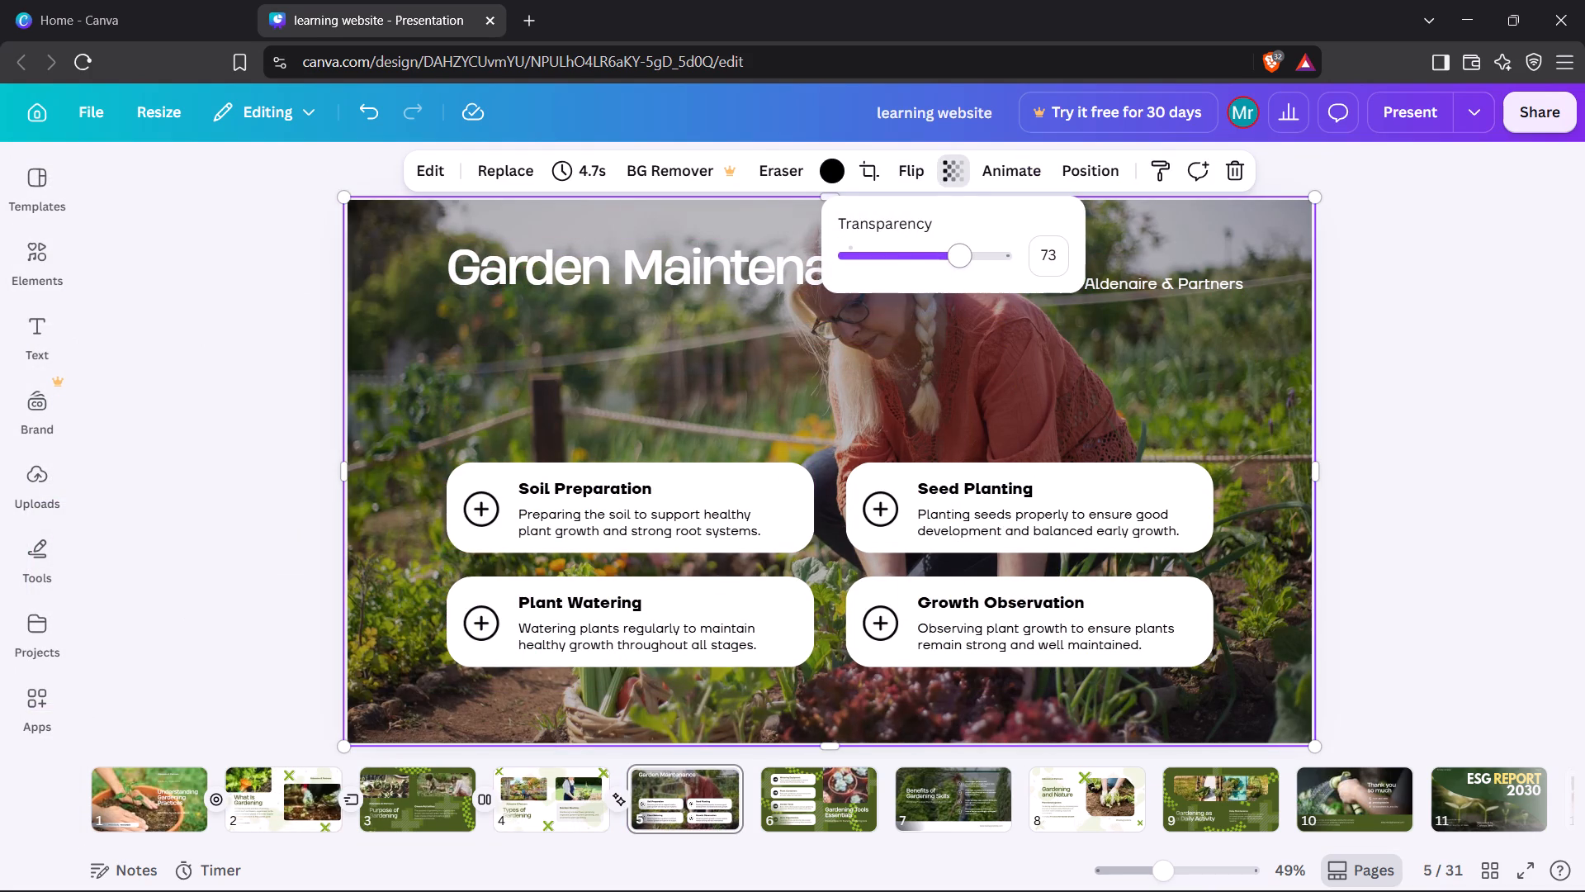
{"action": "left_click_drag", "start_coordinate": [972, 258], "coordinate": [1013, 268]}
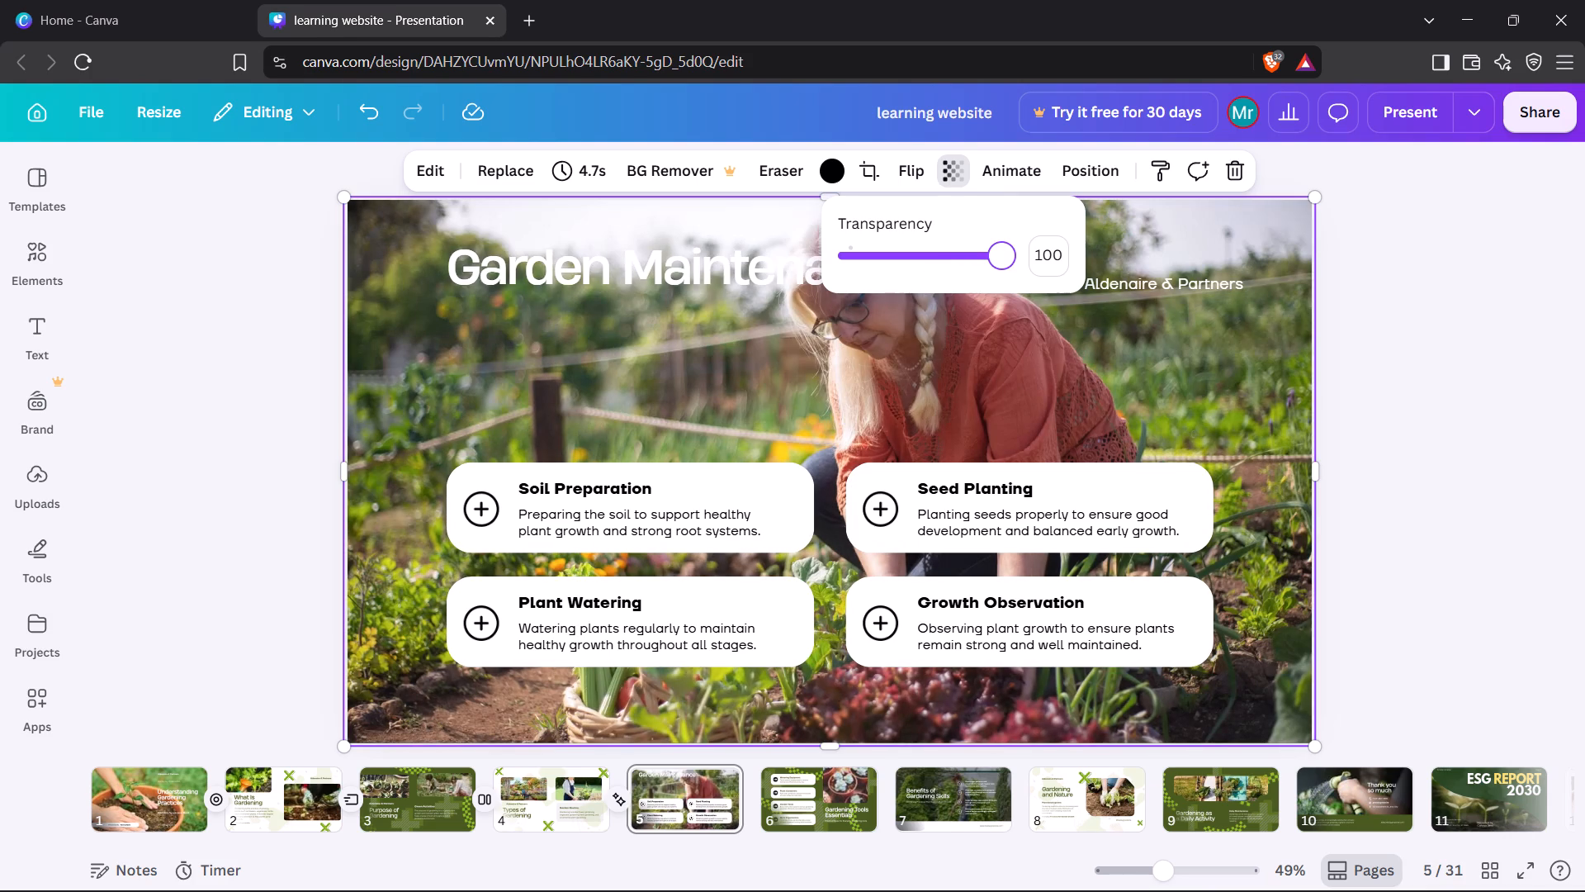
{"action": "left_click_drag", "start_coordinate": [1013, 268], "coordinate": [979, 269]}
{"action": "left_click", "coordinate": [263, 385]}
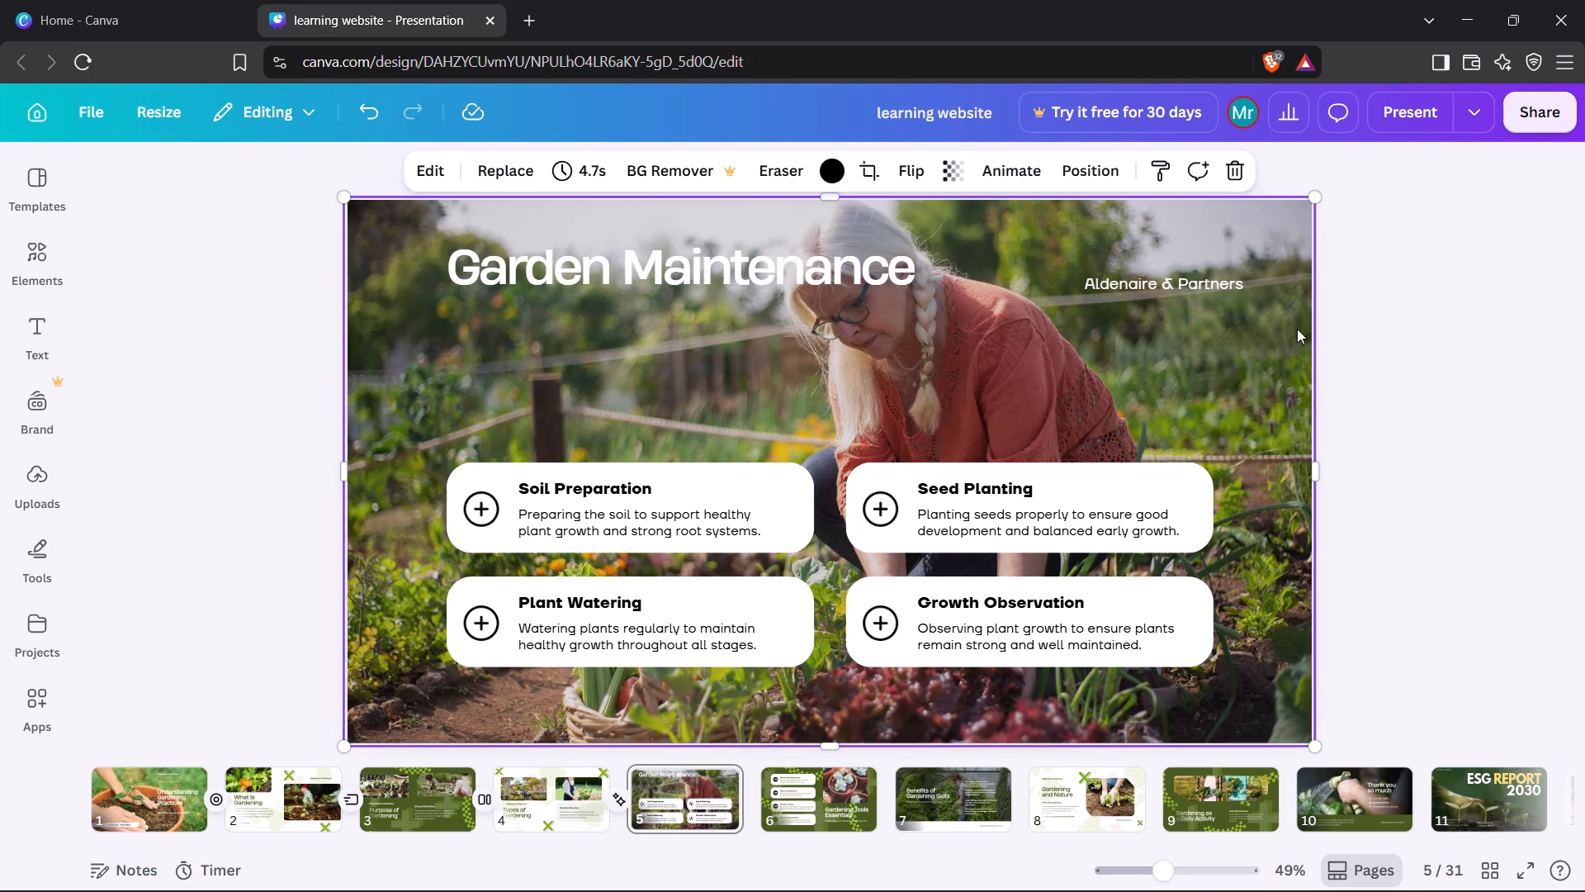
Move page 5's "Aldenaire & Partners" label up slightly to line up with the "Garden Maintenance" heading.
{"action": "left_click", "coordinate": [1233, 281]}
{"action": "left_click_drag", "start_coordinate": [1225, 280], "coordinate": [1223, 267]}
Move the white "Soil Preparation" card shape up below the "Garden Maintenance" heading and enlarge it.
{"action": "left_click", "coordinate": [788, 487]}
{"action": "left_click_drag", "start_coordinate": [788, 487], "coordinate": [777, 397]}
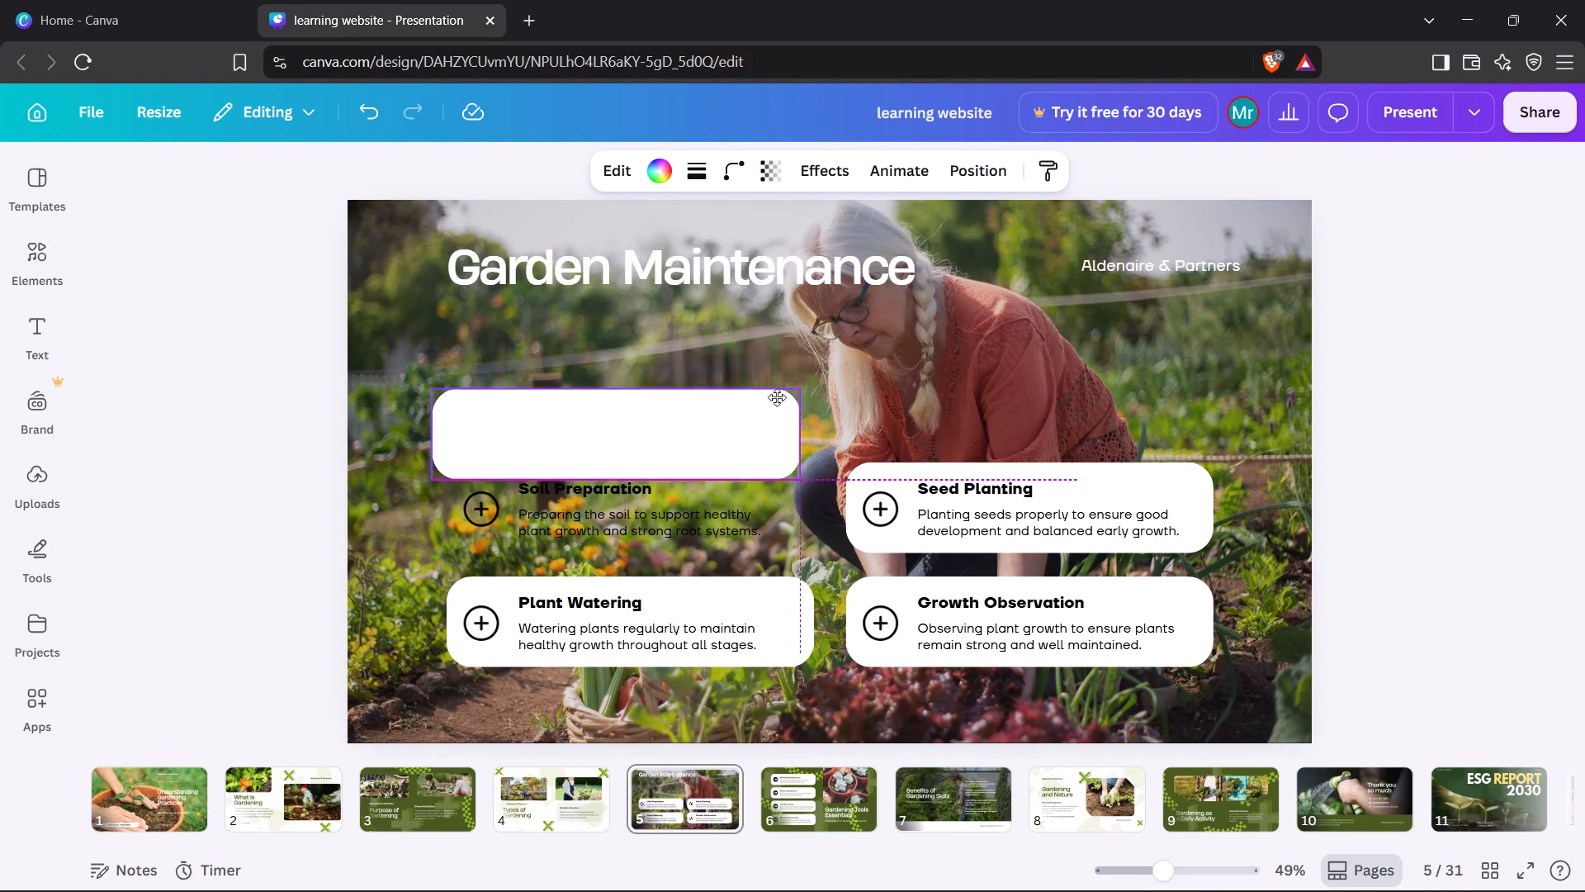
{"action": "left_click_drag", "start_coordinate": [777, 397], "coordinate": [777, 363]}
{"action": "left_click_drag", "start_coordinate": [800, 348], "coordinate": [835, 334]}
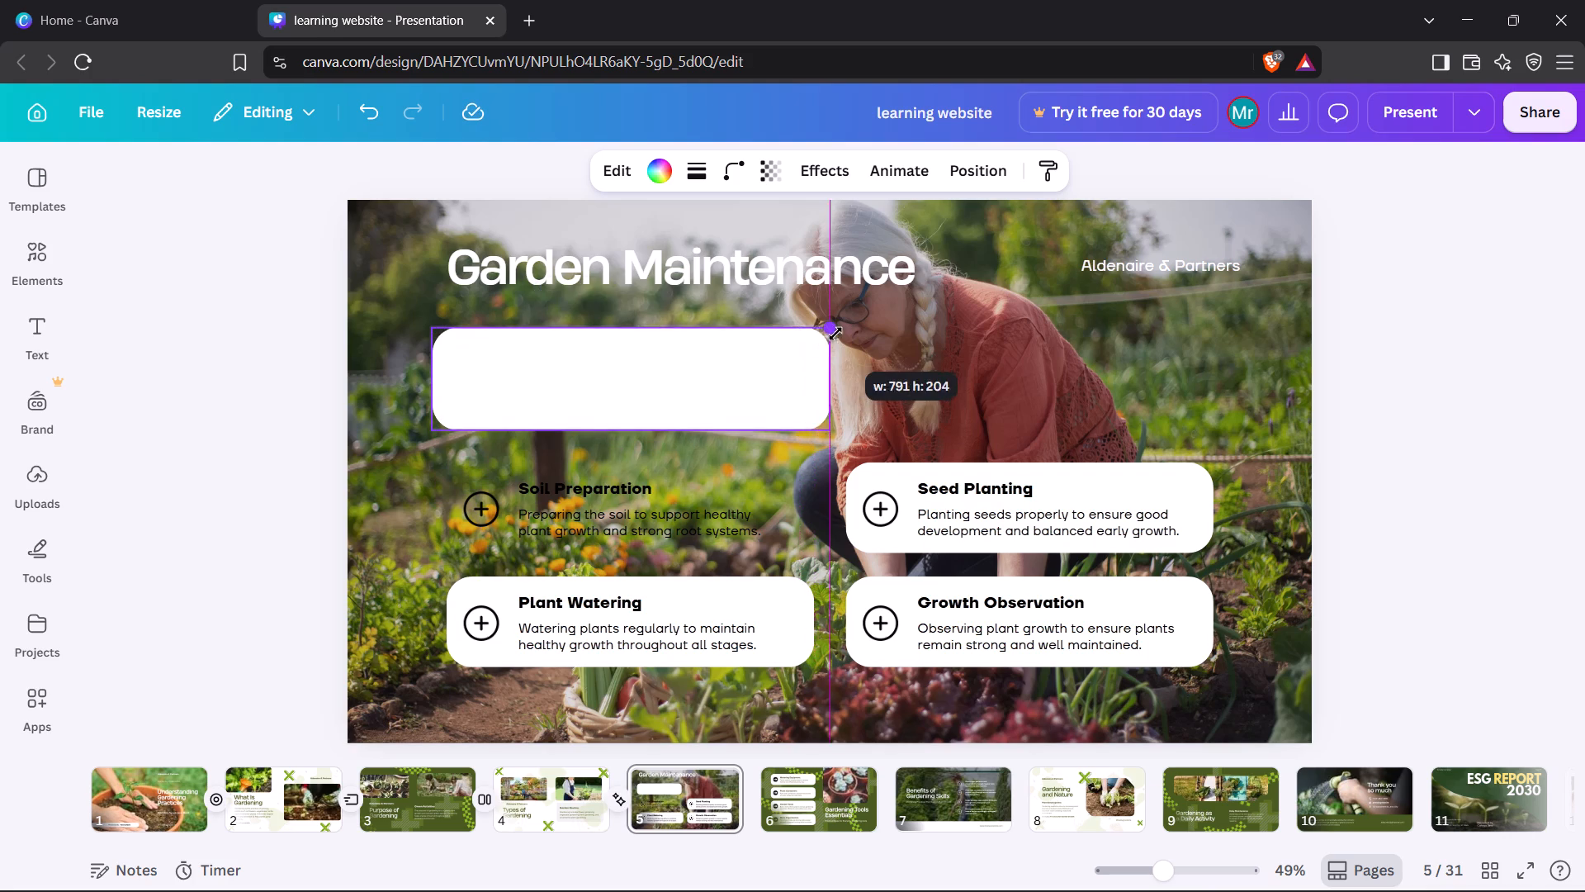
{"action": "left_click_drag", "start_coordinate": [835, 334], "coordinate": [840, 333]}
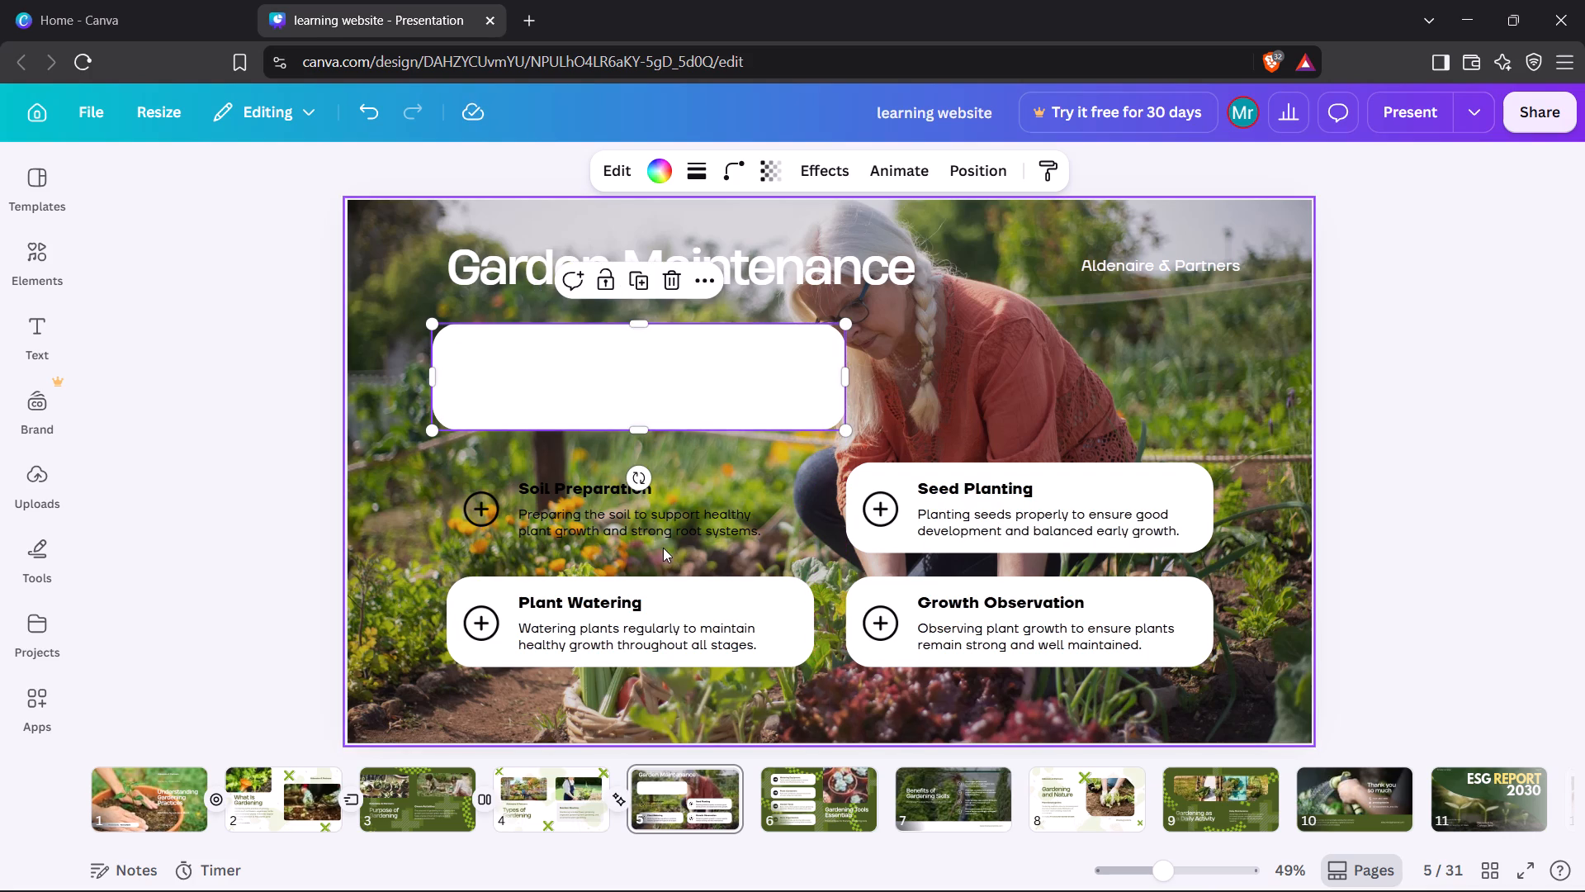
Move the "Soil Preparation" title and description together onto their relocated white card and enlarge them to fill it.
{"action": "left_click_drag", "start_coordinate": [663, 548], "coordinate": [648, 482]}
{"action": "left_click_drag", "start_coordinate": [683, 528], "coordinate": [689, 419]}
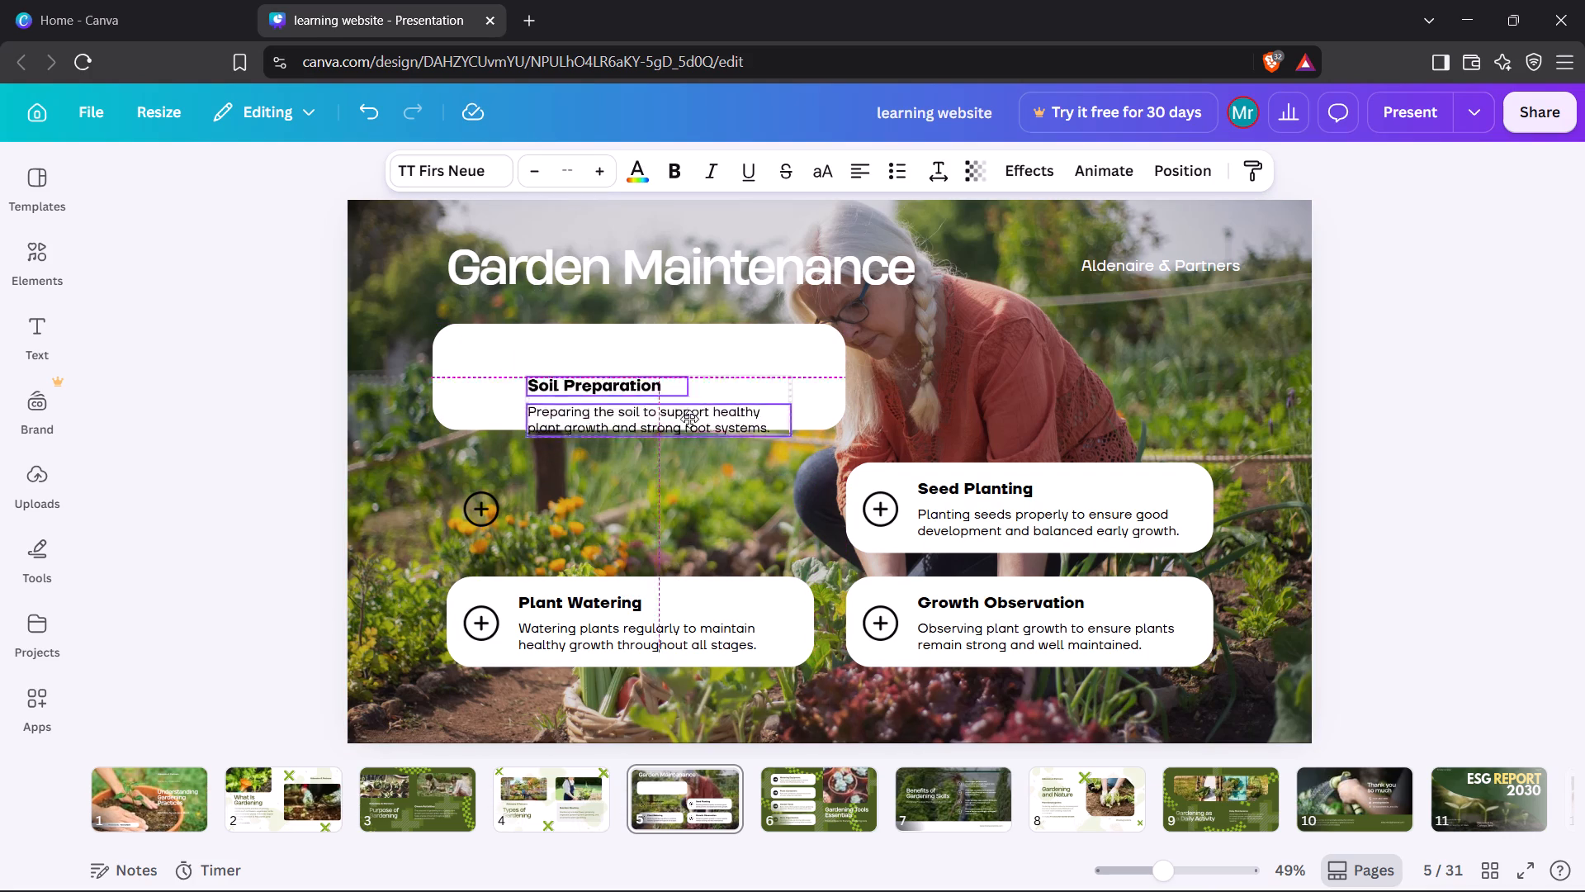
{"action": "left_click_drag", "start_coordinate": [689, 419], "coordinate": [636, 387]}
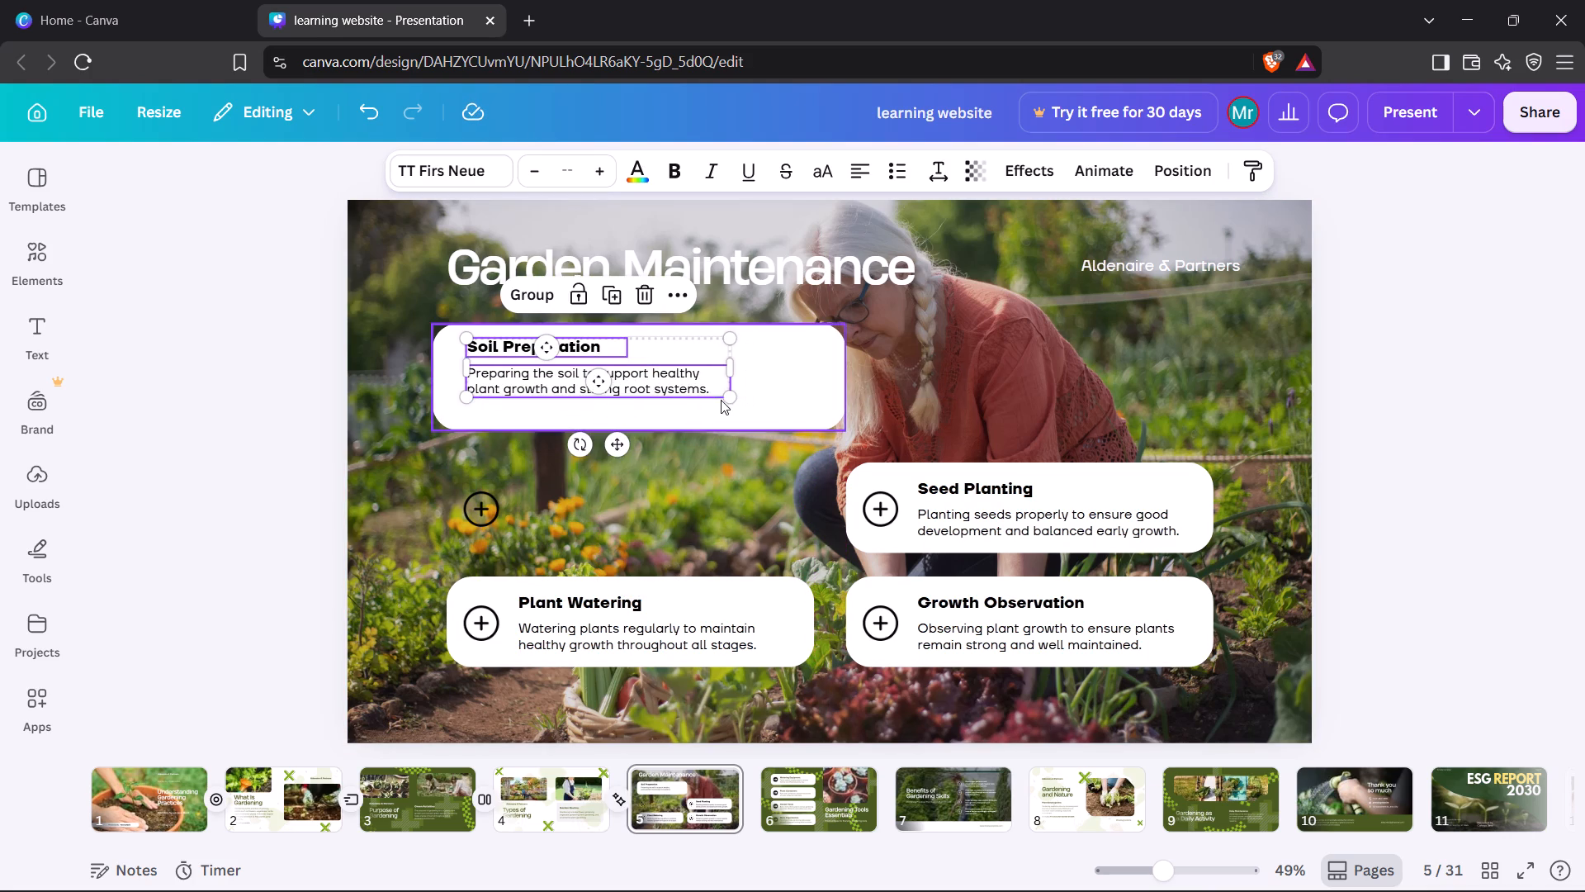
{"action": "left_click_drag", "start_coordinate": [725, 398], "coordinate": [826, 432]}
Move the white "Seed Planting" card shape up beside the "Soil Preparation" card and enlarge it to a similar height.
{"action": "left_click", "coordinate": [1155, 490]}
{"action": "left_click_drag", "start_coordinate": [1154, 490], "coordinate": [1180, 391]}
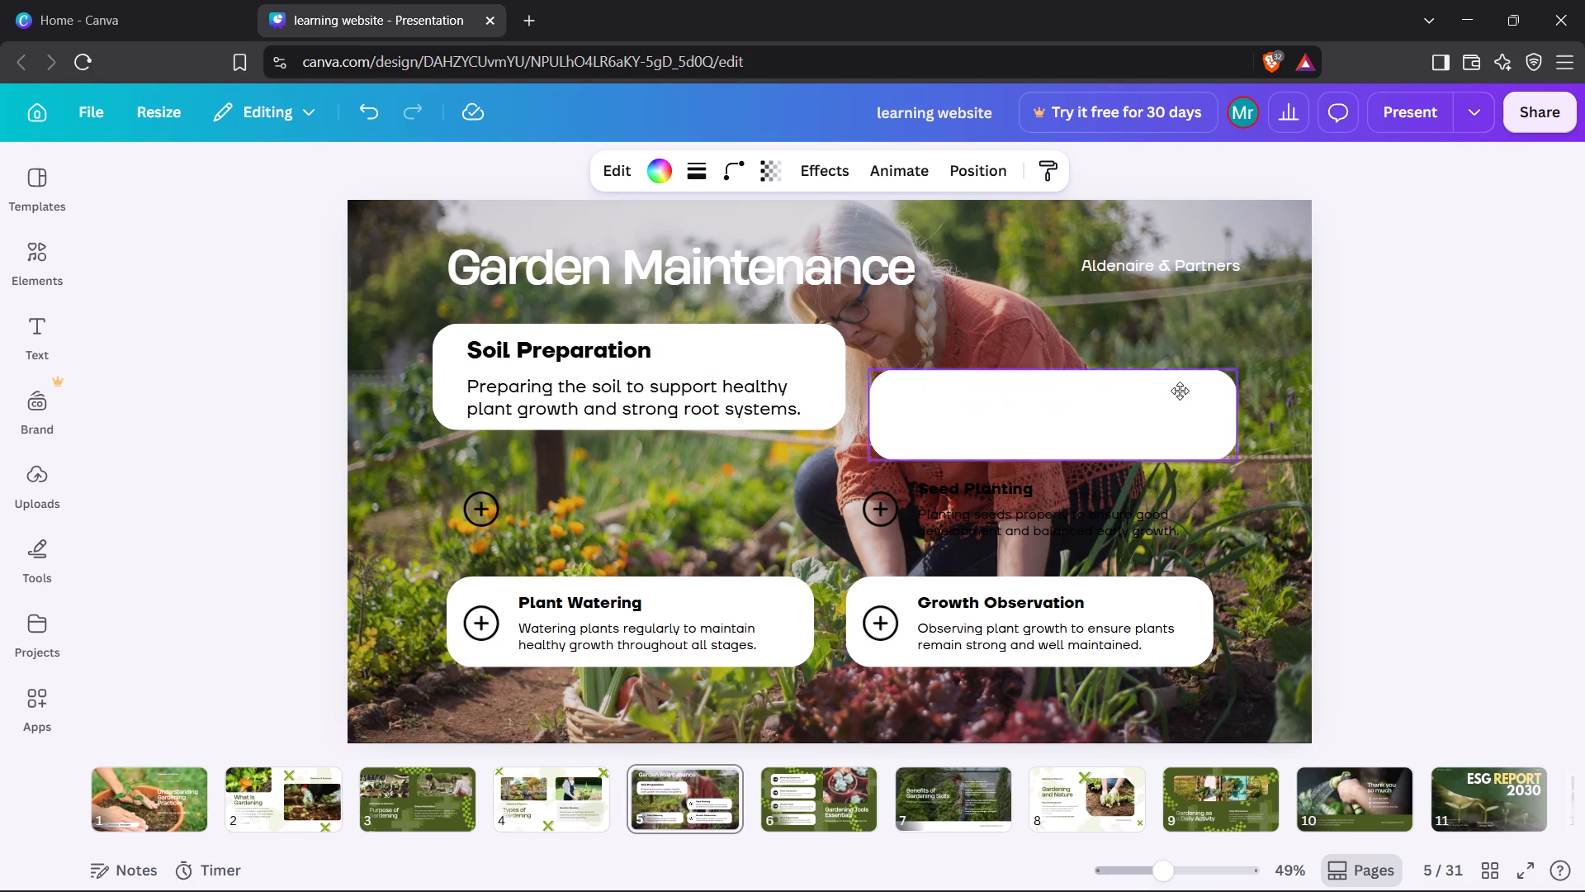
{"action": "left_click_drag", "start_coordinate": [1180, 391], "coordinate": [1188, 370]}
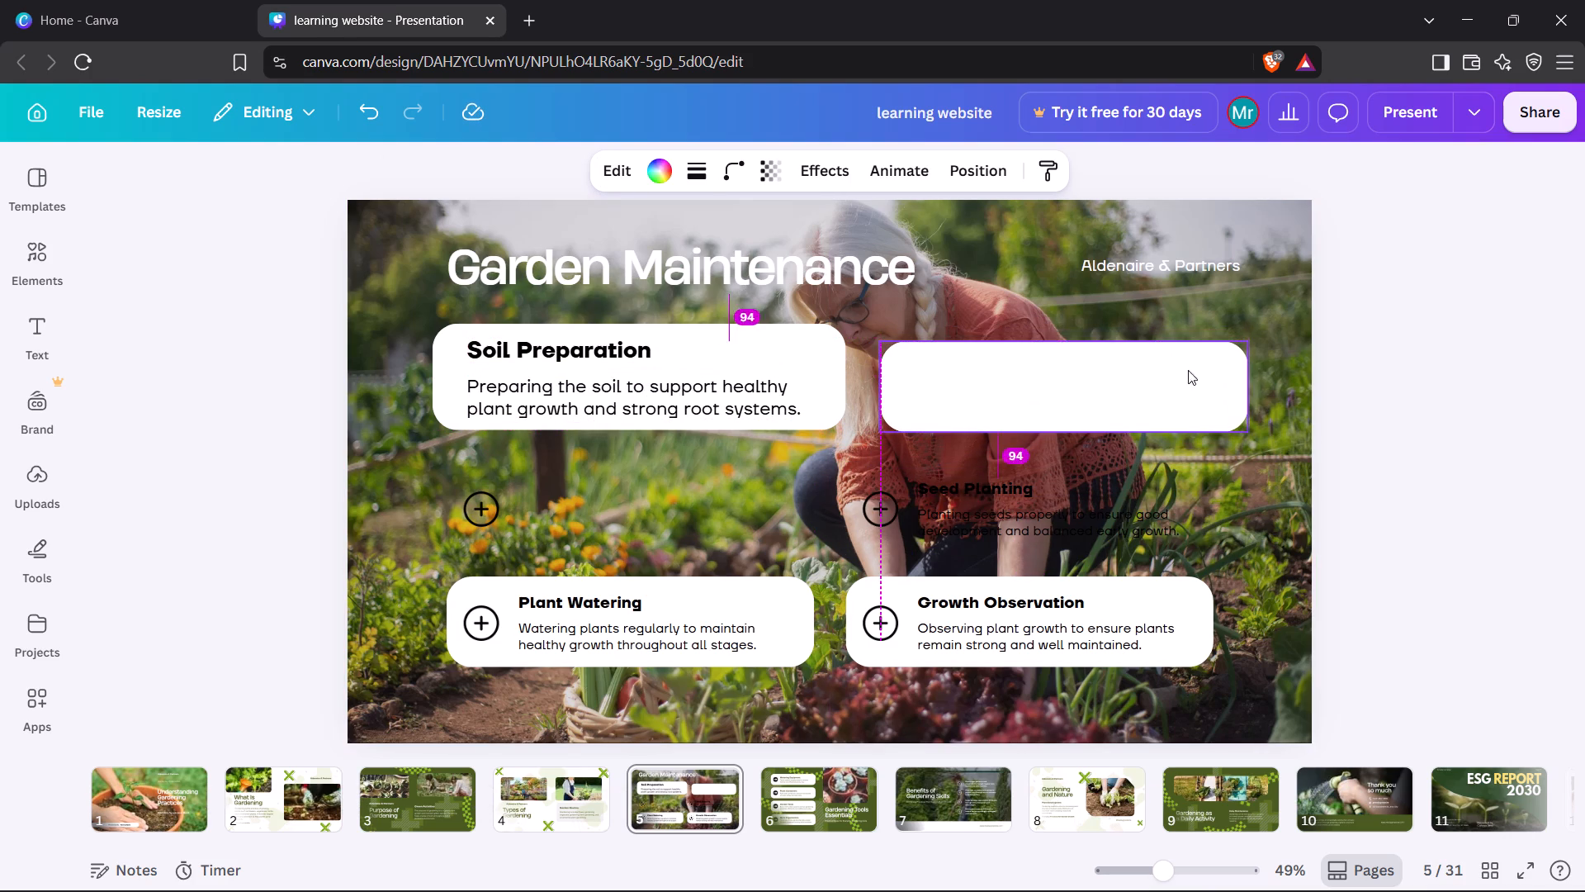
{"action": "left_click_drag", "start_coordinate": [1245, 342], "coordinate": [1255, 328]}
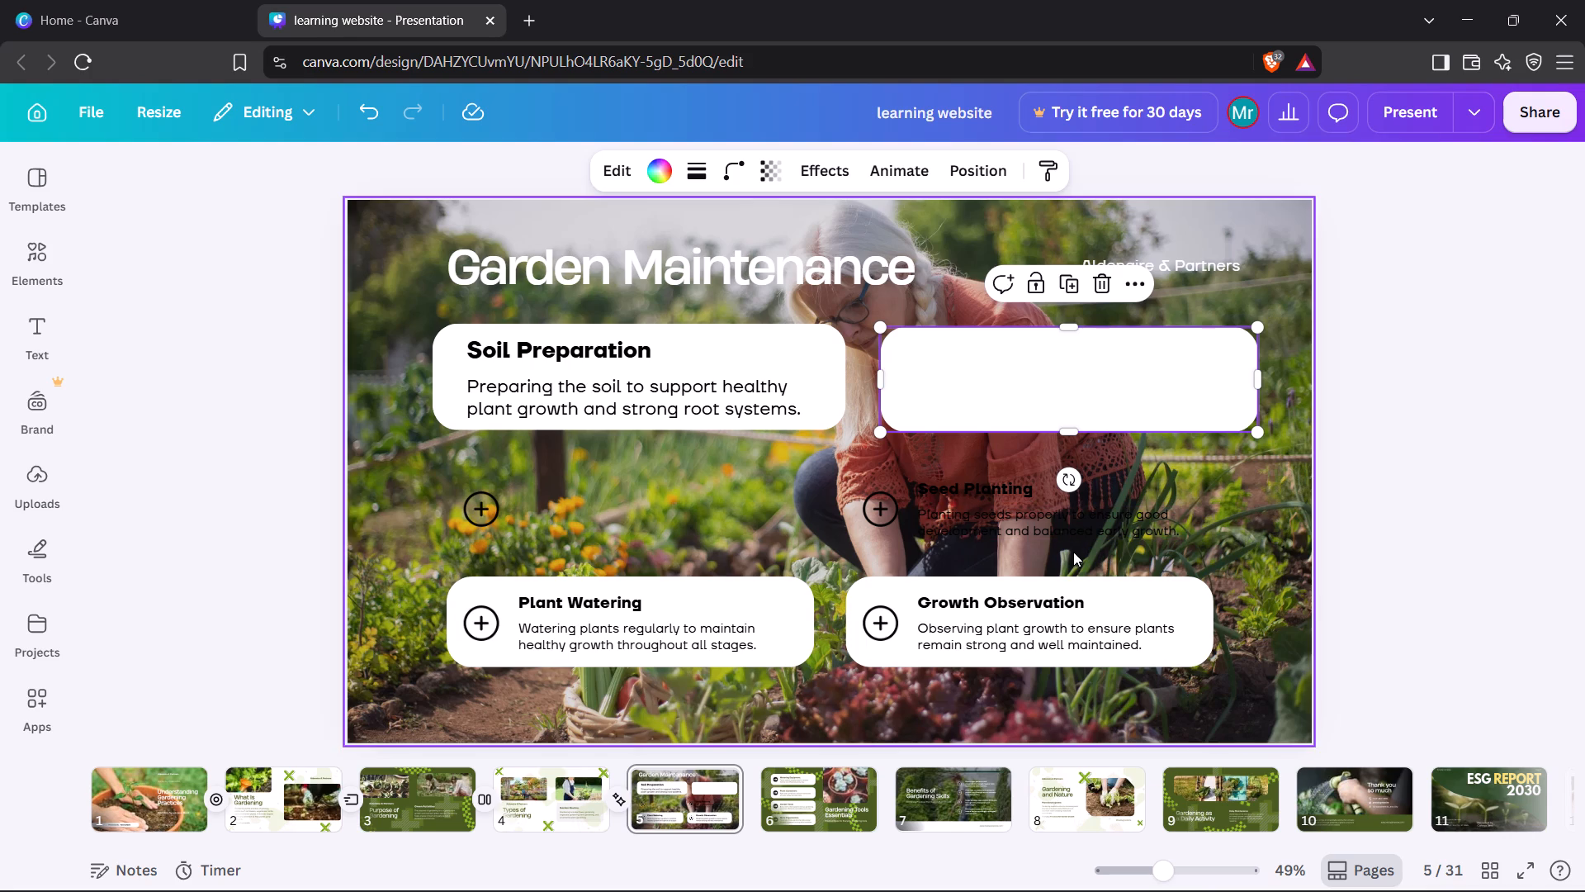
Move the "Seed Planting" title and description together onto their relocated white card and enlarge them to about 29.9 and 24.9 pt.
{"action": "left_click_drag", "start_coordinate": [1073, 552], "coordinate": [1048, 477]}
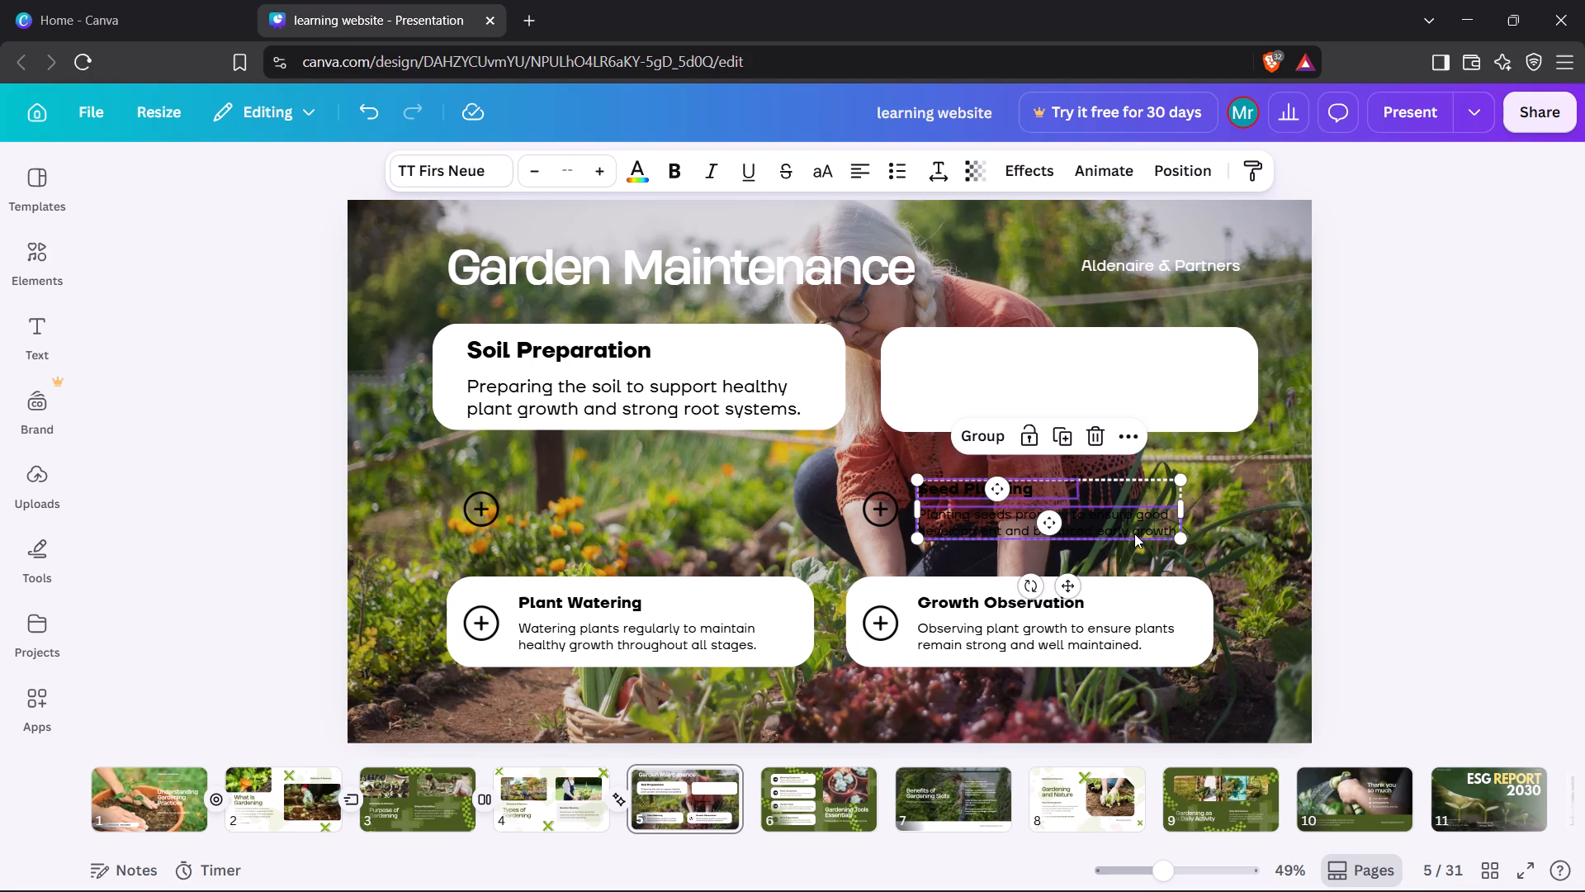
{"action": "left_click_drag", "start_coordinate": [1133, 534], "coordinate": [1128, 396]}
{"action": "left_click_drag", "start_coordinate": [1172, 401], "coordinate": [1234, 420]}
{"action": "left_click", "coordinate": [409, 454]}
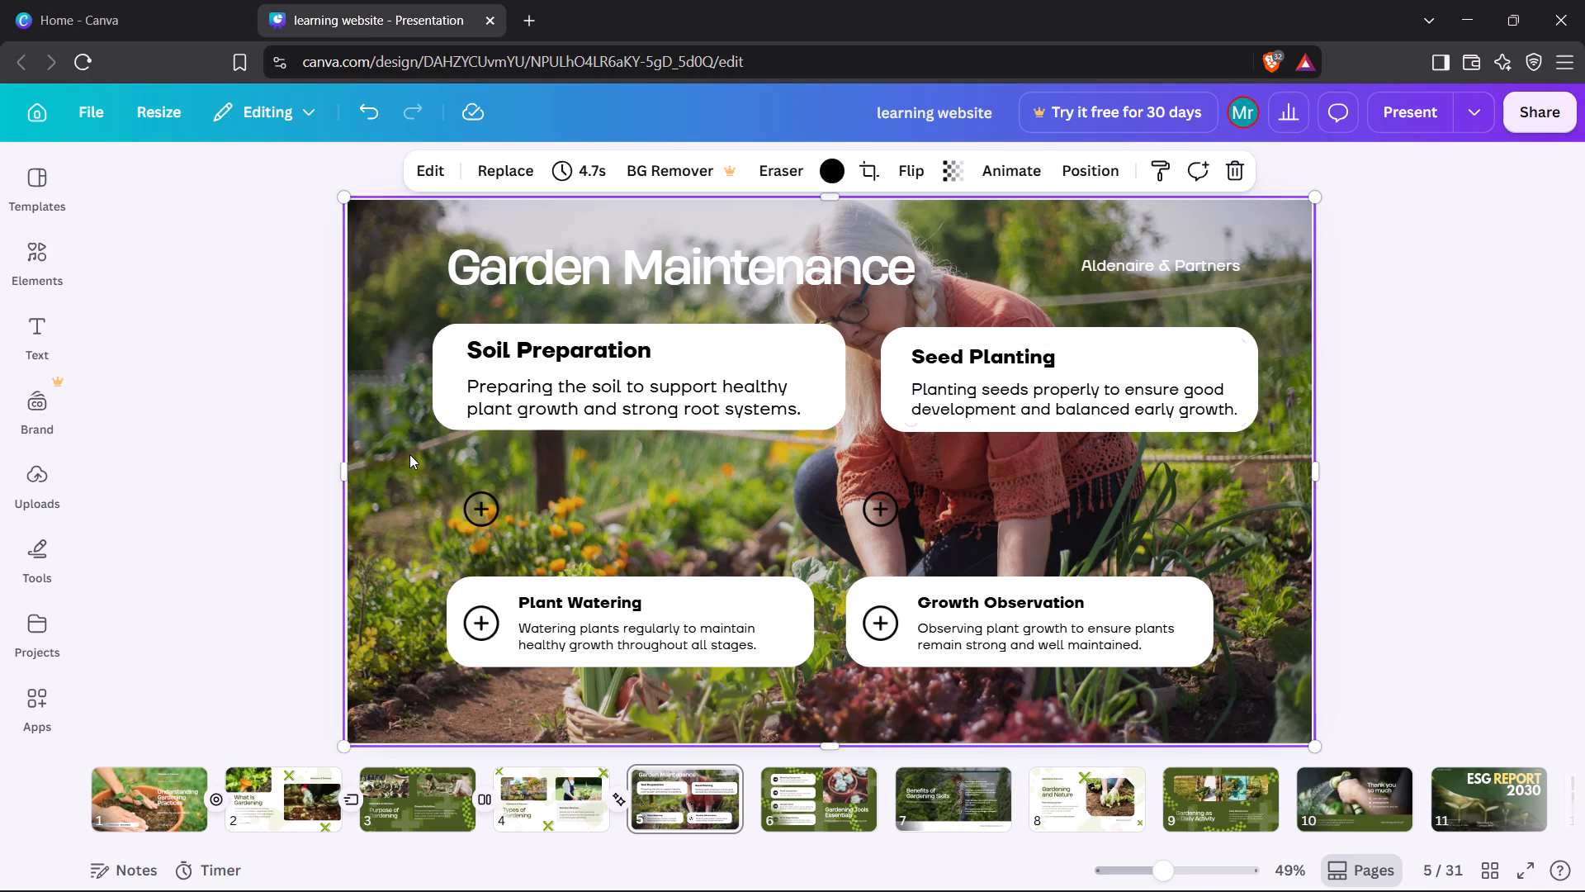
Place the first plus icon in front of the "Soil Preparation" title and widen that white card slightly to fit it.
{"action": "left_click_drag", "start_coordinate": [480, 504], "coordinate": [471, 383]}
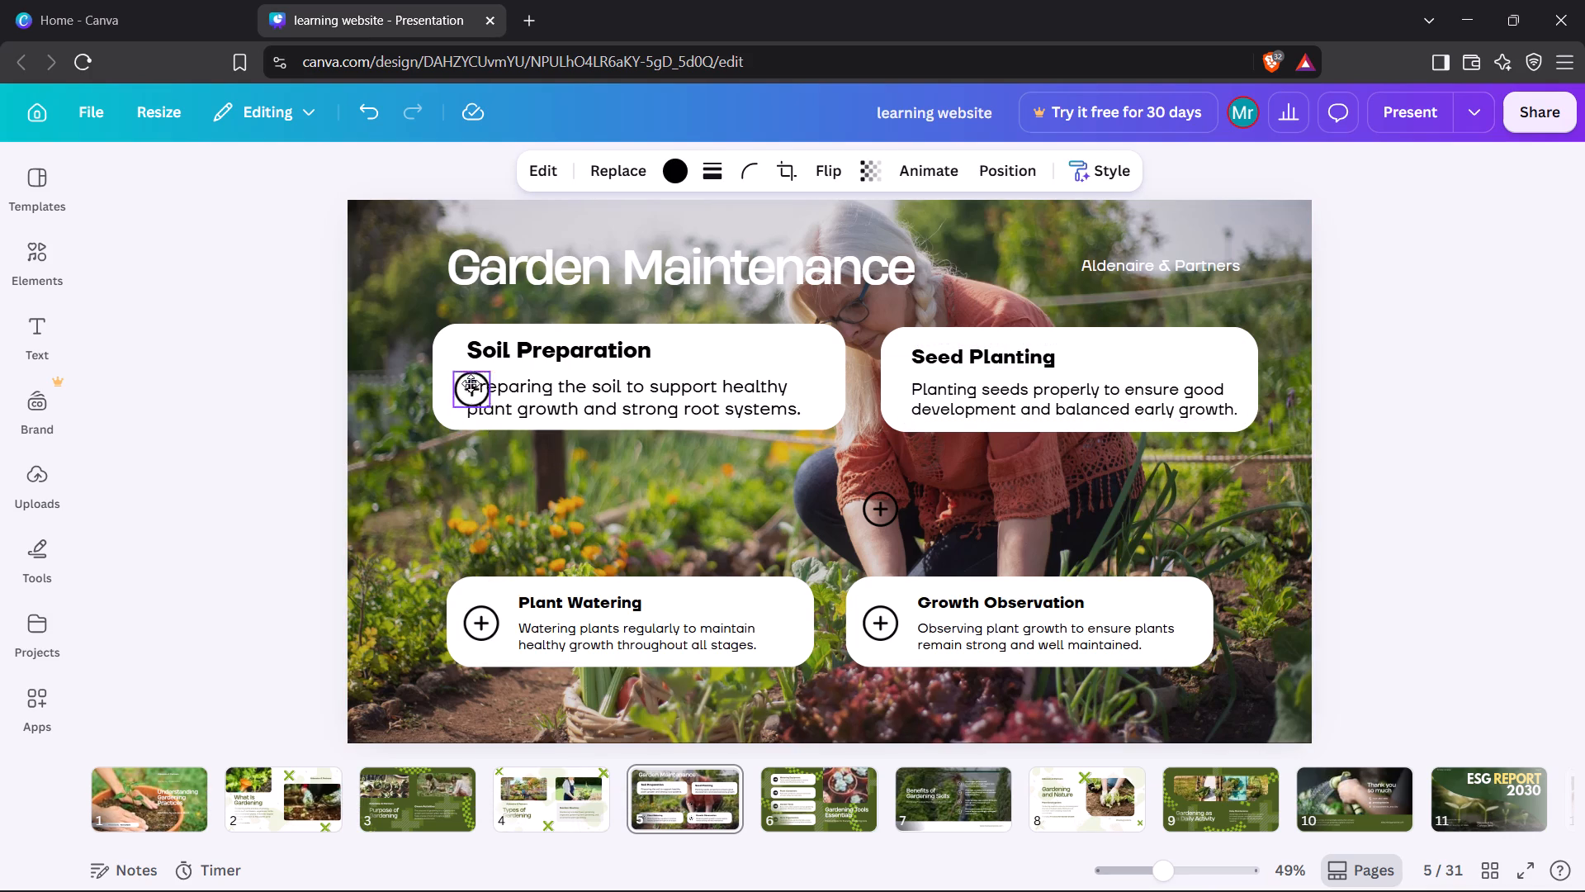
{"action": "left_click_drag", "start_coordinate": [471, 383], "coordinate": [450, 348]}
{"action": "left_click", "coordinate": [513, 328]}
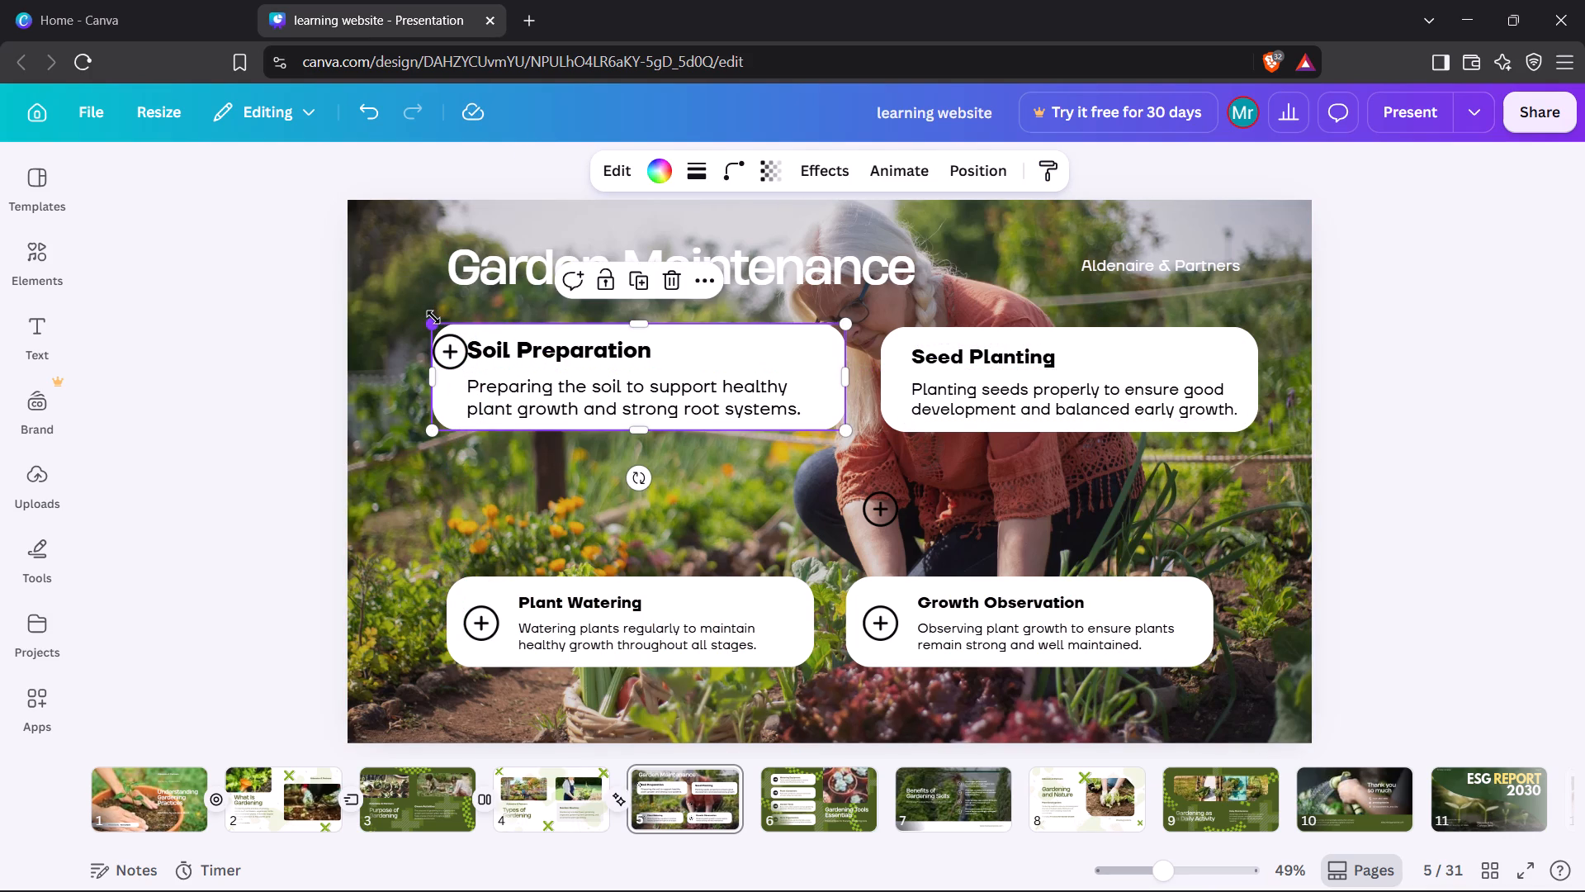
{"action": "left_click_drag", "start_coordinate": [433, 317], "coordinate": [423, 317]}
{"action": "left_click", "coordinate": [456, 365]}
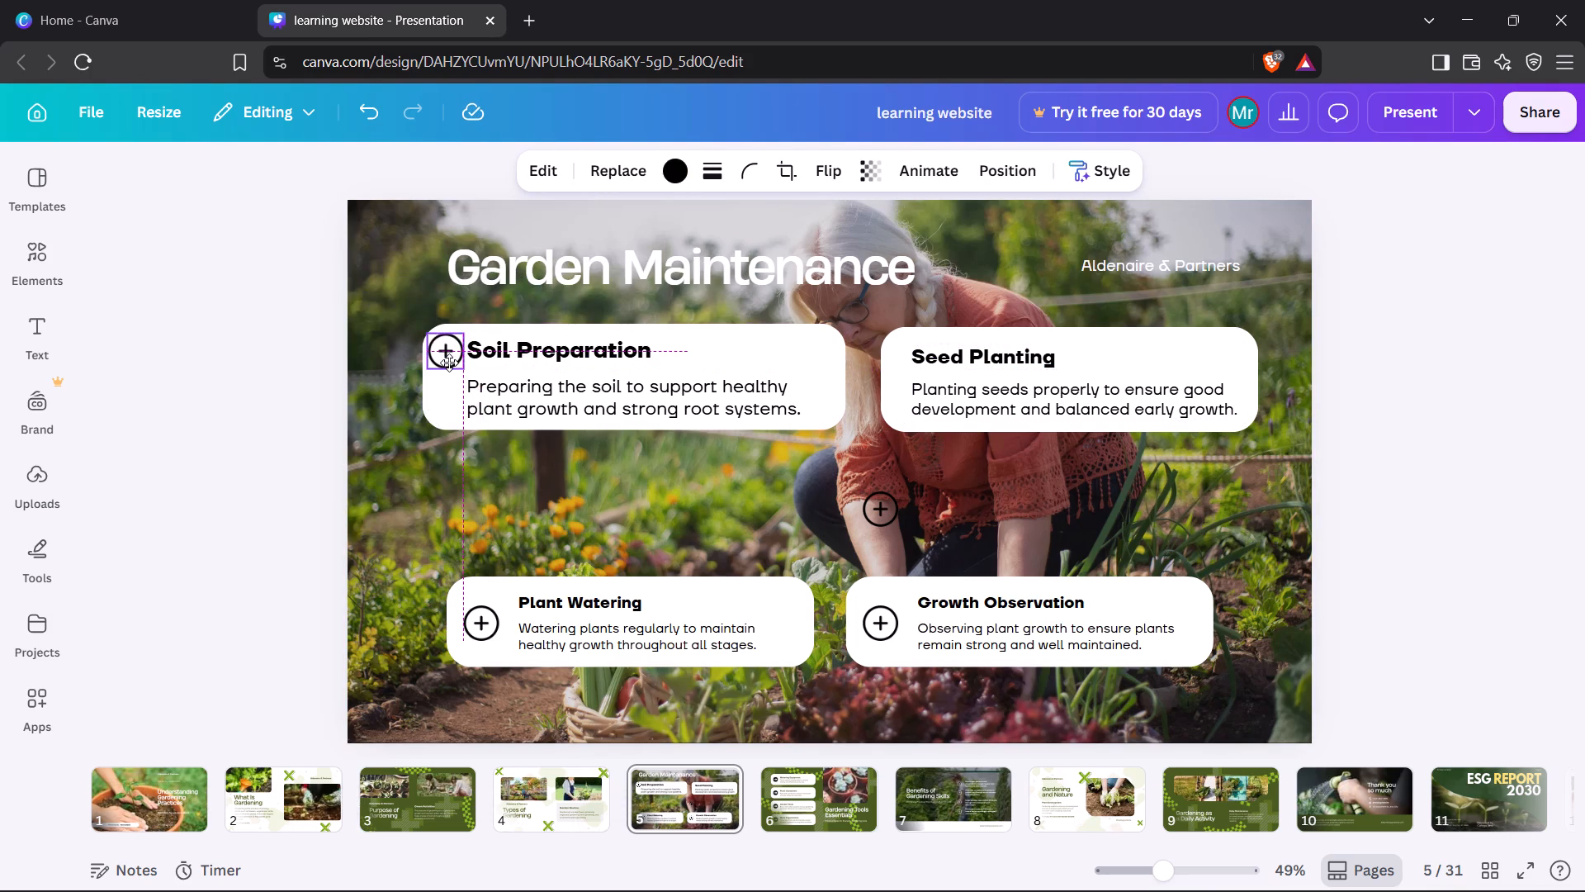
Place the second plus icon in front of the "Seed Planting" title and align the card's top edge with the "Soil Preparation" card.
{"action": "left_click_drag", "start_coordinate": [882, 501], "coordinate": [894, 358]}
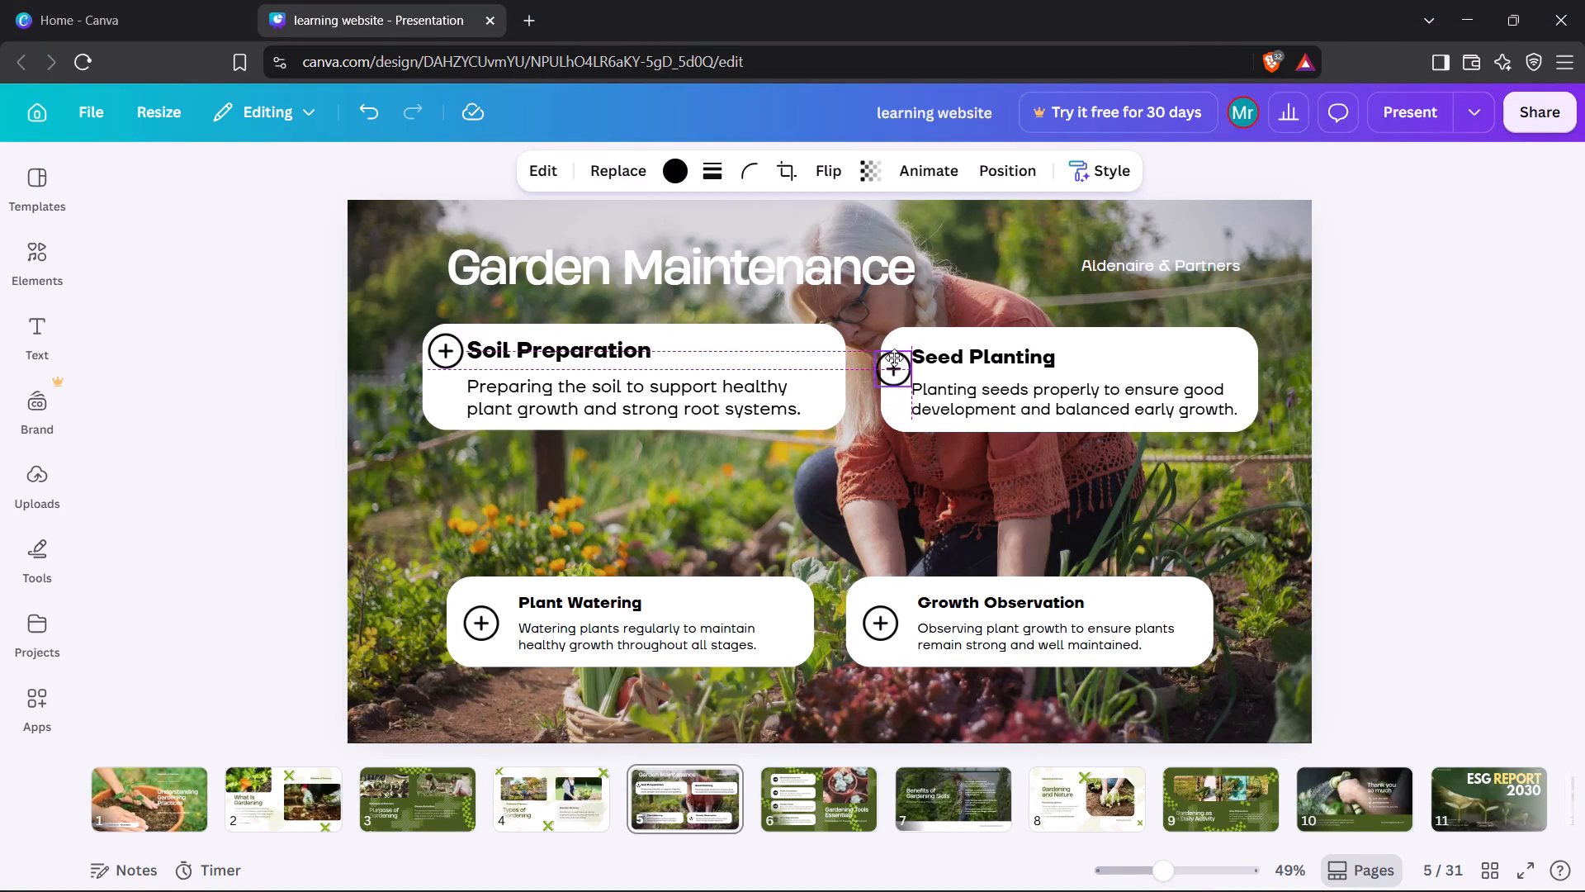
{"action": "left_click_drag", "start_coordinate": [894, 358], "coordinate": [898, 354]}
{"action": "left_click", "coordinate": [934, 332]}
{"action": "left_click", "coordinate": [883, 331]}
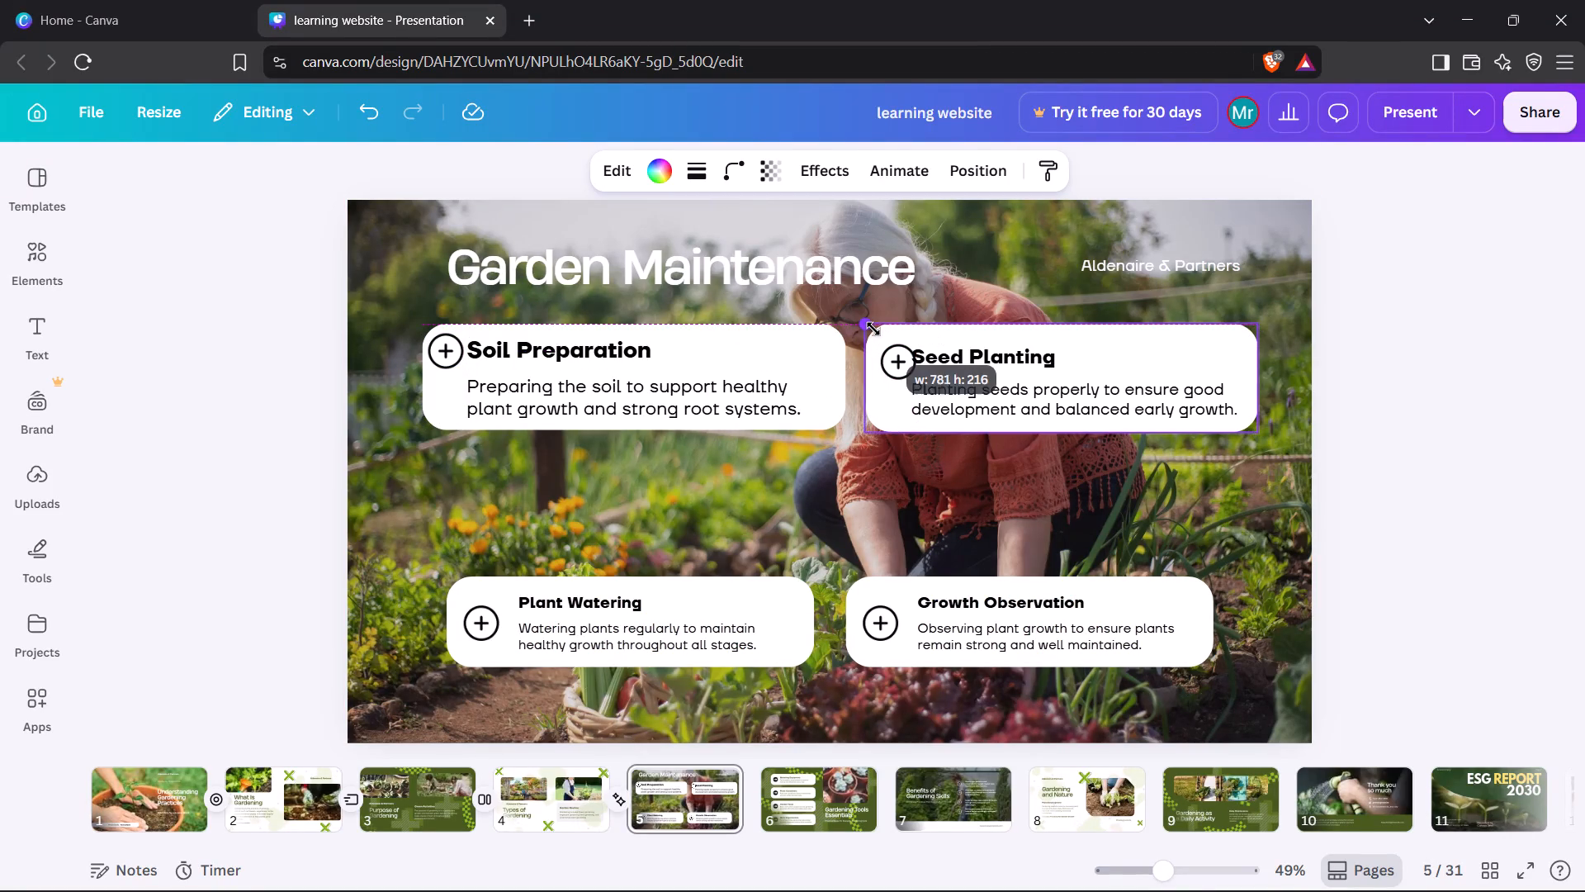
{"action": "left_click", "coordinate": [899, 370]}
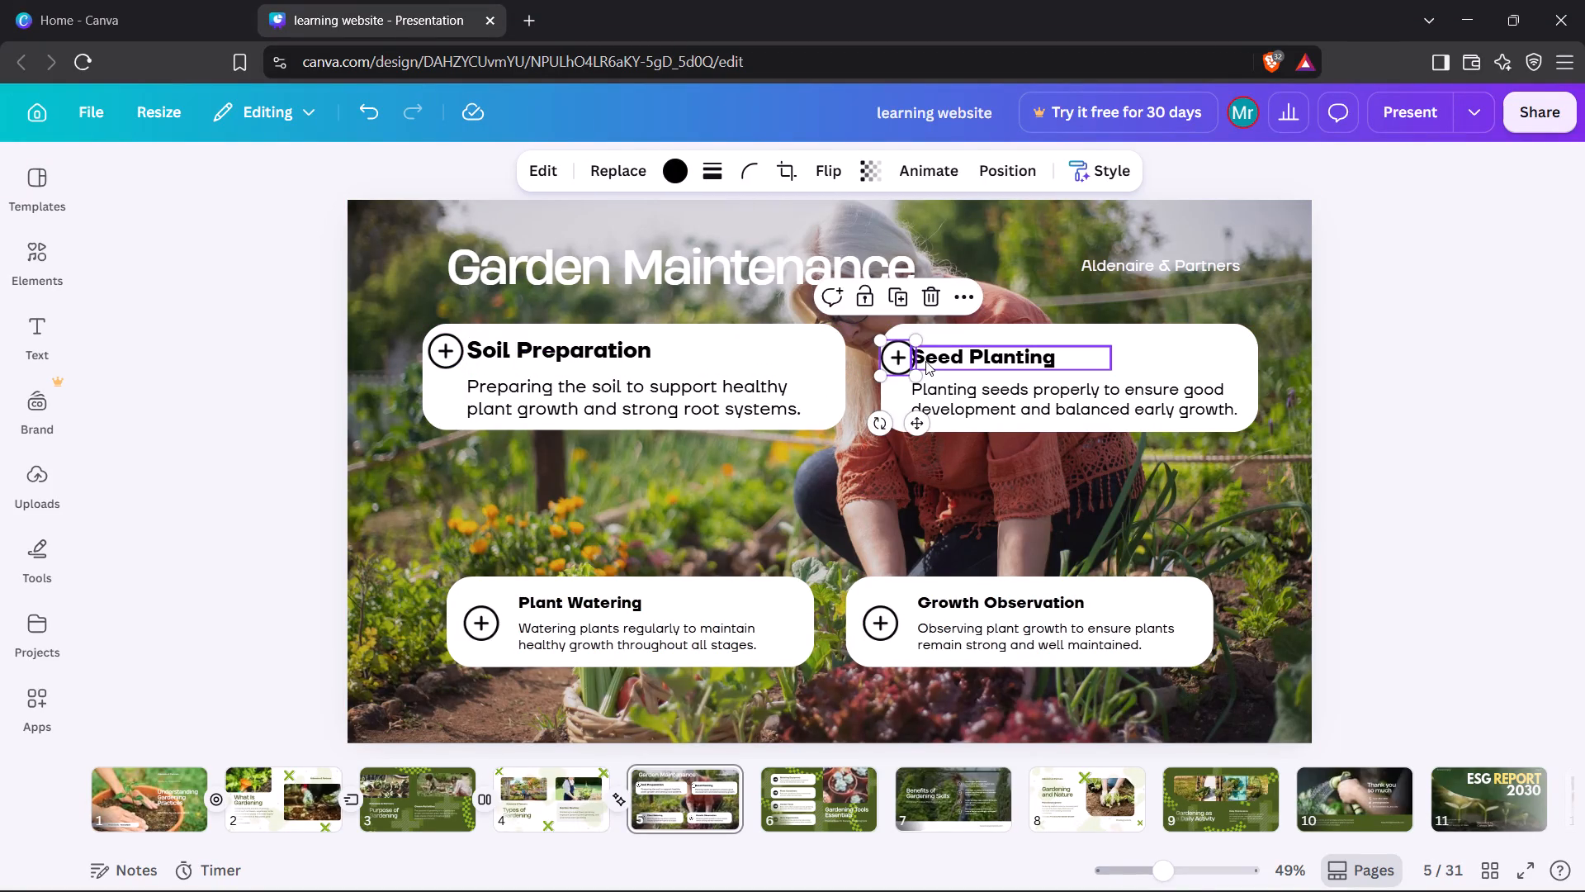
Shift the titles and descriptions of the "Seed Planting" and "Soil Preparation" cards slightly away from their plus icons.
{"action": "left_click_drag", "start_coordinate": [928, 361], "coordinate": [951, 360]}
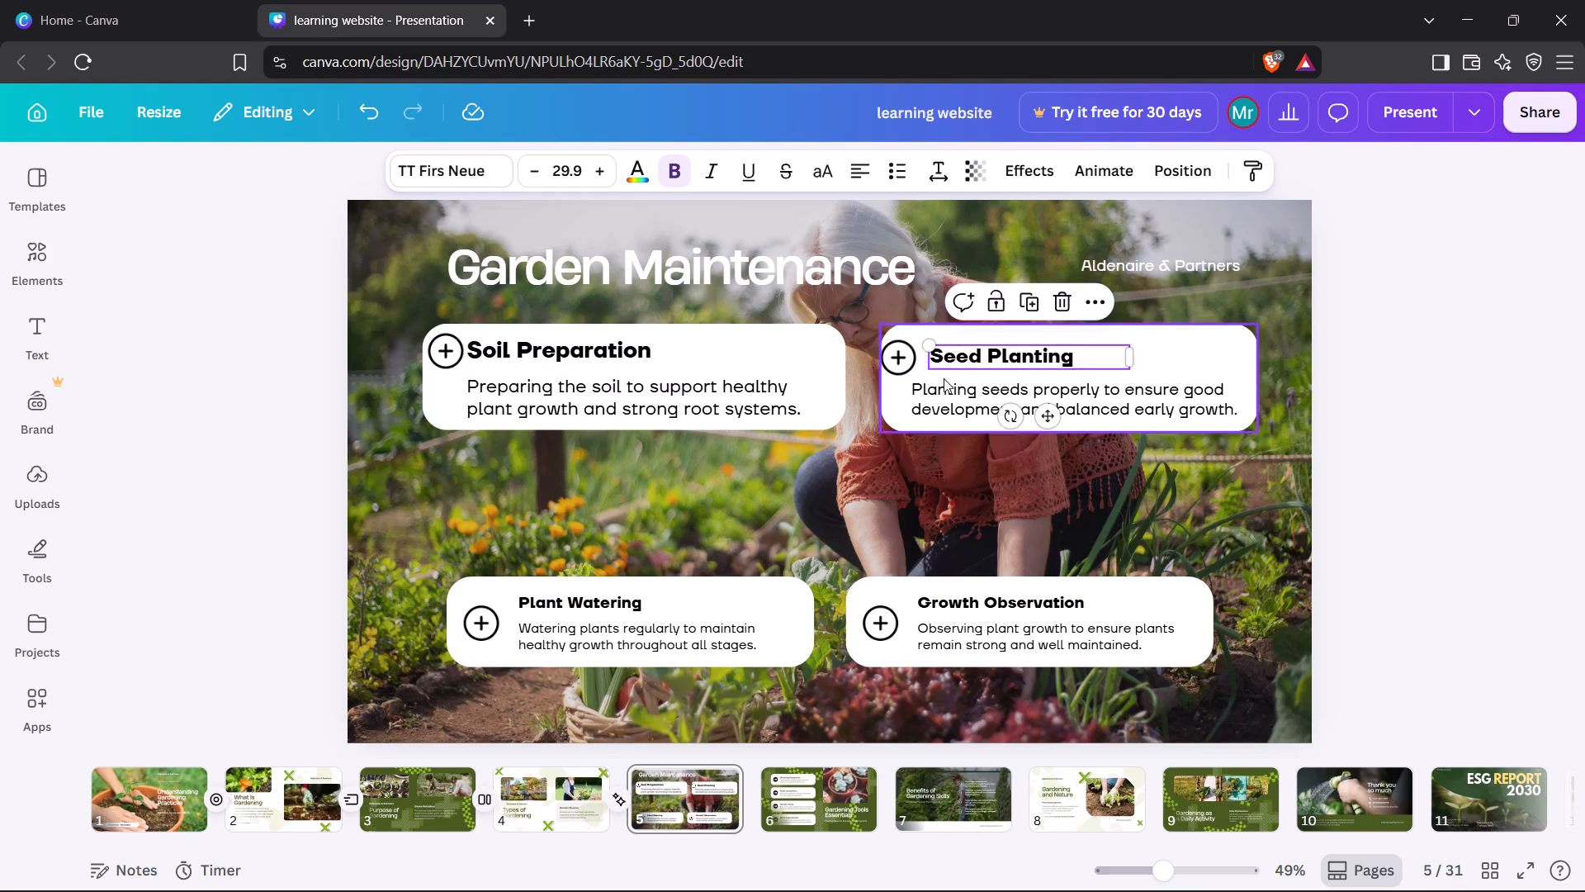
{"action": "left_click_drag", "start_coordinate": [933, 401], "coordinate": [944, 401]}
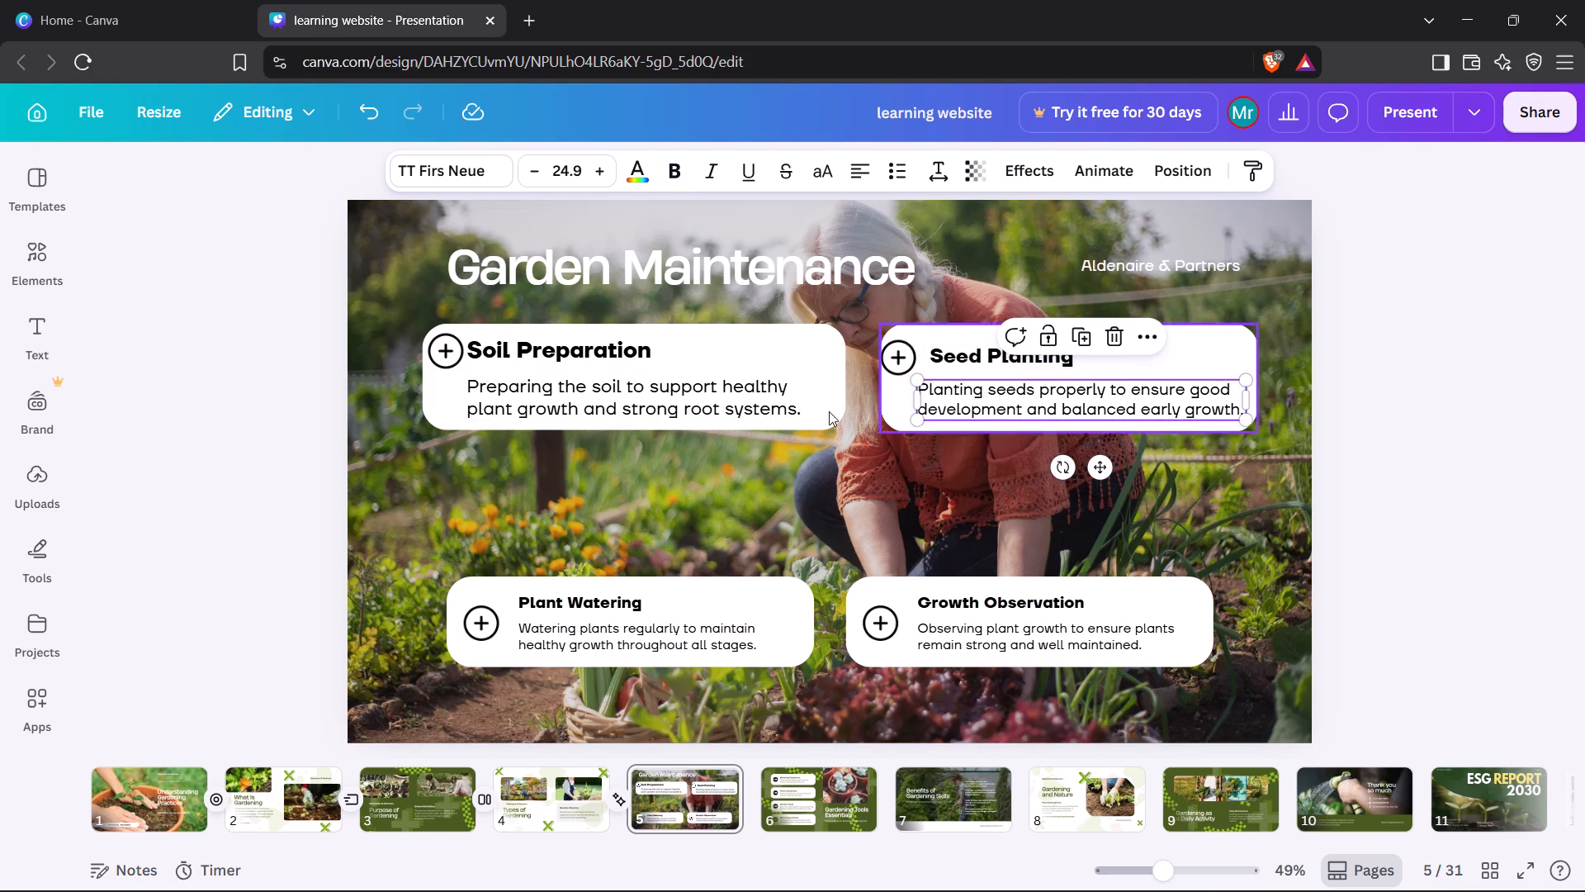
{"action": "left_click_drag", "start_coordinate": [649, 338], "coordinate": [657, 336]}
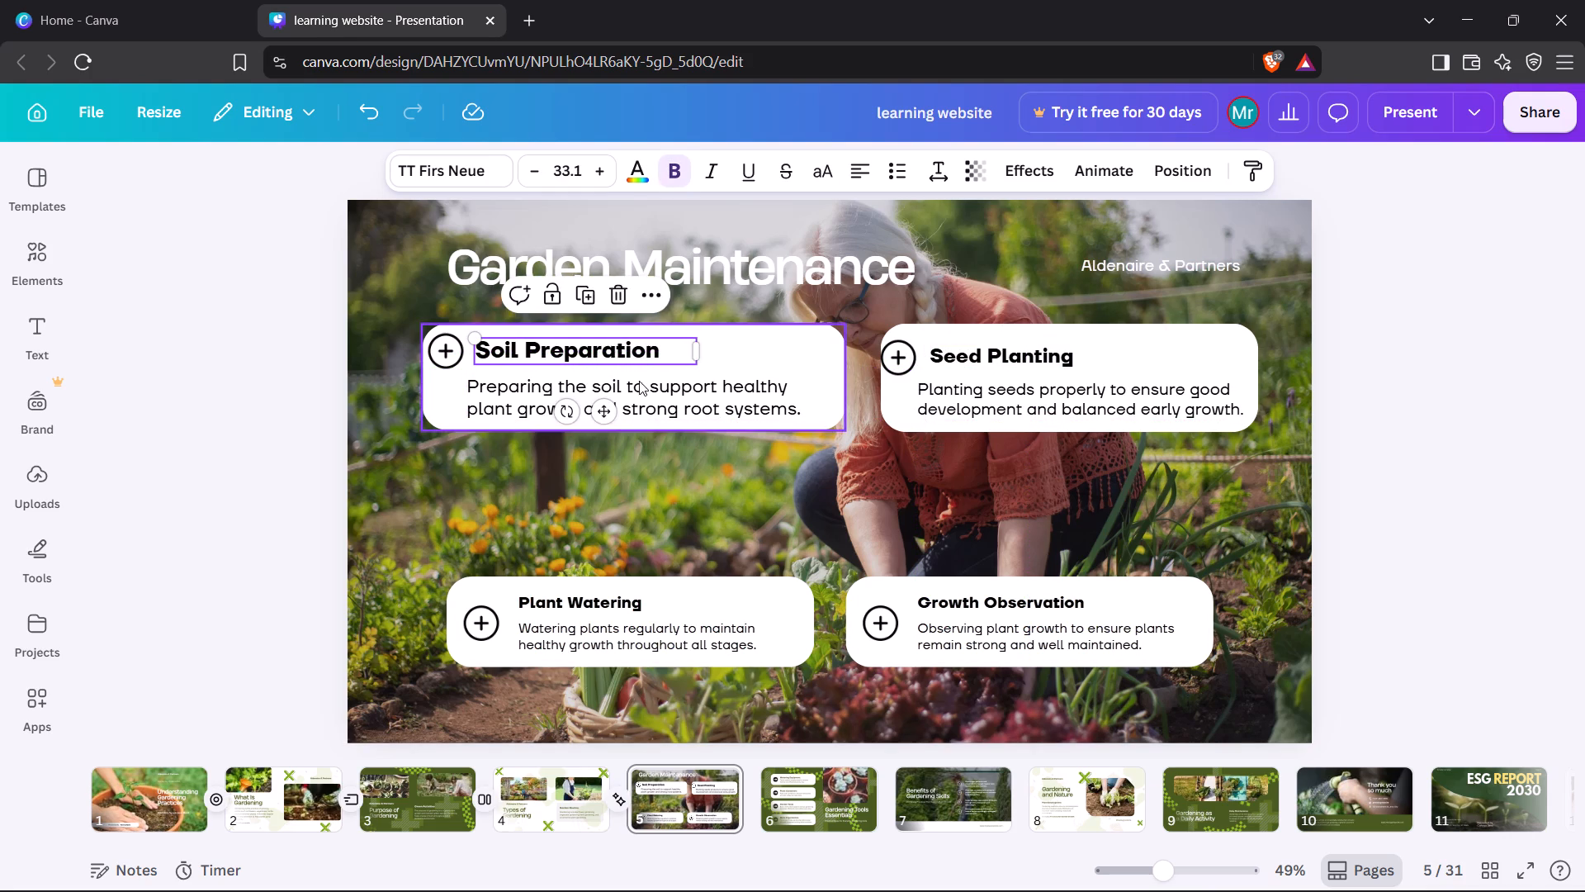
{"action": "left_click_drag", "start_coordinate": [637, 394], "coordinate": [646, 394]}
{"action": "left_click", "coordinate": [398, 482]}
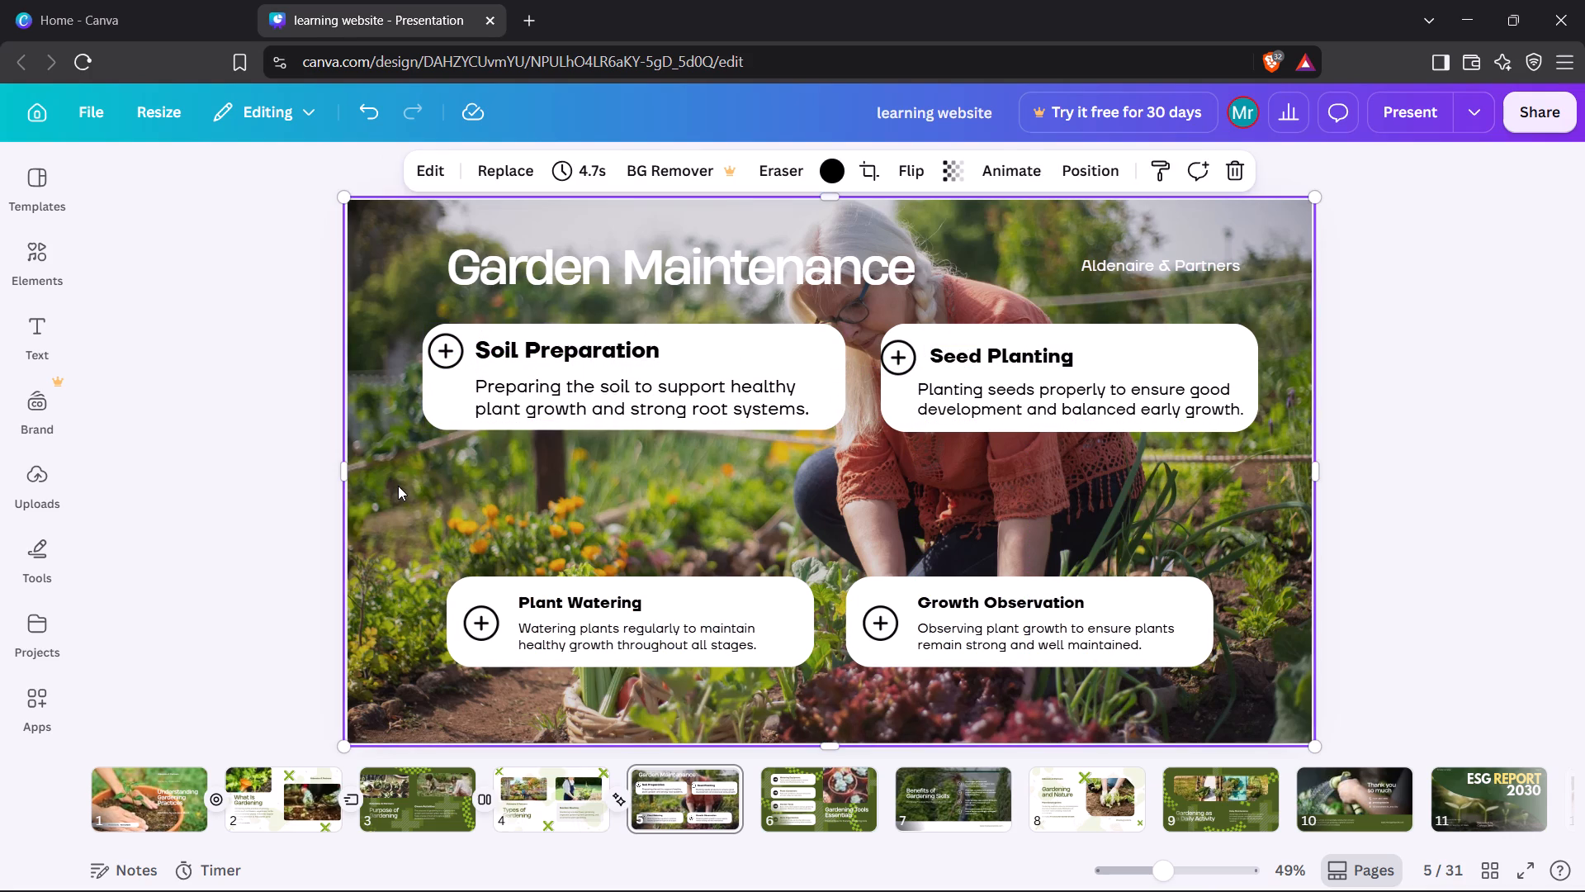
Move the white "Plant Watering" card shape up and outward below the "Soil Preparation" card and enlarge it to a similar size.
{"action": "left_click_drag", "start_coordinate": [712, 595], "coordinate": [708, 509]}
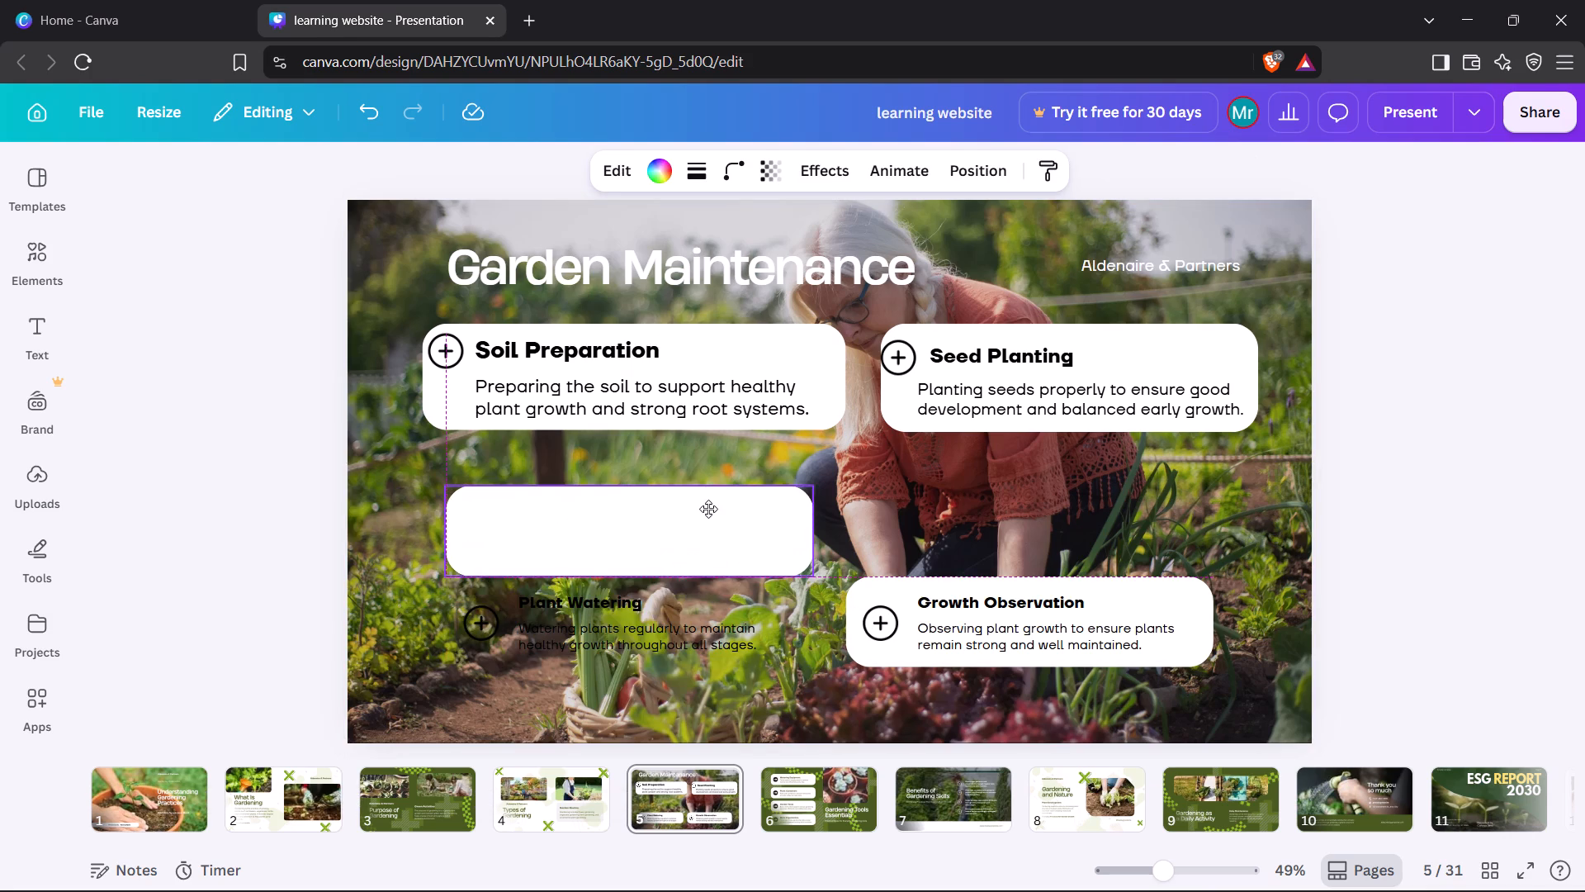
{"action": "left_click_drag", "start_coordinate": [708, 509], "coordinate": [686, 537]}
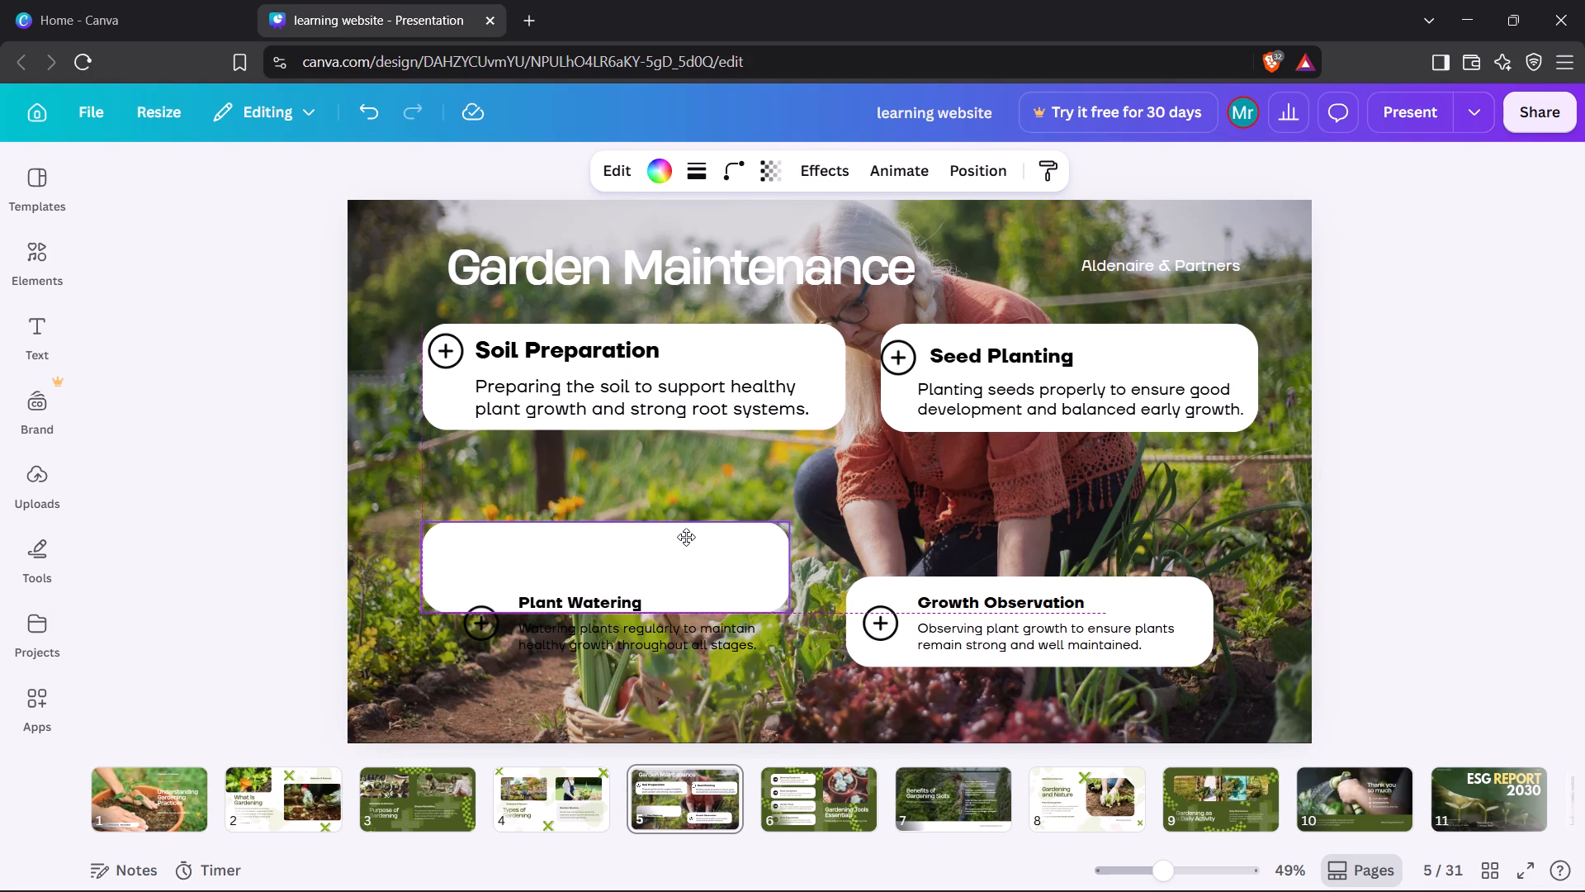
{"action": "left_click_drag", "start_coordinate": [686, 537], "coordinate": [680, 533]}
{"action": "left_click_drag", "start_coordinate": [776, 608], "coordinate": [797, 612]}
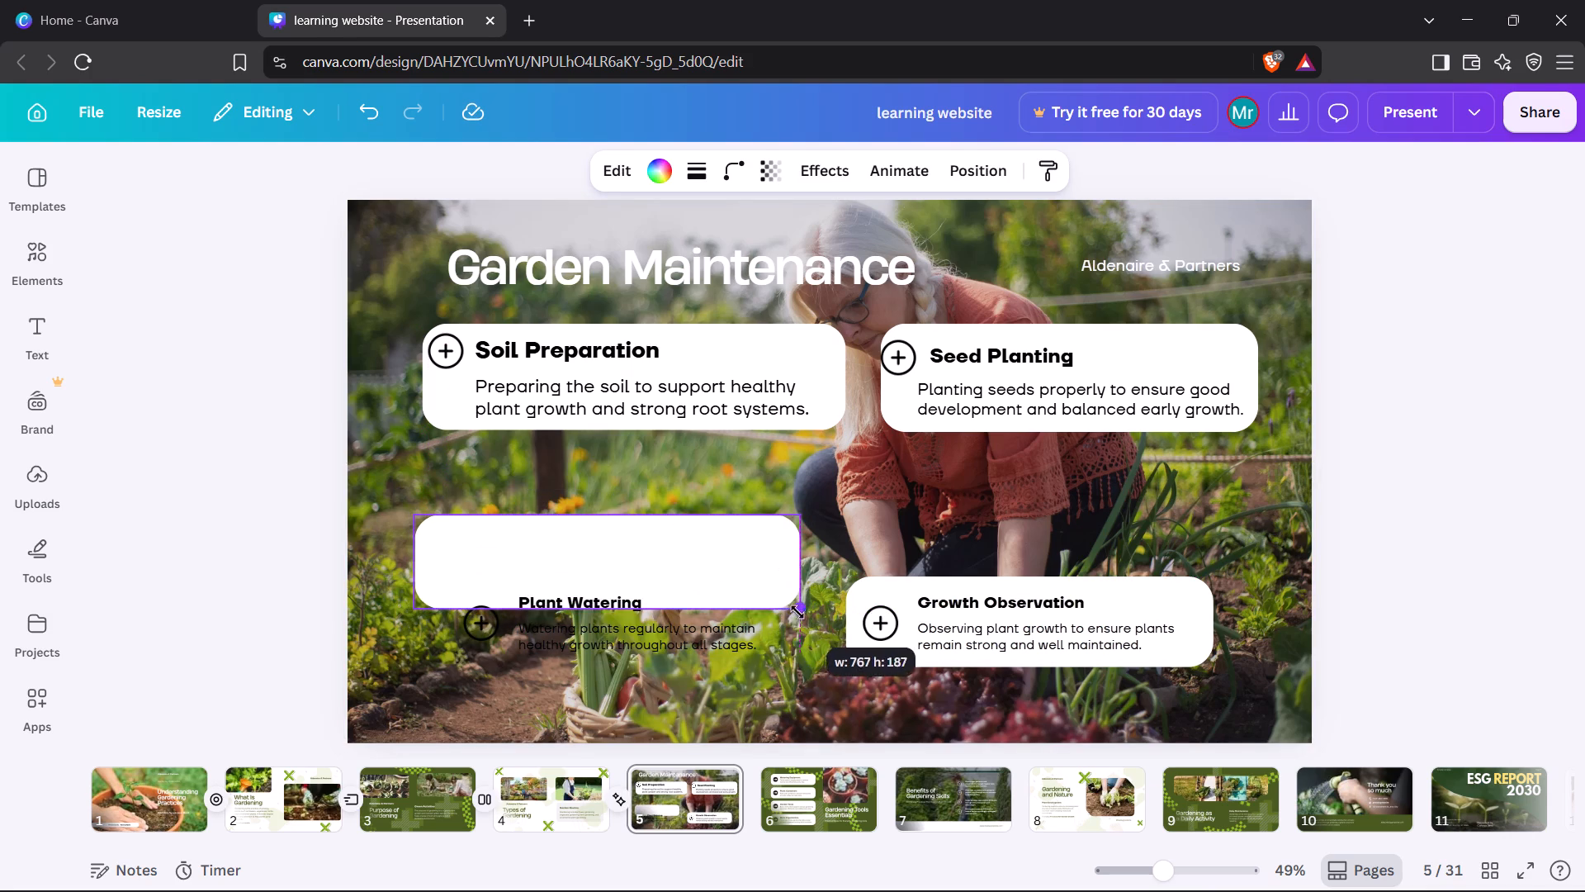
{"action": "left_click_drag", "start_coordinate": [797, 612], "coordinate": [824, 625]}
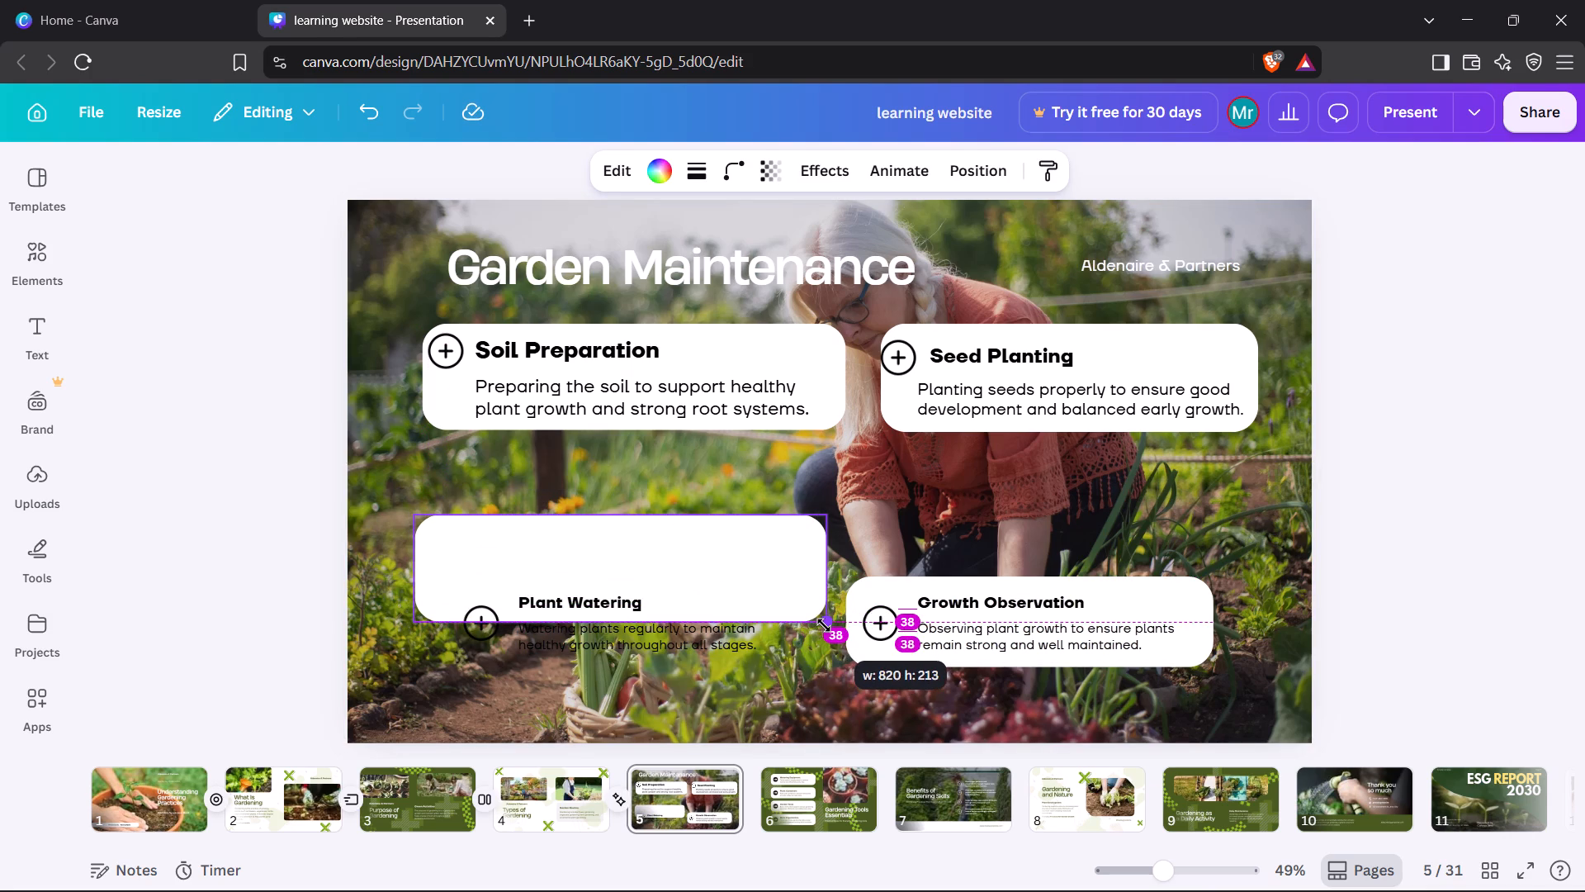
{"action": "left_click_drag", "start_coordinate": [824, 625], "coordinate": [839, 629]}
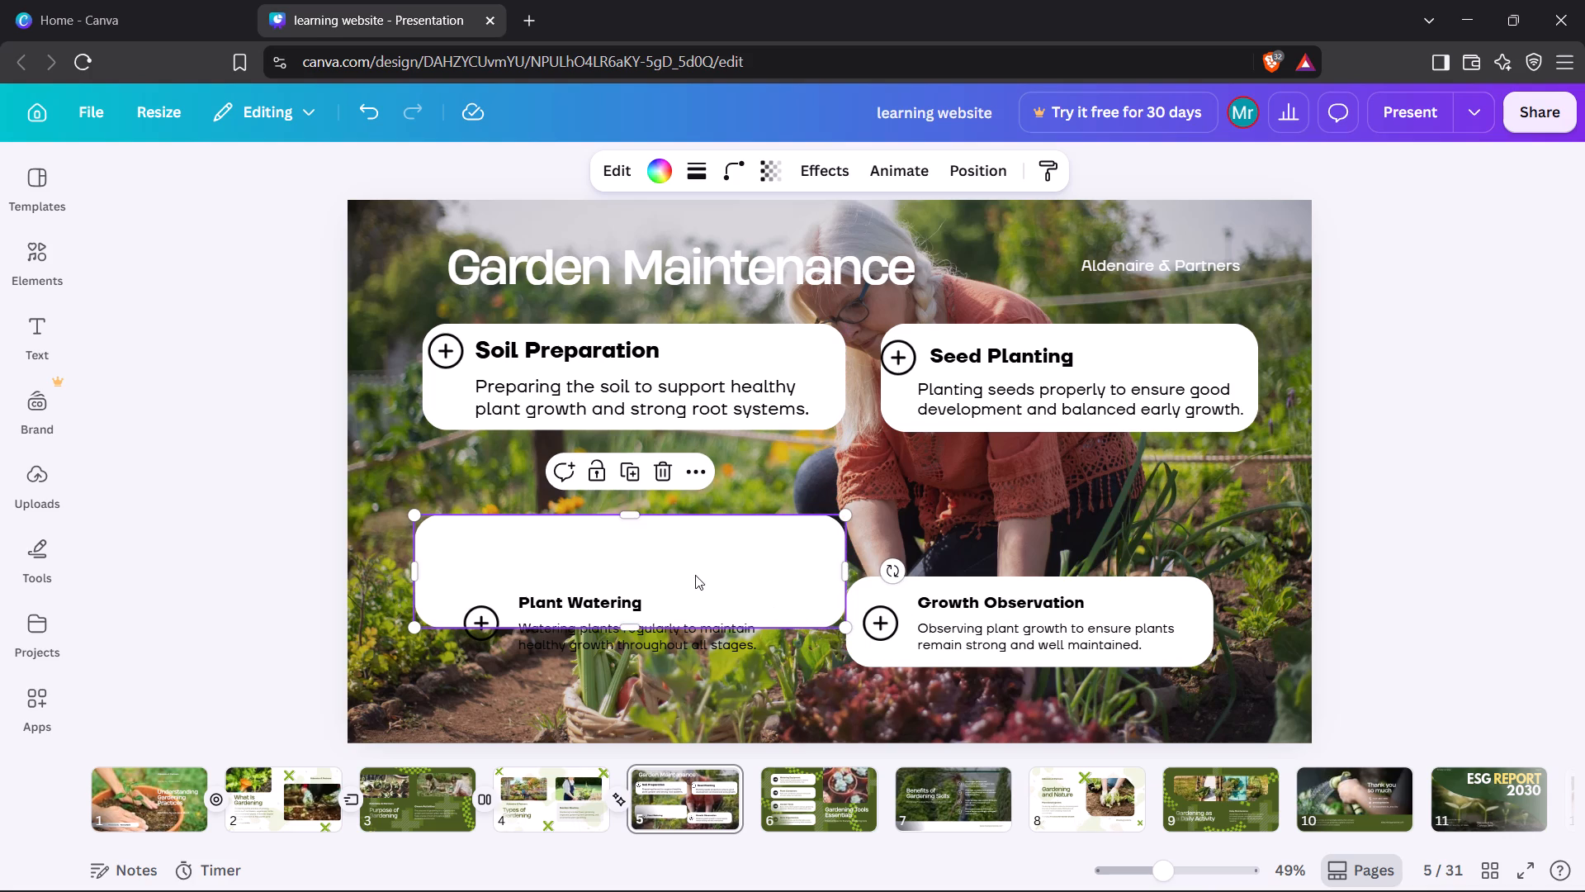
Move the "Plant Watering" title up to the top of its relocated white card.
{"action": "left_click_drag", "start_coordinate": [620, 686], "coordinate": [610, 602]}
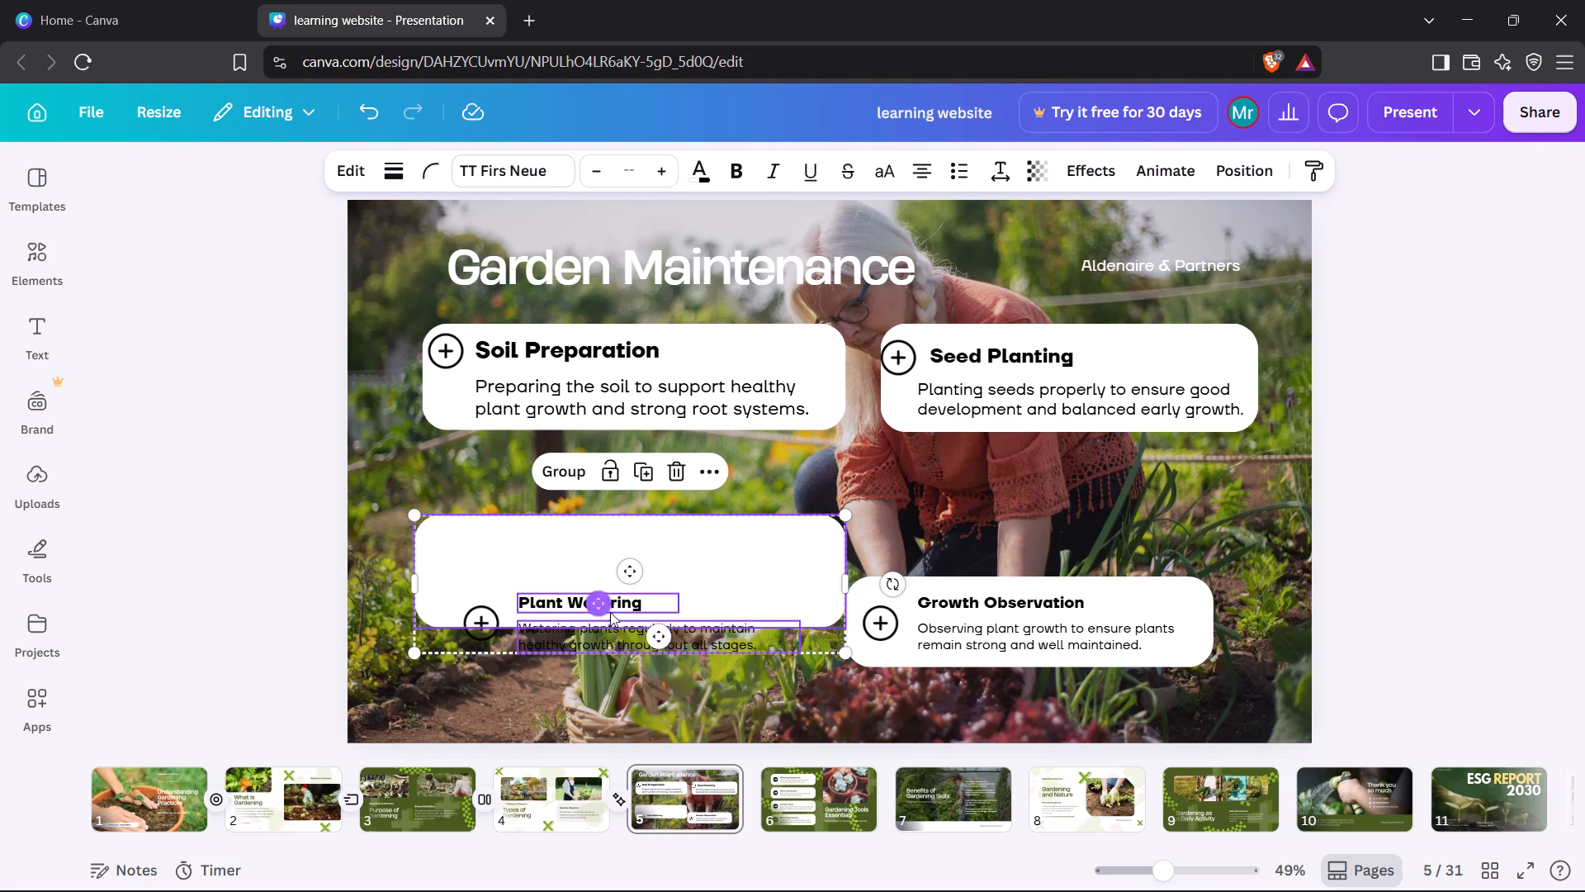
{"action": "left_click", "coordinate": [625, 644]}
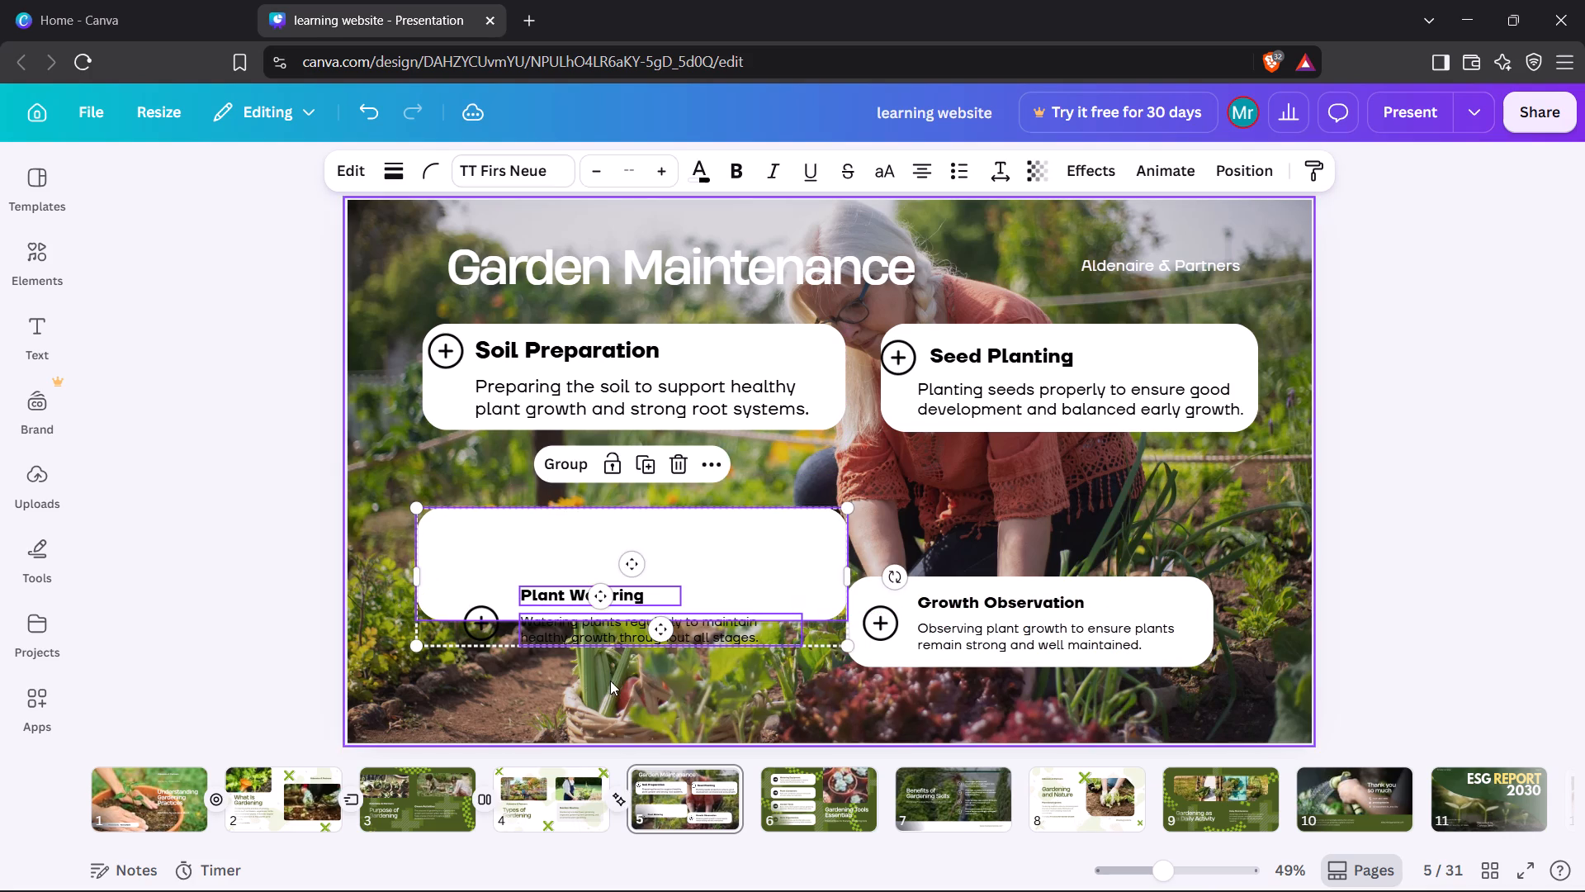
{"action": "left_click", "coordinate": [610, 682]}
{"action": "left_click_drag", "start_coordinate": [611, 672], "coordinate": [606, 590]}
{"action": "left_click", "coordinate": [613, 626]}
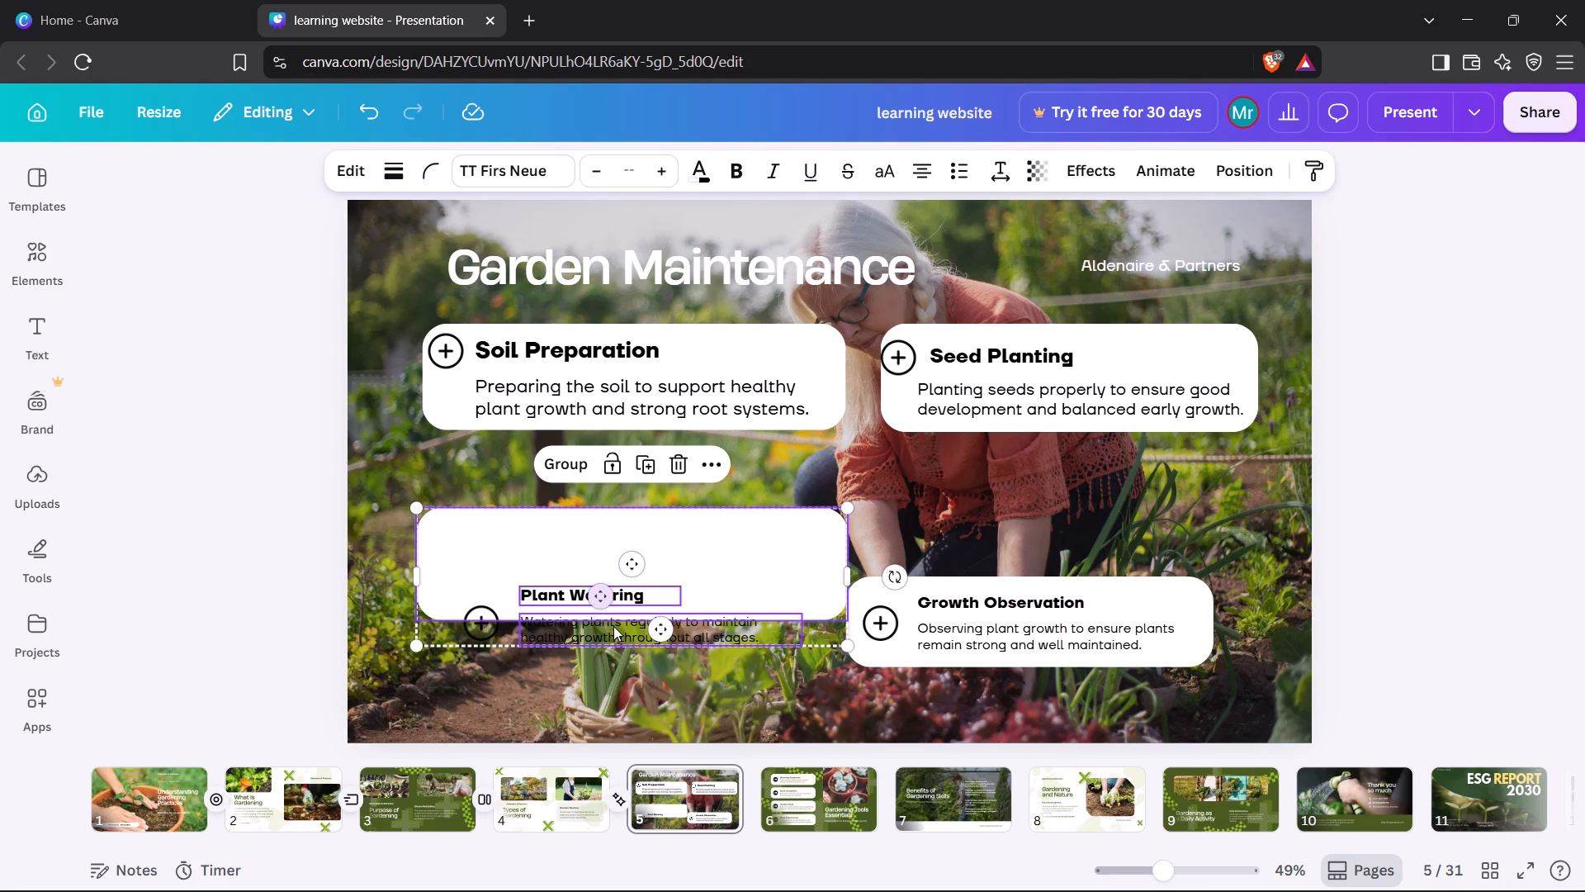
{"action": "left_click", "coordinate": [614, 626]}
{"action": "left_click", "coordinate": [608, 654]}
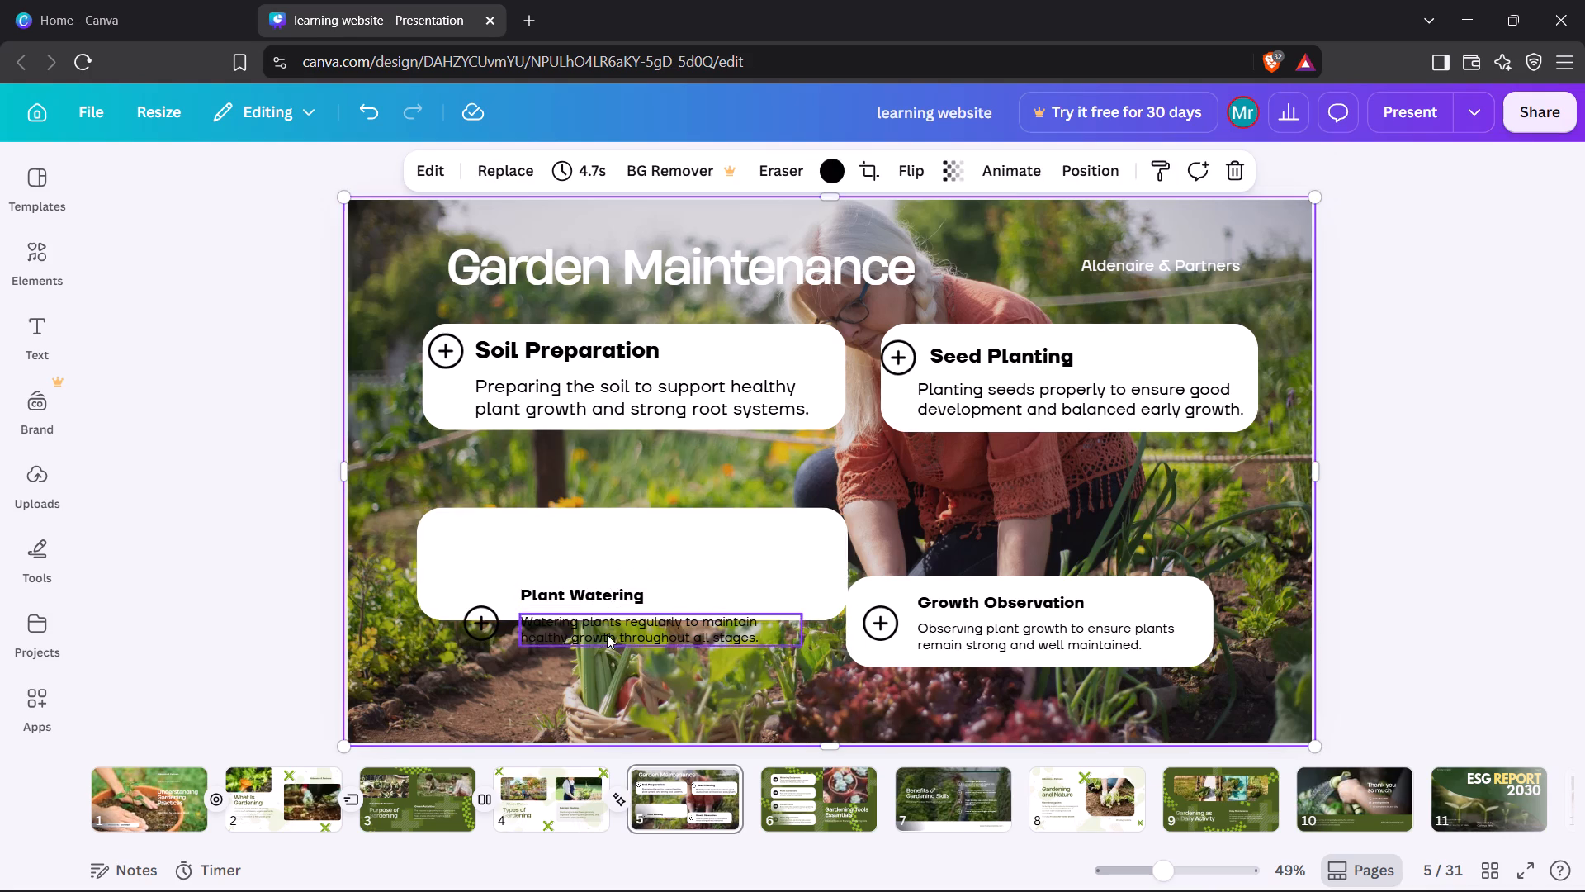
{"action": "left_click_drag", "start_coordinate": [603, 586], "coordinate": [598, 520]}
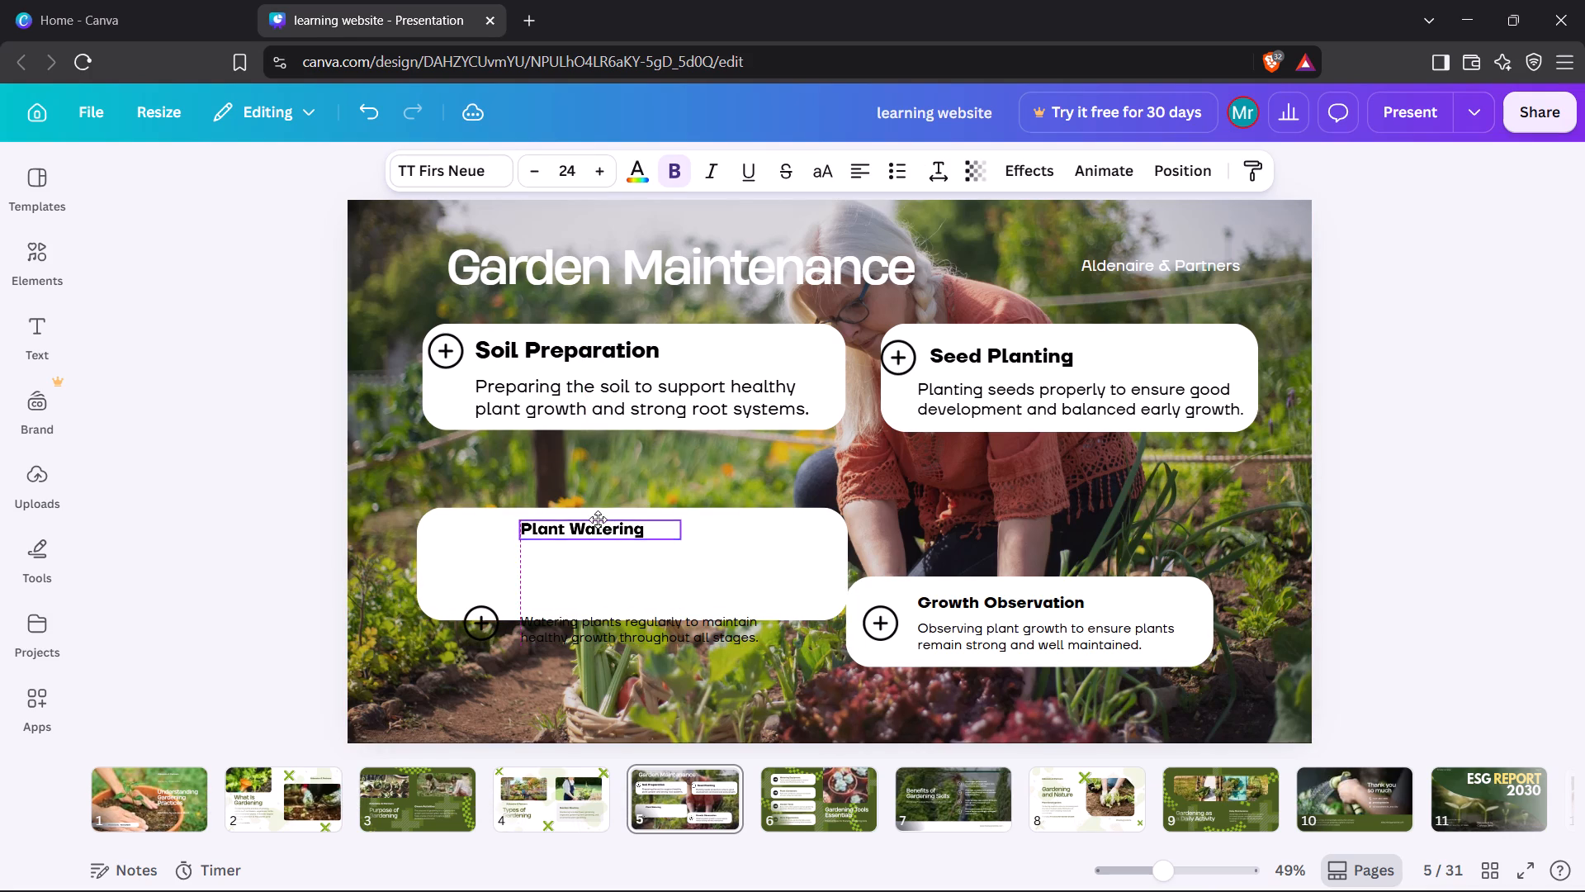
{"action": "left_click_drag", "start_coordinate": [598, 520], "coordinate": [565, 517]}
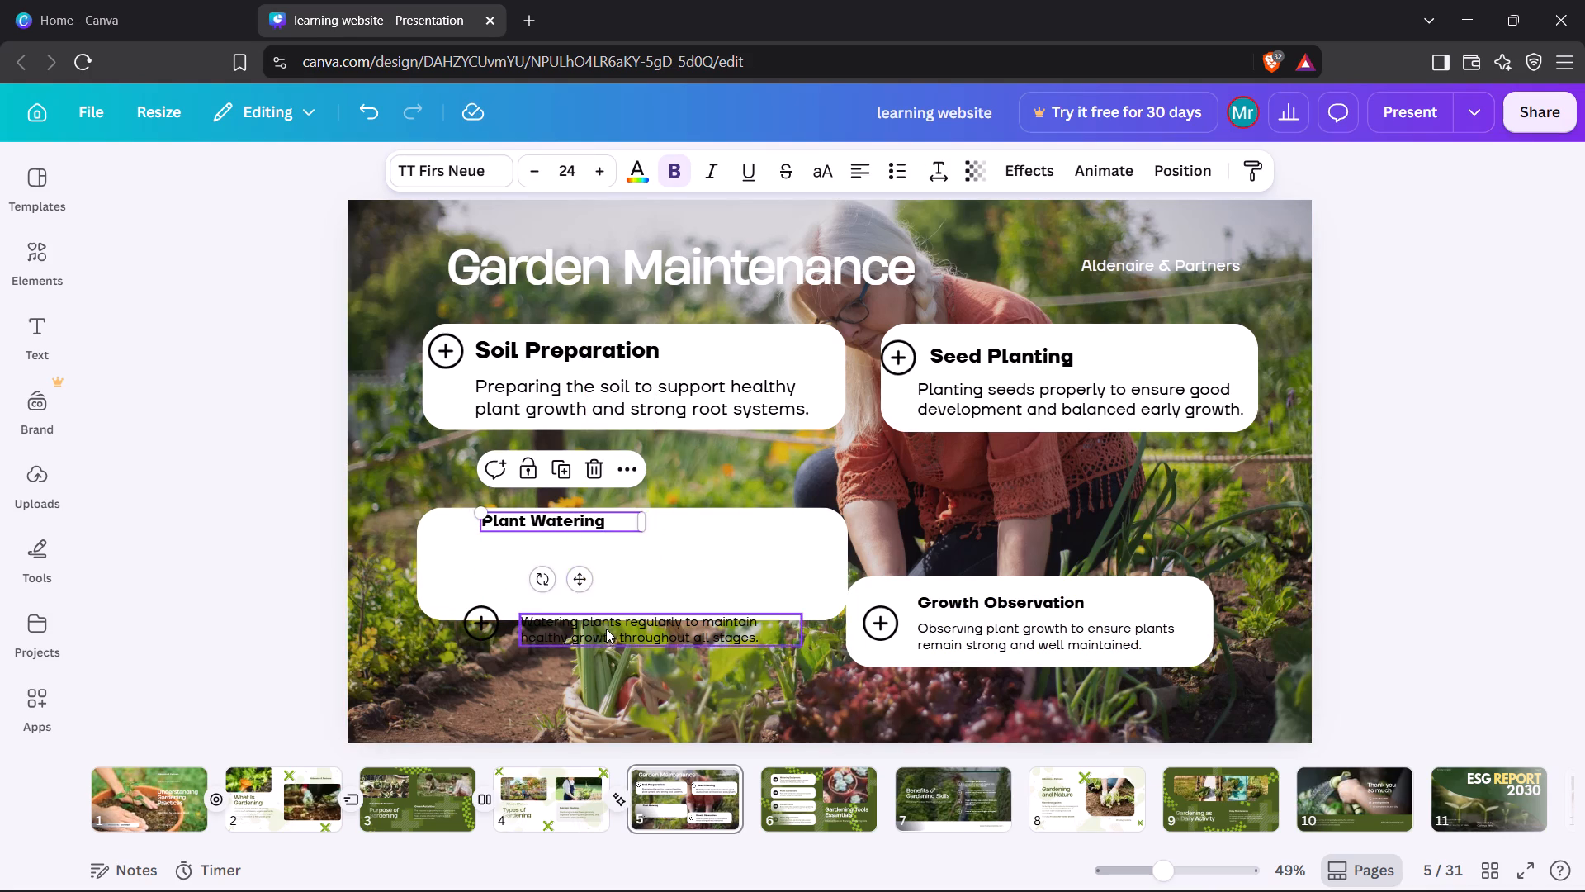
Move the "Plant Watering" description onto its card below the title and enlarge its text to 24.2.
{"action": "left_click_drag", "start_coordinate": [607, 630], "coordinate": [567, 561]}
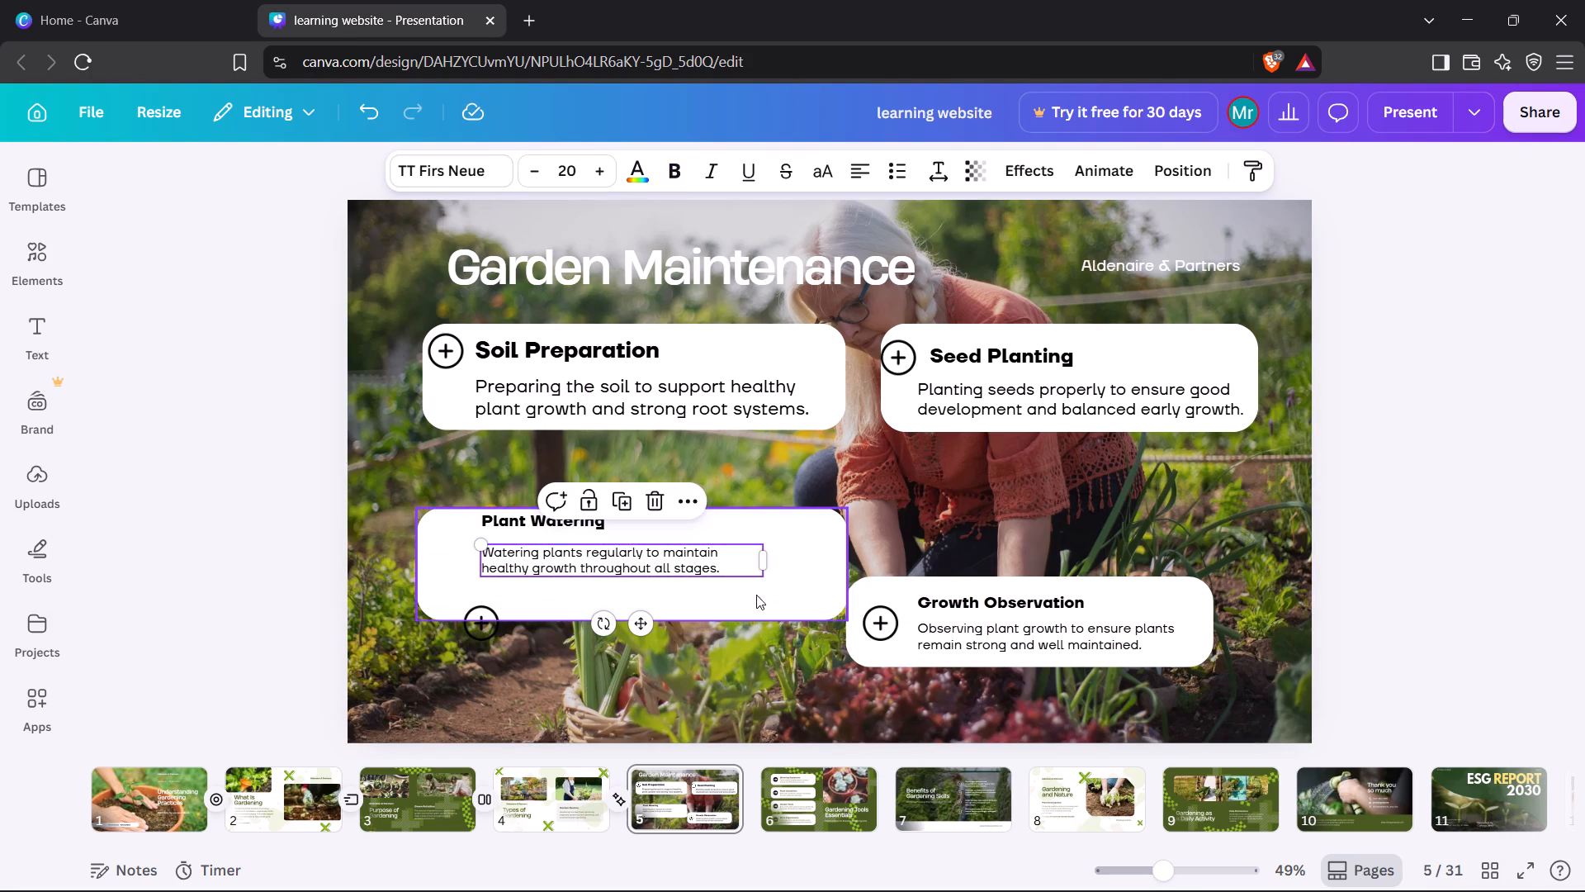
{"action": "left_click_drag", "start_coordinate": [586, 567], "coordinate": [664, 602]}
{"action": "left_click_drag", "start_coordinate": [556, 576], "coordinate": [516, 552]}
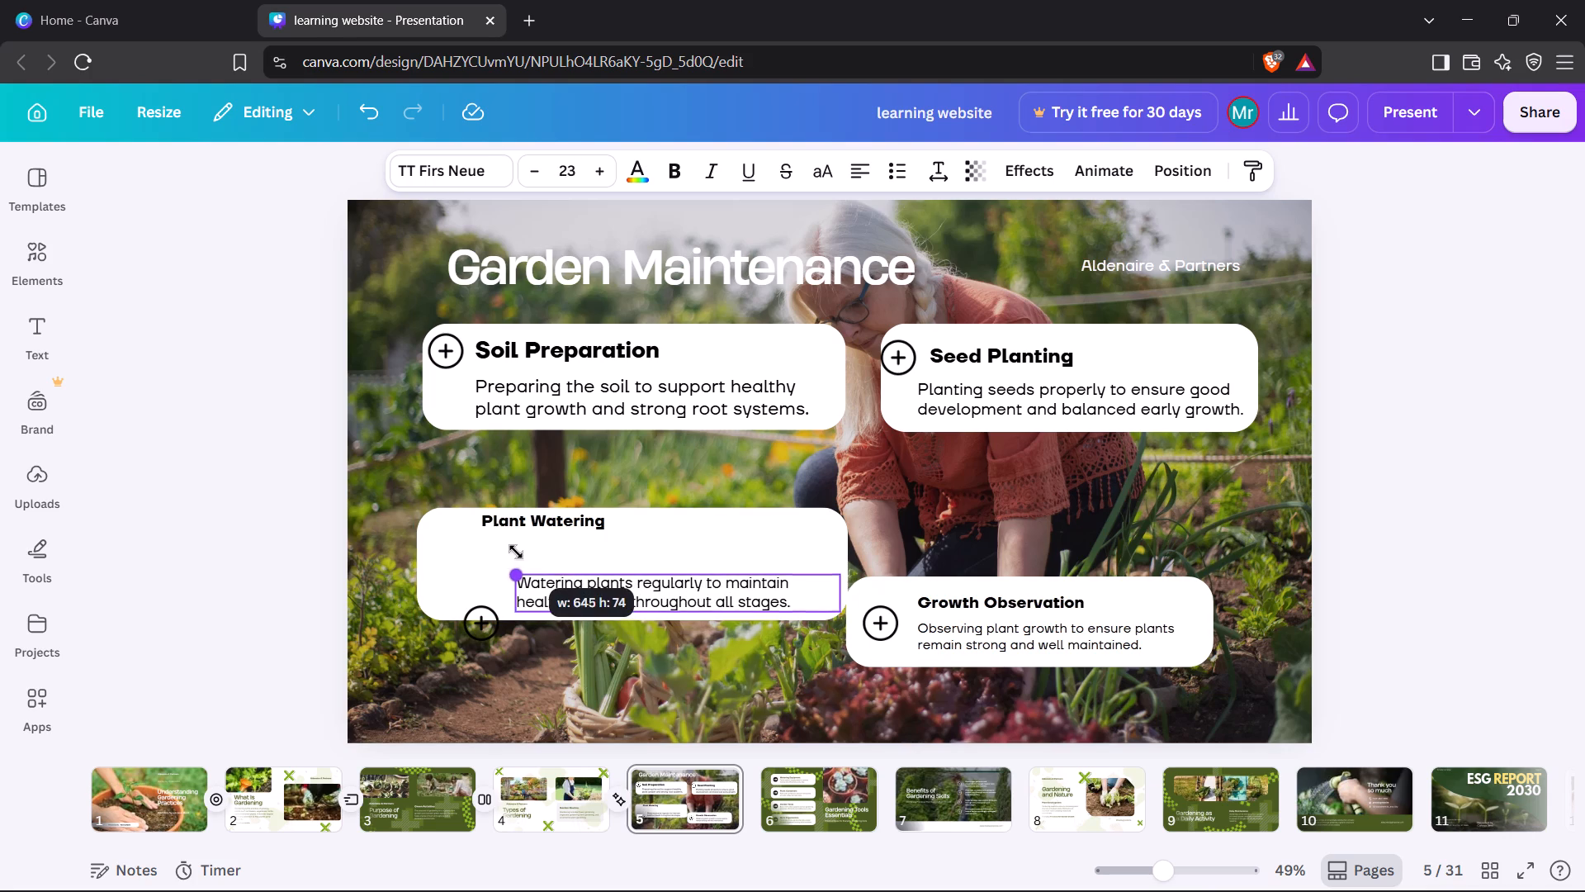
{"action": "left_click_drag", "start_coordinate": [516, 552], "coordinate": [499, 548]}
{"action": "left_click_drag", "start_coordinate": [635, 610], "coordinate": [608, 582]}
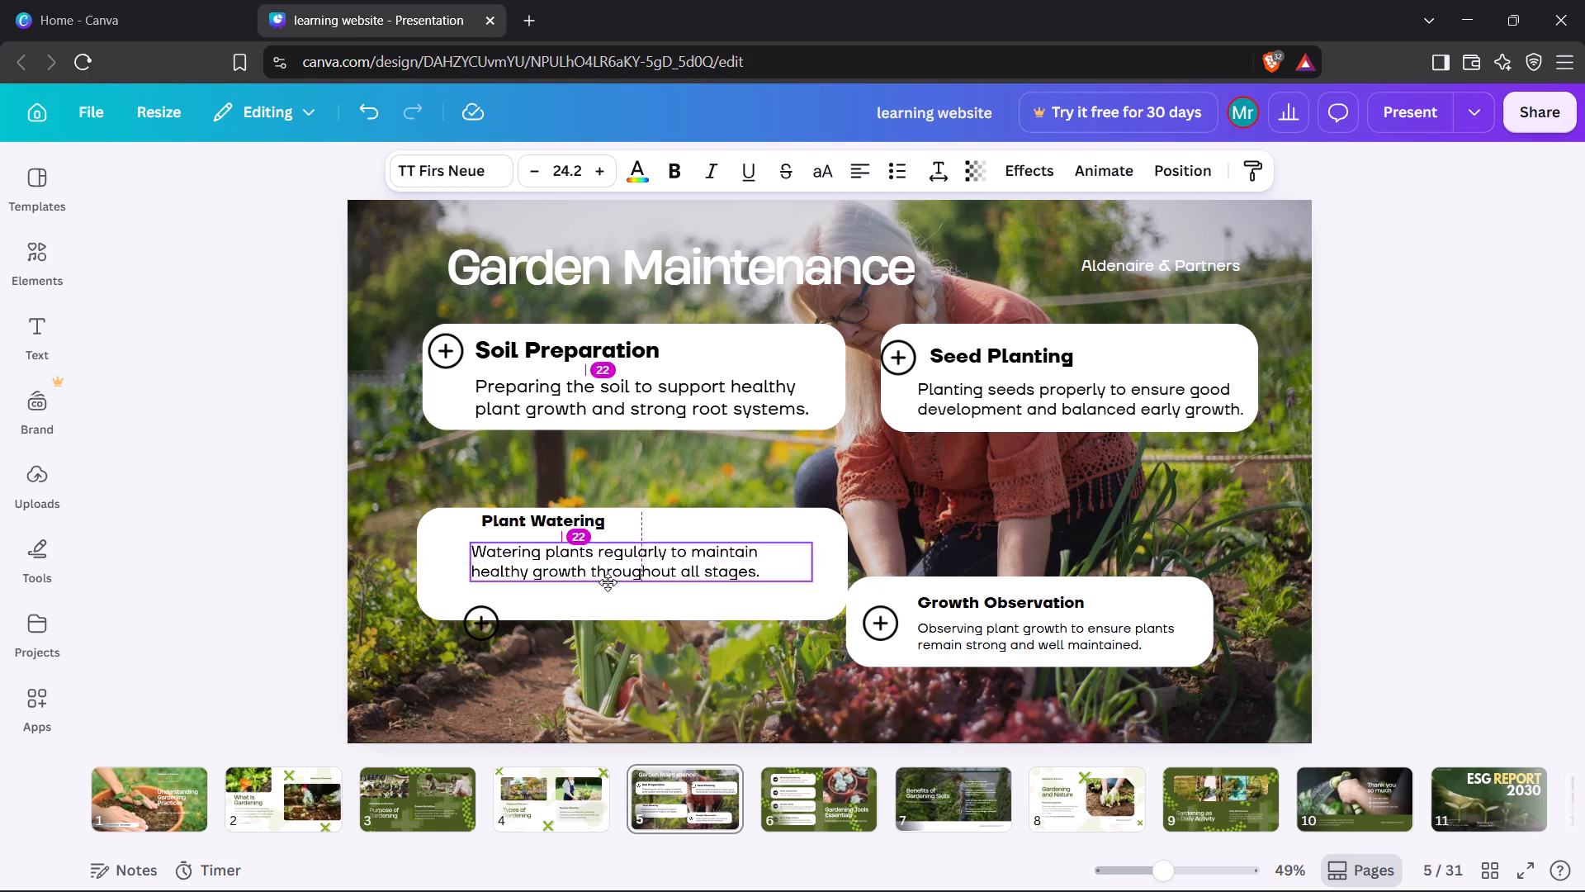
{"action": "left_click_drag", "start_coordinate": [608, 582], "coordinate": [617, 592]}
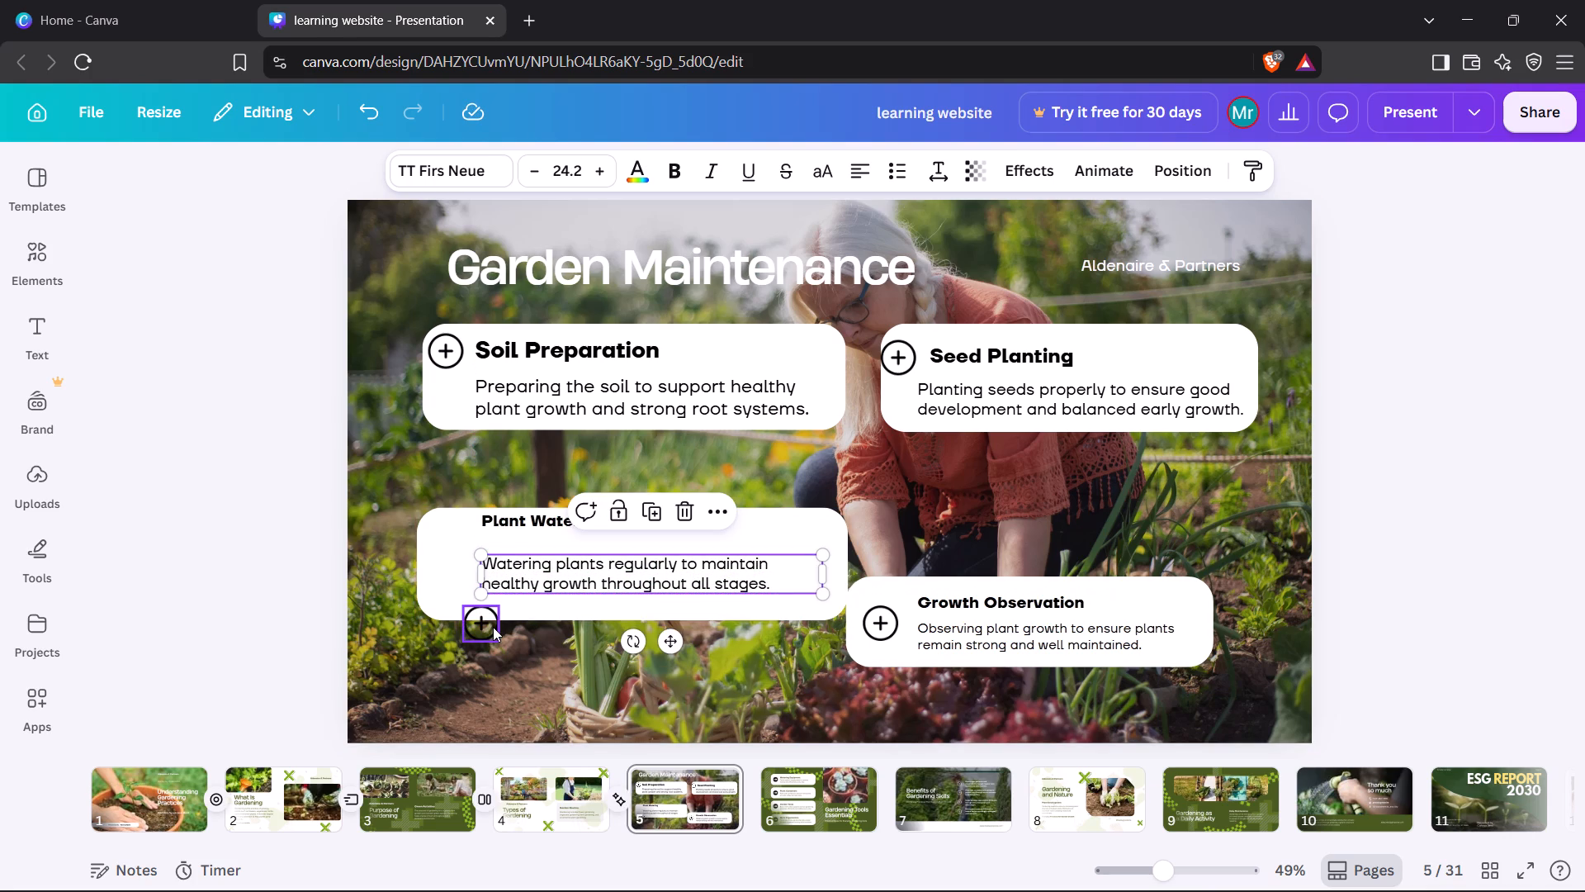
Place the plus icon in front of the "Plant Watering" title and lower the title and description slightly to suit it.
{"action": "left_click_drag", "start_coordinate": [493, 627], "coordinate": [466, 540]}
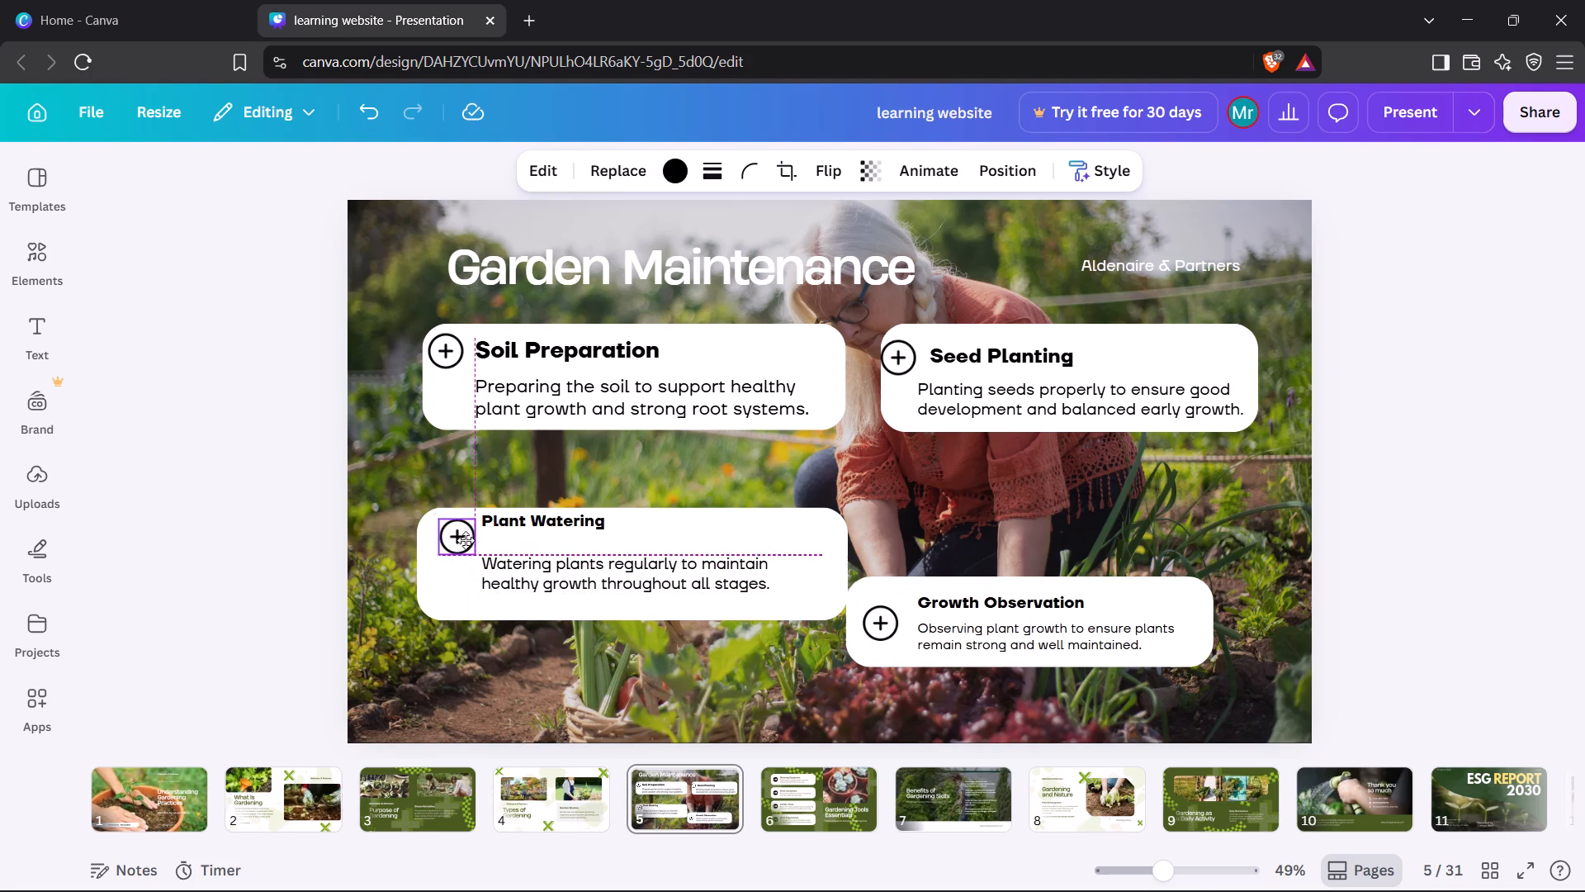
{"action": "left_click_drag", "start_coordinate": [522, 524], "coordinate": [525, 538]}
{"action": "left_click", "coordinate": [297, 551]}
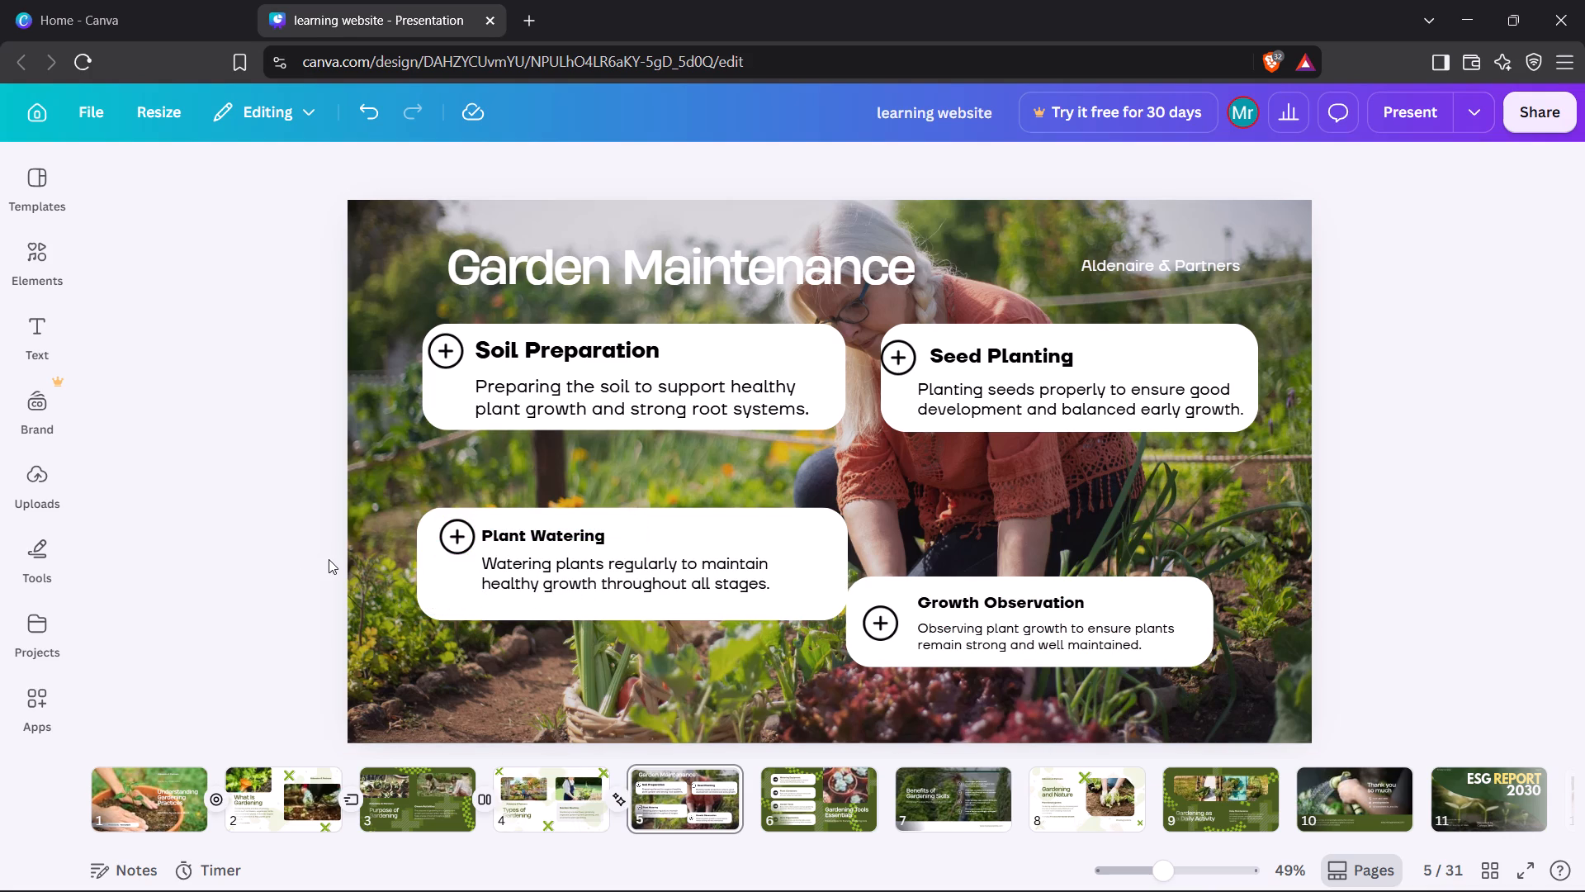
{"action": "left_click_drag", "start_coordinate": [550, 568], "coordinate": [547, 576]}
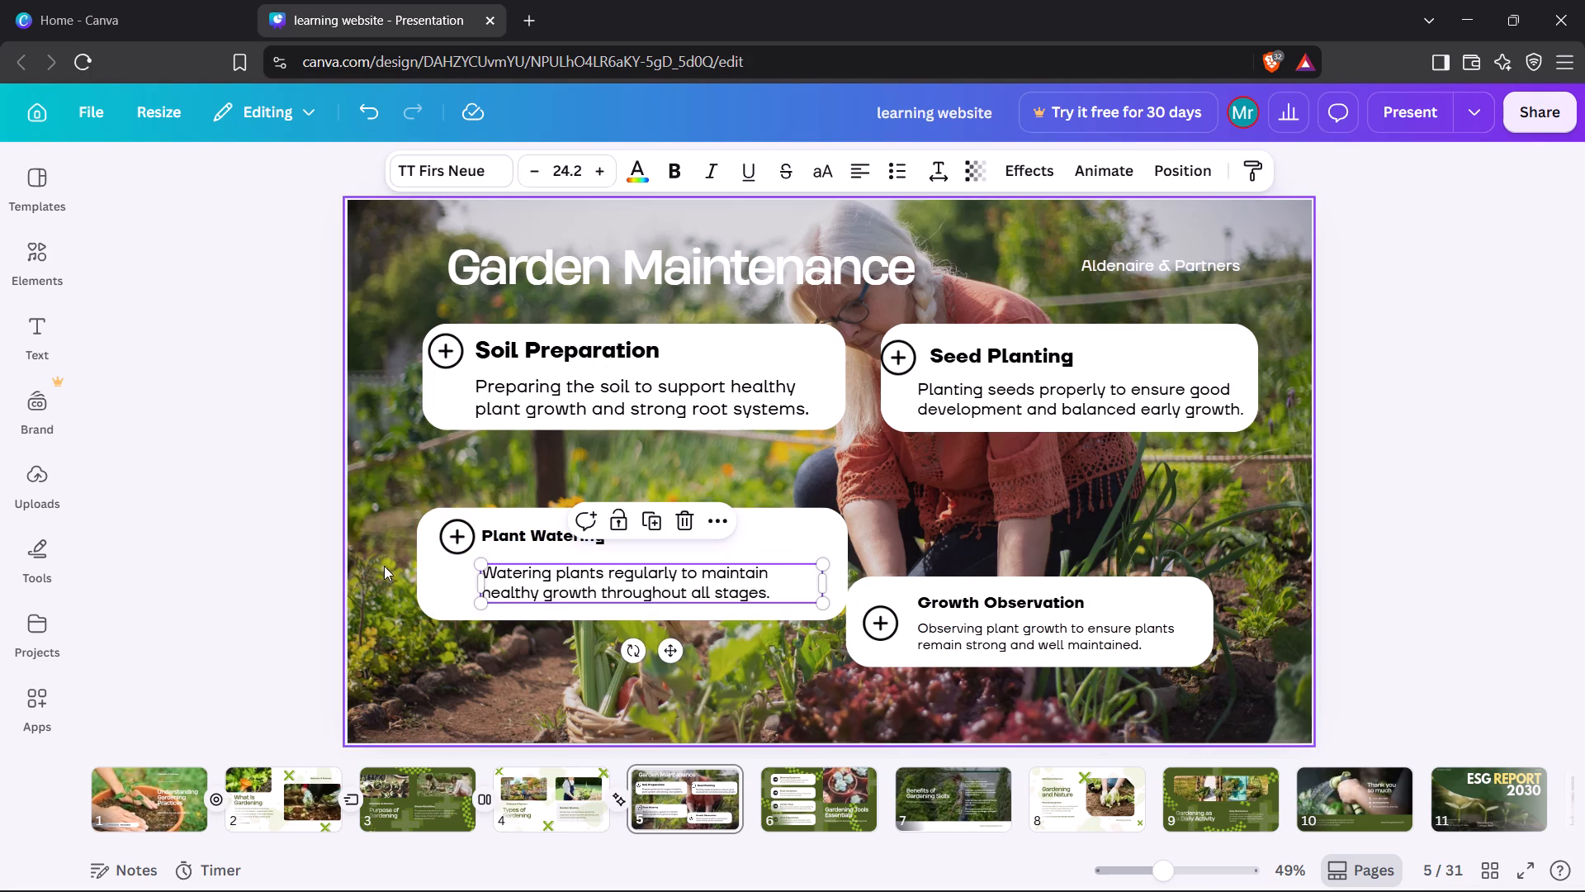
{"action": "left_click", "coordinate": [303, 565]}
Move the white "Growth Observation" card shape up beside the "Plant Watering" card and make it taller to nearly match.
{"action": "left_click", "coordinate": [1155, 596]}
{"action": "left_click_drag", "start_coordinate": [1171, 580], "coordinate": [1176, 564]}
{"action": "left_click_drag", "start_coordinate": [1145, 602], "coordinate": [1183, 551]}
{"action": "left_click", "coordinate": [1074, 610]}
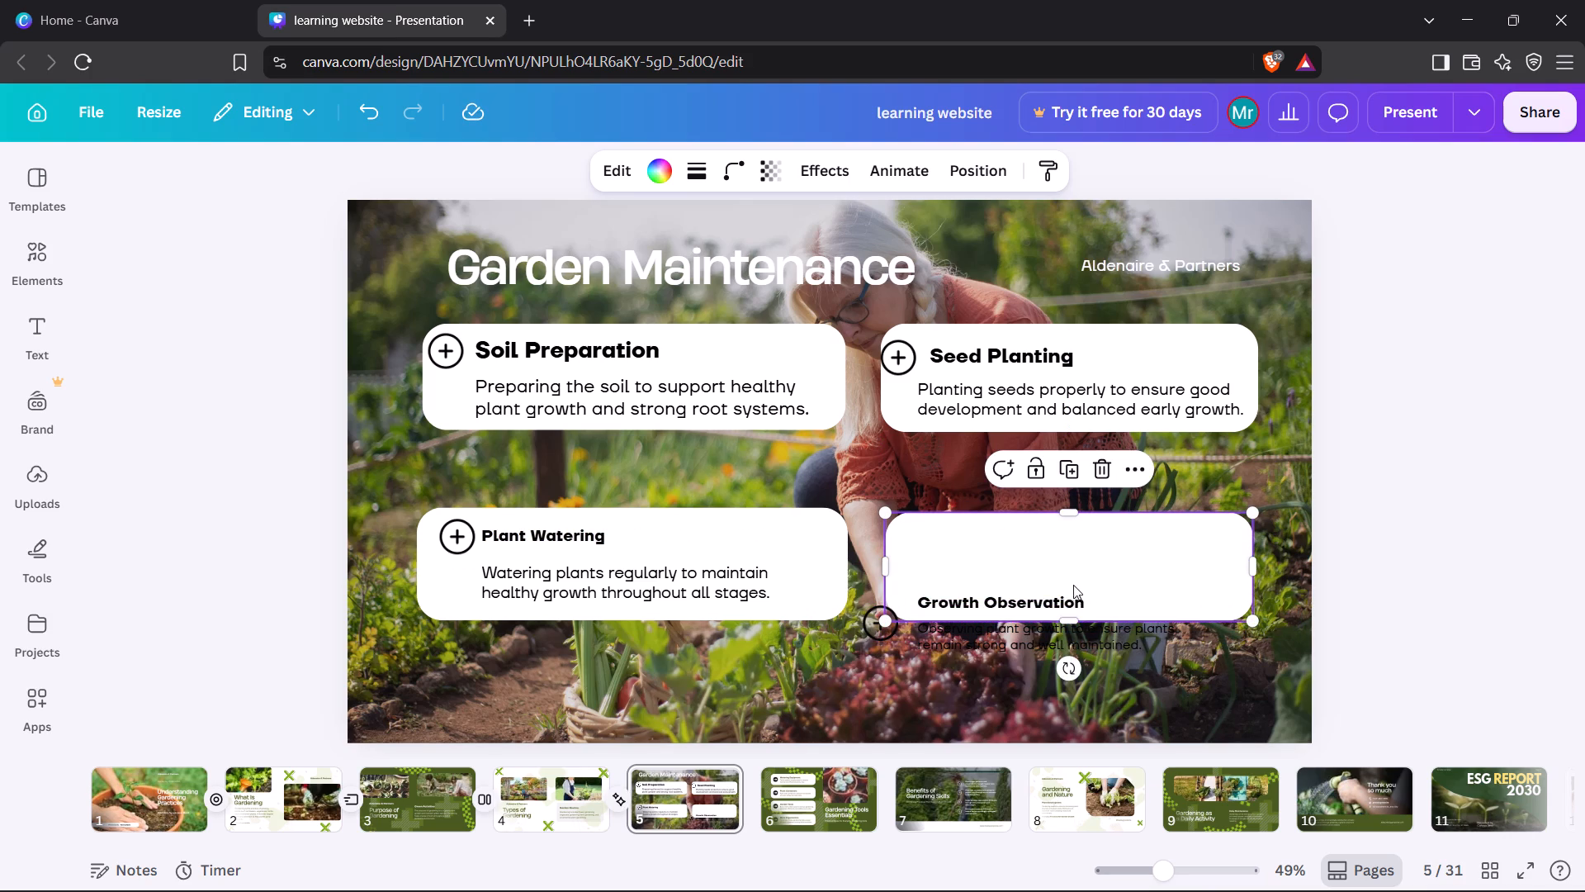
Move the "Growth Observation" title and description onto their relocated white card and enlarge the description text to 22.4.
{"action": "left_click_drag", "start_coordinate": [1053, 603], "coordinate": [1076, 538]}
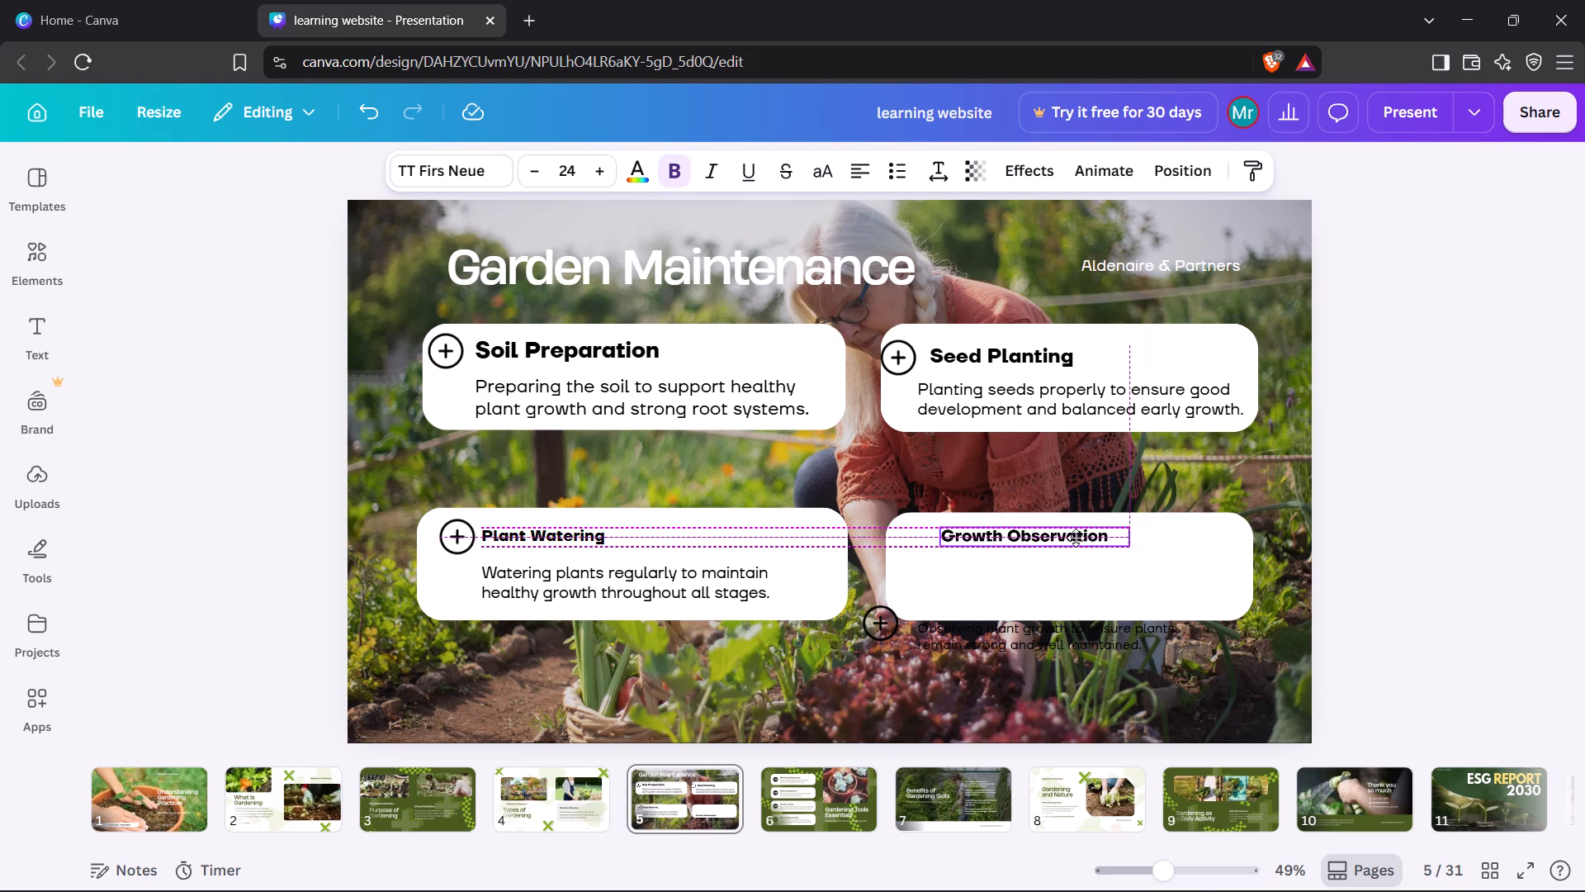
{"action": "left_click_drag", "start_coordinate": [1076, 538], "coordinate": [1070, 538]}
{"action": "left_click_drag", "start_coordinate": [1071, 646], "coordinate": [1078, 592]}
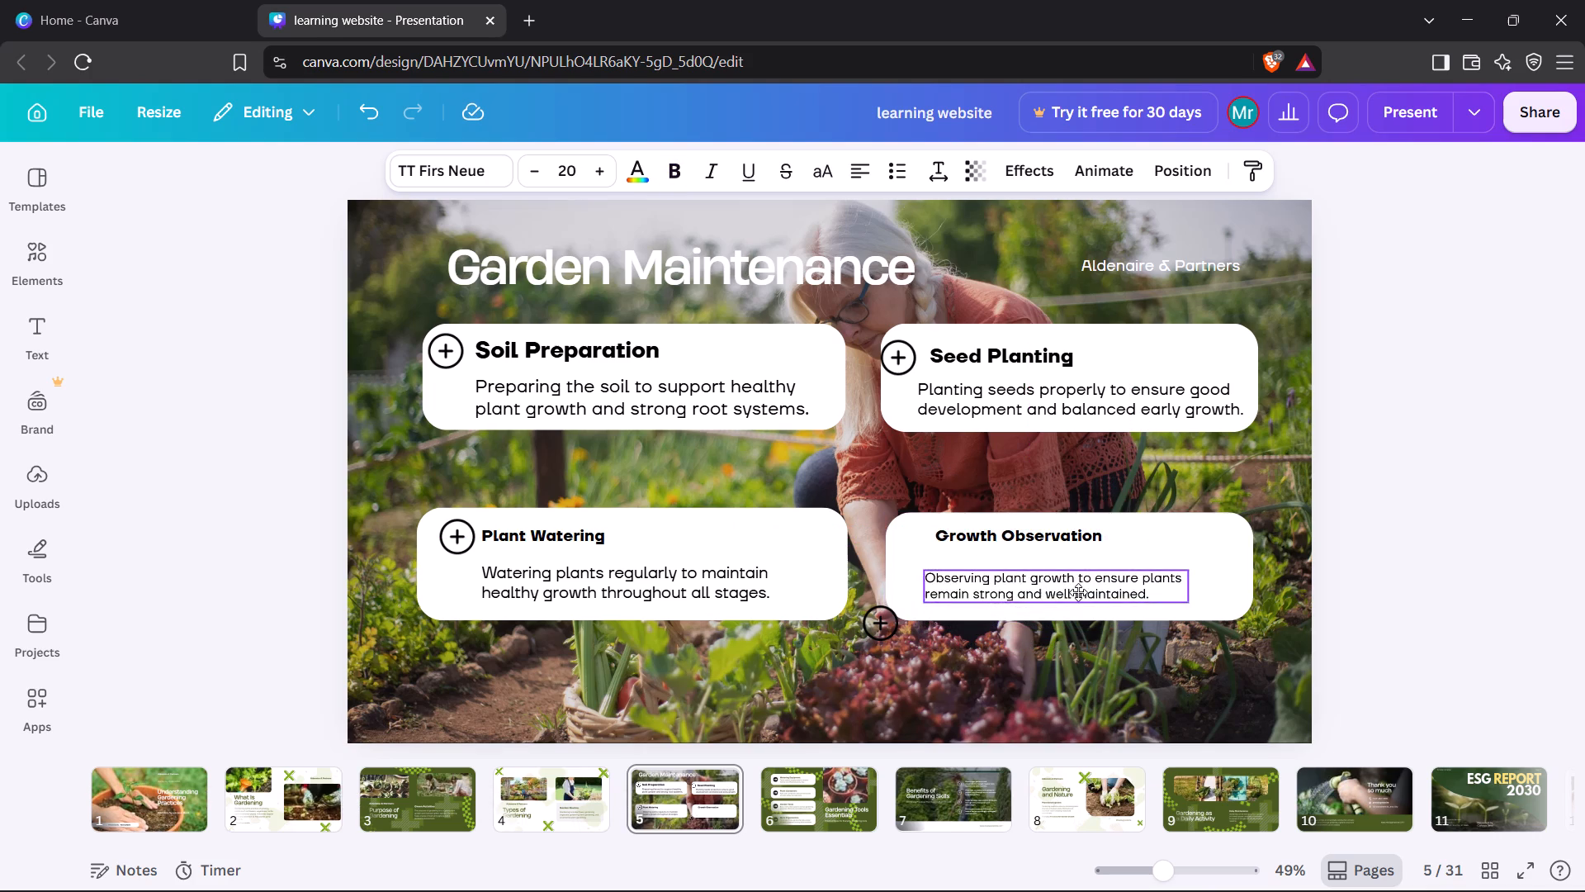
{"action": "left_click_drag", "start_coordinate": [1078, 592], "coordinate": [1126, 606]}
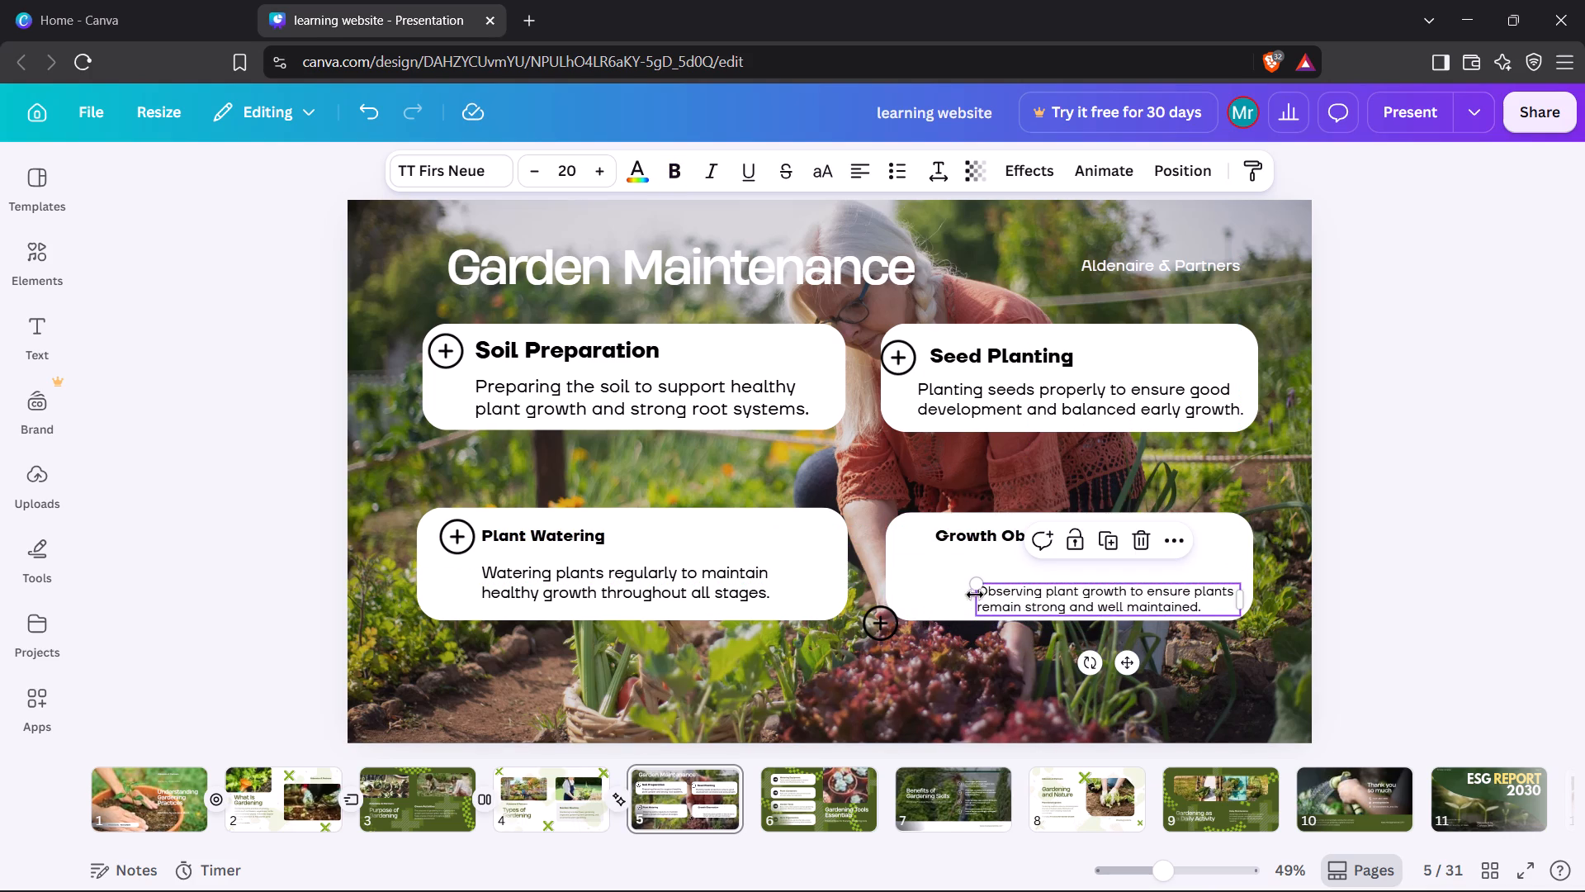
{"action": "left_click_drag", "start_coordinate": [980, 582], "coordinate": [950, 563]}
{"action": "left_click_drag", "start_coordinate": [1016, 593], "coordinate": [1007, 580]}
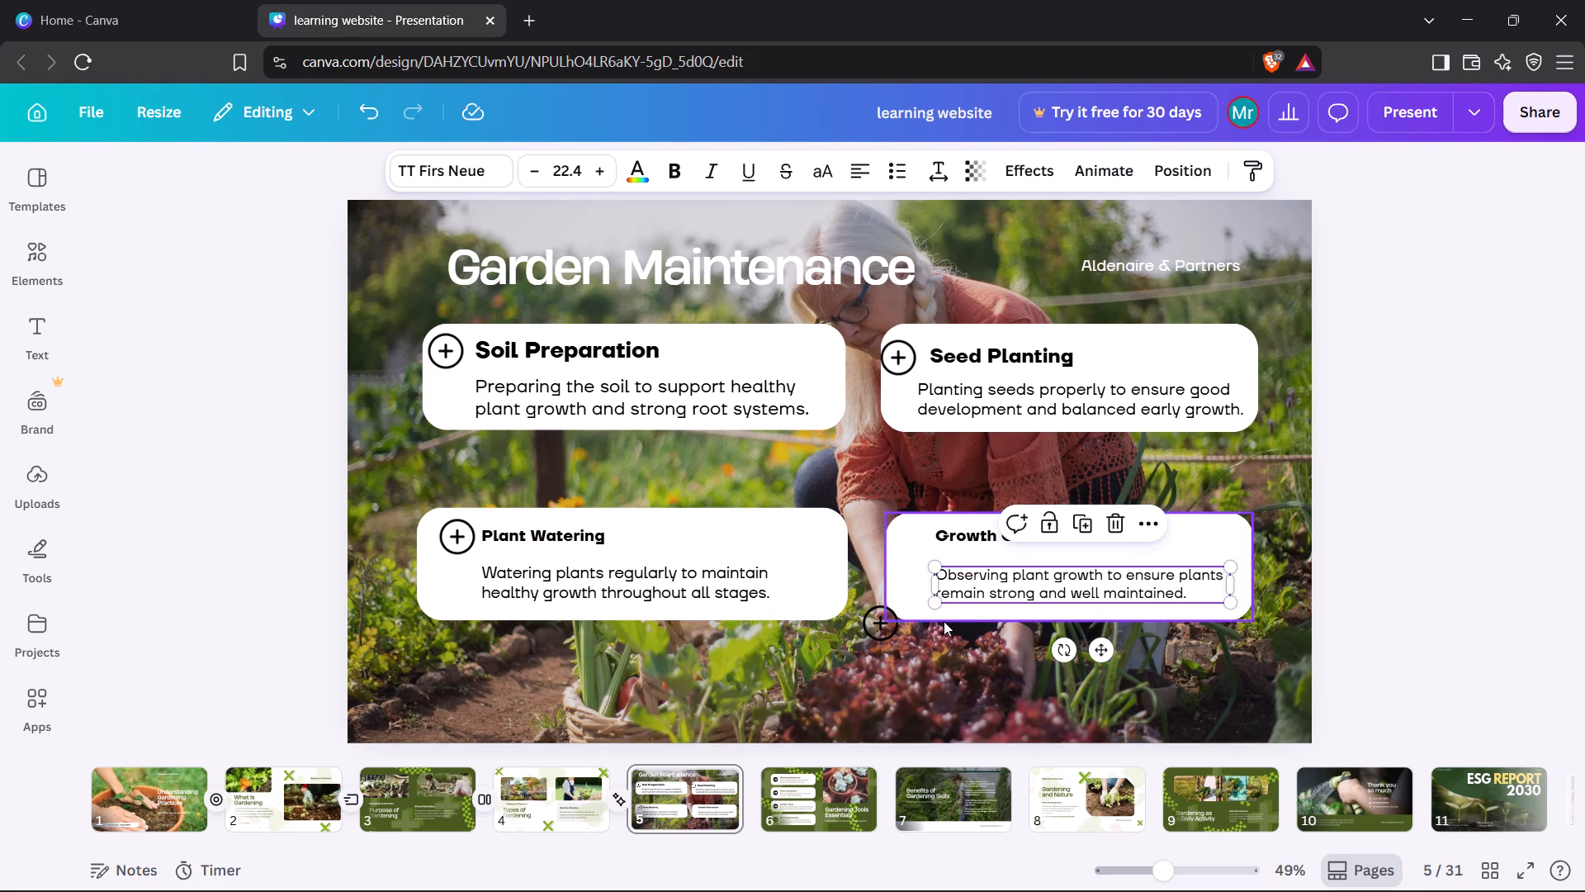
Place the loose plus icon in front of the "Growth Observation" title on its card.
{"action": "left_click_drag", "start_coordinate": [880, 630], "coordinate": [916, 548]}
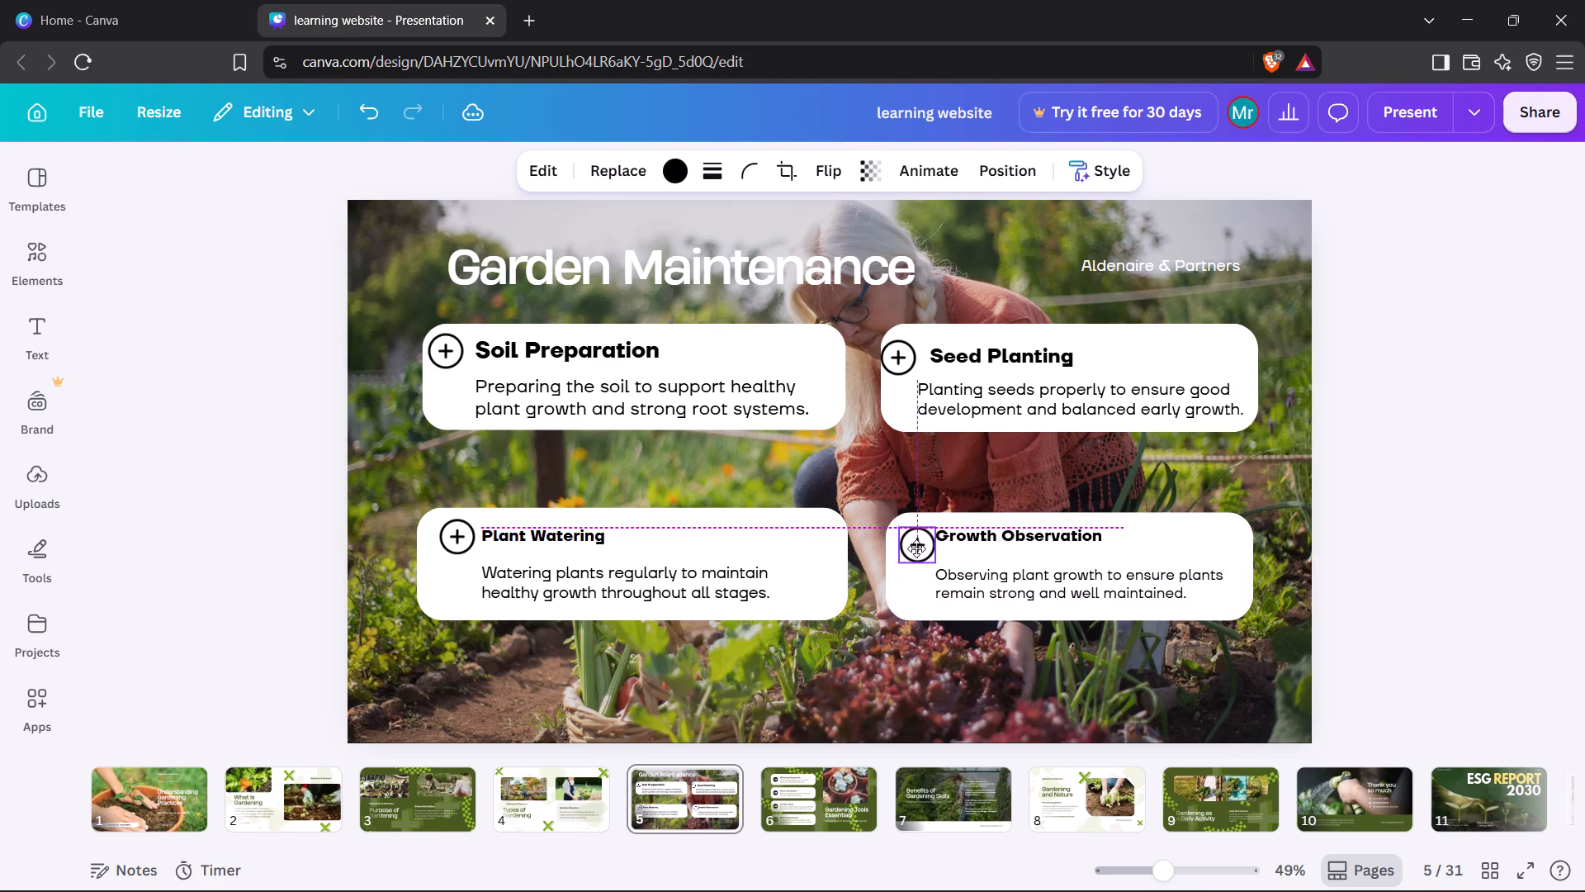
{"action": "left_click_drag", "start_coordinate": [916, 548], "coordinate": [913, 548]}
{"action": "left_click", "coordinate": [799, 663]}
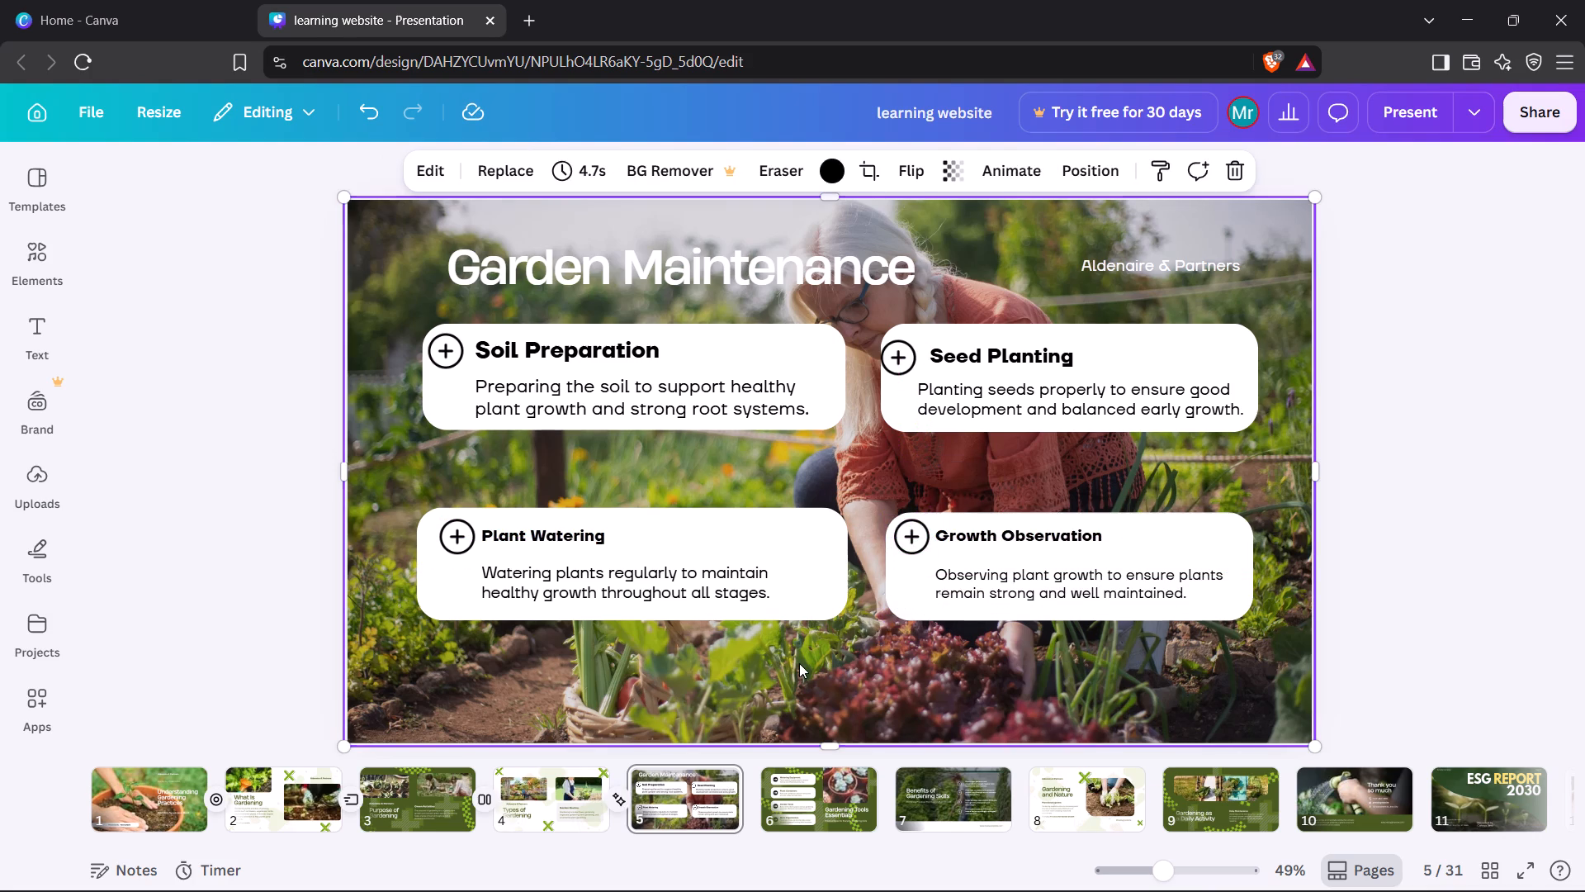
Widen the "Seed Planting" and "Soil Preparation" card shapes slightly by extending their left edges outward.
{"action": "left_click", "coordinate": [896, 401]}
{"action": "left_click_drag", "start_coordinate": [874, 380], "coordinate": [873, 379]}
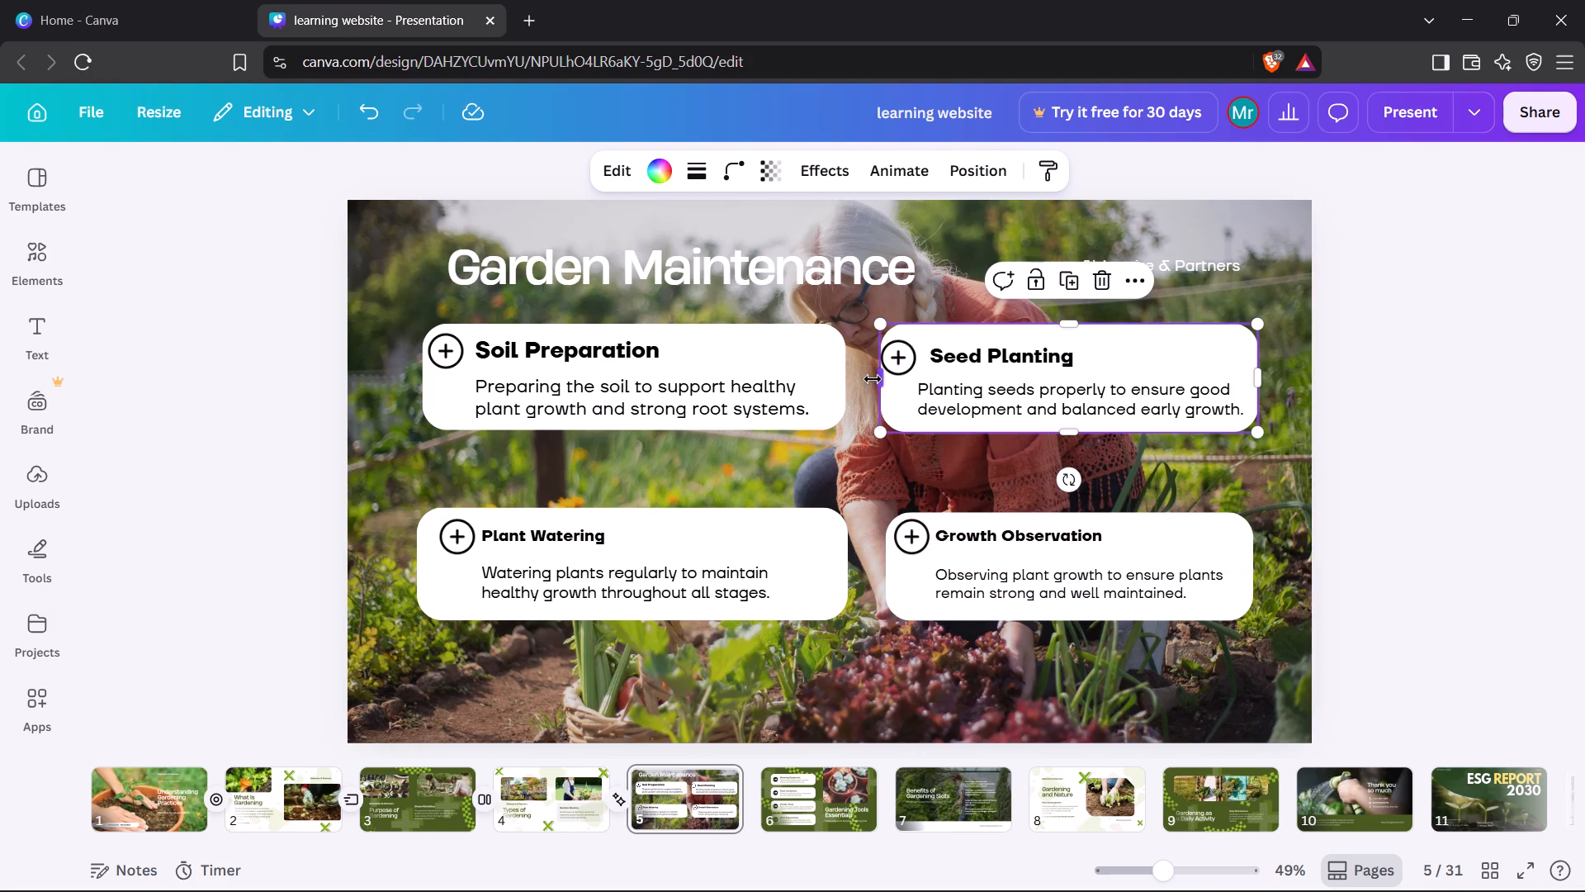
{"action": "left_click_drag", "start_coordinate": [873, 379], "coordinate": [864, 378]}
{"action": "left_click", "coordinate": [457, 410]}
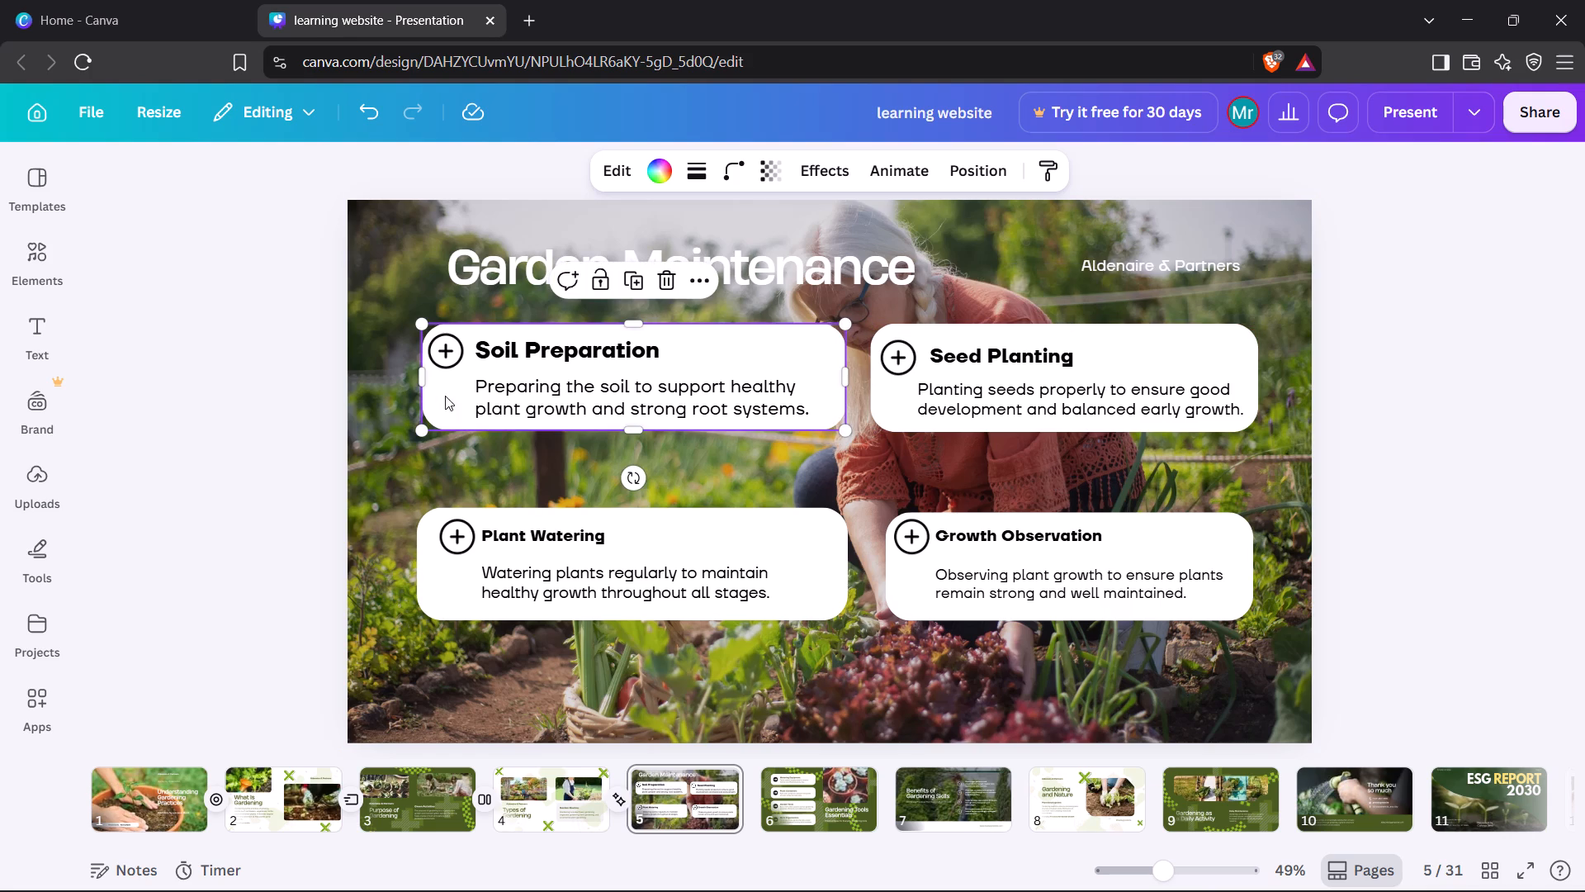
{"action": "left_click_drag", "start_coordinate": [422, 376], "coordinate": [414, 373]}
{"action": "left_click", "coordinate": [211, 439]}
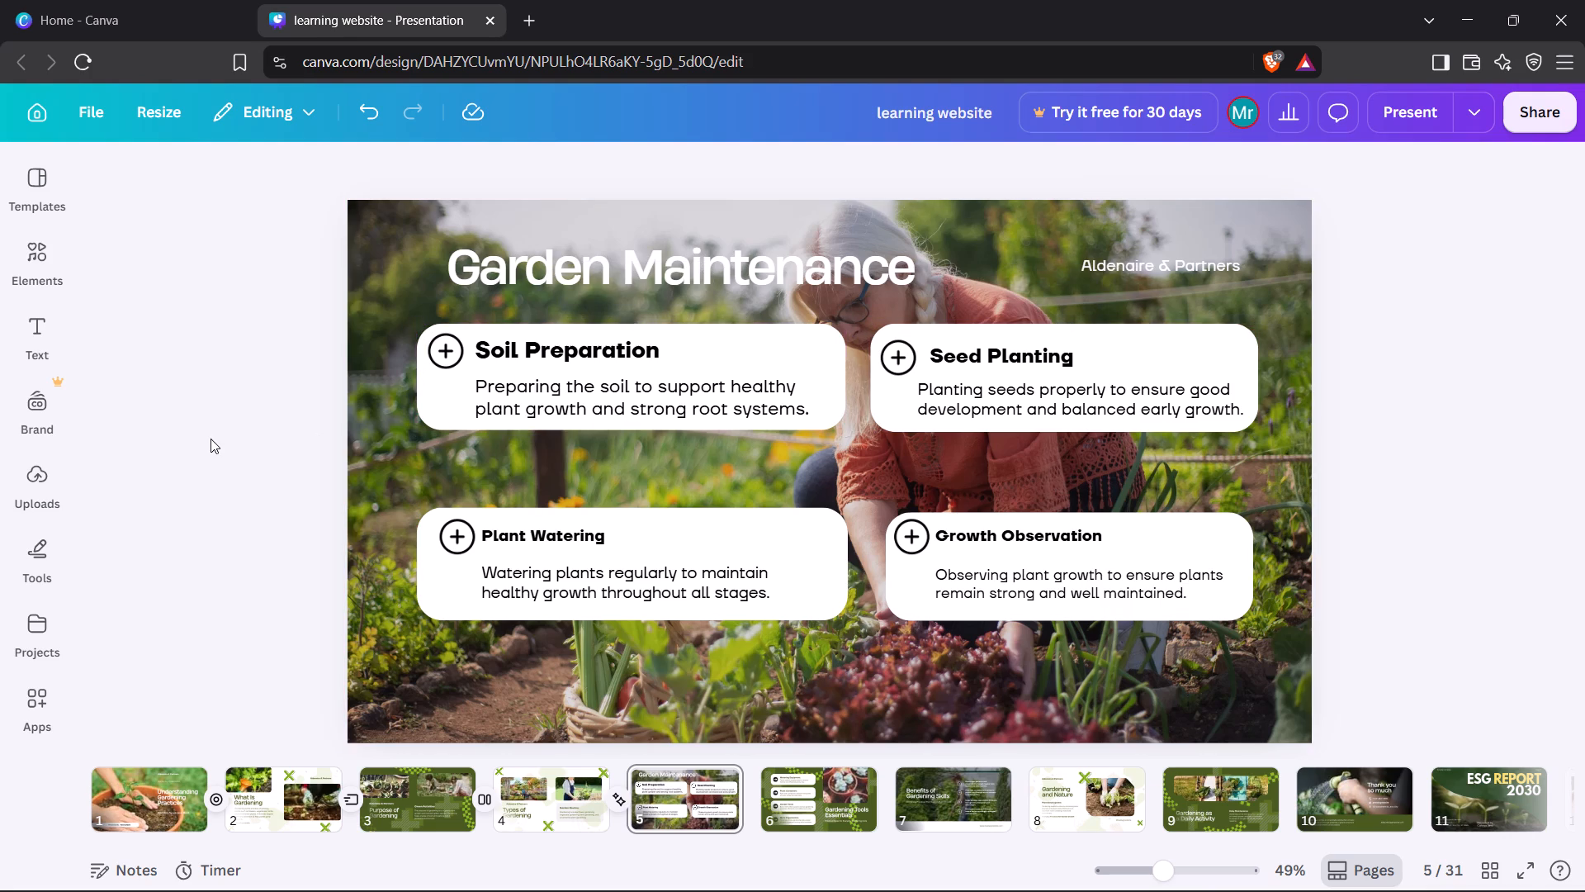
Apply the Sleek page animation to the "Garden Maintenance" slide.
{"action": "left_click", "coordinate": [935, 722]}
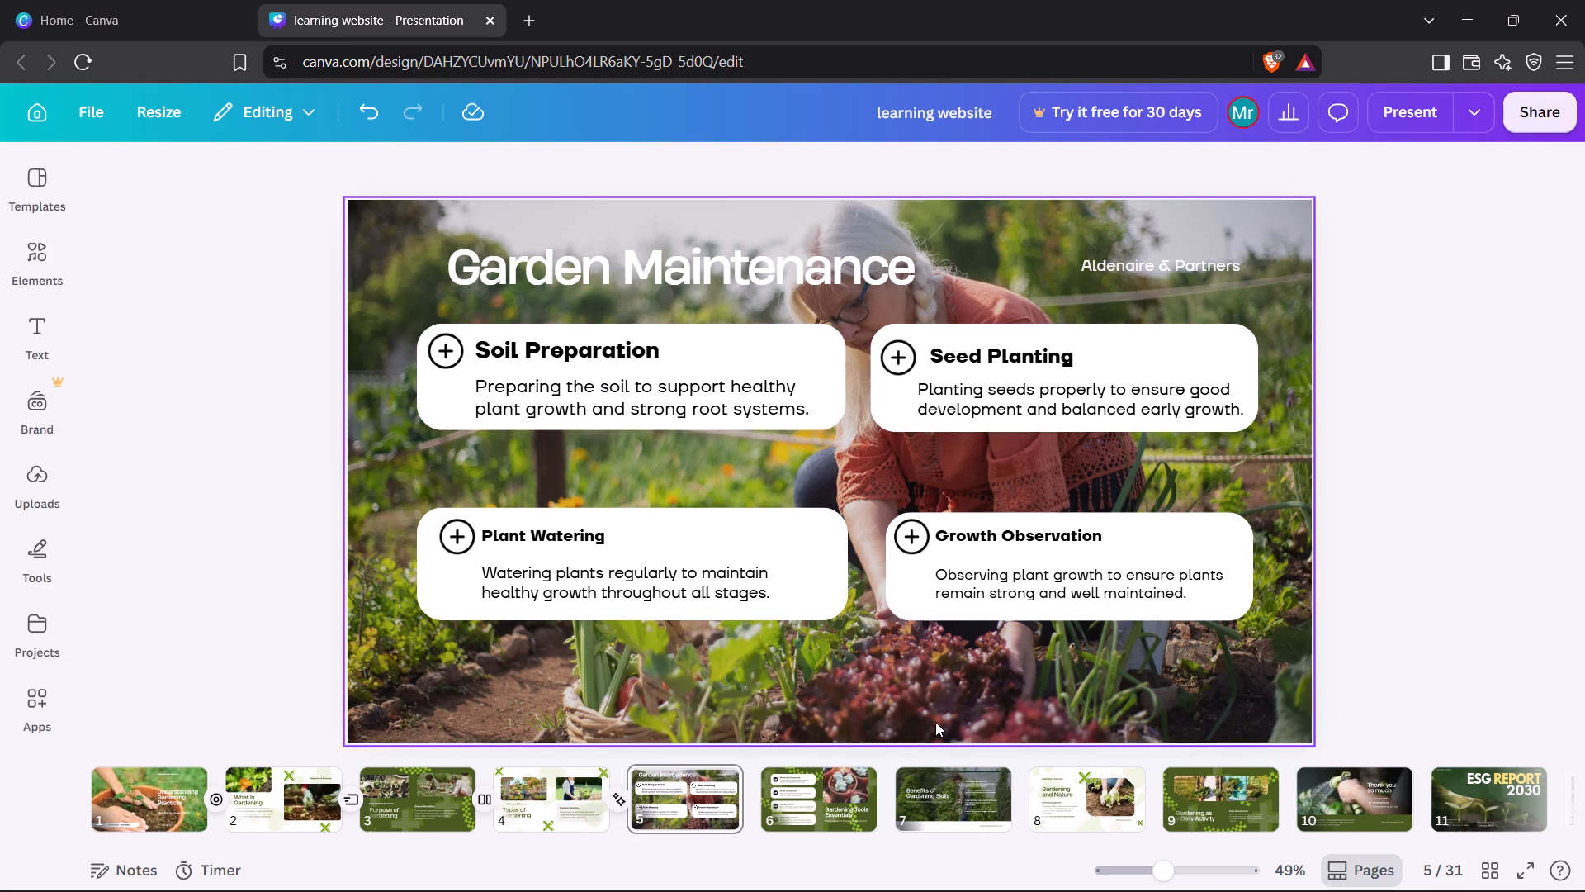
{"action": "left_click", "coordinate": [988, 239]}
{"action": "left_click", "coordinate": [1013, 173]}
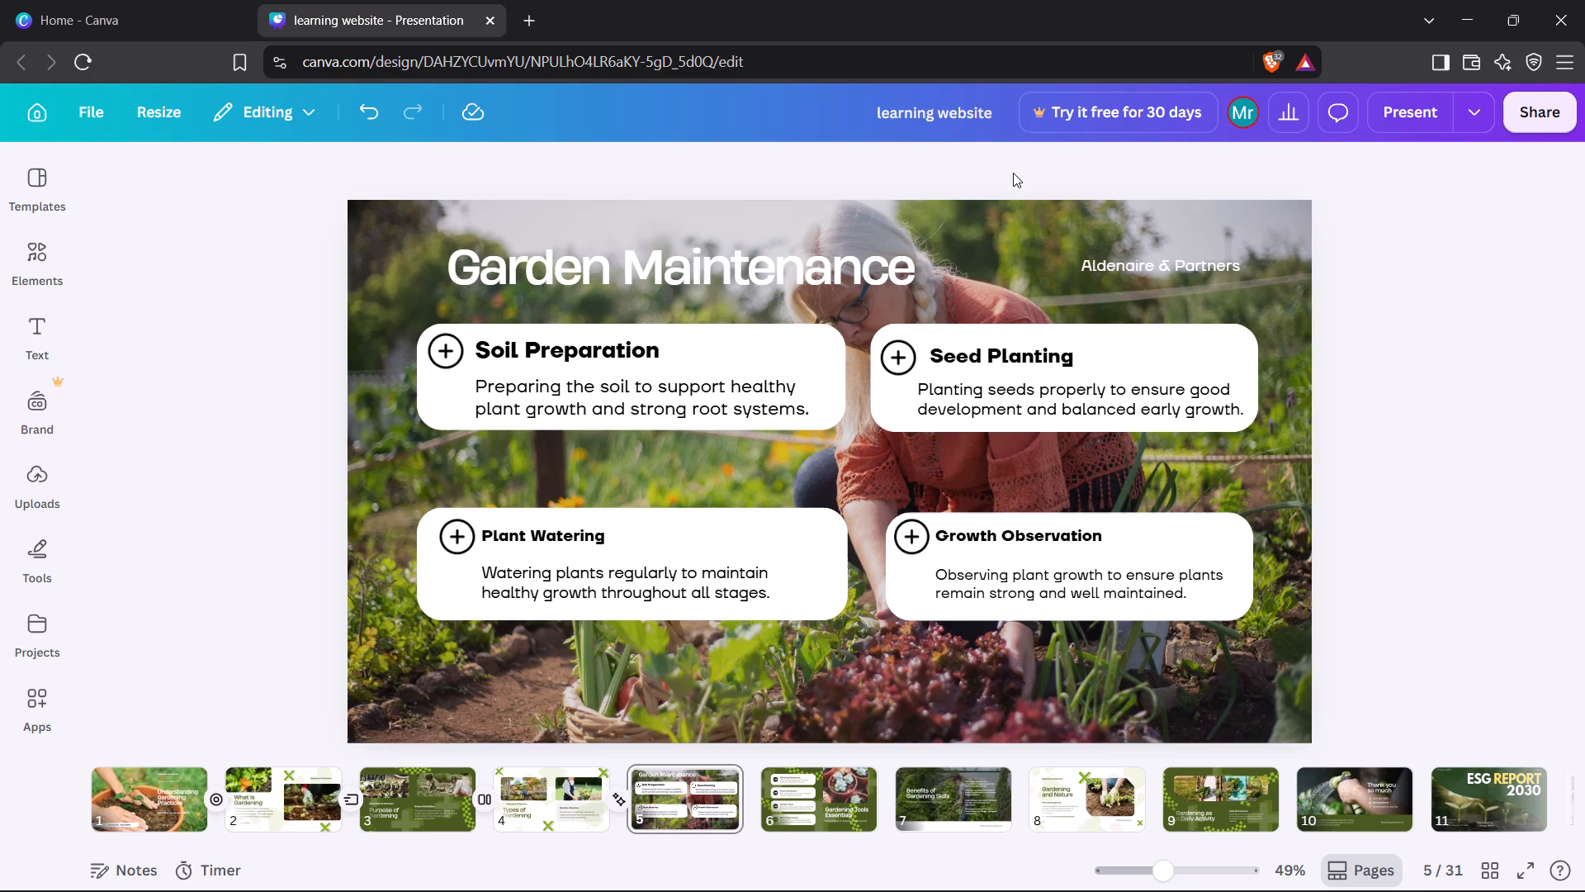
{"action": "left_click", "coordinate": [992, 246]}
{"action": "left_click", "coordinate": [1095, 209]}
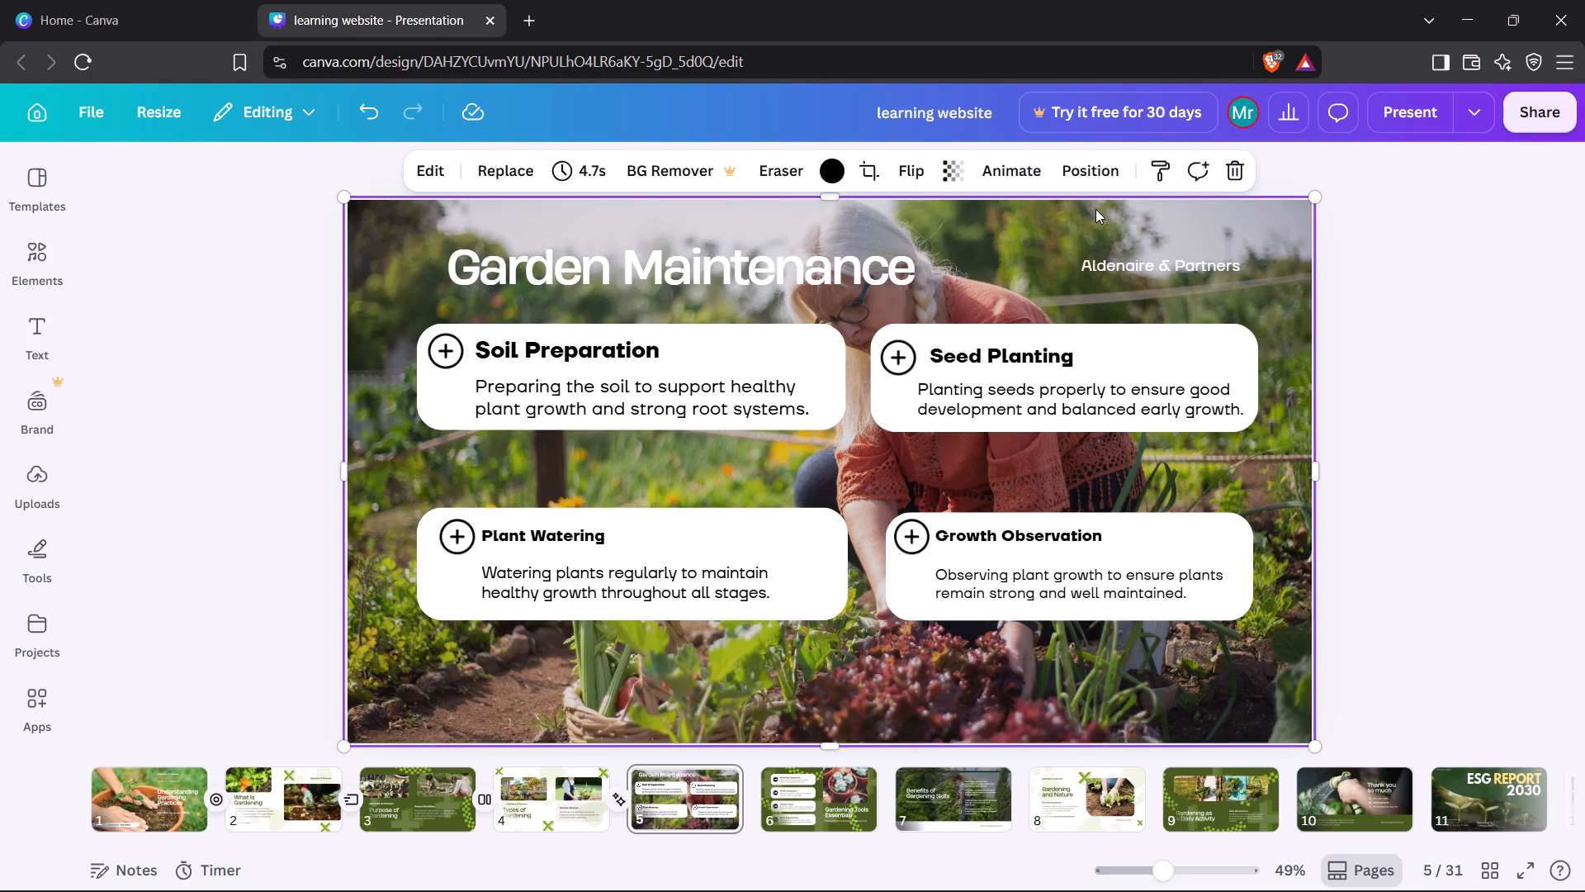
{"action": "left_click", "coordinate": [1010, 178]}
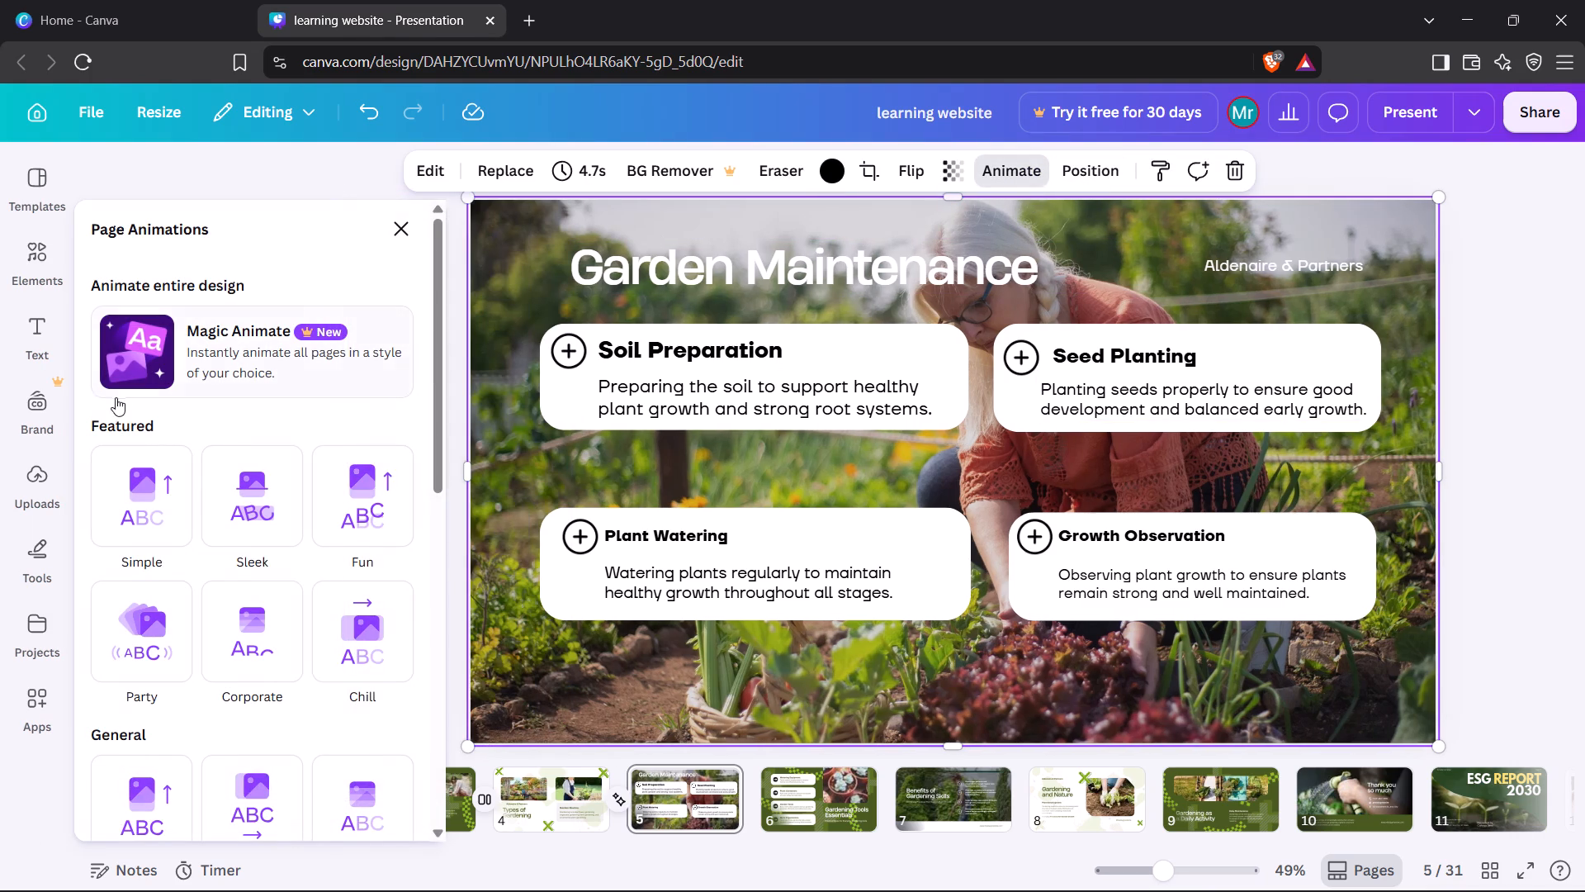
{"action": "left_click", "coordinate": [219, 494]}
{"action": "left_click", "coordinate": [407, 231]}
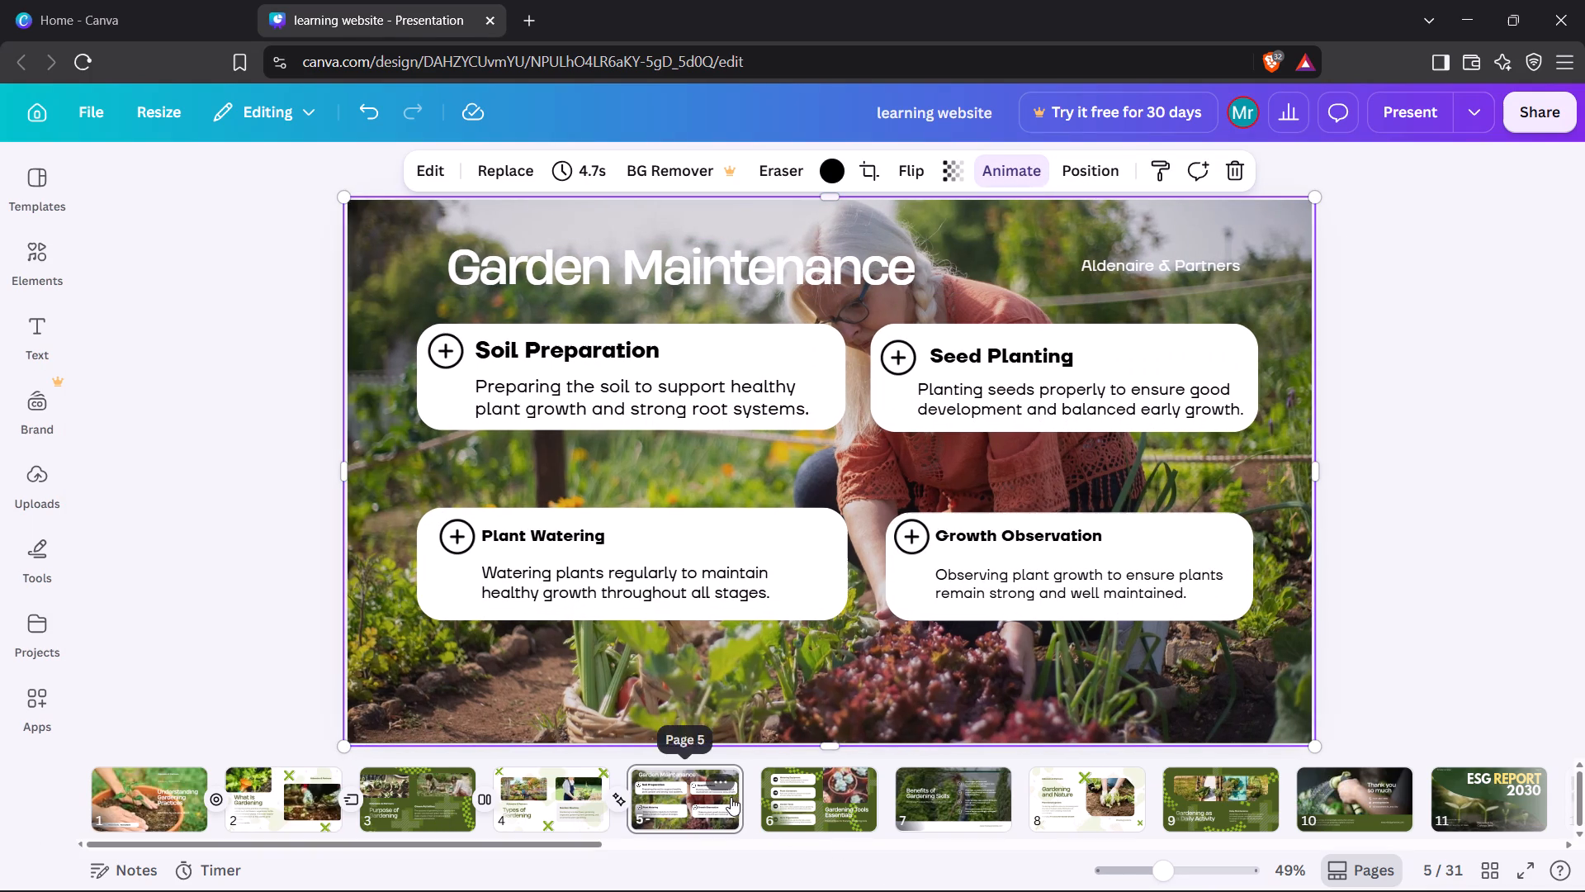
Add a Line Wipe transition between slides 5 and 6.
{"action": "left_click", "coordinate": [757, 813]}
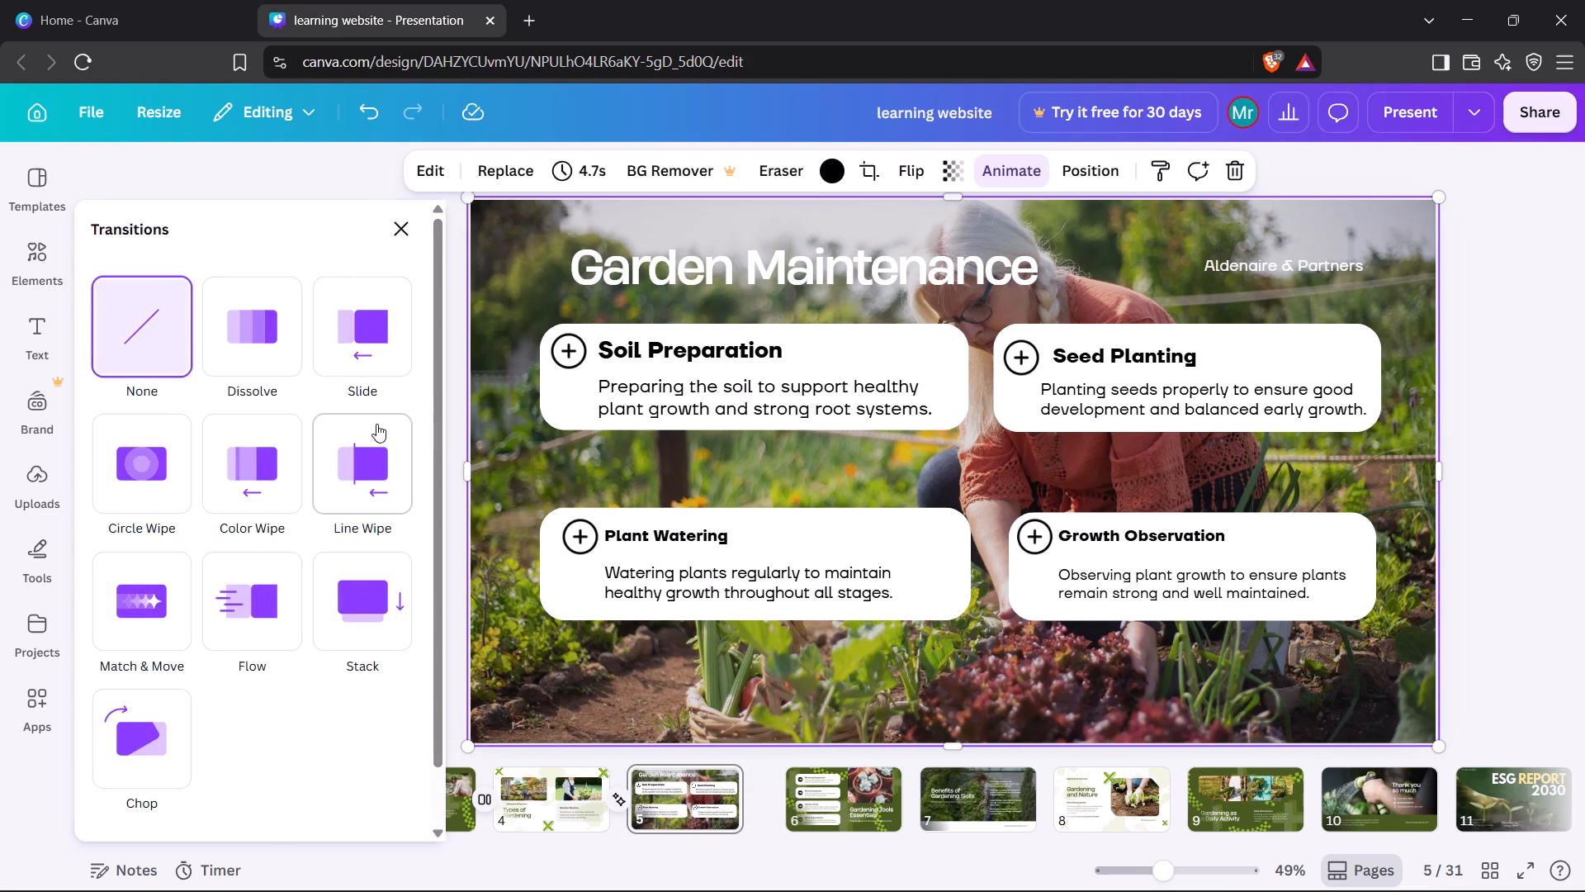
{"action": "left_click", "coordinate": [375, 427]}
{"action": "left_click", "coordinate": [393, 216]}
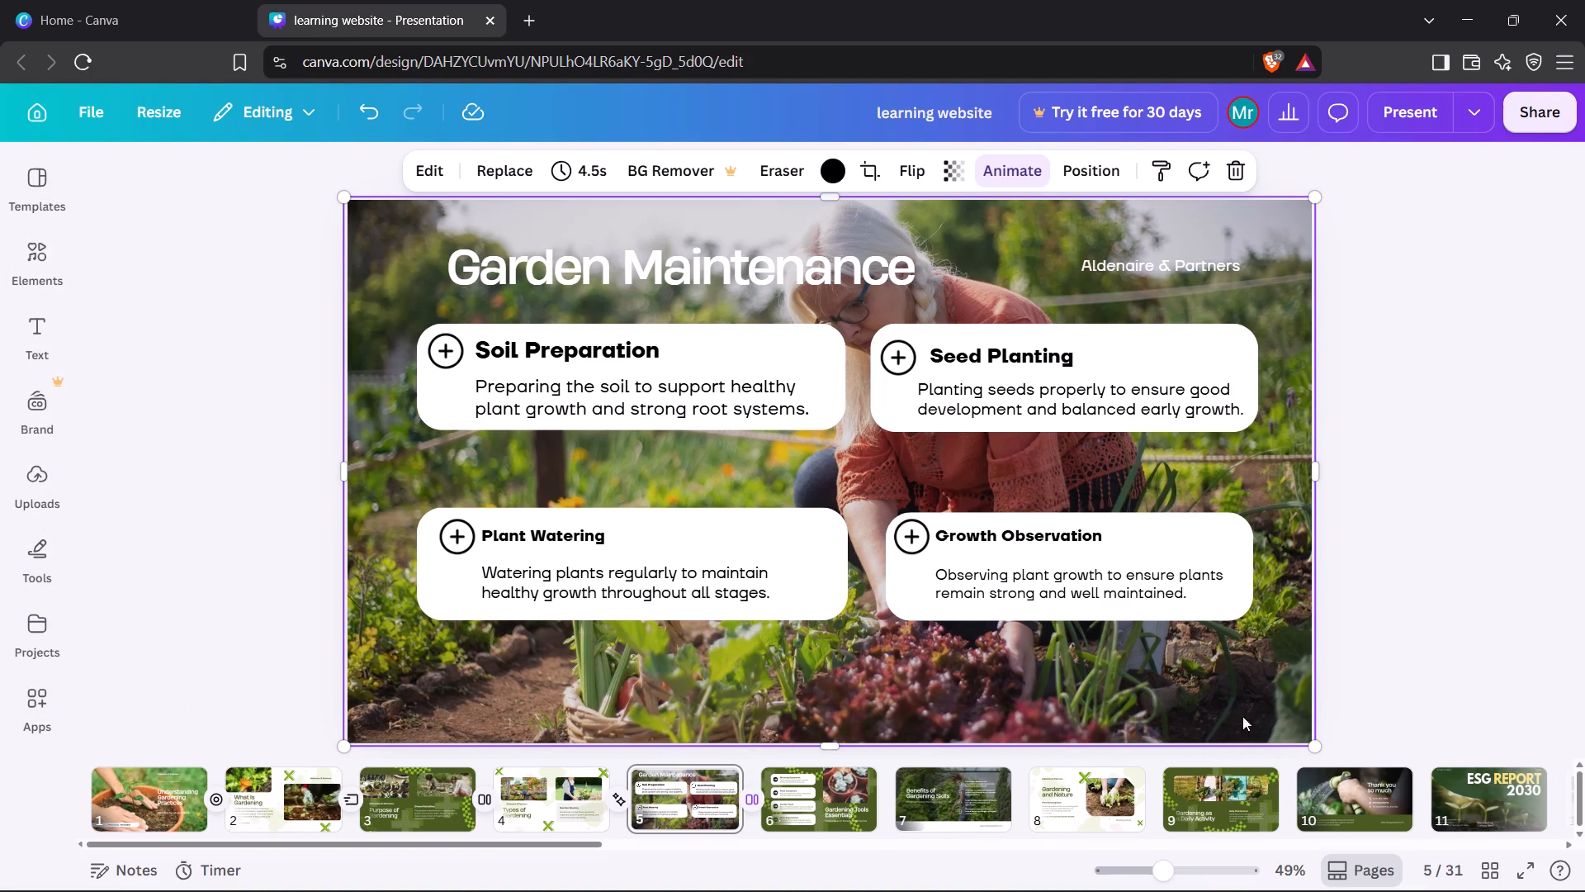
On slide 6, move the succulent photo fully inside the slide, shorten it above the title and widen it toward the cards.
{"action": "left_click", "coordinate": [1483, 622]}
{"action": "key", "text": "Right"}
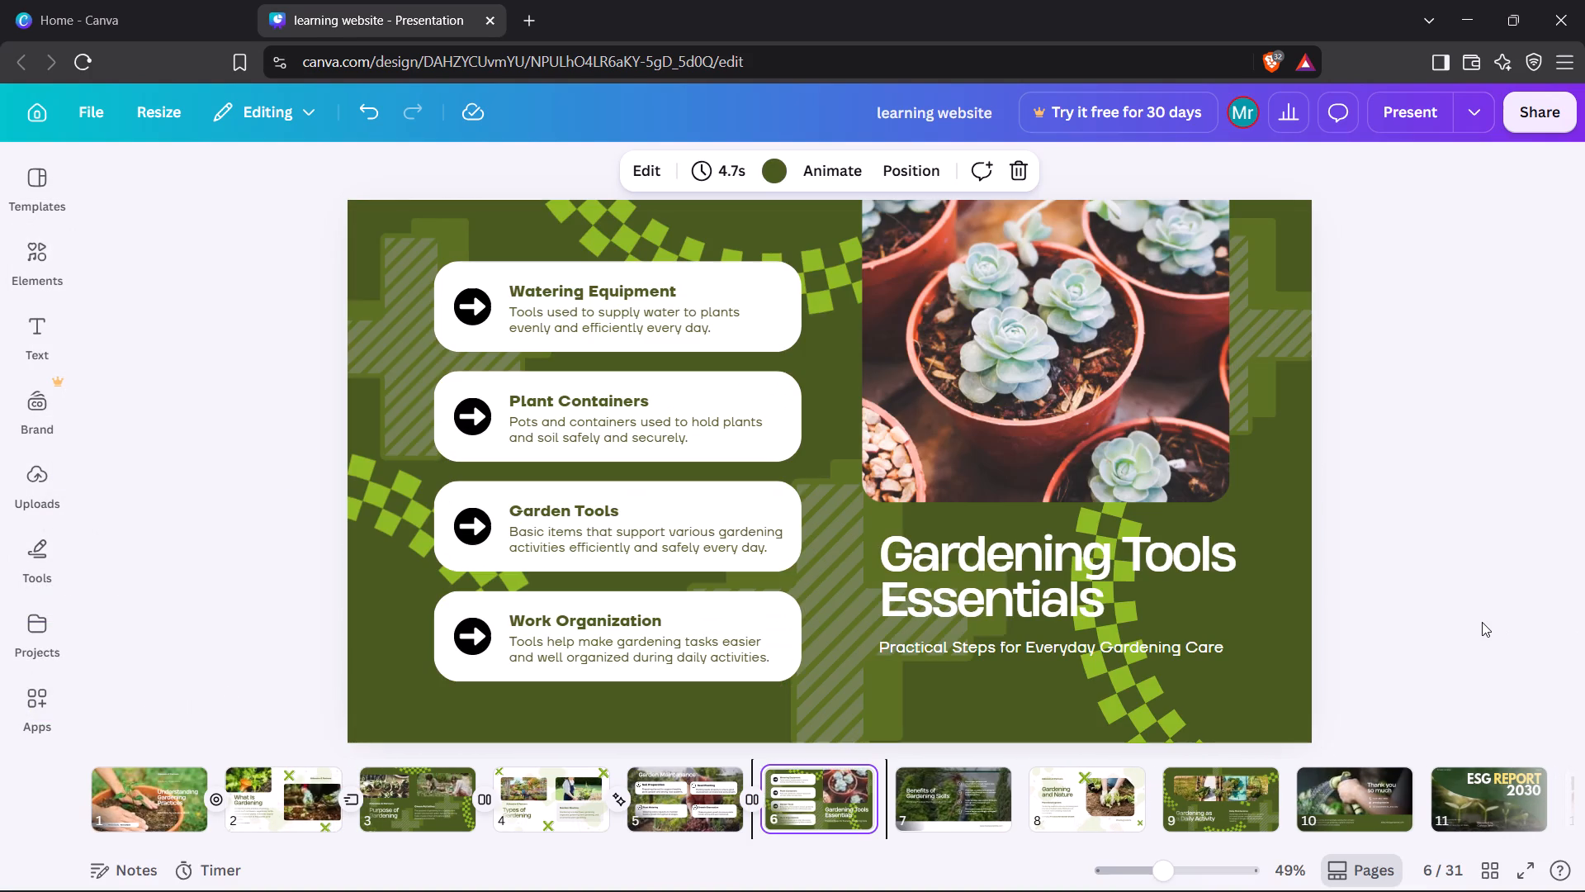
{"action": "left_click", "coordinate": [1133, 417]}
{"action": "left_click_drag", "start_coordinate": [1133, 415], "coordinate": [1191, 461]}
{"action": "left_click_drag", "start_coordinate": [1113, 548], "coordinate": [1114, 485]}
{"action": "left_click", "coordinate": [1107, 369]}
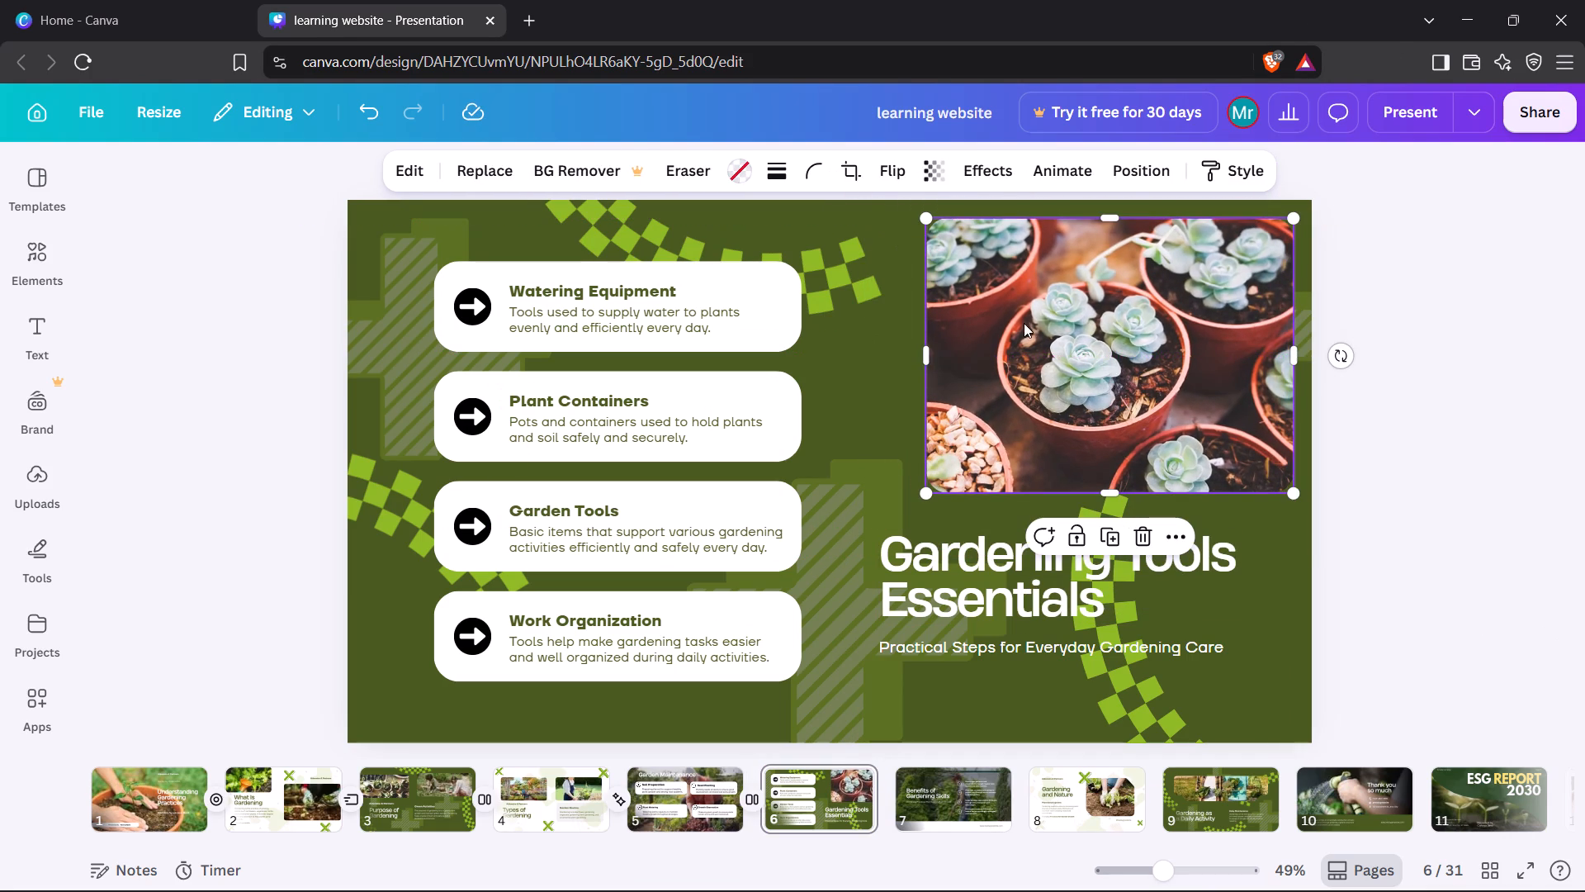
{"action": "left_click_drag", "start_coordinate": [930, 356], "coordinate": [865, 349]}
Move the white "Watering Equipment" card shape up near the slide's upper edge and enlarge it to nearly reach the photo.
{"action": "left_click_drag", "start_coordinate": [758, 288], "coordinate": [758, 289]}
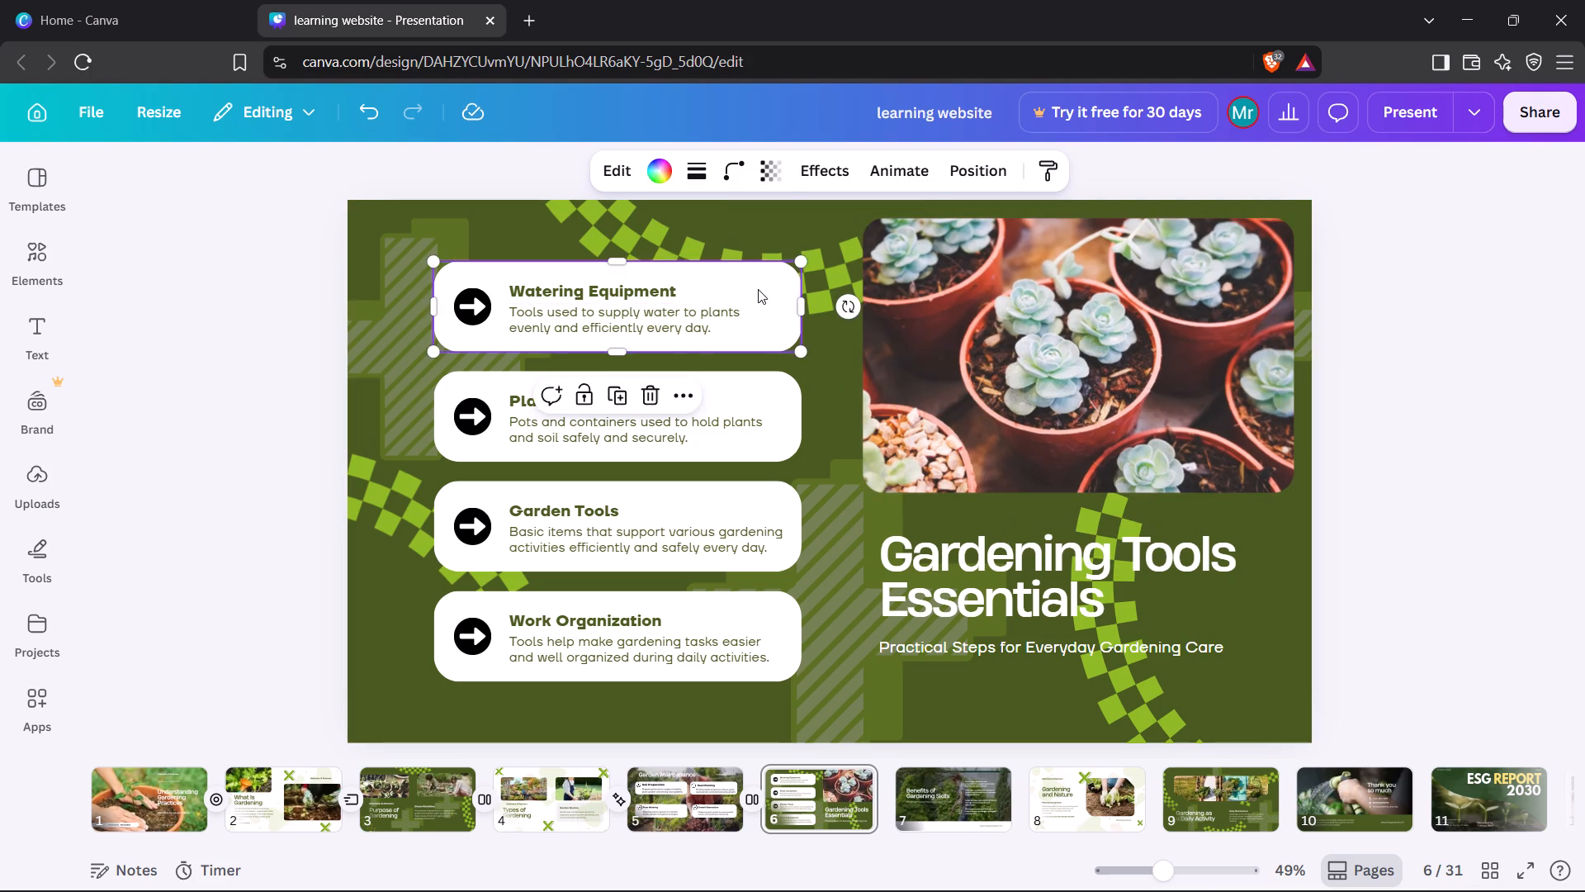
{"action": "left_click_drag", "start_coordinate": [758, 289], "coordinate": [723, 240]}
{"action": "left_click_drag", "start_coordinate": [773, 300], "coordinate": [823, 327]}
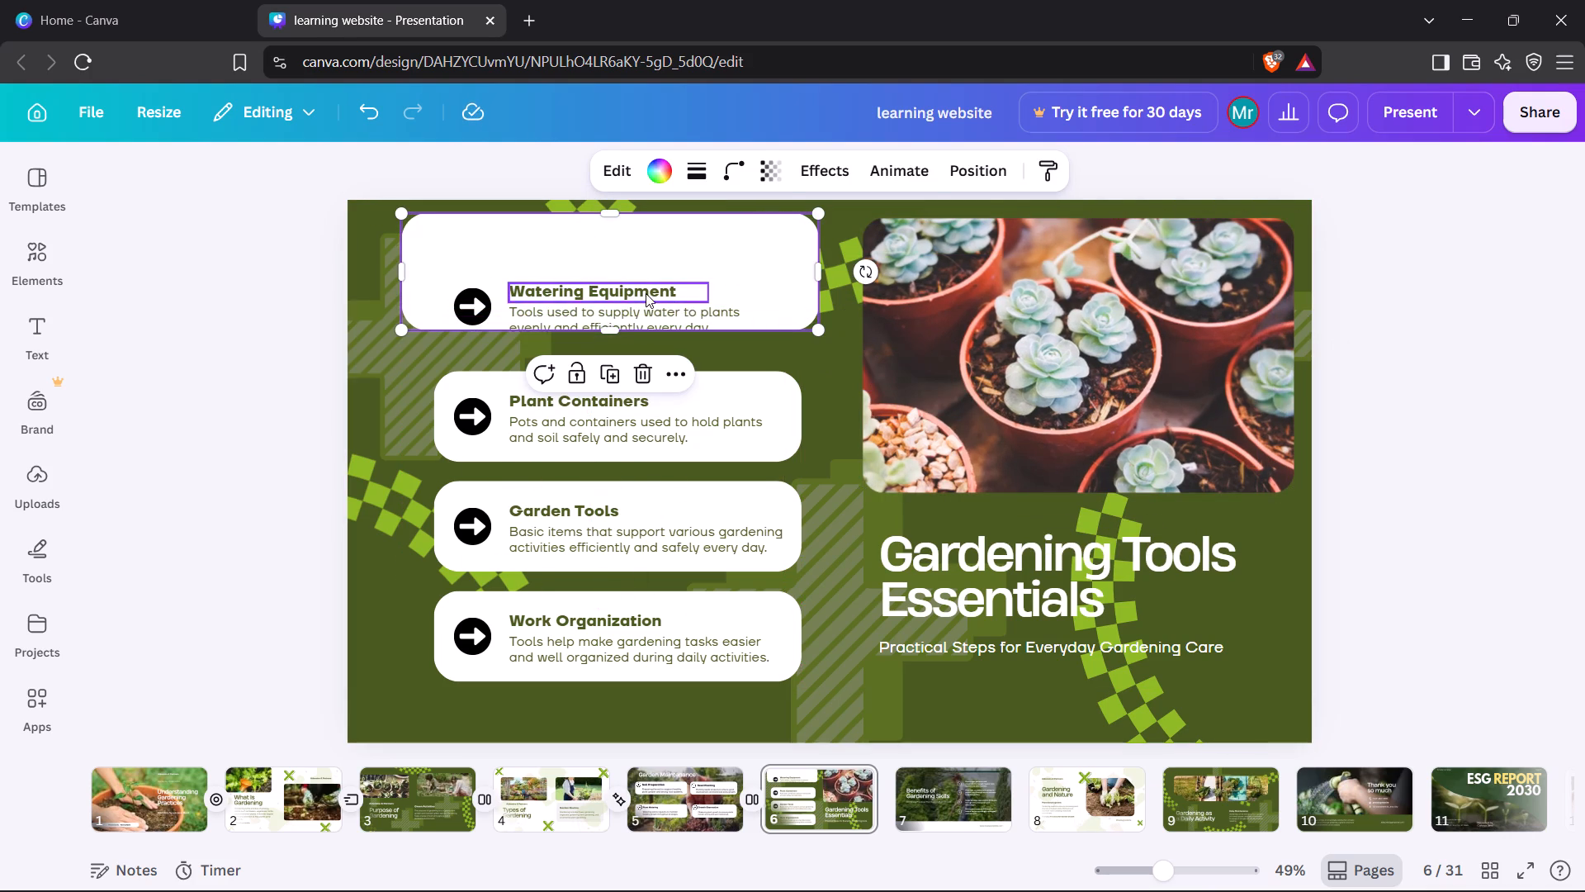
Move the "Watering Equipment" title, description and arrow icon up onto the enlarged card, with the description text at 22.7.
{"action": "left_click_drag", "start_coordinate": [643, 292], "coordinate": [625, 232]}
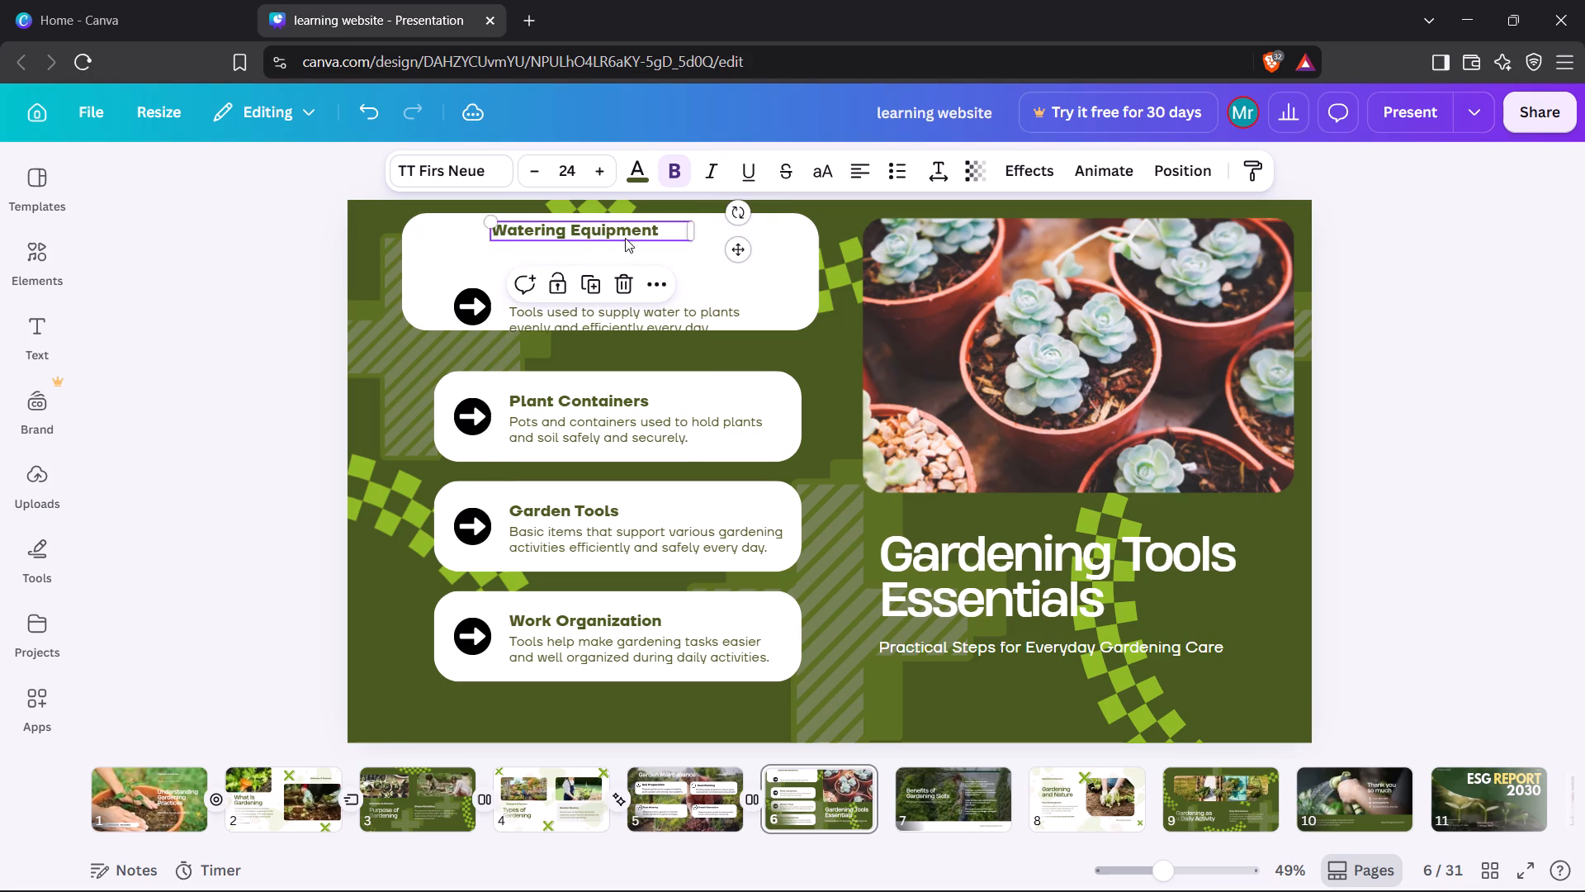
{"action": "left_click_drag", "start_coordinate": [653, 308], "coordinate": [638, 252]}
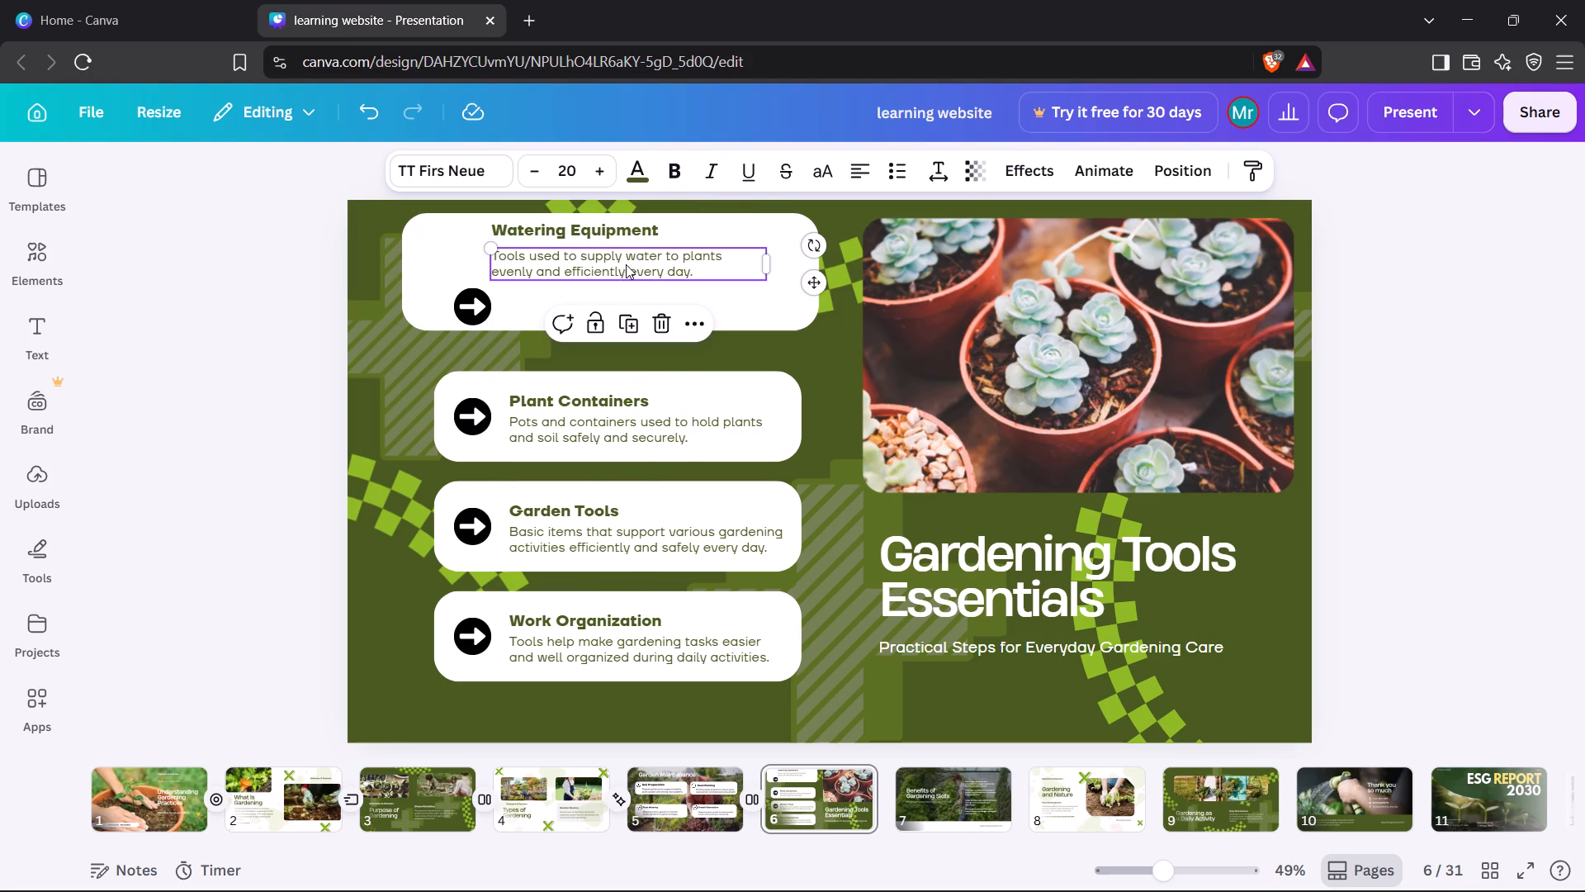
{"action": "left_click_drag", "start_coordinate": [490, 244], "coordinate": [453, 240]}
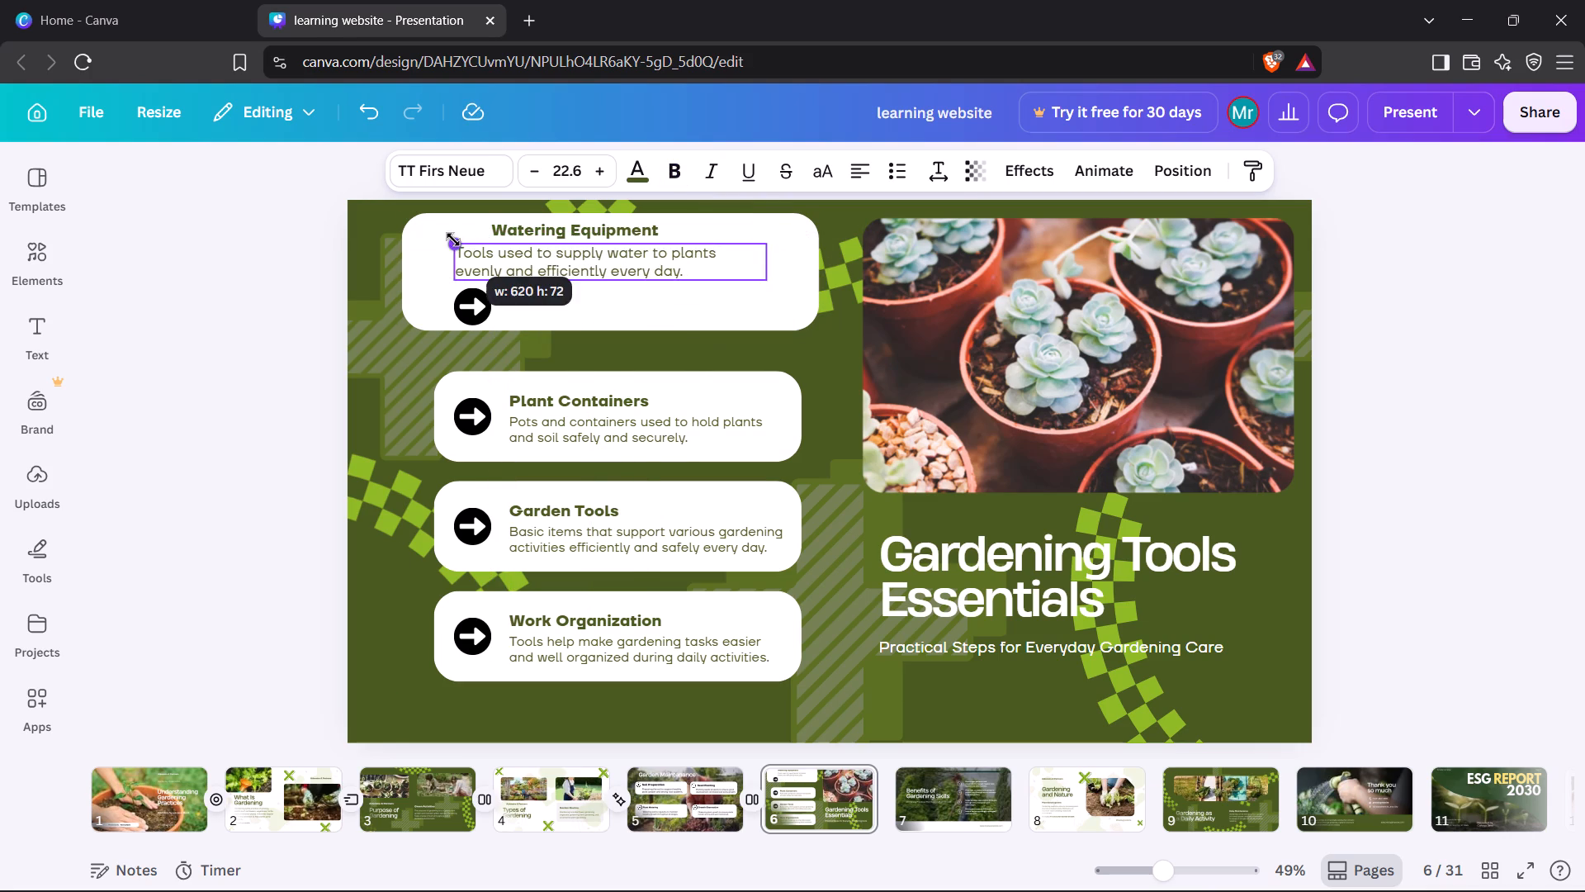
{"action": "left_click_drag", "start_coordinate": [453, 240], "coordinate": [452, 240]}
{"action": "left_click_drag", "start_coordinate": [556, 257], "coordinate": [589, 266]}
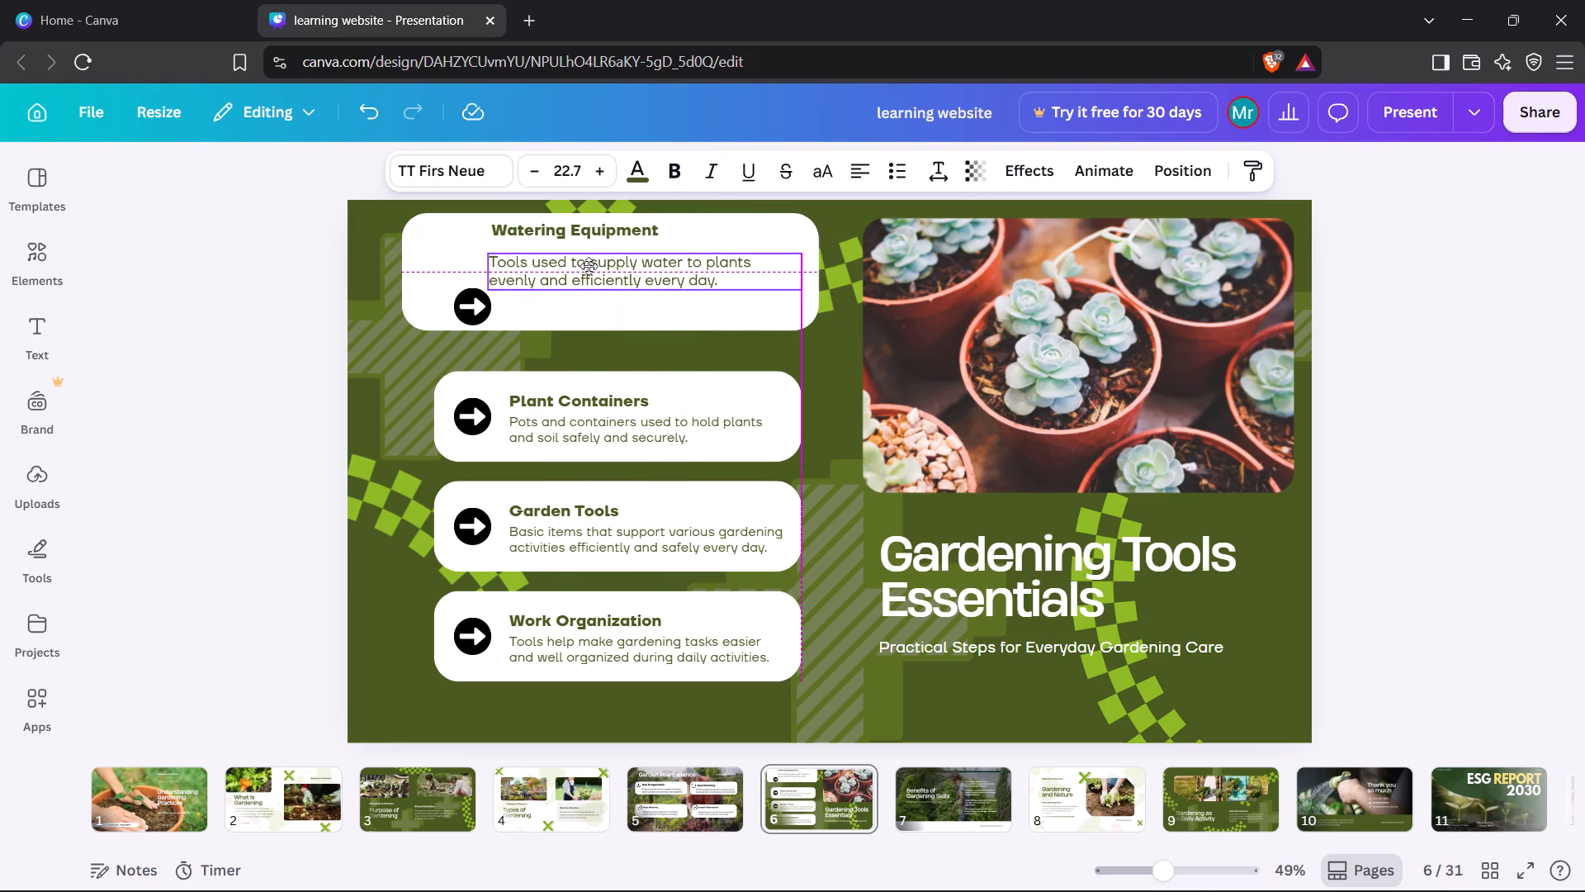
{"action": "left_click_drag", "start_coordinate": [589, 266], "coordinate": [587, 266]}
{"action": "left_click_drag", "start_coordinate": [475, 307], "coordinate": [452, 246]}
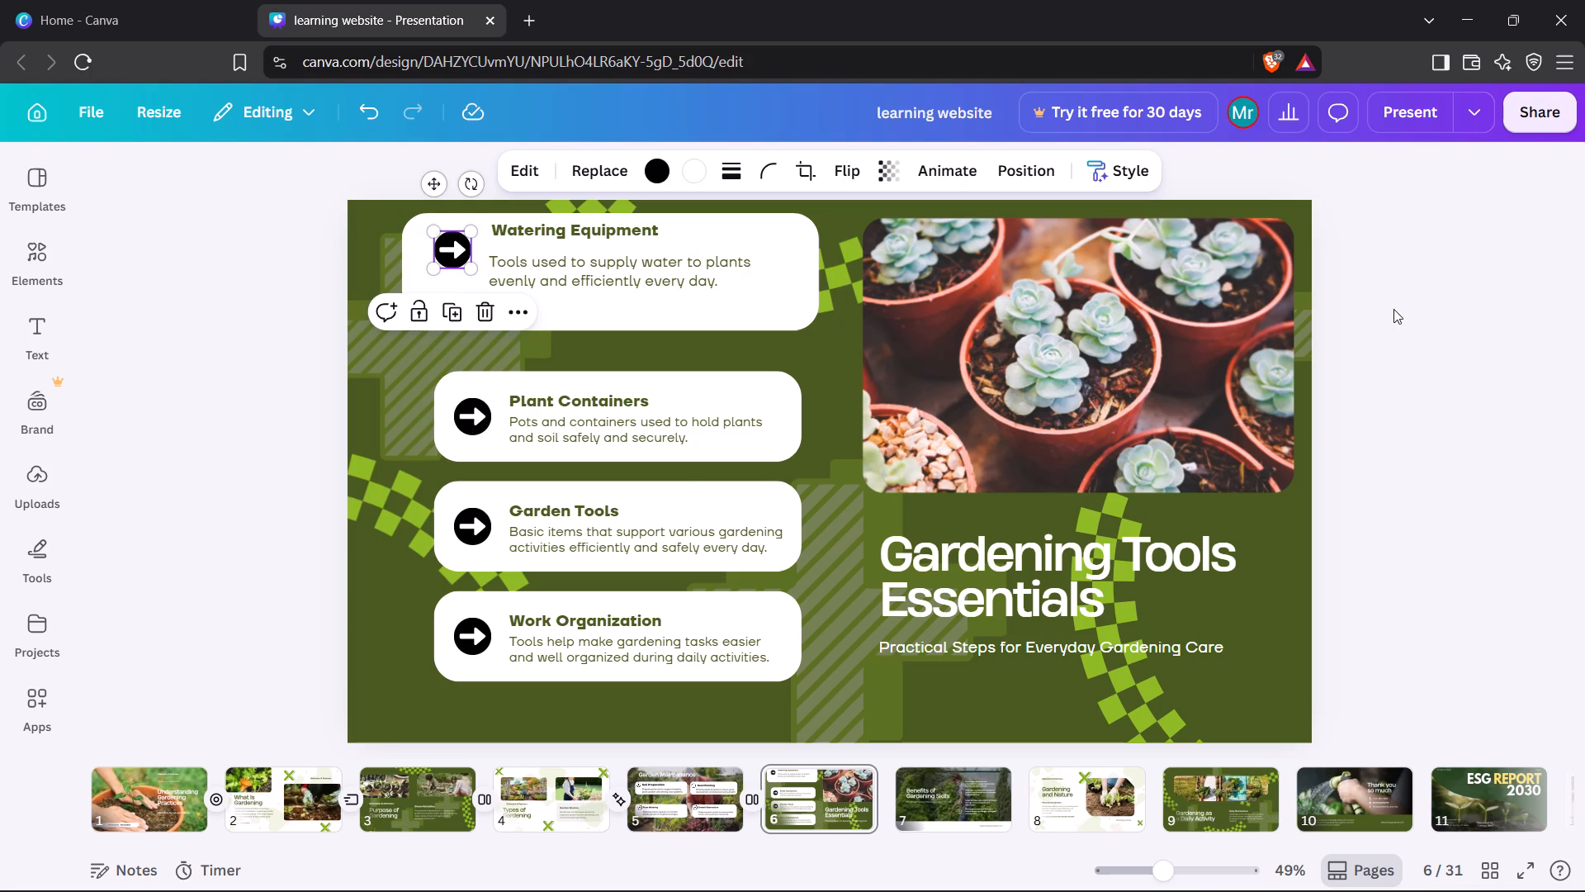
Move the white "Plant Containers" card shape up beneath the first card and enlarge it to end at the same right edge.
{"action": "left_click", "coordinate": [762, 394]}
{"action": "left_click_drag", "start_coordinate": [762, 394], "coordinate": [737, 364]}
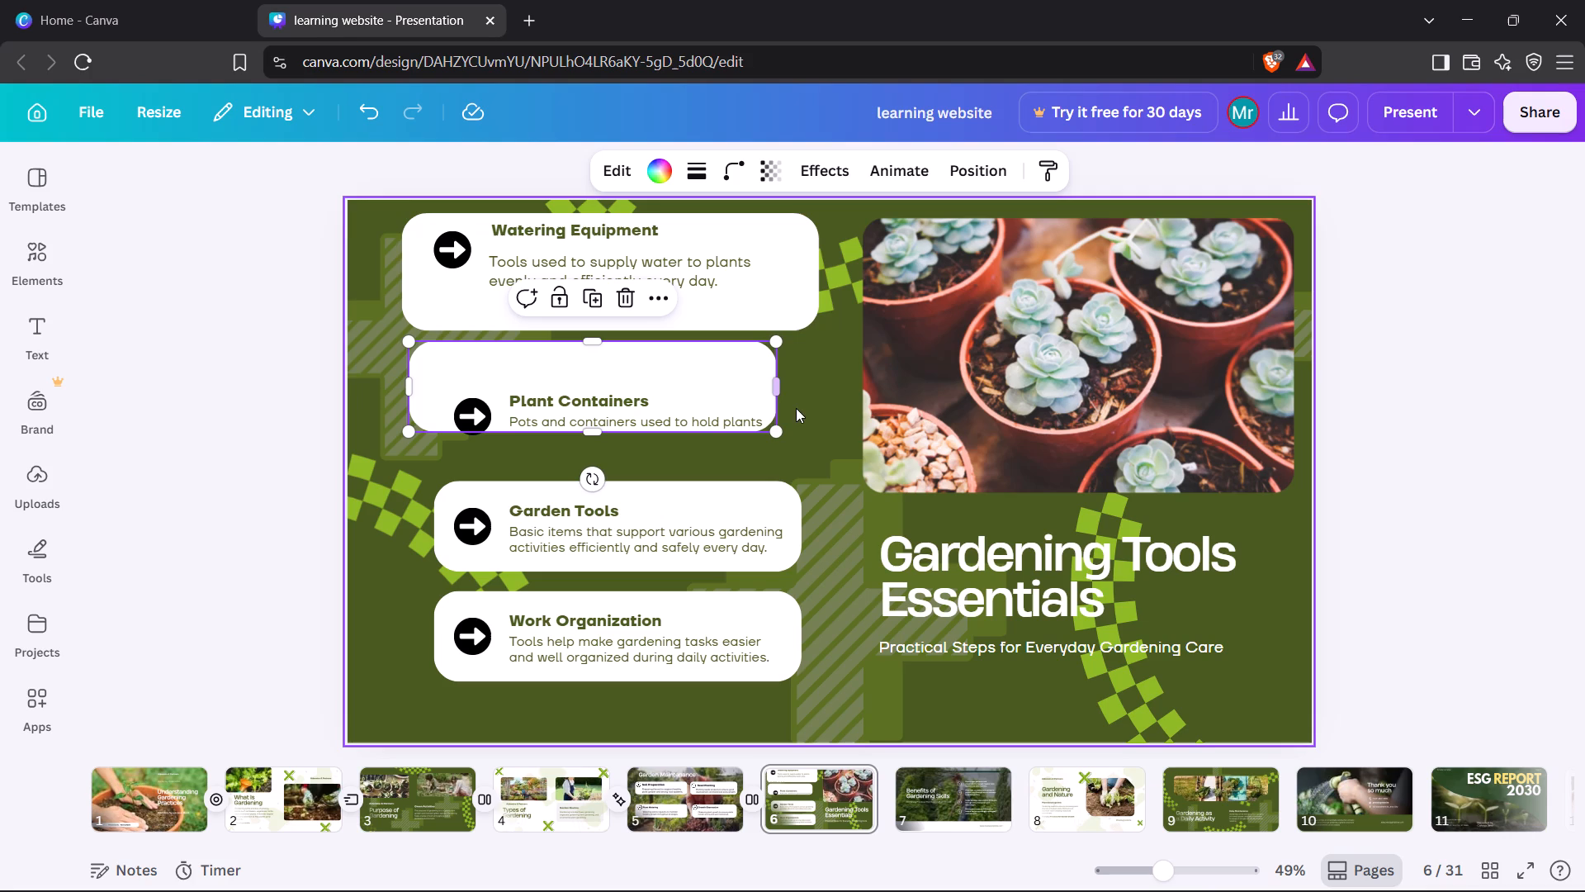
{"action": "left_click_drag", "start_coordinate": [783, 427], "coordinate": [837, 451]}
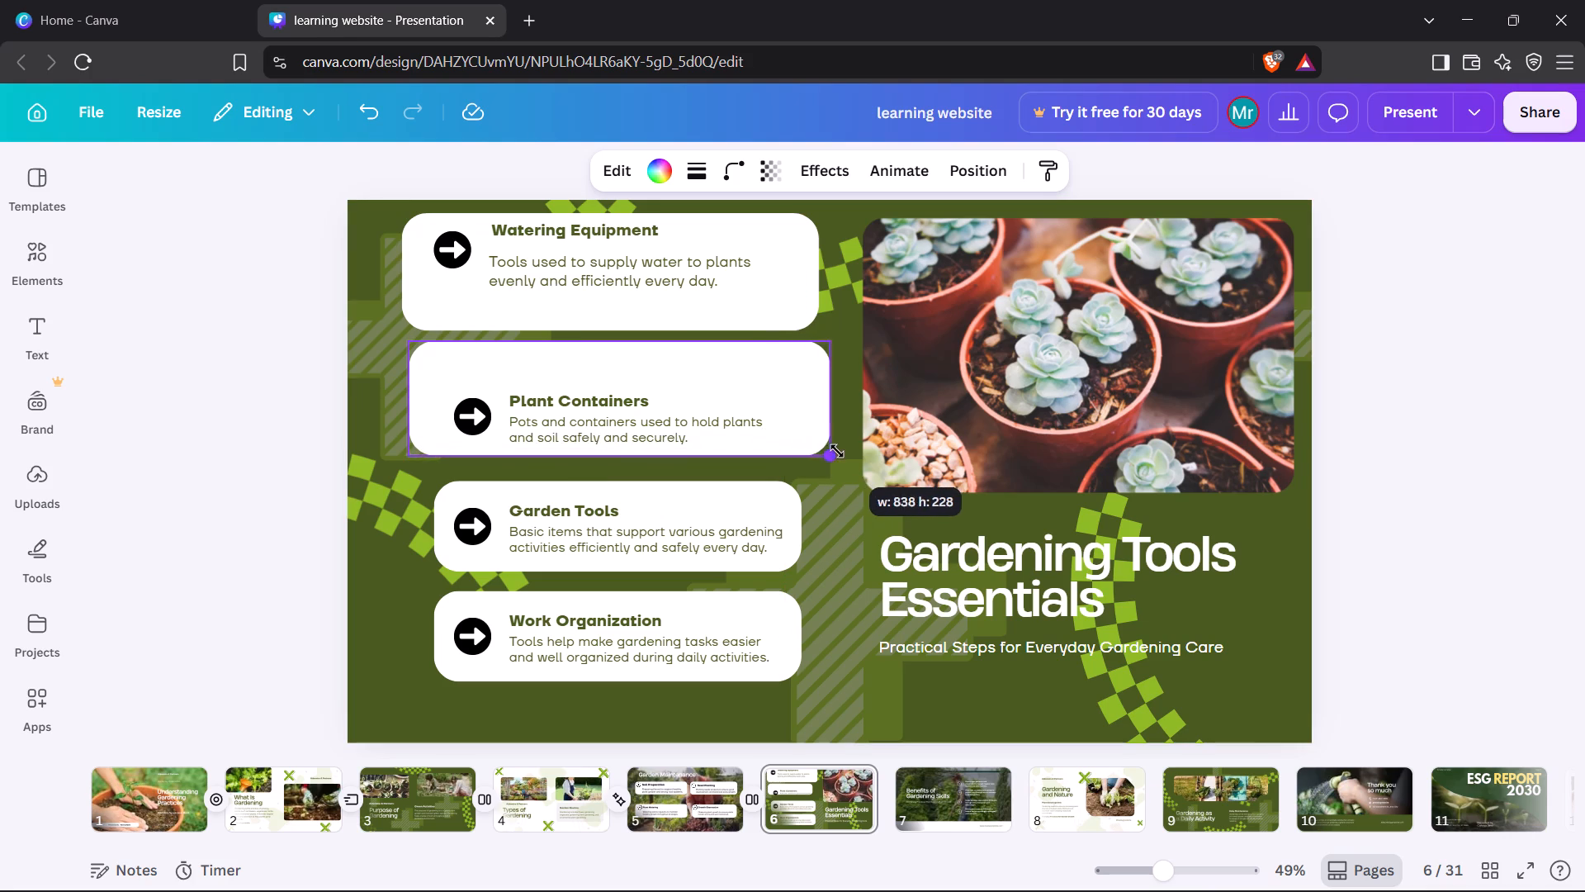
{"action": "left_click_drag", "start_coordinate": [837, 451], "coordinate": [827, 449]}
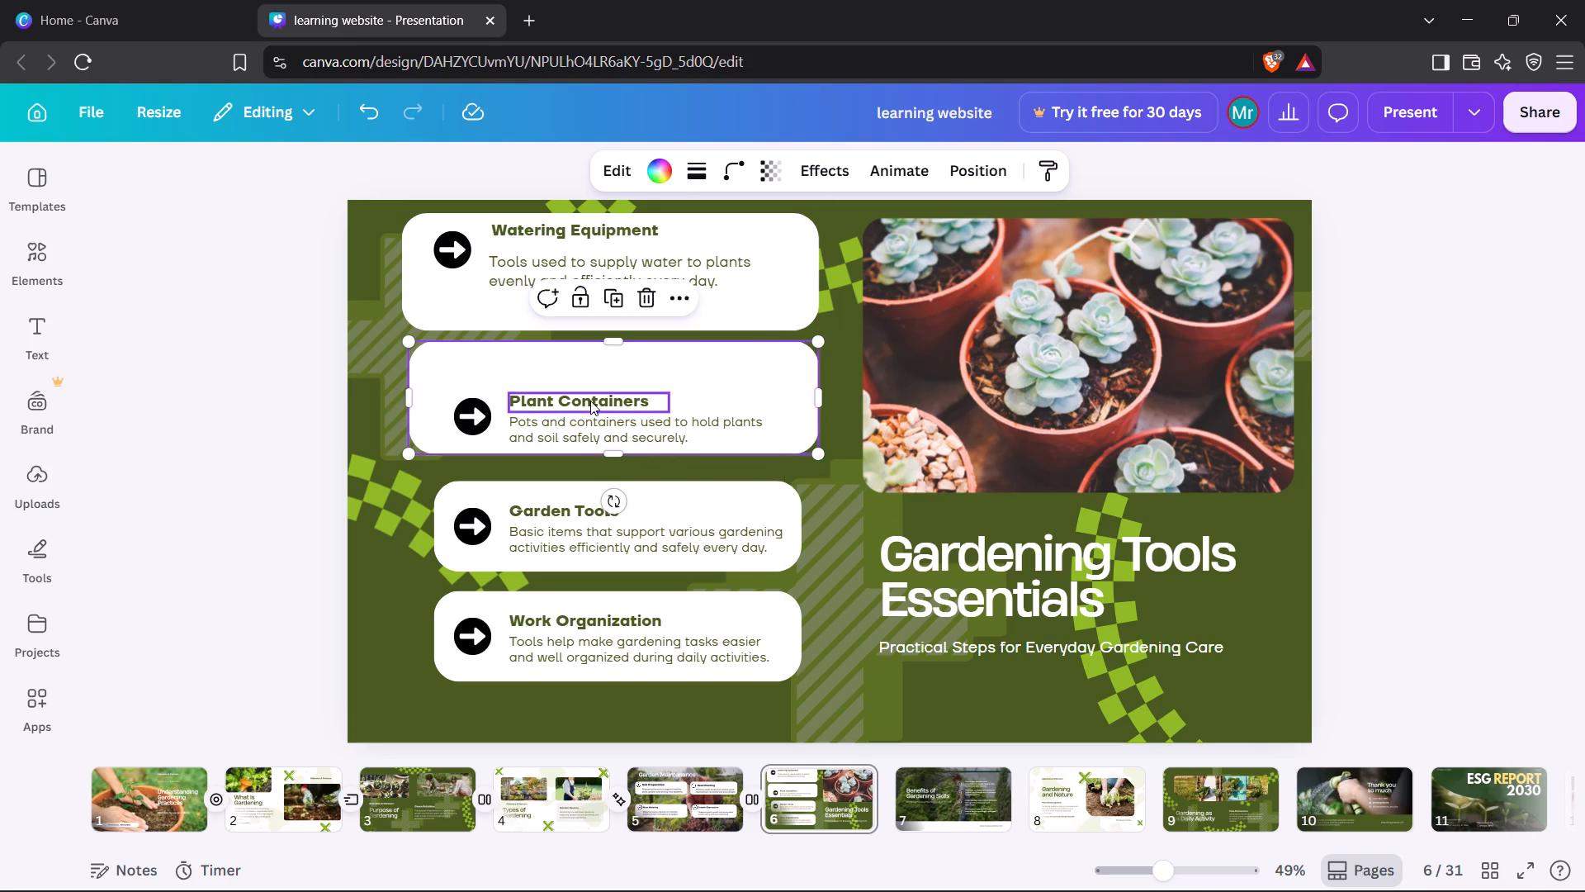
Move the "Plant Containers" title up on its card, align the description below it and enlarge the description text to 21.6.
{"action": "left_click_drag", "start_coordinate": [590, 398], "coordinate": [580, 360]}
{"action": "left_click_drag", "start_coordinate": [633, 444], "coordinate": [627, 425]}
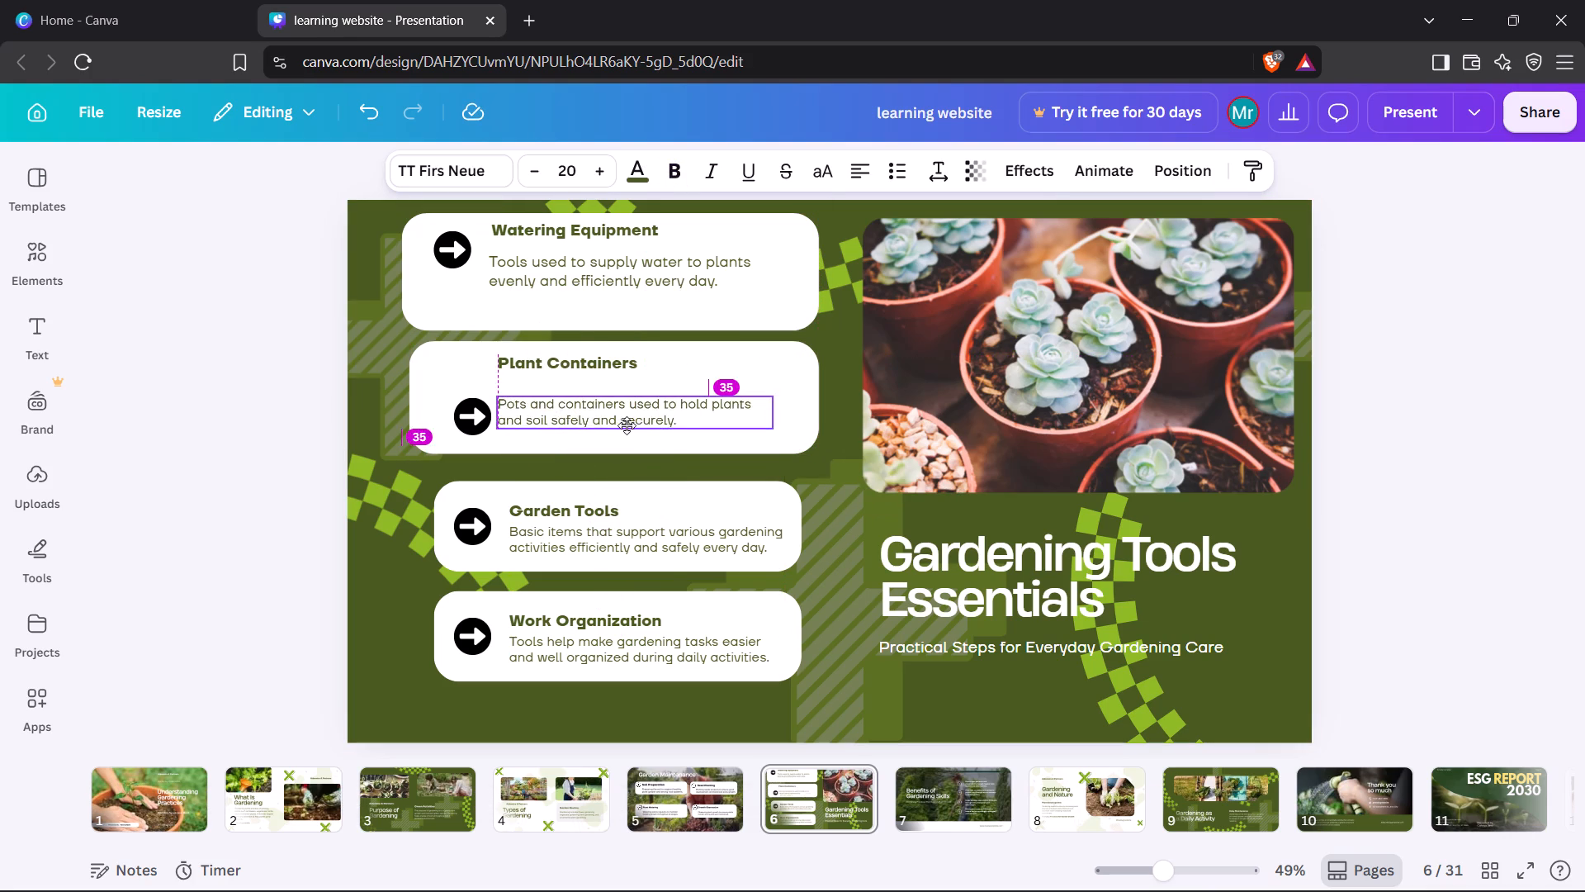
{"action": "left_click_drag", "start_coordinate": [627, 425], "coordinate": [640, 432]}
{"action": "left_click_drag", "start_coordinate": [521, 396], "coordinate": [505, 387]}
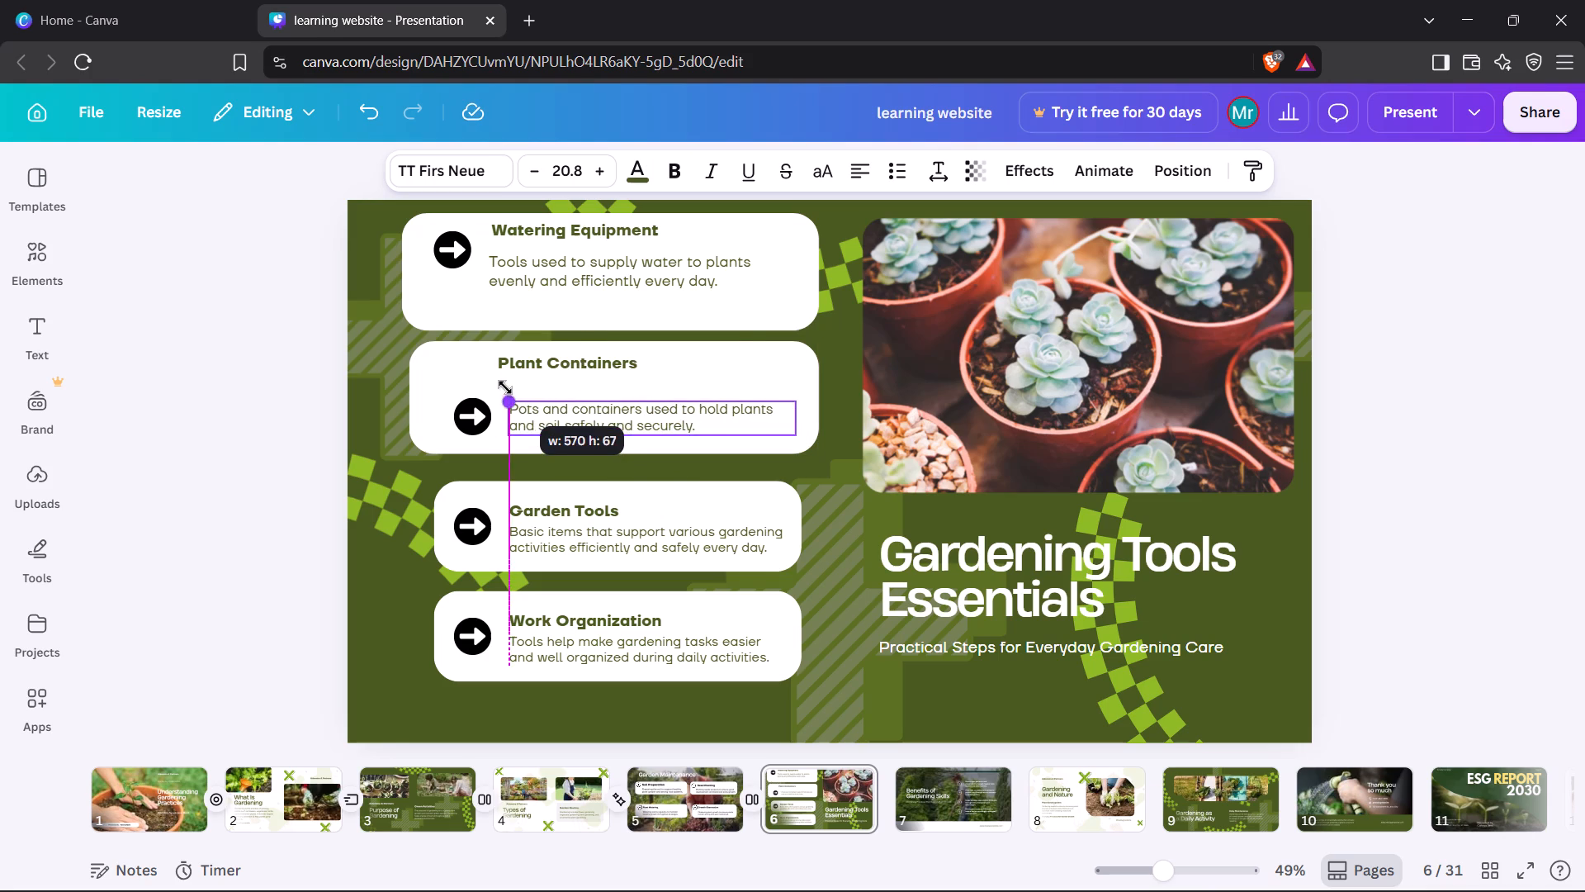
{"action": "left_click_drag", "start_coordinate": [505, 387], "coordinate": [503, 387]}
{"action": "left_click", "coordinate": [599, 410]}
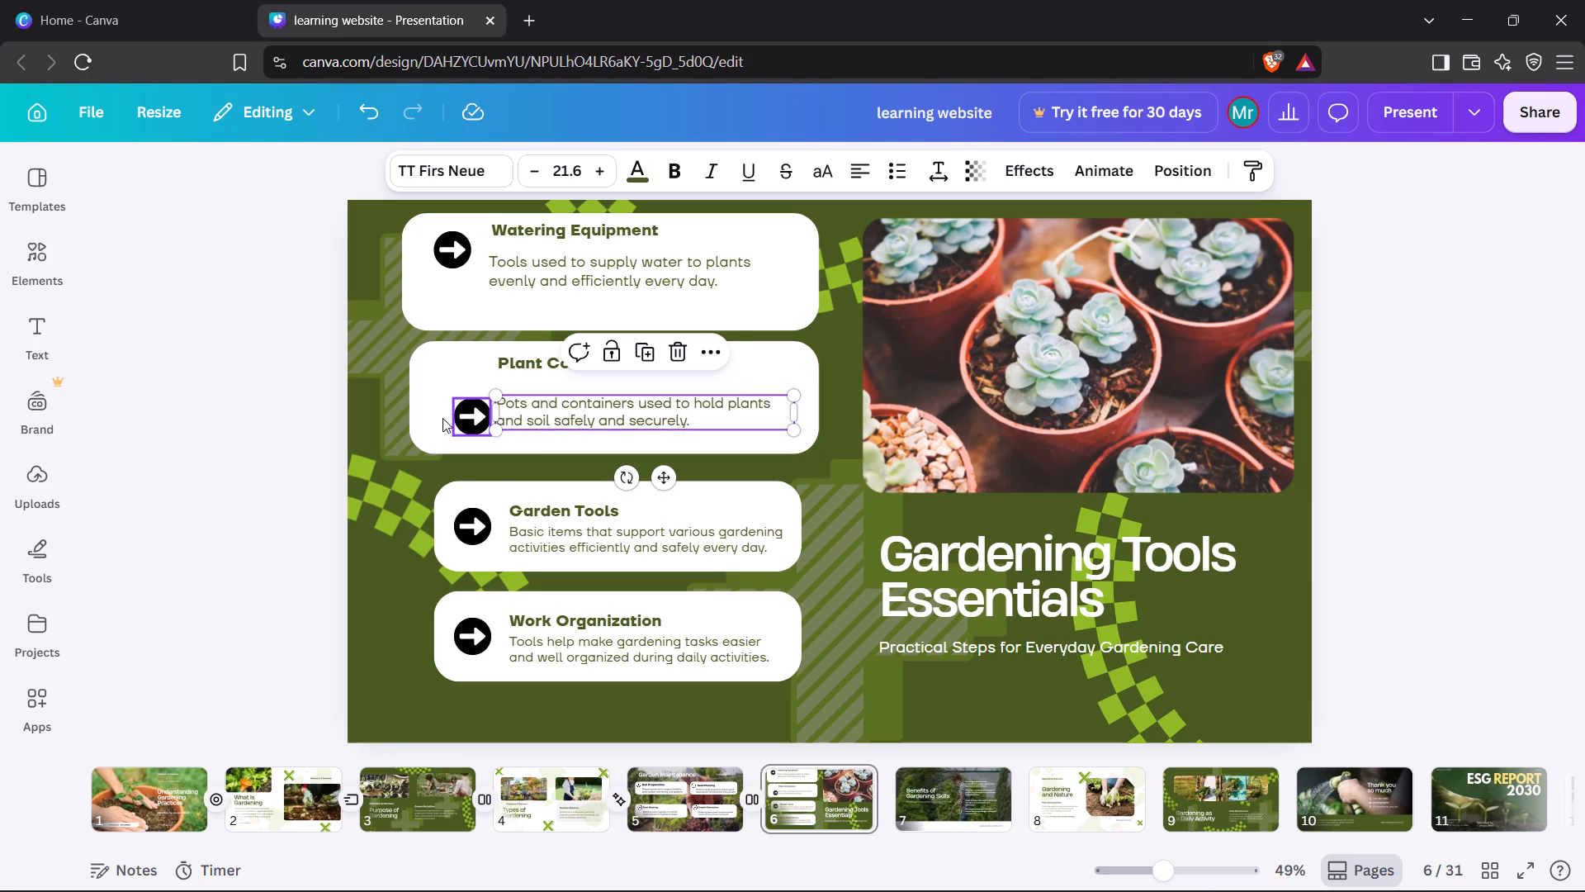
Place the arrow icon beside the "Plant Containers" title and lower the title slightly to suit it.
{"action": "left_click_drag", "start_coordinate": [460, 419], "coordinate": [436, 383]}
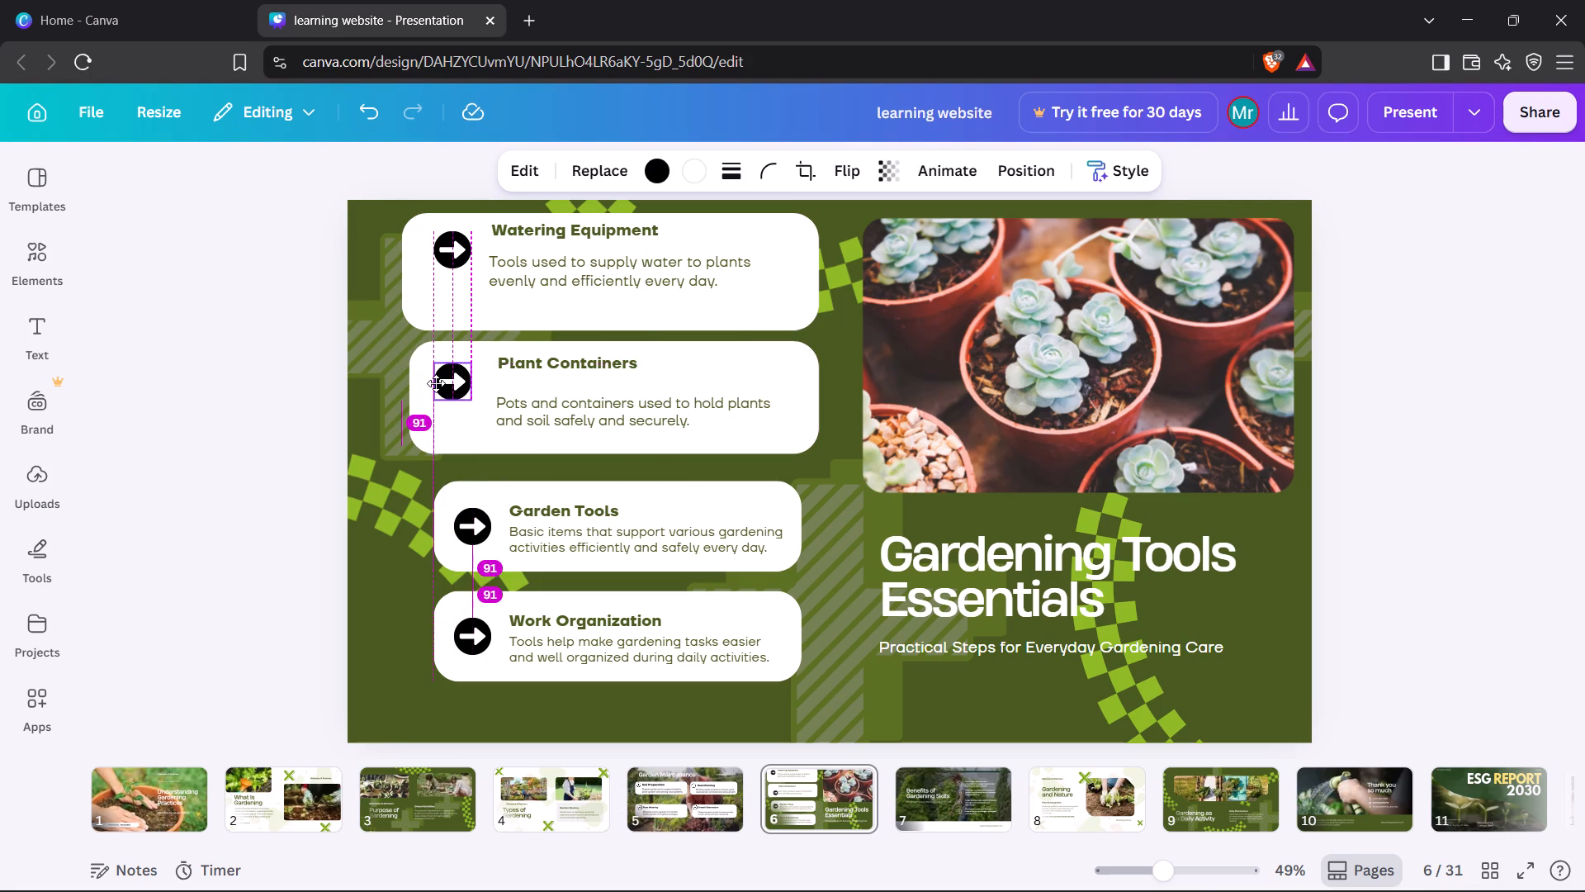
{"action": "left_click_drag", "start_coordinate": [436, 383], "coordinate": [434, 379]}
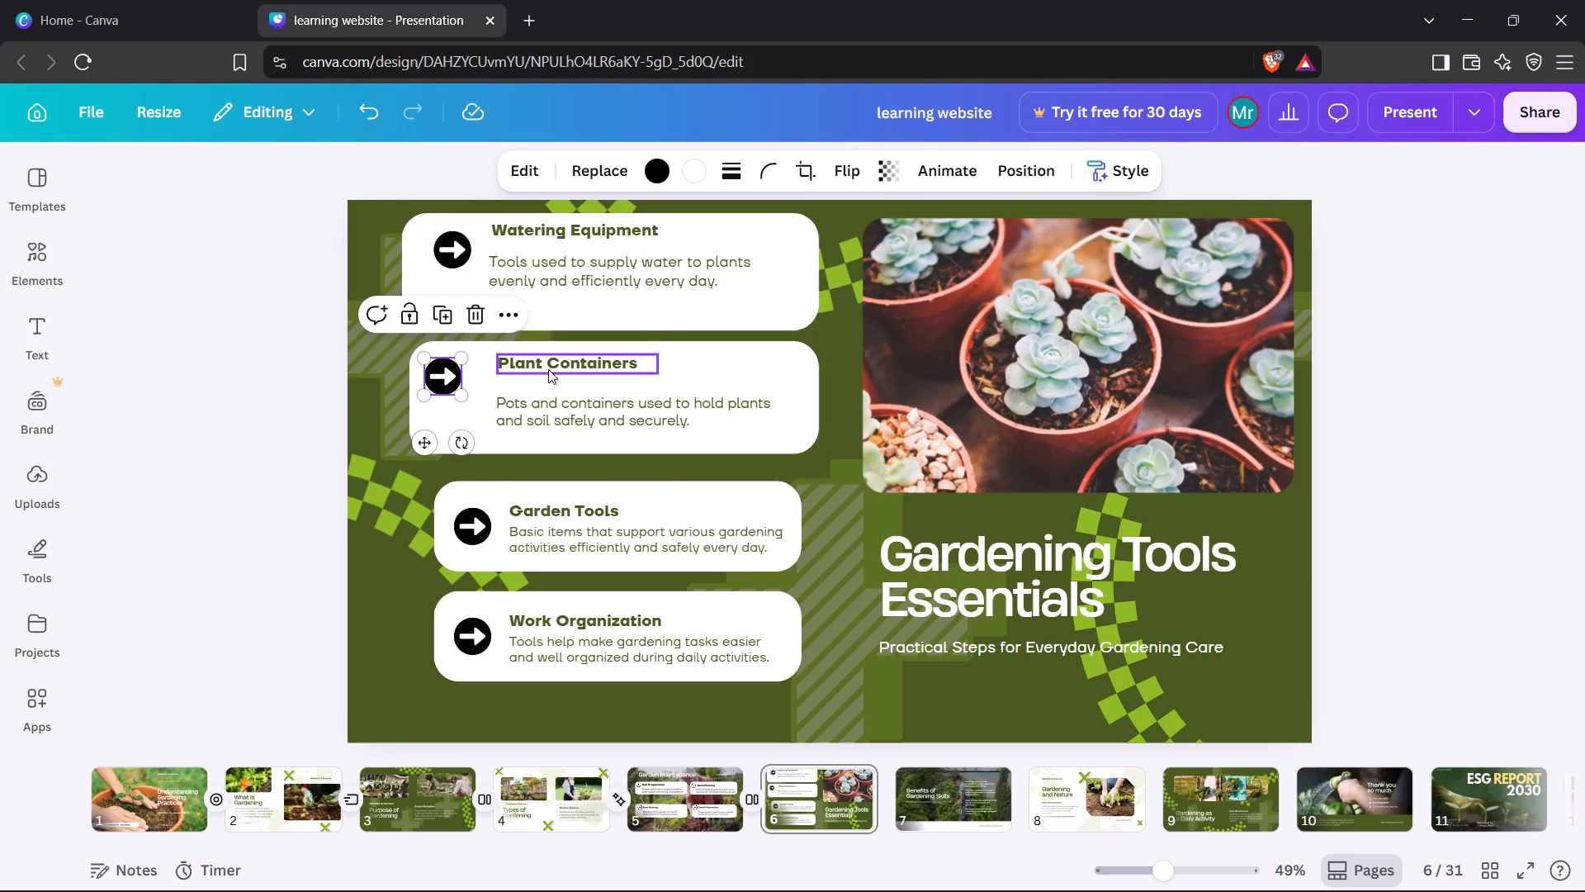
{"action": "left_click", "coordinate": [549, 368]}
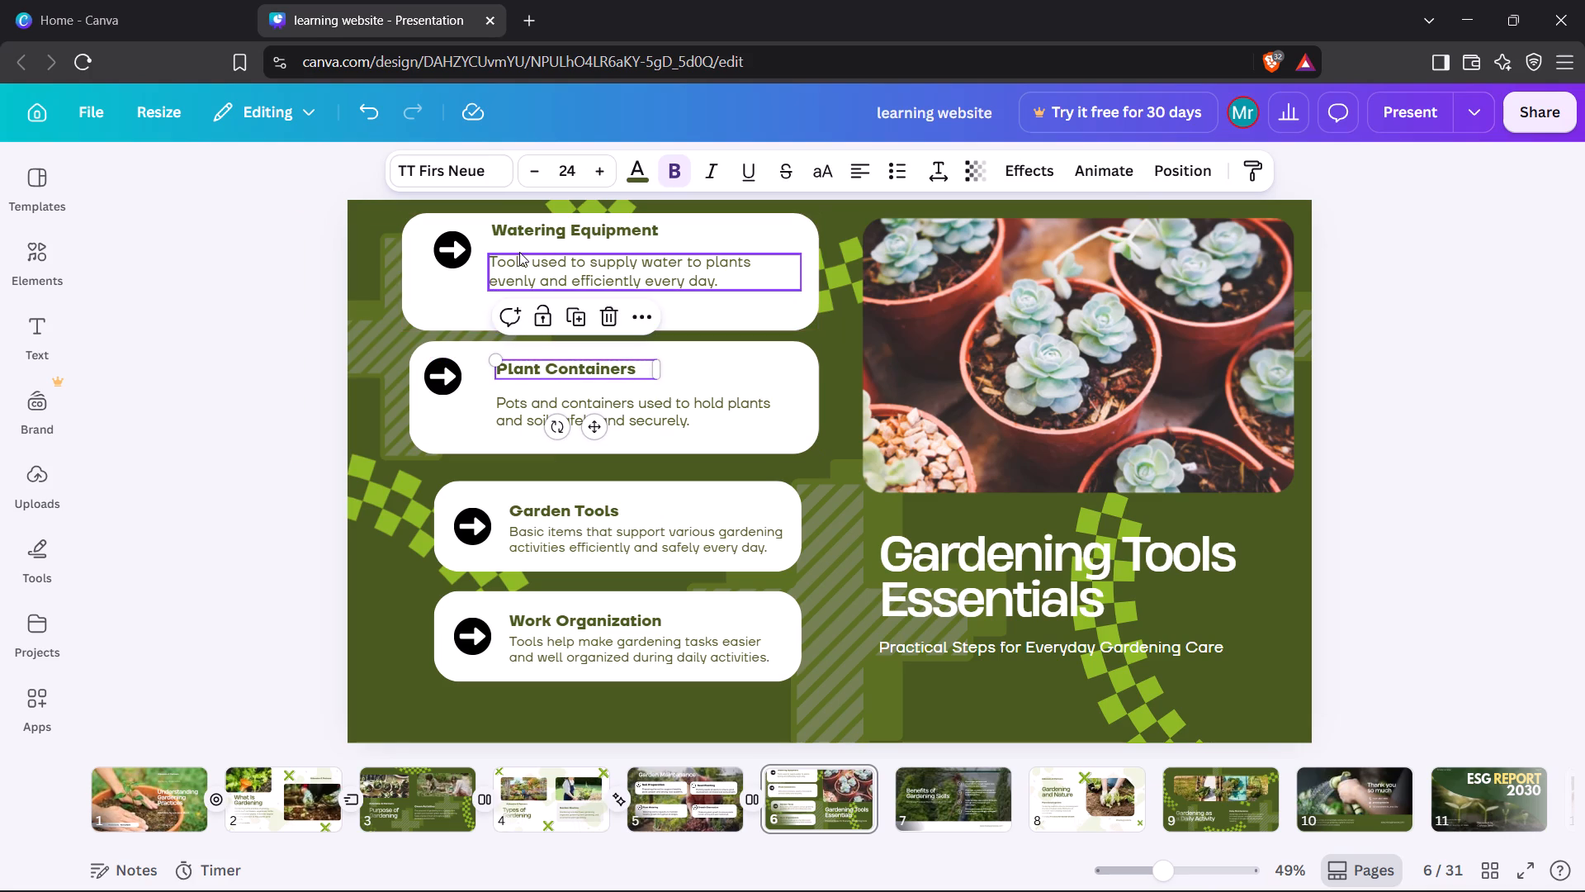
Nudge the "Watering Equipment" card shape up slightly and lower its description and title to balance the spacing.
{"action": "left_click", "coordinate": [519, 252]}
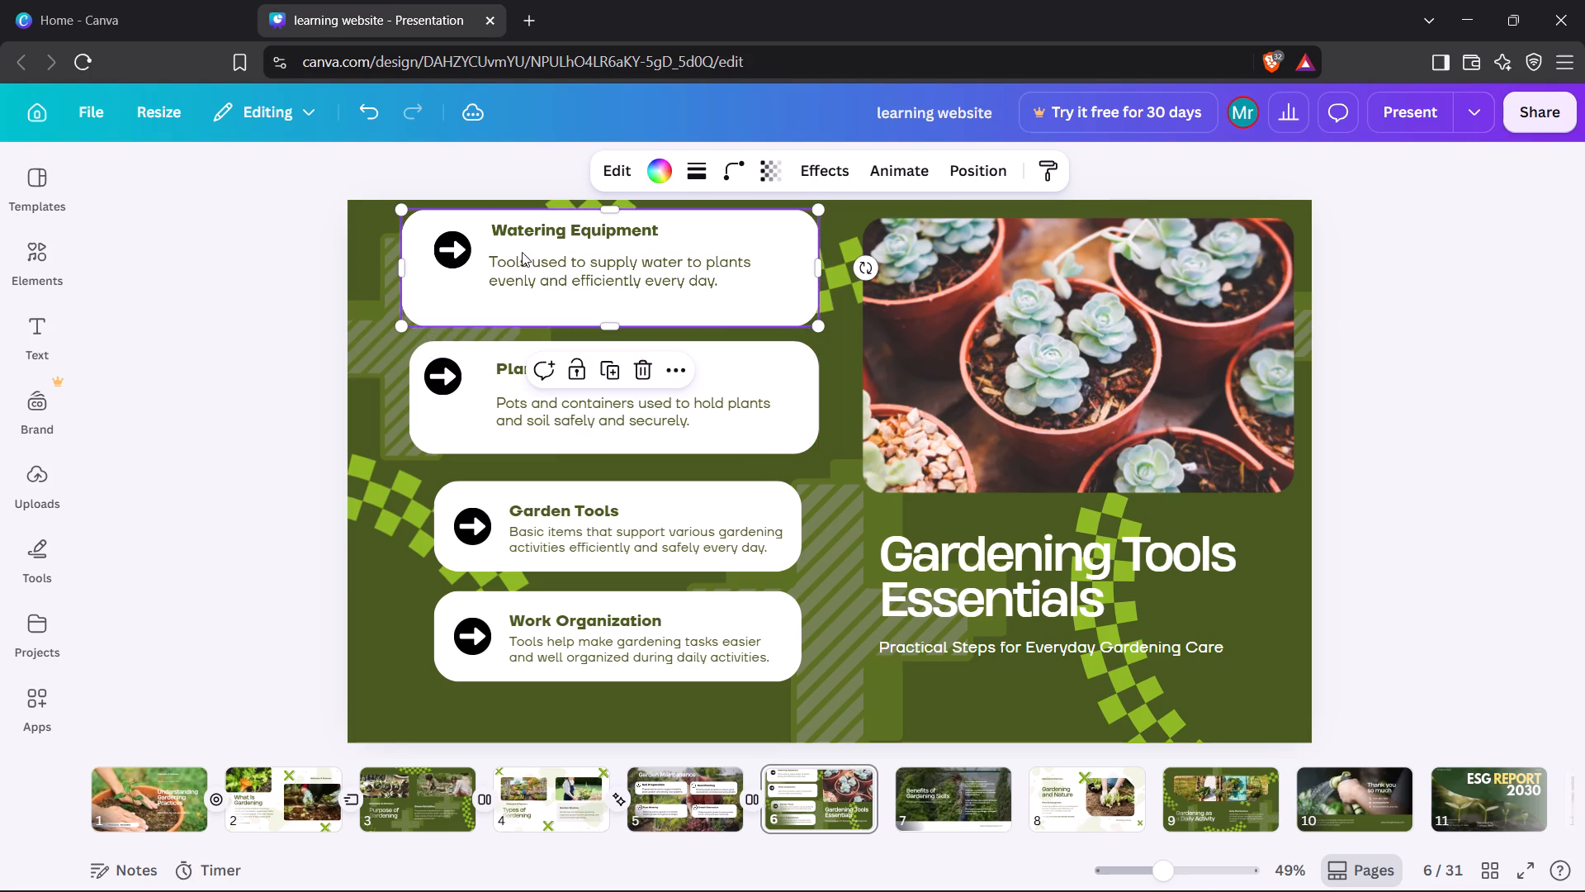
{"action": "left_click", "coordinate": [537, 264]}
{"action": "left_click_drag", "start_coordinate": [537, 264], "coordinate": [537, 283]}
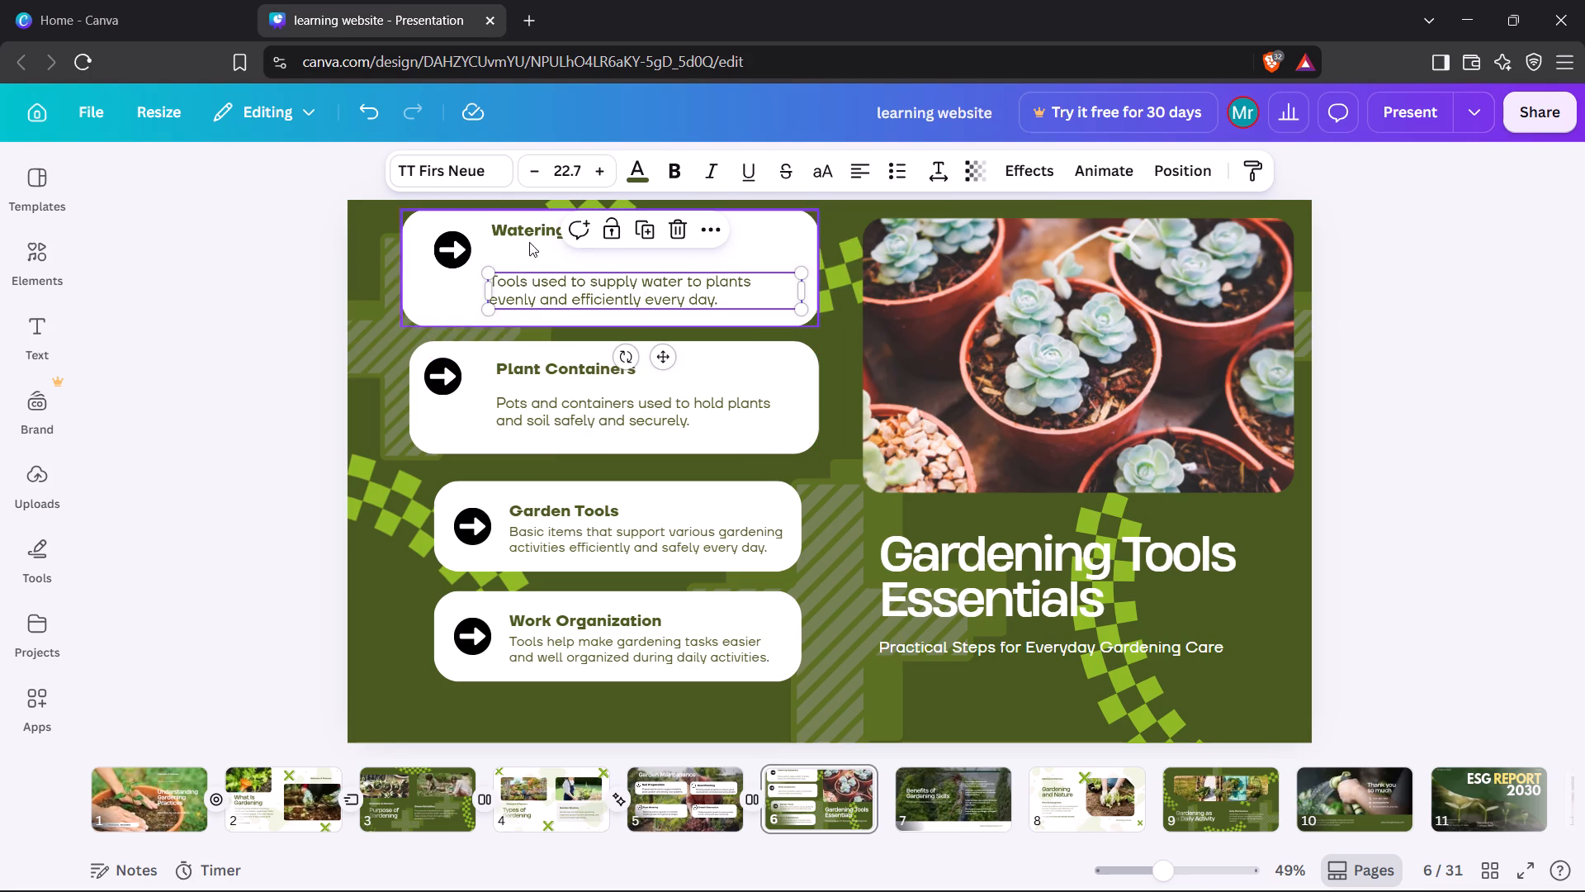
{"action": "left_click", "coordinate": [529, 234]}
{"action": "left_click_drag", "start_coordinate": [529, 234], "coordinate": [528, 248]}
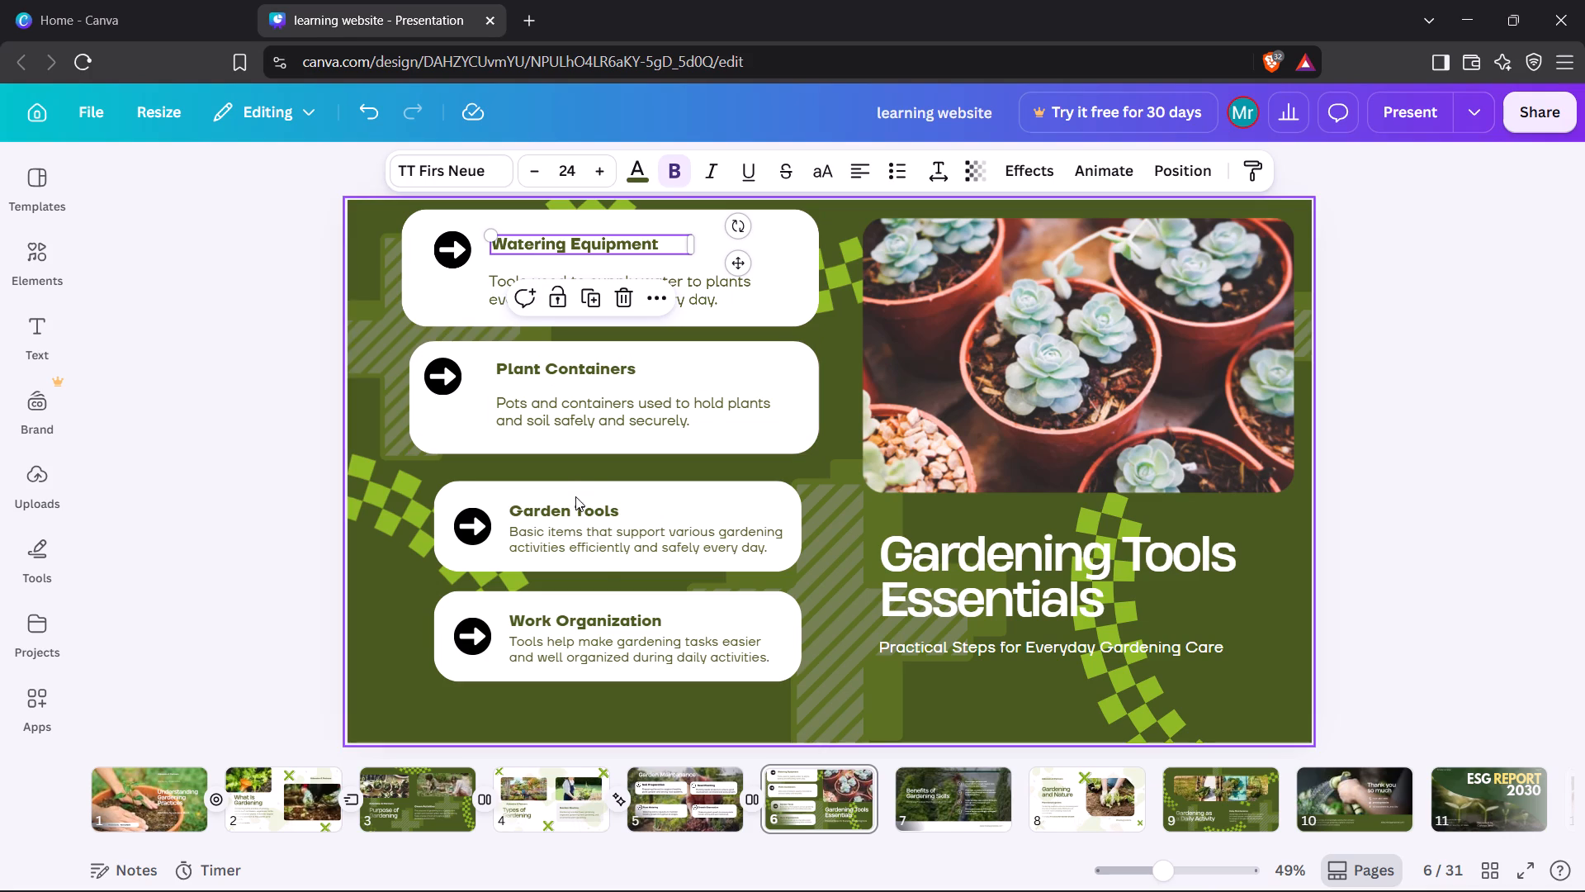
Shift the "Garden Tools" card shape left and enlarge it to end at the same right edge as the cards above.
{"action": "left_click_drag", "start_coordinate": [559, 491], "coordinate": [537, 503]}
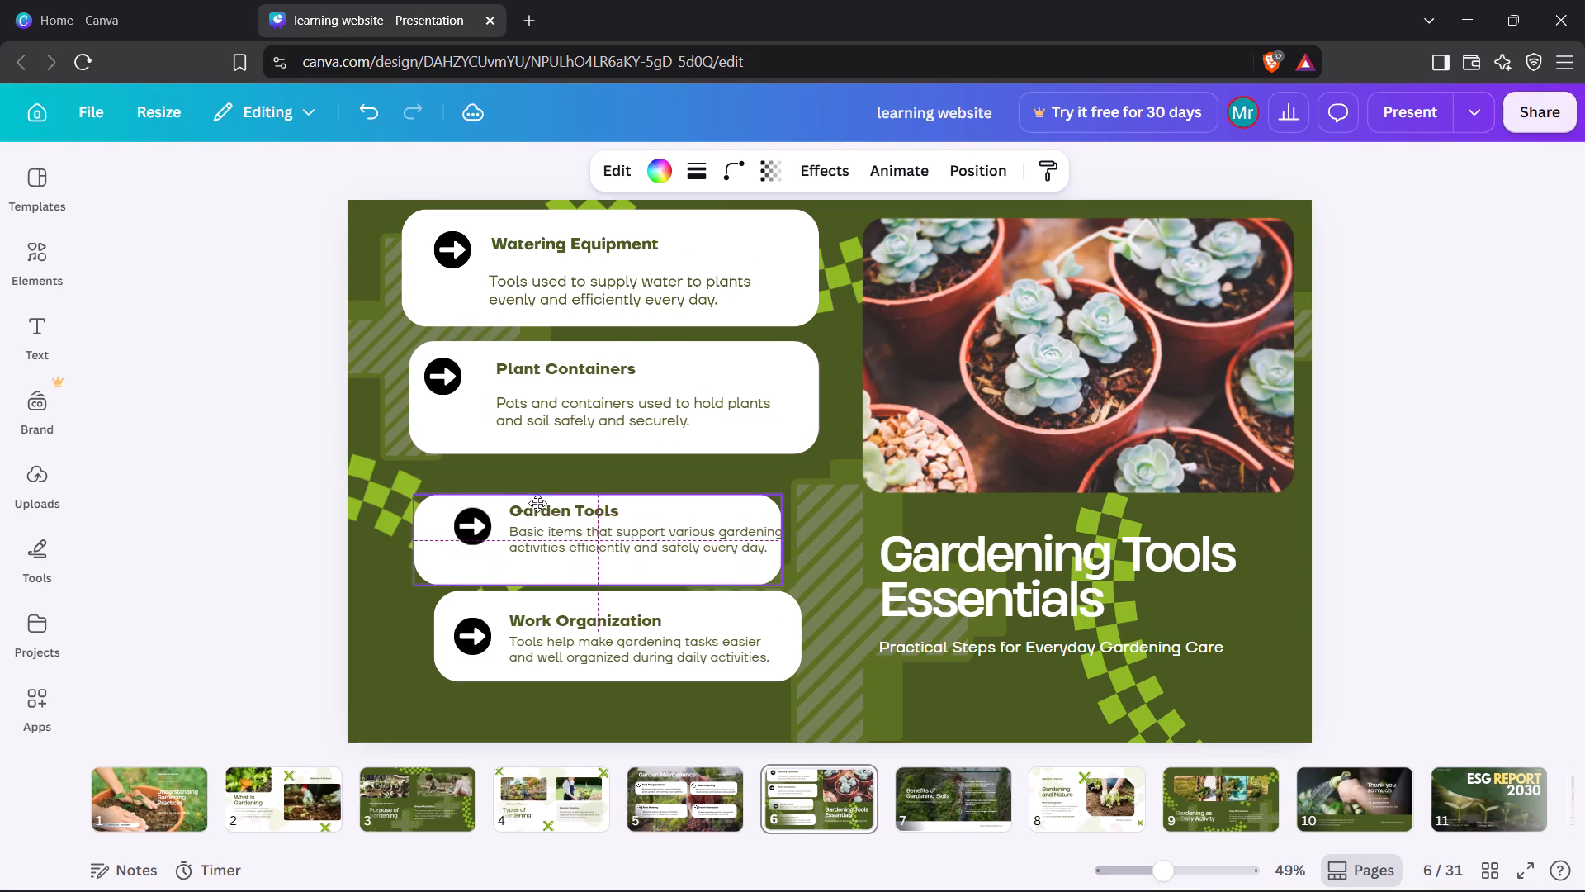
{"action": "left_click_drag", "start_coordinate": [537, 503], "coordinate": [535, 491]}
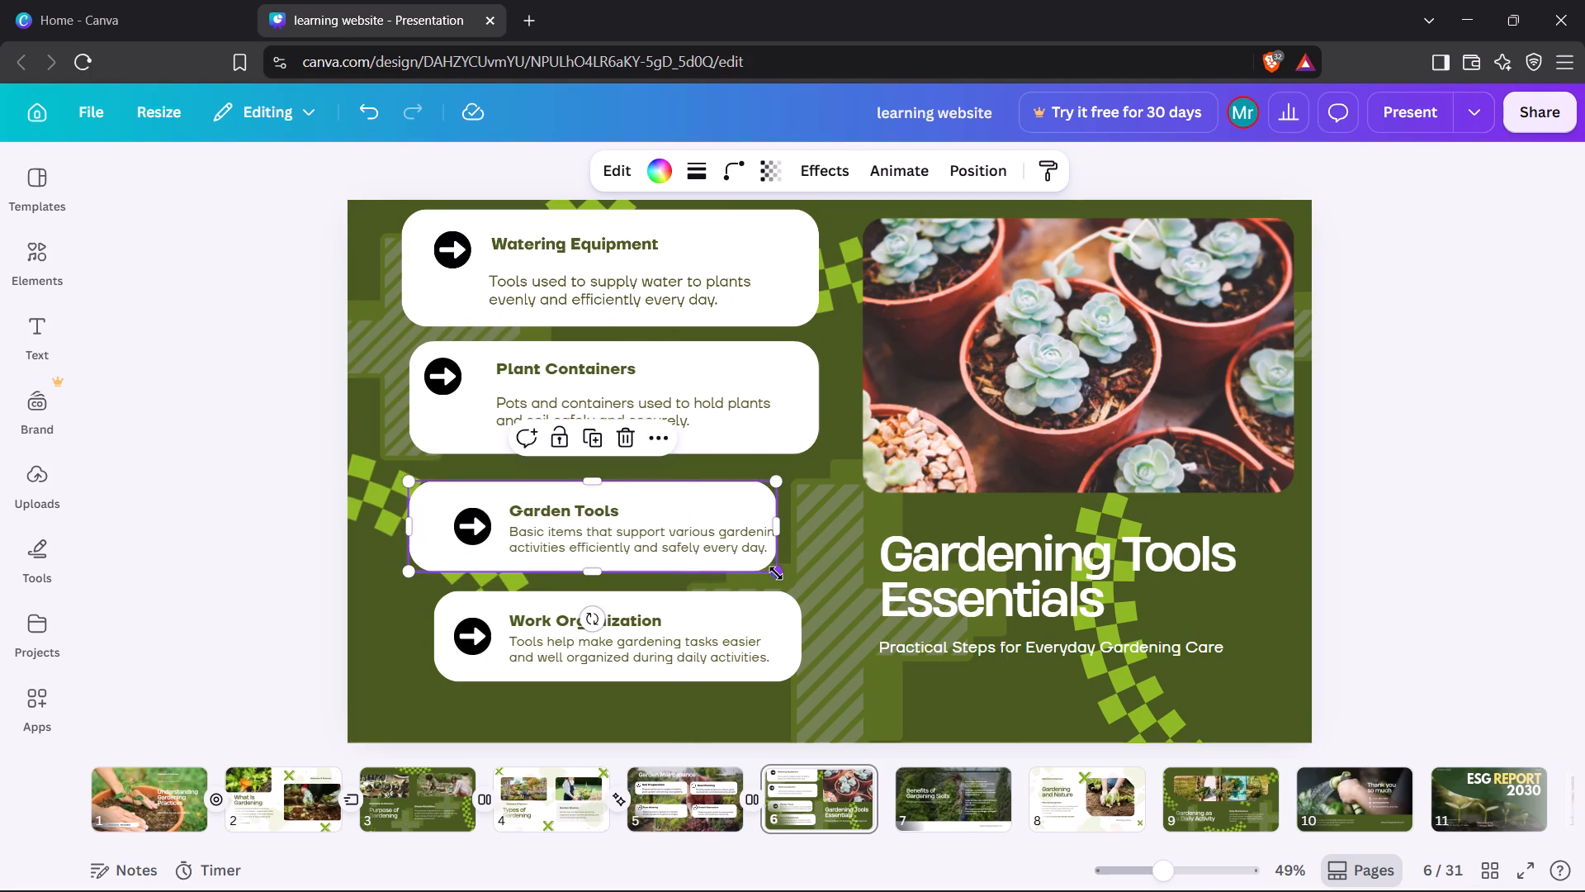
{"action": "left_click_drag", "start_coordinate": [774, 573], "coordinate": [812, 574]}
{"action": "left_click_drag", "start_coordinate": [811, 574], "coordinate": [811, 583]}
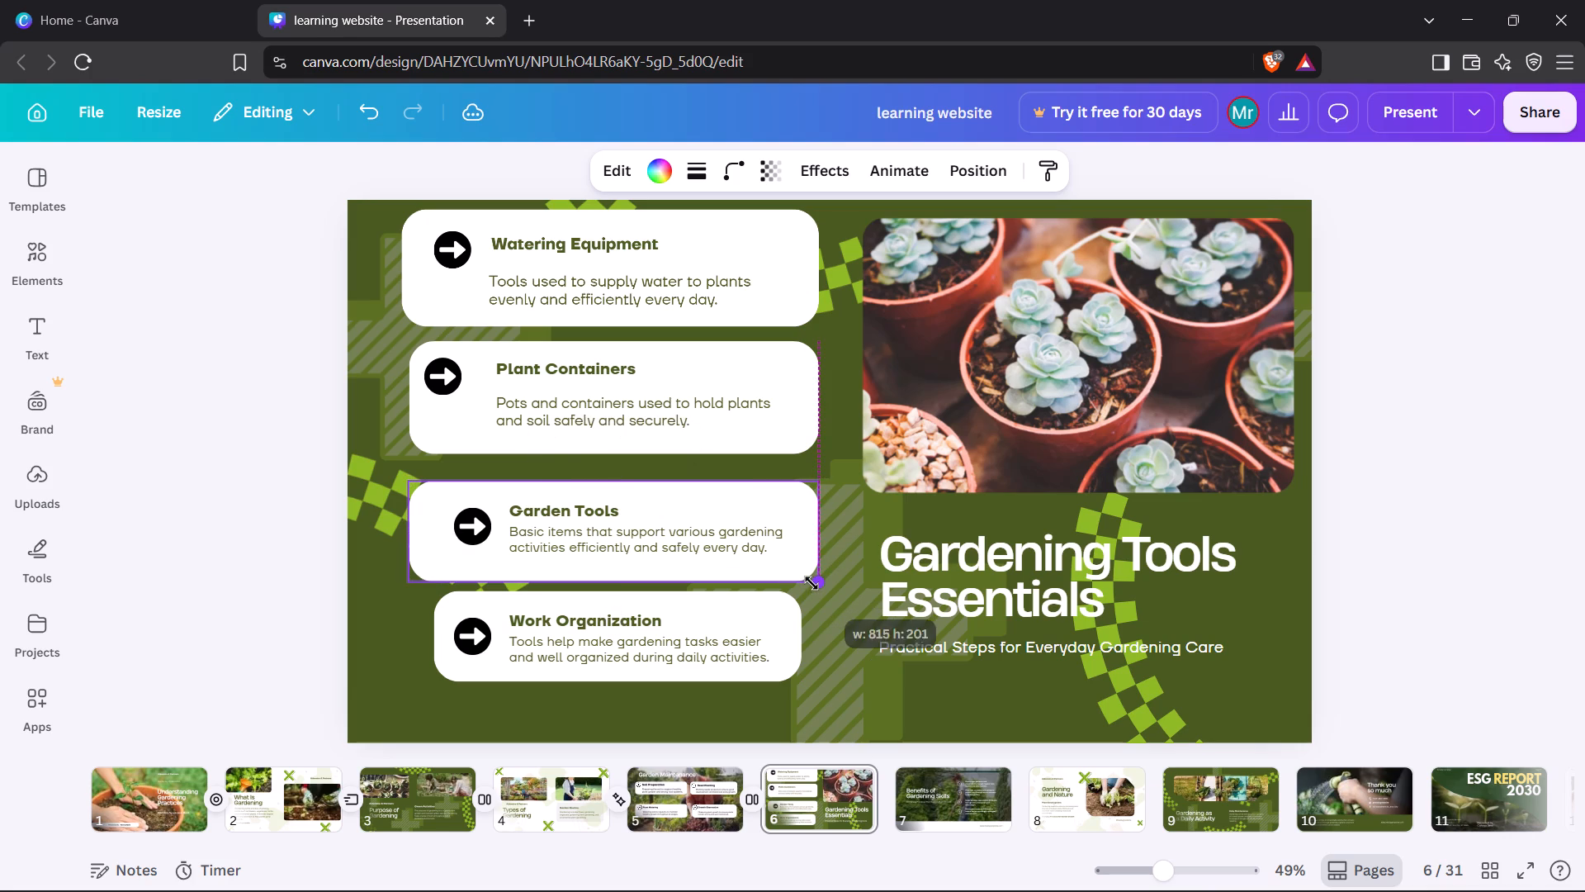
{"action": "left_click_drag", "start_coordinate": [811, 583], "coordinate": [811, 581]}
Move the "Garden Tools" arrow icon left and slightly up on its card, in line with the "Watering Equipment" arrow.
{"action": "left_click_drag", "start_coordinate": [467, 522], "coordinate": [465, 521]}
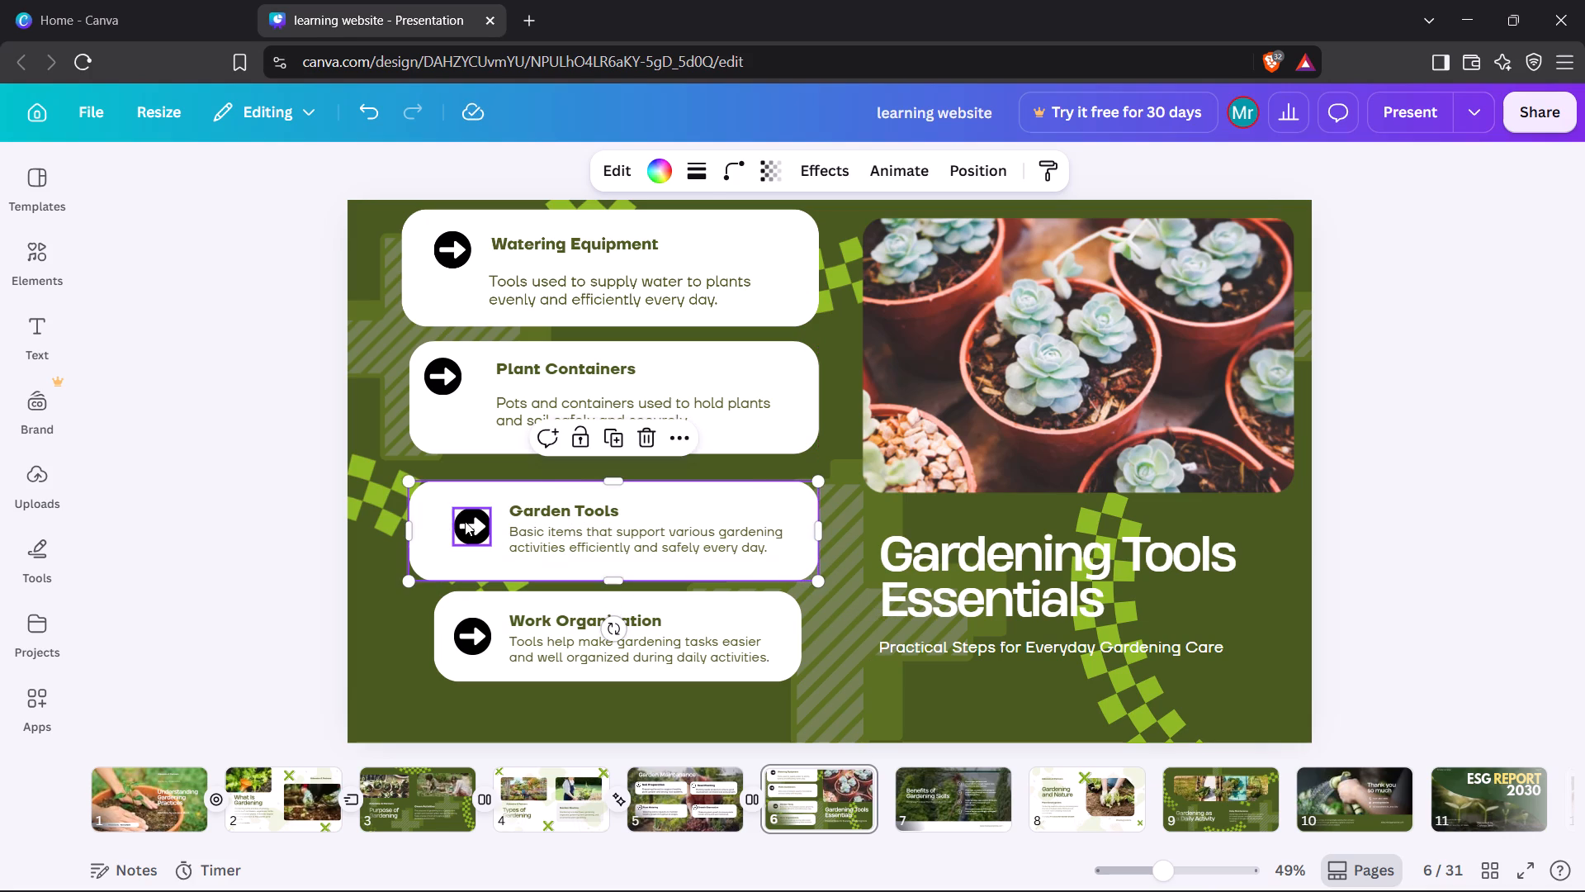
{"action": "left_click_drag", "start_coordinate": [465, 521], "coordinate": [442, 512]}
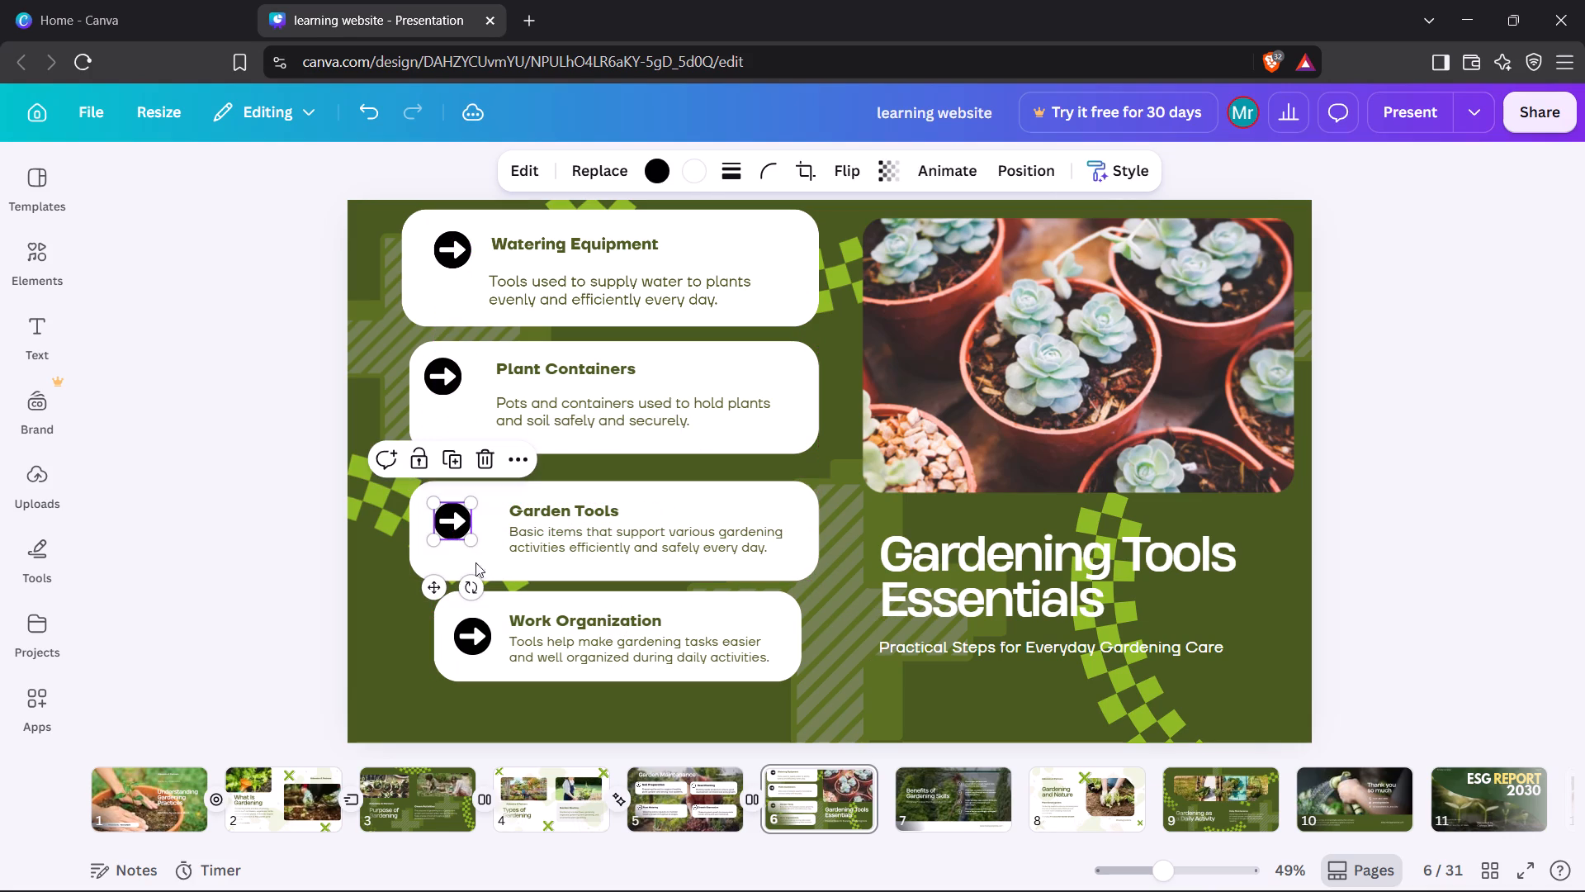
{"action": "left_click", "coordinate": [371, 619]}
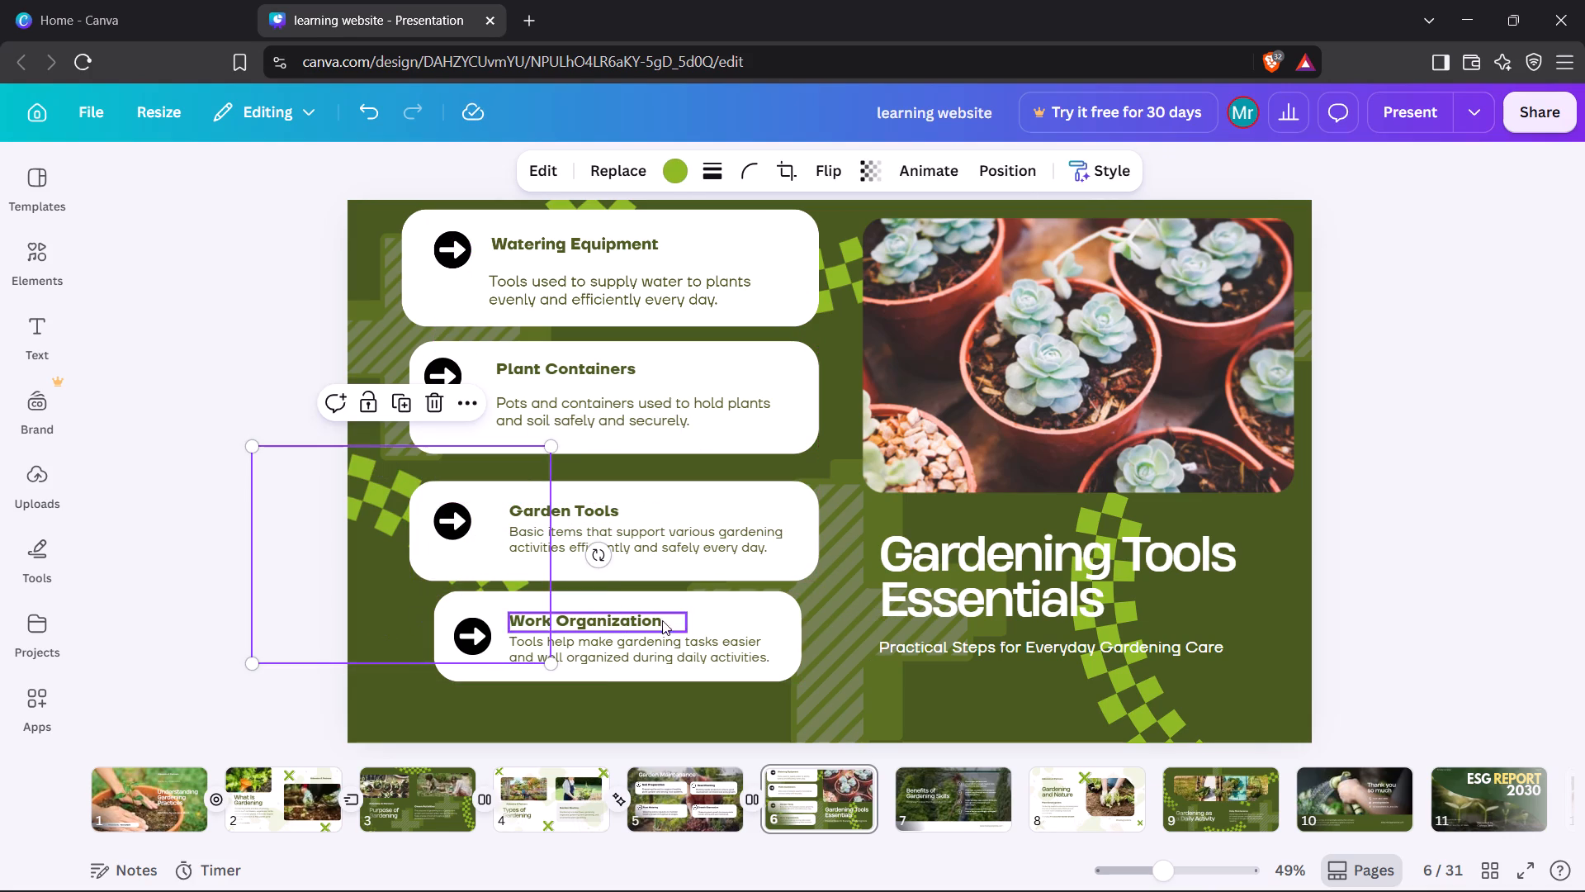
Move the "Work Organization" card shape down and left and enlarge it to end at the other cards' right edge.
{"action": "left_click_drag", "start_coordinate": [726, 603], "coordinate": [712, 623]}
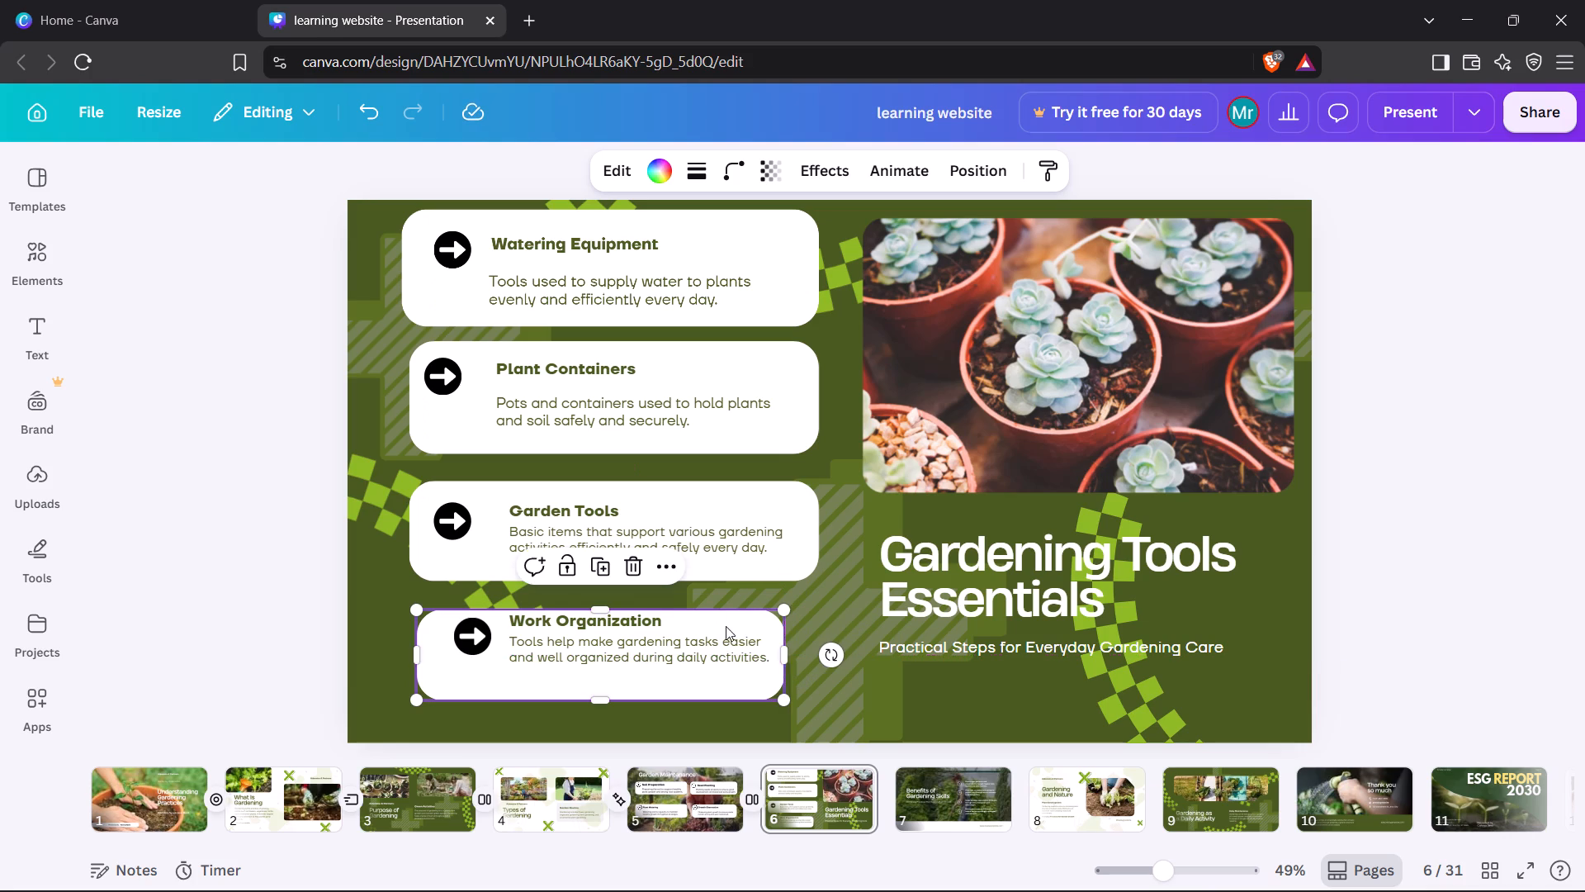
{"action": "left_click_drag", "start_coordinate": [788, 704], "coordinate": [822, 714]}
{"action": "left_click", "coordinate": [822, 714]}
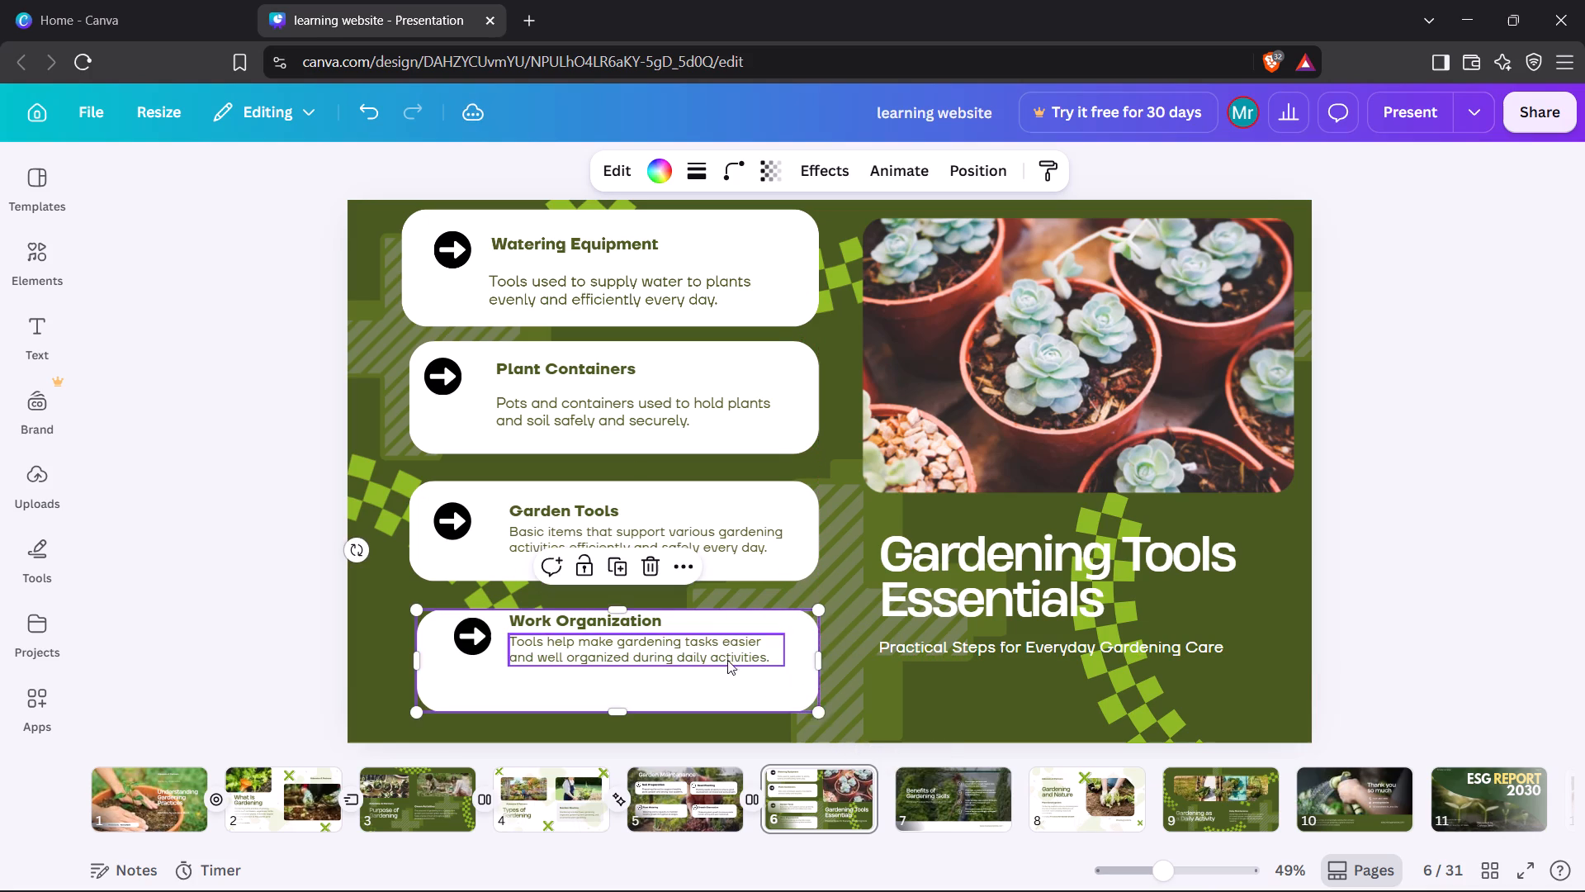
Lower the "Work Organization" description on its card, enlarge its text to 21.7 and shift it slightly left of the title.
{"action": "left_click_drag", "start_coordinate": [710, 644], "coordinate": [712, 671]}
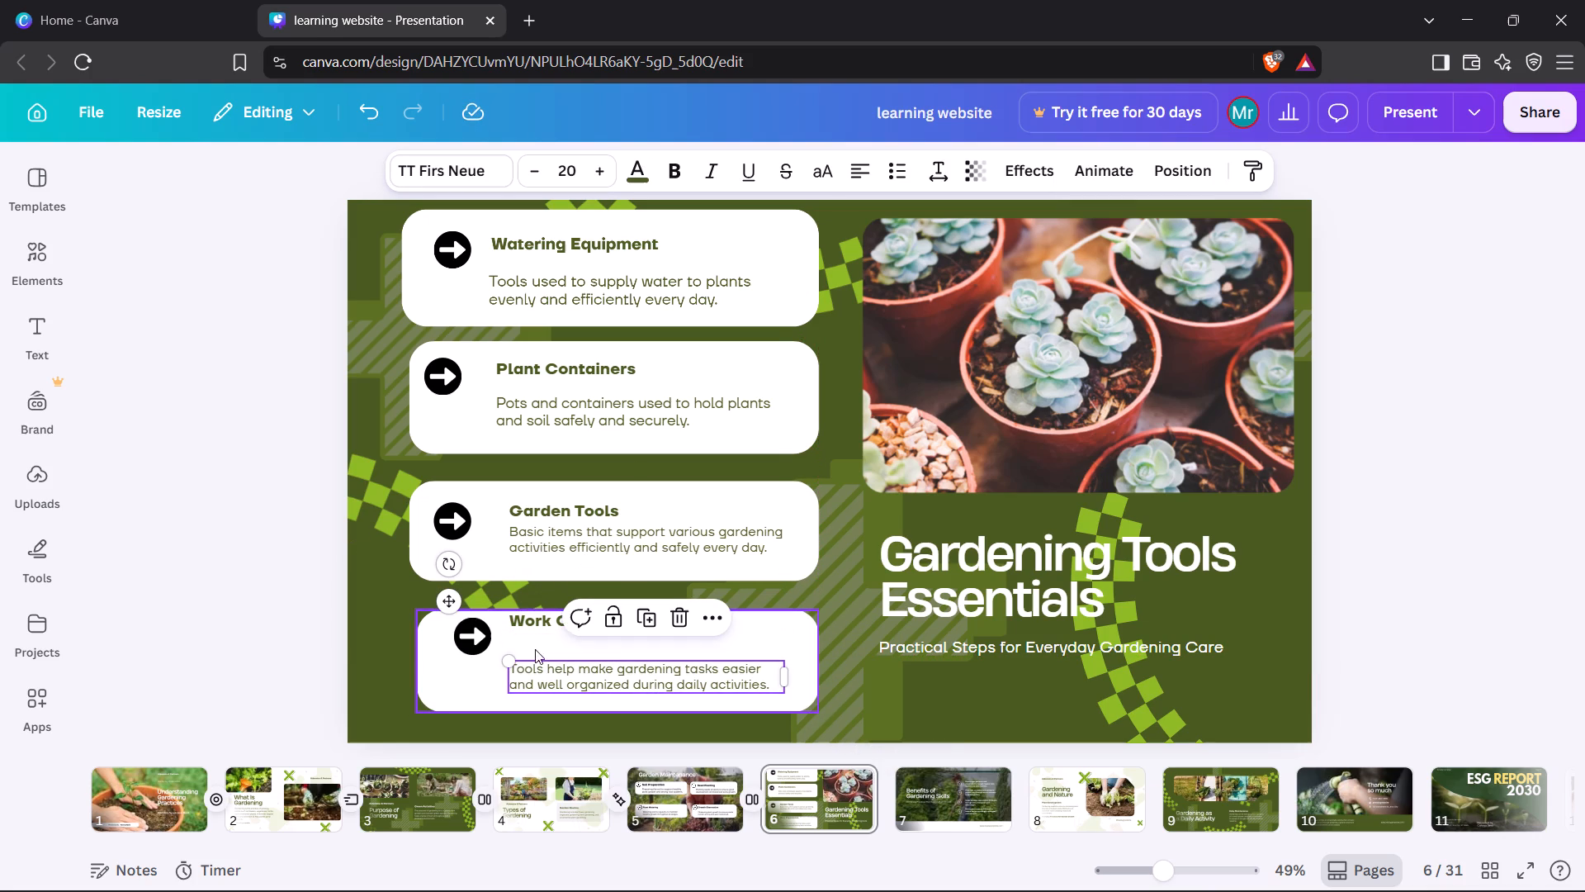
{"action": "left_click_drag", "start_coordinate": [509, 662], "coordinate": [486, 643]}
{"action": "left_click_drag", "start_coordinate": [637, 676], "coordinate": [642, 676]}
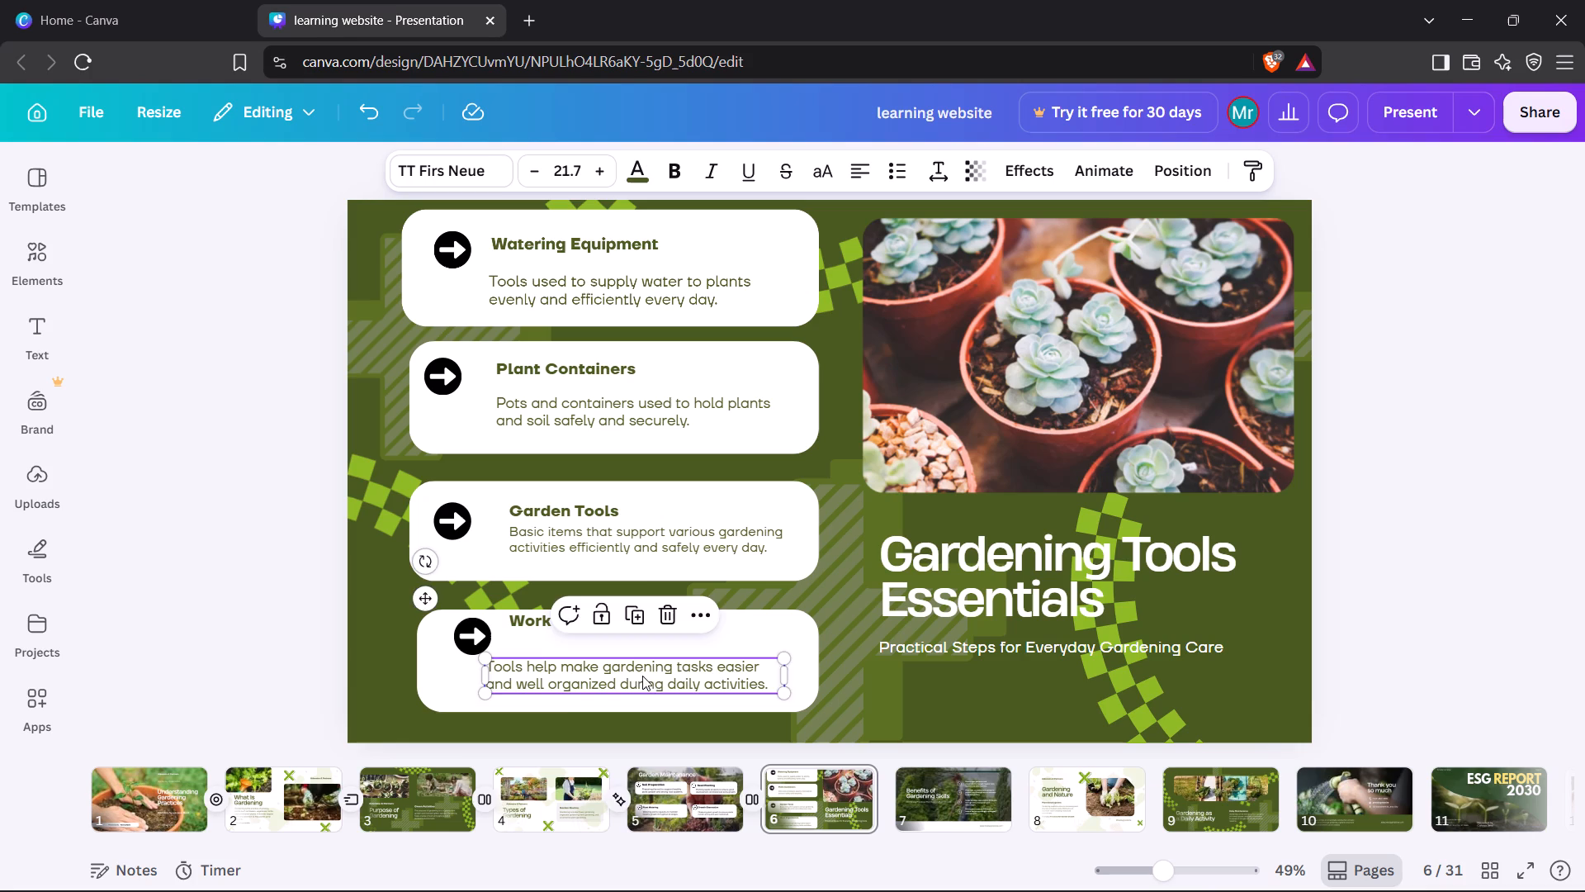
{"action": "left_click_drag", "start_coordinate": [642, 676], "coordinate": [651, 675]}
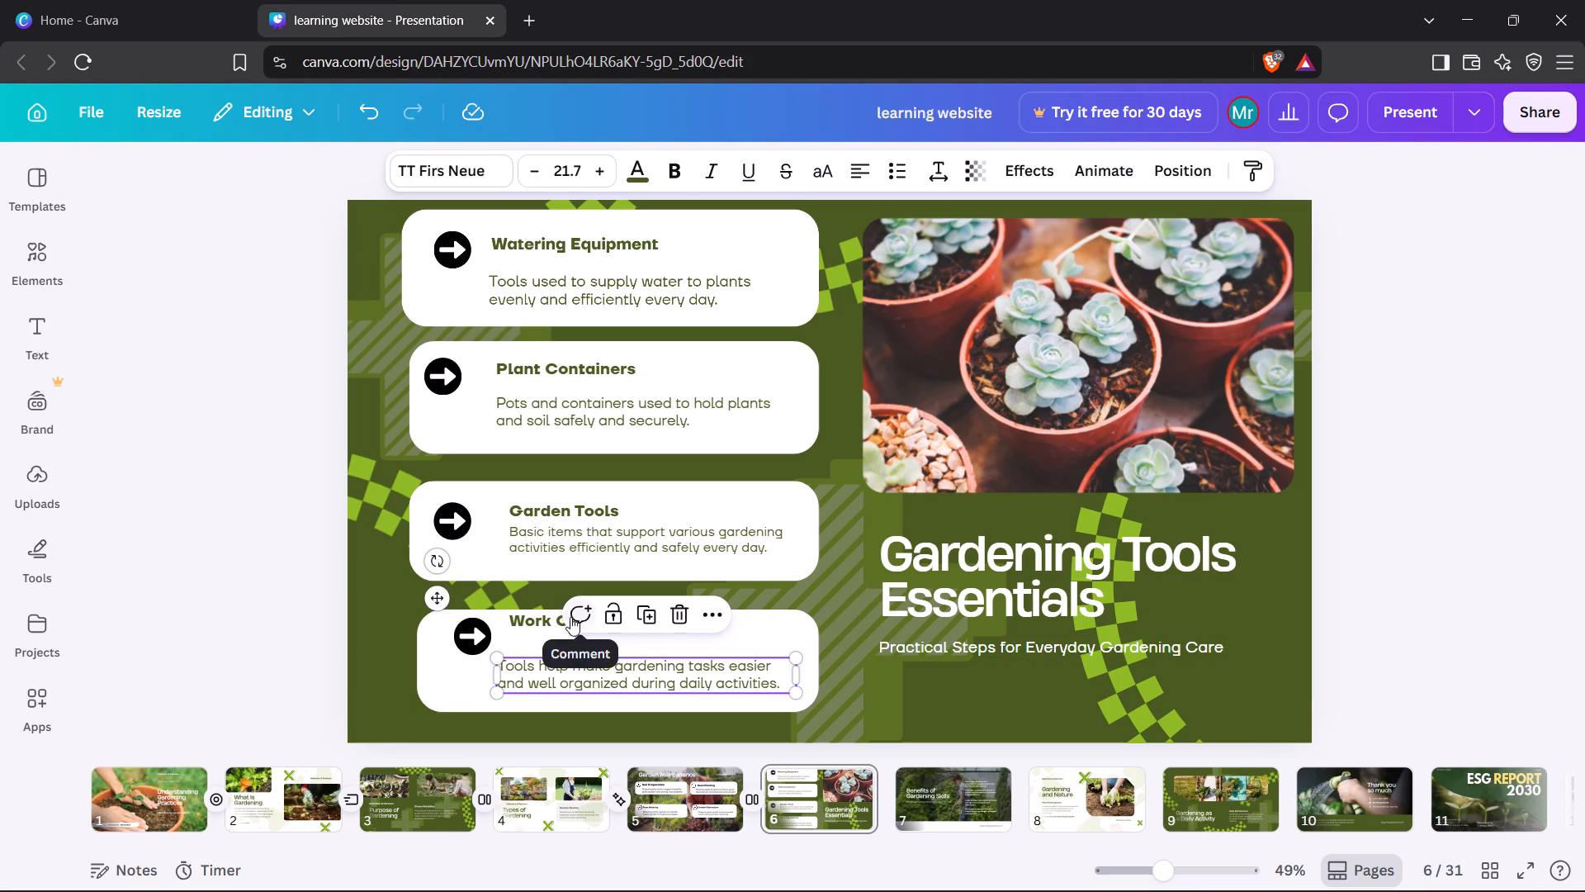
Lower the "Work Organization" title slightly and move its arrow icon left, in line with the "Garden Tools" arrow.
{"action": "left_click_drag", "start_coordinate": [546, 619], "coordinate": [546, 630]}
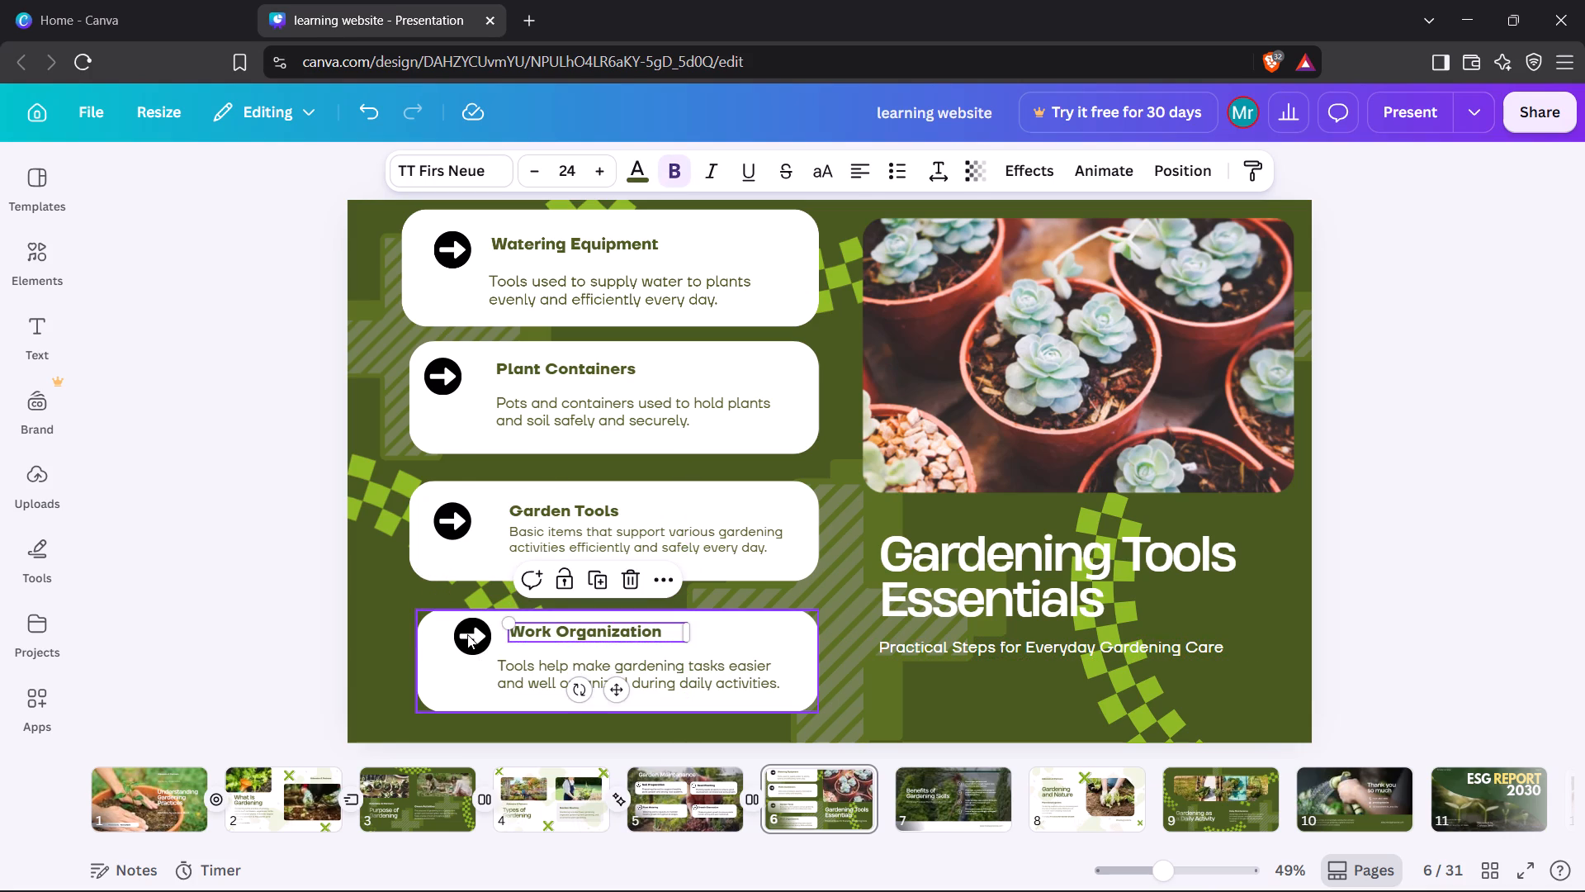
{"action": "left_click_drag", "start_coordinate": [467, 634], "coordinate": [447, 637]}
{"action": "left_click", "coordinate": [298, 562]}
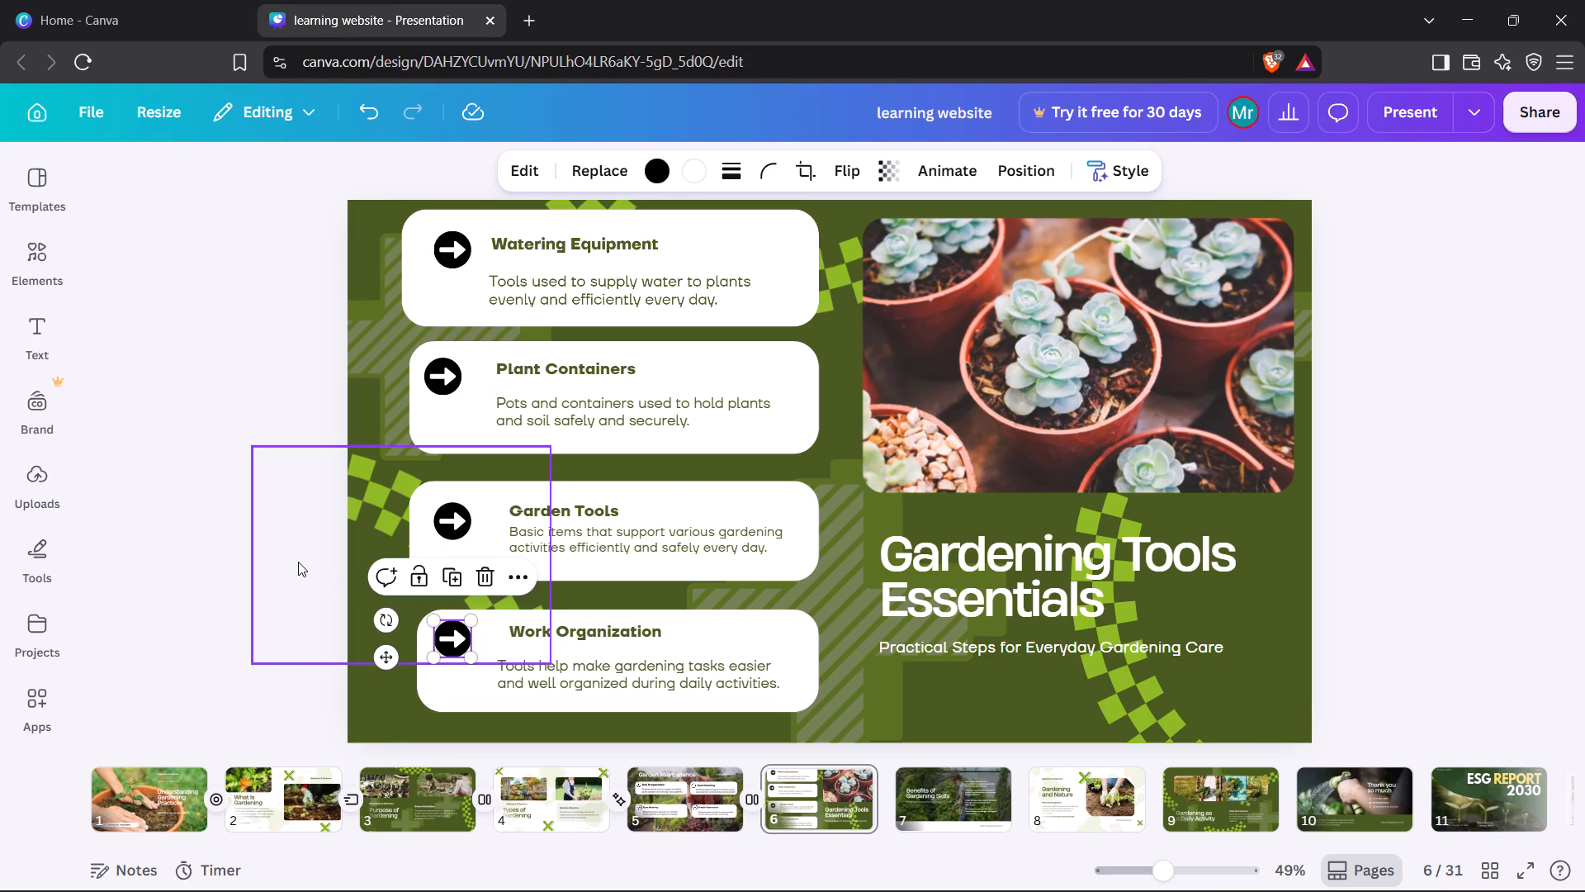
Apply the Sleek page animation to page 6.
{"action": "left_click", "coordinate": [375, 512]}
{"action": "left_click", "coordinate": [367, 202]}
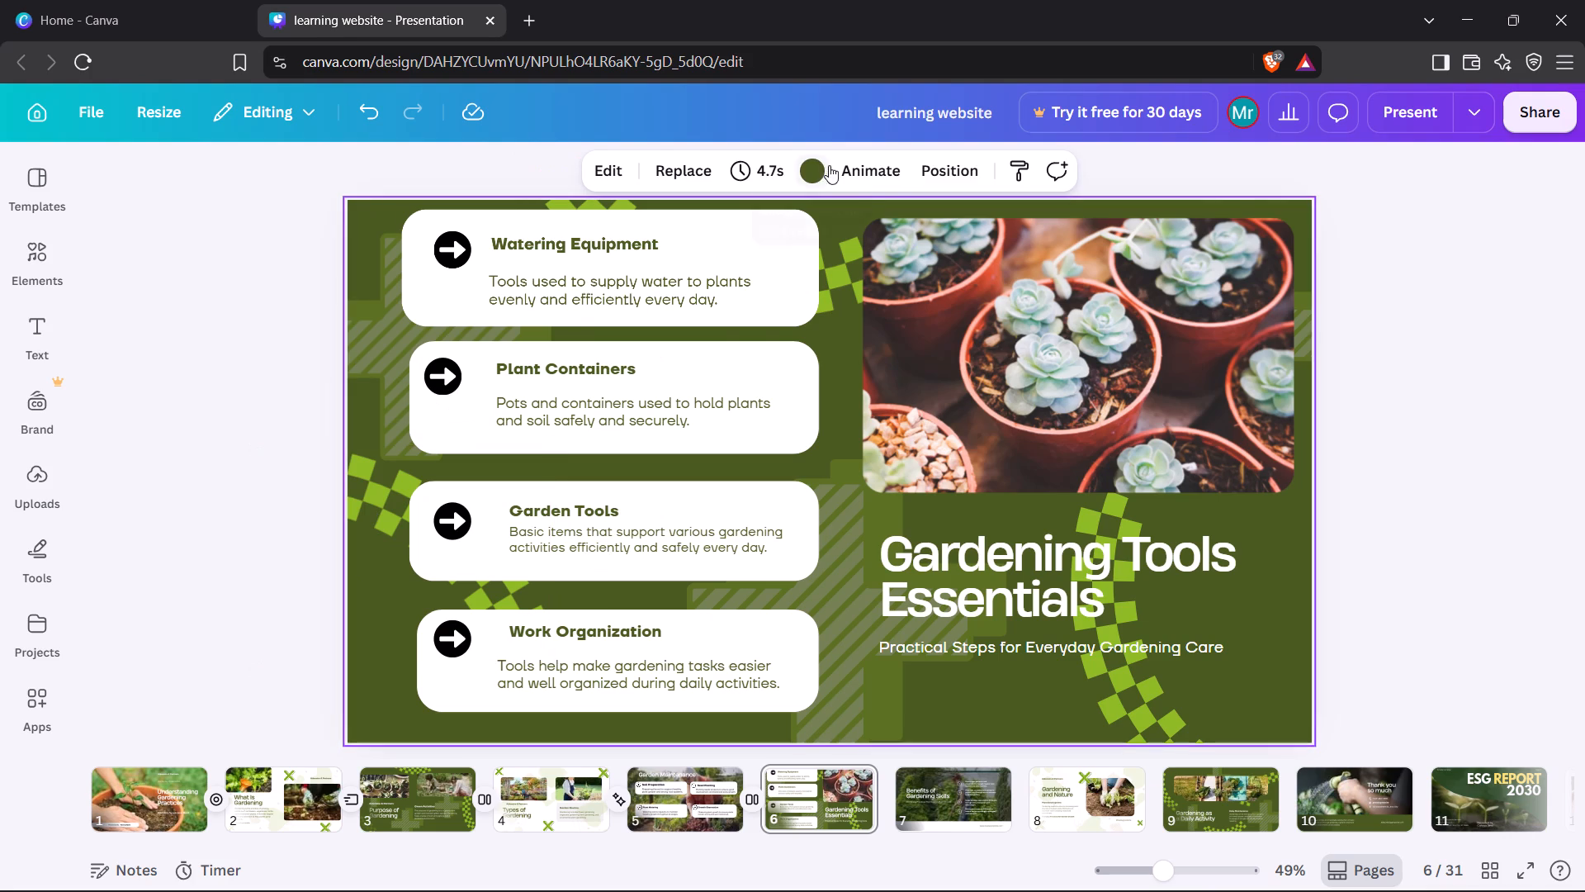
{"action": "left_click", "coordinate": [894, 161]}
{"action": "double_click", "coordinate": [299, 433]}
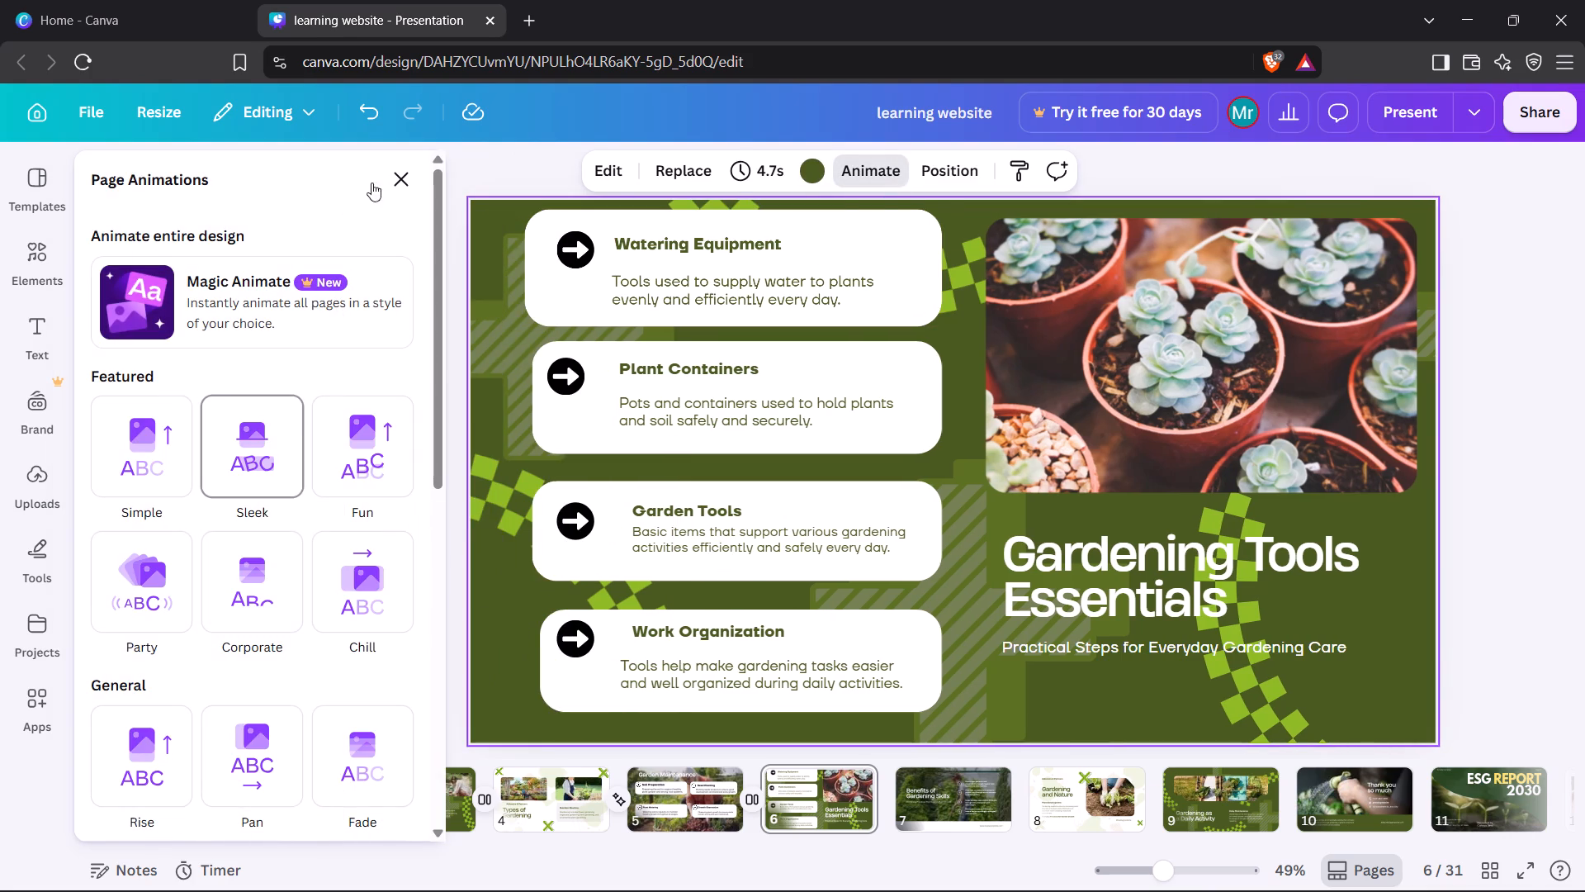
{"action": "left_click", "coordinate": [400, 181]}
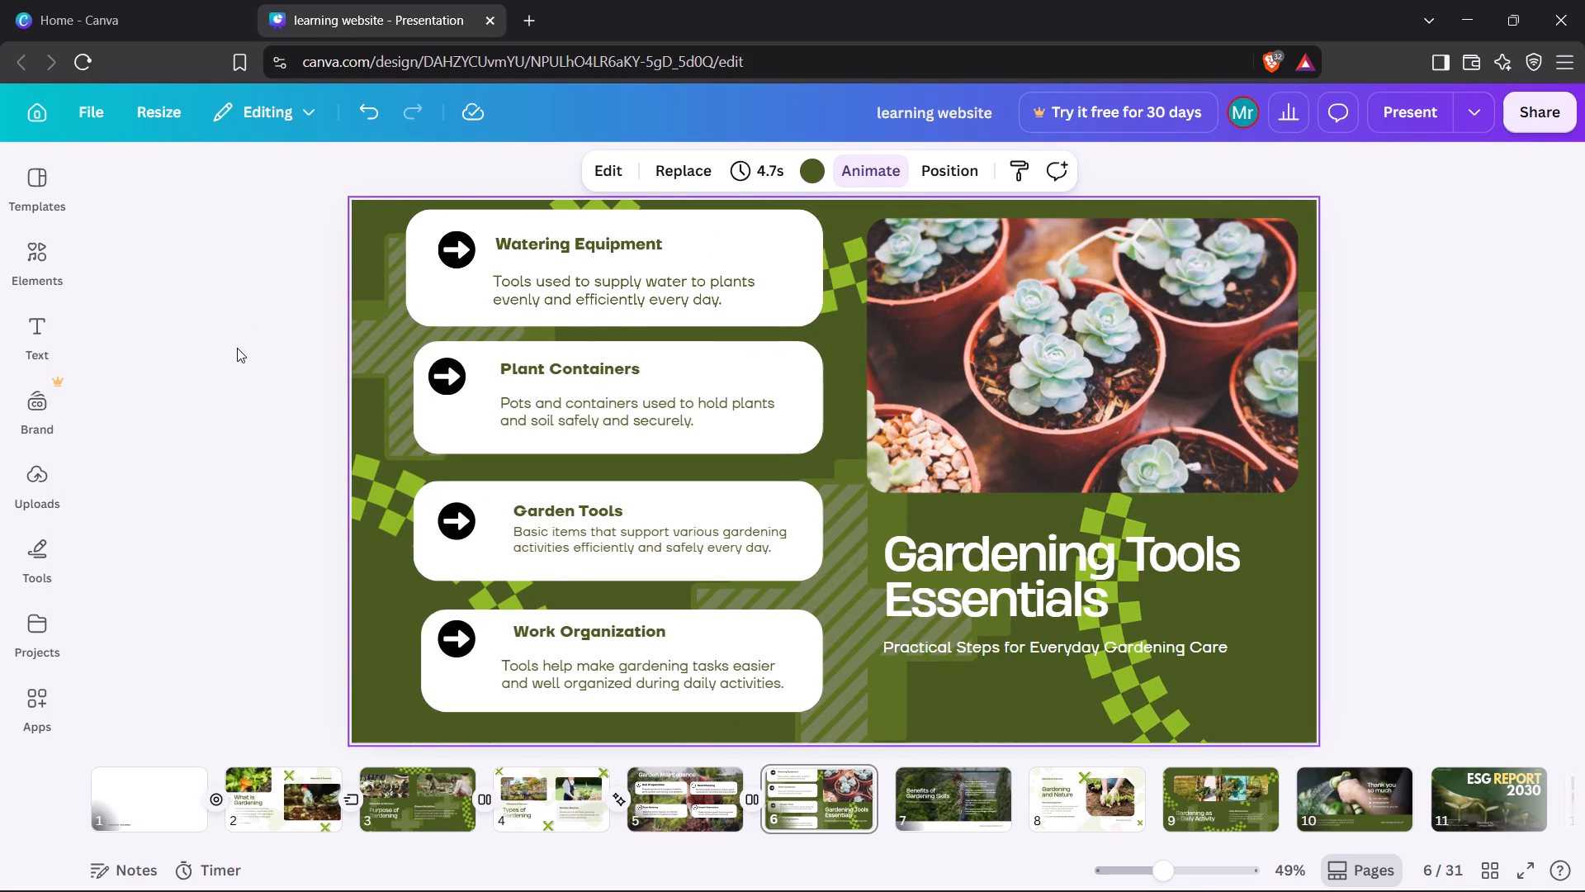
{"action": "left_click", "coordinate": [237, 348]}
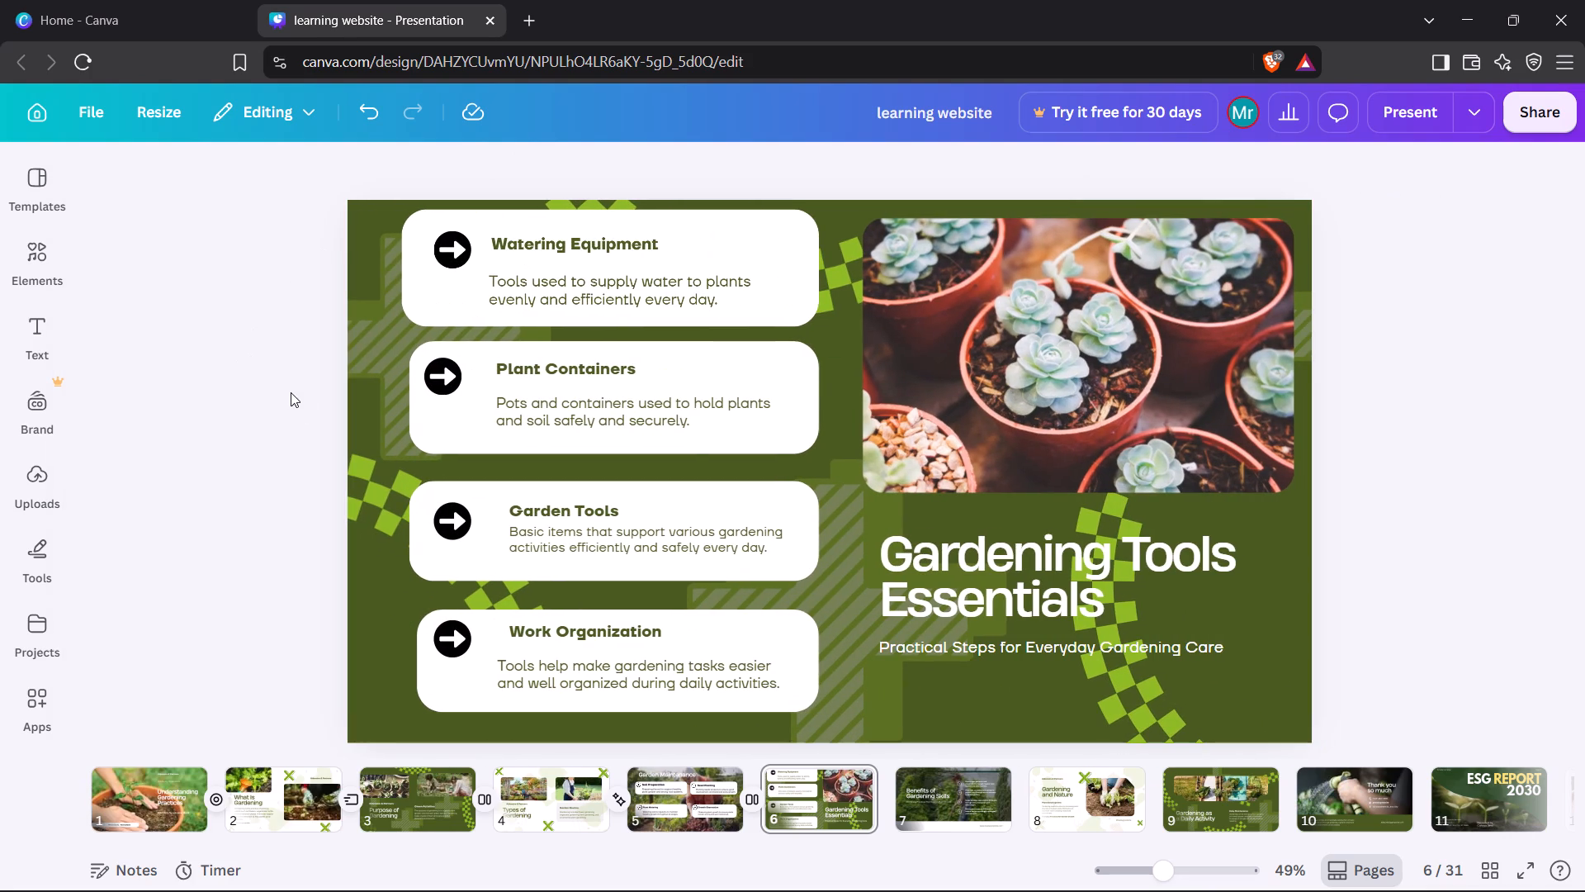
Add a Color Wipe transition between pages 6 and 7.
{"action": "left_click", "coordinate": [882, 819]}
{"action": "left_click_drag", "start_coordinate": [890, 818], "coordinate": [903, 816]}
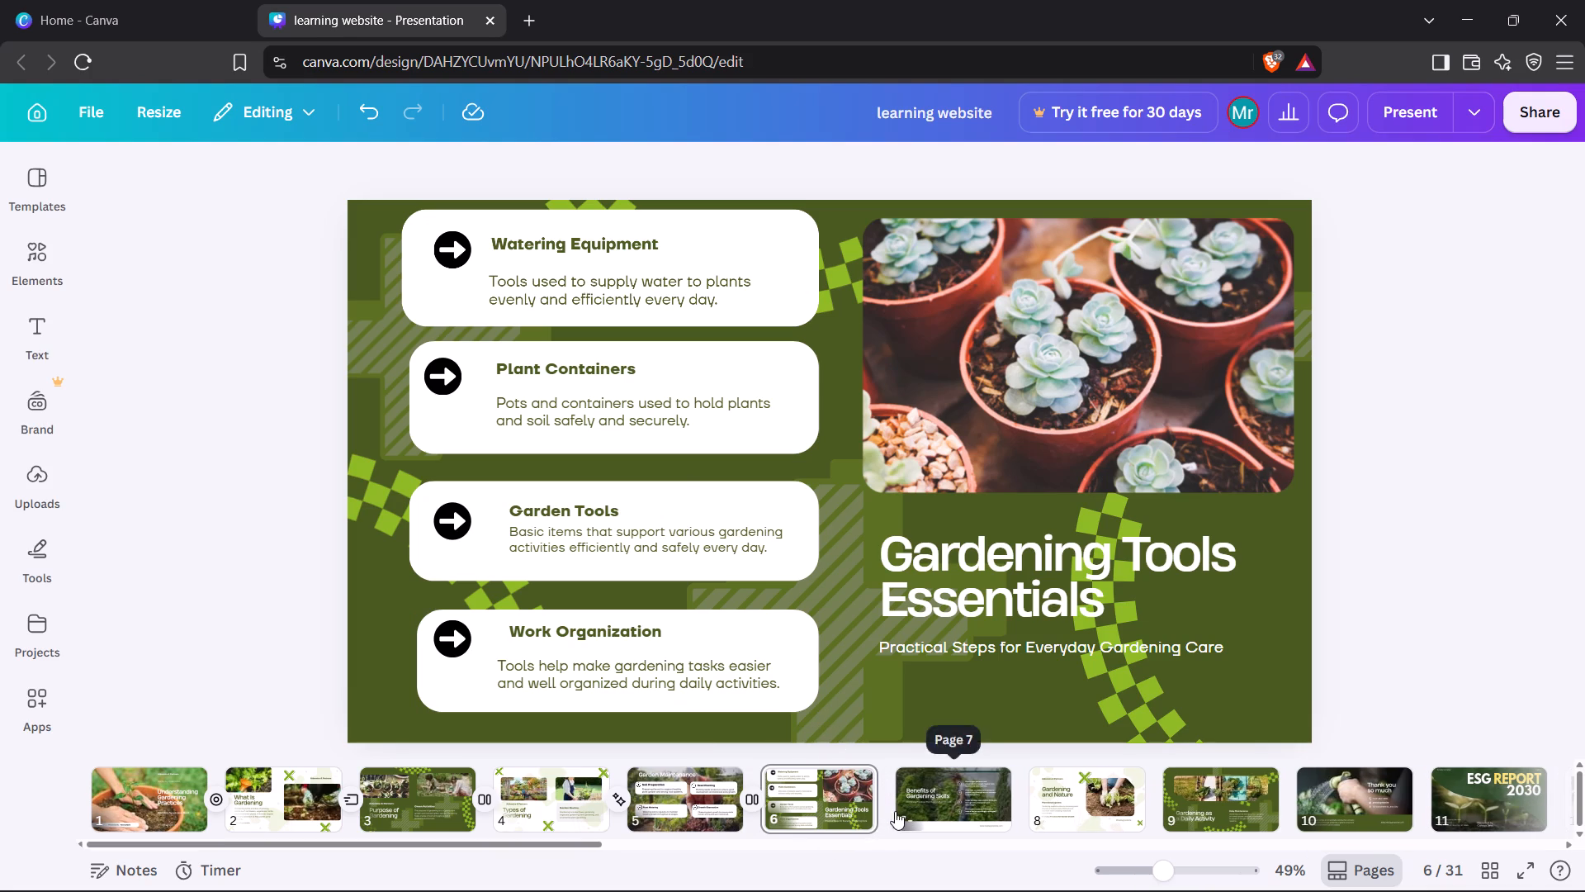
{"action": "left_click", "coordinate": [887, 809]}
{"action": "left_click", "coordinate": [890, 814]}
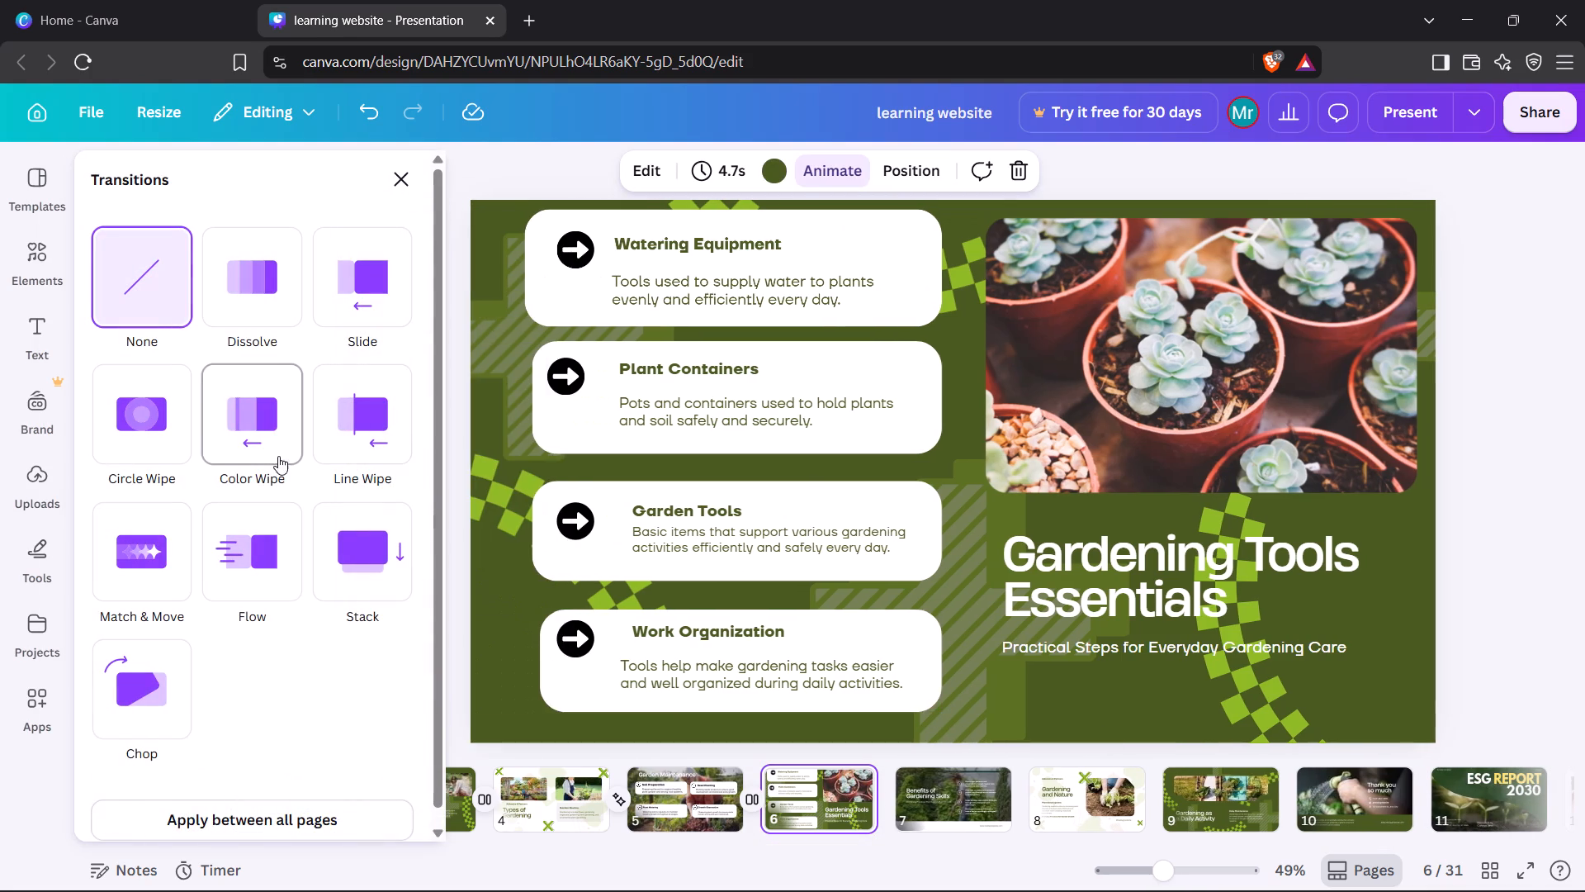
{"action": "left_click", "coordinate": [272, 451]}
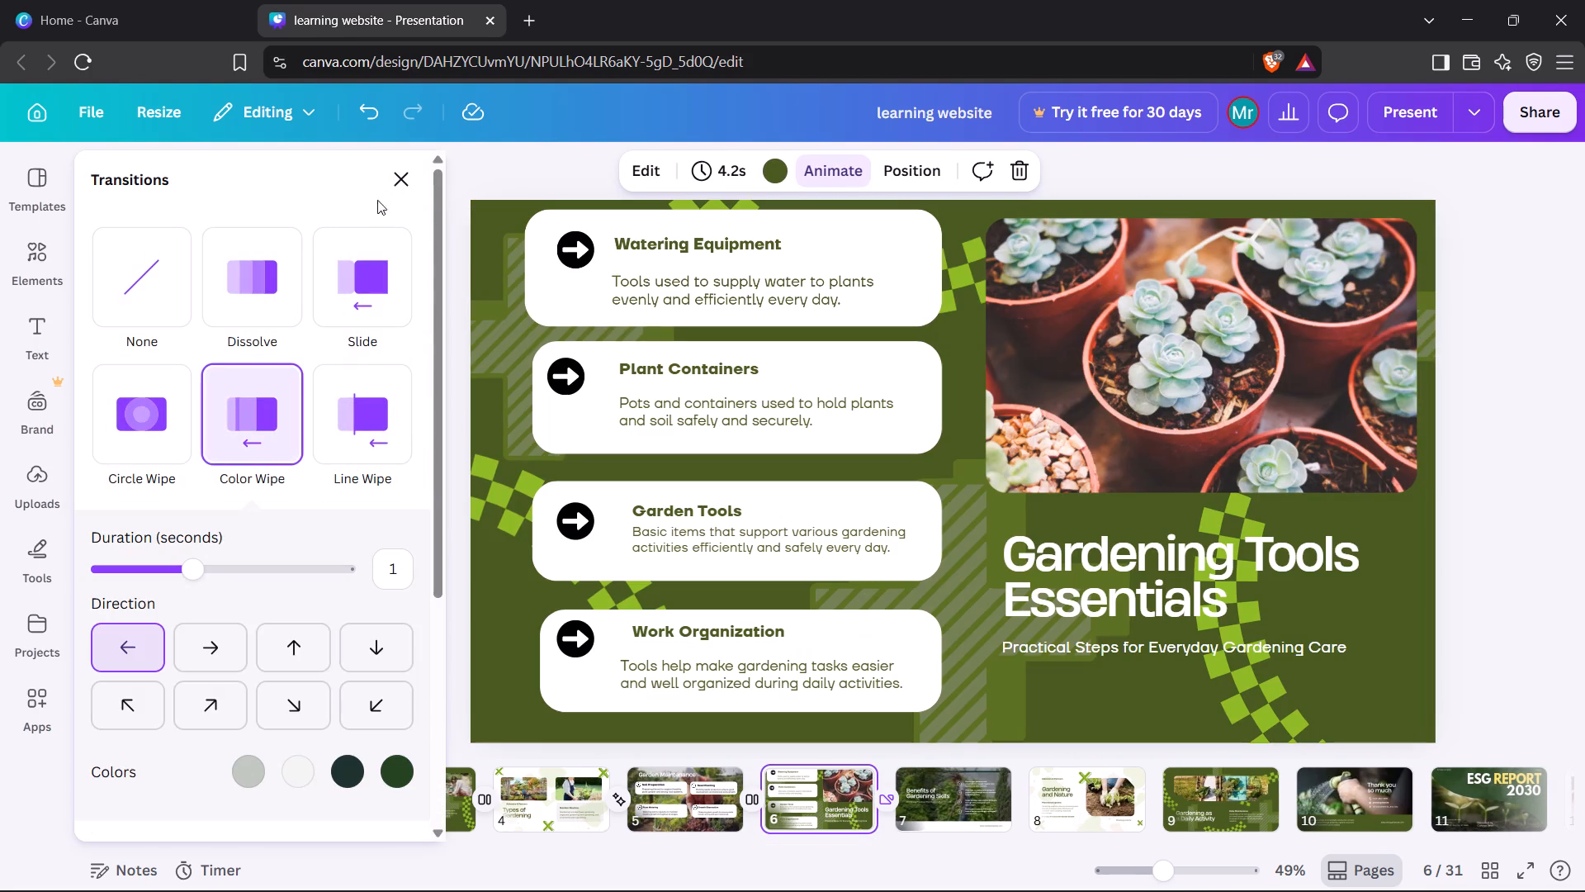
{"action": "left_click", "coordinate": [393, 183]}
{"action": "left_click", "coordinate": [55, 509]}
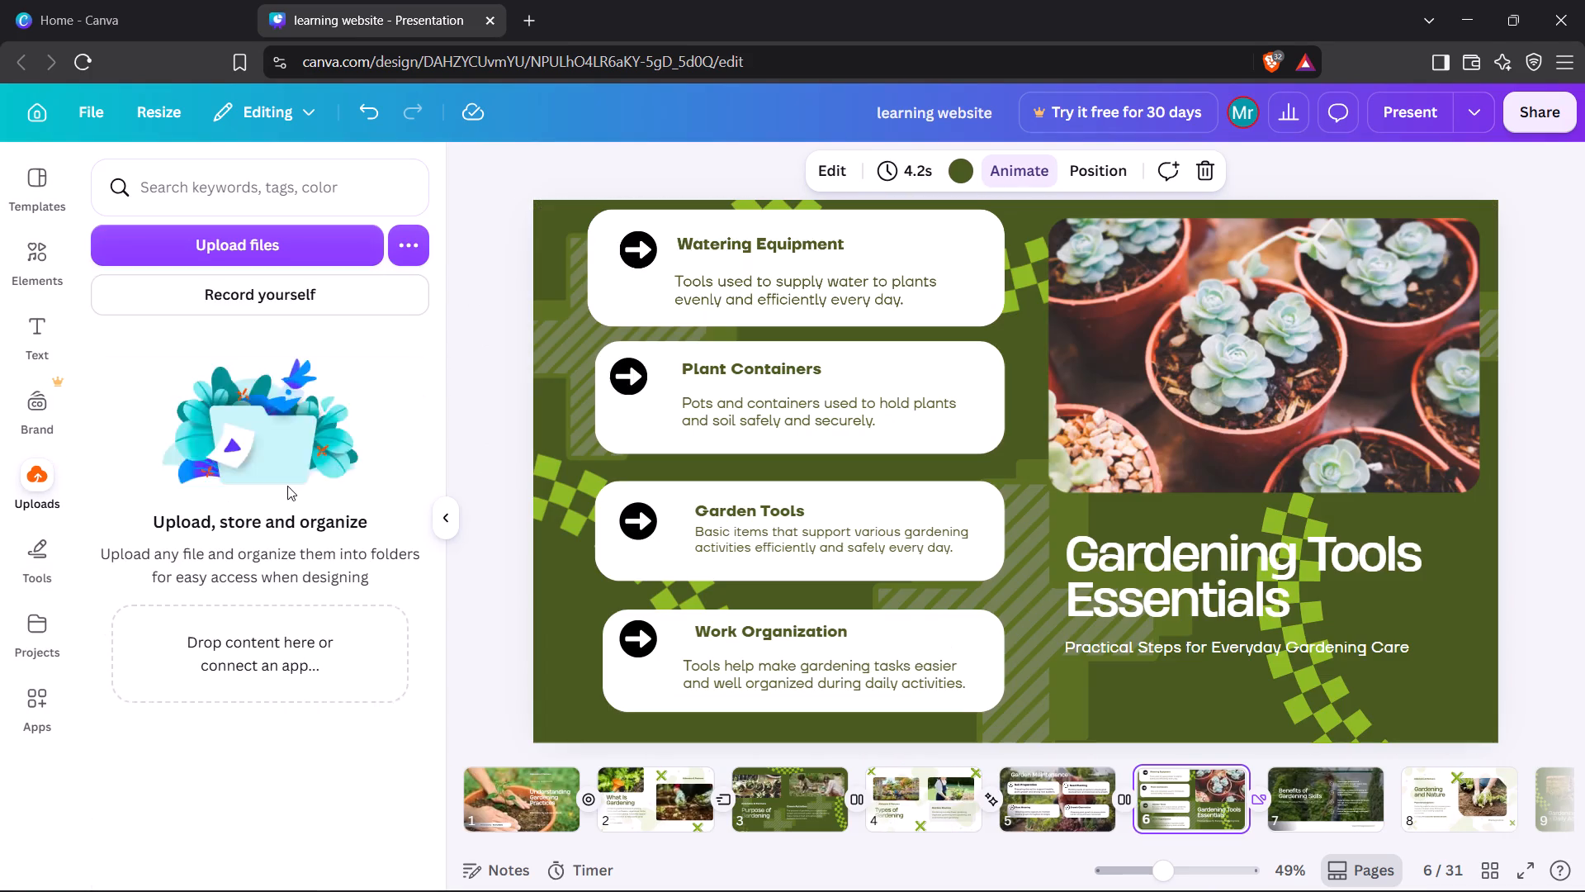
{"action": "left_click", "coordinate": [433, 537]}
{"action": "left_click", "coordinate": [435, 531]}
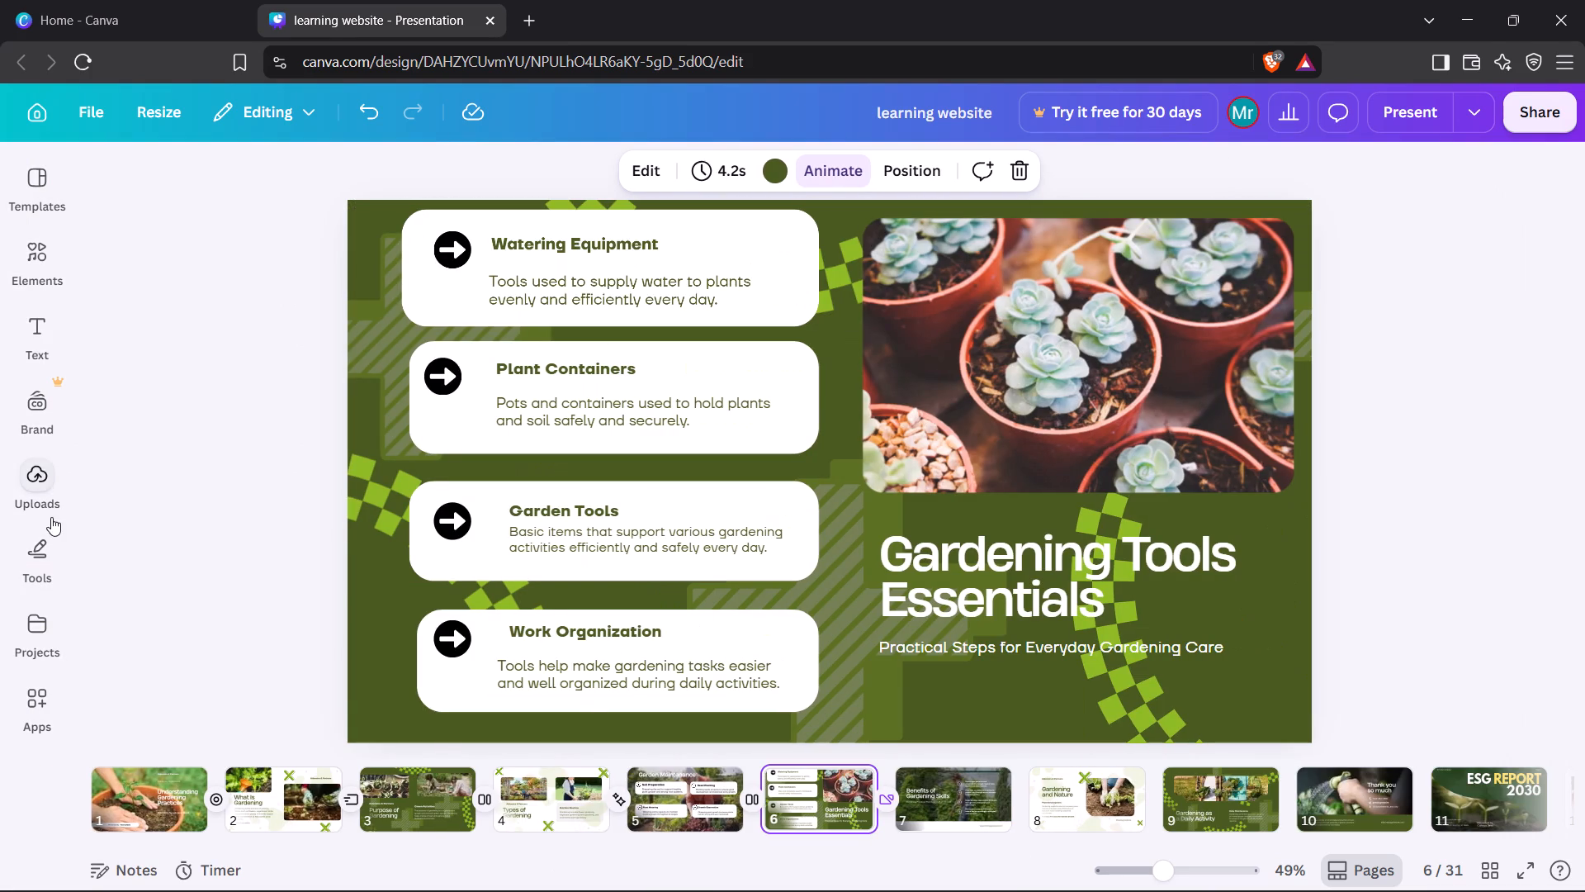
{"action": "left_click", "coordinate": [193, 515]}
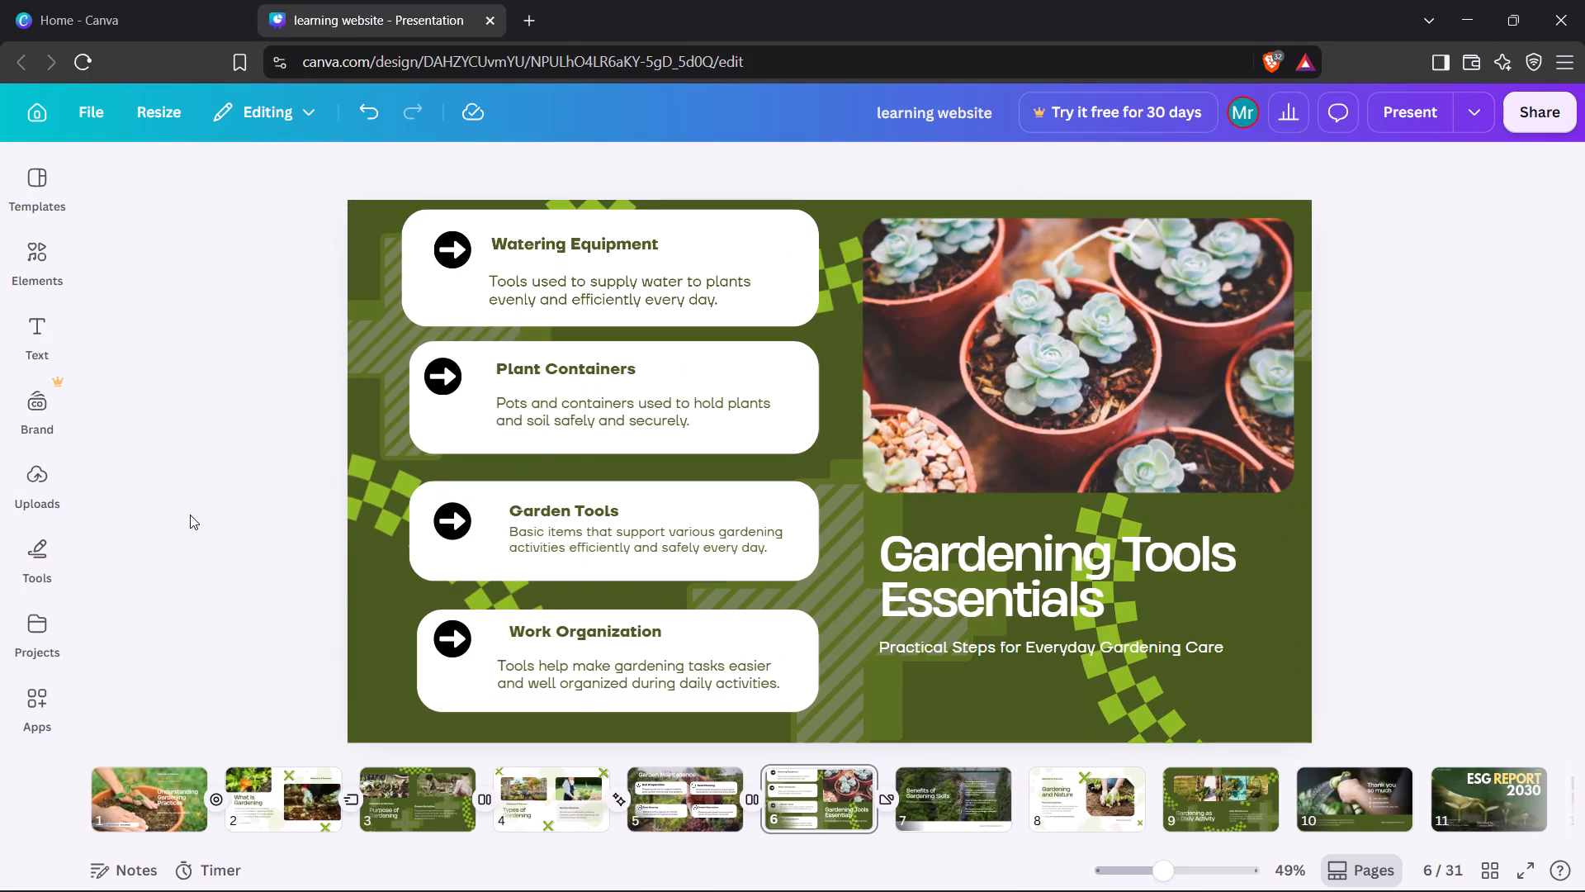
On page 7, move the "Benefits of Gardening Skills" title up and left and enlarge it slightly.
{"action": "key", "text": "Right"}
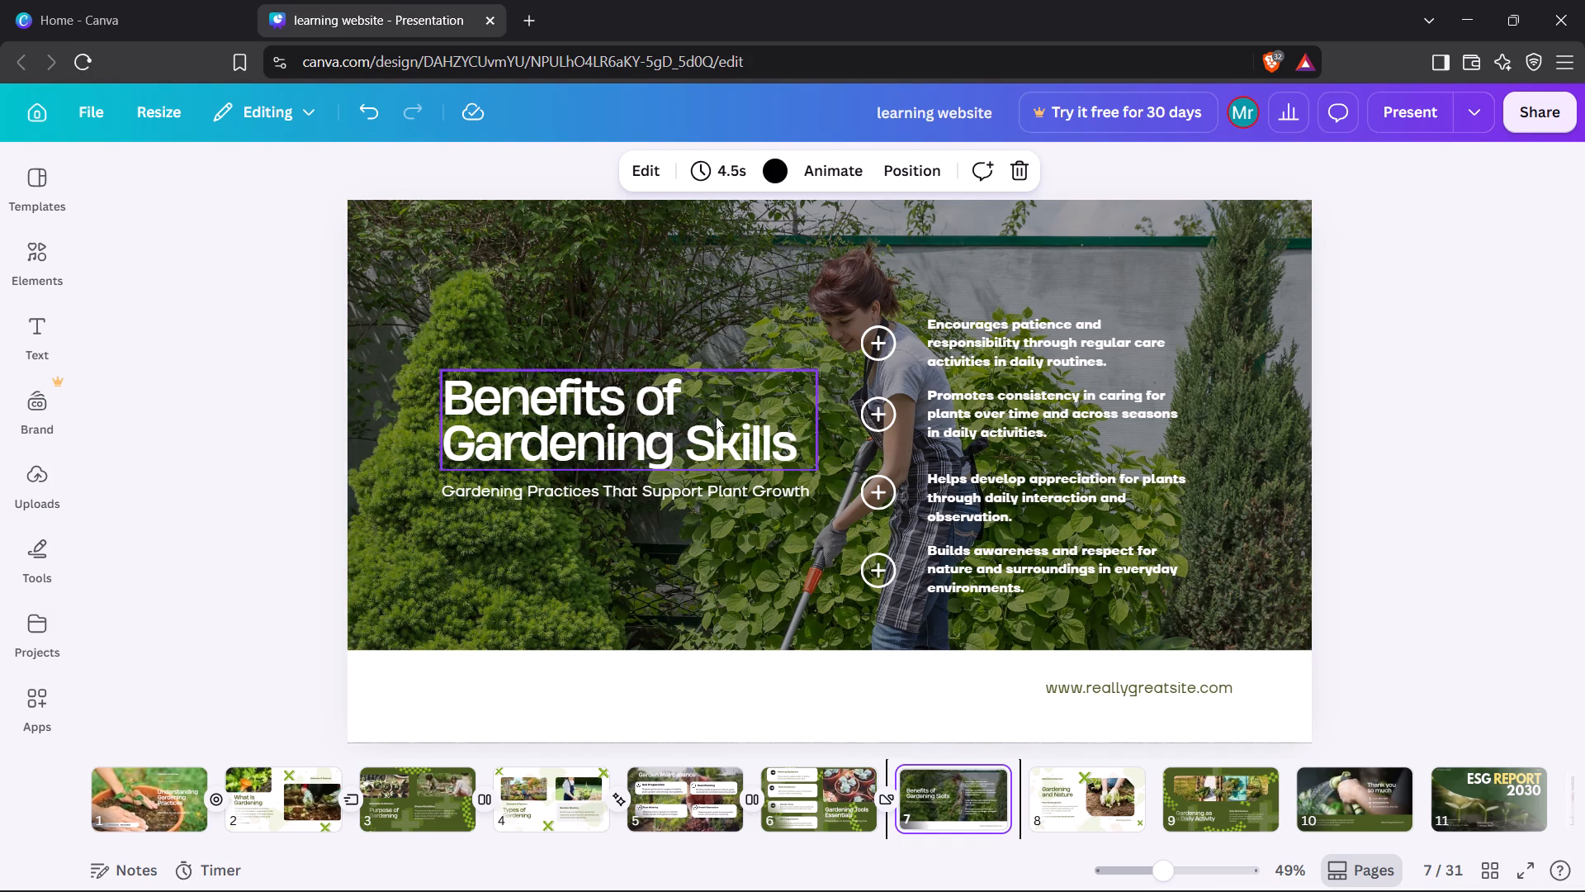
{"action": "left_click_drag", "start_coordinate": [711, 425], "coordinate": [660, 316]}
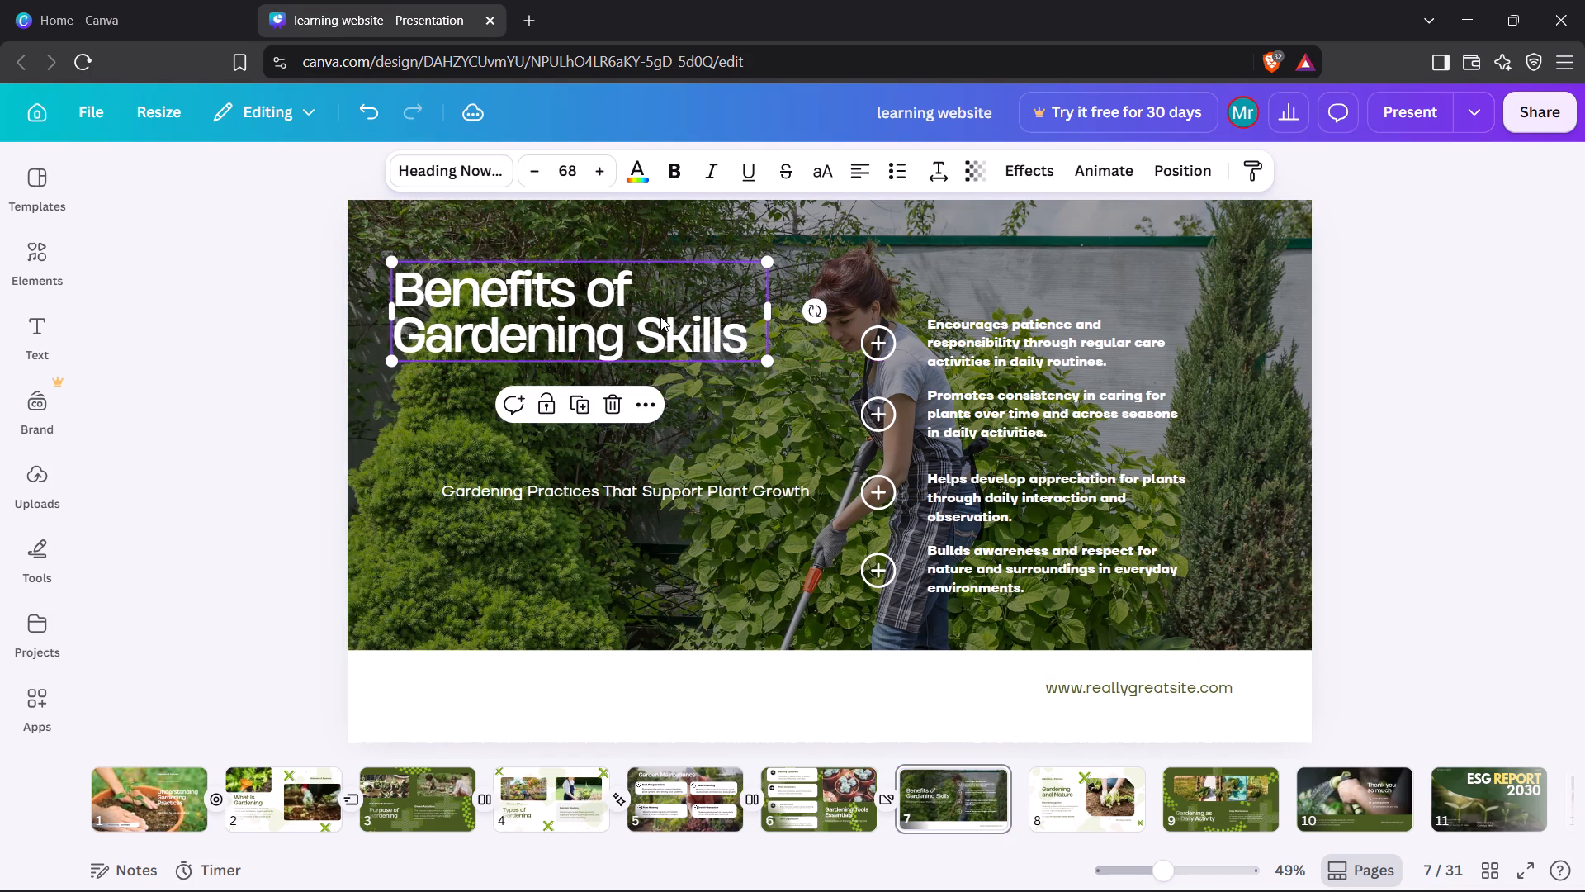
{"action": "left_click_drag", "start_coordinate": [768, 358], "coordinate": [790, 368]}
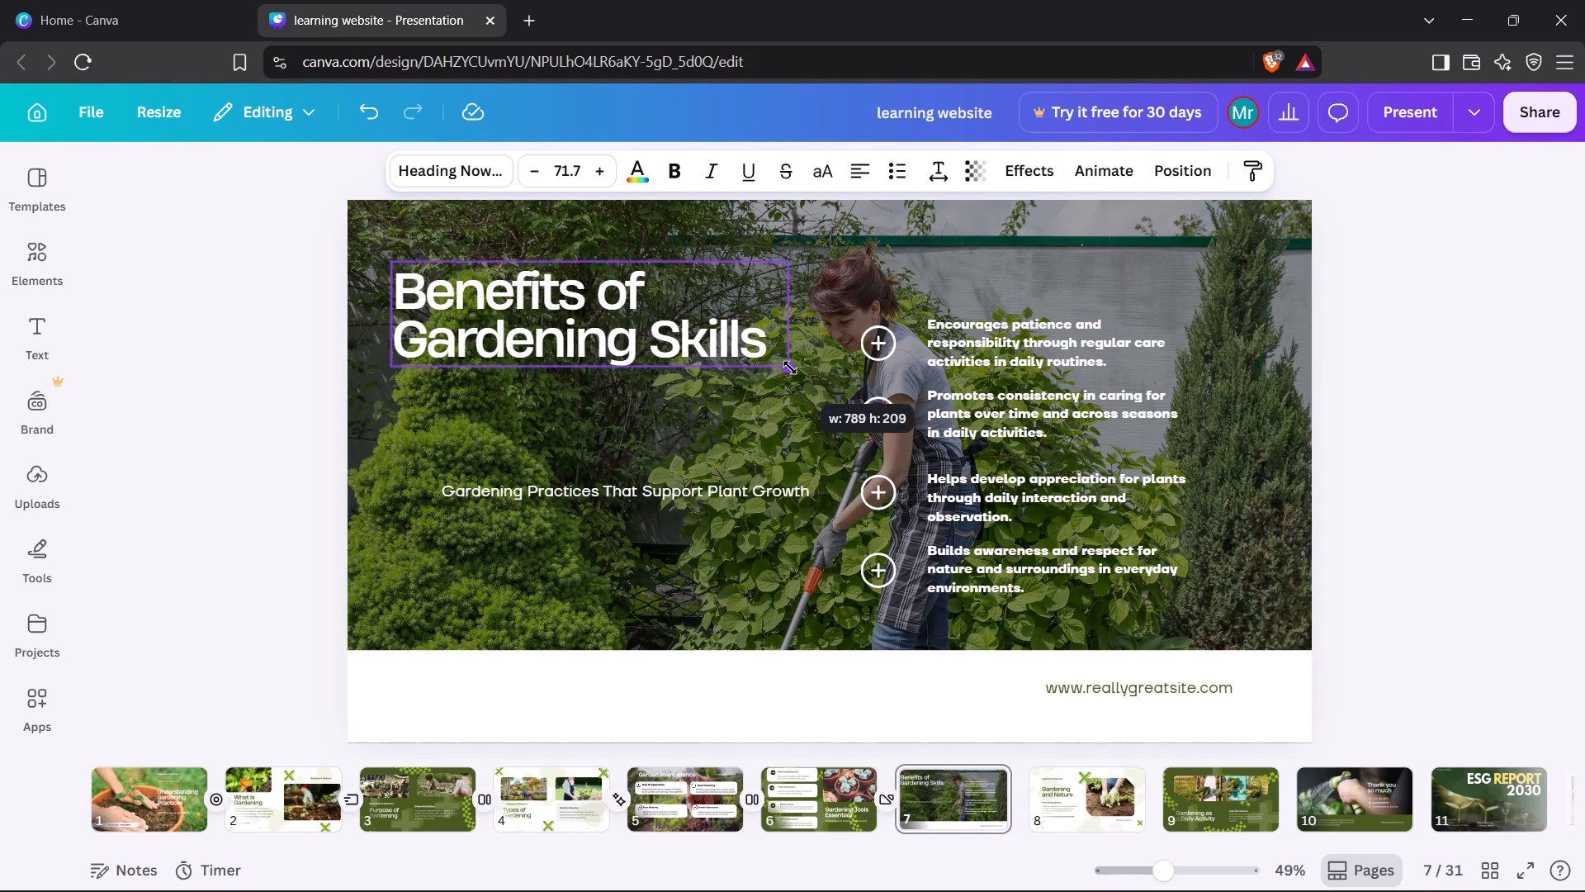
{"action": "left_click_drag", "start_coordinate": [790, 368], "coordinate": [801, 372]}
Move the first two benefit paragraphs up and enlarge both, setting the second one's text size to 23.5.
{"action": "left_click_drag", "start_coordinate": [956, 334], "coordinate": [955, 287]}
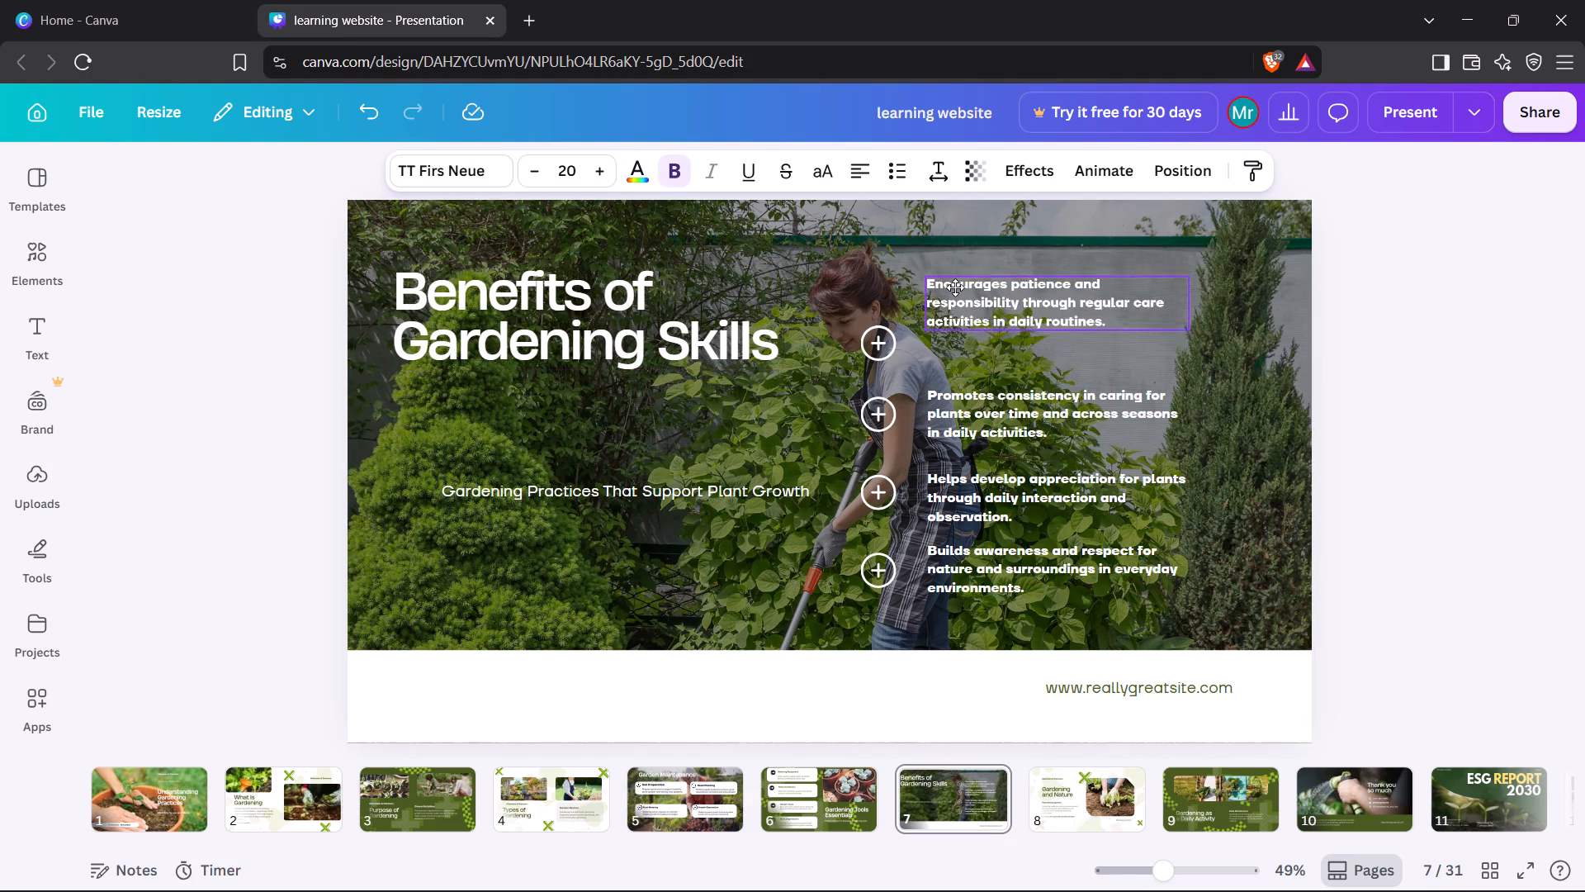
{"action": "left_click_drag", "start_coordinate": [955, 287], "coordinate": [953, 278]}
{"action": "left_click_drag", "start_coordinate": [1189, 311], "coordinate": [1240, 331]}
{"action": "left_click_drag", "start_coordinate": [1023, 412], "coordinate": [1029, 379]}
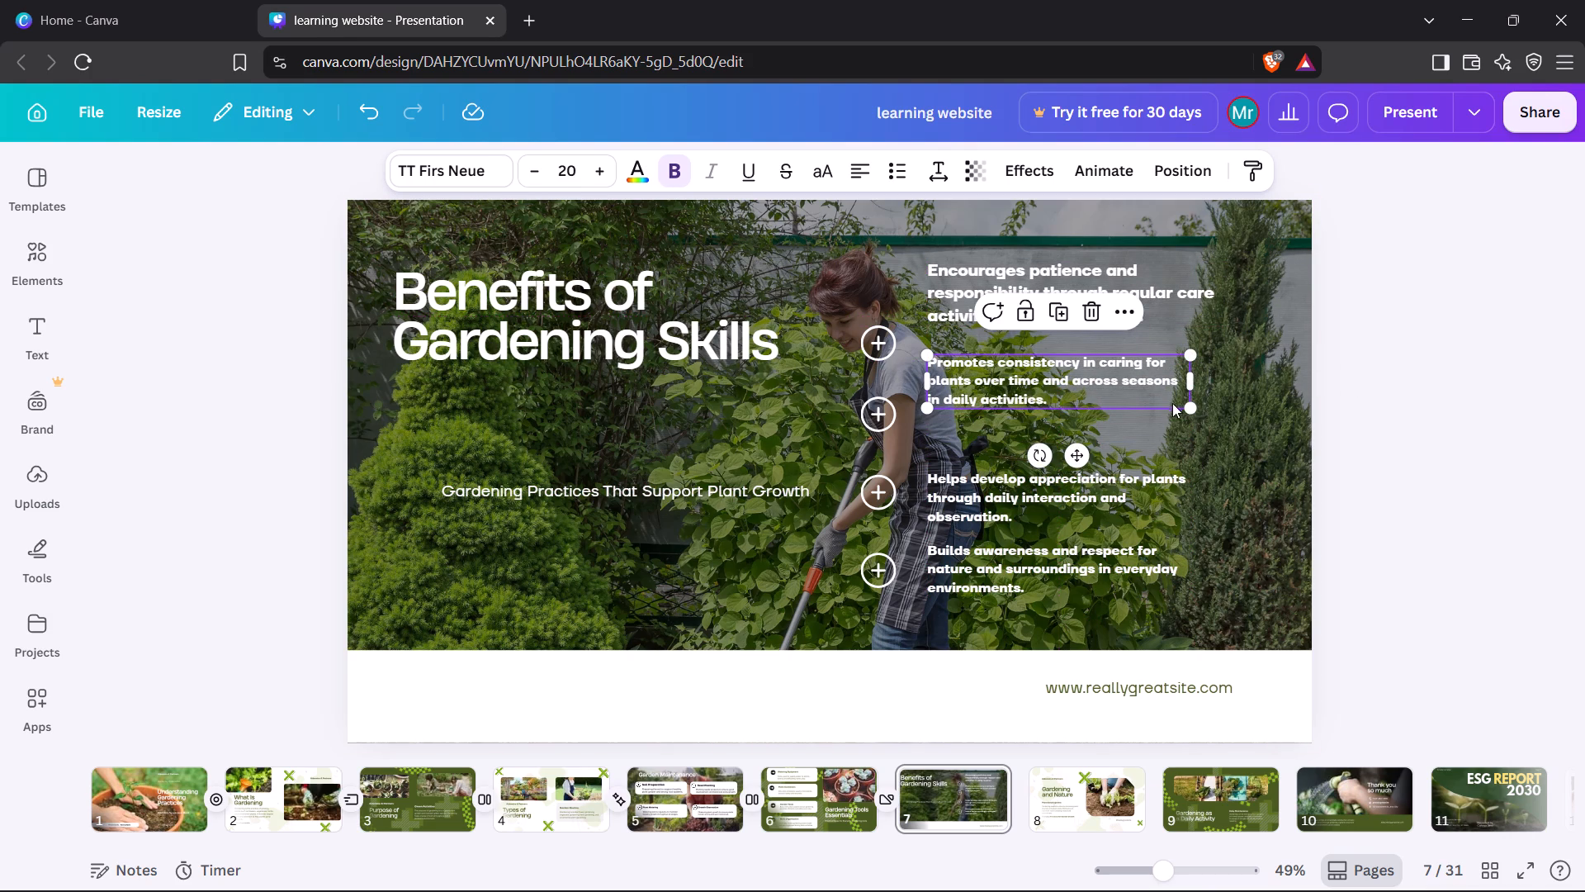
{"action": "left_click_drag", "start_coordinate": [1187, 404], "coordinate": [1235, 425]}
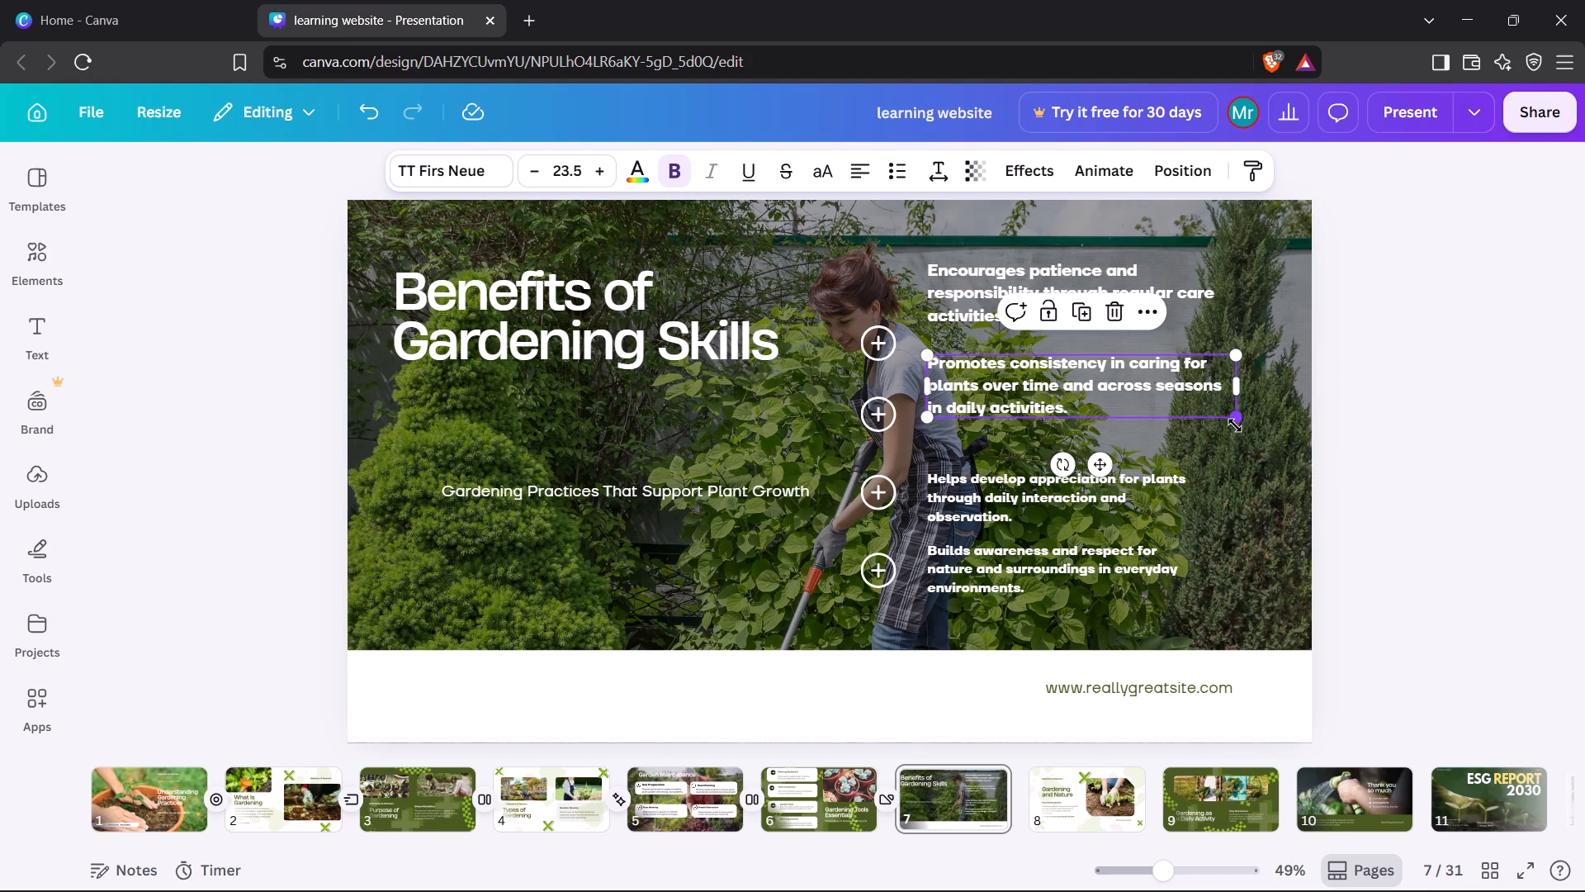
Move the third benefit paragraph up to match the spacing above, and enlarge the third and fourth, the fourth to size 23.5.
{"action": "left_click_drag", "start_coordinate": [1089, 508], "coordinate": [1086, 483]}
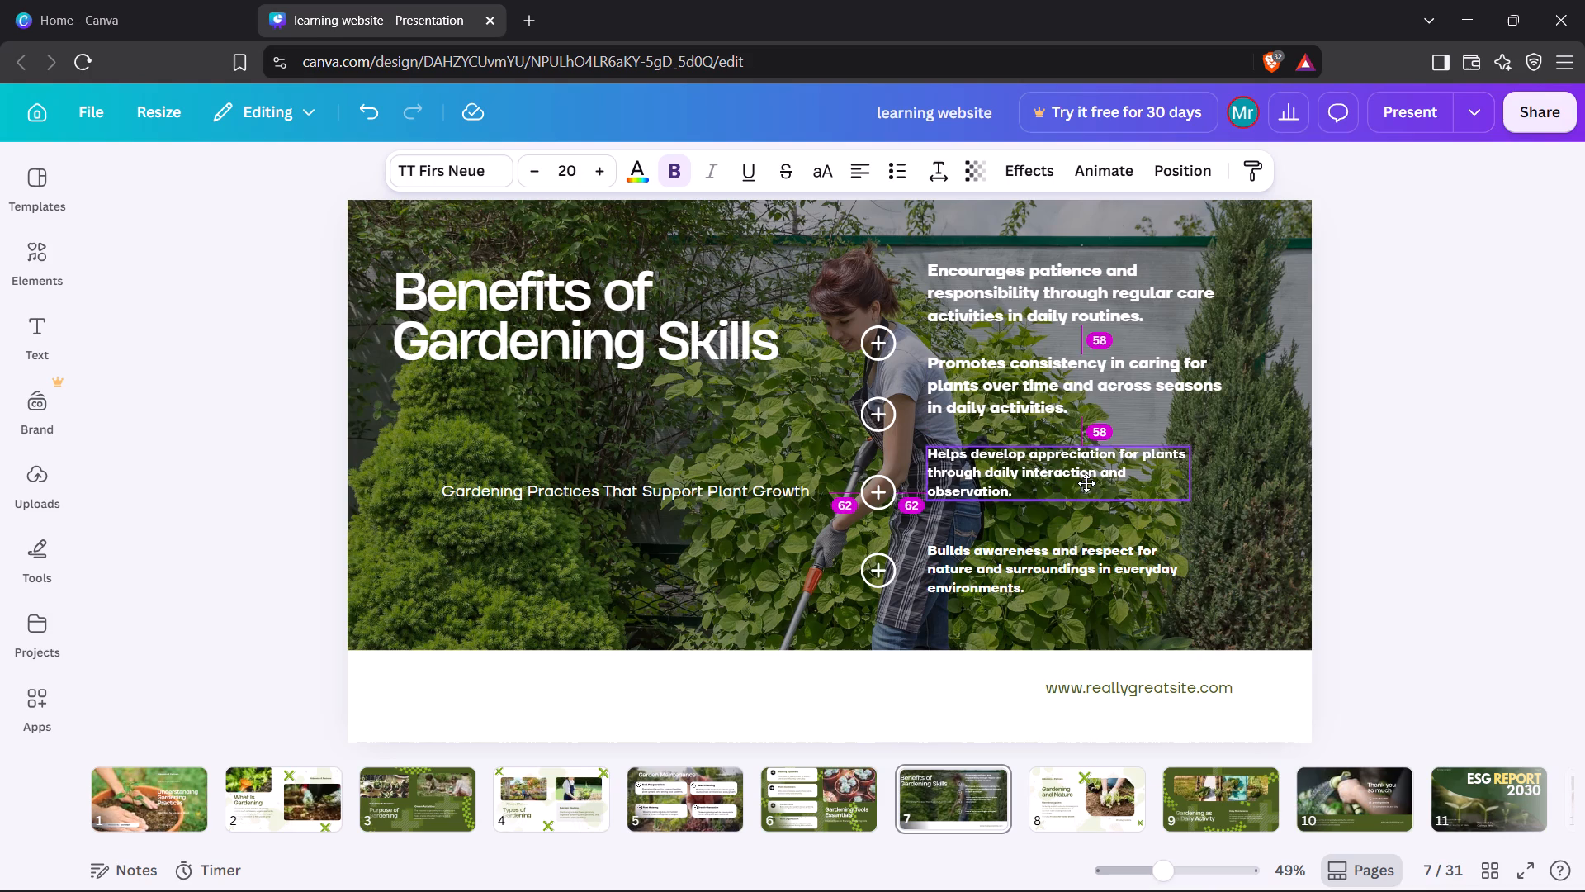
{"action": "left_click_drag", "start_coordinate": [1086, 483], "coordinate": [1088, 484]}
{"action": "left_click_drag", "start_coordinate": [1188, 499], "coordinate": [1233, 510]}
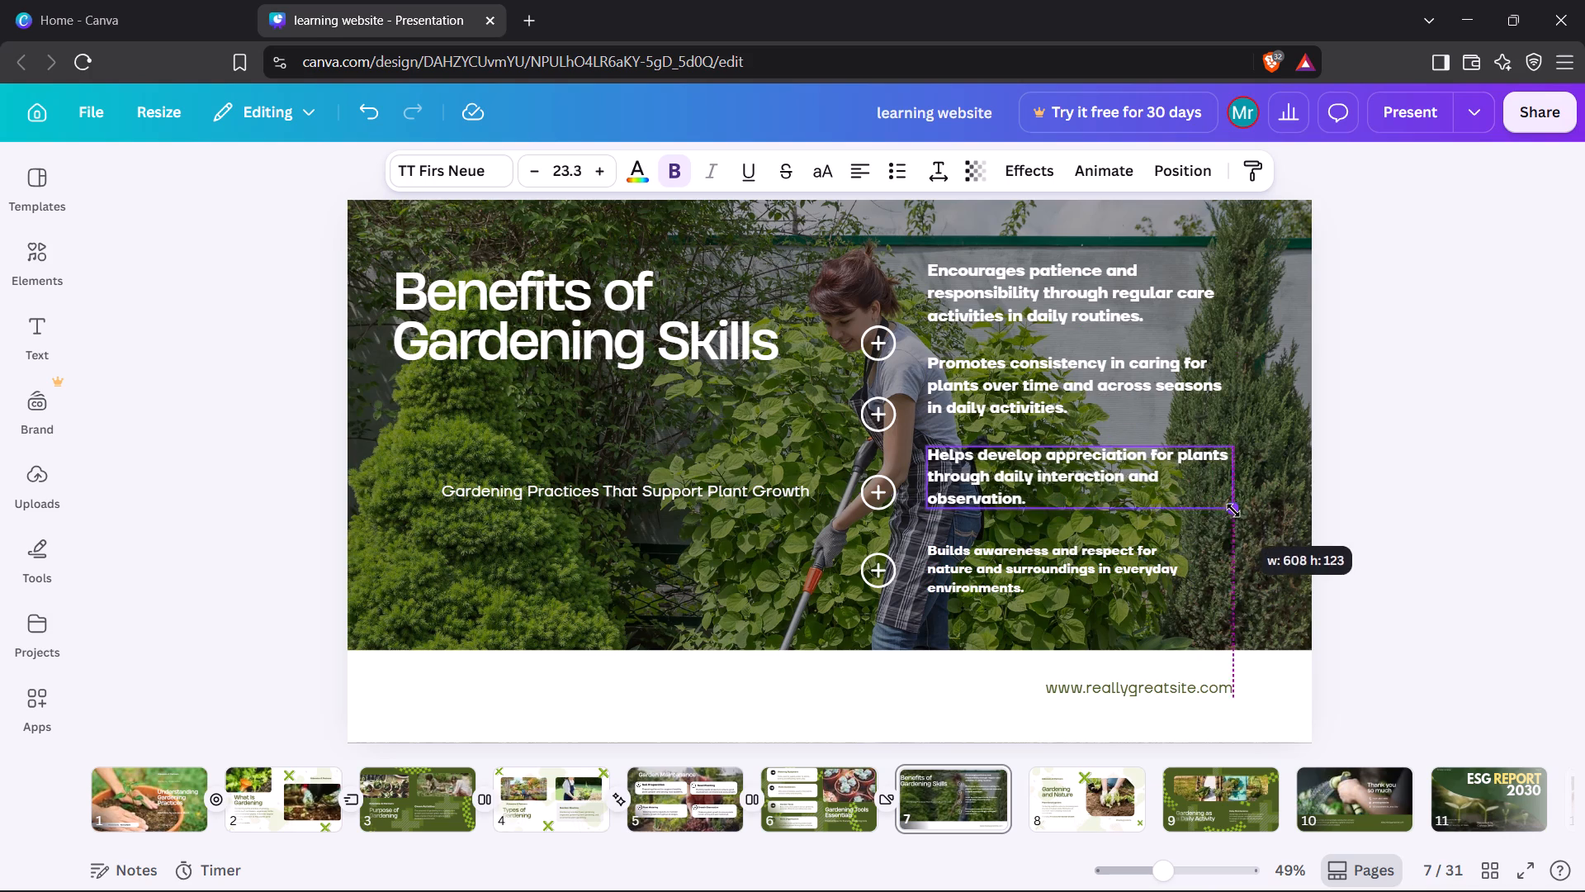
{"action": "left_click_drag", "start_coordinate": [1233, 510], "coordinate": [1237, 510]}
{"action": "left_click", "coordinate": [1100, 580]}
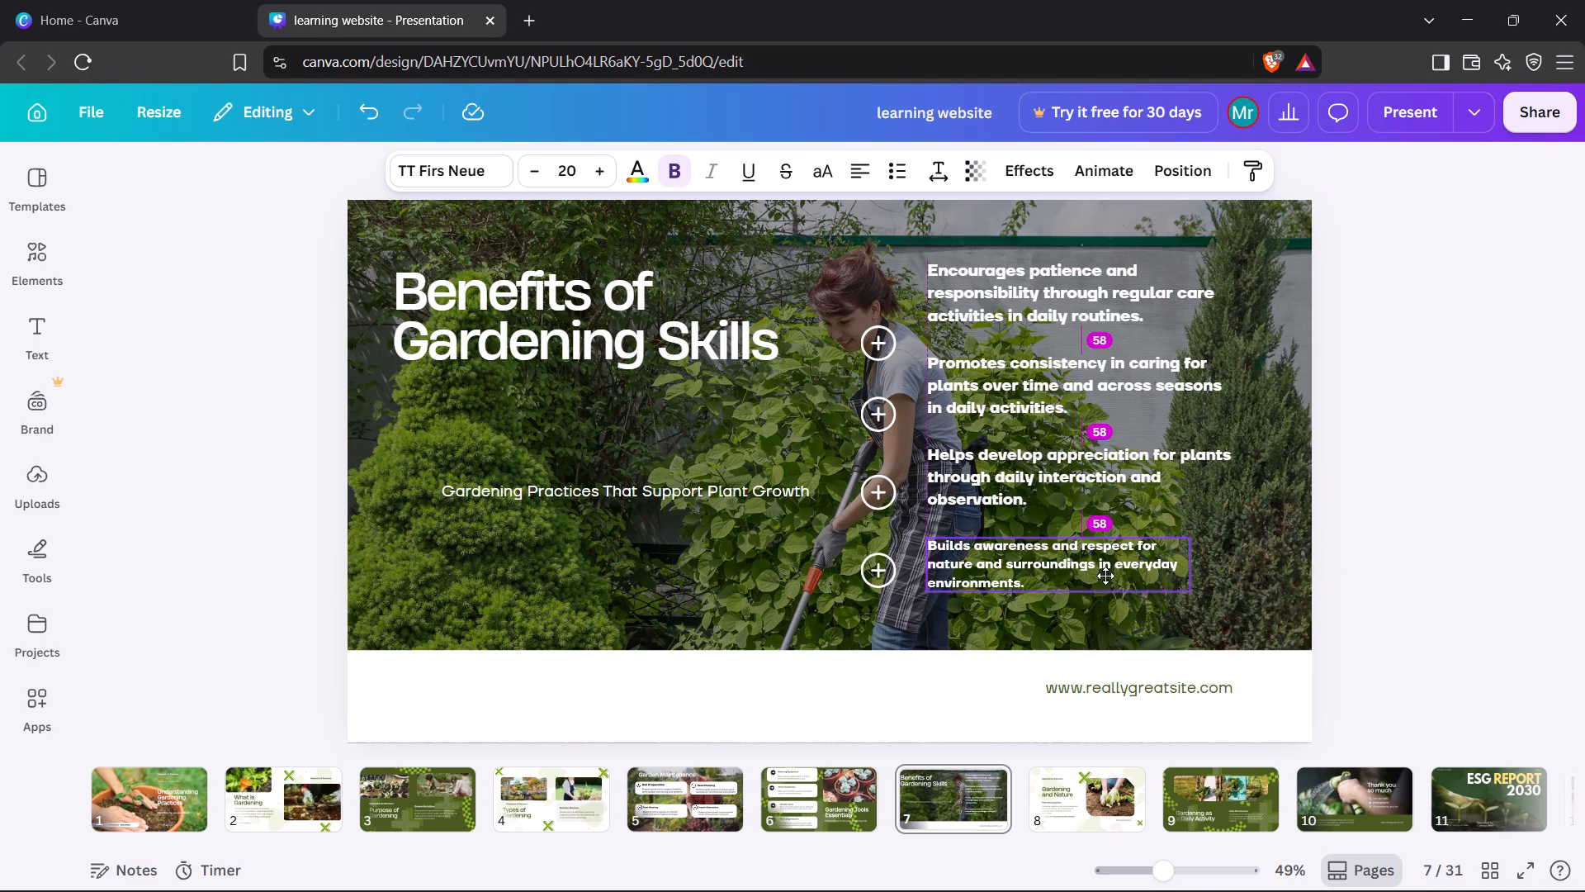
{"action": "left_click_drag", "start_coordinate": [1195, 597], "coordinate": [1230, 602]}
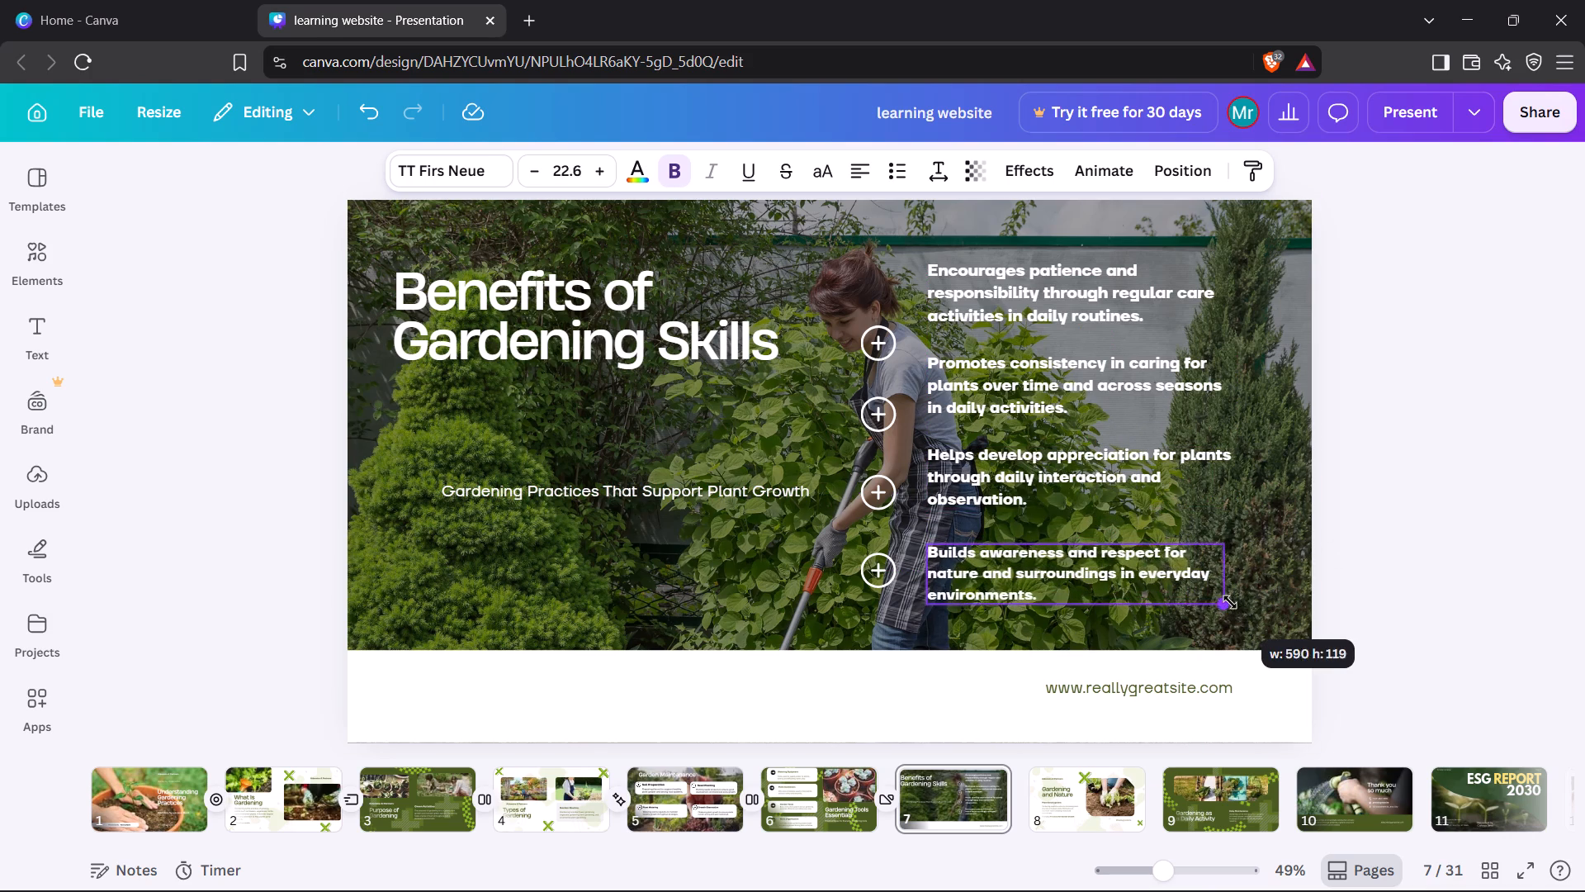
{"action": "left_click_drag", "start_coordinate": [1230, 602], "coordinate": [1242, 603]}
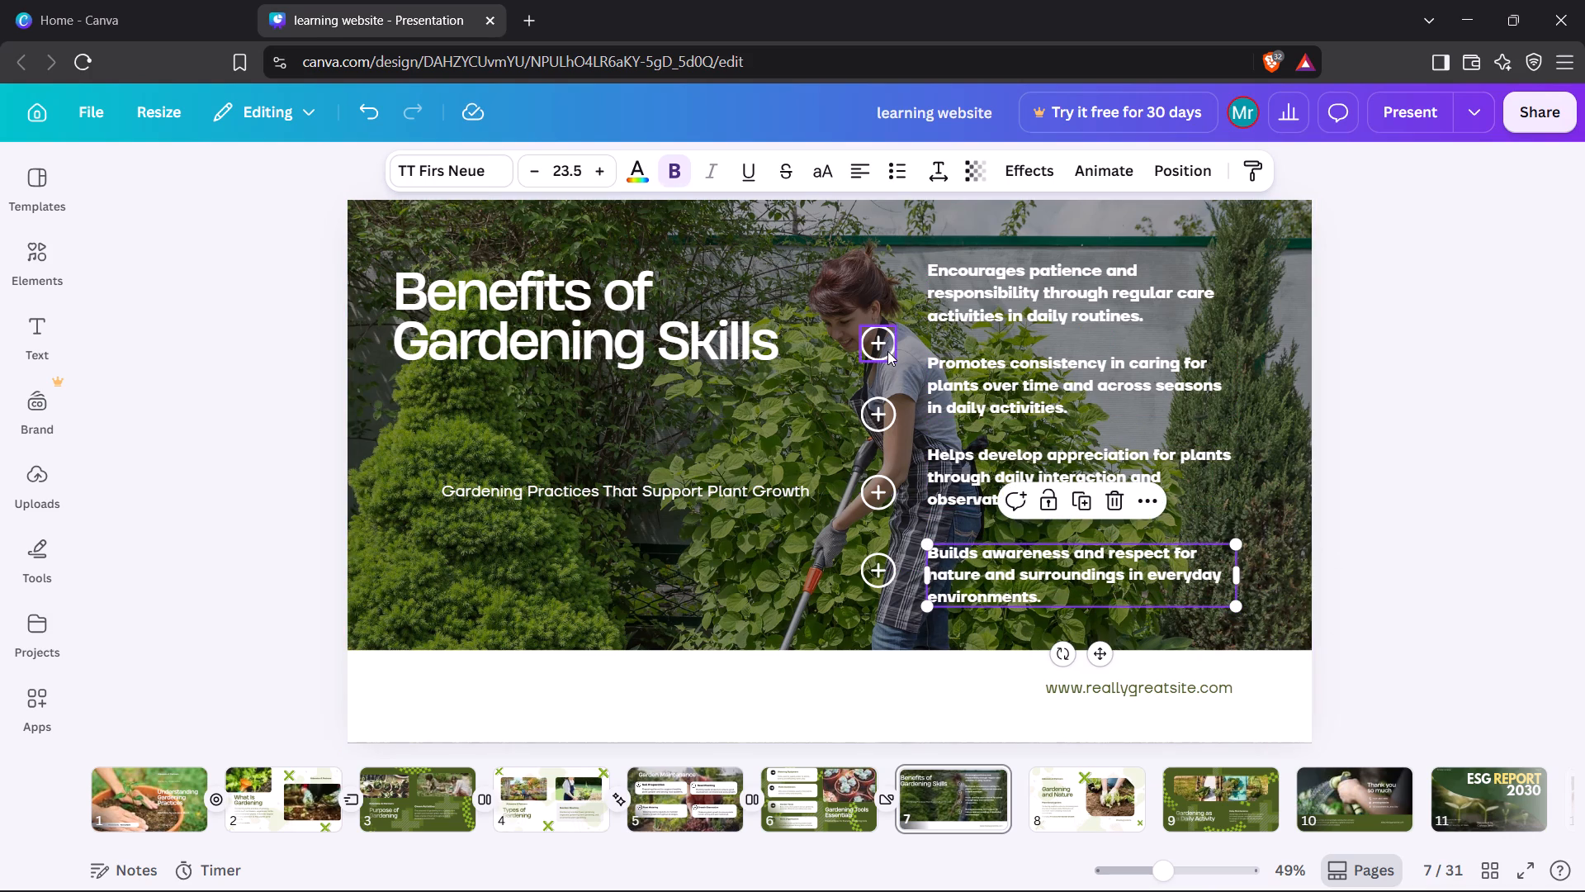
On page 7, move the four plus icons up so each lines up with its benefit paragraph.
{"action": "left_click_drag", "start_coordinate": [887, 351], "coordinate": [890, 297]}
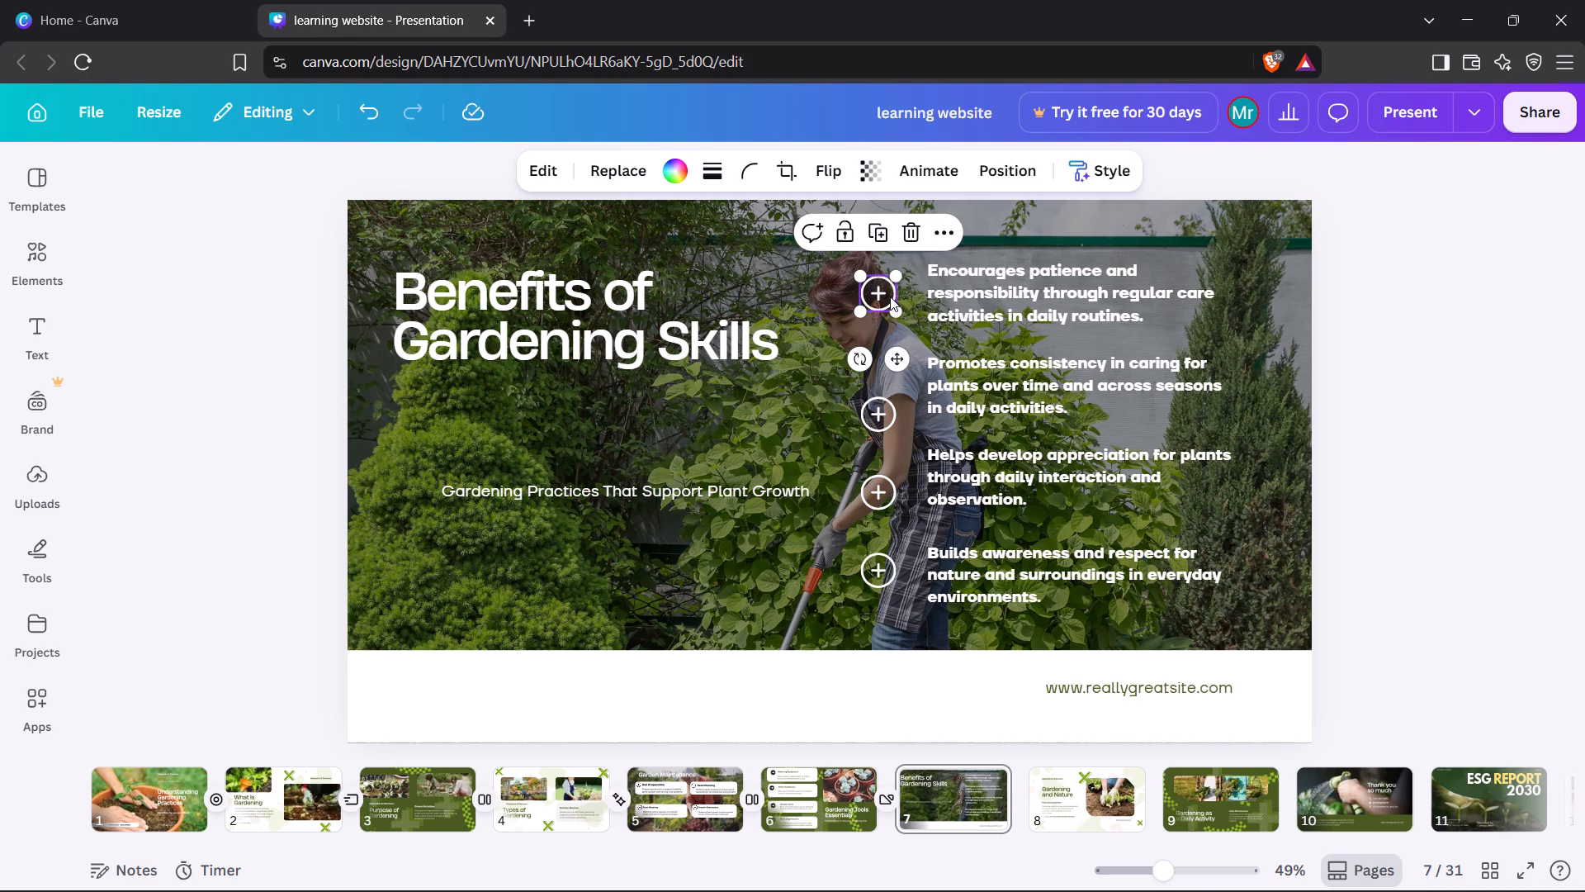
{"action": "left_click_drag", "start_coordinate": [876, 414], "coordinate": [880, 360]}
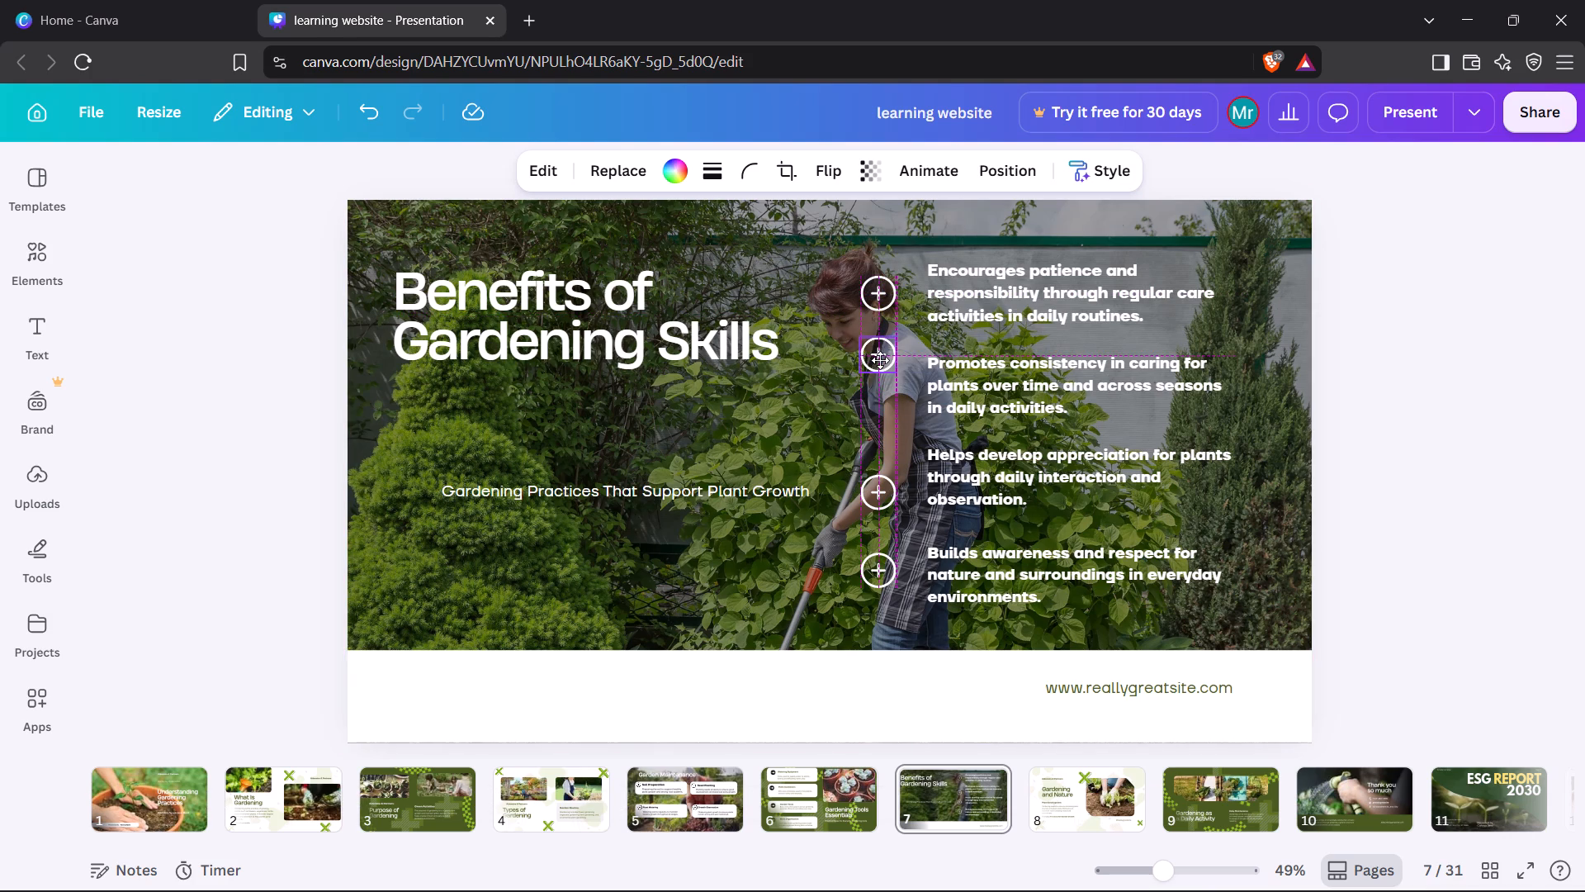
{"action": "left_click_drag", "start_coordinate": [880, 360], "coordinate": [877, 373]}
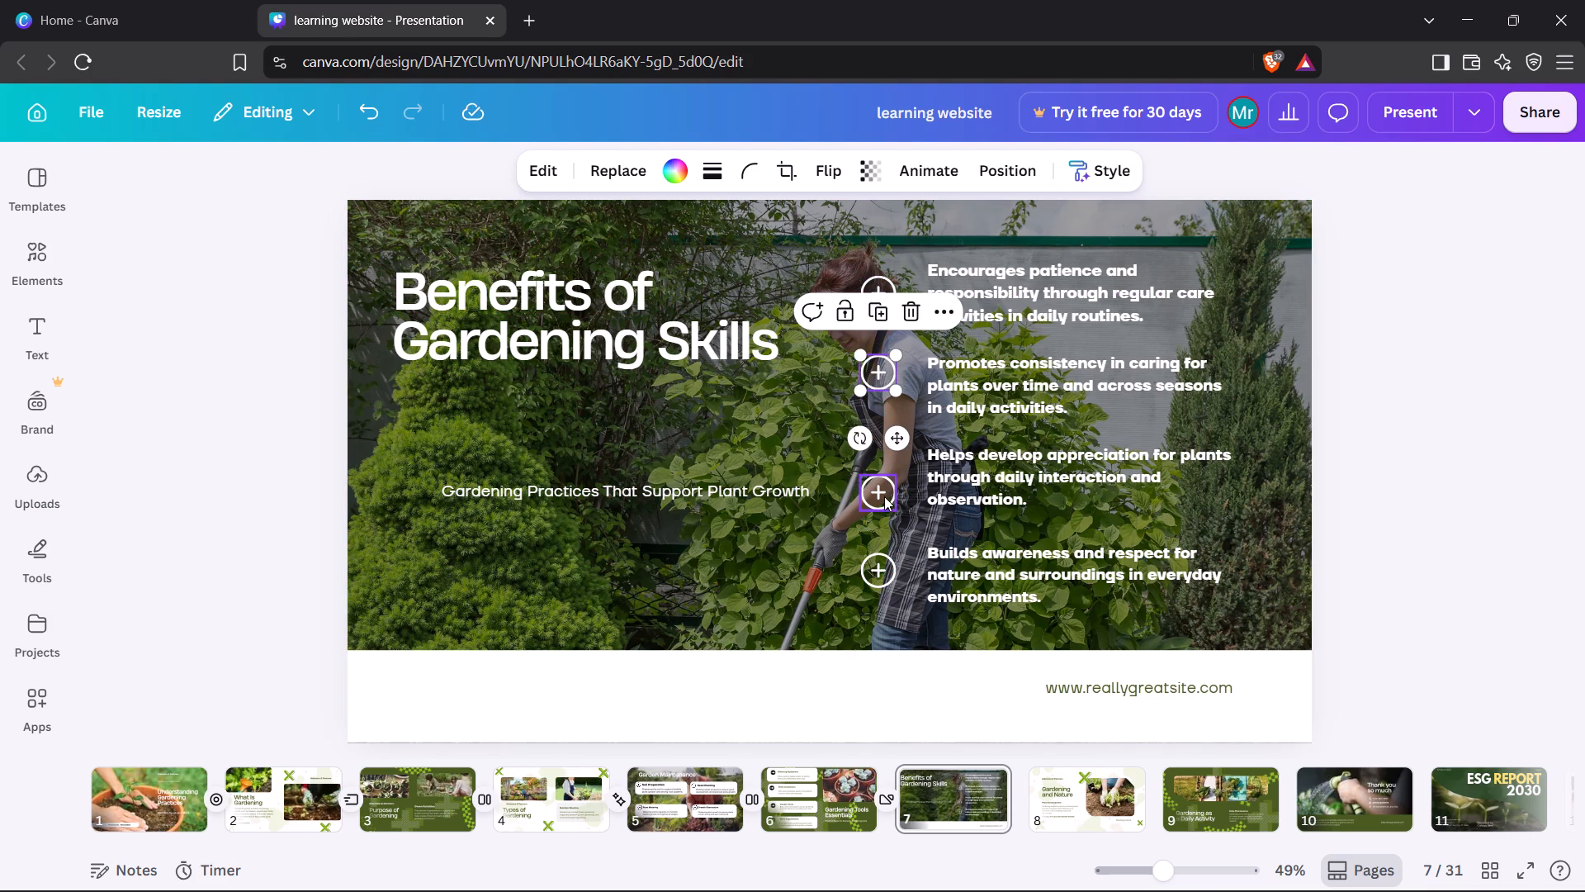
{"action": "left_click_drag", "start_coordinate": [884, 496], "coordinate": [882, 464]}
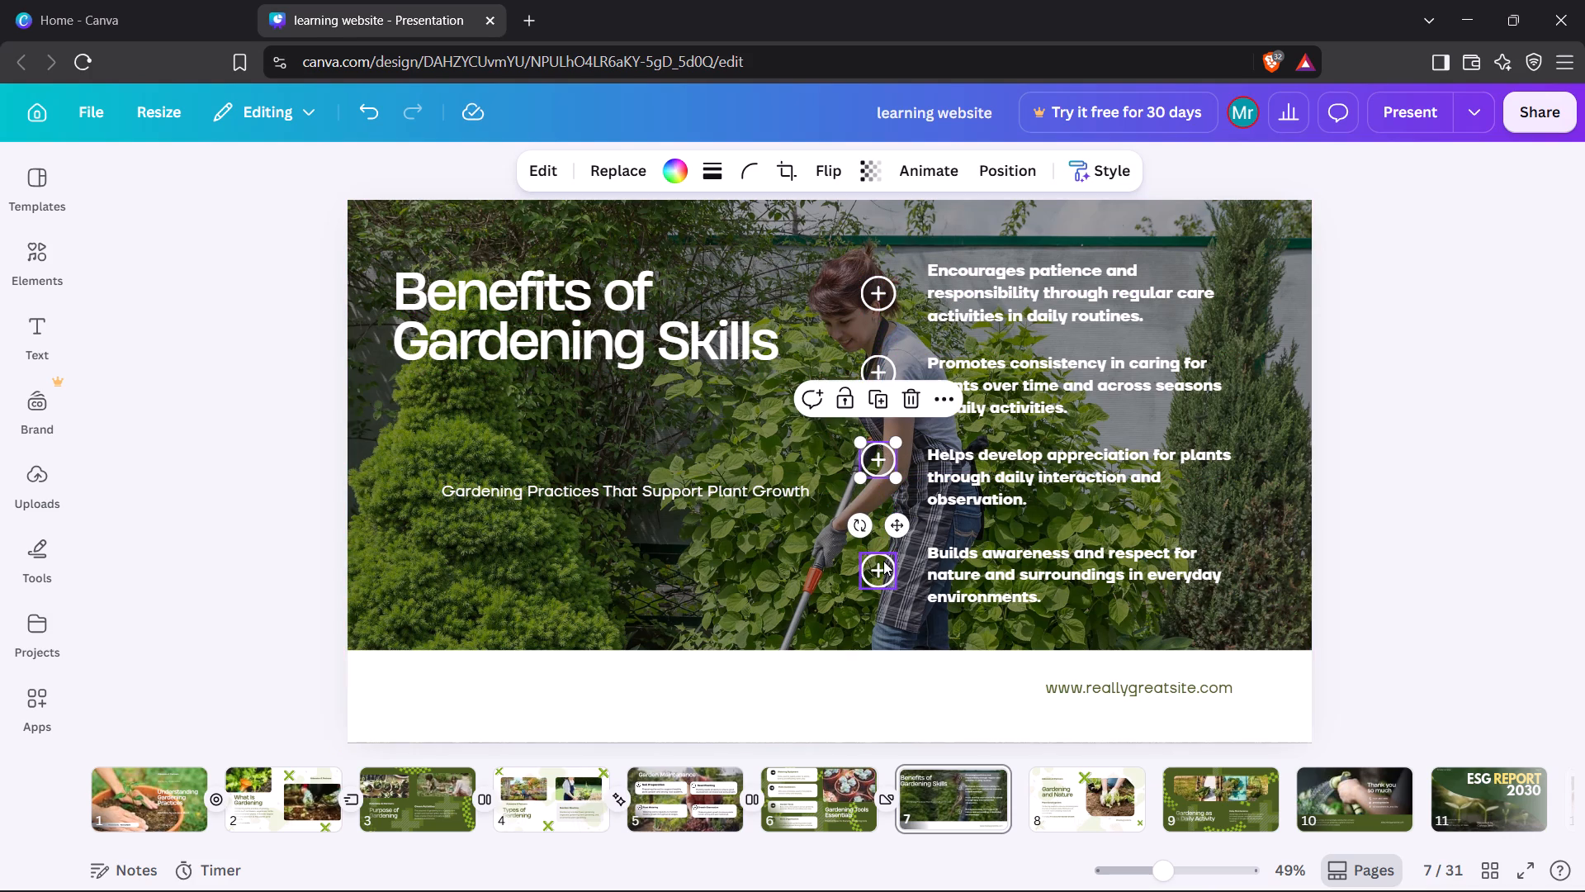
{"action": "left_click", "coordinate": [883, 561]}
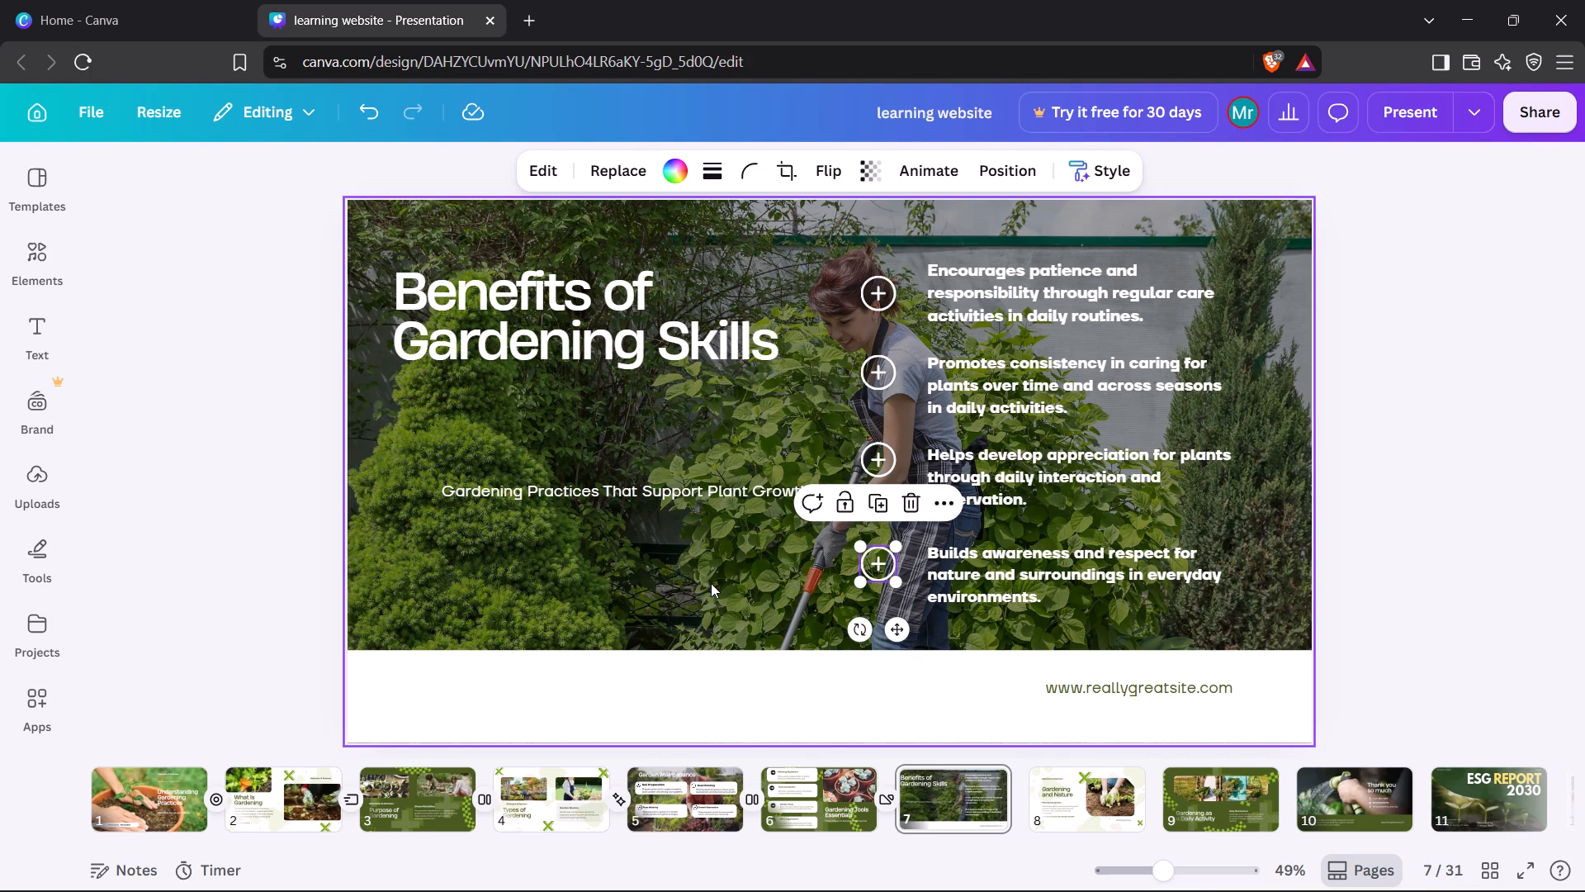
{"action": "left_click", "coordinate": [711, 583]}
Move the "Gardening Practices That Support Plant Growth" line left and slightly down to align with the title's left edge.
{"action": "left_click_drag", "start_coordinate": [711, 491], "coordinate": [665, 504]}
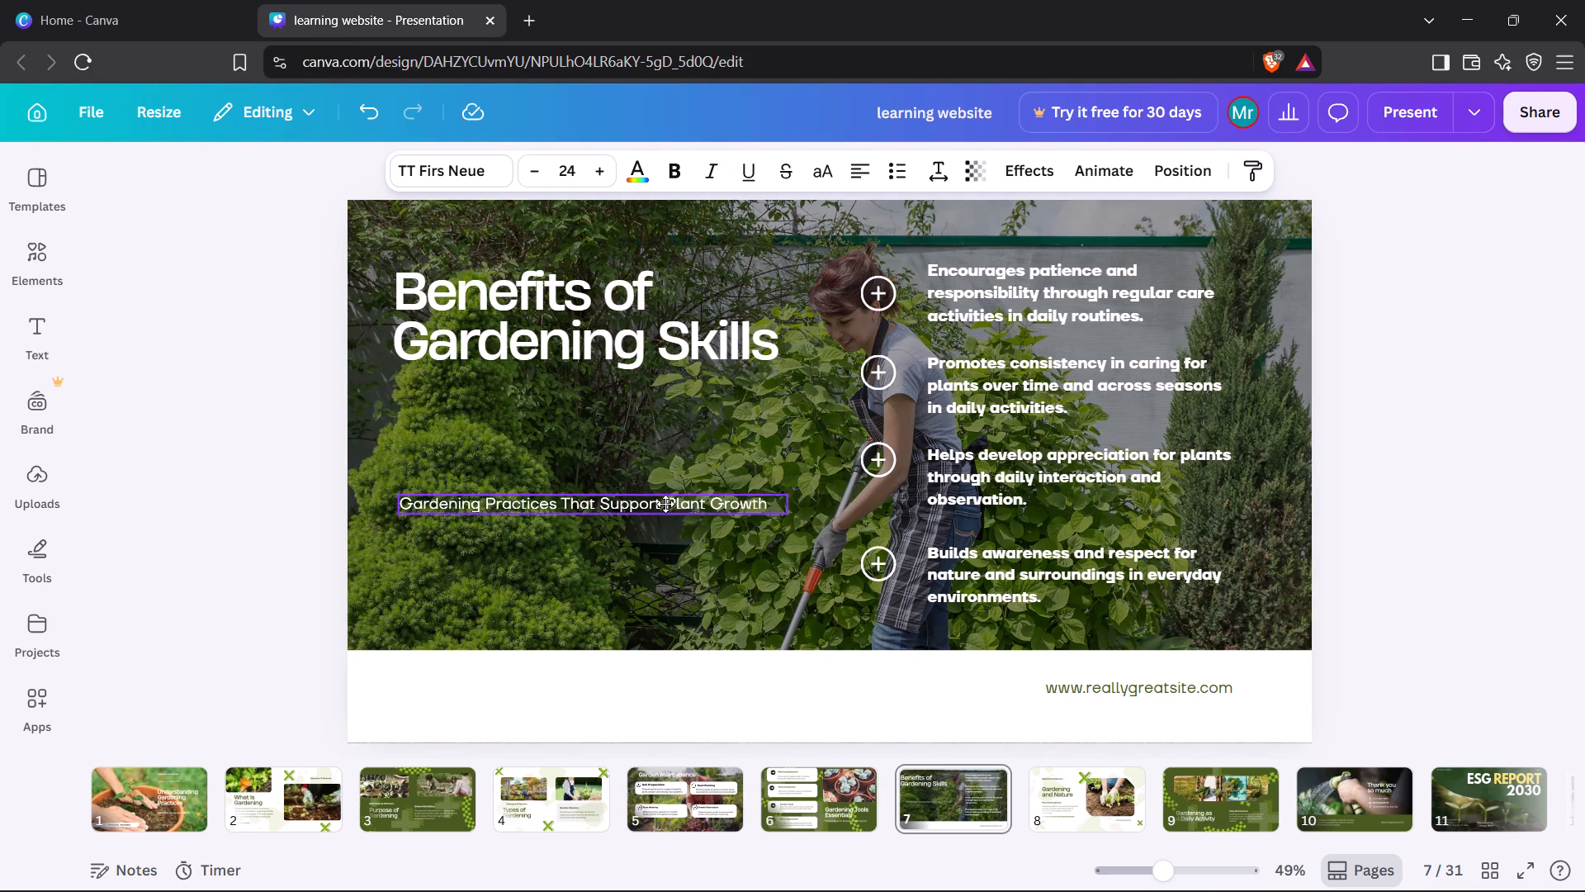
{"action": "left_click_drag", "start_coordinate": [665, 504], "coordinate": [660, 501]}
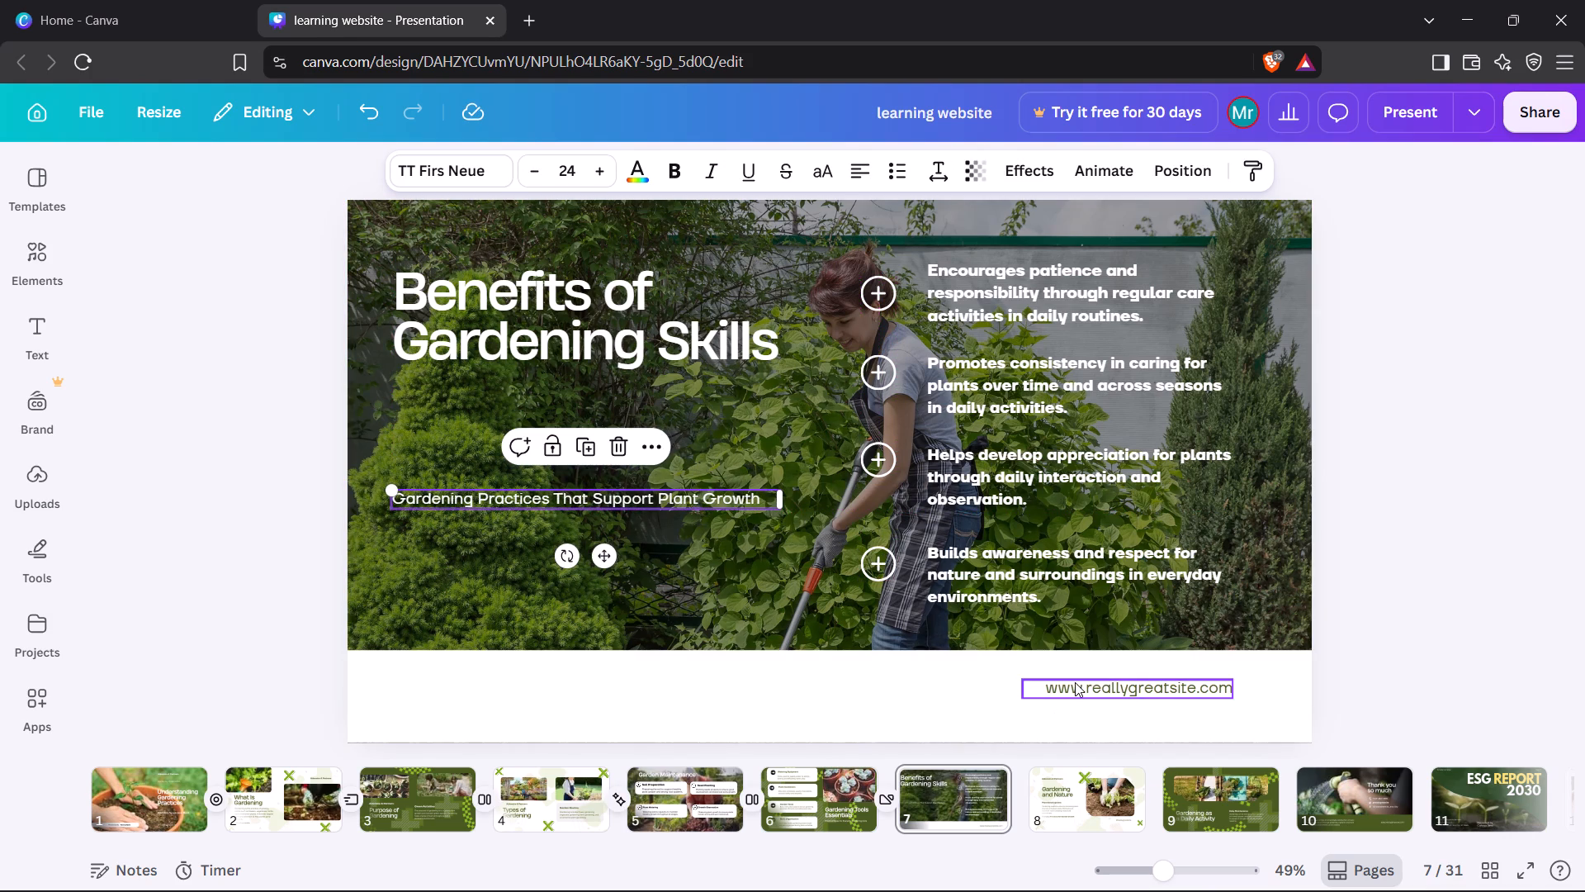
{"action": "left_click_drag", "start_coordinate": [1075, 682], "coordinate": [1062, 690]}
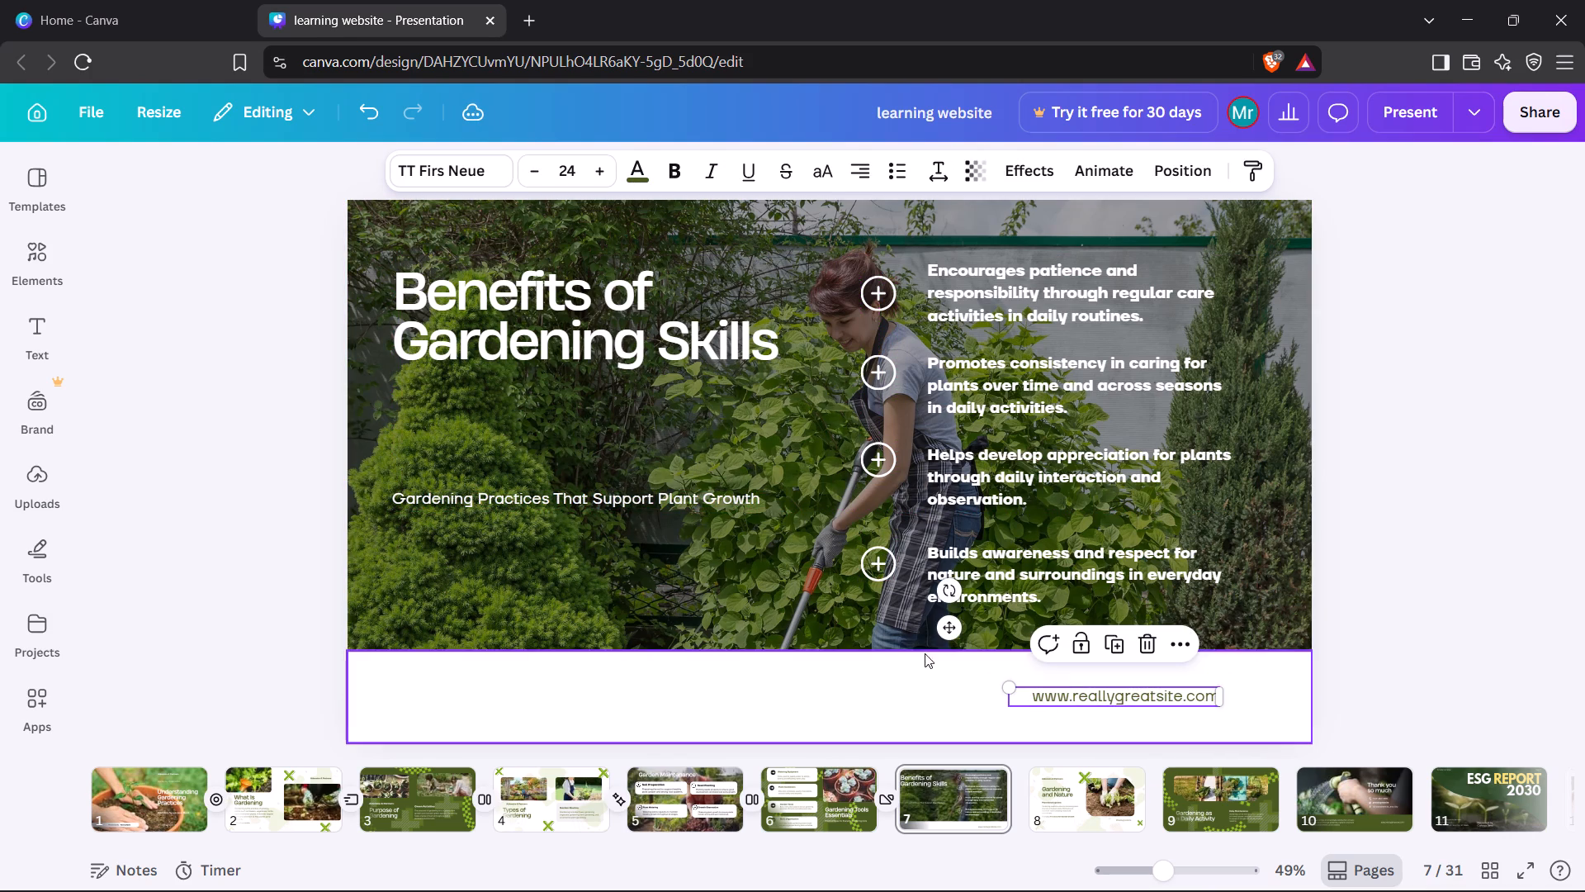
Collapse the white strip below the photo to the page's bottom edge so the background photo fills page 7.
{"action": "left_click", "coordinate": [889, 648]}
{"action": "left_click", "coordinate": [849, 633]}
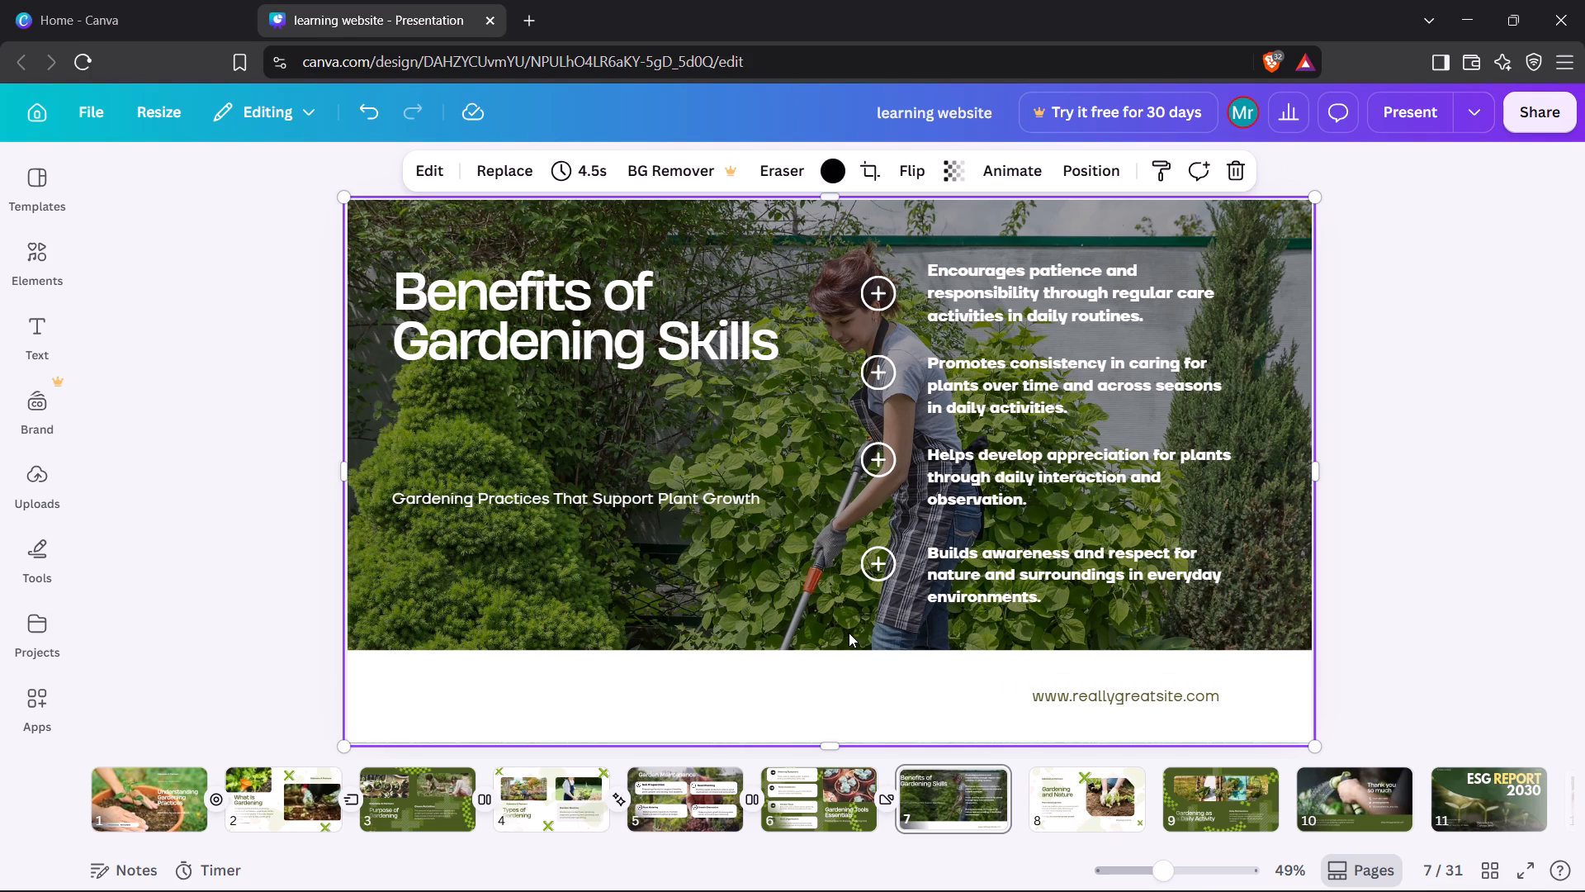
{"action": "left_click", "coordinate": [811, 645]}
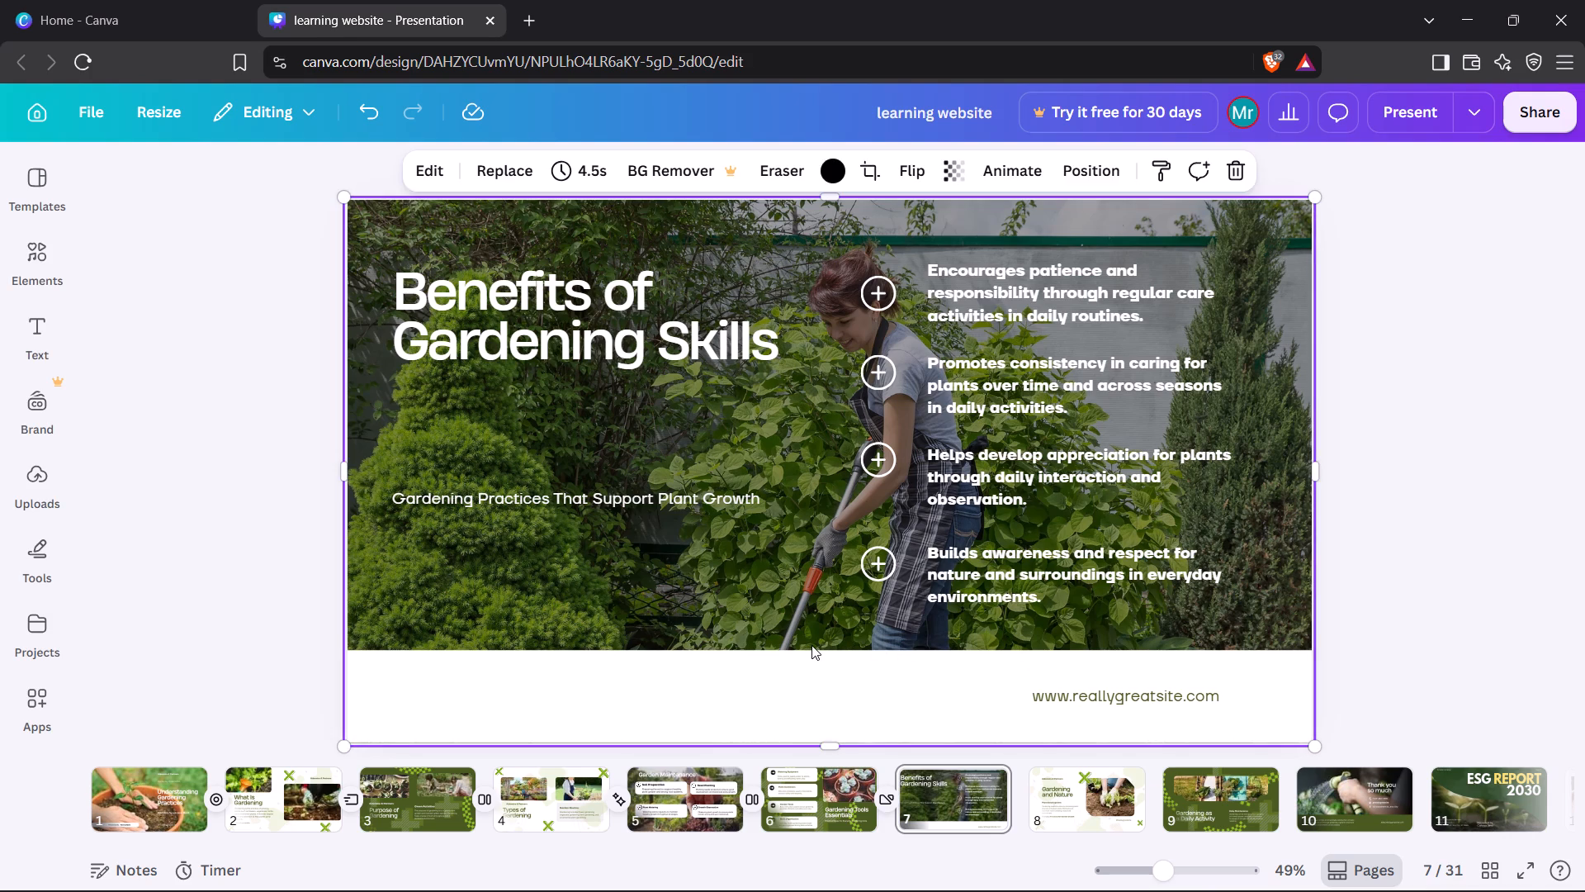
{"action": "left_click", "coordinate": [821, 651]}
{"action": "left_click_drag", "start_coordinate": [821, 651], "coordinate": [835, 743]}
{"action": "left_click", "coordinate": [1121, 689]}
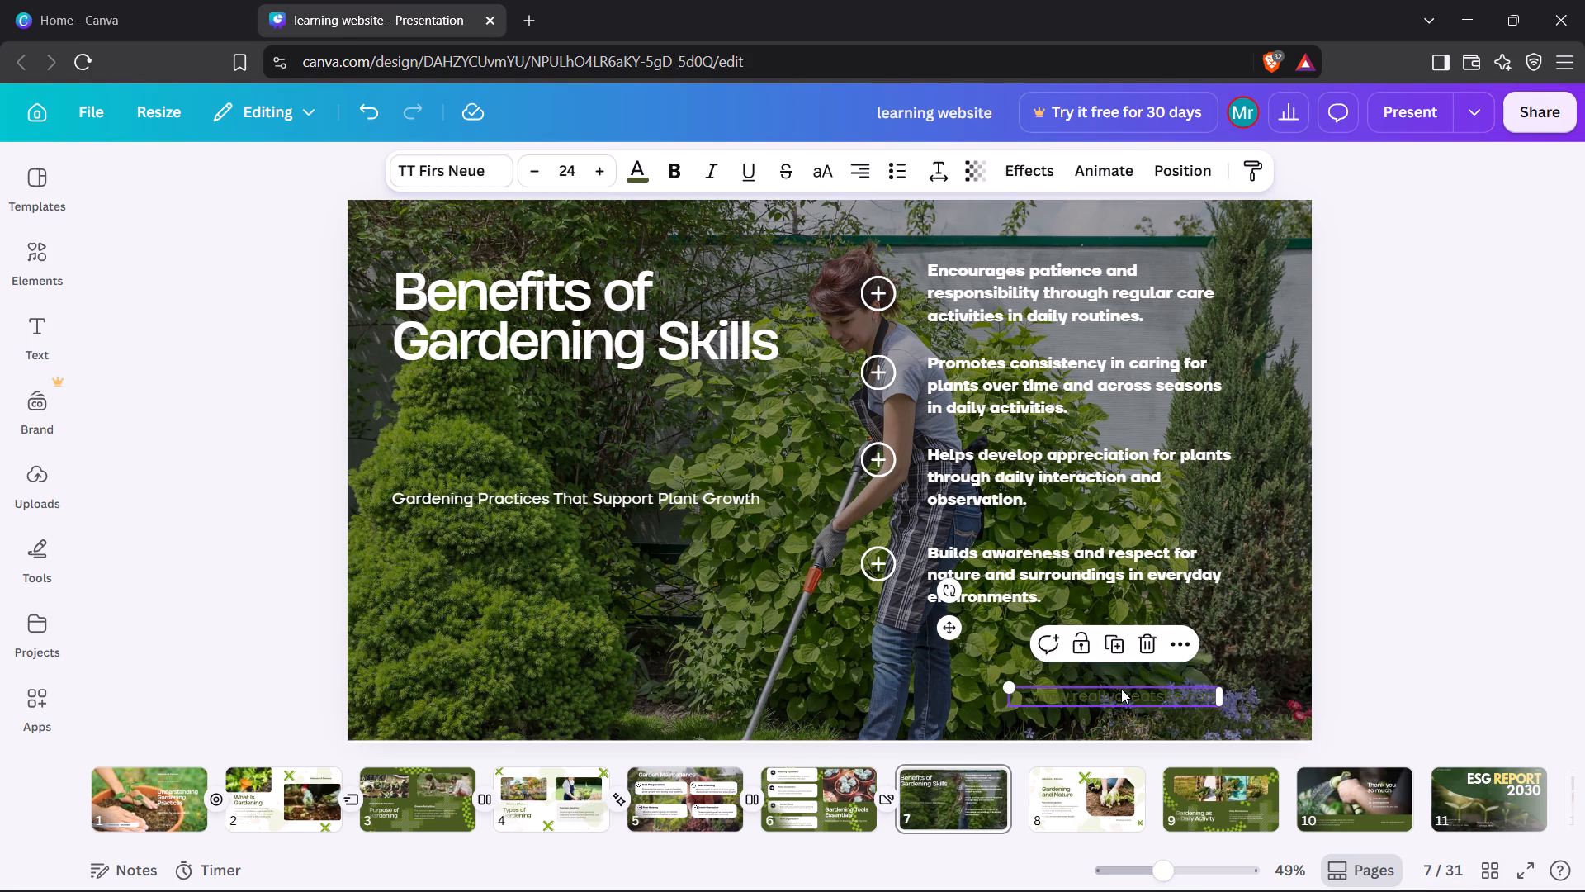
{"action": "left_click", "coordinate": [1143, 652]}
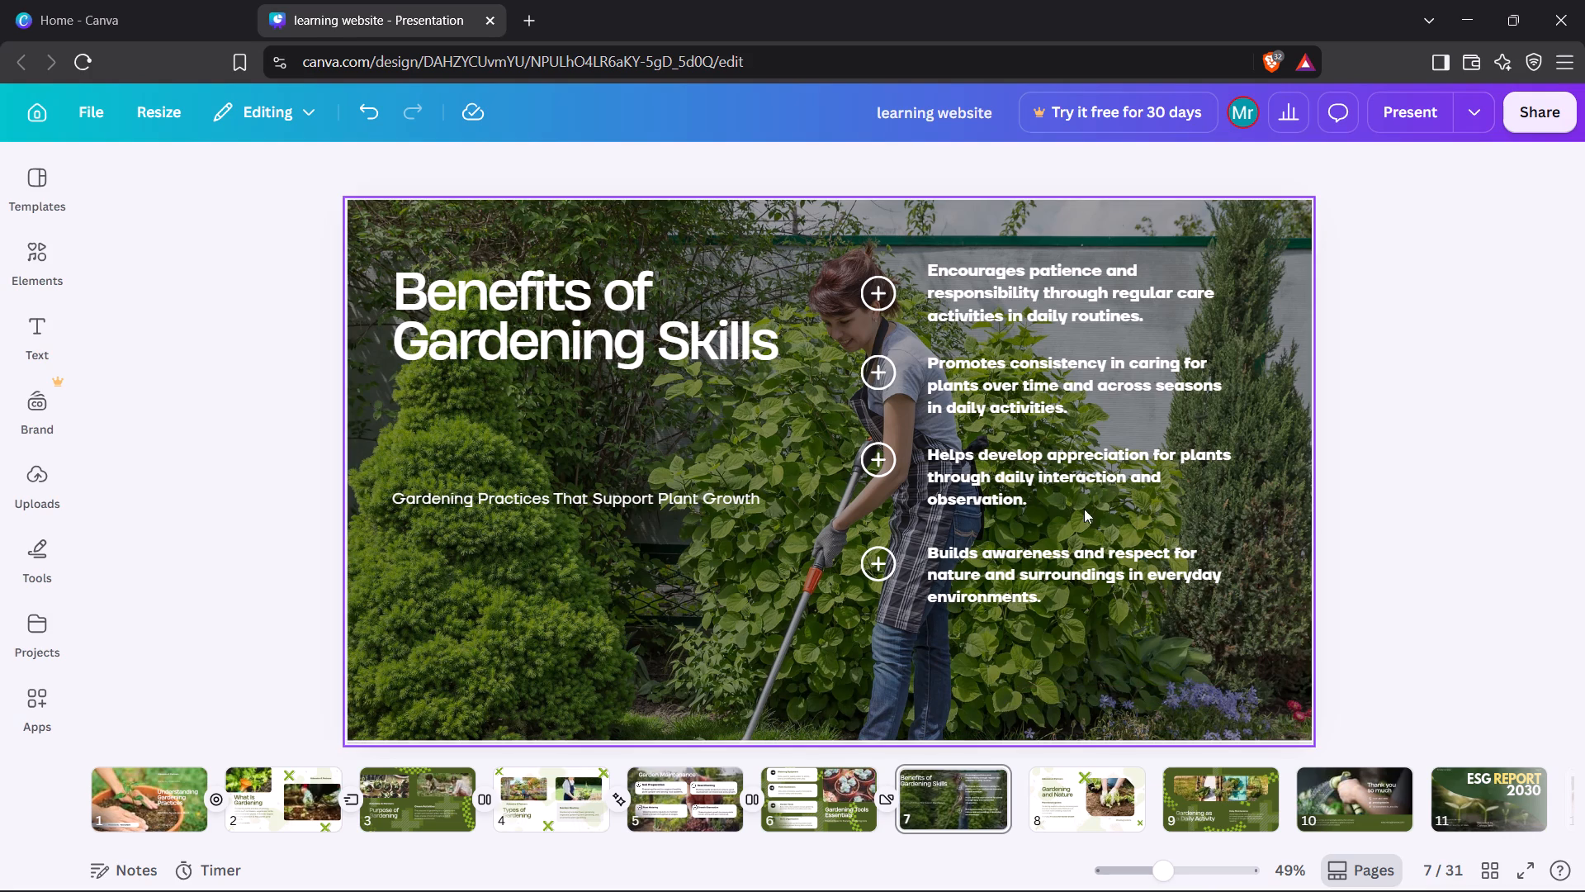
Apply the Fun page animation to page 7.
{"action": "left_click", "coordinate": [876, 232]}
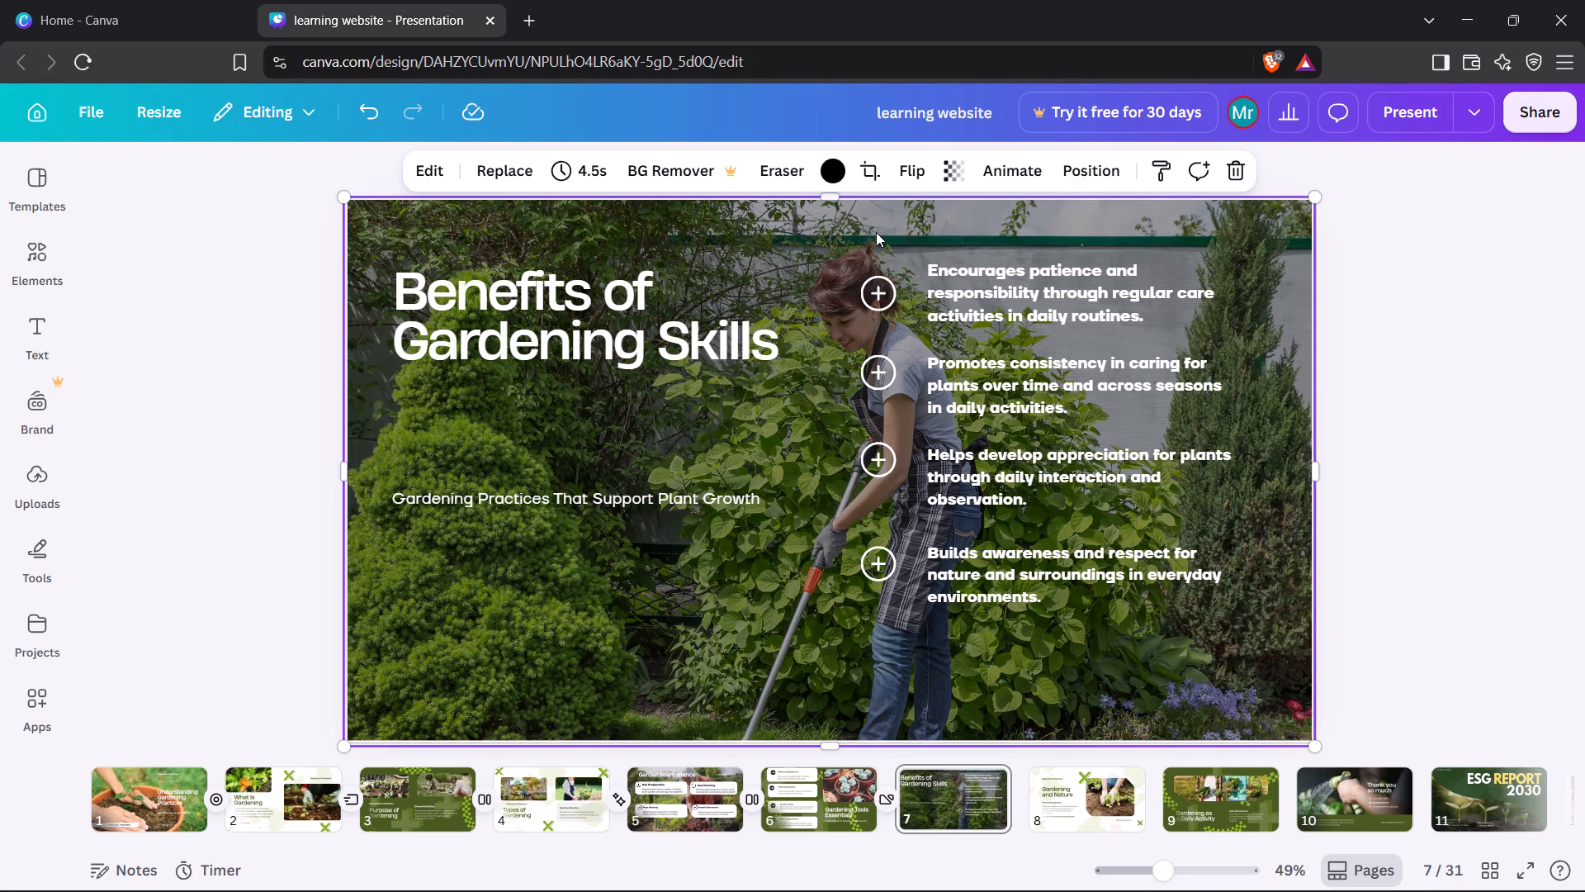
{"action": "left_click", "coordinate": [1022, 182]}
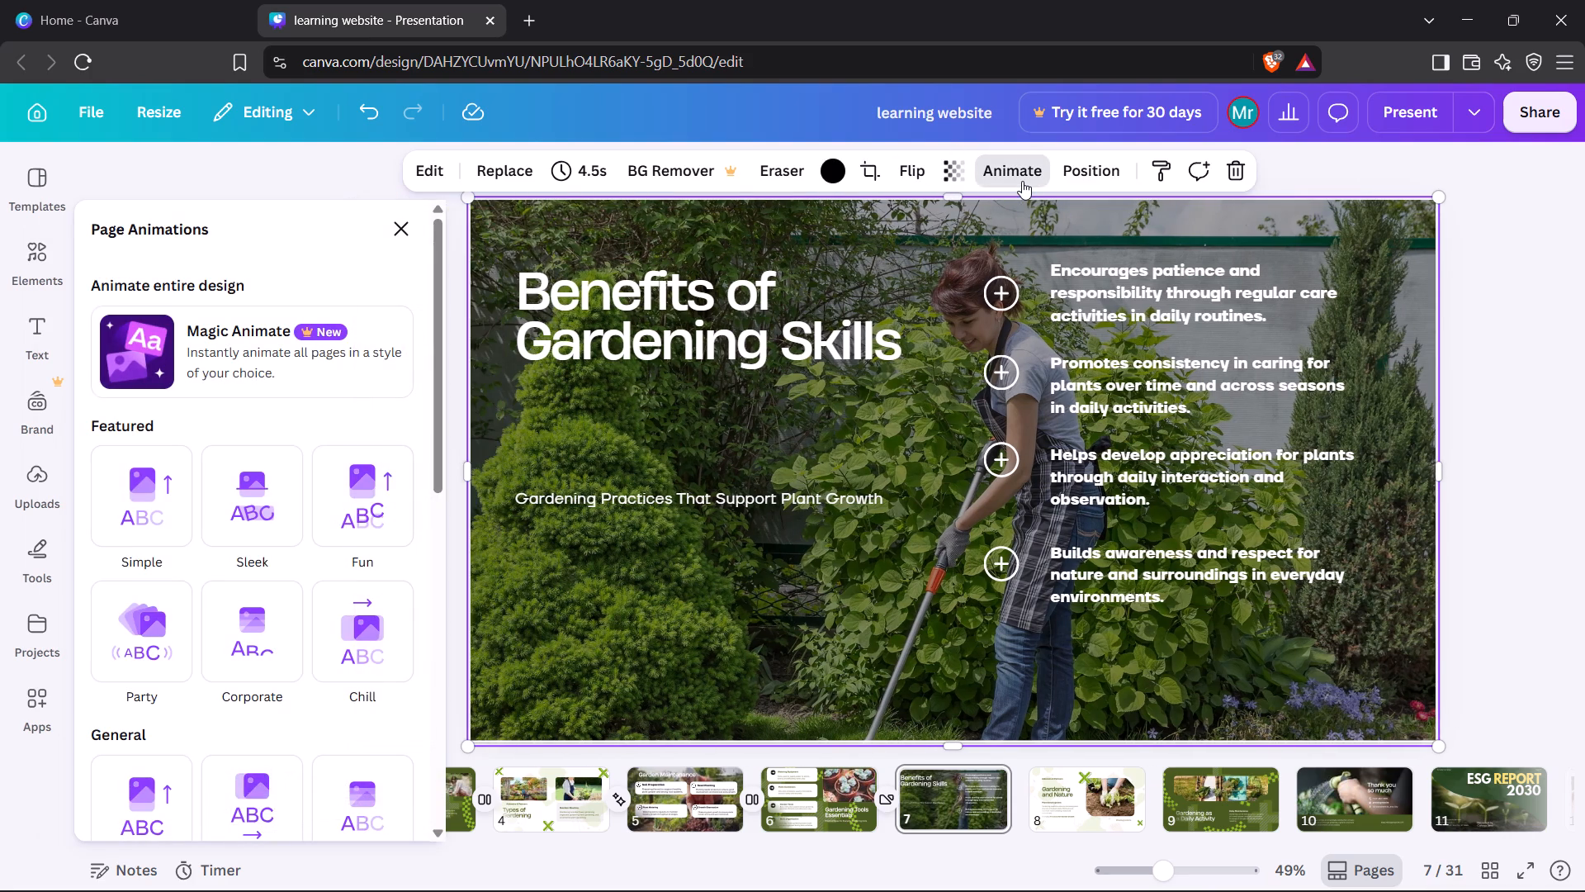
{"action": "left_click", "coordinate": [329, 479]}
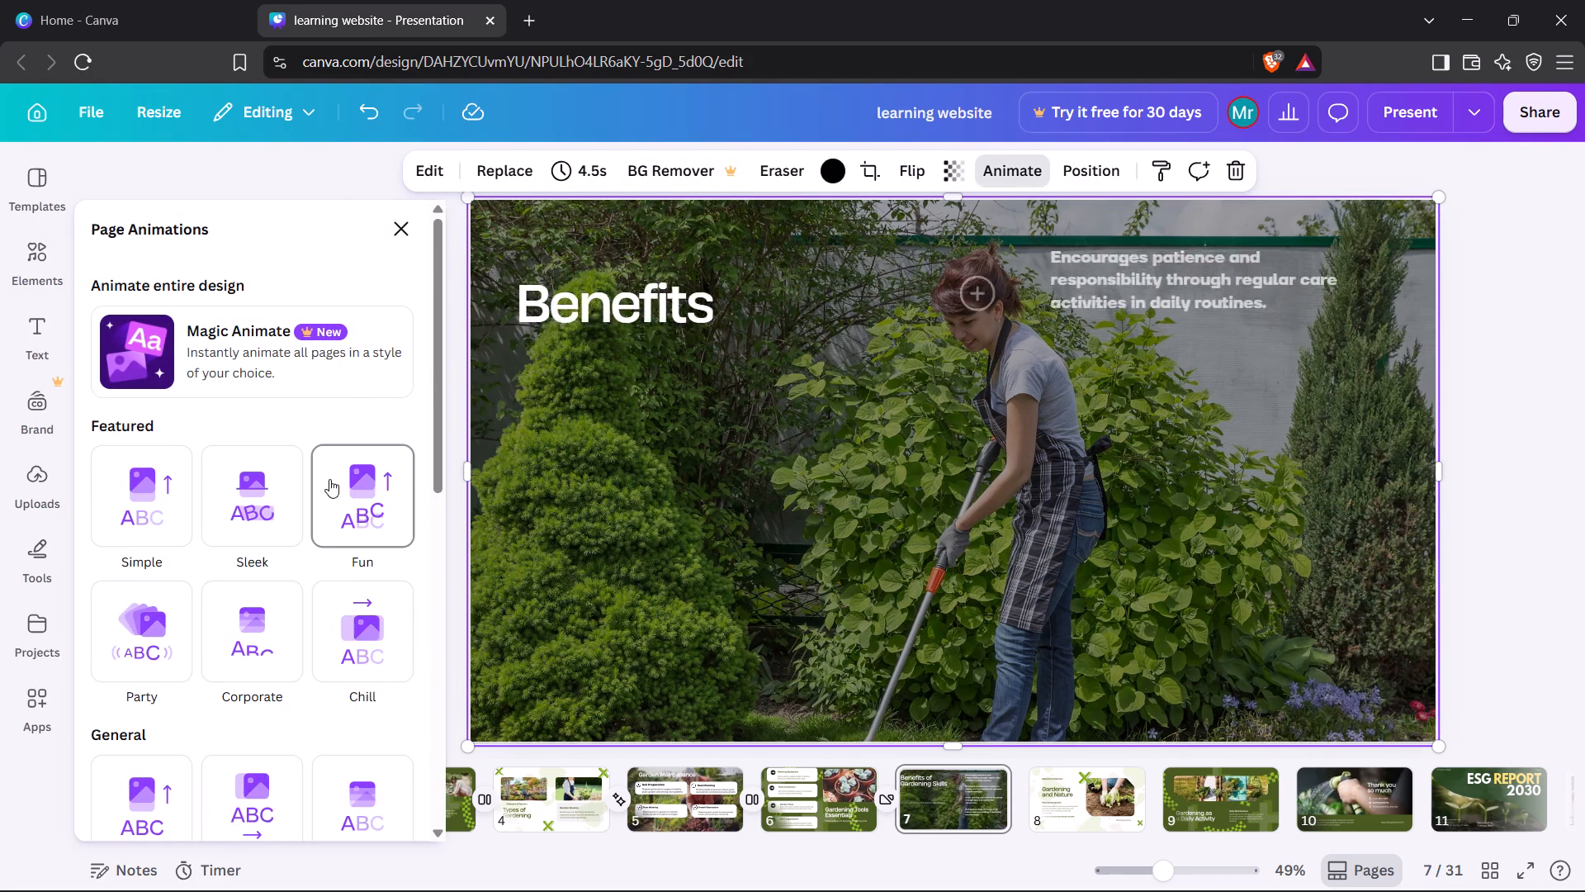
{"action": "left_click", "coordinate": [398, 225]}
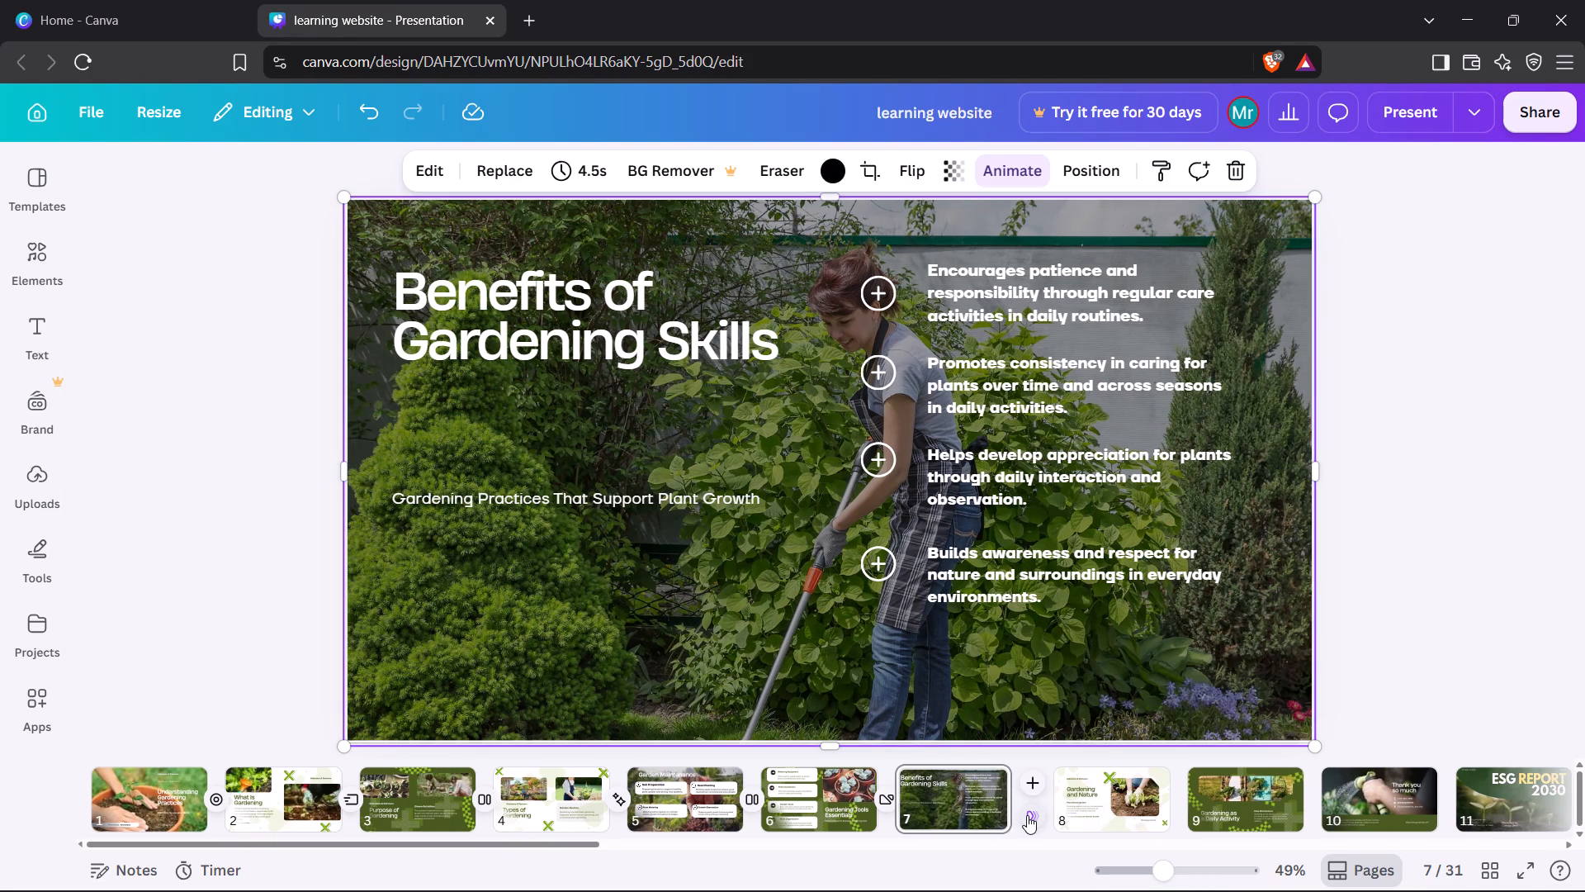
Add a Stack transition between pages 7 and 8.
{"action": "left_click", "coordinate": [1027, 815]}
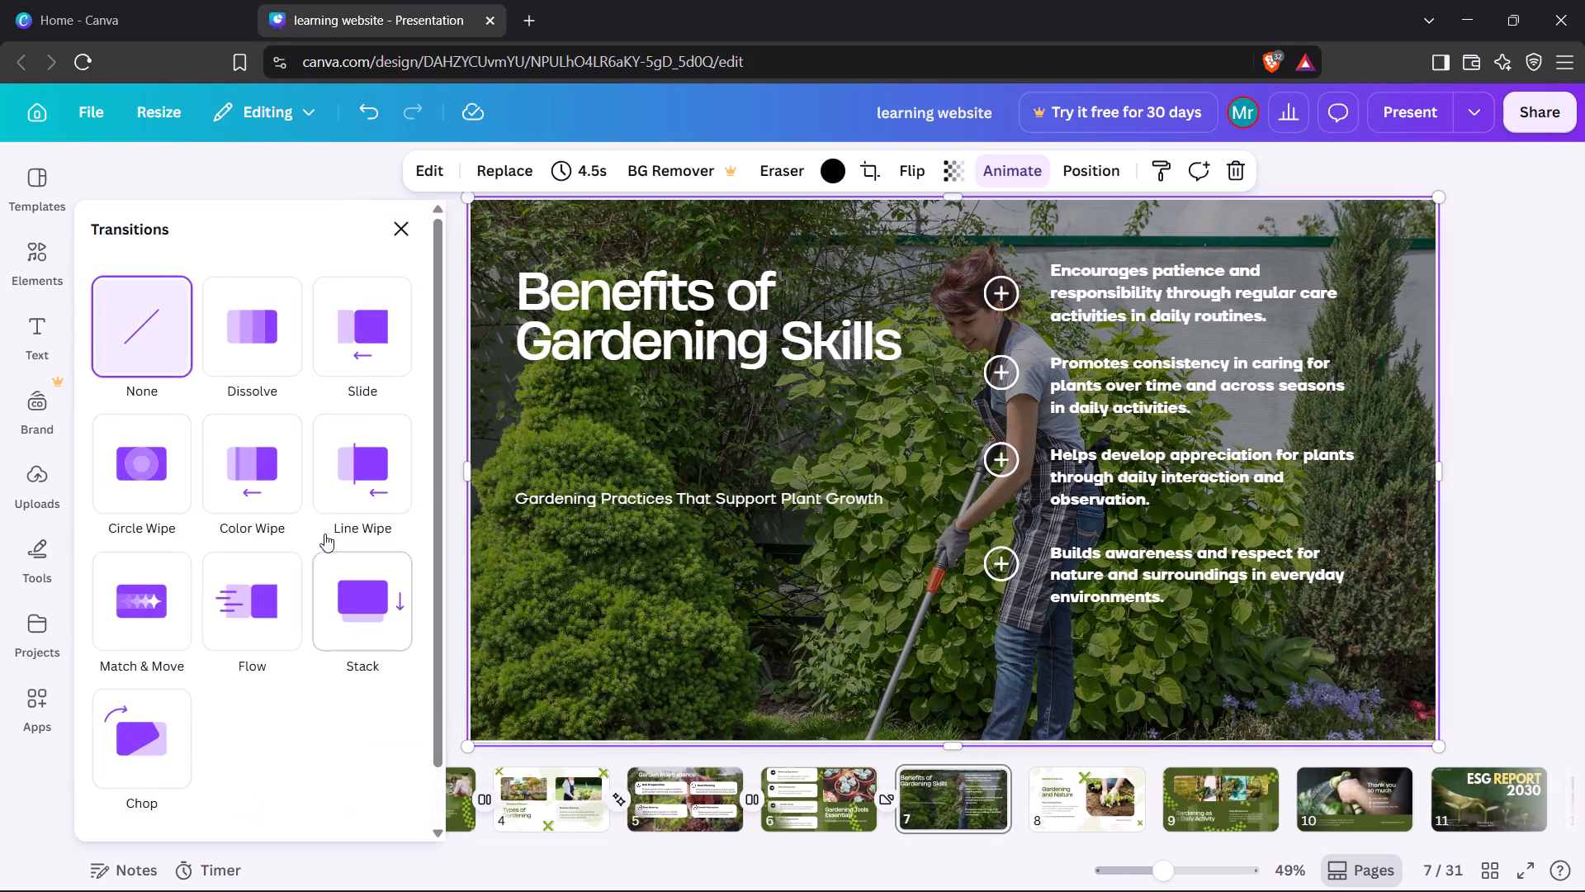
{"action": "left_click", "coordinate": [361, 586]}
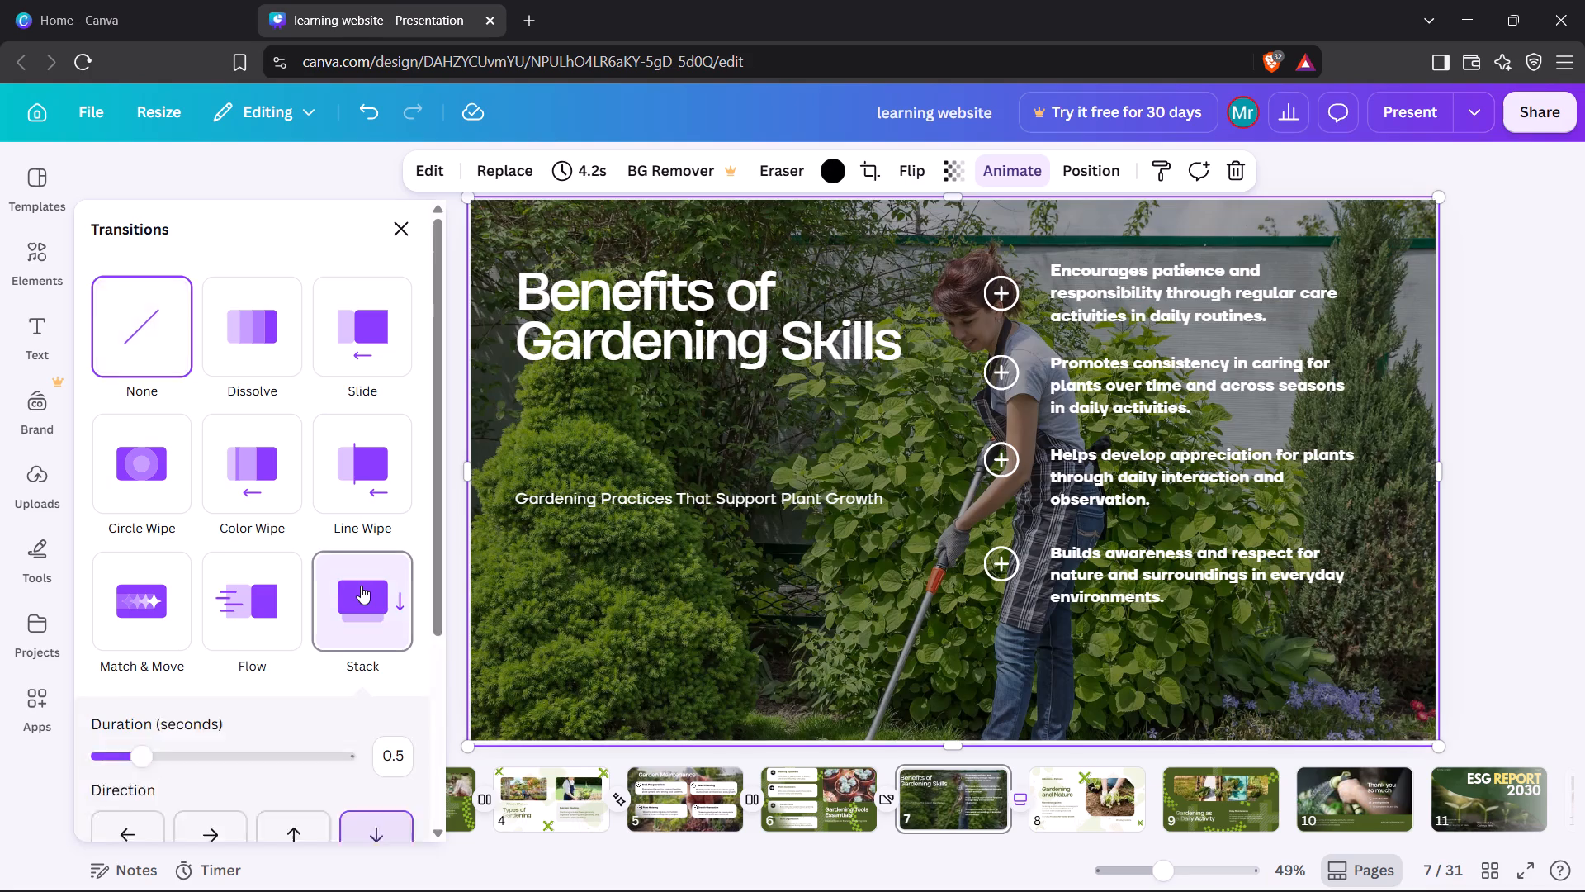
{"action": "left_click", "coordinate": [400, 244]}
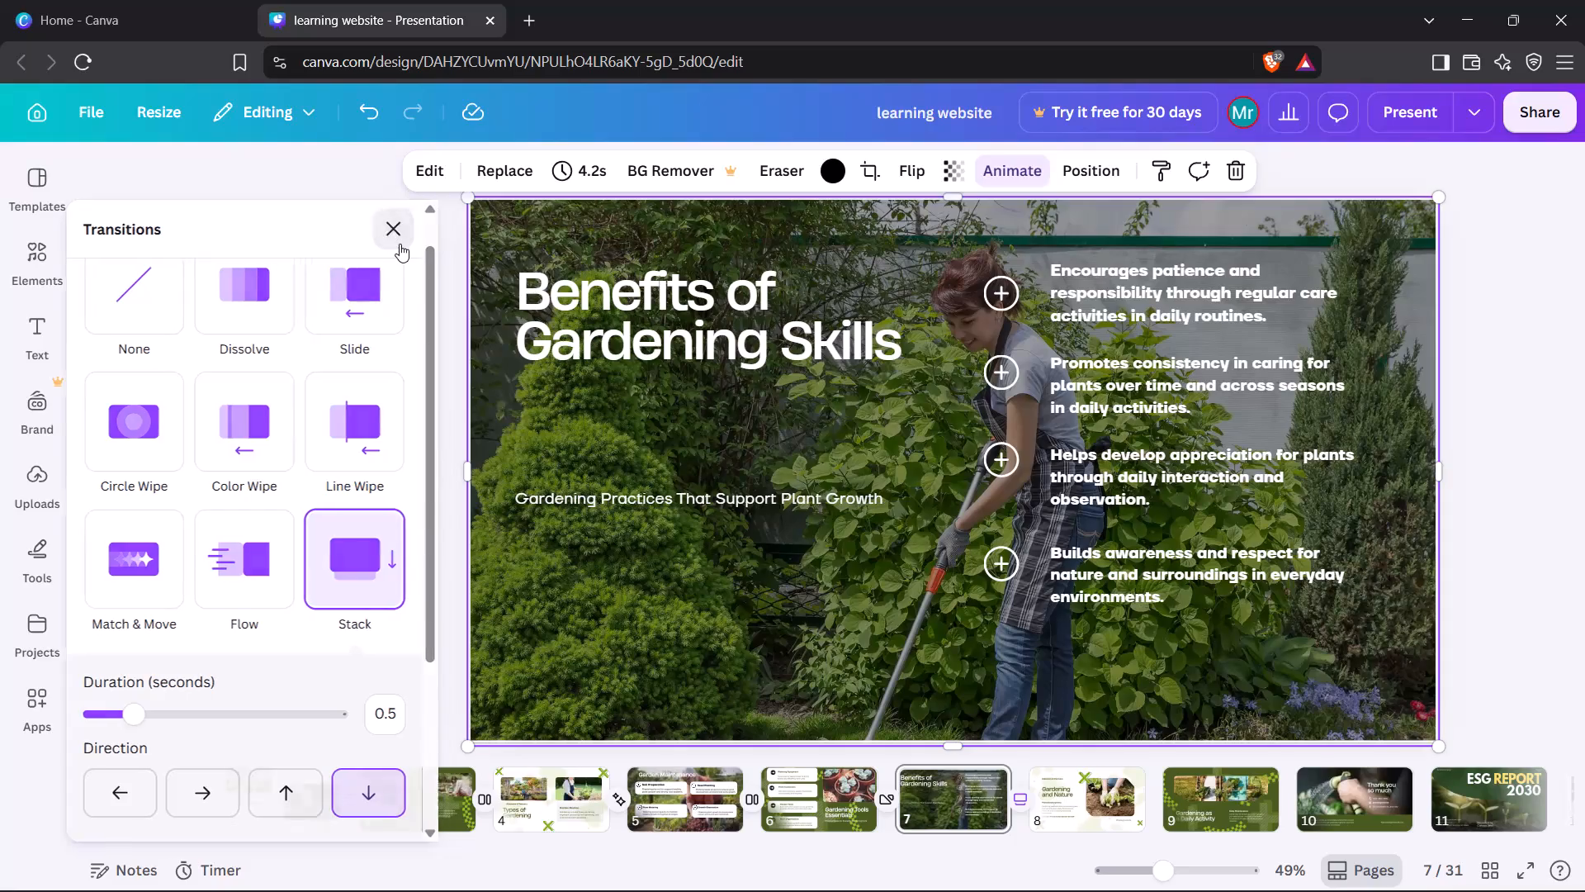
On page 8, move the large green X off the photo's upper corner, up and to the left.
{"action": "left_click", "coordinate": [261, 406]}
{"action": "key", "text": "Right"}
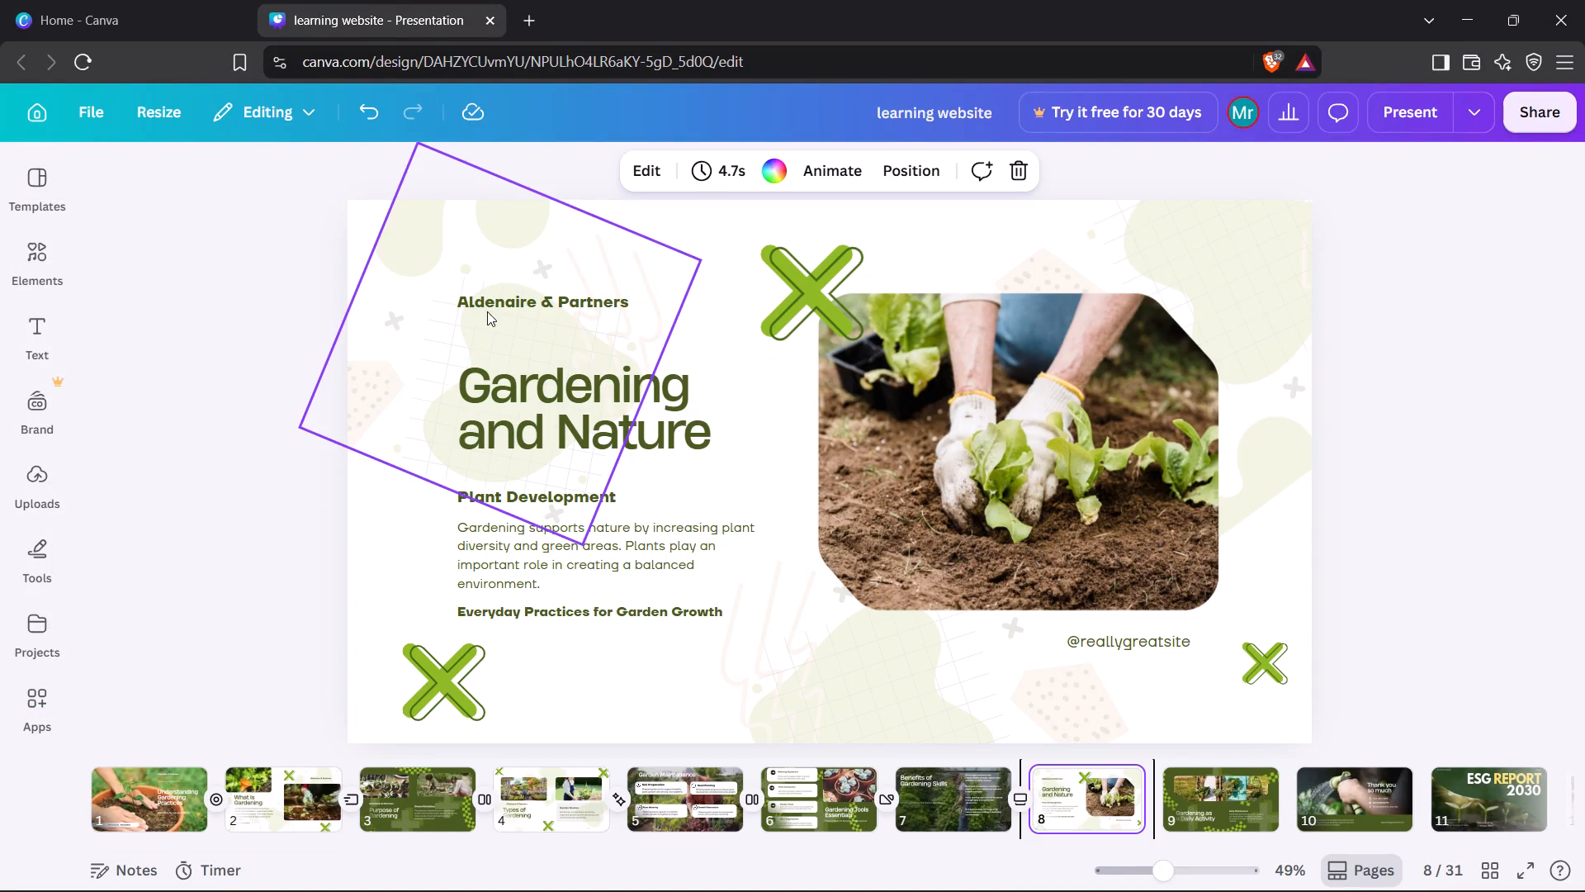
{"action": "left_click_drag", "start_coordinate": [820, 303], "coordinate": [746, 243]}
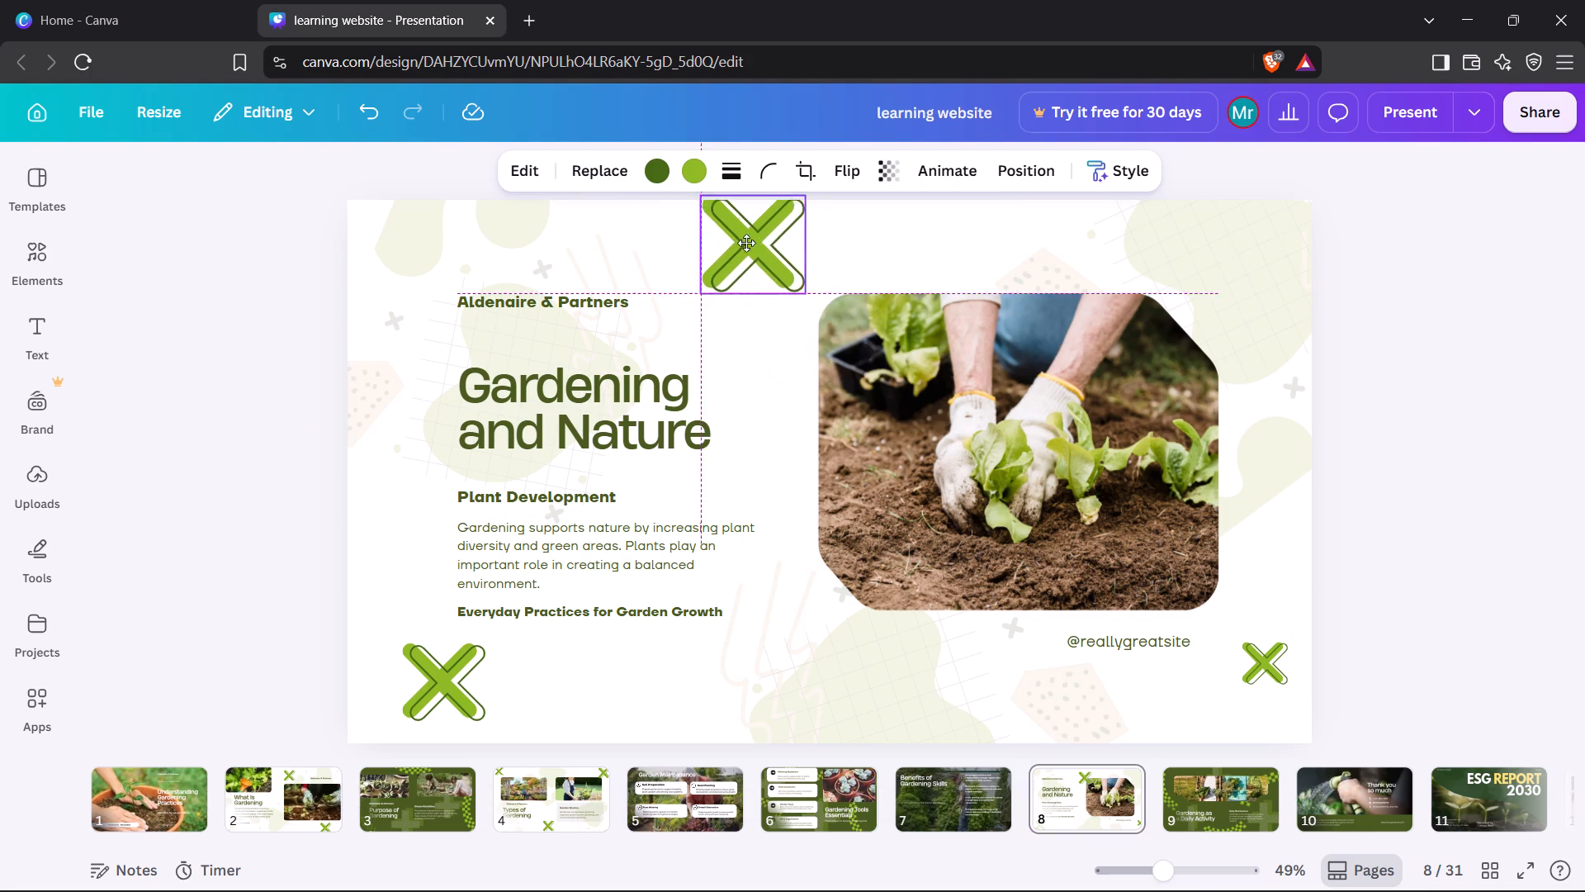
{"action": "left_click_drag", "start_coordinate": [746, 243], "coordinate": [767, 266]}
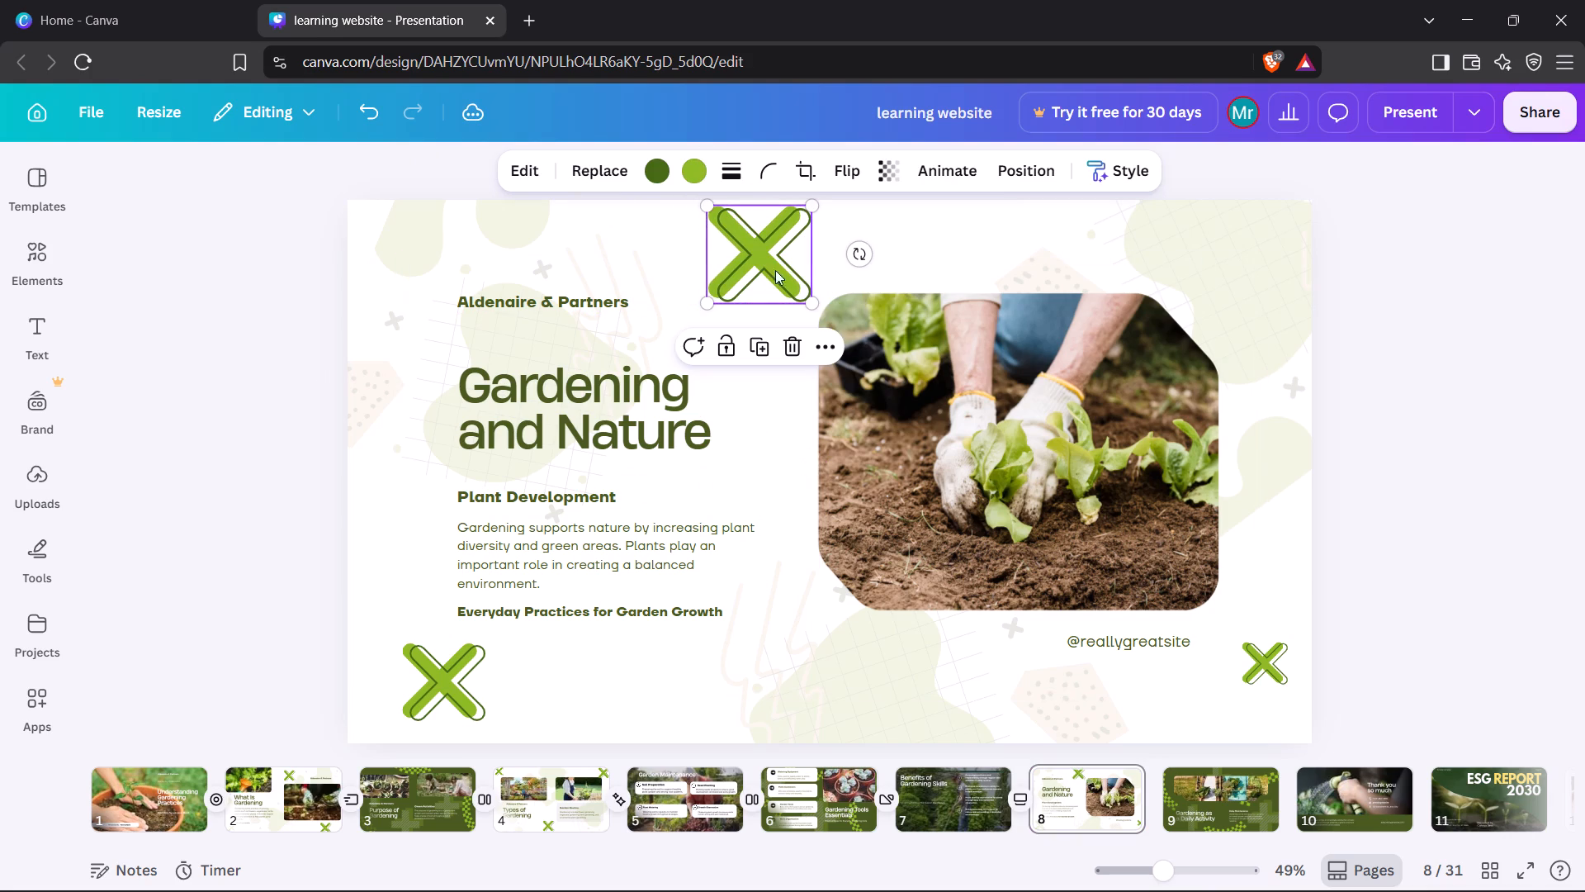
Enlarge the planting photo on page 8 by extending its top edge near the page top and its bottom edge downward.
{"action": "double_click", "coordinate": [943, 396]}
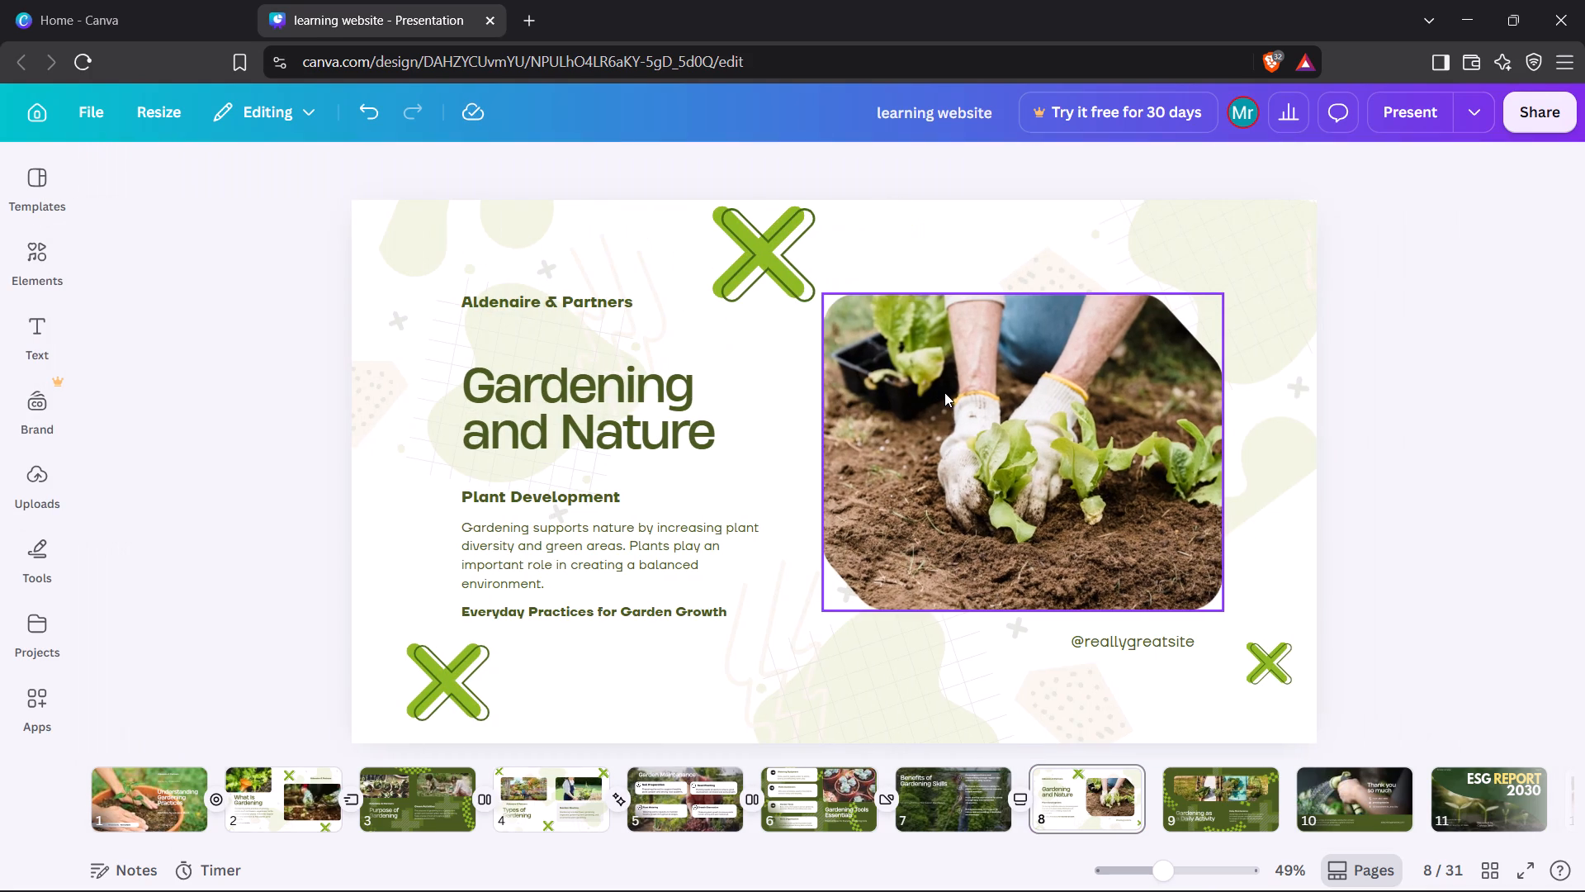
{"action": "left_click", "coordinate": [944, 392]}
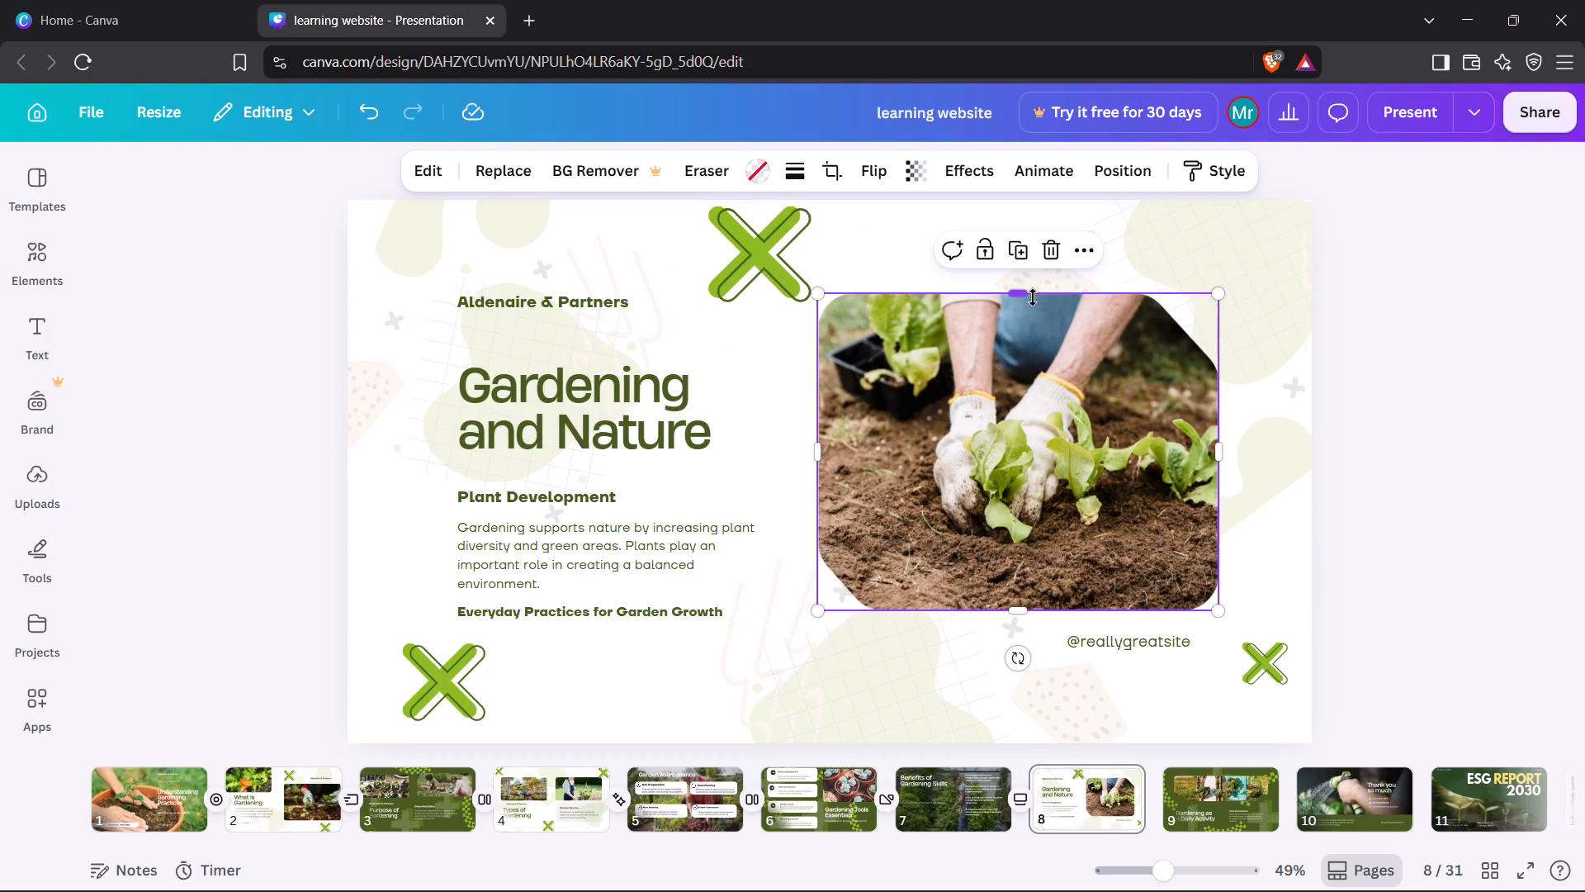
{"action": "left_click_drag", "start_coordinate": [1025, 298], "coordinate": [1025, 233]}
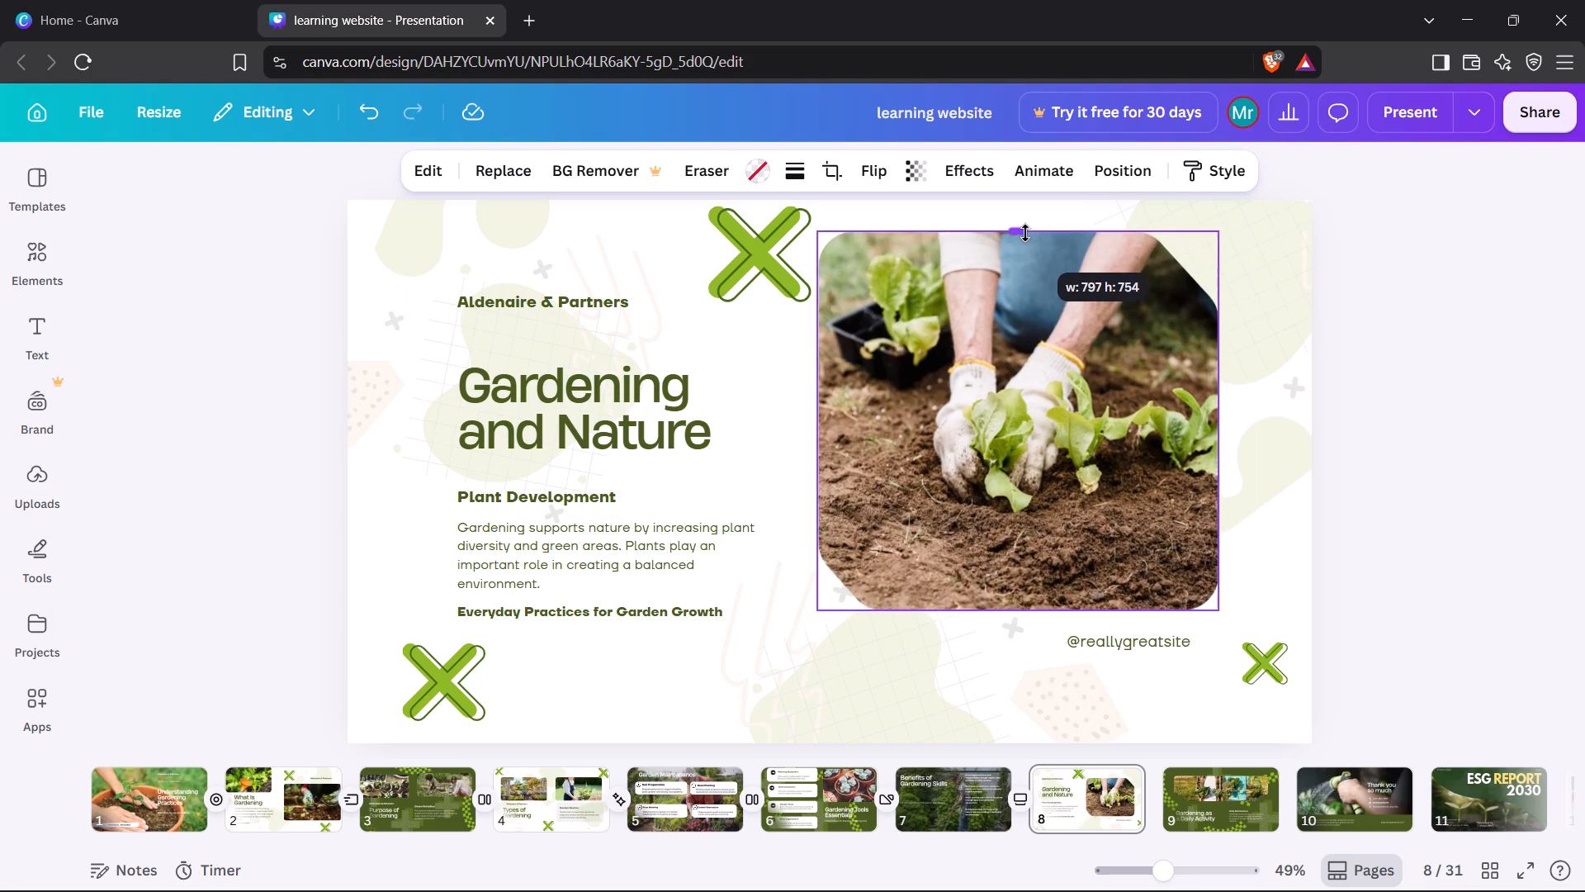
{"action": "left_click_drag", "start_coordinate": [1025, 233], "coordinate": [1018, 212]}
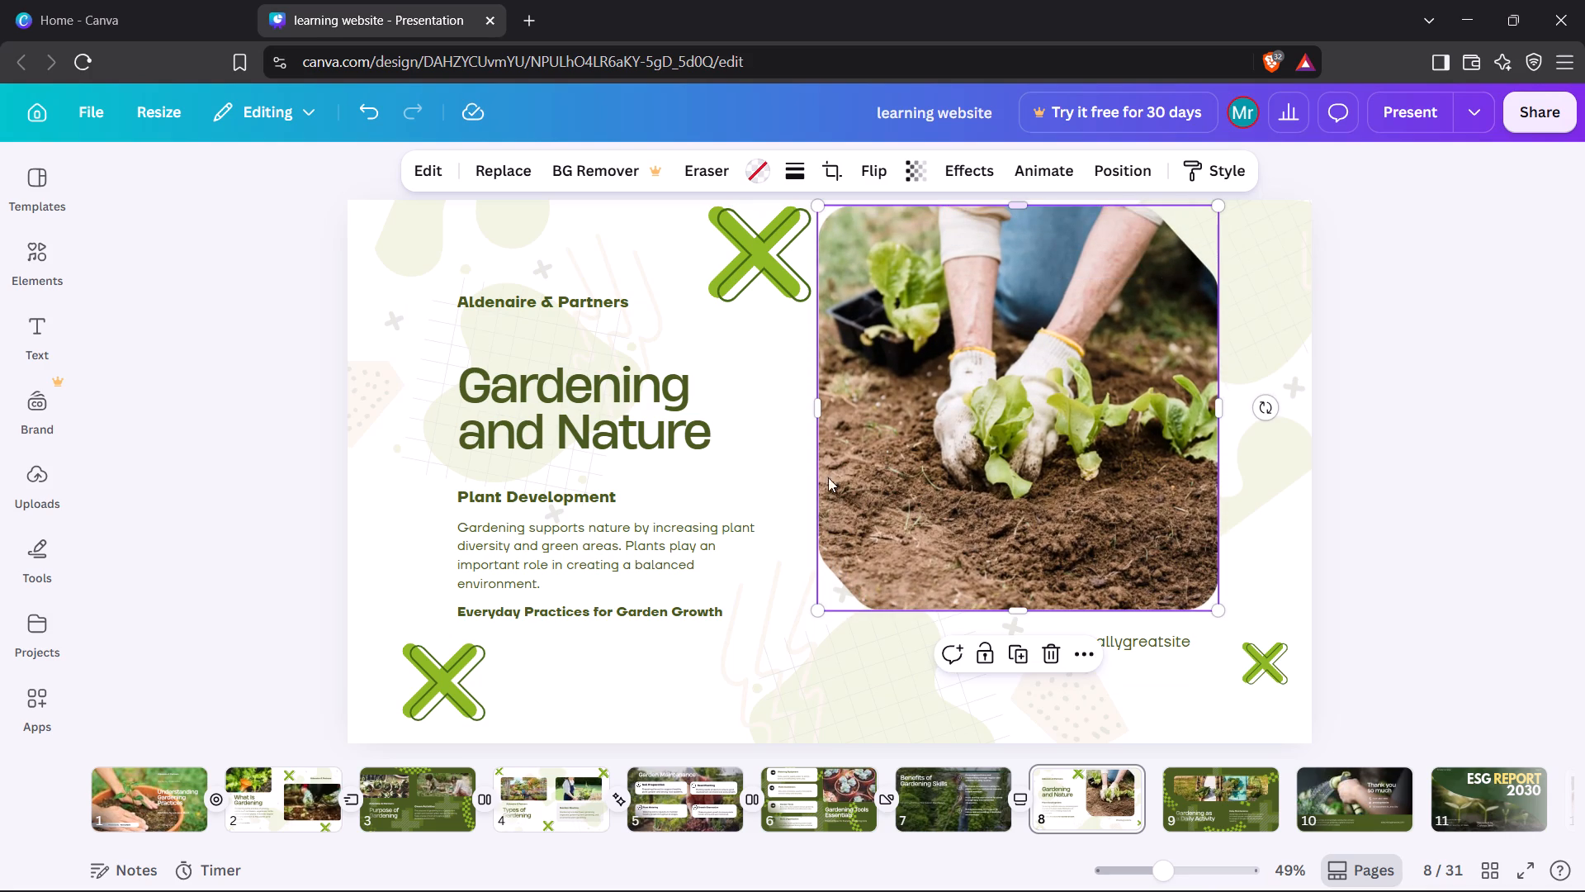
{"action": "left_click", "coordinate": [879, 572]}
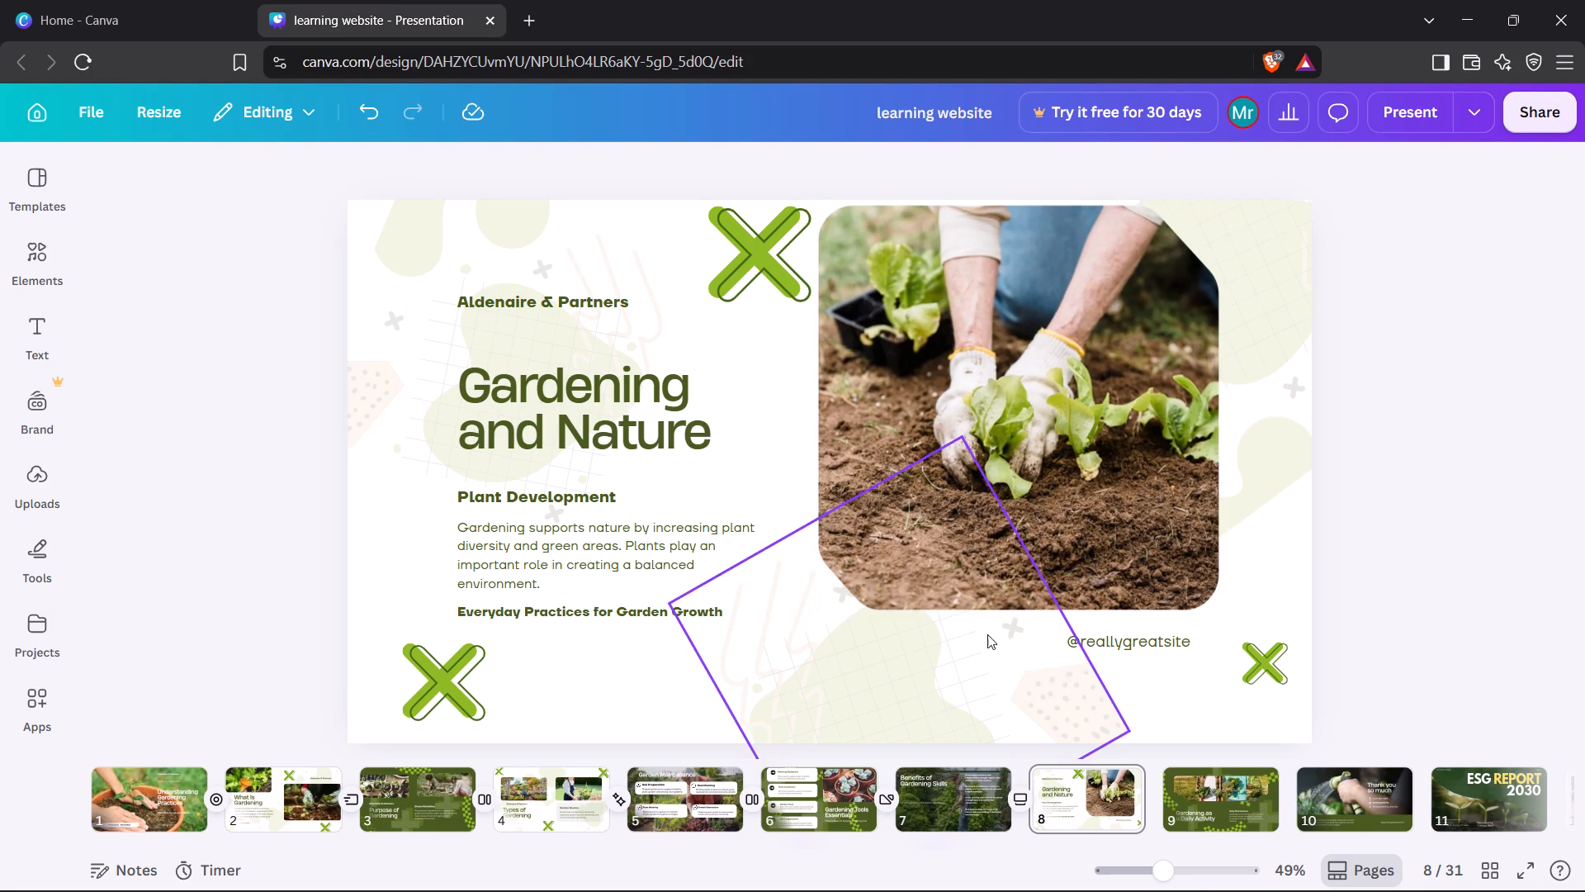
{"action": "left_click", "coordinate": [1026, 558]}
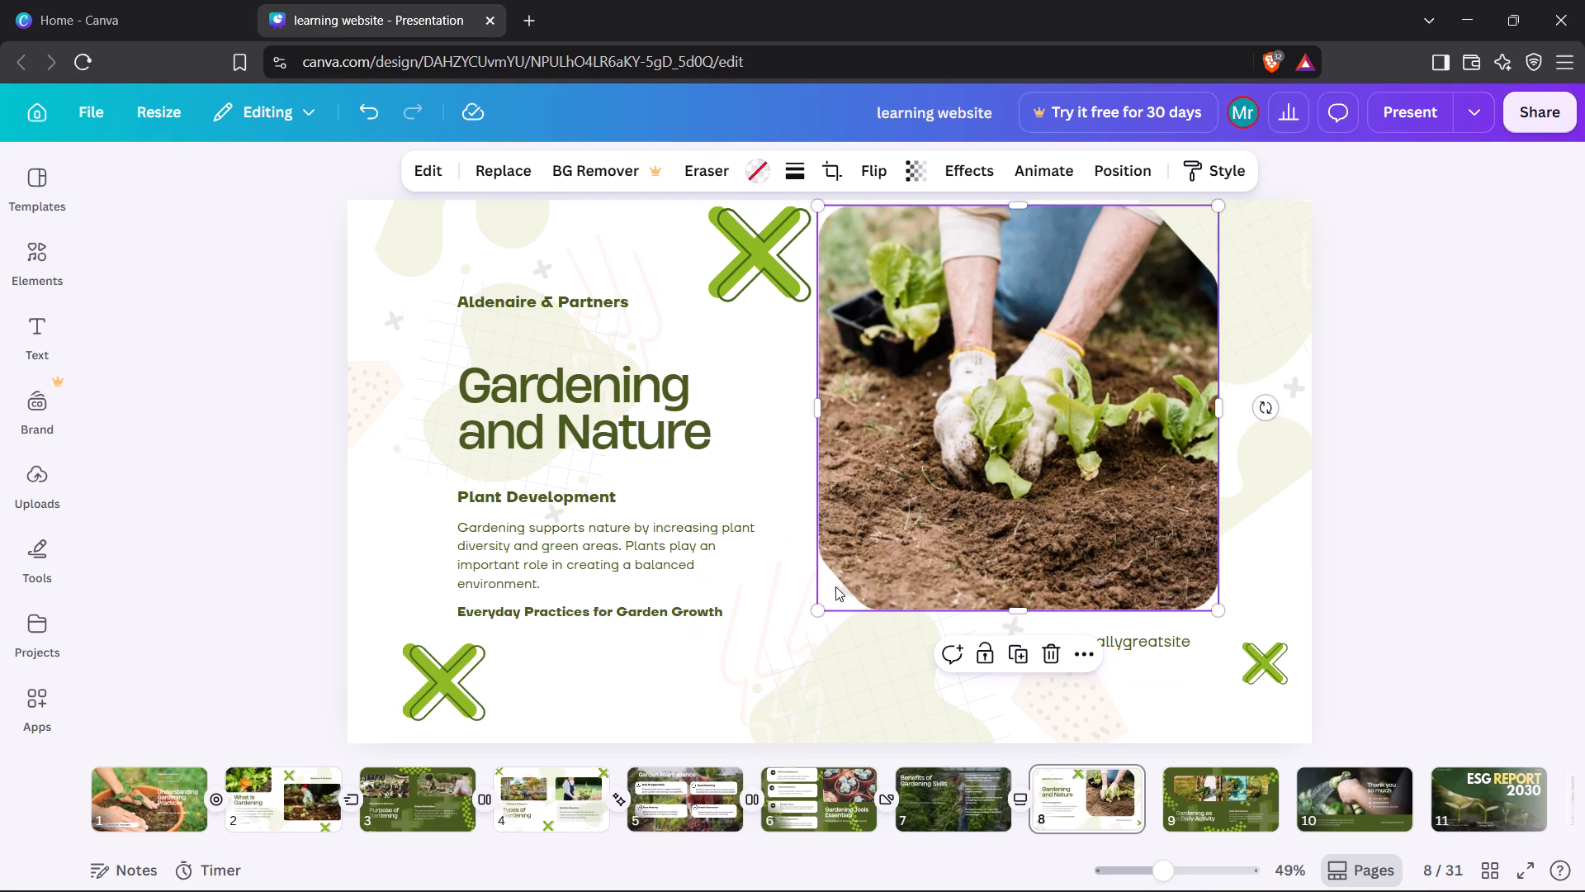
{"action": "left_click", "coordinate": [834, 595]}
{"action": "left_click", "coordinate": [834, 595]}
{"action": "left_click_drag", "start_coordinate": [1011, 614], "coordinate": [1009, 643]}
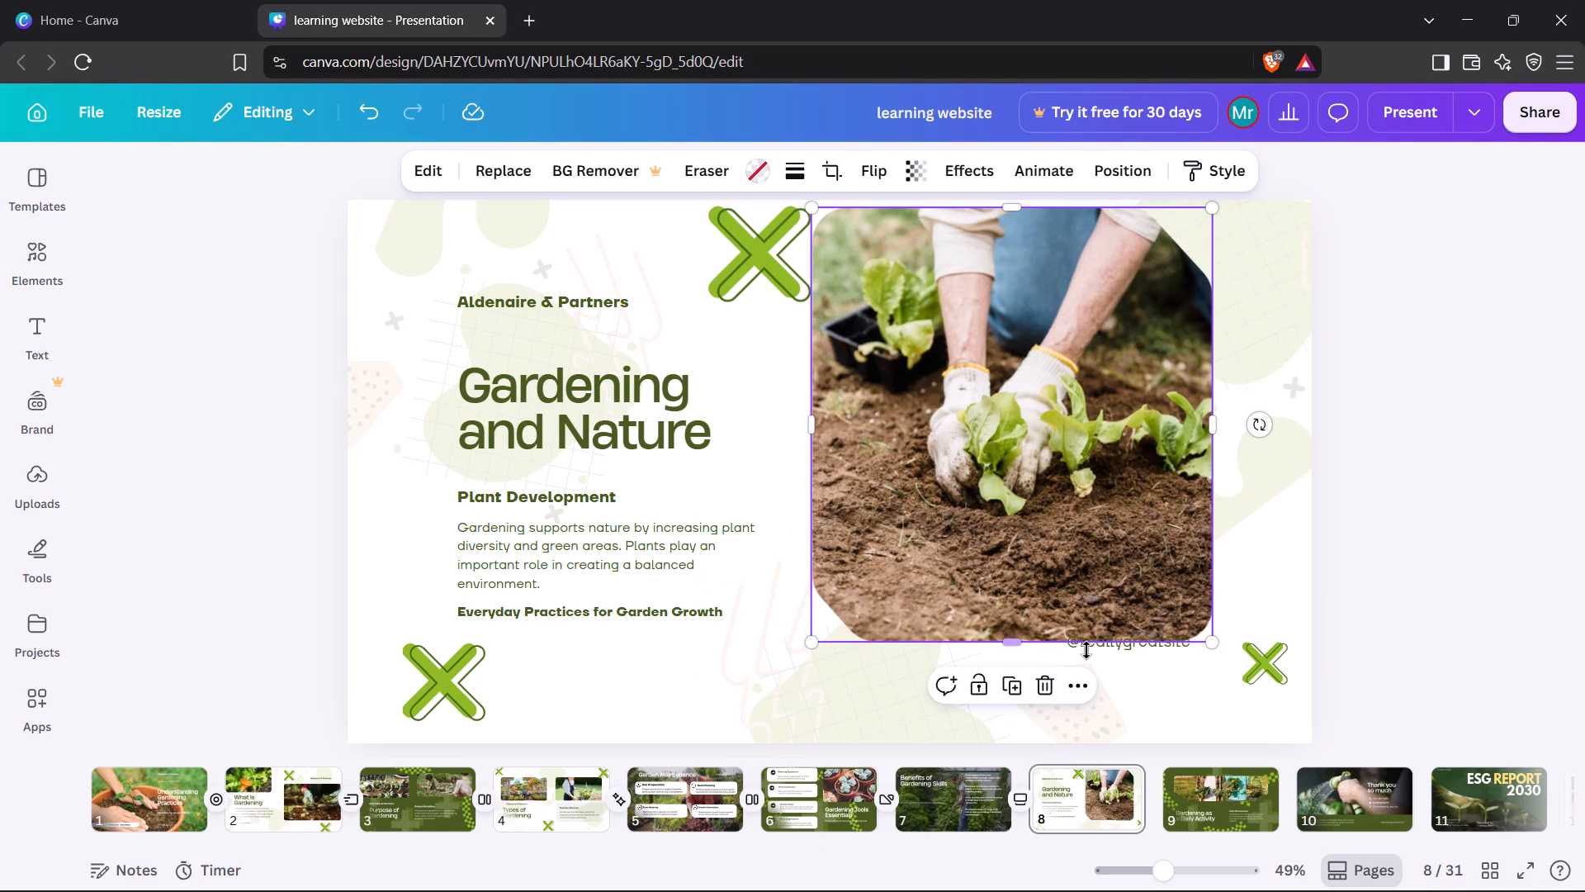
{"action": "left_click_drag", "start_coordinate": [1088, 651], "coordinate": [1089, 672]}
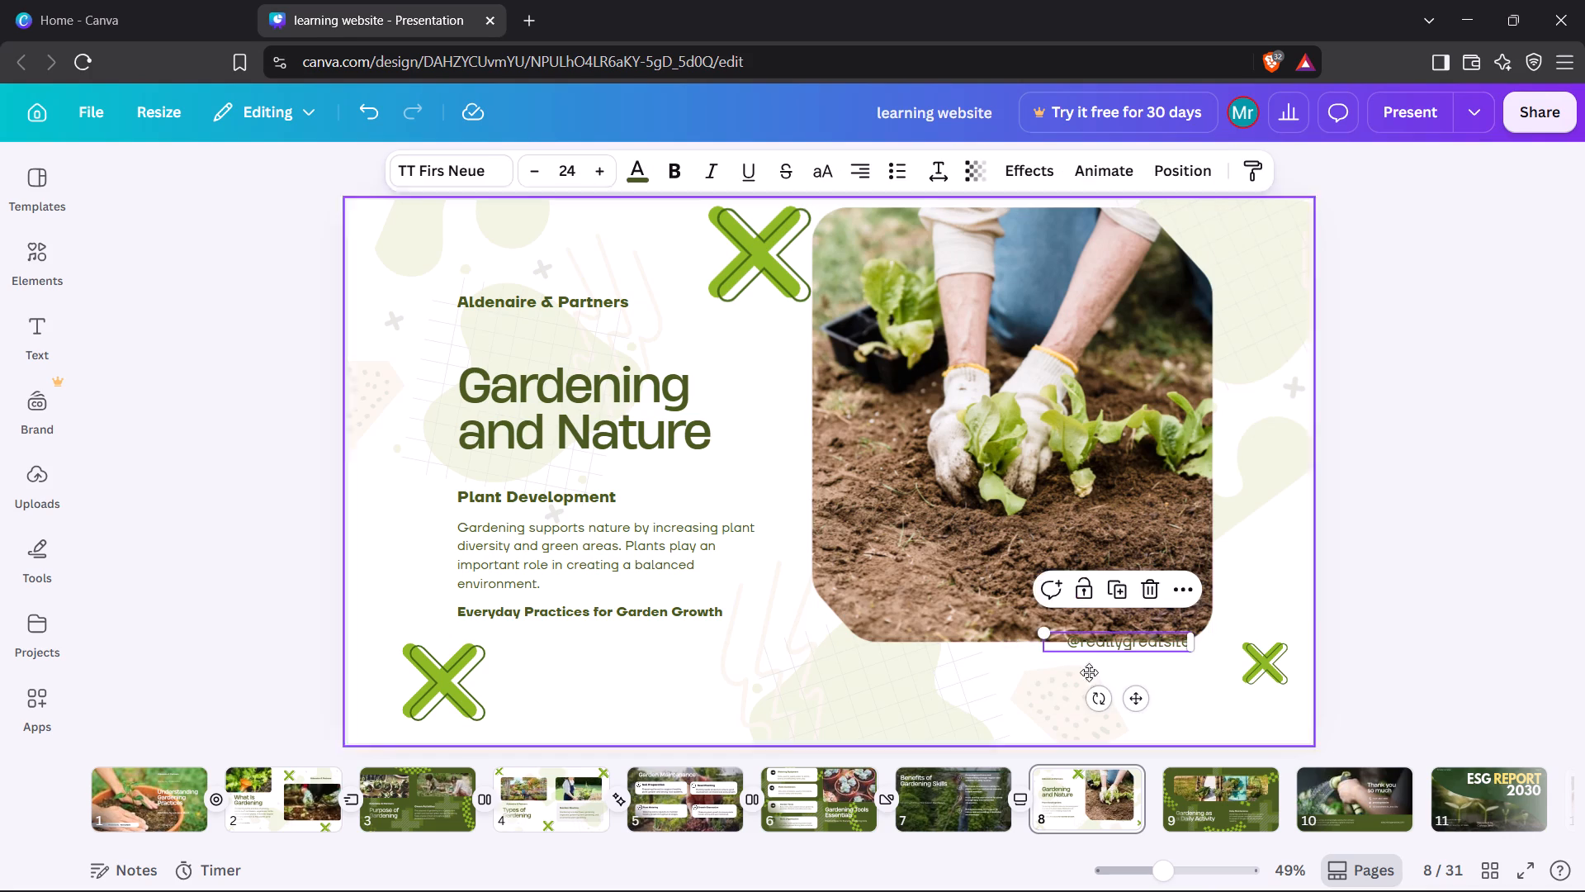
{"action": "left_click_drag", "start_coordinate": [1089, 672], "coordinate": [1090, 696]}
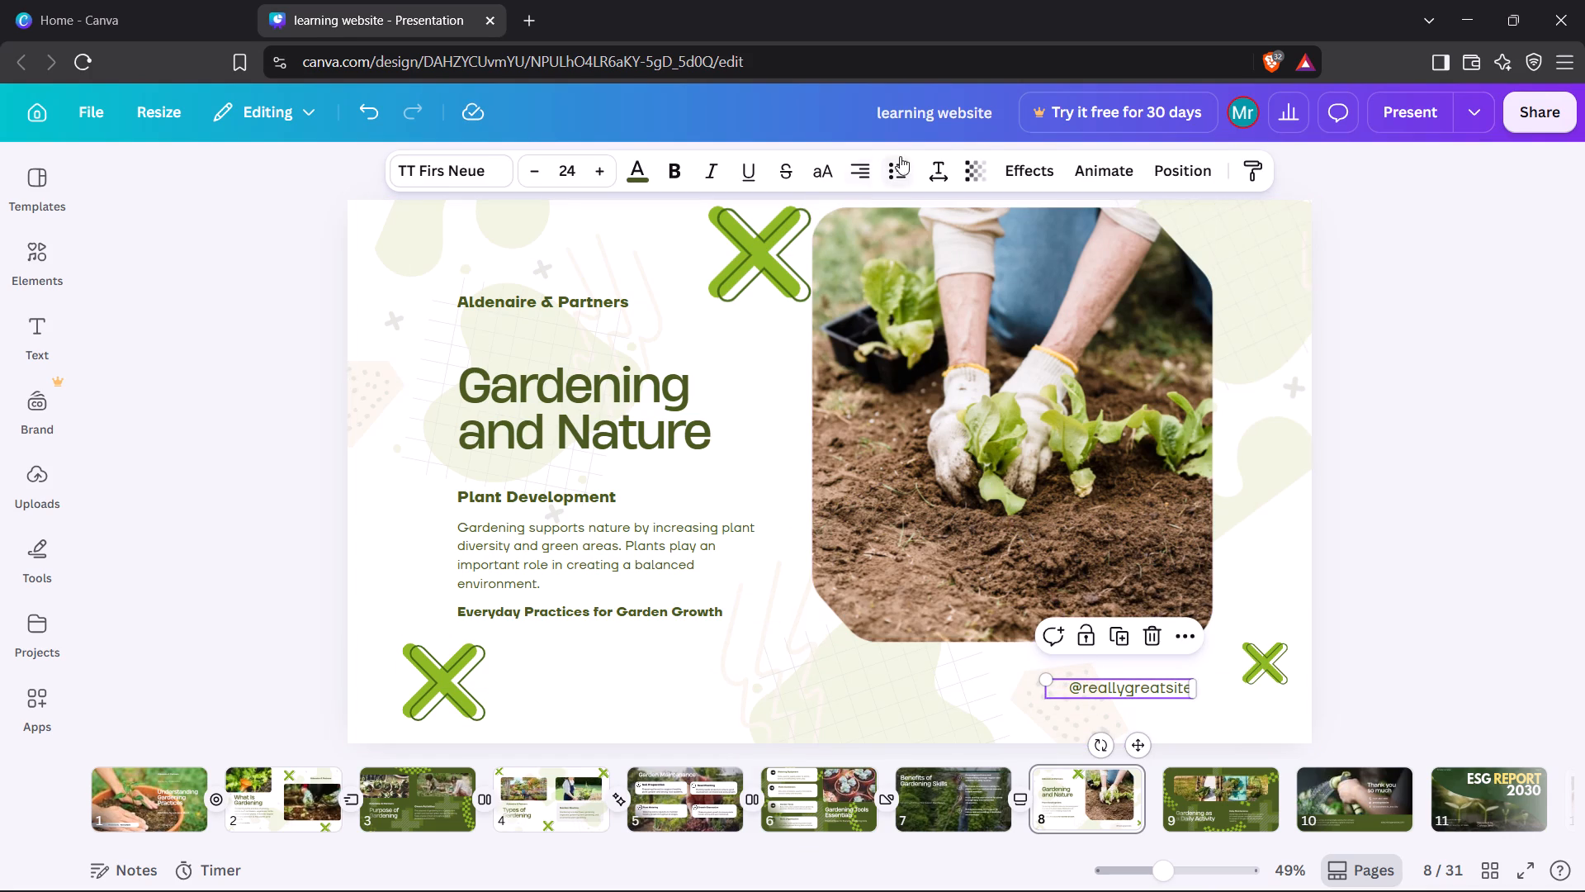
Apply the Rise page animation to page 8, set to animate on both enter and exit.
{"action": "left_click", "coordinate": [1091, 168]}
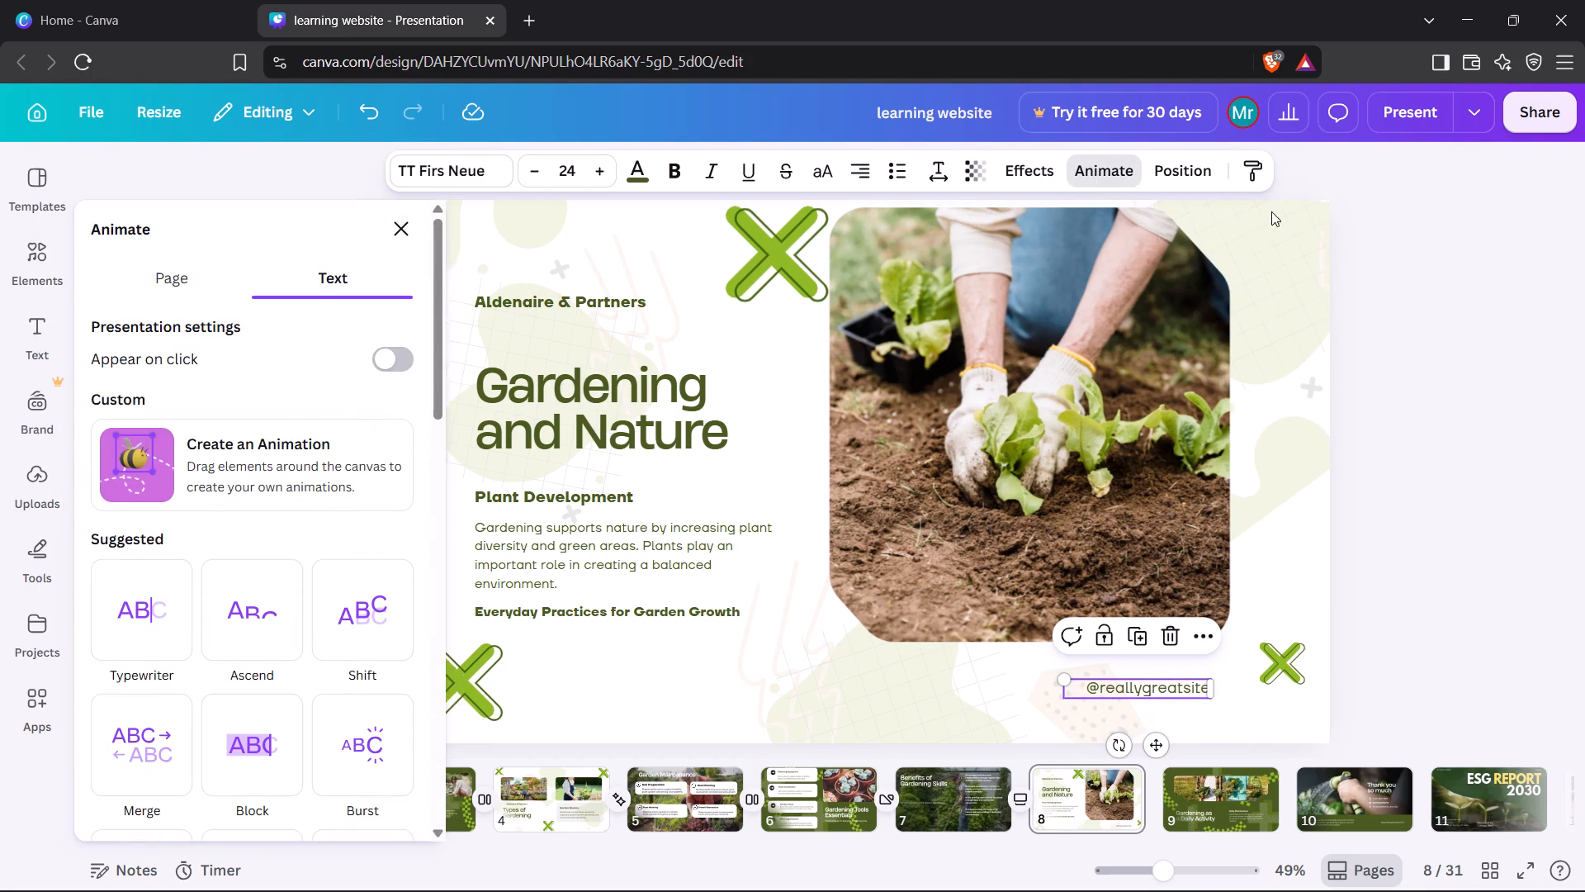
{"action": "left_click", "coordinate": [1384, 244]}
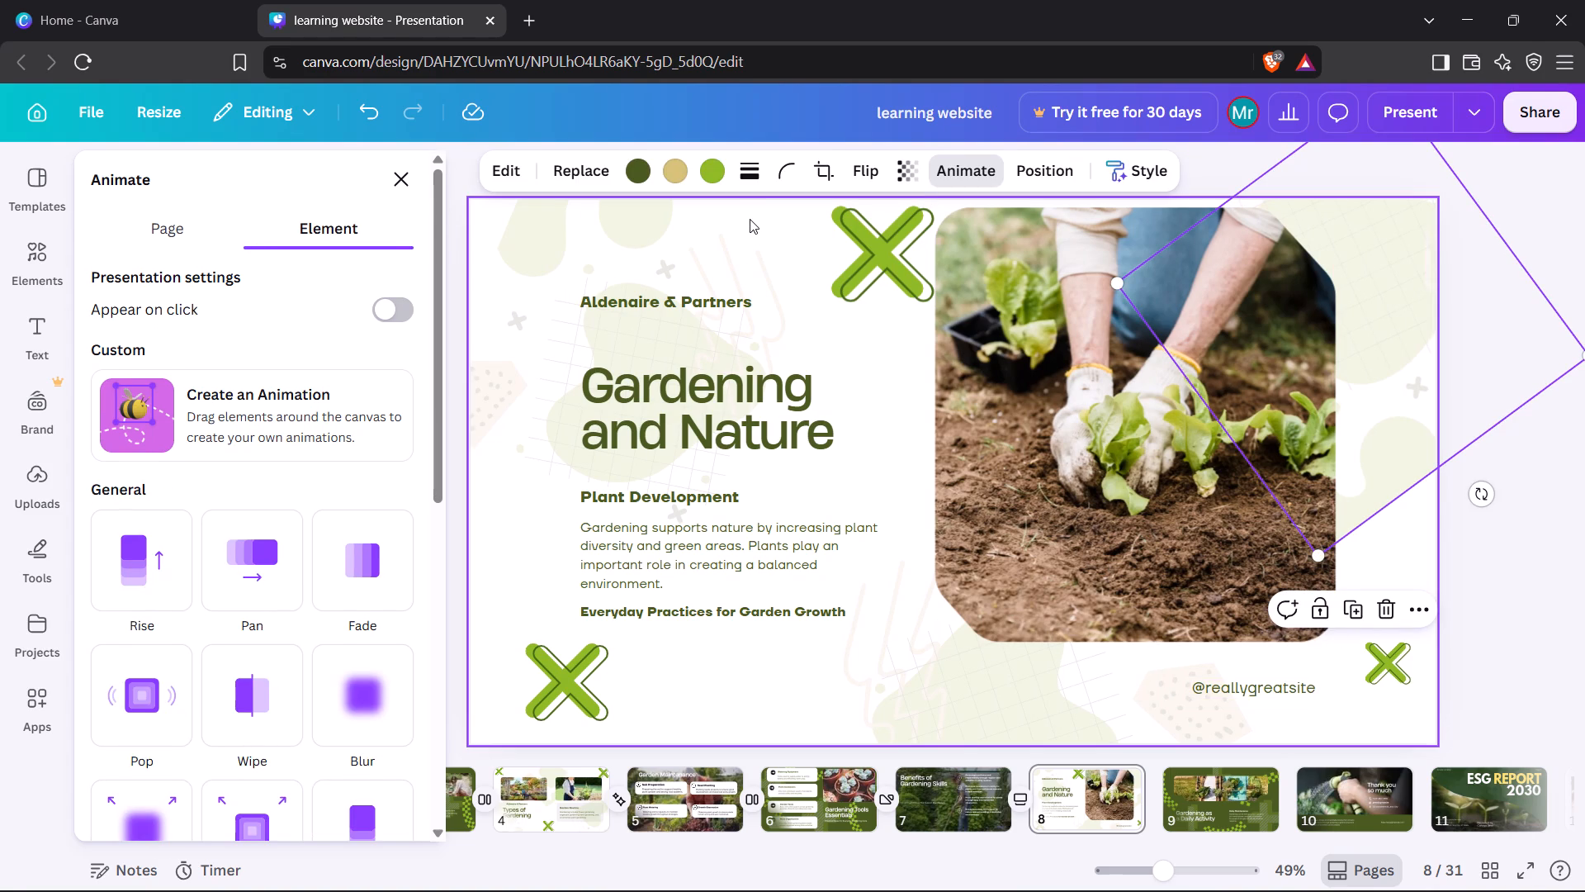
{"action": "left_click", "coordinate": [760, 221]}
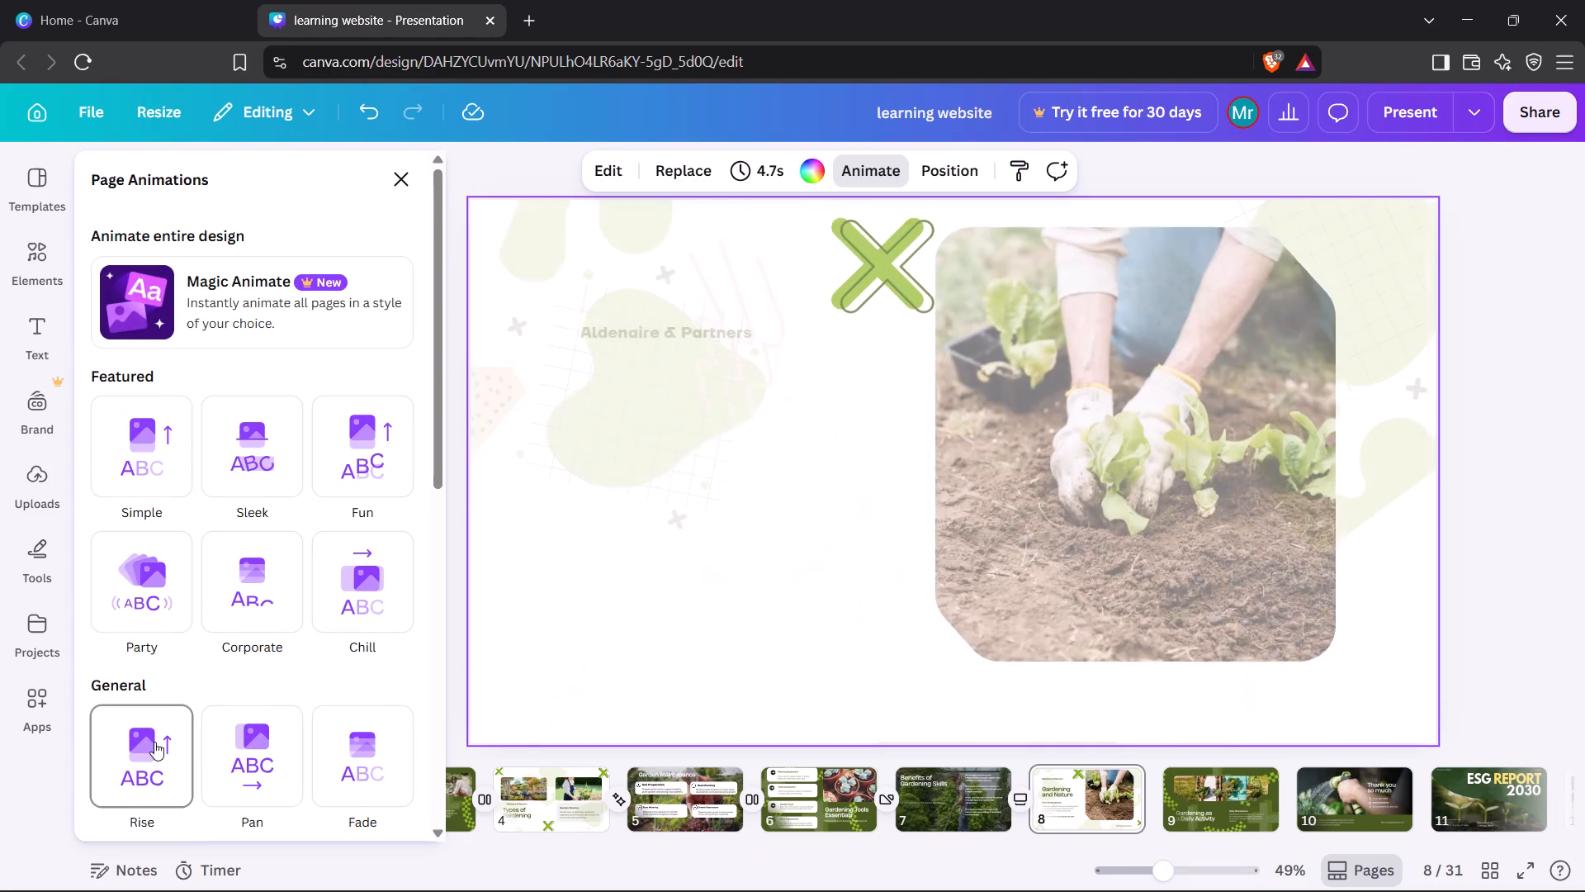
{"action": "left_click", "coordinate": [154, 742]}
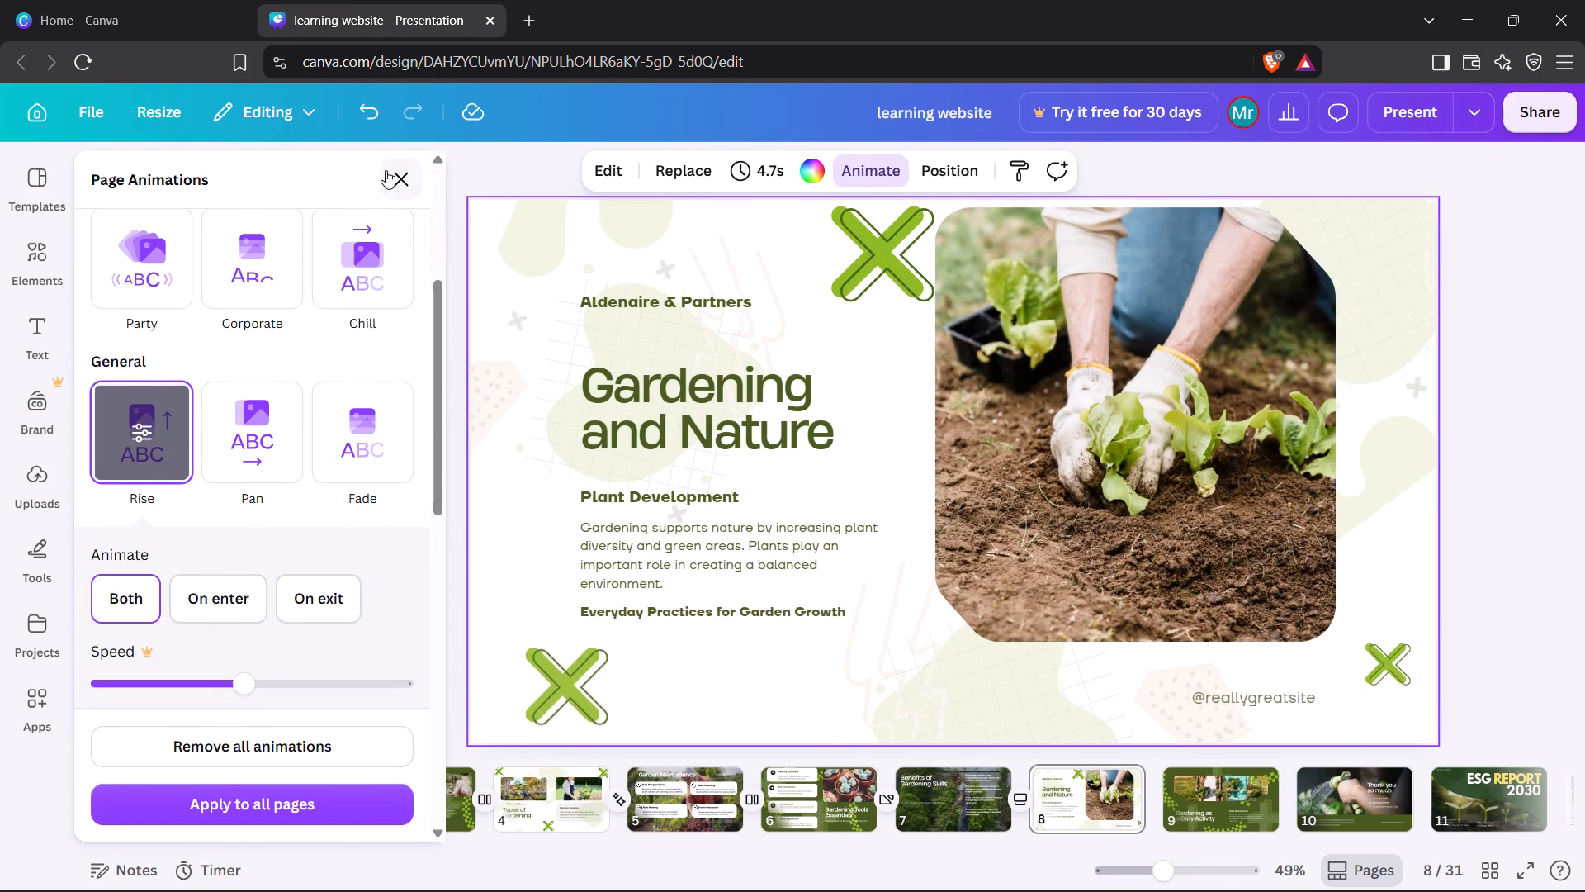
{"action": "left_click", "coordinate": [386, 170]}
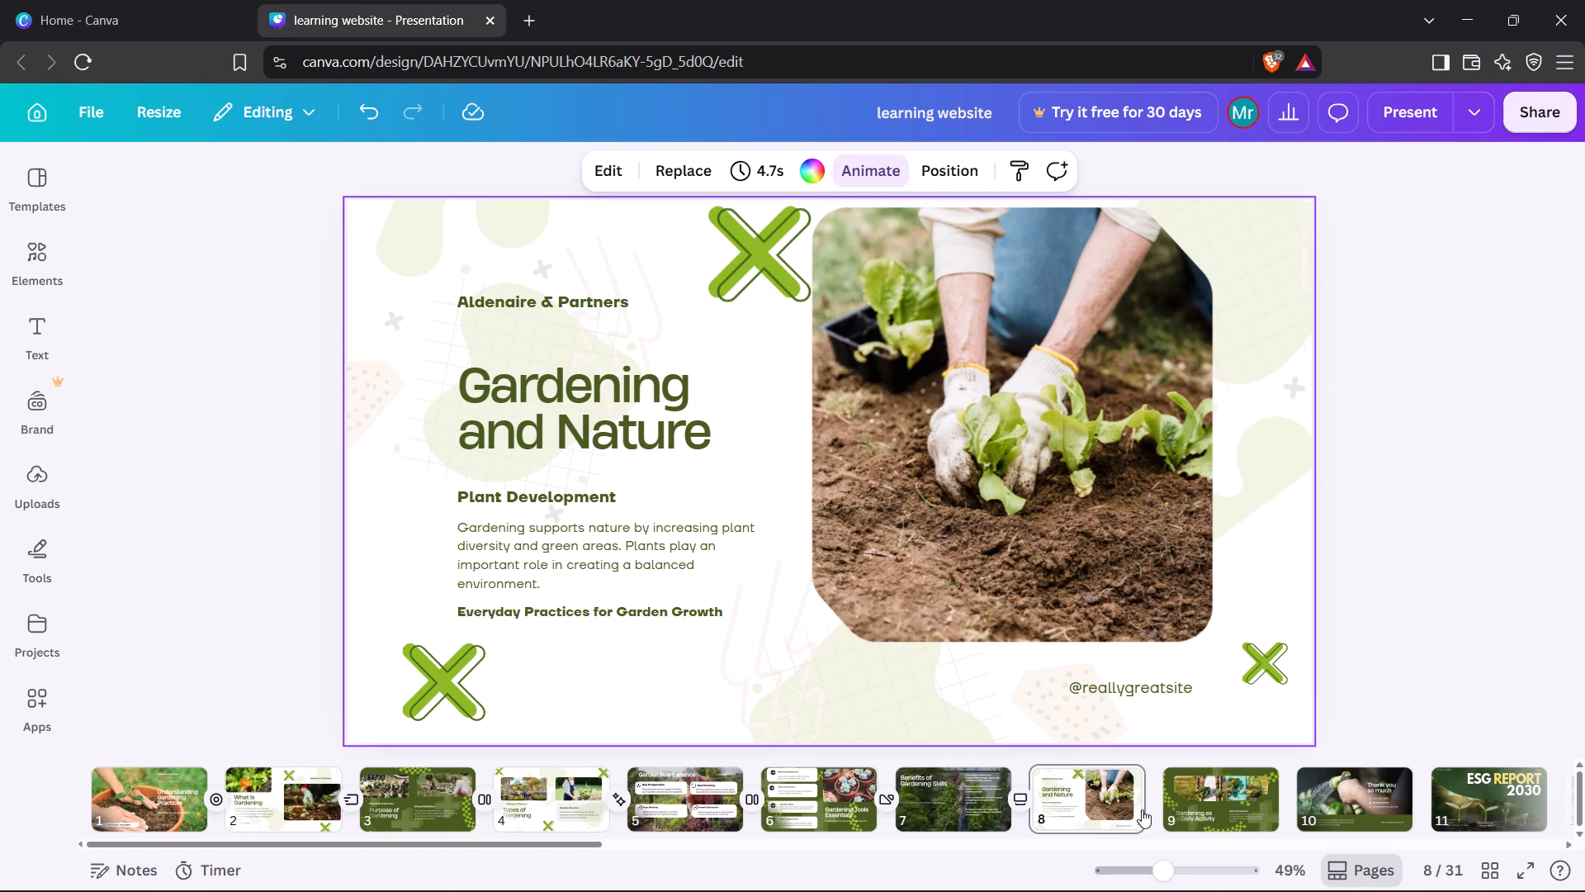
Add a Line Wipe transition between pages 8 and 9.
{"action": "left_click", "coordinate": [1157, 811]}
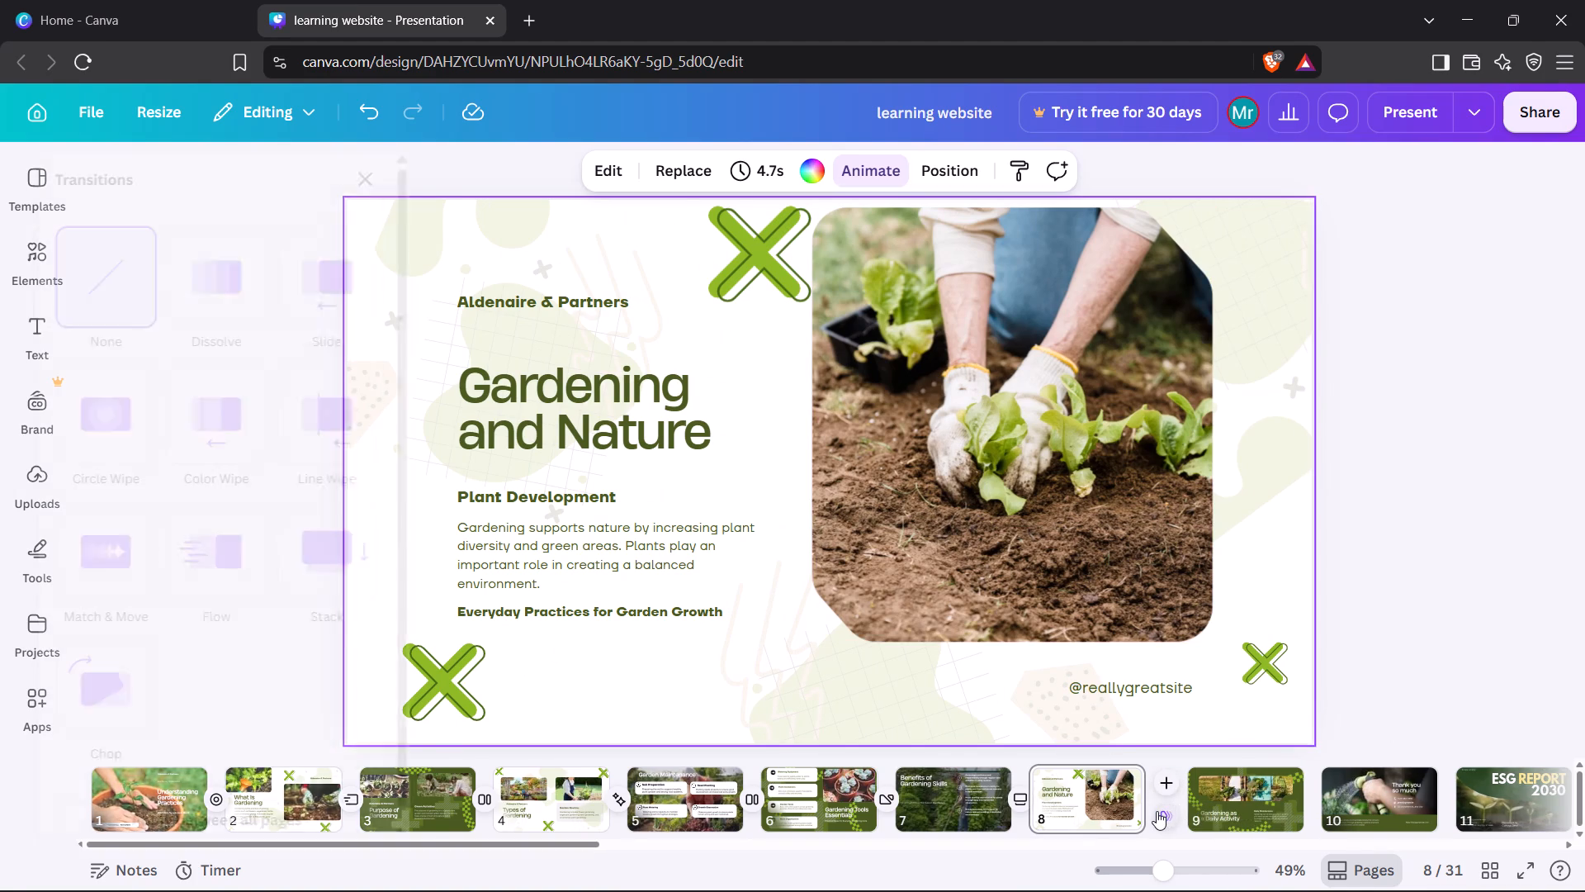
{"action": "left_click", "coordinate": [379, 440]}
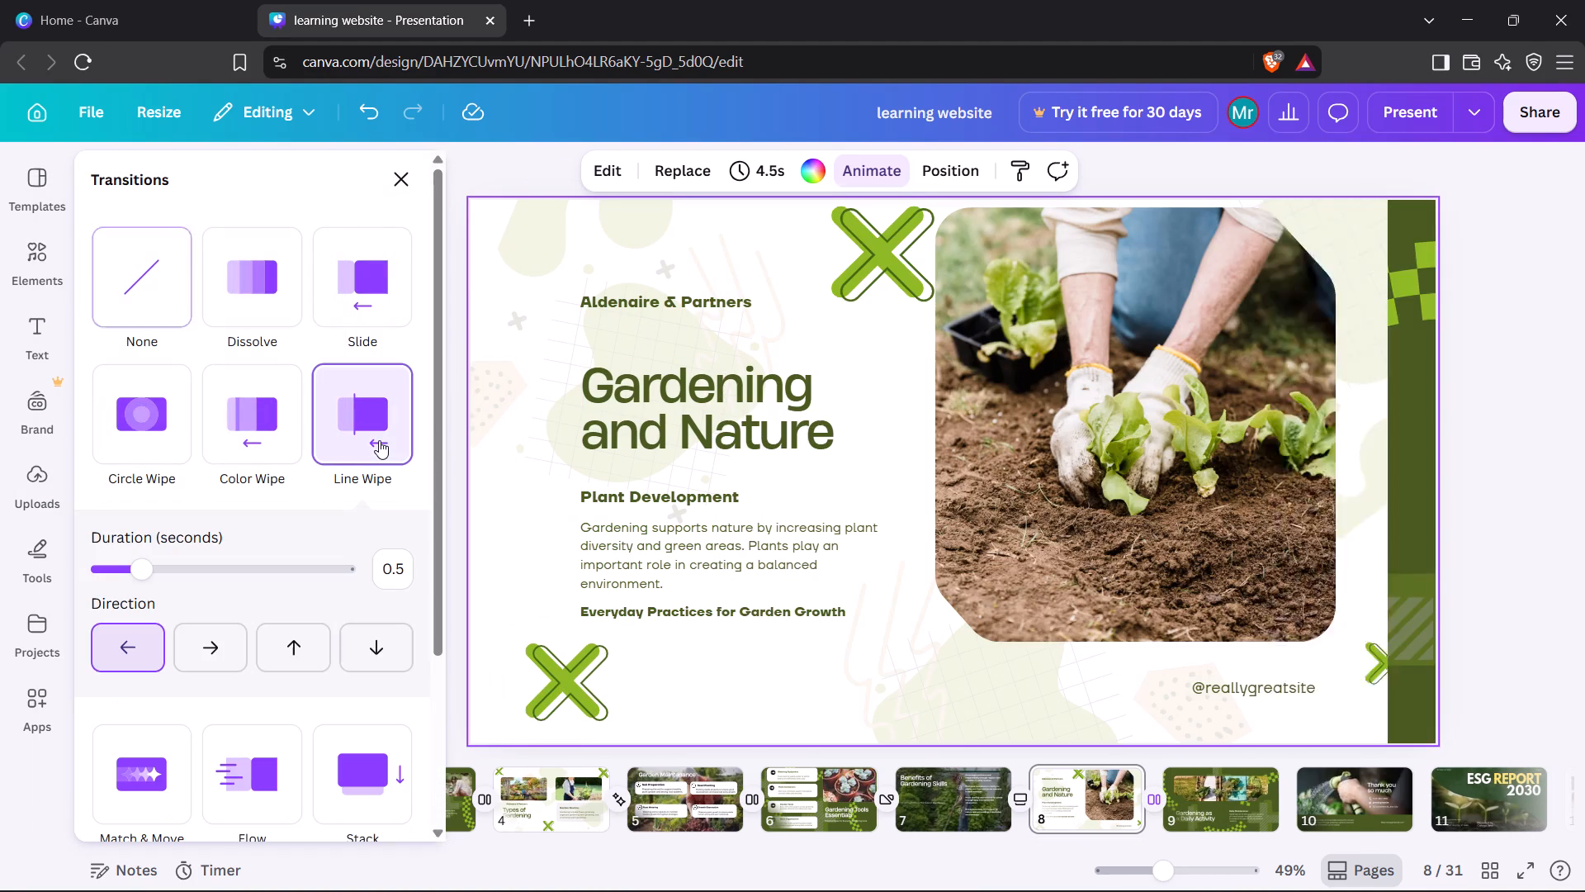
{"action": "left_click", "coordinate": [404, 177]}
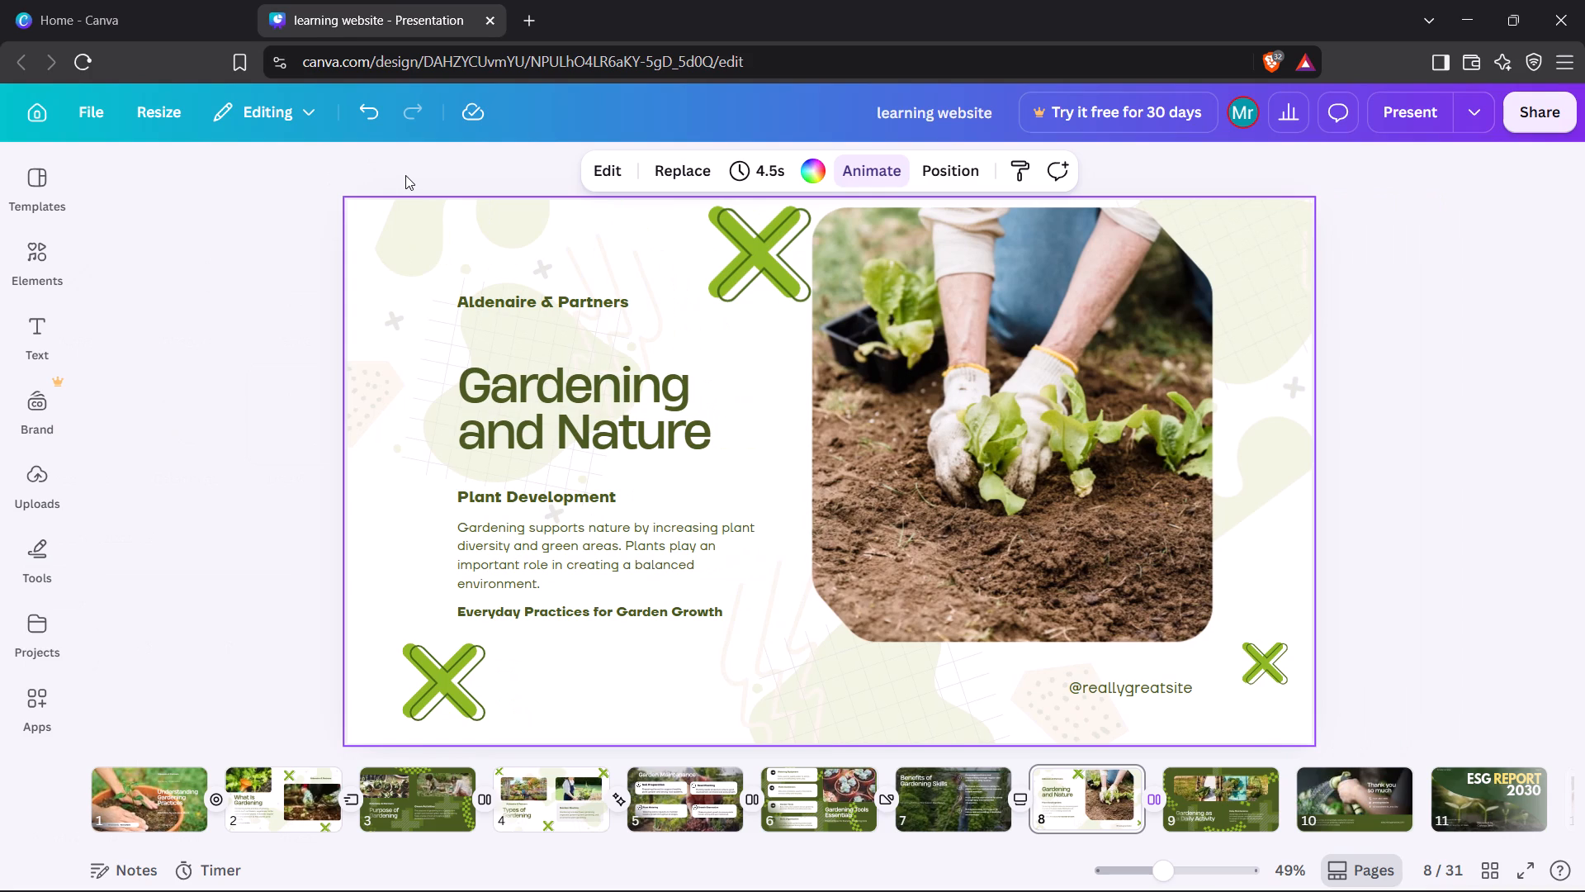
On page 9, move the vegetable harvest photo up near the page's top edge and extend its bottom edge slightly downward.
{"action": "left_click", "coordinate": [238, 310]}
{"action": "key", "text": "Right"}
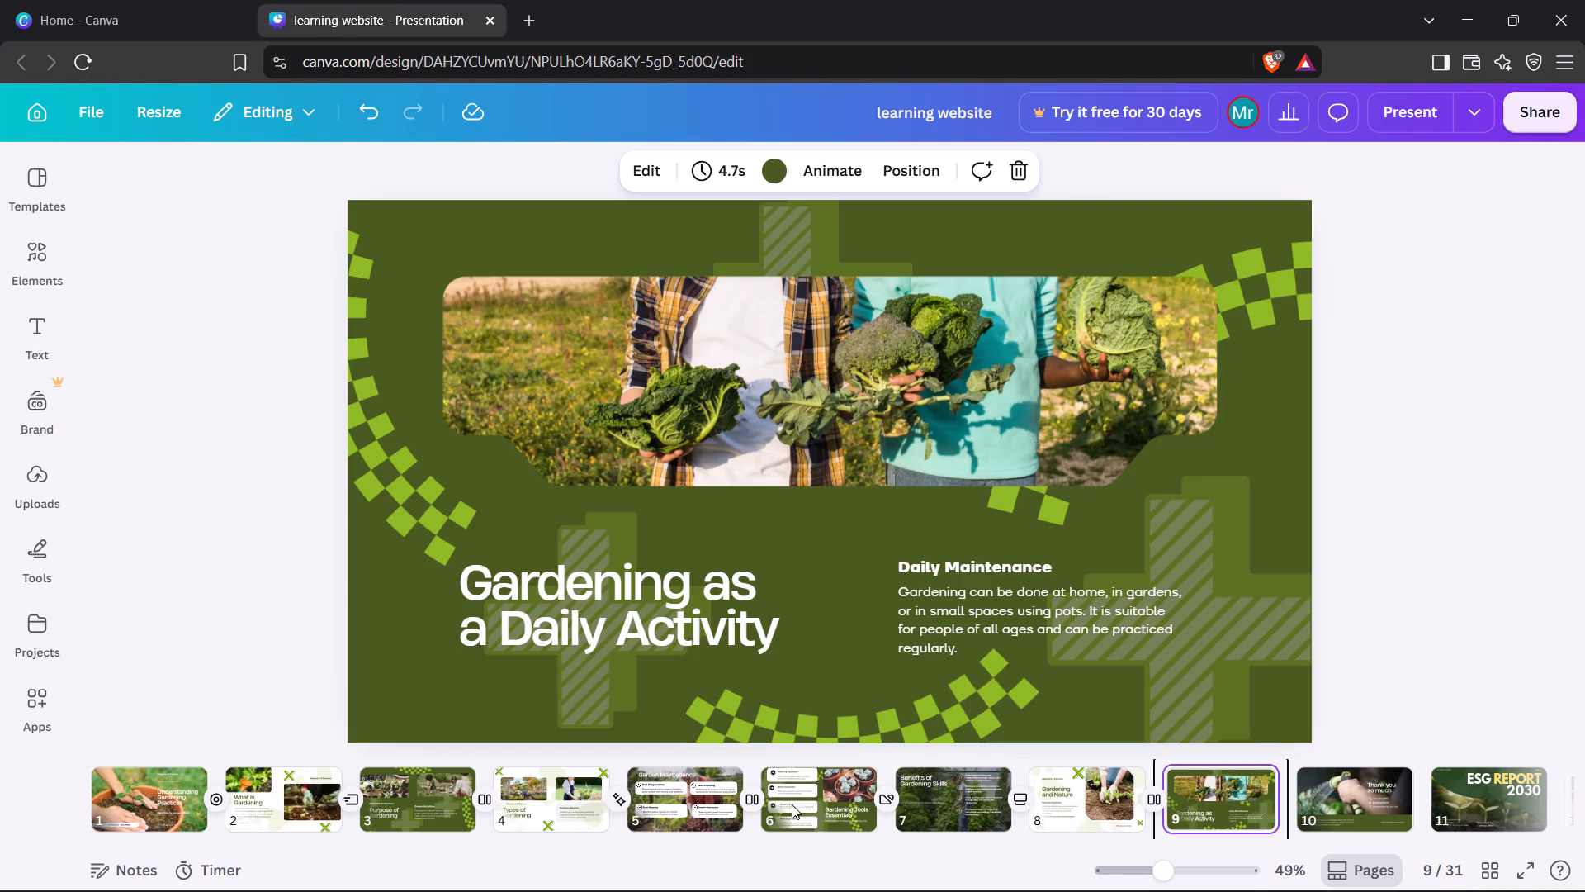
{"action": "left_click", "coordinate": [721, 467]}
{"action": "left_click_drag", "start_coordinate": [726, 463], "coordinate": [726, 460]}
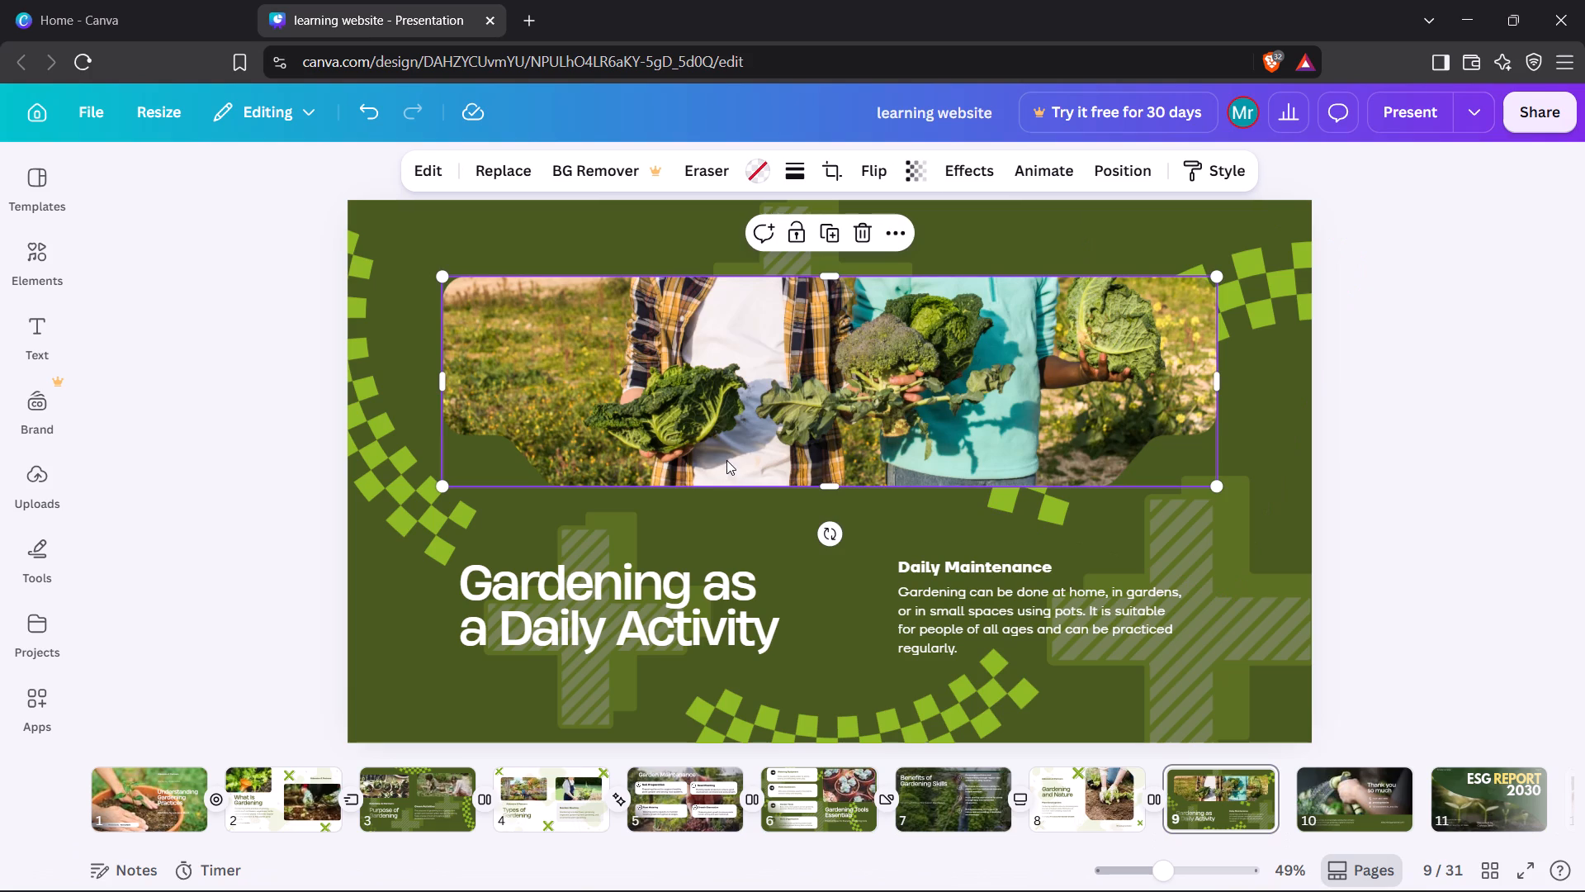
{"action": "left_click_drag", "start_coordinate": [726, 460], "coordinate": [726, 408]}
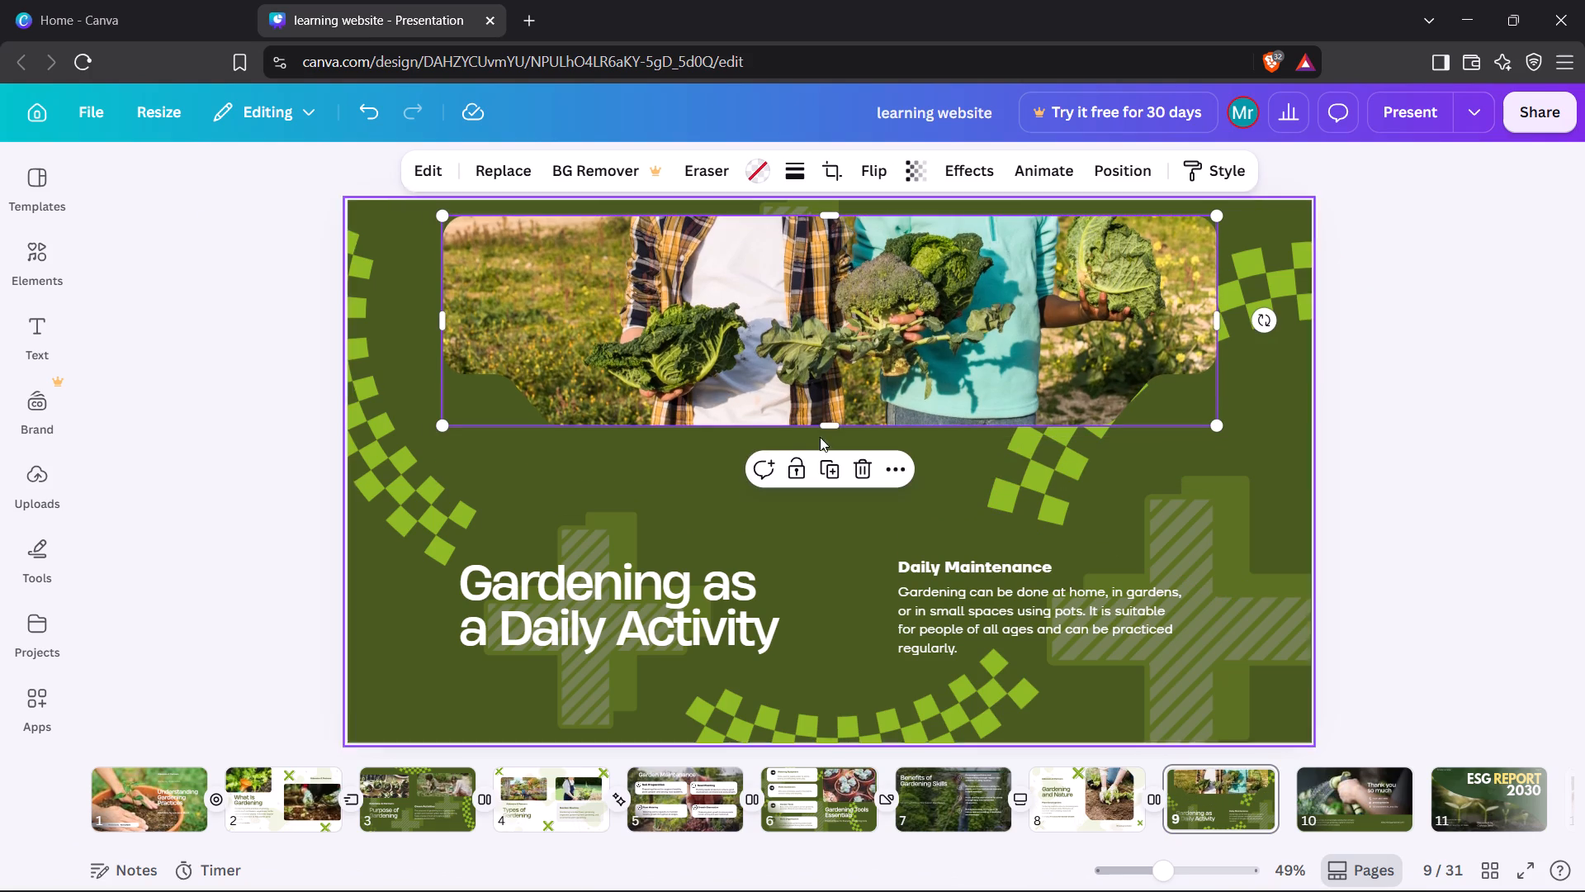
{"action": "left_click_drag", "start_coordinate": [827, 420], "coordinate": [827, 450]}
{"action": "left_click", "coordinate": [518, 449]}
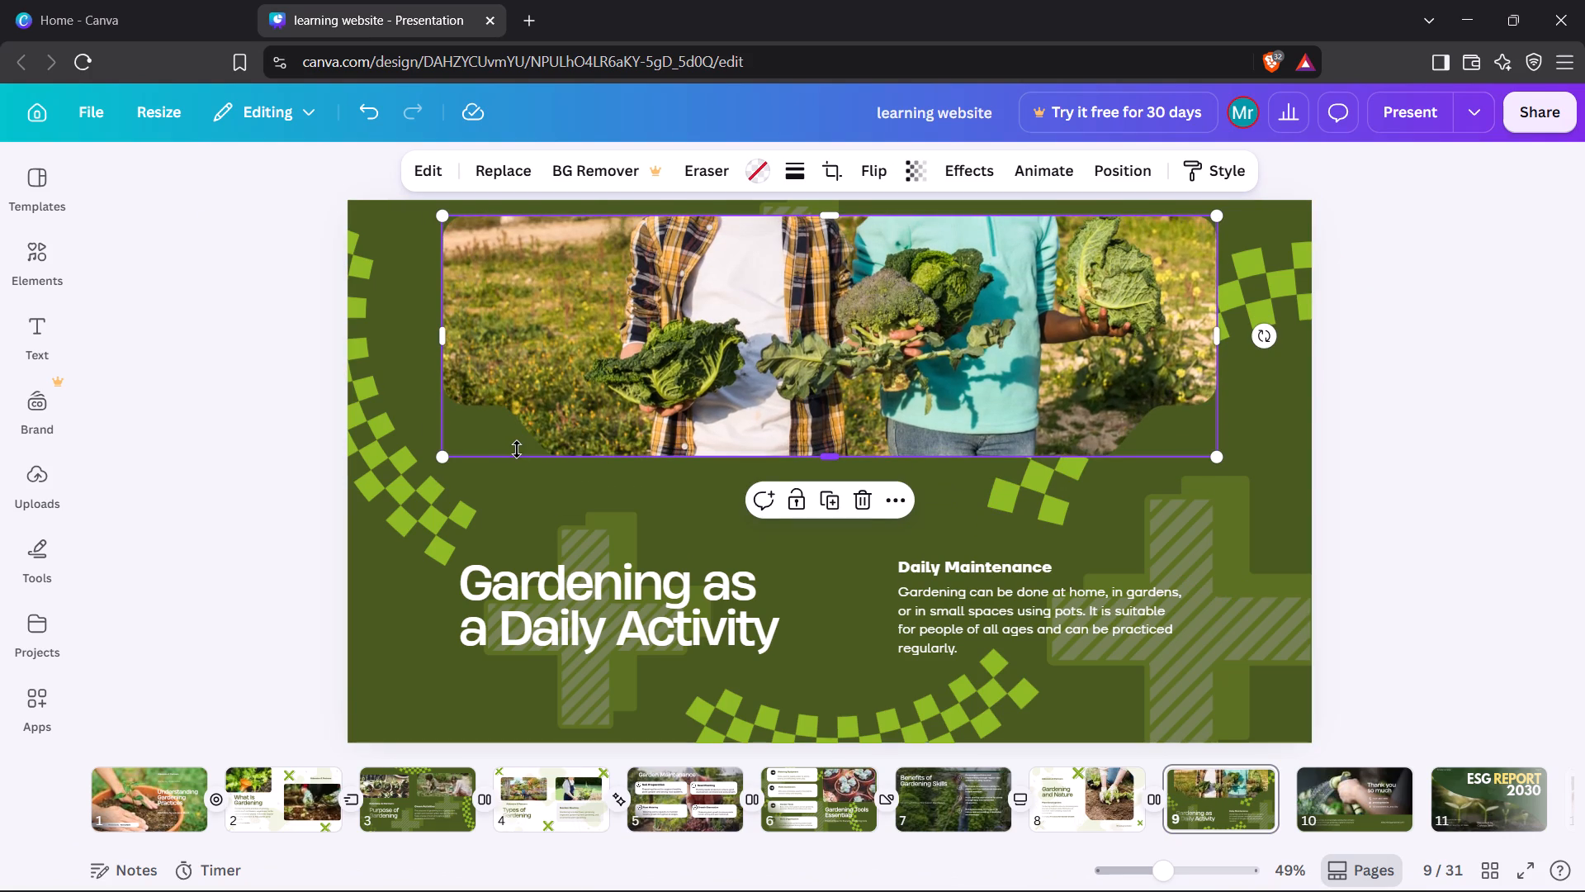
{"action": "left_click", "coordinate": [490, 431]}
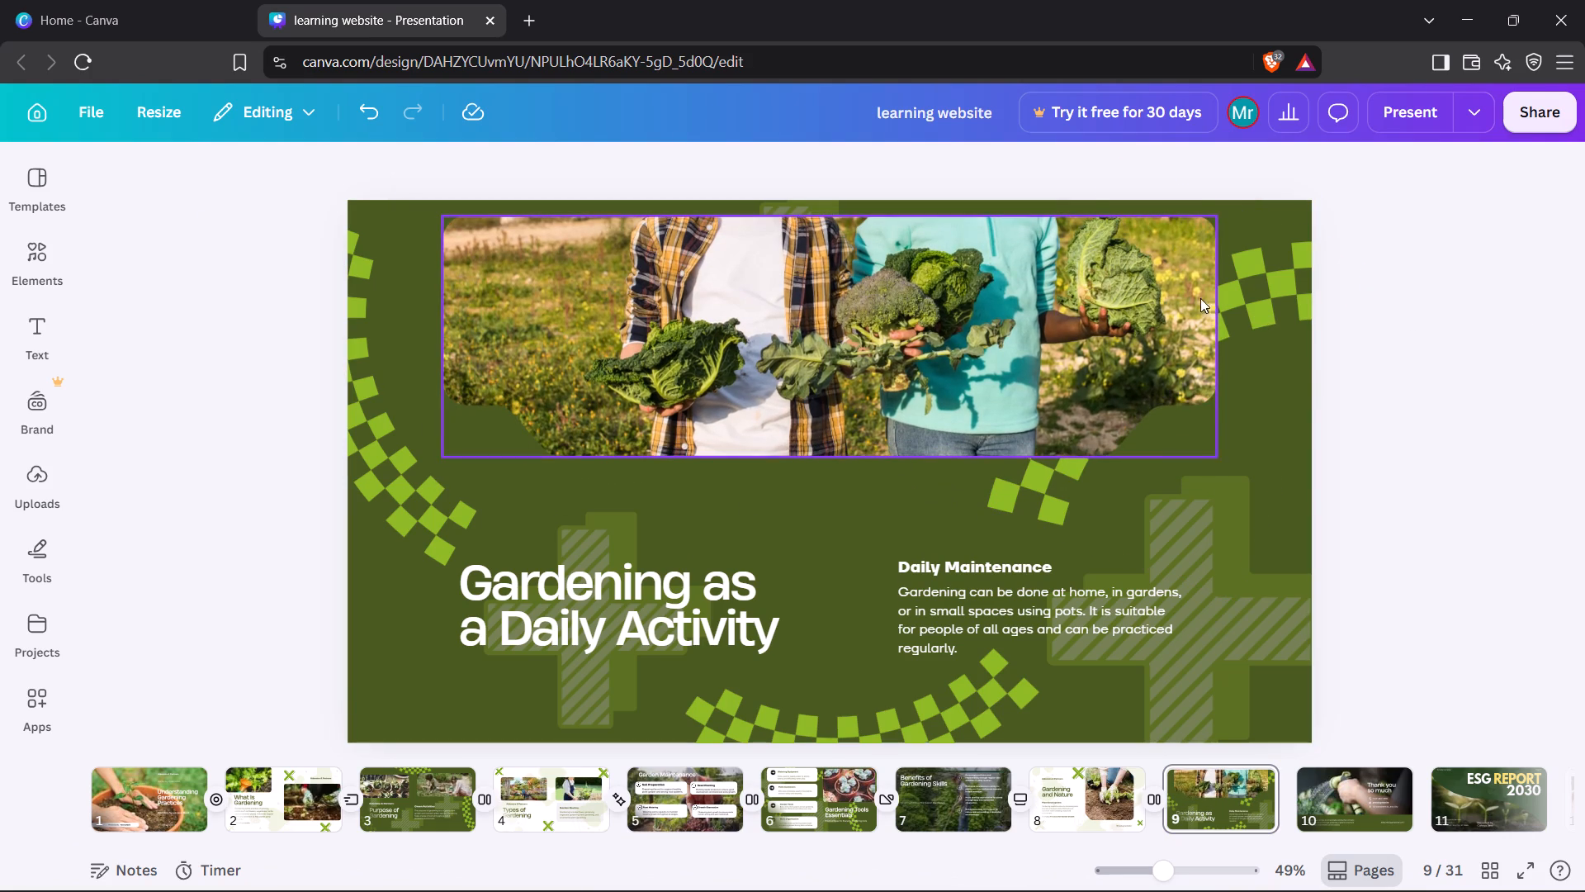
Shift the checkered band behind the photo's right side outward and rotate it to about -99°.
{"action": "left_click_drag", "start_coordinate": [1275, 306], "coordinate": [1304, 320]}
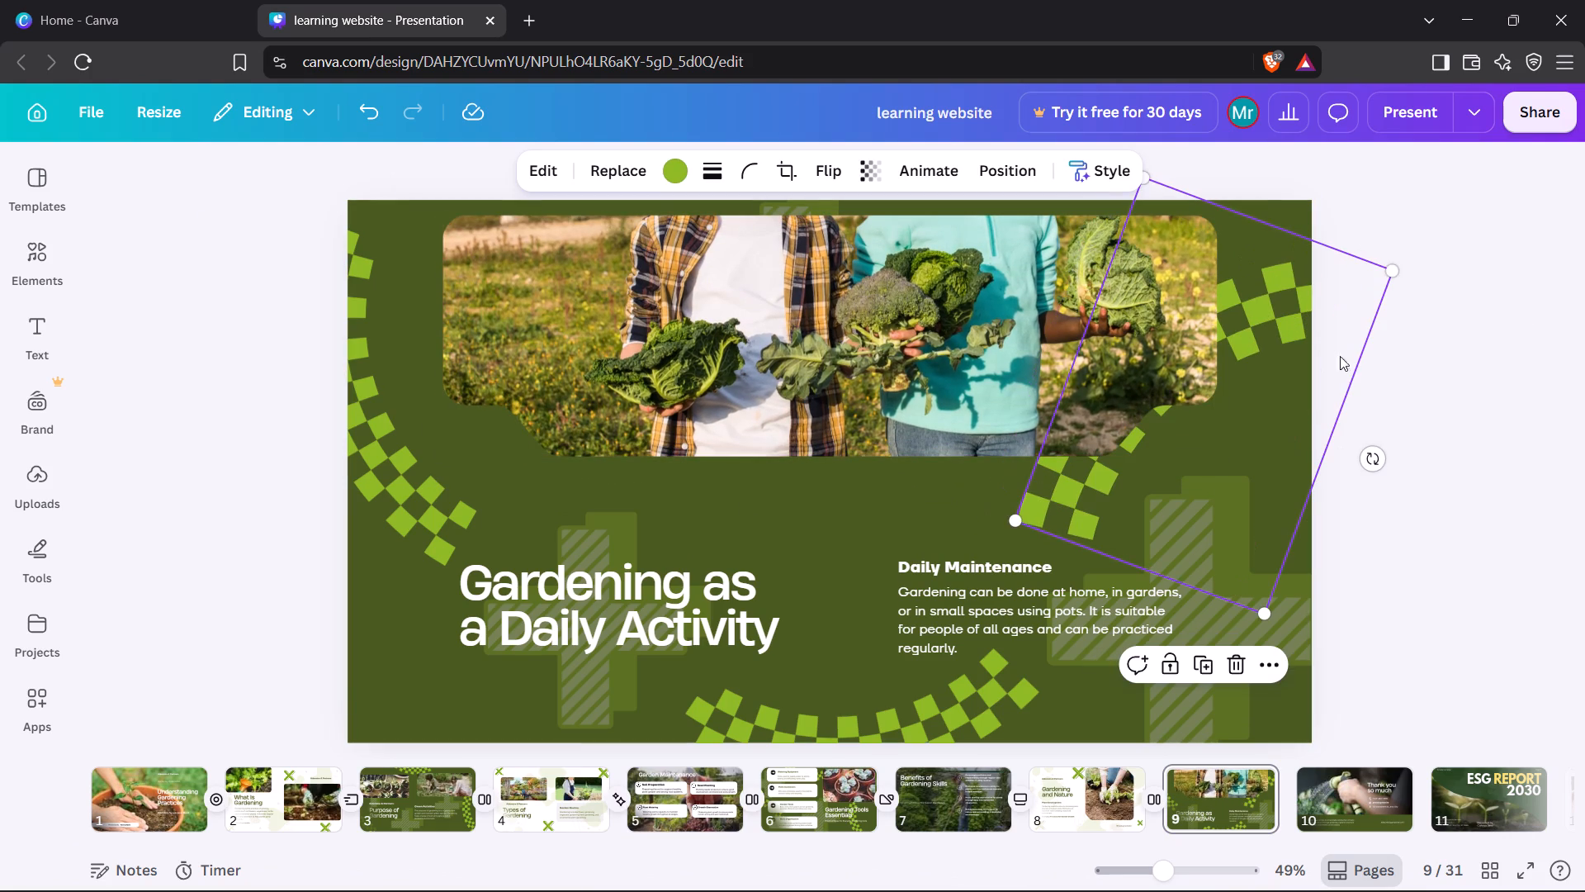
{"action": "left_click_drag", "start_coordinate": [1377, 465], "coordinate": [1341, 391]}
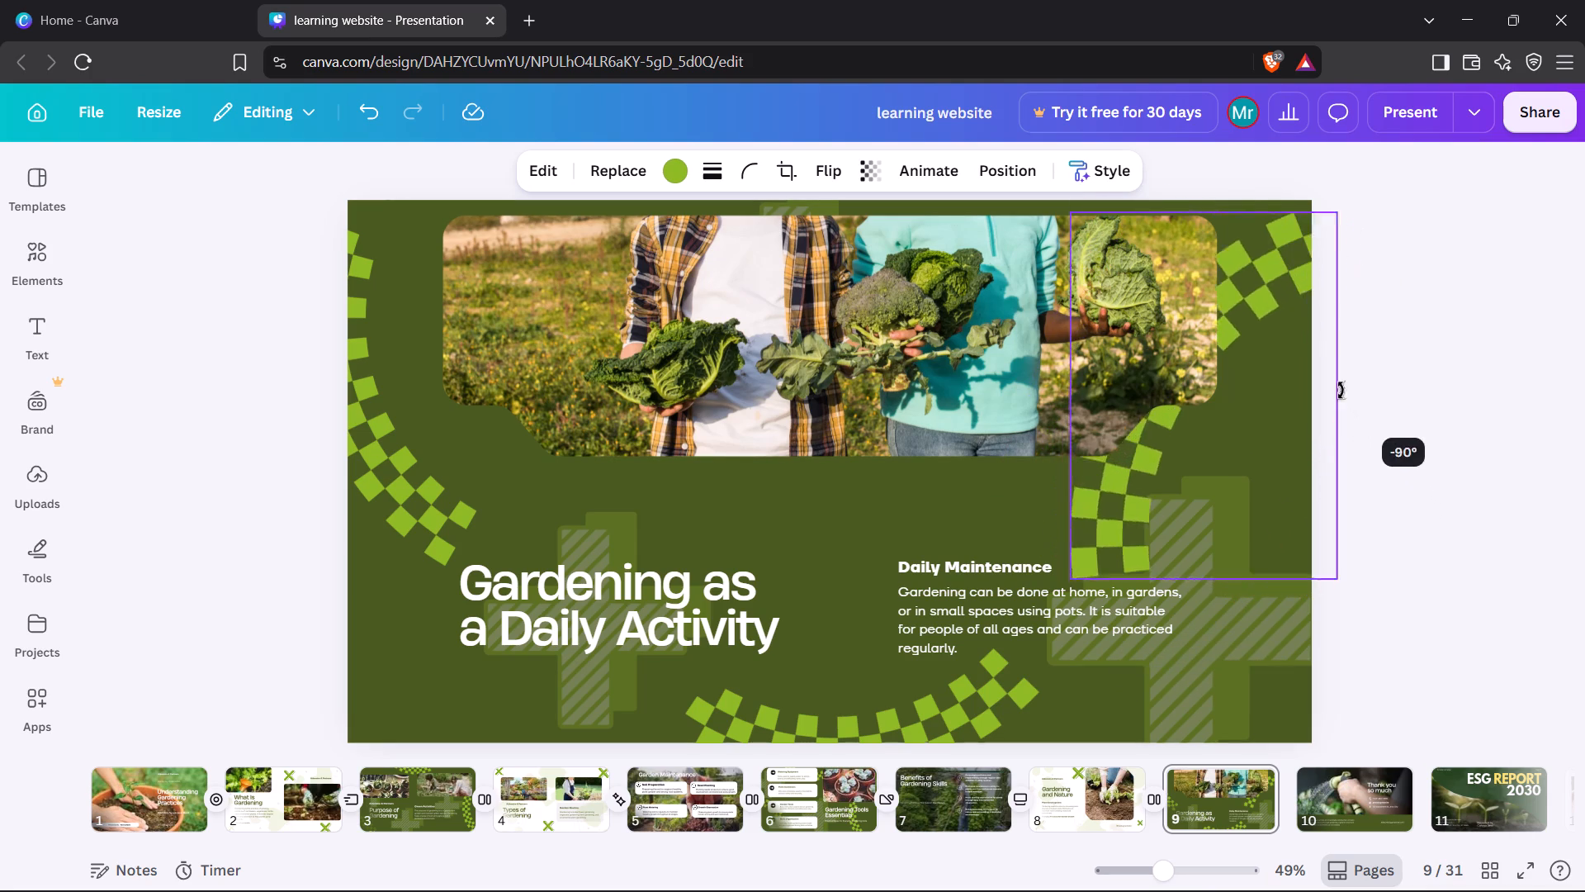
{"action": "left_click_drag", "start_coordinate": [1341, 391], "coordinate": [1306, 361]}
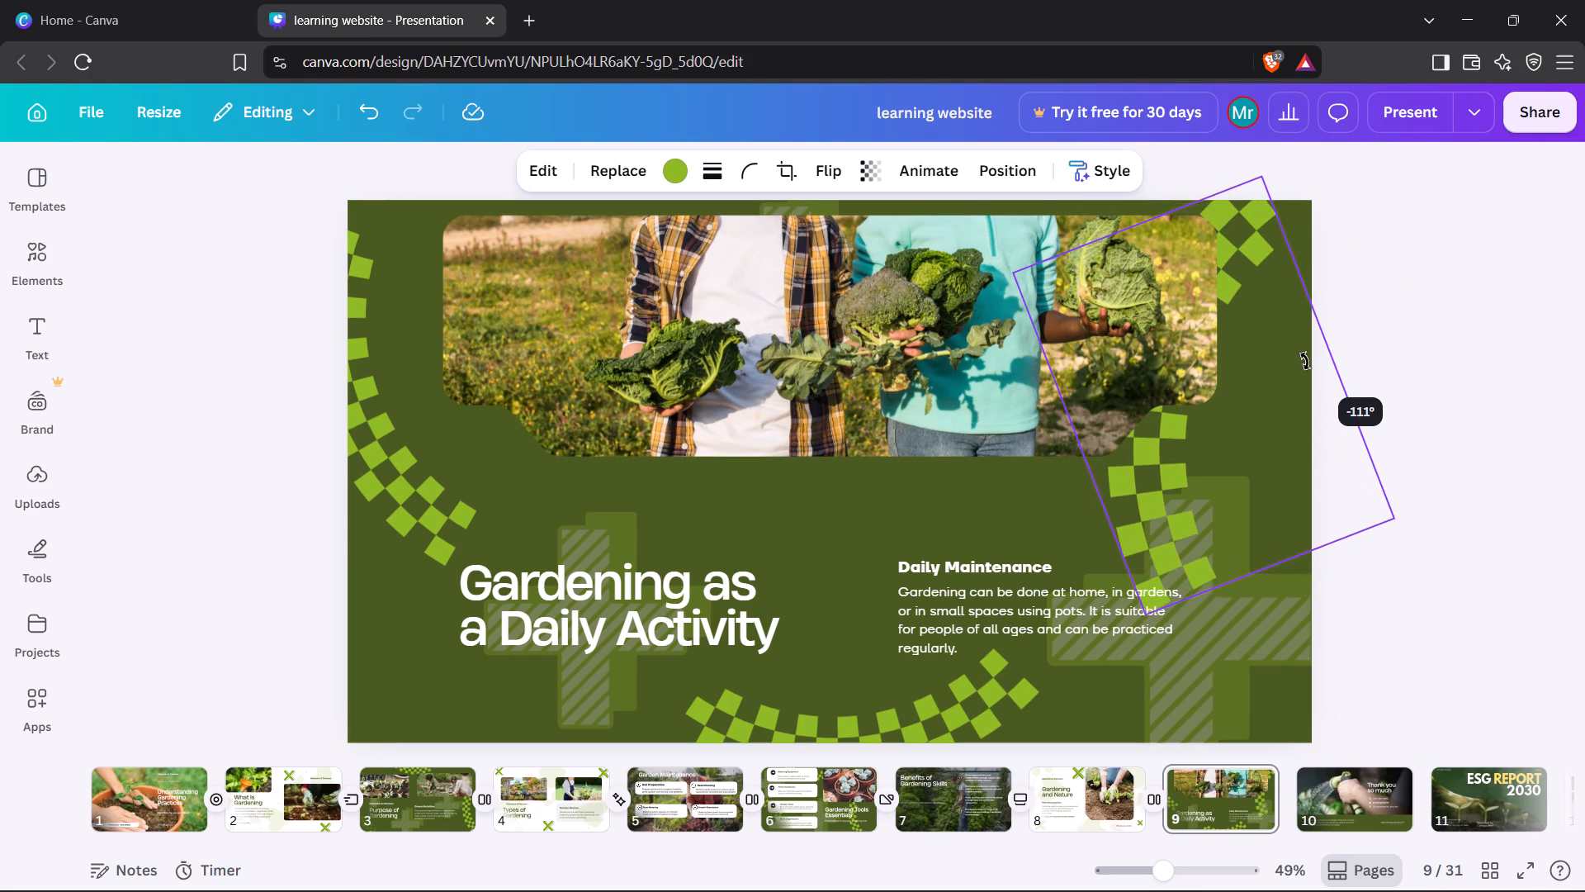
{"action": "left_click_drag", "start_coordinate": [1306, 361], "coordinate": [1347, 378]}
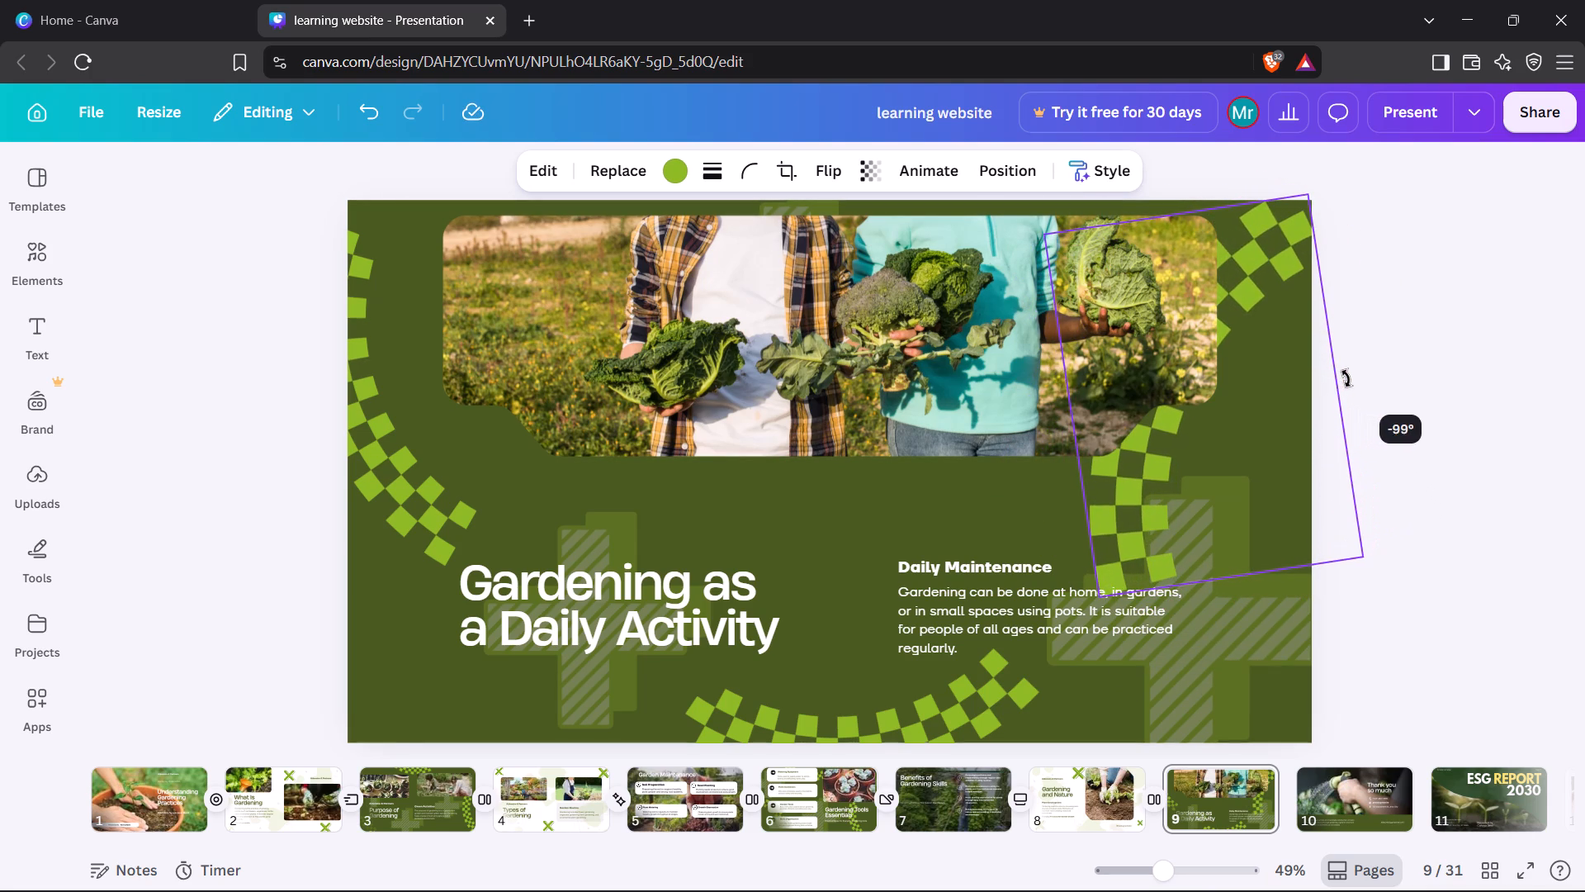
{"action": "left_click_drag", "start_coordinate": [1347, 378], "coordinate": [1348, 378]}
{"action": "left_click_drag", "start_coordinate": [1238, 282], "coordinate": [1254, 280]}
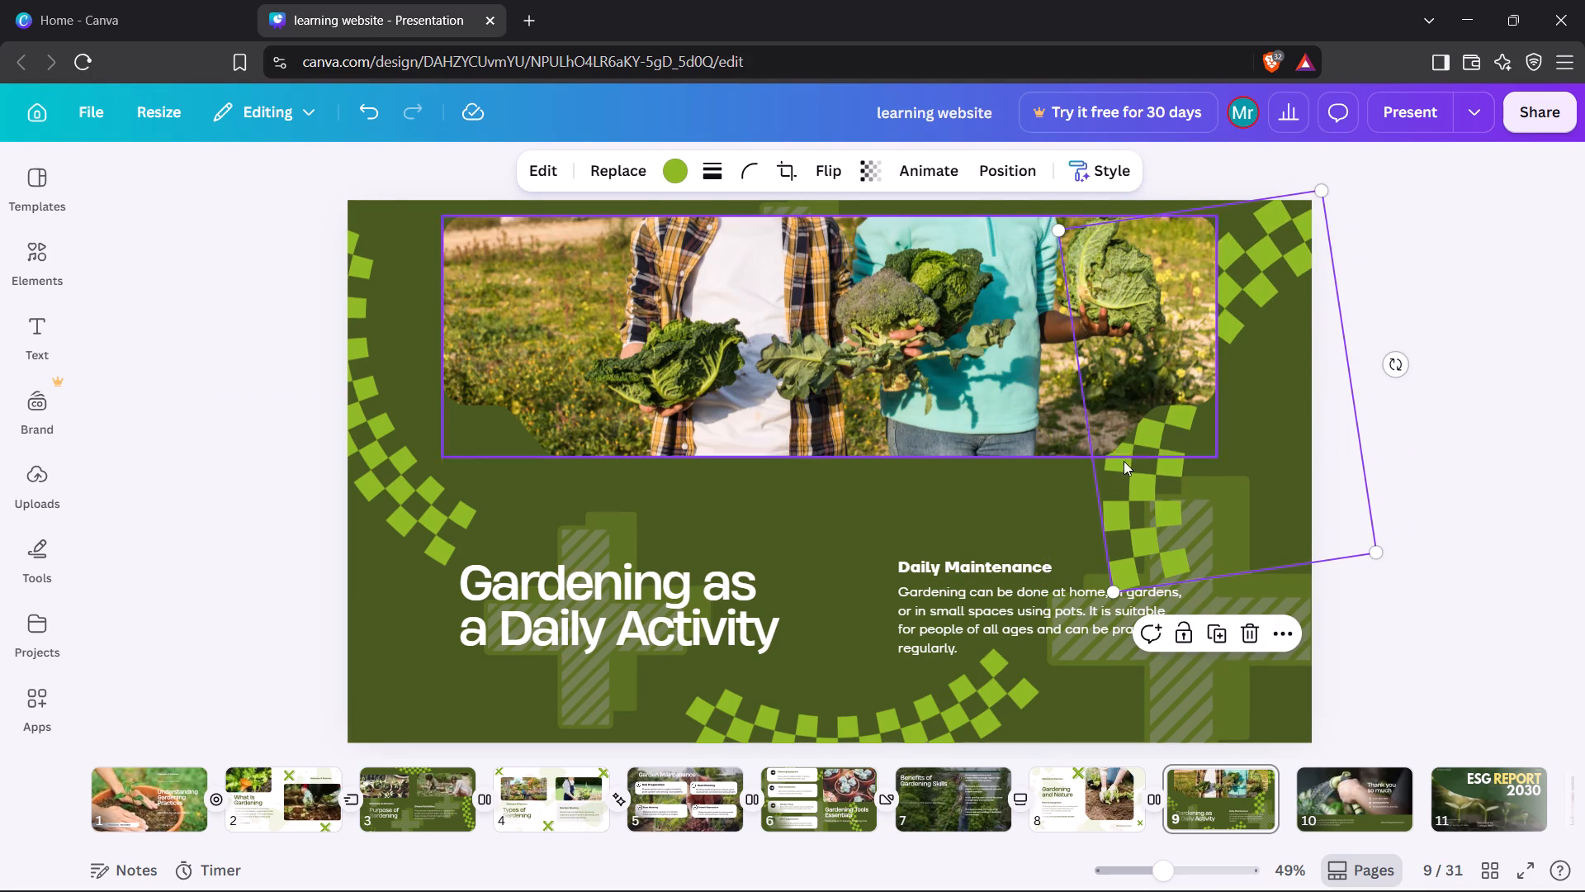
Move the checkered band along the page's bottom edge slightly up and to the left.
{"action": "left_click_drag", "start_coordinate": [896, 699], "coordinate": [896, 700]}
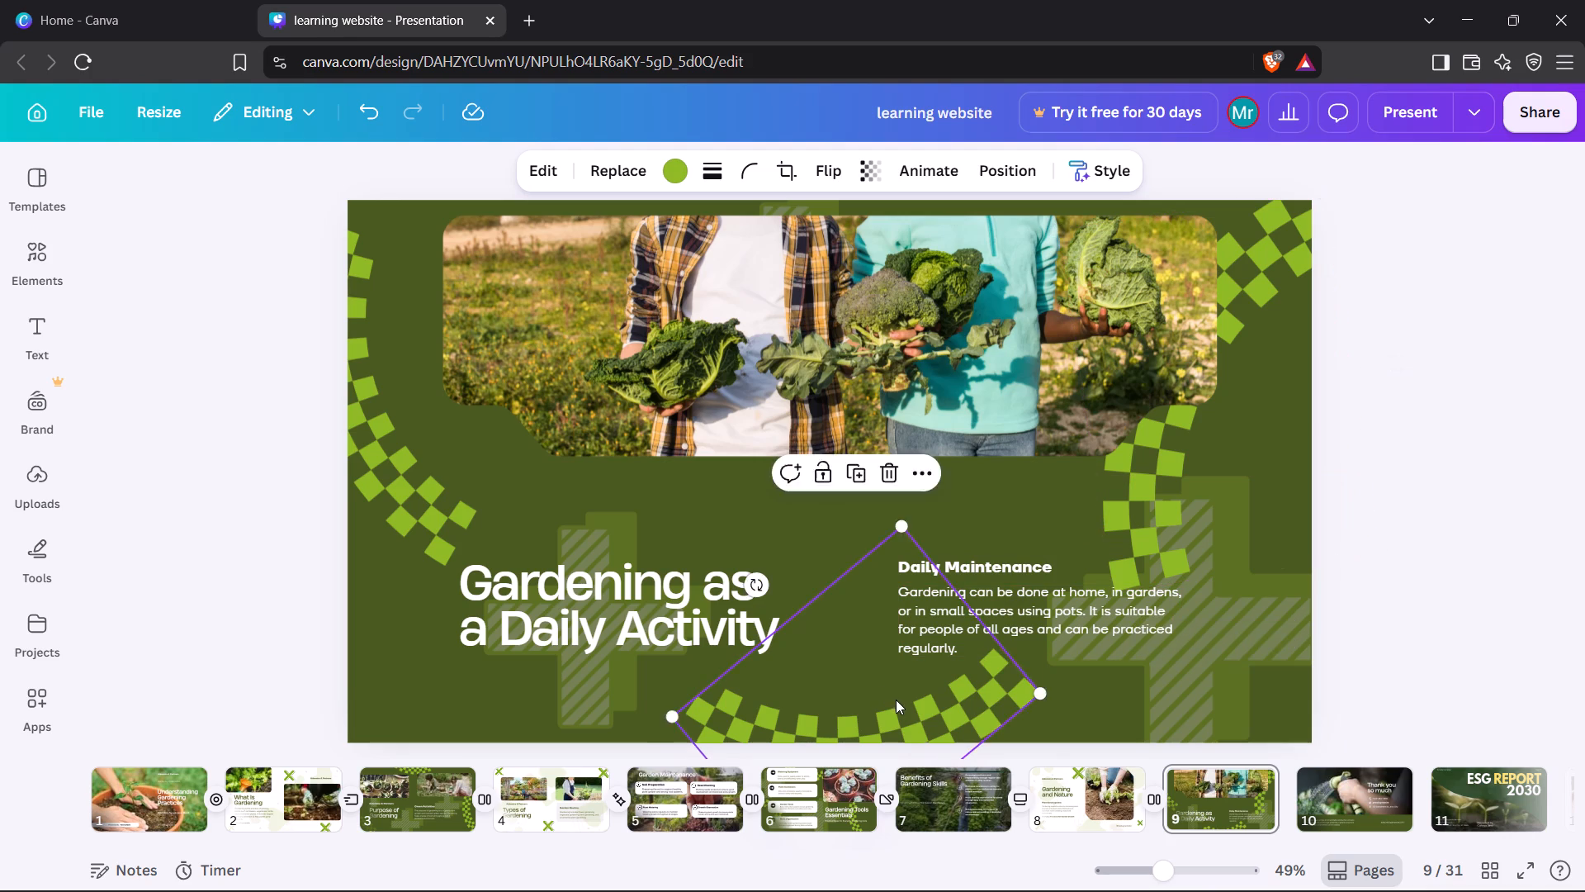
{"action": "left_click_drag", "start_coordinate": [896, 700], "coordinate": [854, 680]}
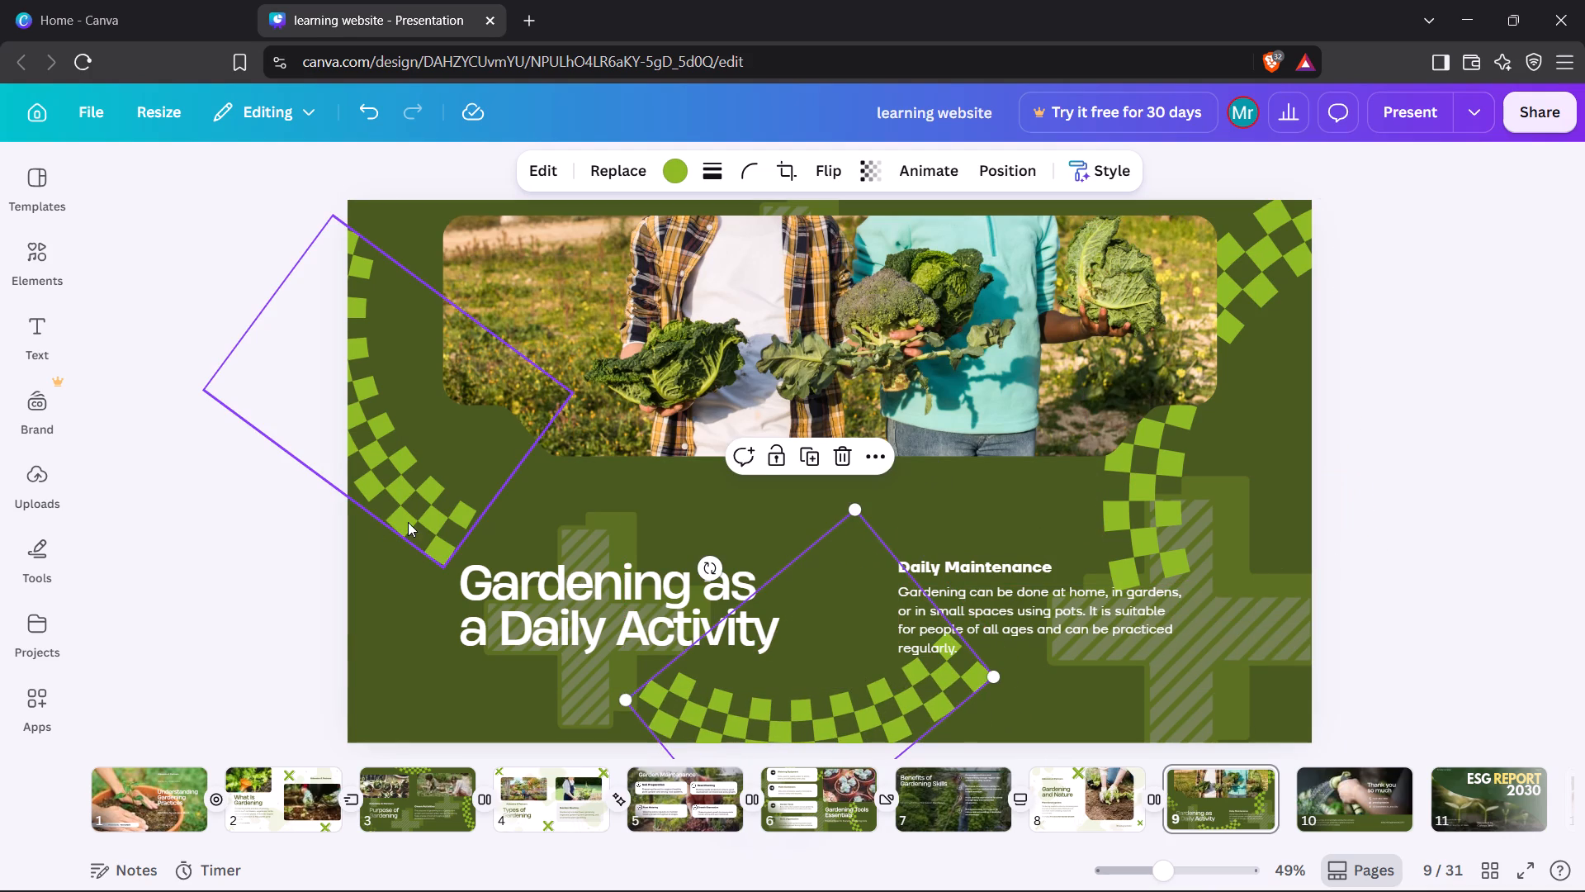
Move the checkered band at the page's left edge slightly right so its full width lies on the page.
{"action": "left_click_drag", "start_coordinate": [408, 522], "coordinate": [435, 524]}
{"action": "left_click", "coordinate": [435, 524]}
{"action": "left_click", "coordinate": [441, 524]}
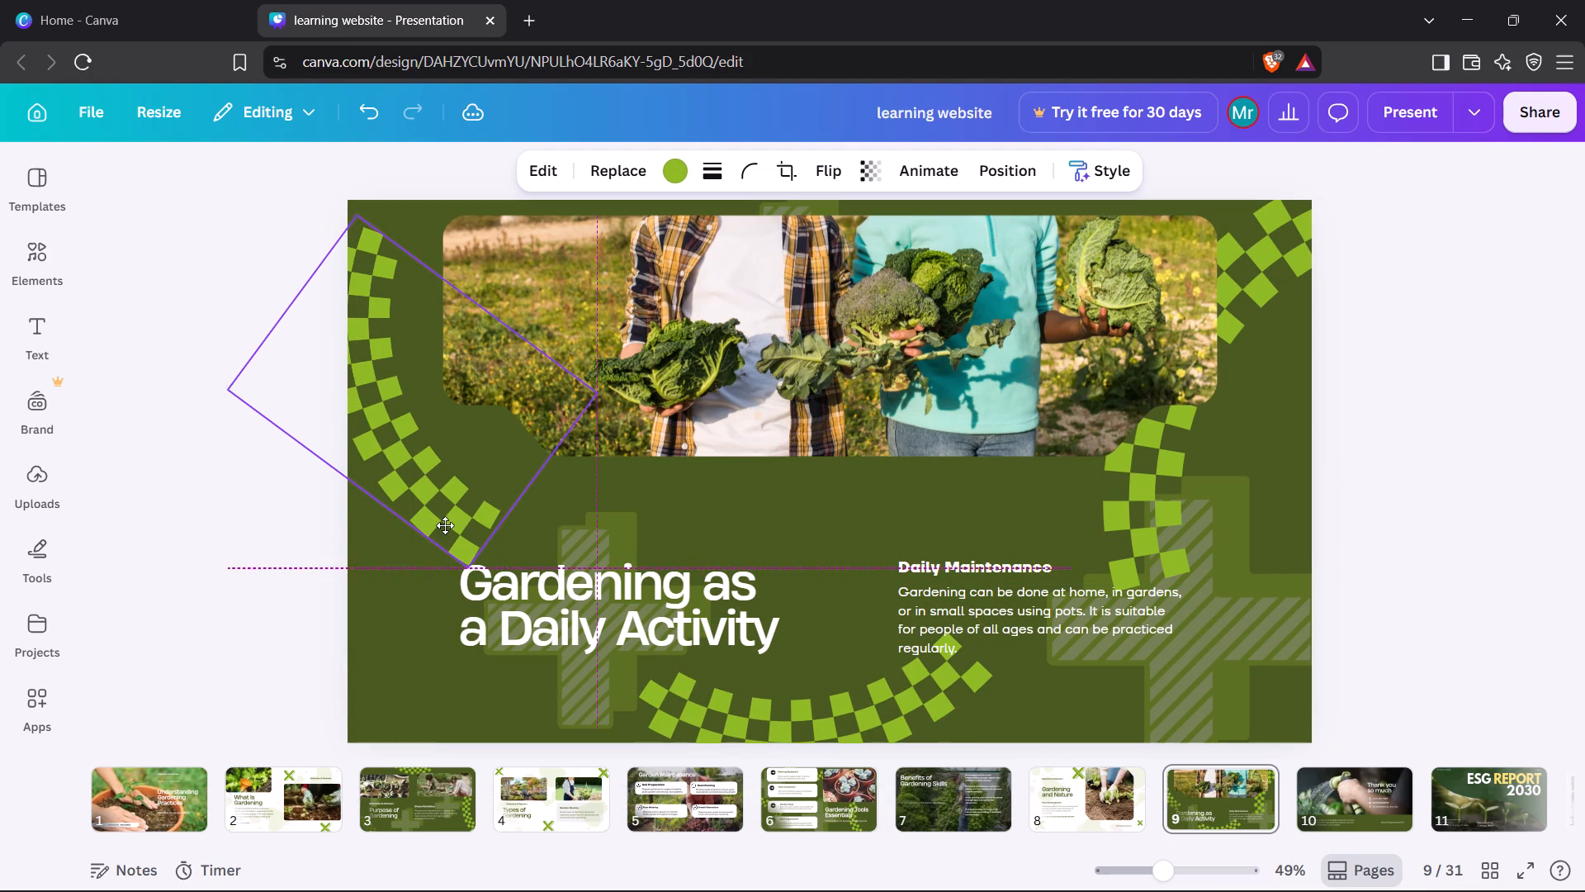
{"action": "left_click", "coordinate": [419, 703]}
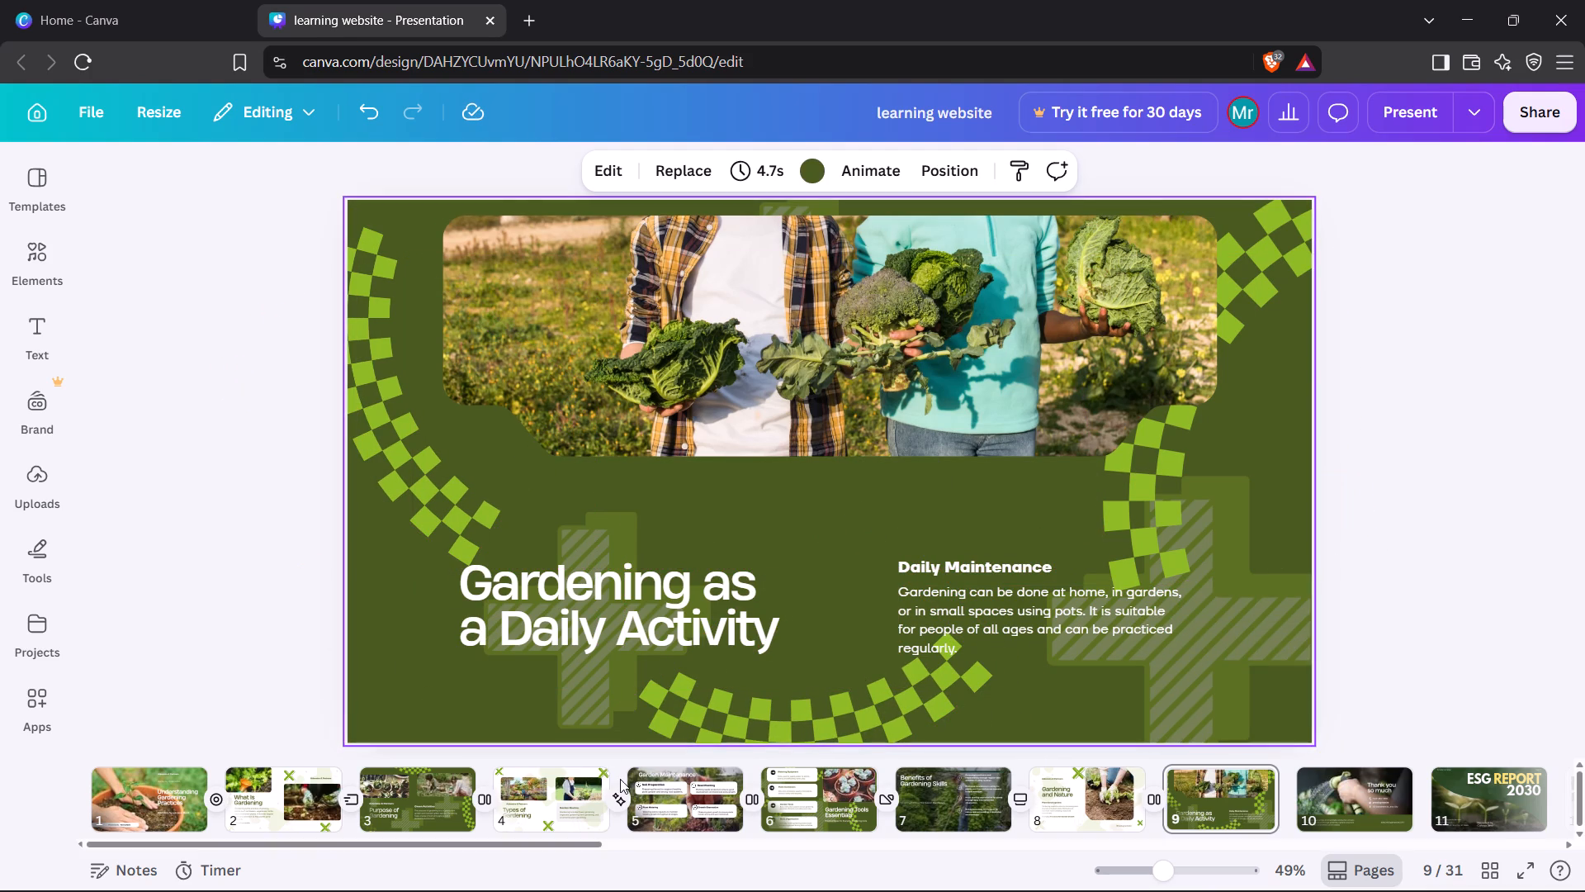
Move the "Gardening as a Daily Activity" title slightly up and to the right.
{"action": "left_click_drag", "start_coordinate": [658, 598], "coordinate": [690, 586]}
{"action": "left_click", "coordinate": [863, 494]}
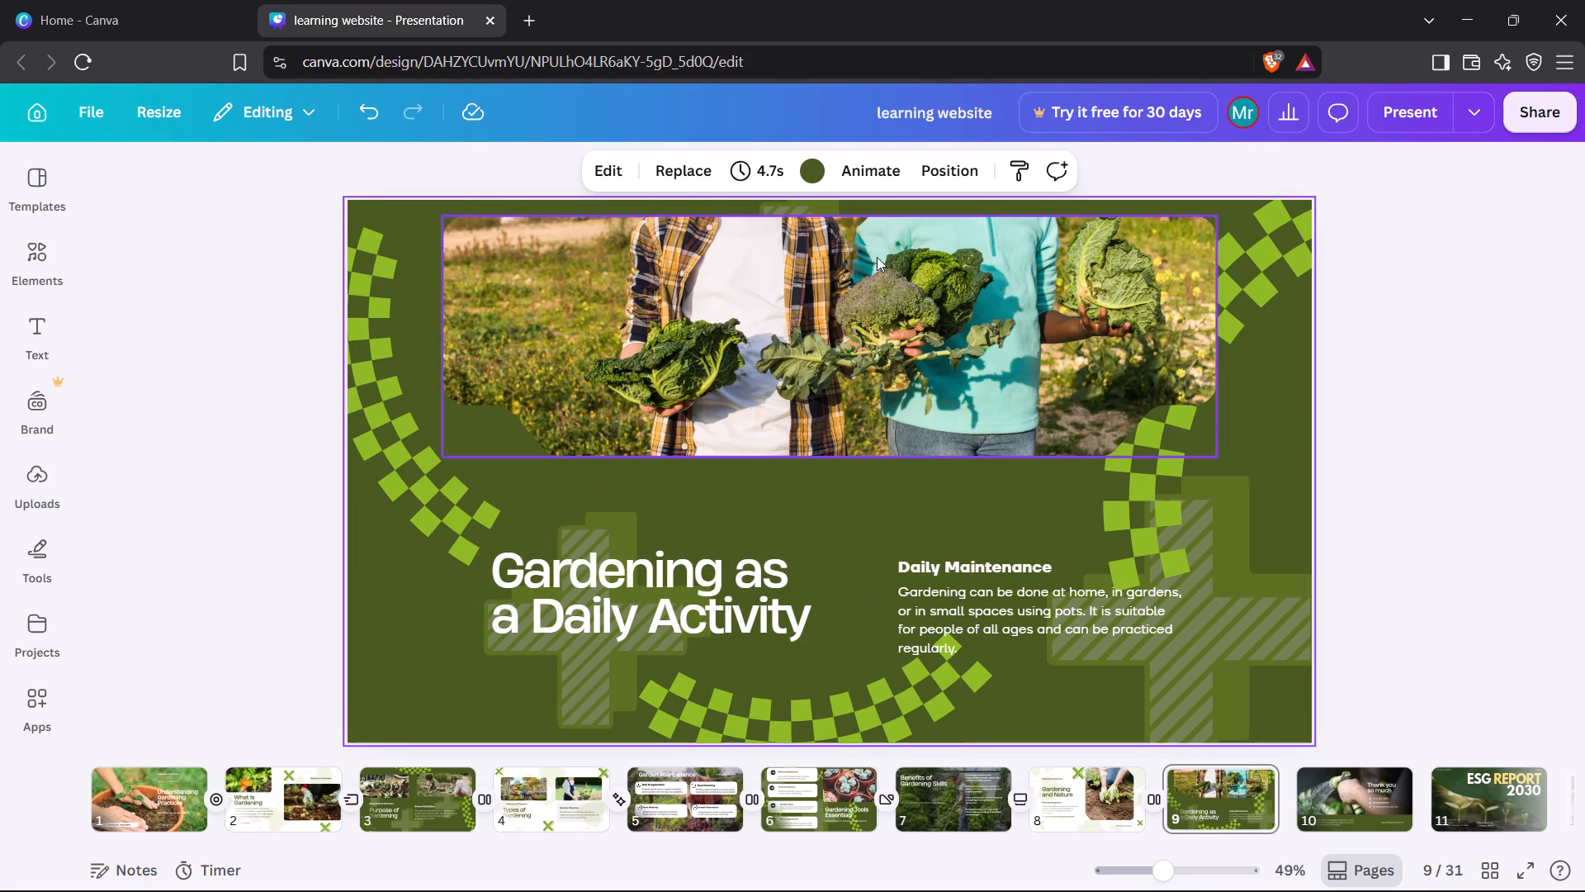
Apply the Fun page animation to page 9, set to animate on both enter and exit.
{"action": "left_click", "coordinate": [874, 152]}
{"action": "left_click", "coordinate": [850, 164]}
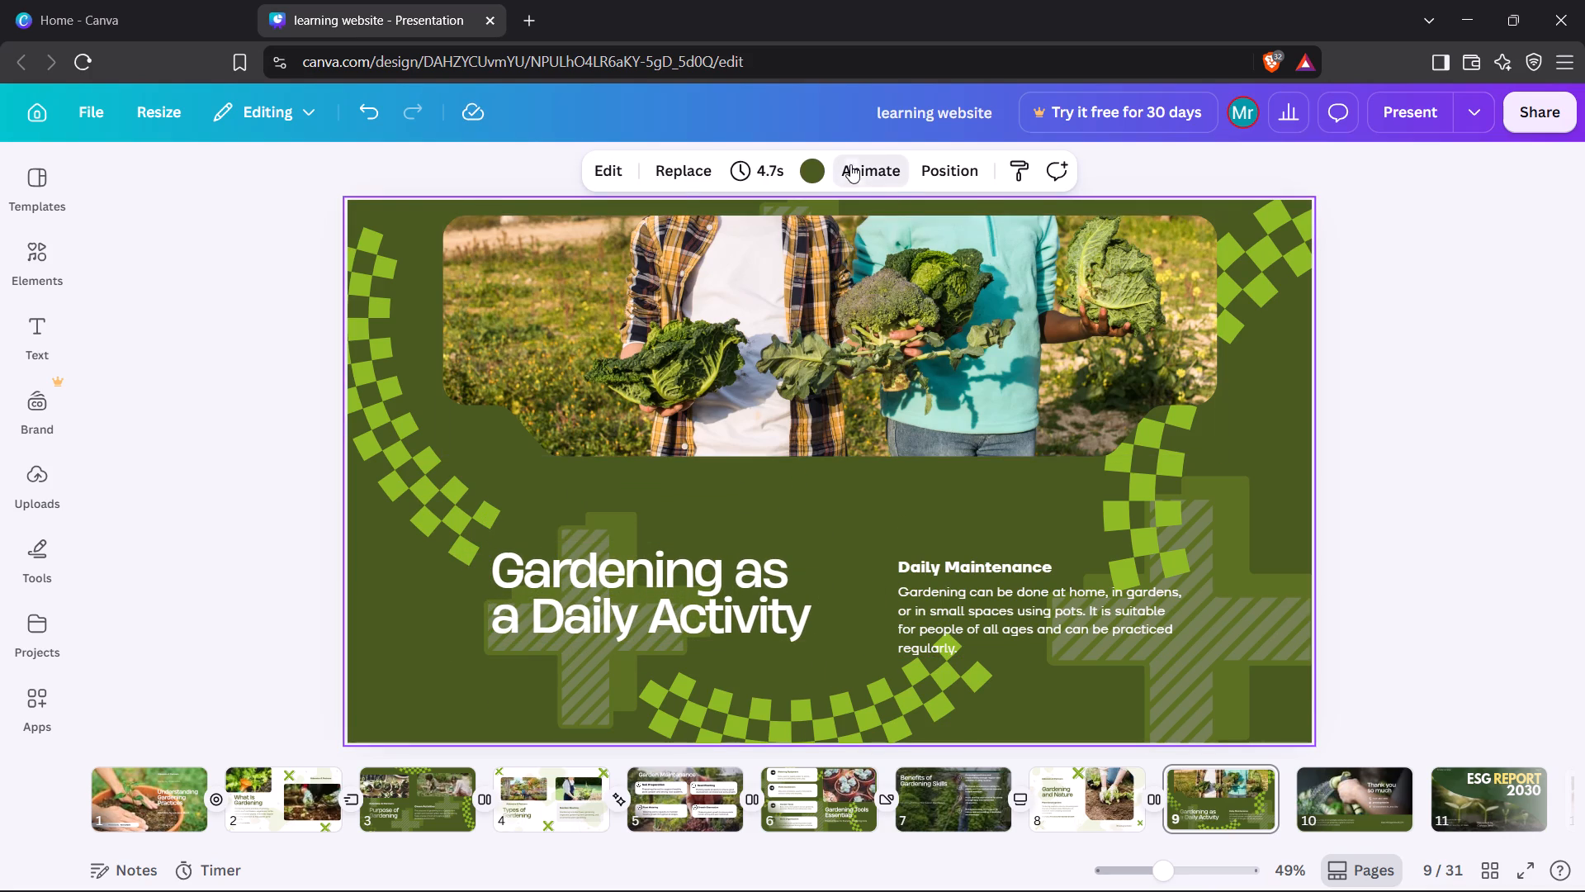
{"action": "left_click", "coordinate": [341, 459]}
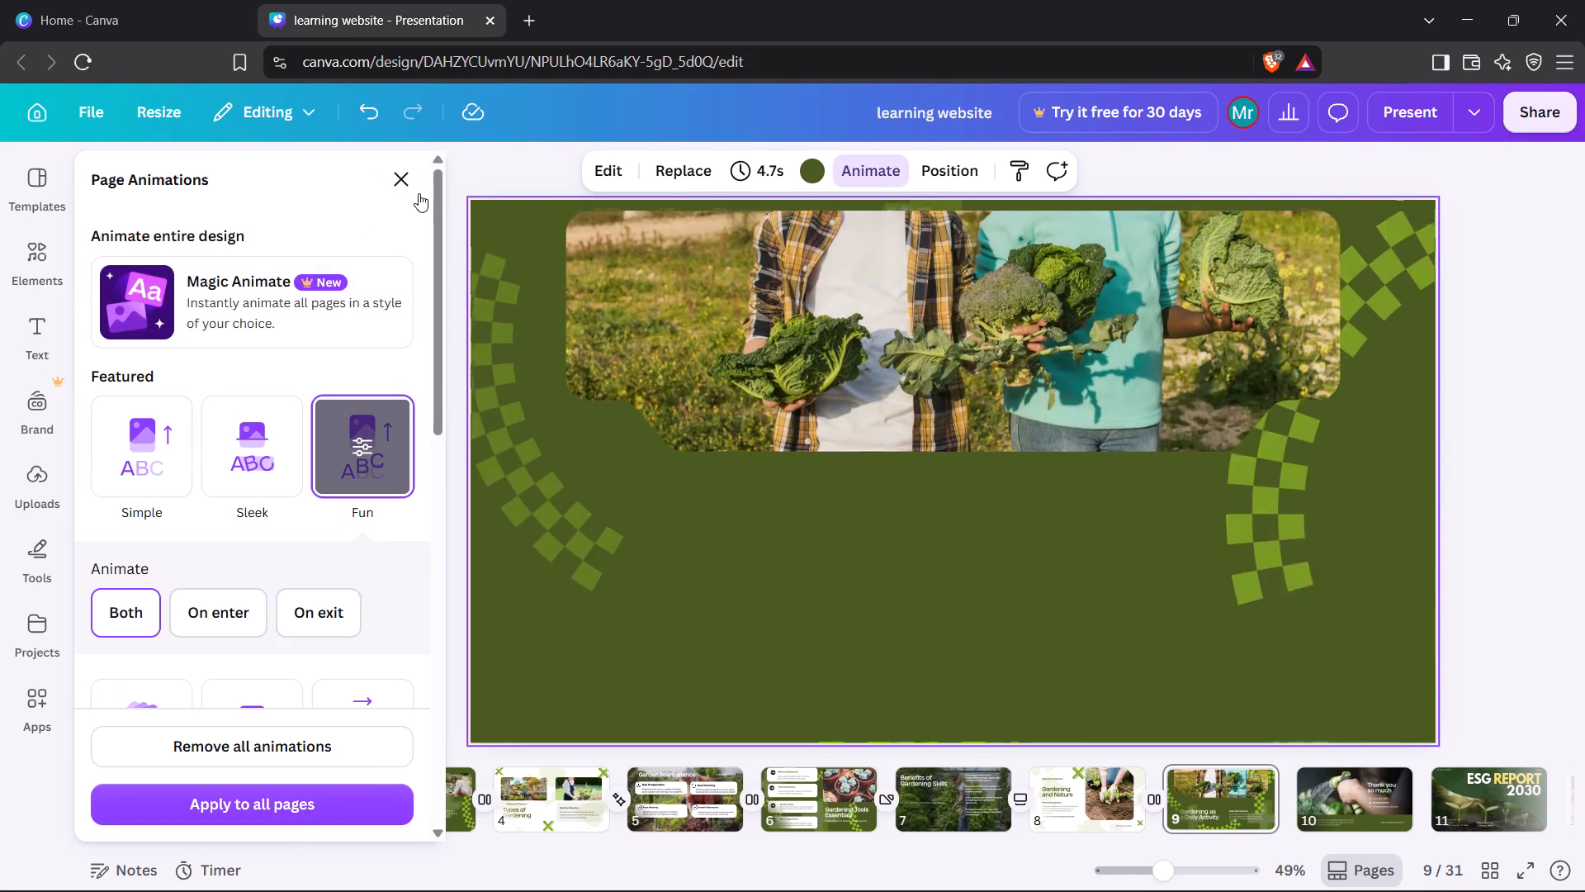
{"action": "left_click", "coordinate": [410, 190]}
{"action": "left_click", "coordinate": [166, 745]}
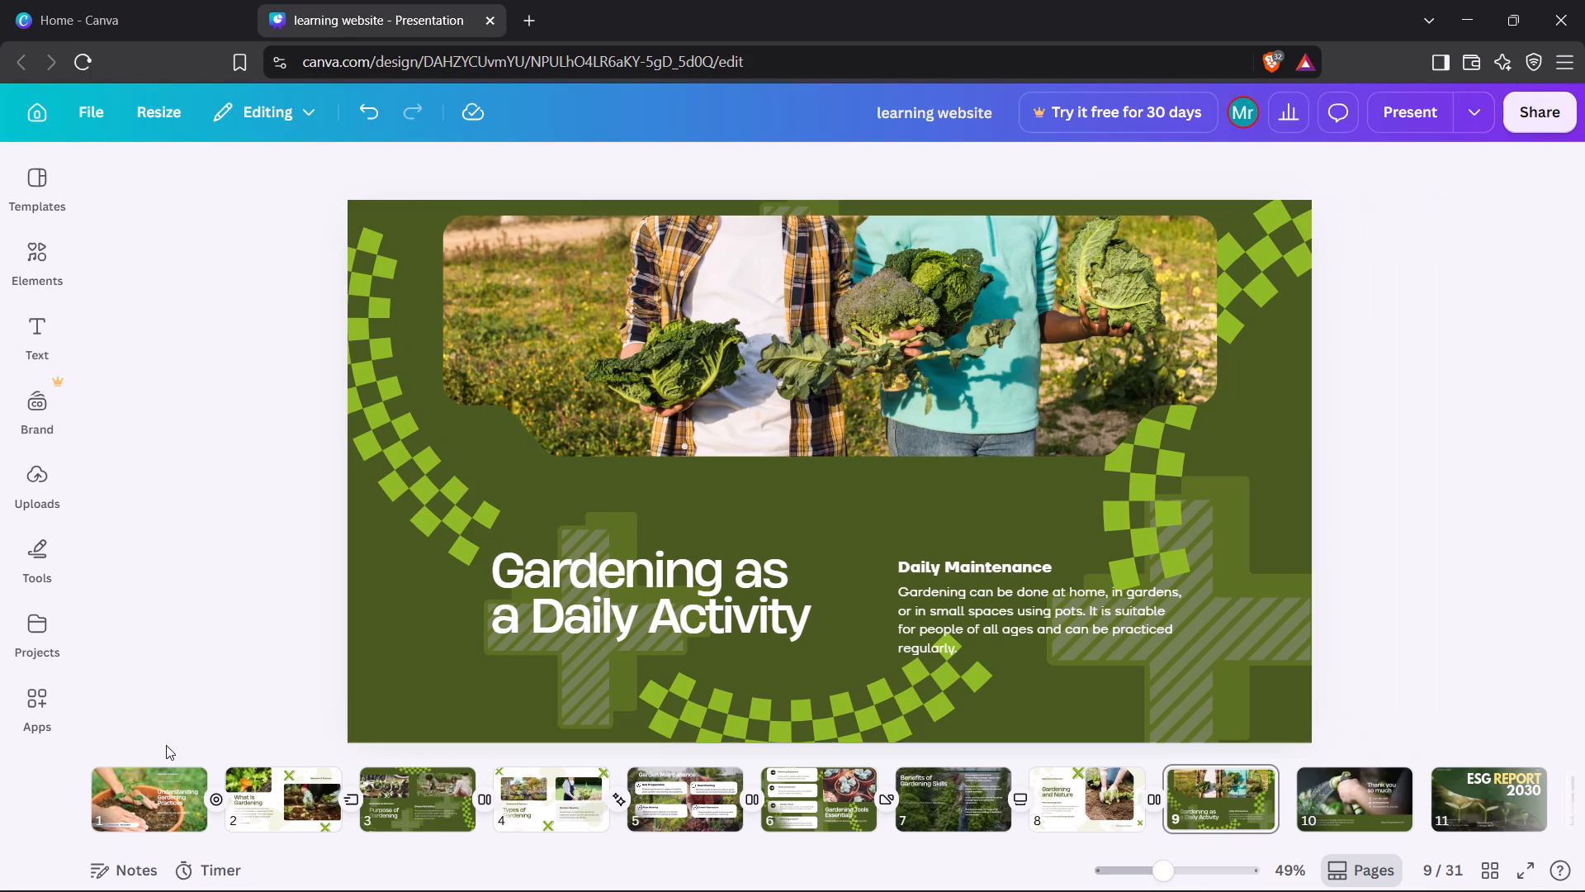
Add a Stack transition between pages 9 and 10.
{"action": "left_click", "coordinate": [1299, 817]}
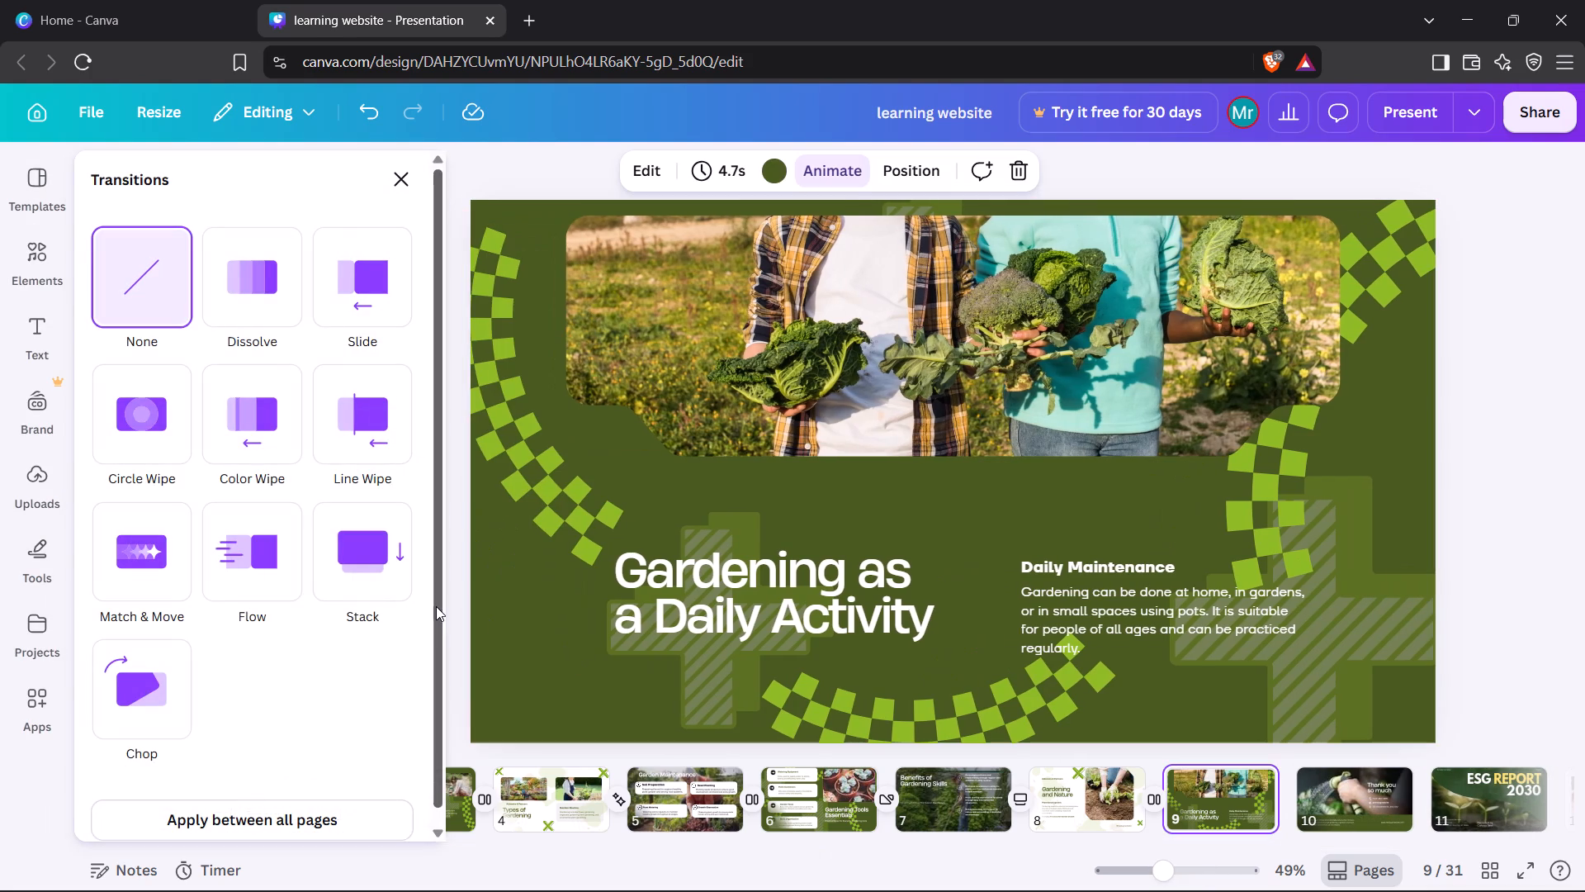
{"action": "left_click", "coordinate": [436, 606]}
{"action": "left_click", "coordinate": [388, 576]}
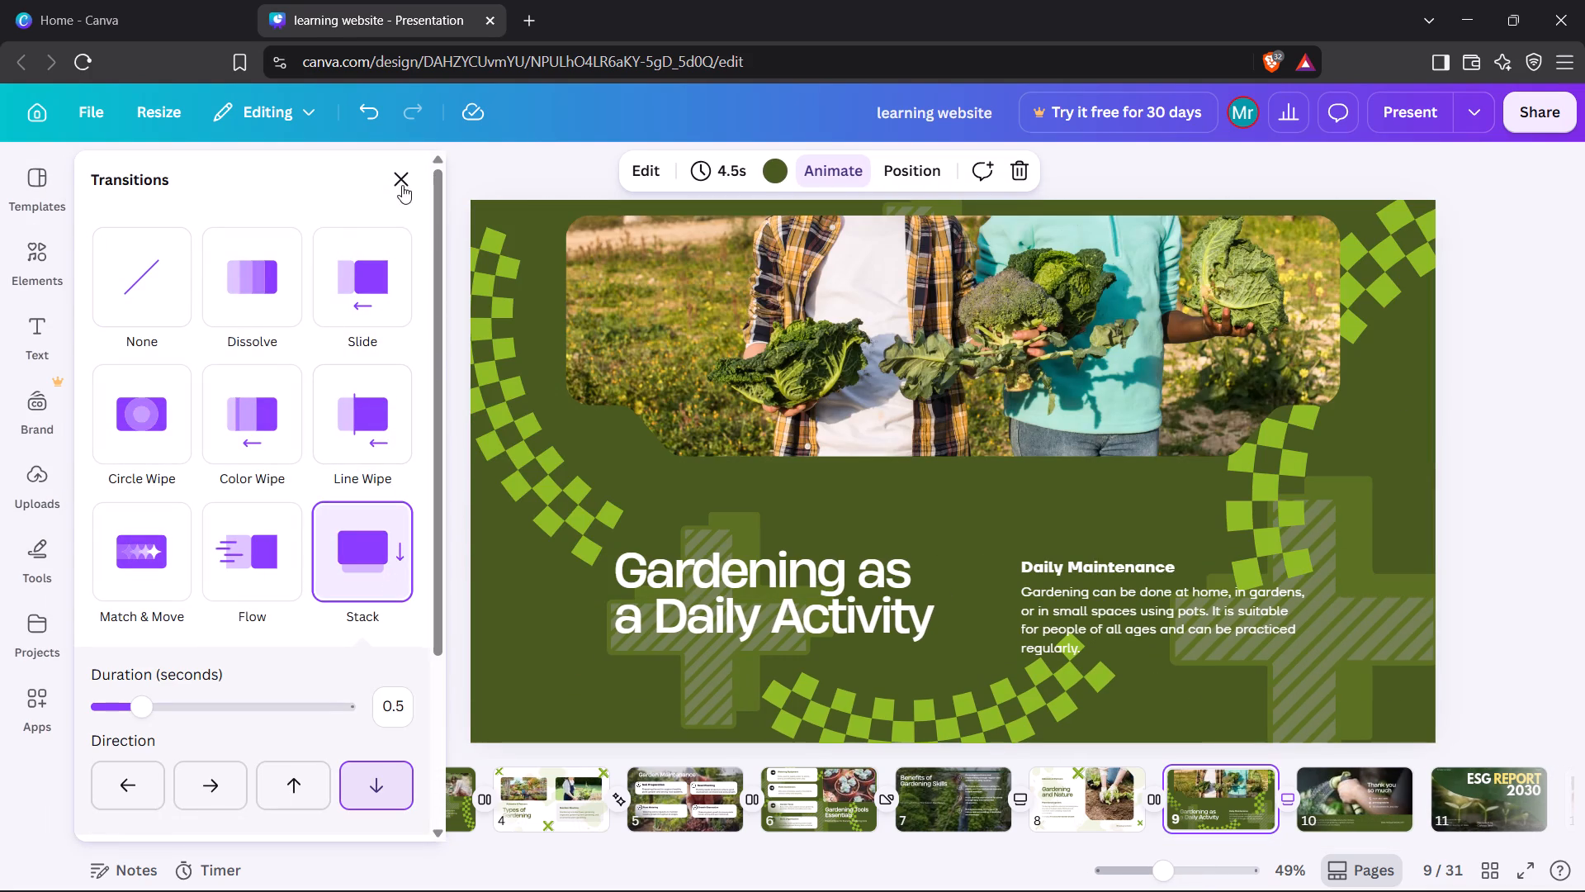
{"action": "left_click", "coordinate": [400, 179]}
On page 10, shrink the green band behind the lower text from its top edge down to a thin strip along the page's bottom.
{"action": "left_click", "coordinate": [331, 353]}
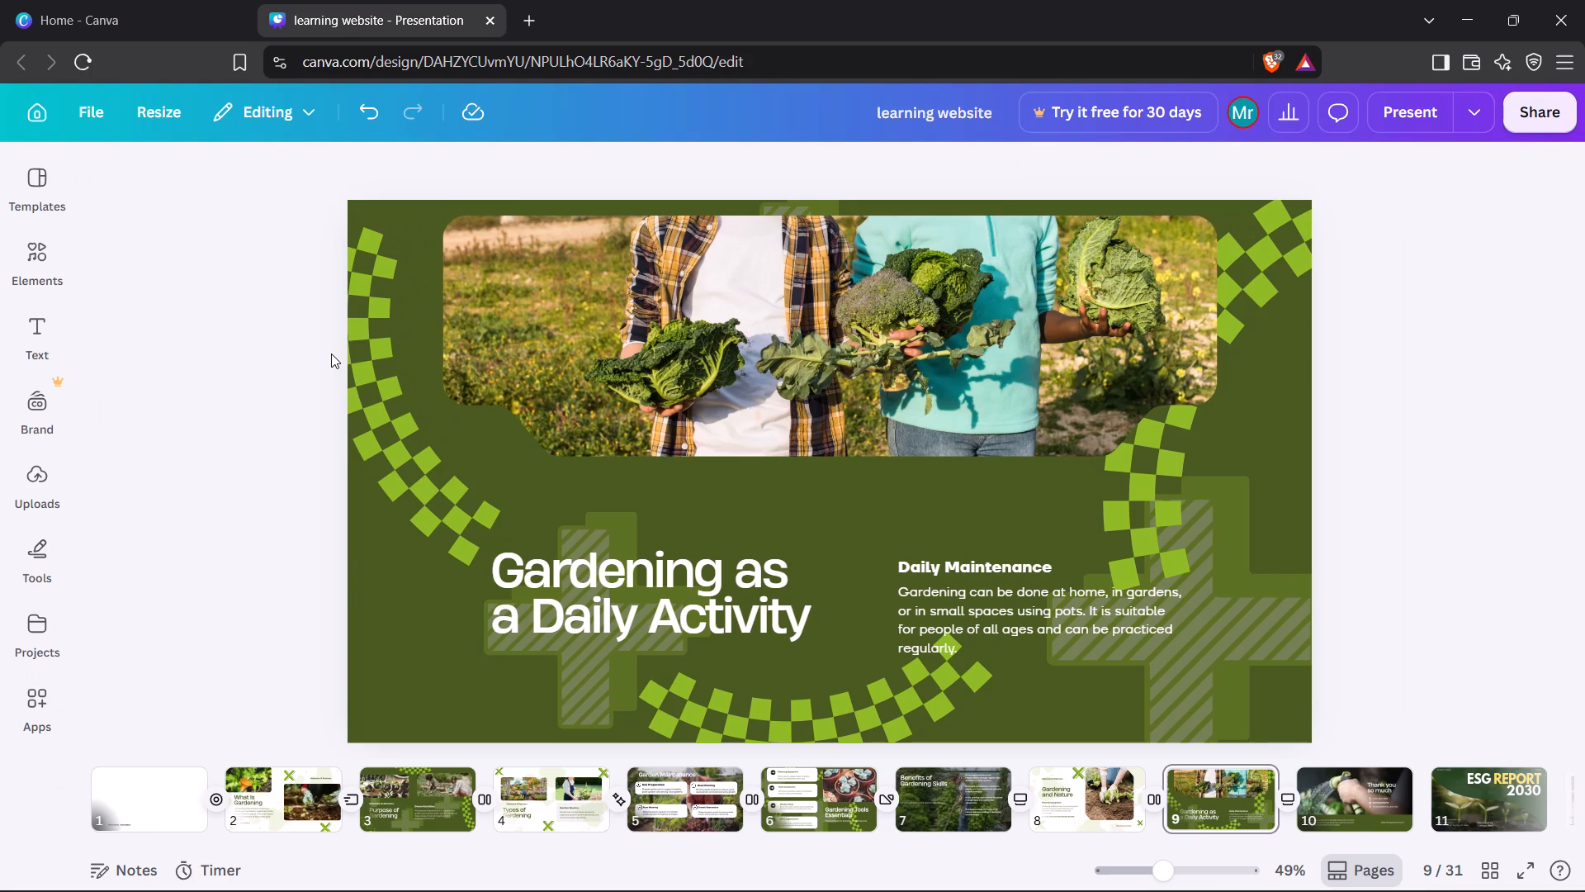
{"action": "key", "text": "Right"}
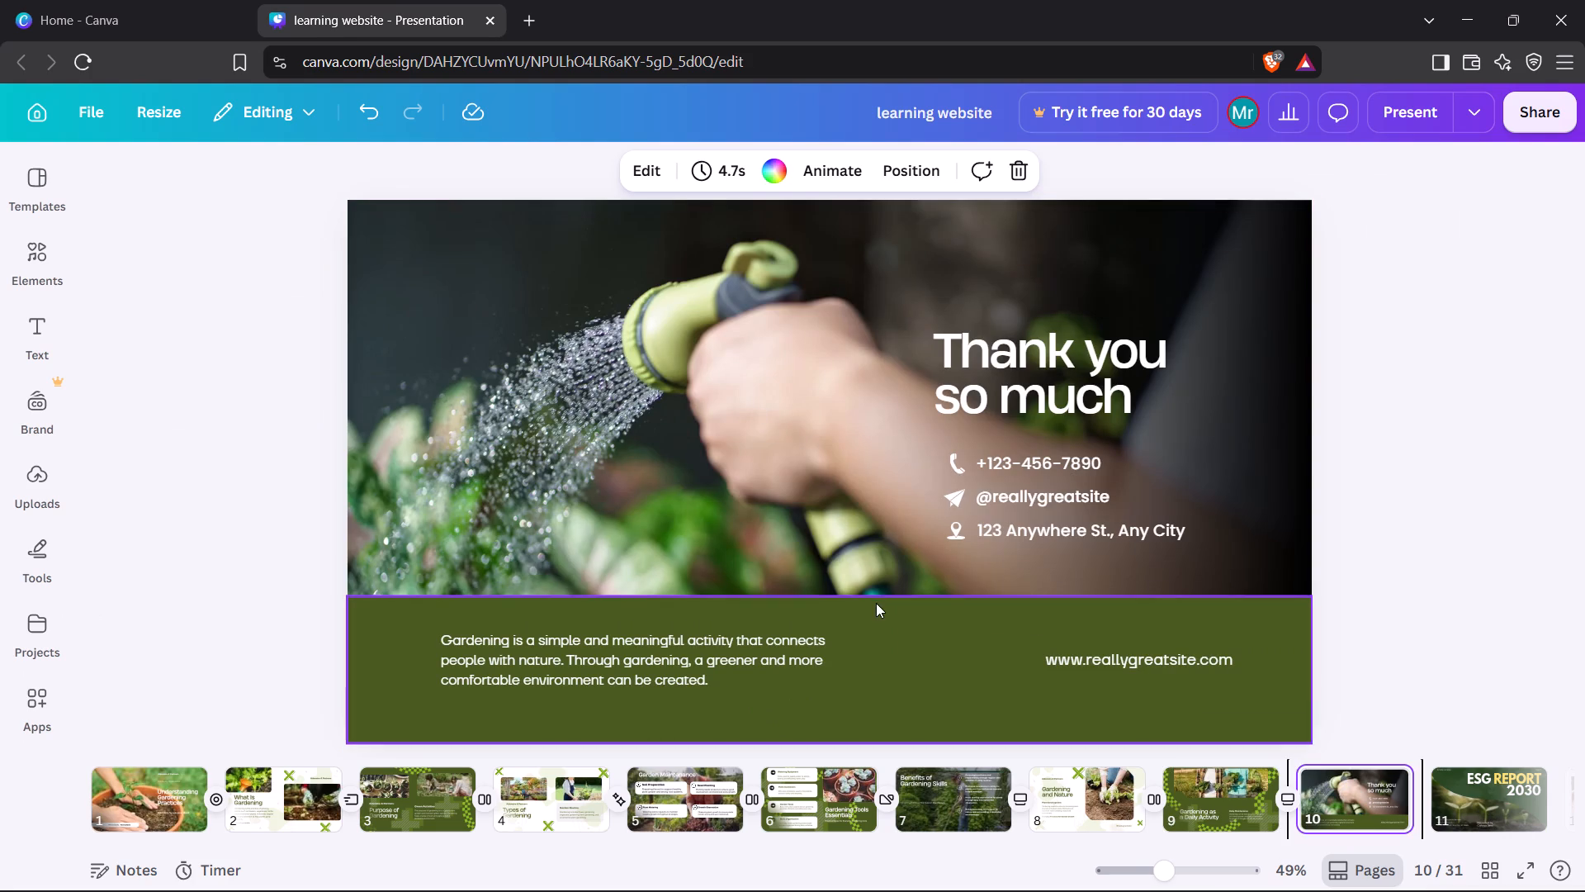
{"action": "left_click", "coordinate": [876, 579]}
{"action": "left_click", "coordinate": [820, 591]}
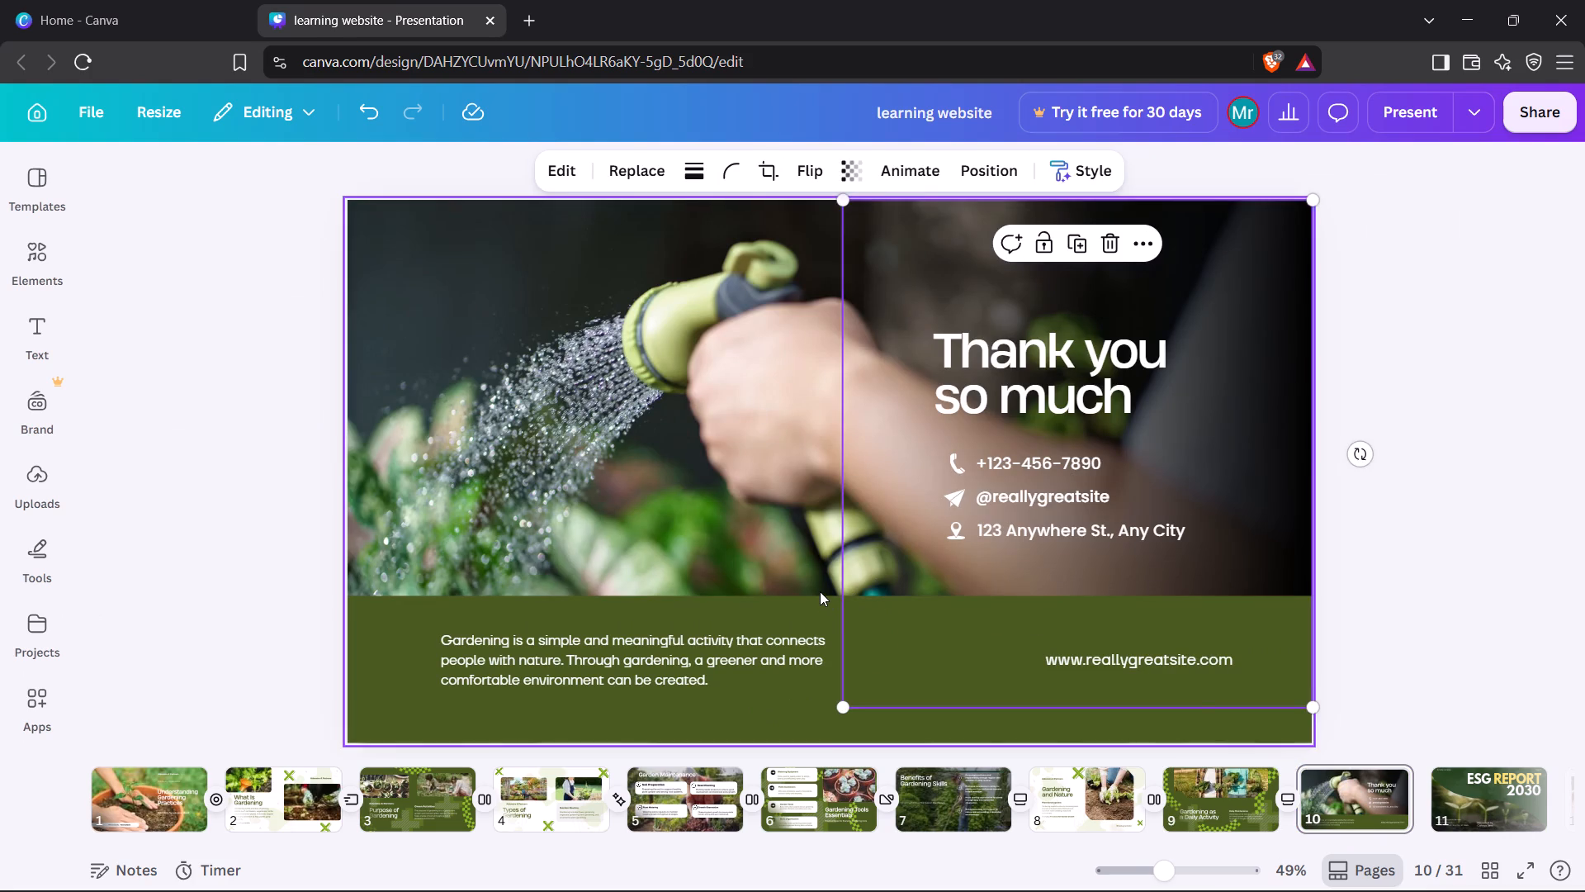
{"action": "left_click", "coordinate": [825, 591]}
{"action": "left_click", "coordinate": [828, 594]}
{"action": "left_click", "coordinate": [820, 575]}
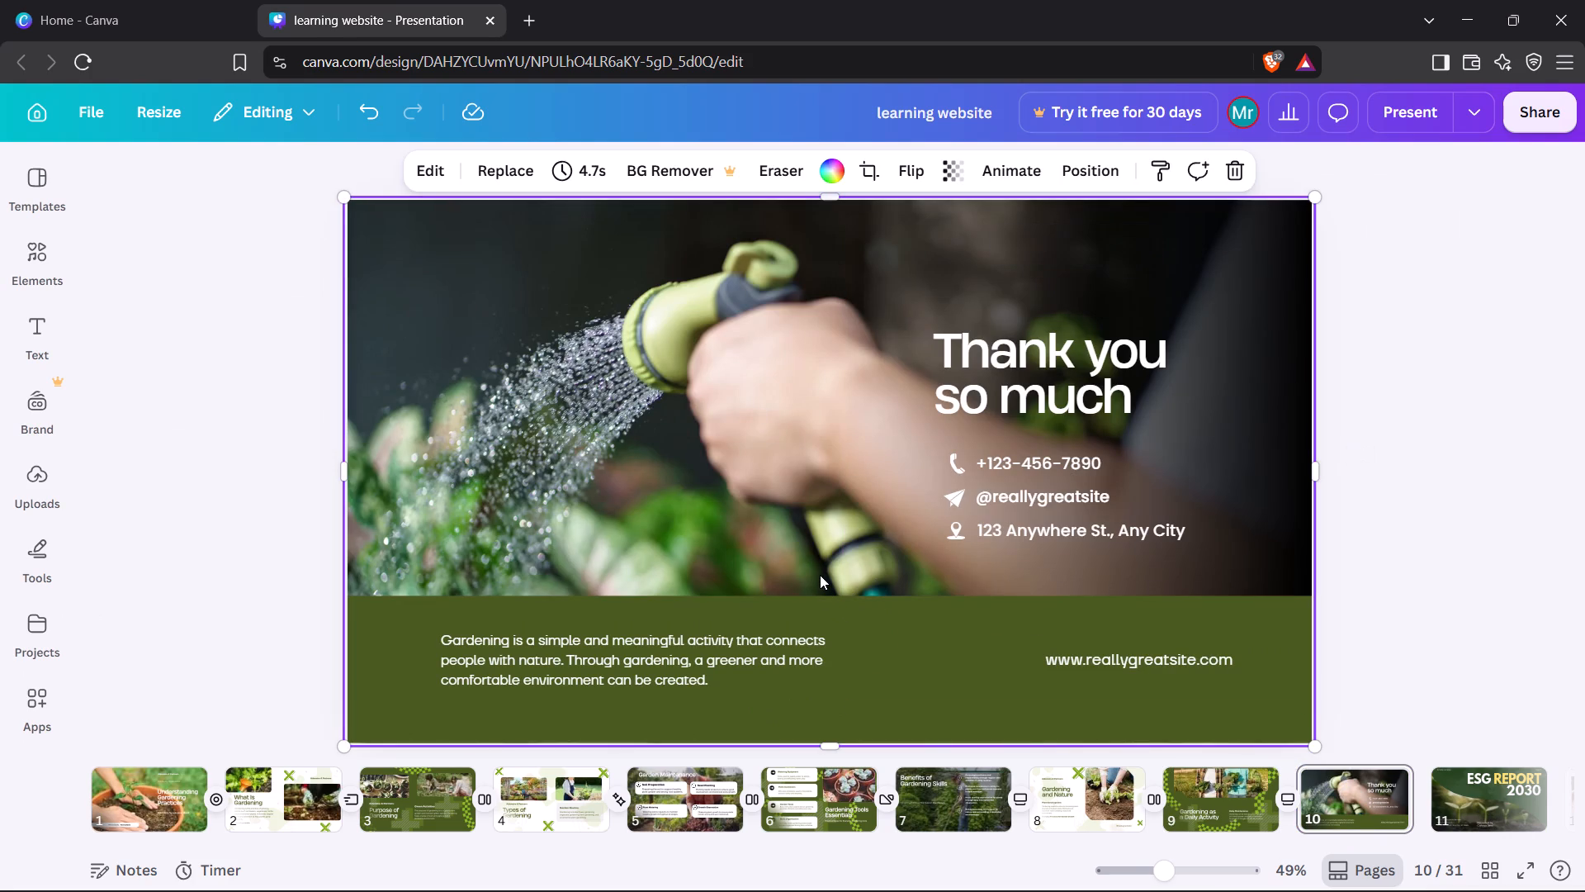
{"action": "left_click", "coordinate": [795, 338]}
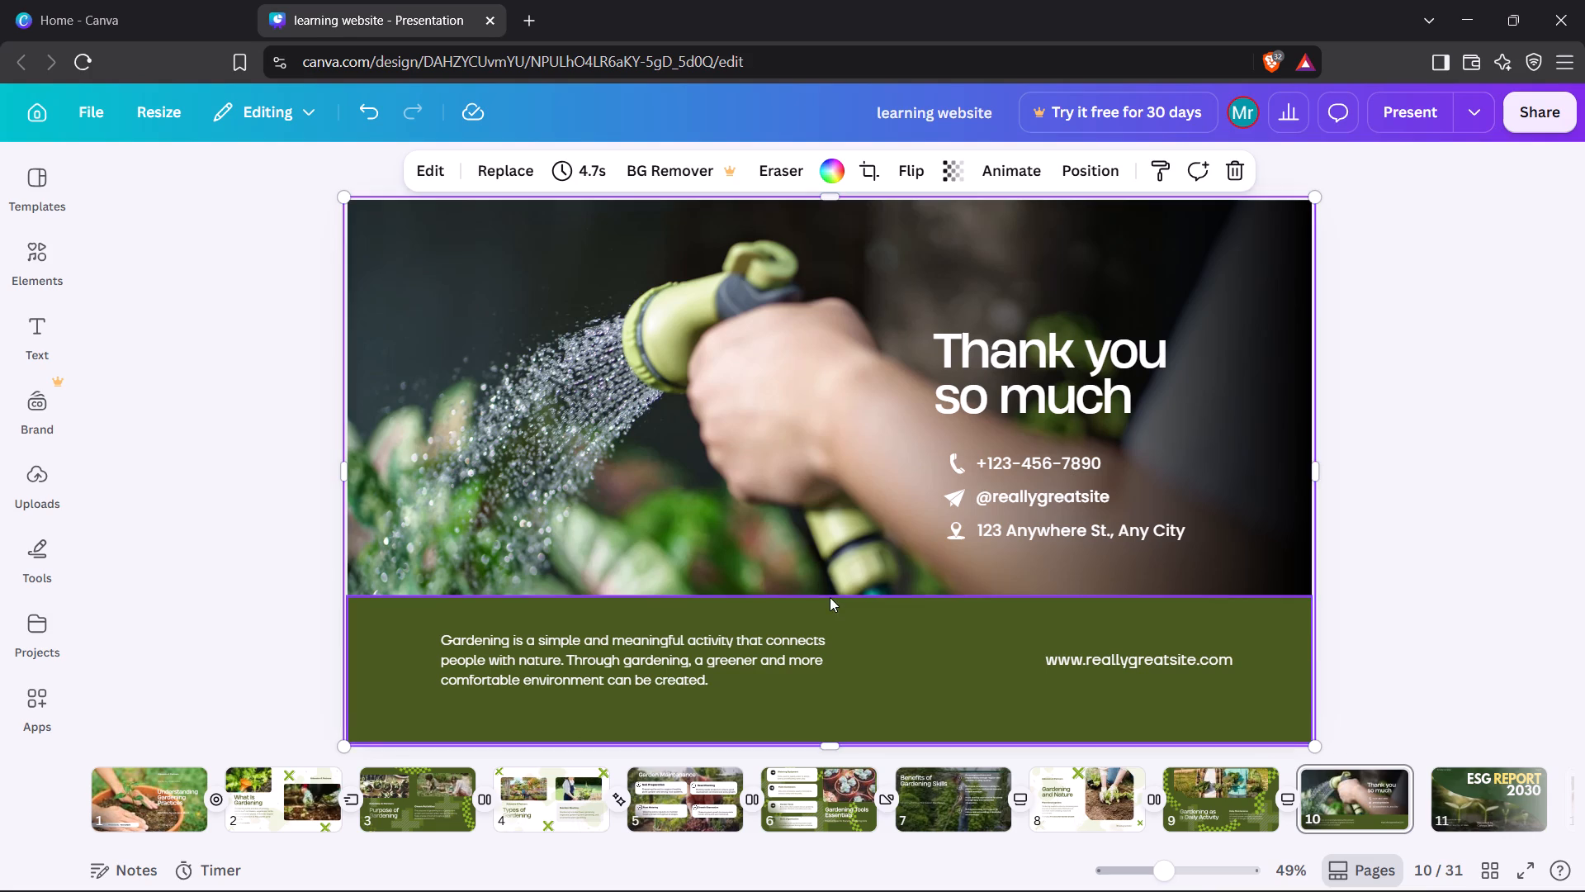
{"action": "left_click", "coordinate": [830, 596]}
{"action": "left_click_drag", "start_coordinate": [830, 596], "coordinate": [829, 748]}
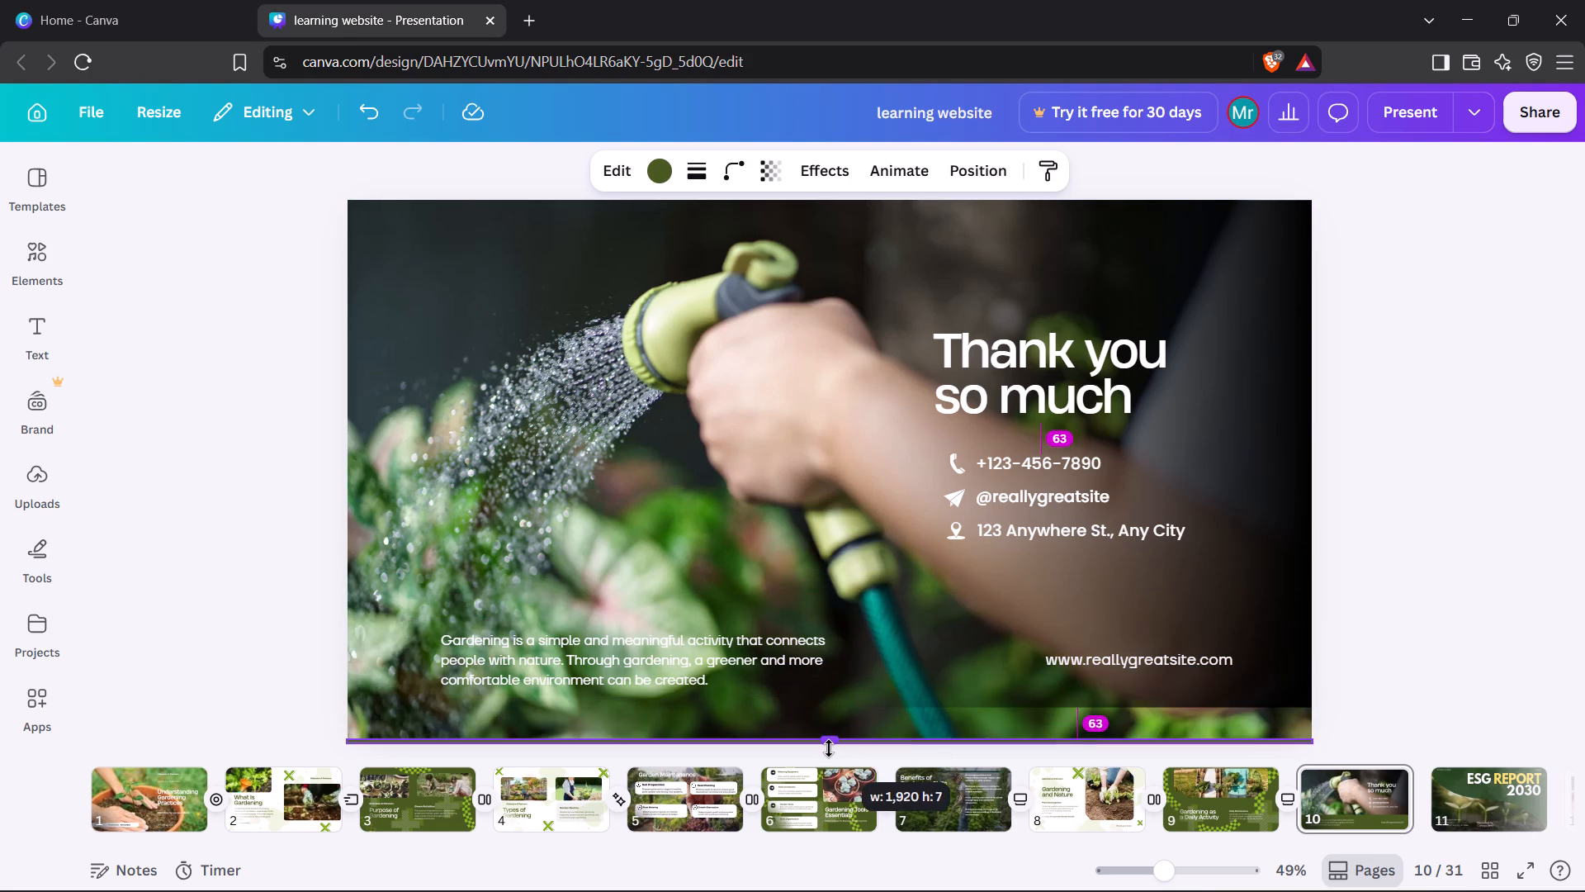
{"action": "left_click_drag", "start_coordinate": [829, 748], "coordinate": [829, 754]}
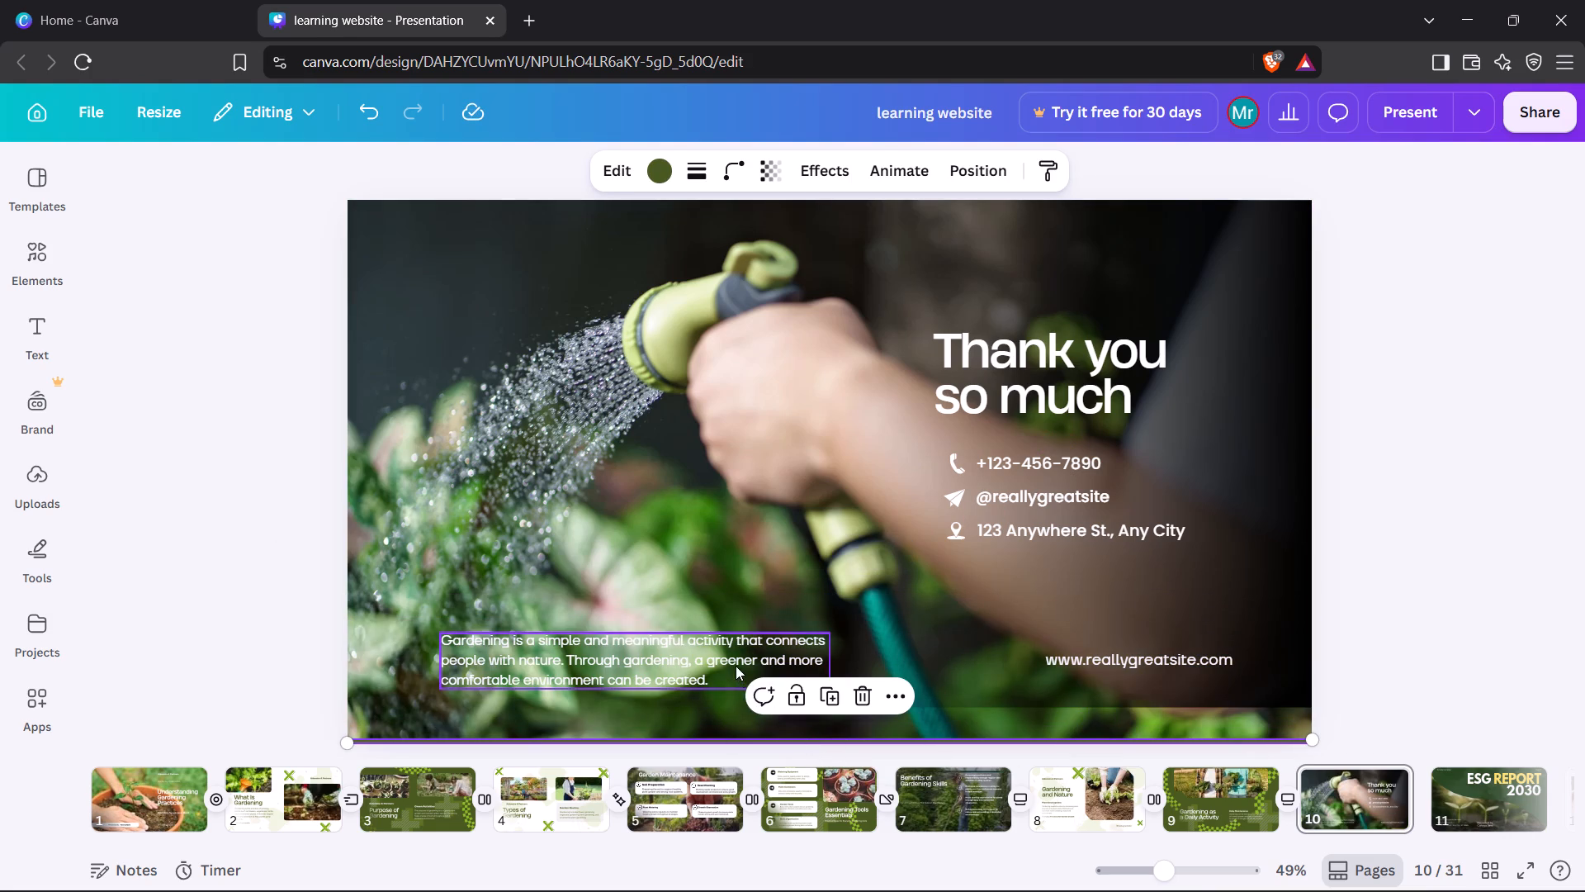
On page 10, move the gardening summary paragraph slightly up and to the left and enlarge it from its lower-right corner.
{"action": "left_click_drag", "start_coordinate": [736, 666], "coordinate": [705, 653]}
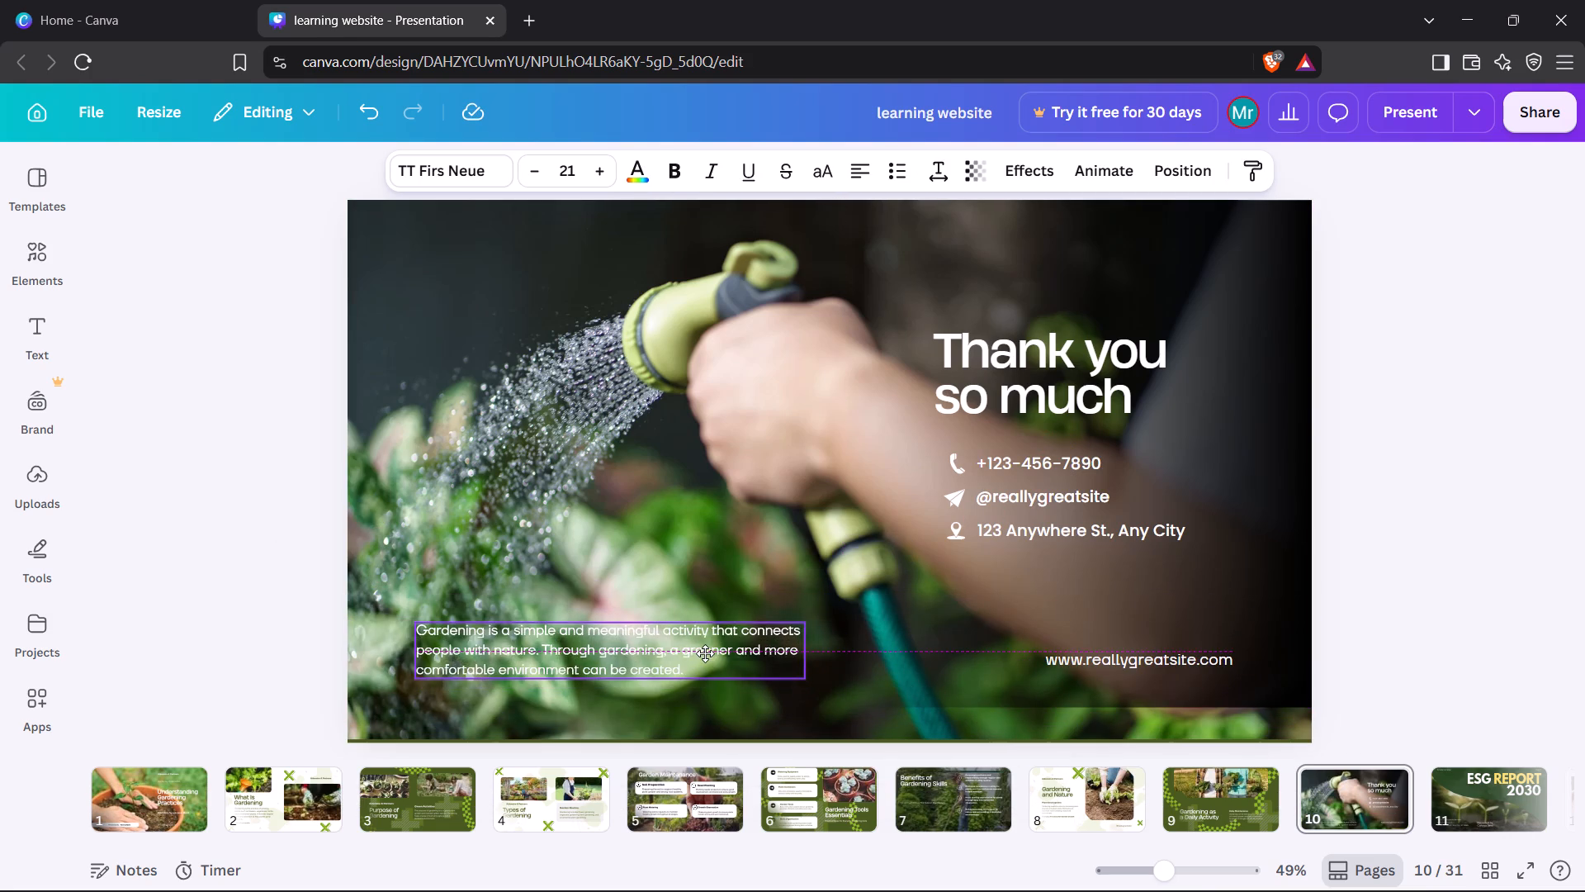
{"action": "left_click_drag", "start_coordinate": [705, 653], "coordinate": [704, 652]}
{"action": "left_click_drag", "start_coordinate": [800, 676], "coordinate": [867, 710]}
{"action": "left_click_drag", "start_coordinate": [871, 710], "coordinate": [892, 711]}
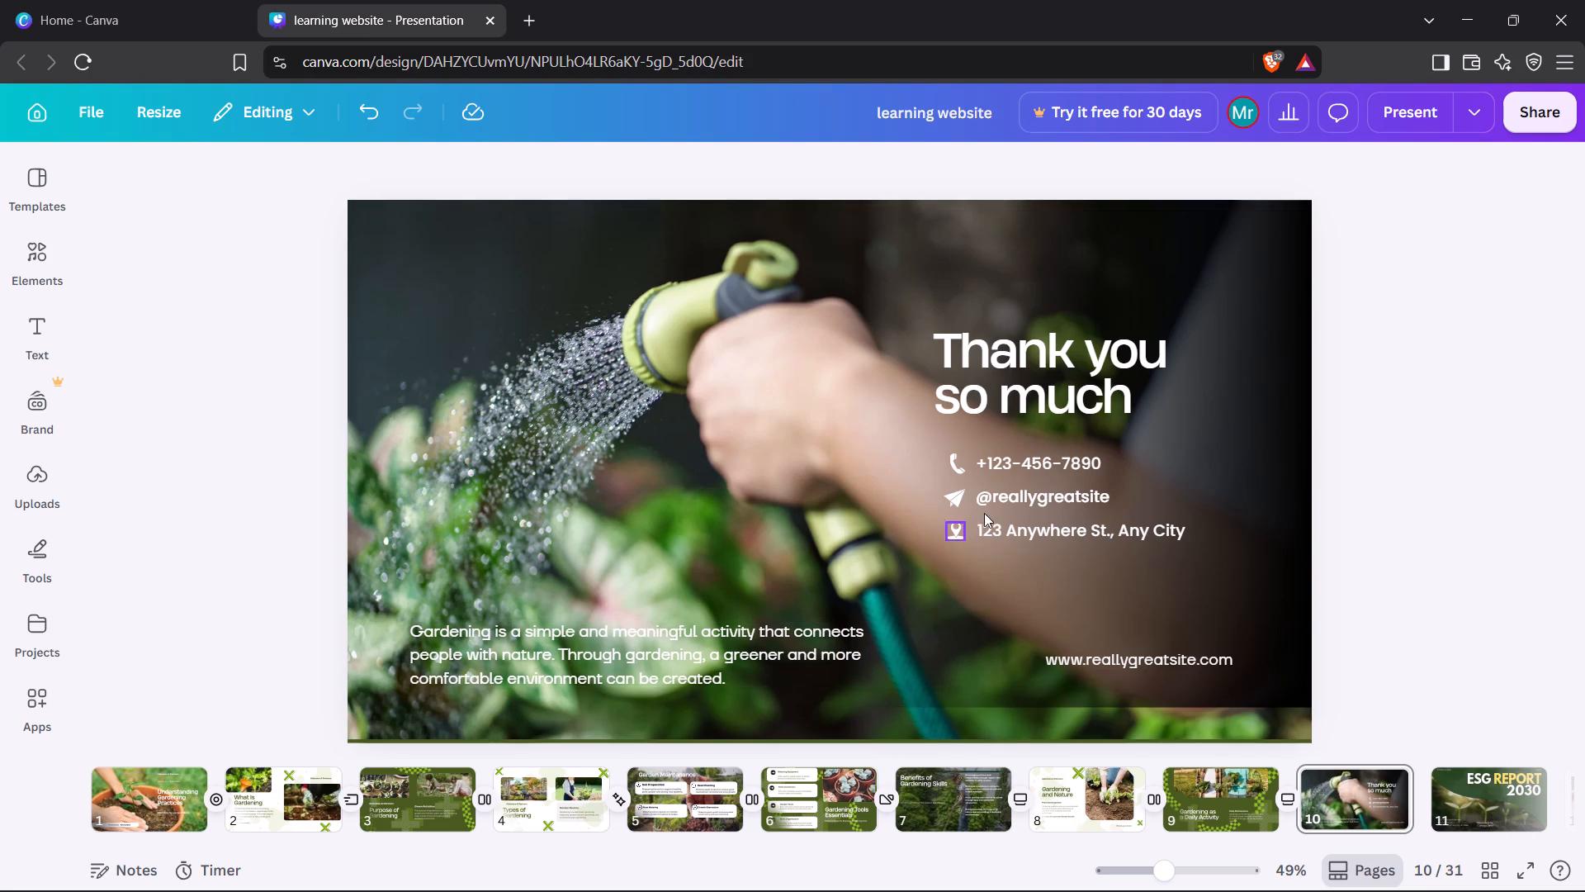
Reposition the dark gradient overlay behind the "Thank you so much" text and enlarge it to reach the page's bottom edge.
{"action": "double_click", "coordinate": [990, 508]}
{"action": "left_click", "coordinate": [915, 299]}
{"action": "left_click_drag", "start_coordinate": [915, 299], "coordinate": [966, 415]}
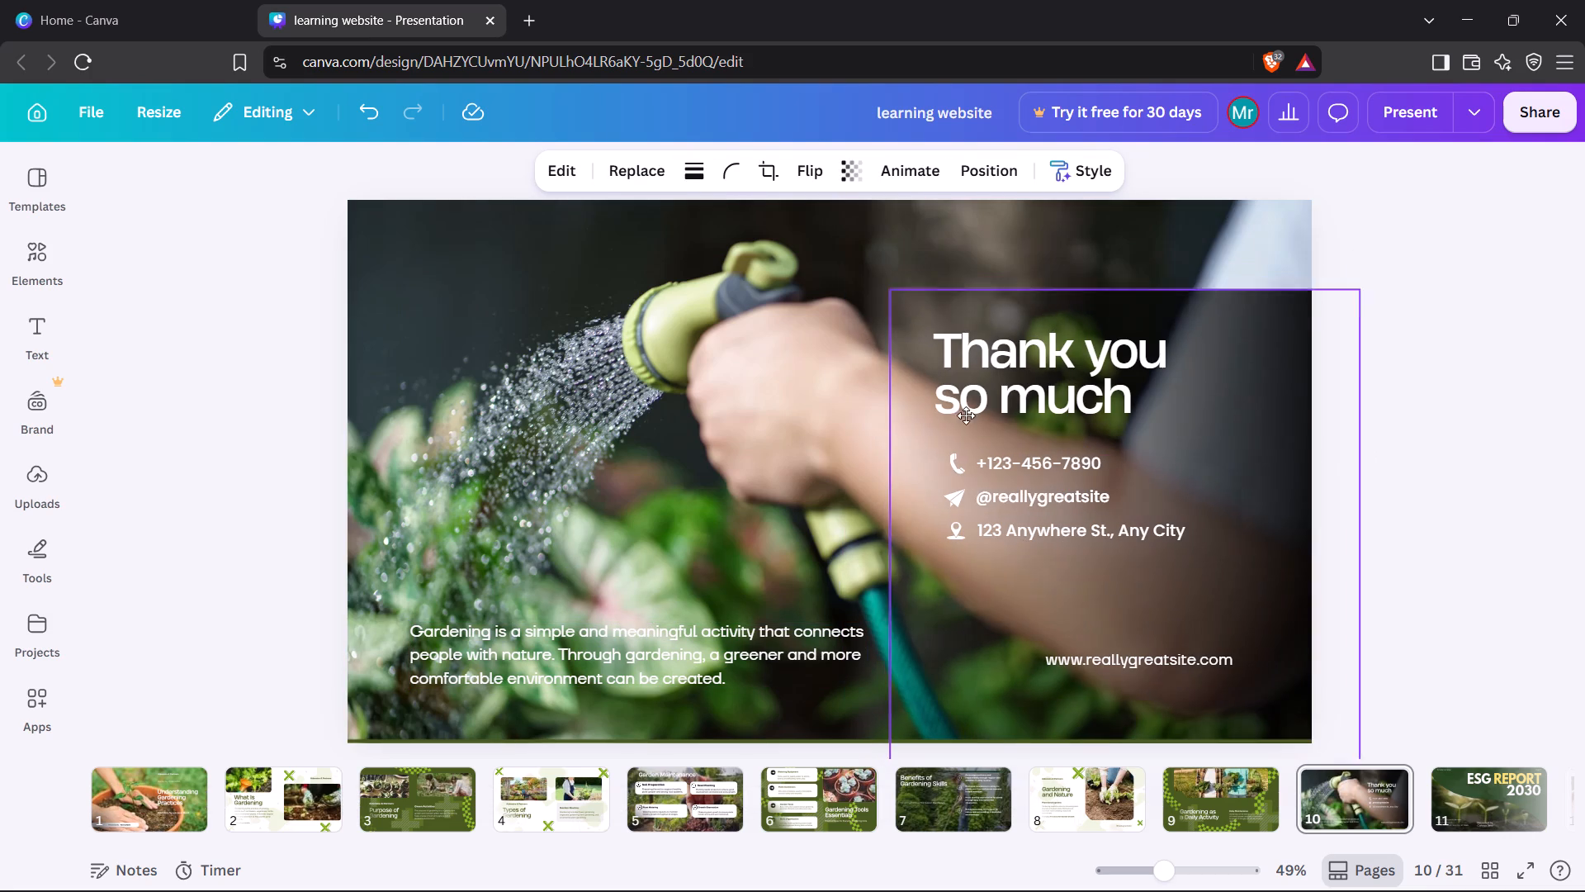
{"action": "left_click_drag", "start_coordinate": [966, 415], "coordinate": [920, 860]}
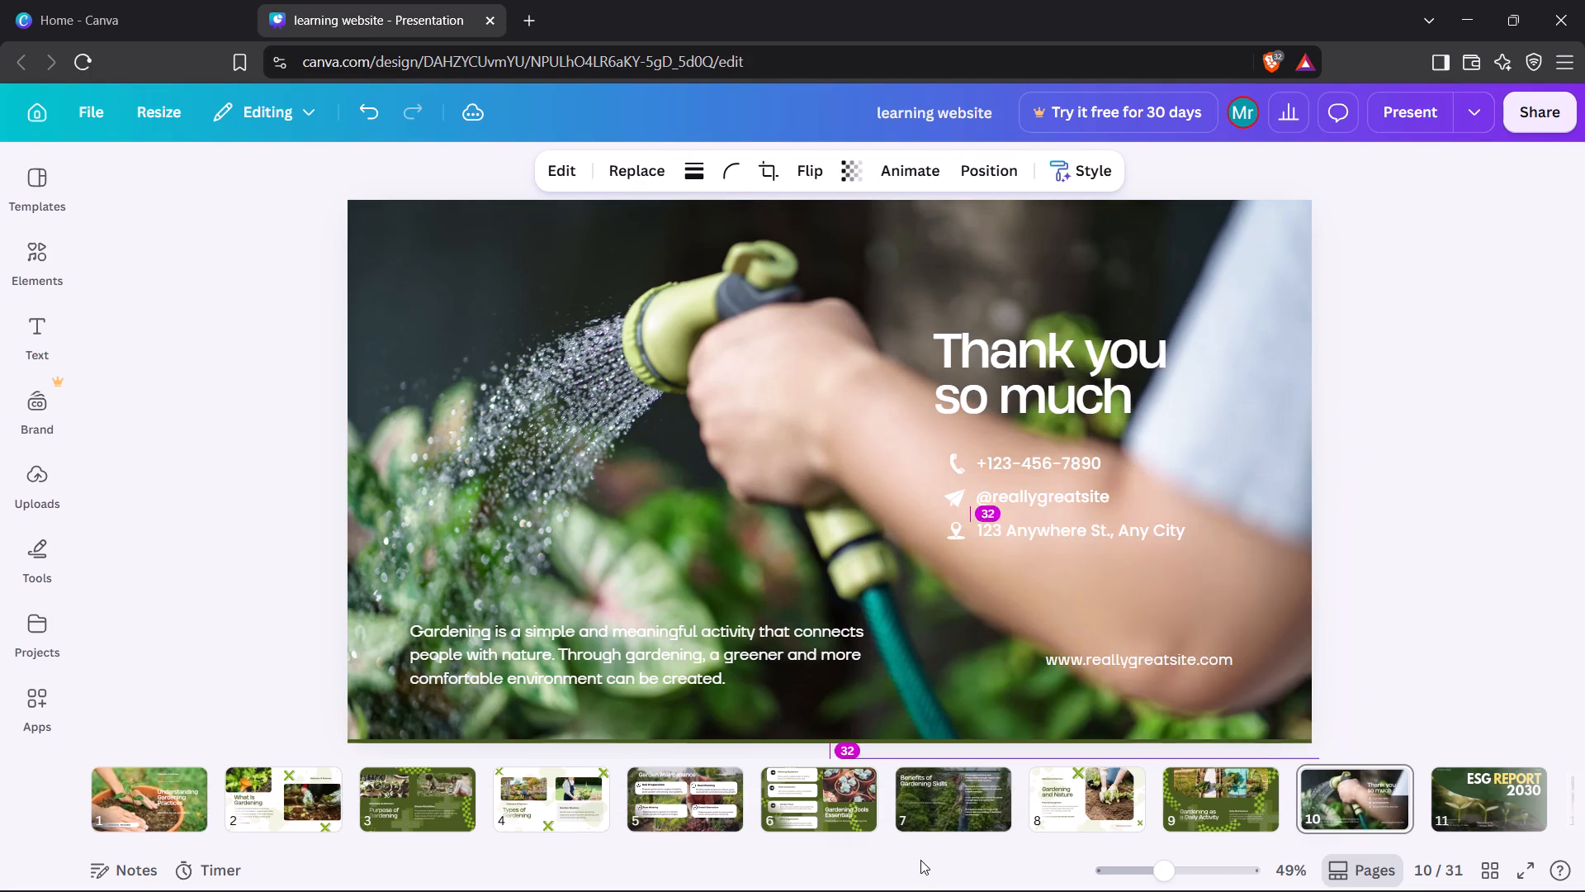
{"action": "left_click_drag", "start_coordinate": [920, 860], "coordinate": [929, 314]}
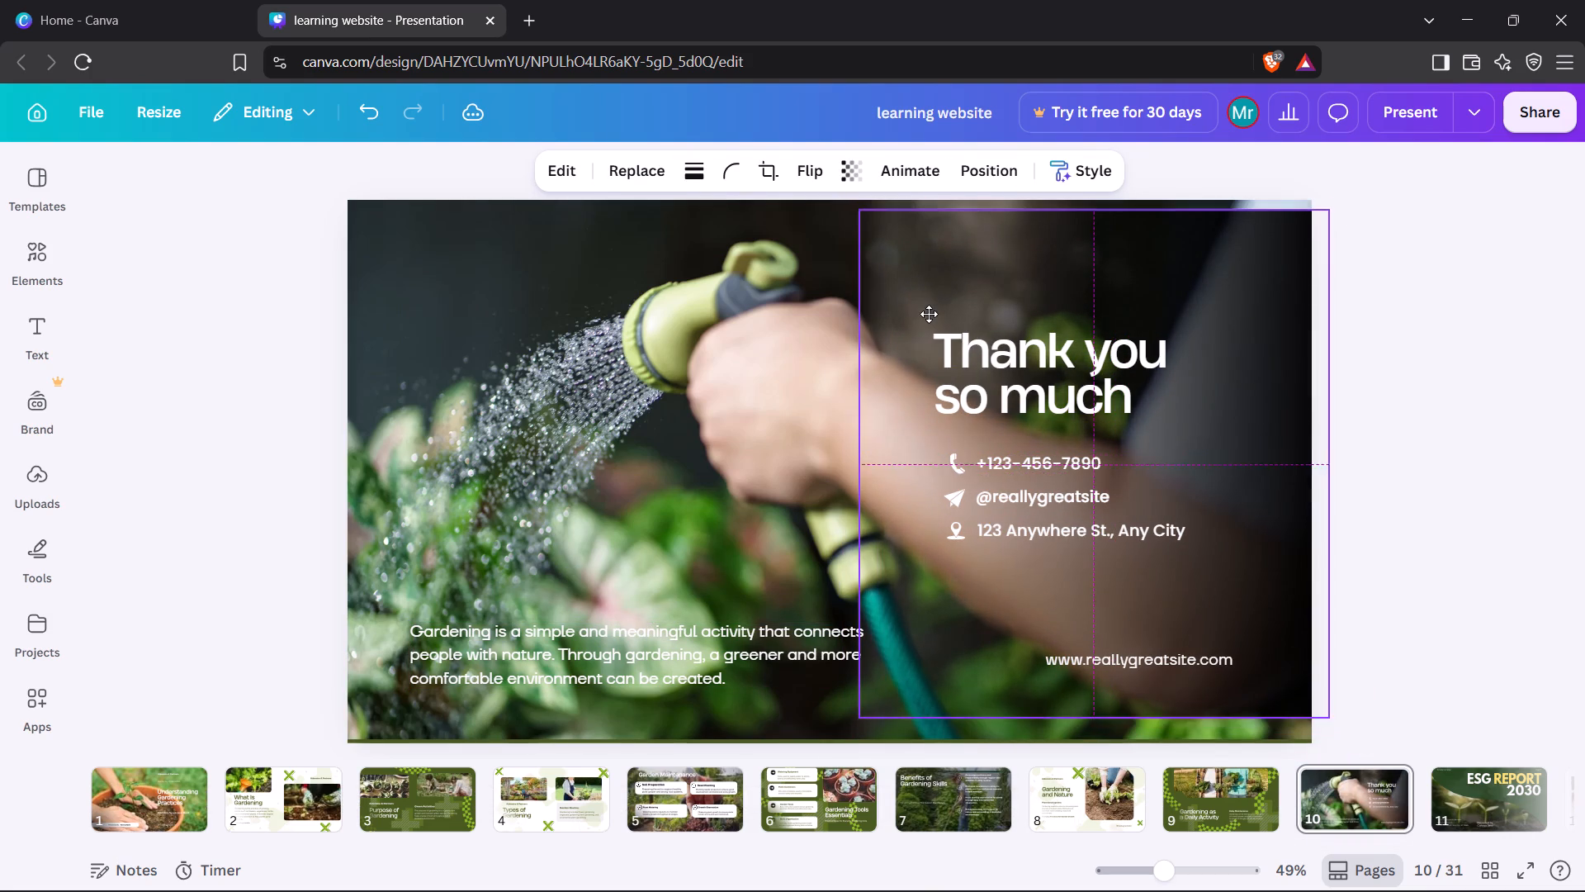
{"action": "left_click_drag", "start_coordinate": [929, 314], "coordinate": [930, 295]}
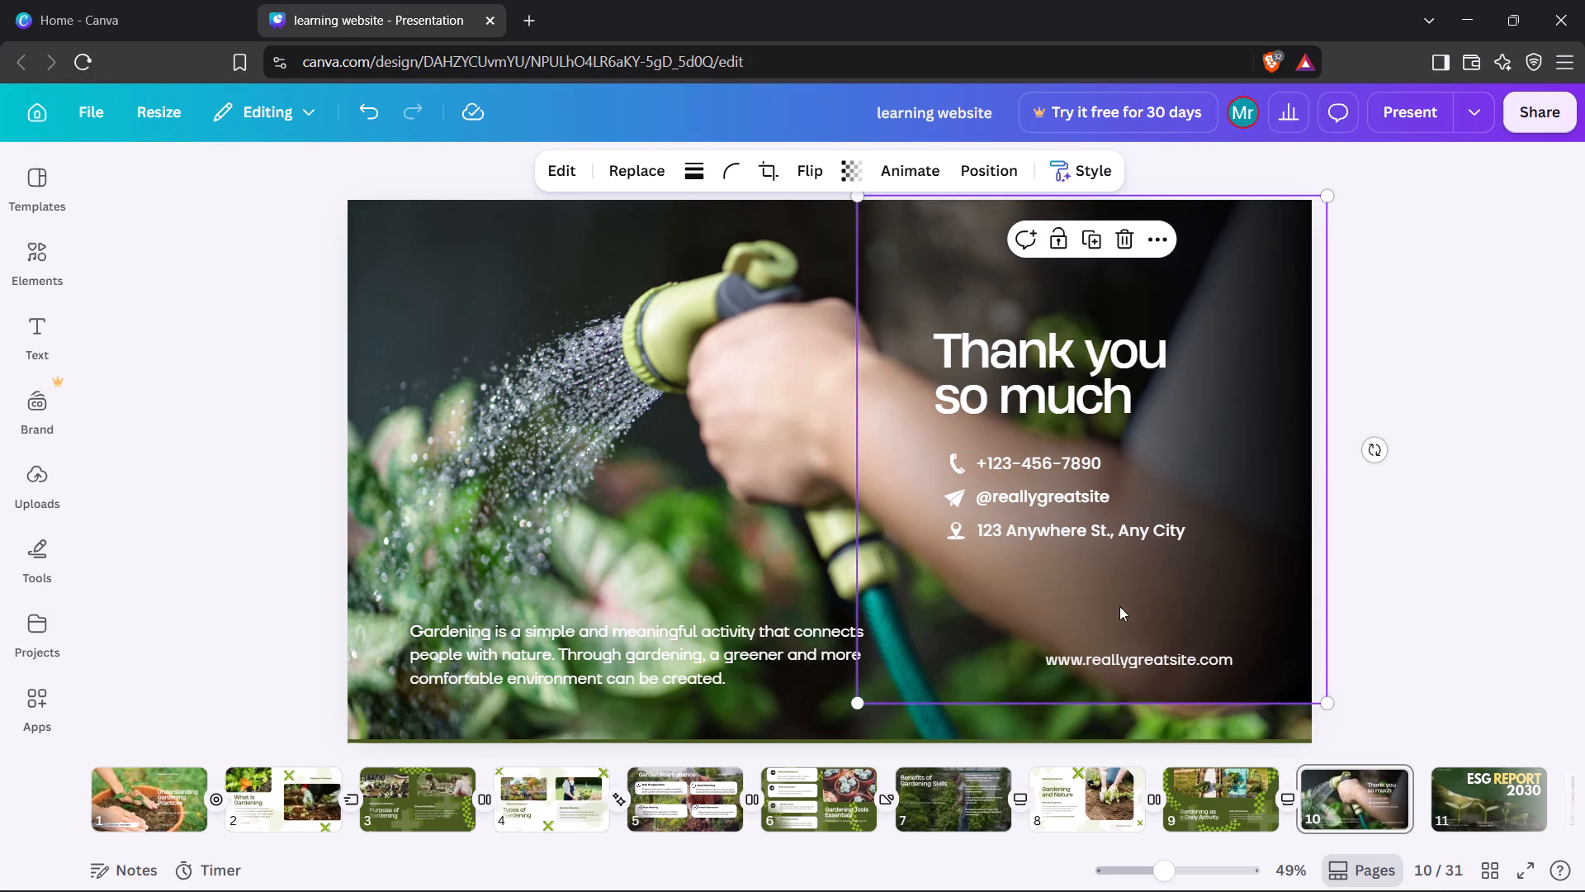
{"action": "left_click_drag", "start_coordinate": [1327, 705], "coordinate": [1322, 755]}
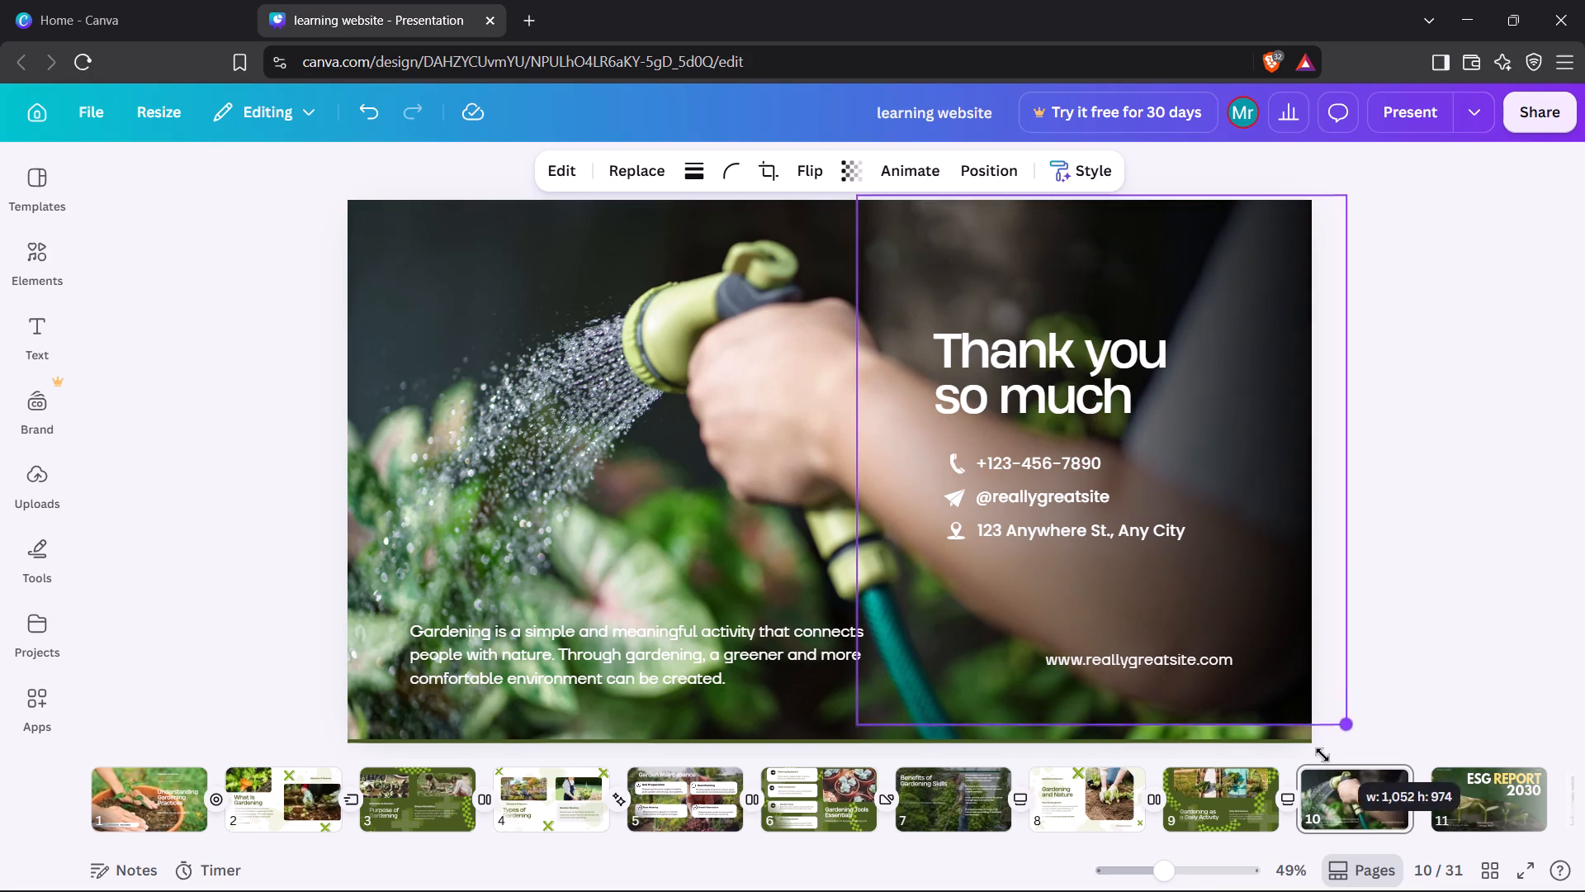
{"action": "left_click_drag", "start_coordinate": [1322, 755], "coordinate": [1323, 782]}
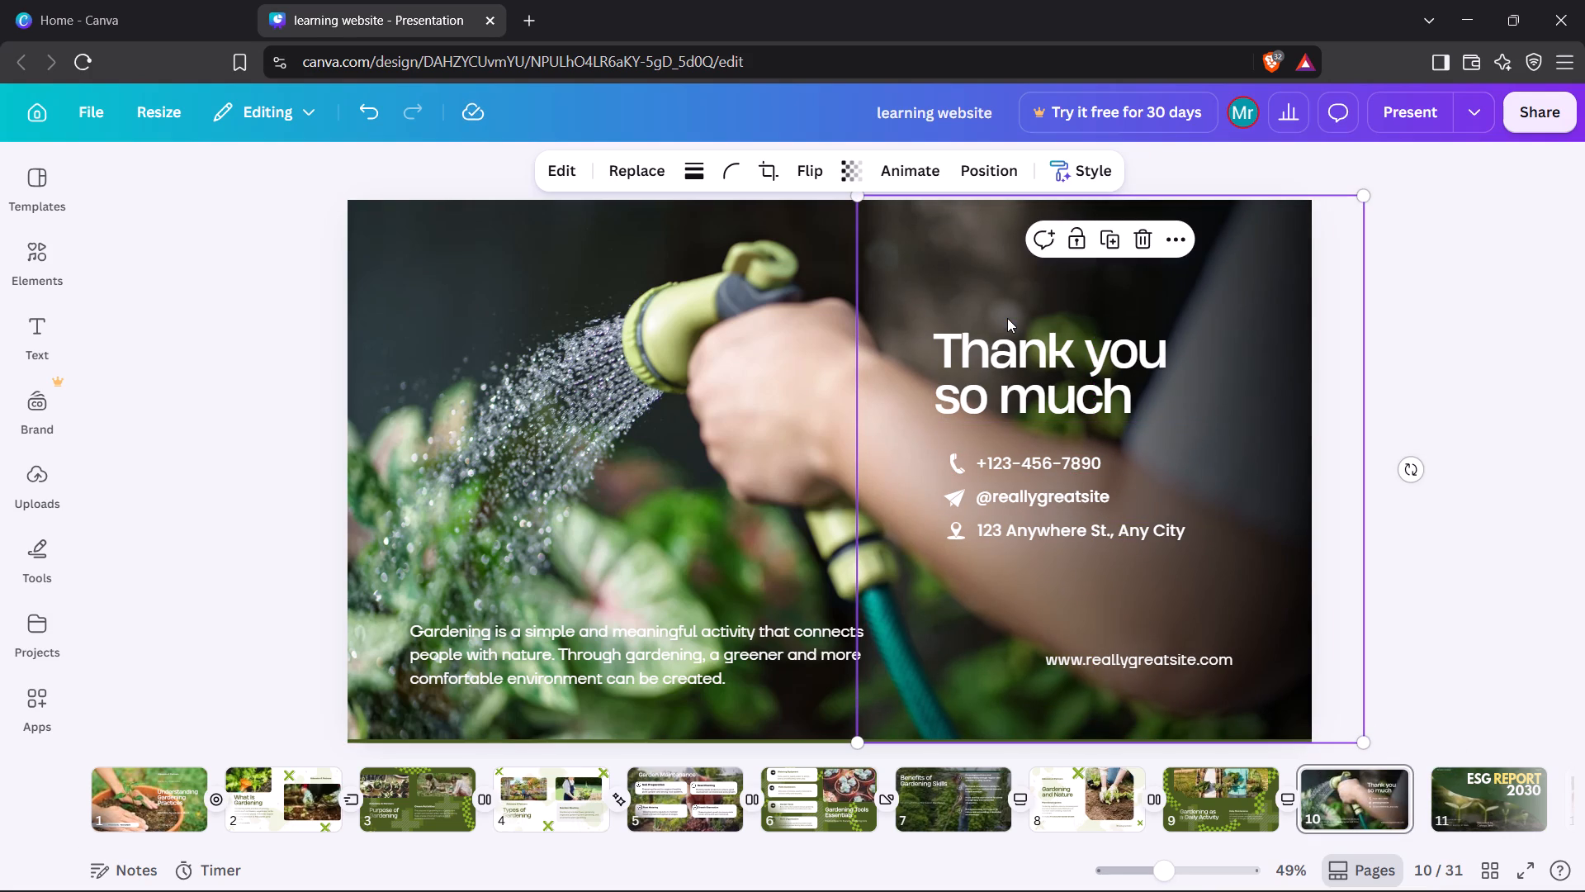
{"action": "left_click", "coordinate": [1007, 318]}
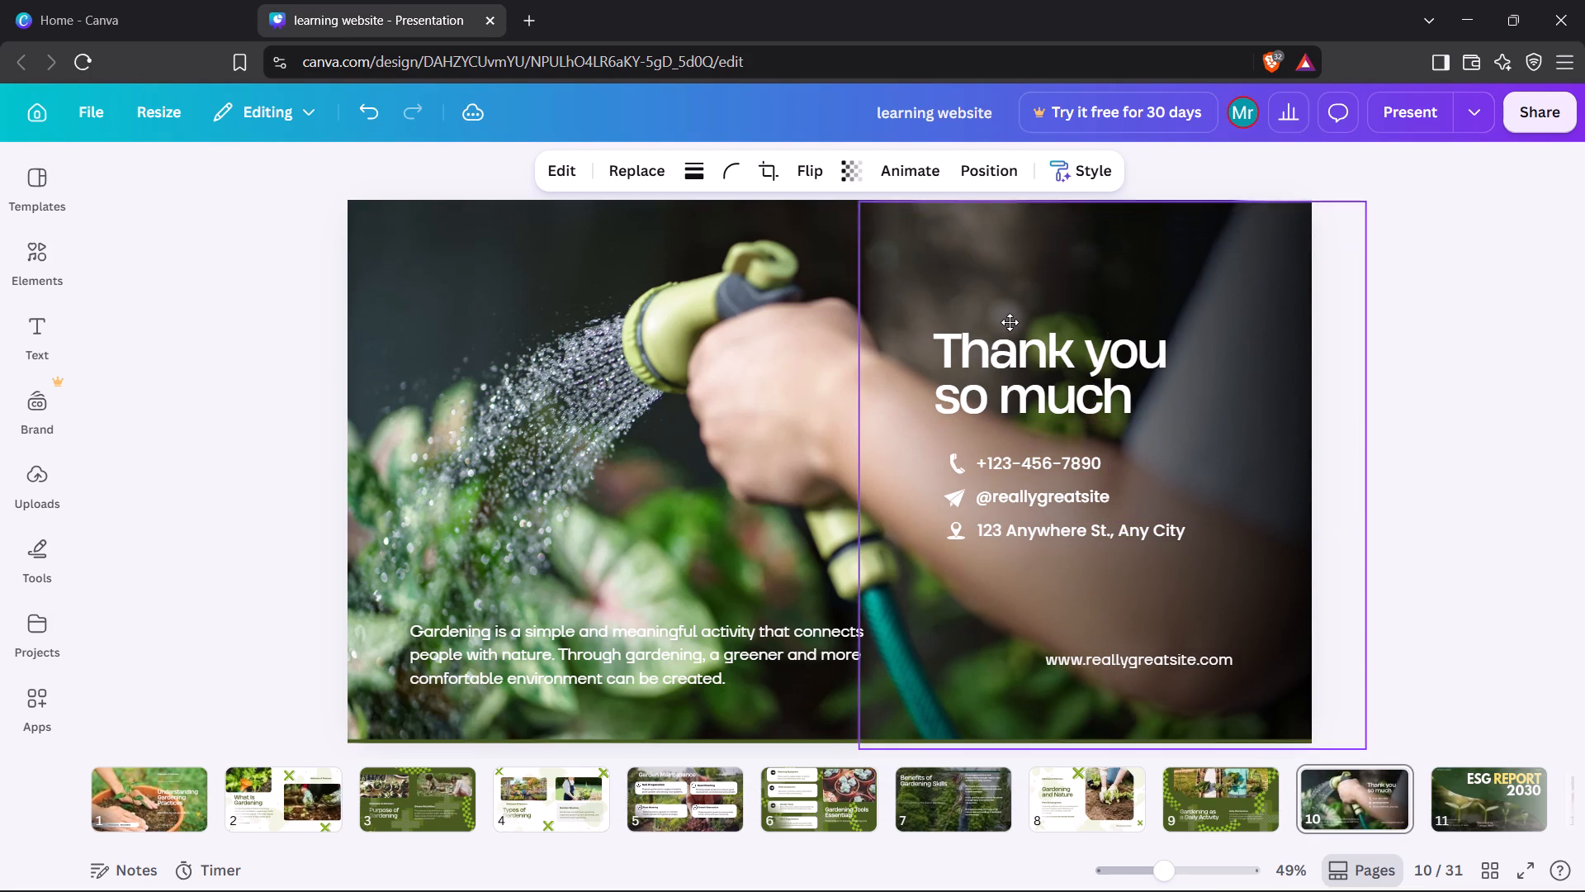
{"action": "left_click", "coordinate": [175, 355]}
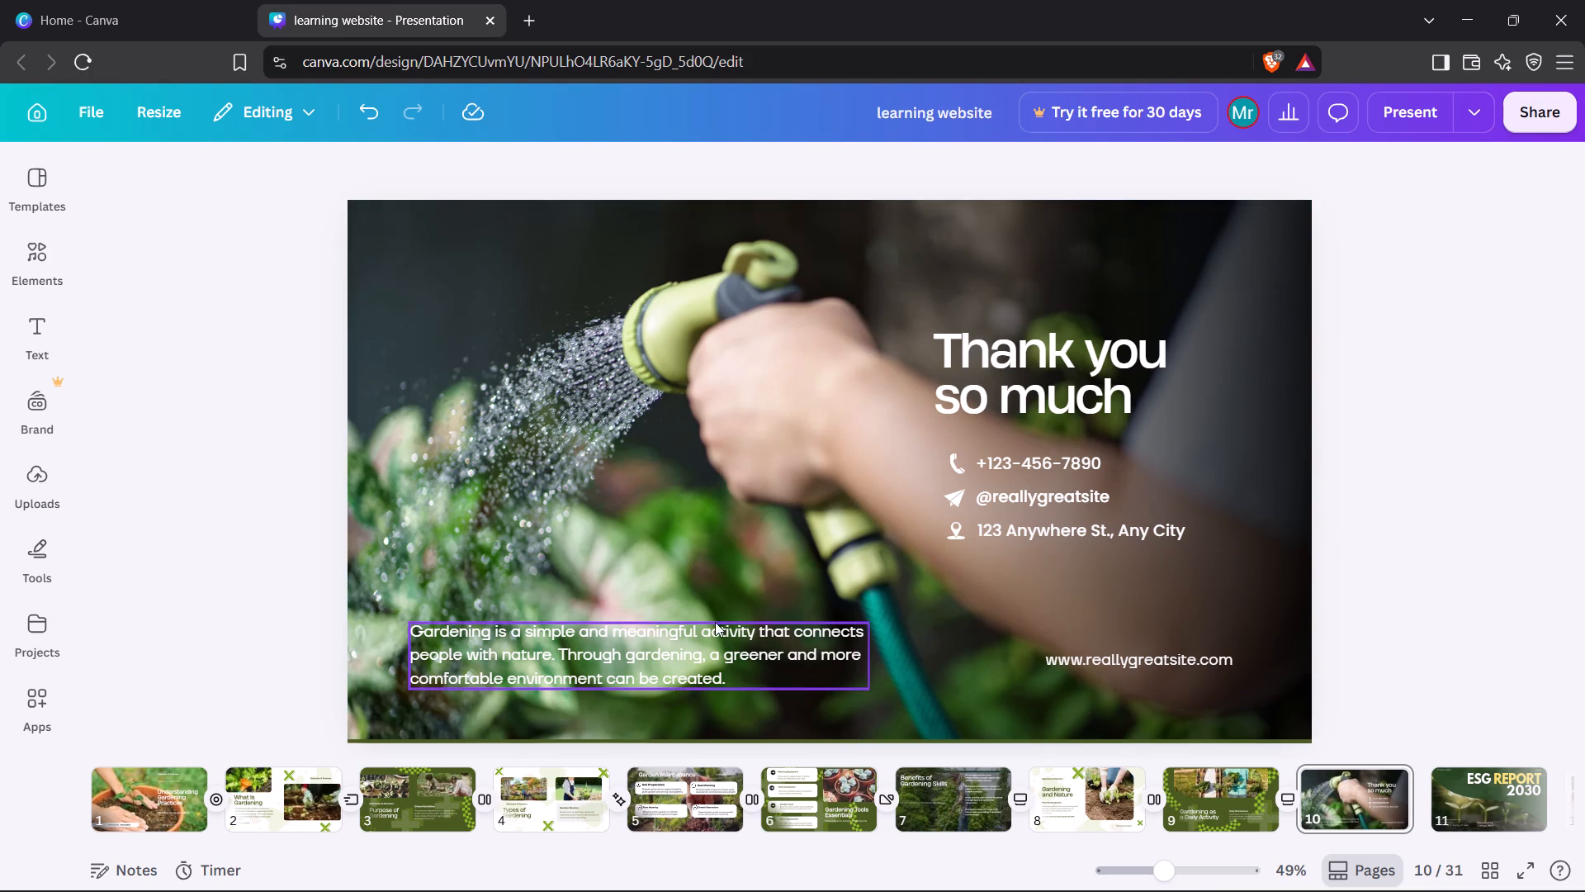
Apply the Sleek page animation to page 10, set to animate on both enter and exit.
{"action": "left_click", "coordinate": [760, 337]}
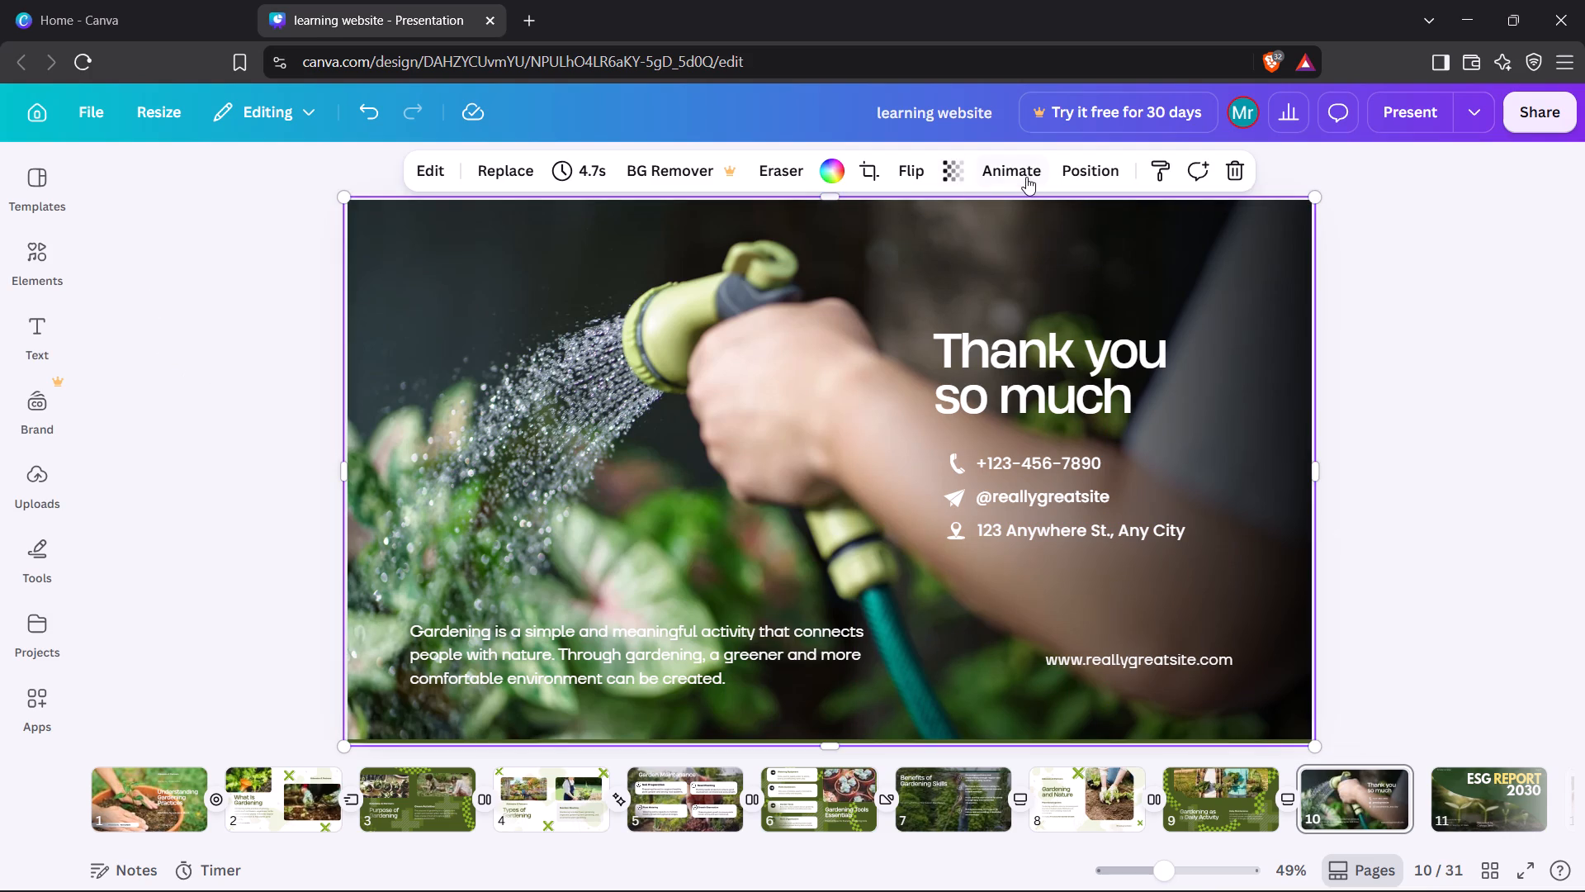
{"action": "left_click", "coordinate": [1026, 177]}
{"action": "left_click", "coordinate": [253, 544]}
{"action": "left_click", "coordinate": [399, 236]}
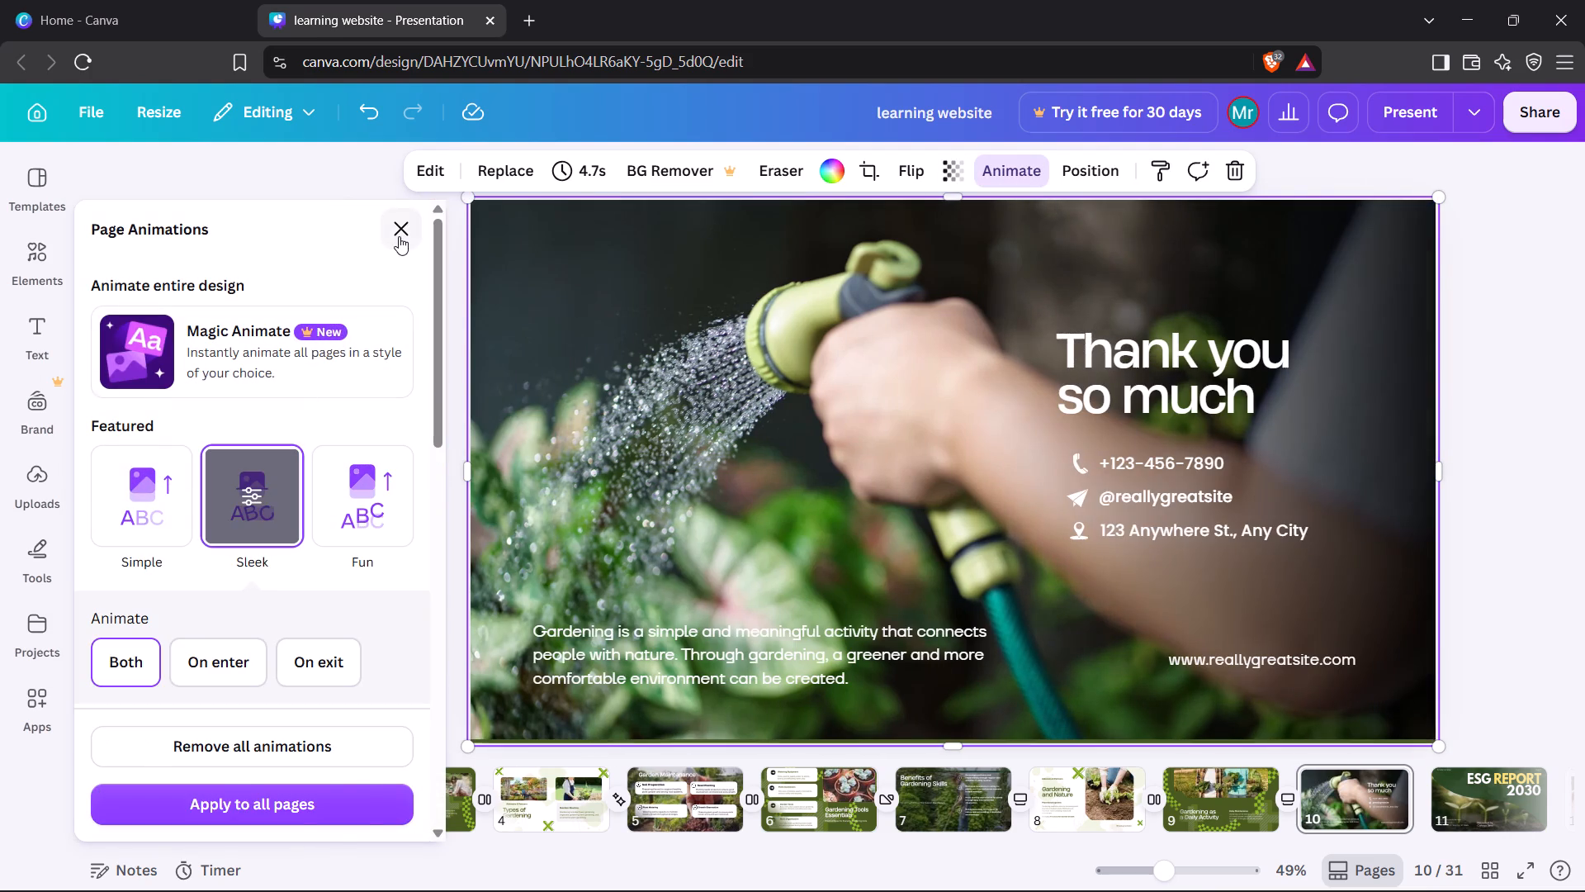
{"action": "left_click", "coordinate": [192, 405]}
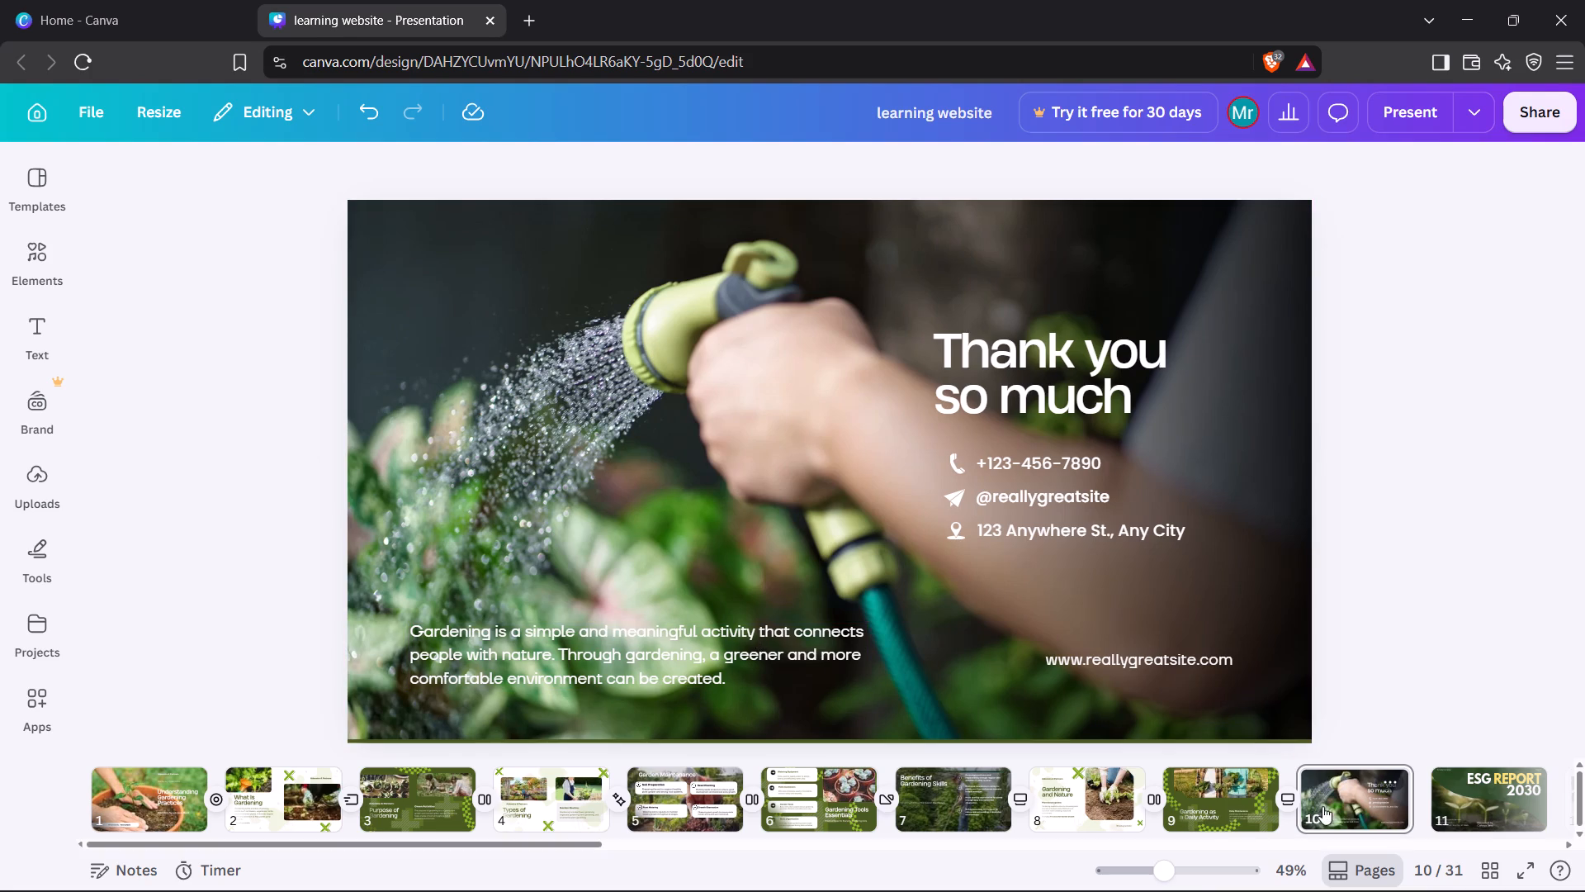
Add a Match & Move transition between pages 10 and 11.
{"action": "left_click", "coordinate": [1431, 818]}
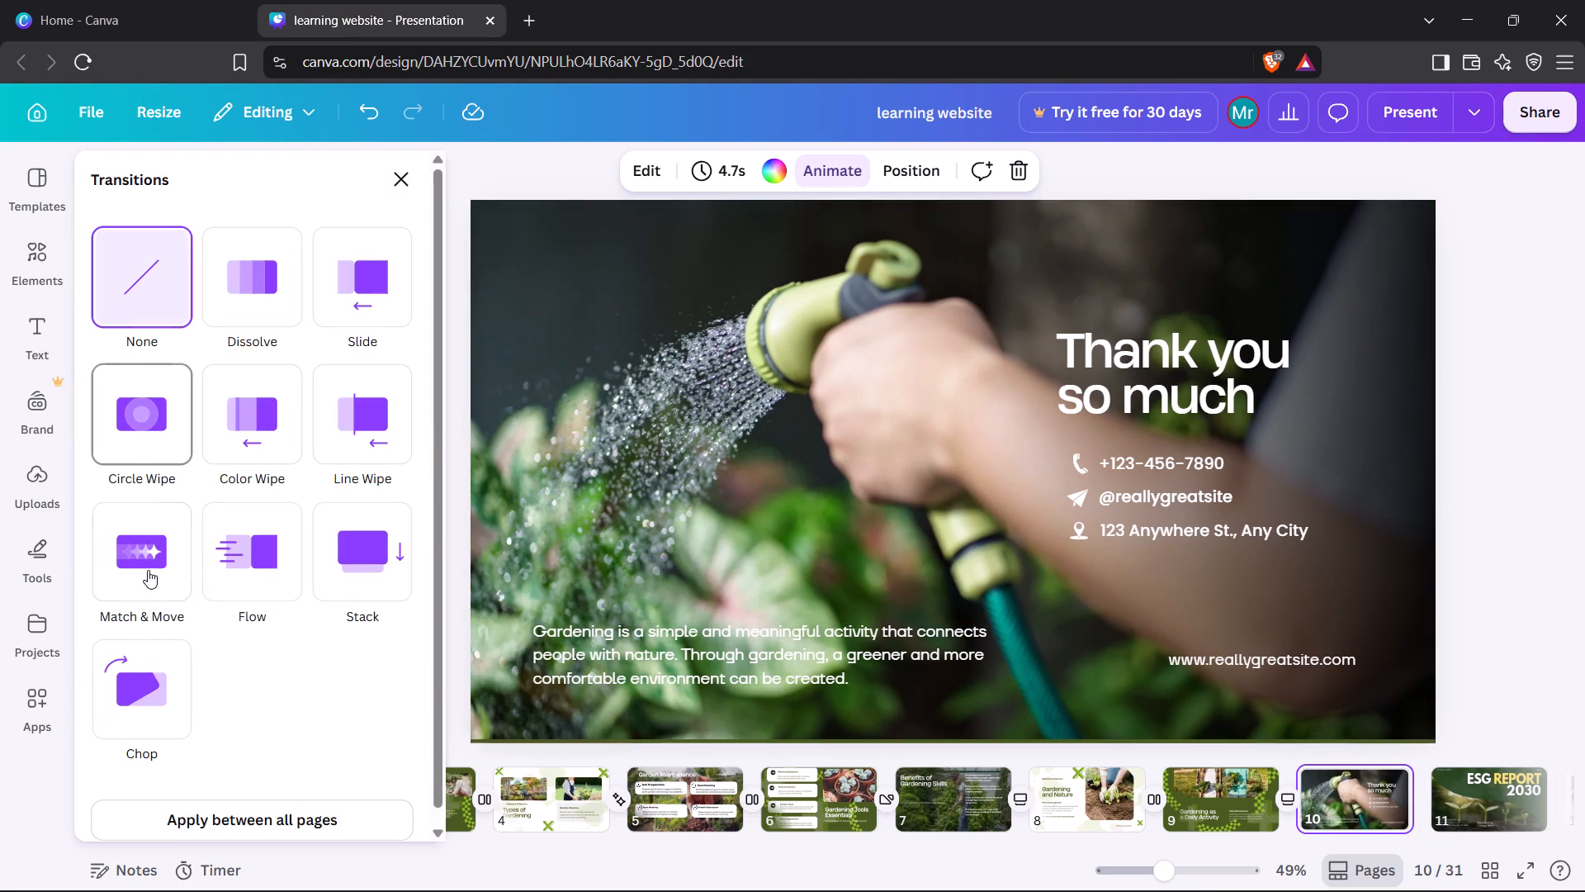
{"action": "left_click", "coordinate": [148, 571]}
{"action": "left_click", "coordinate": [405, 187]}
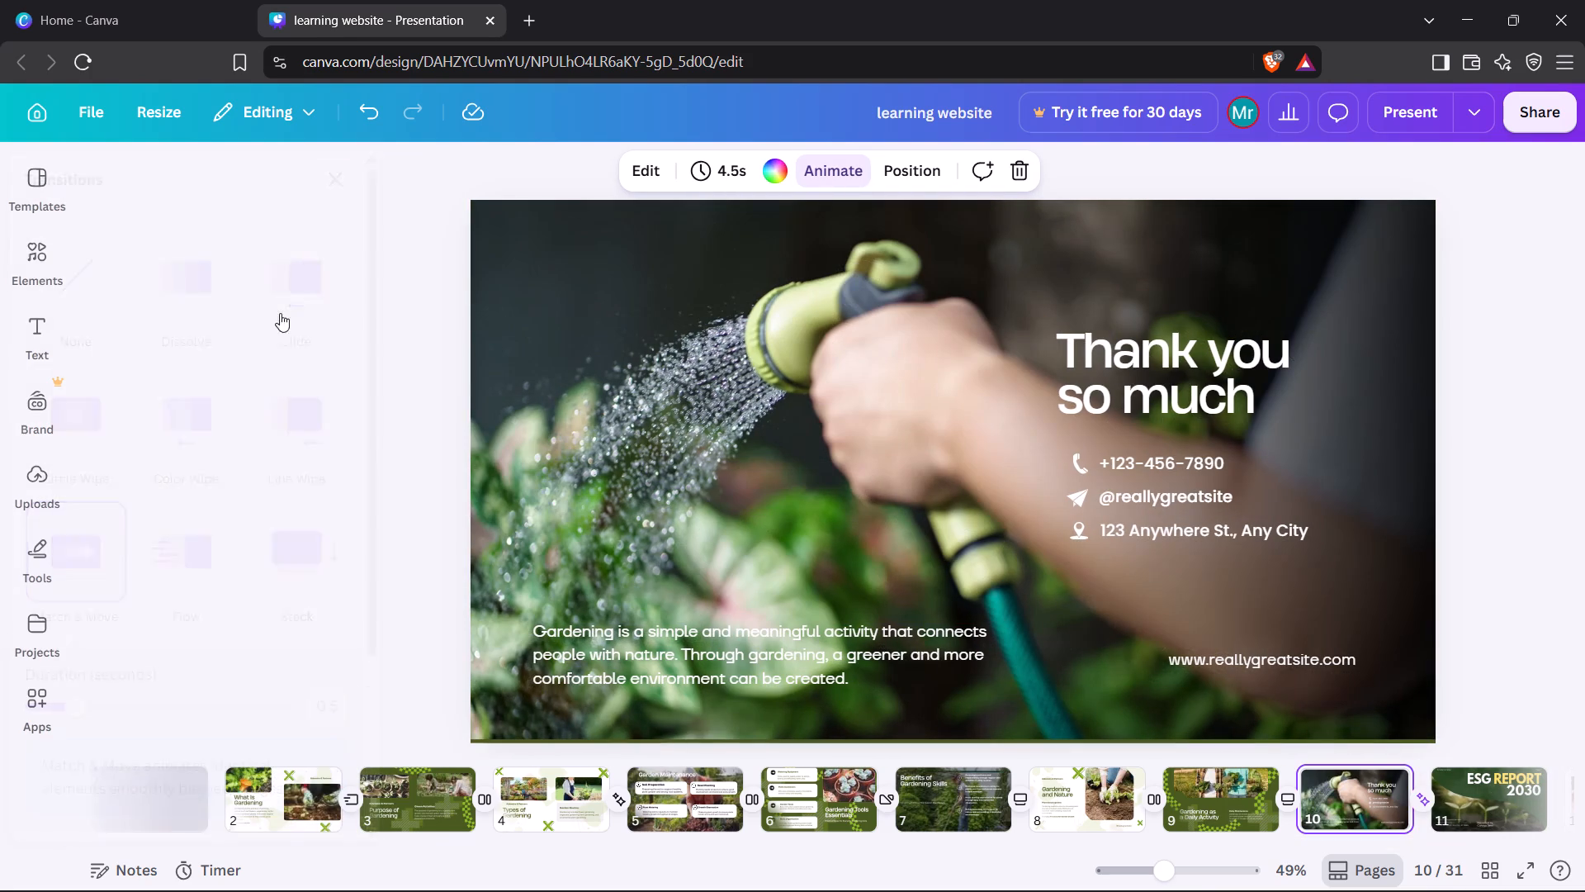
{"action": "left_click", "coordinate": [199, 473]}
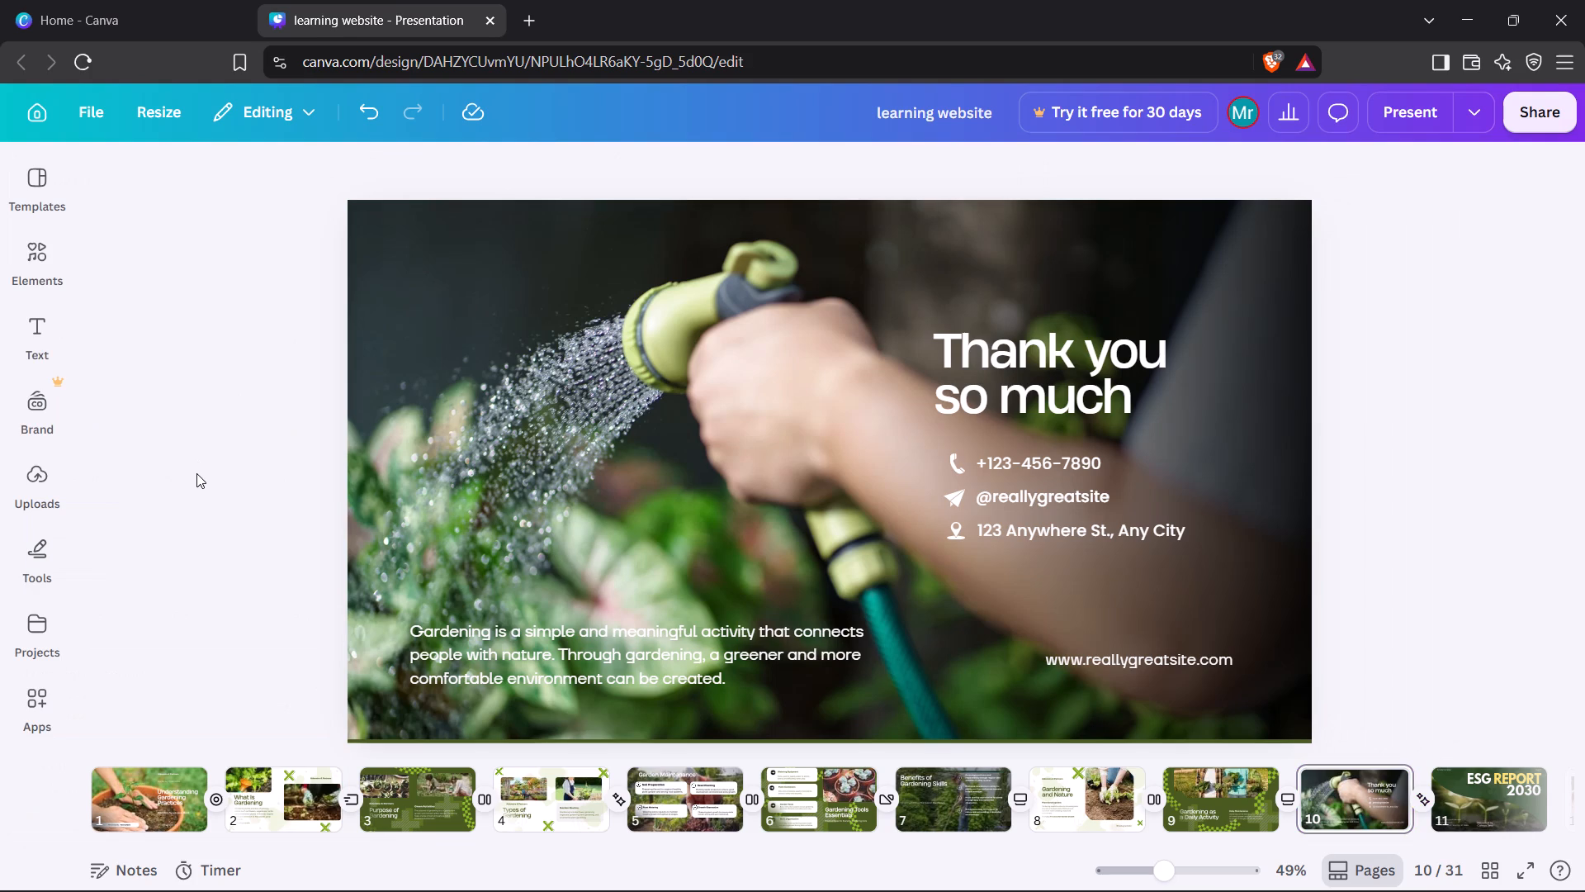
On page 11, move the "ESG", "REPORT" and "2030" title texts up towards the page's top edge.
{"action": "key", "text": "Right"}
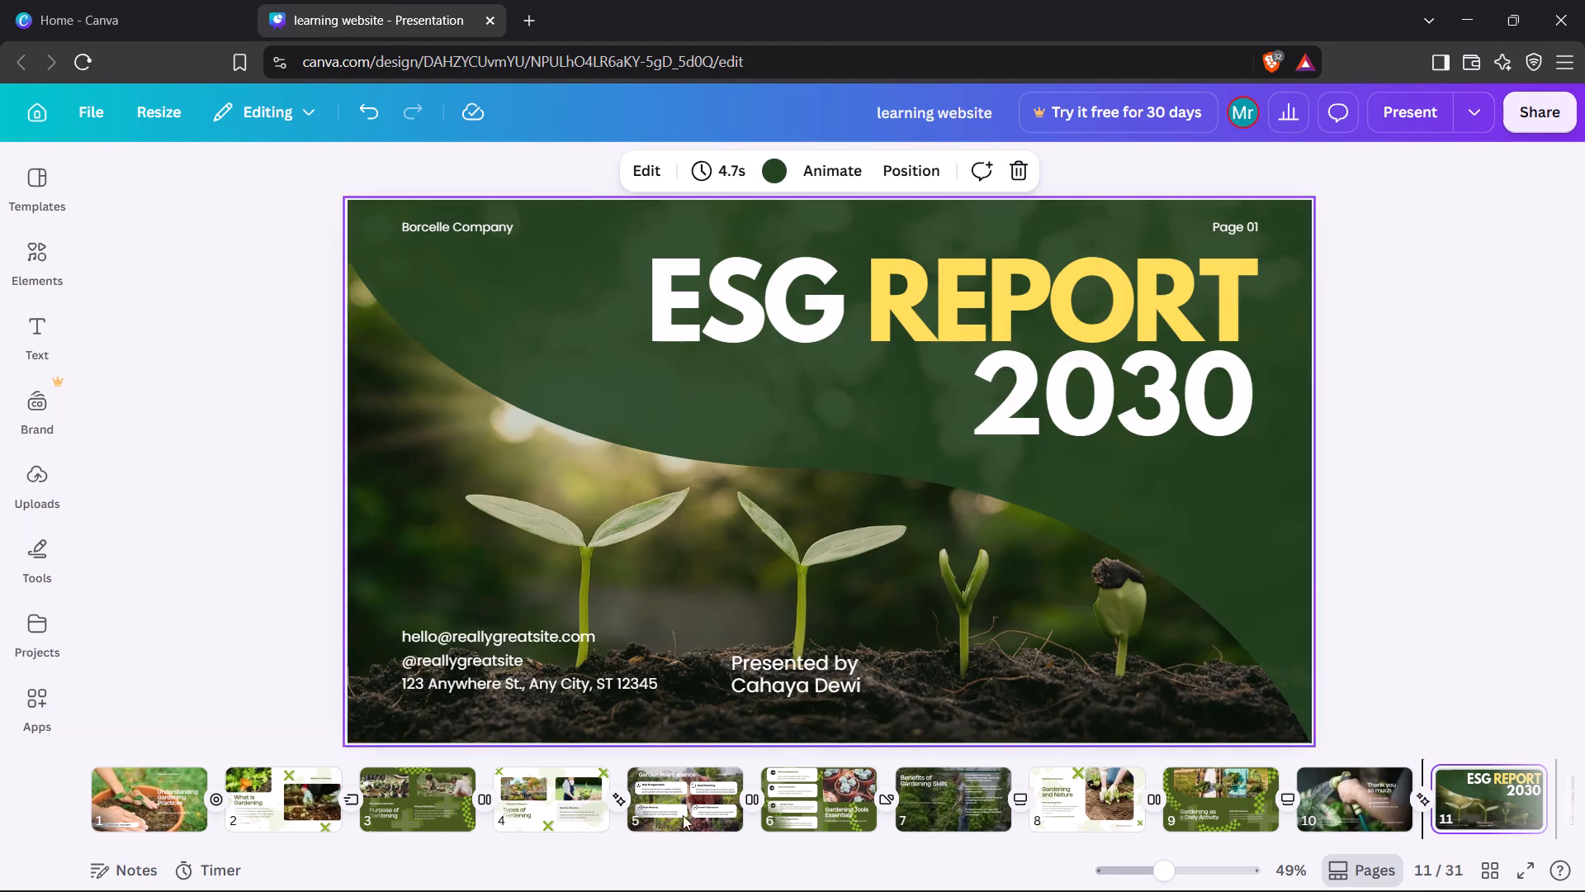
{"action": "scroll", "coordinate": [761, 787], "scroll_direction": "left", "scroll_amount": 10}
{"action": "scroll", "coordinate": [761, 787], "scroll_direction": "right", "scroll_amount": 5}
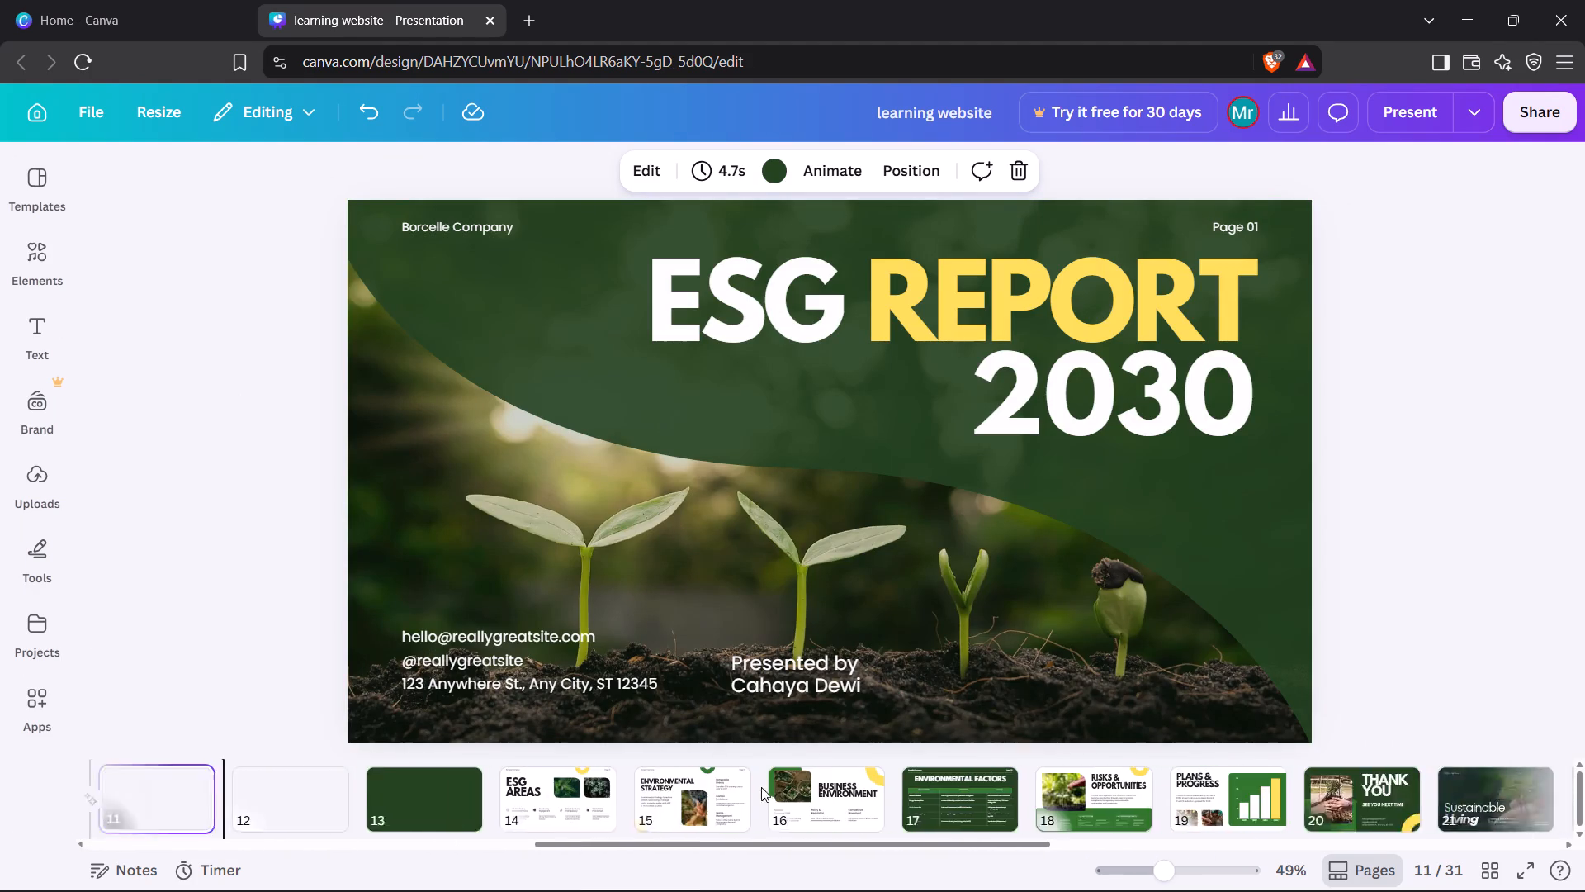
{"action": "scroll", "coordinate": [761, 787], "scroll_direction": "right", "scroll_amount": 1}
{"action": "scroll", "coordinate": [761, 787], "scroll_direction": "left", "scroll_amount": 3}
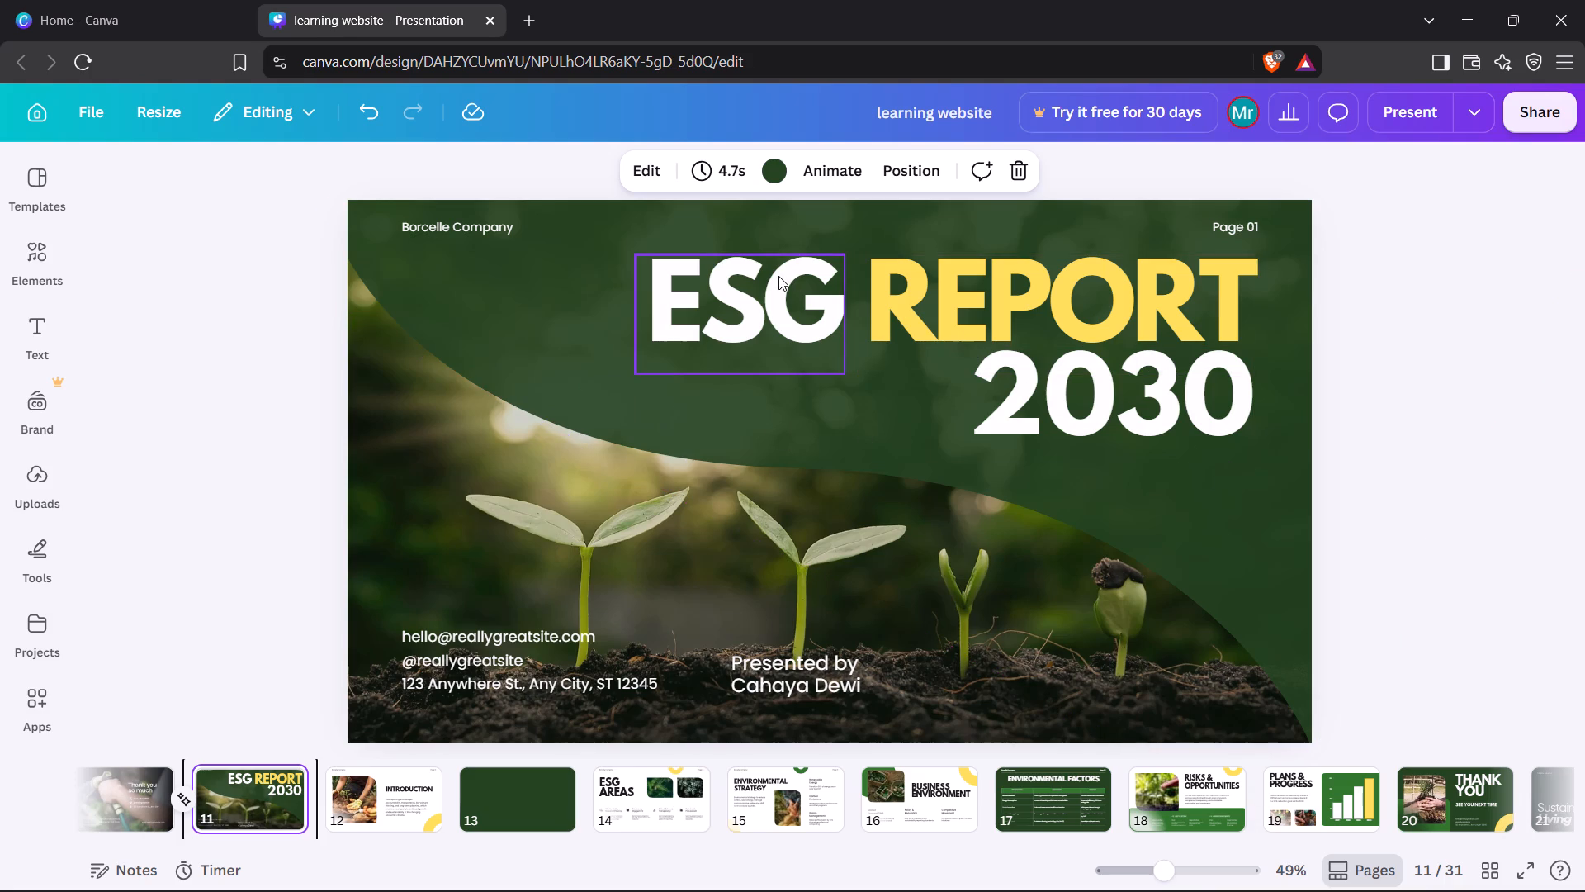
{"action": "left_click", "coordinate": [751, 324]}
{"action": "left_click_drag", "start_coordinate": [751, 324], "coordinate": [739, 280]}
{"action": "left_click_drag", "start_coordinate": [1084, 295], "coordinate": [1085, 292]}
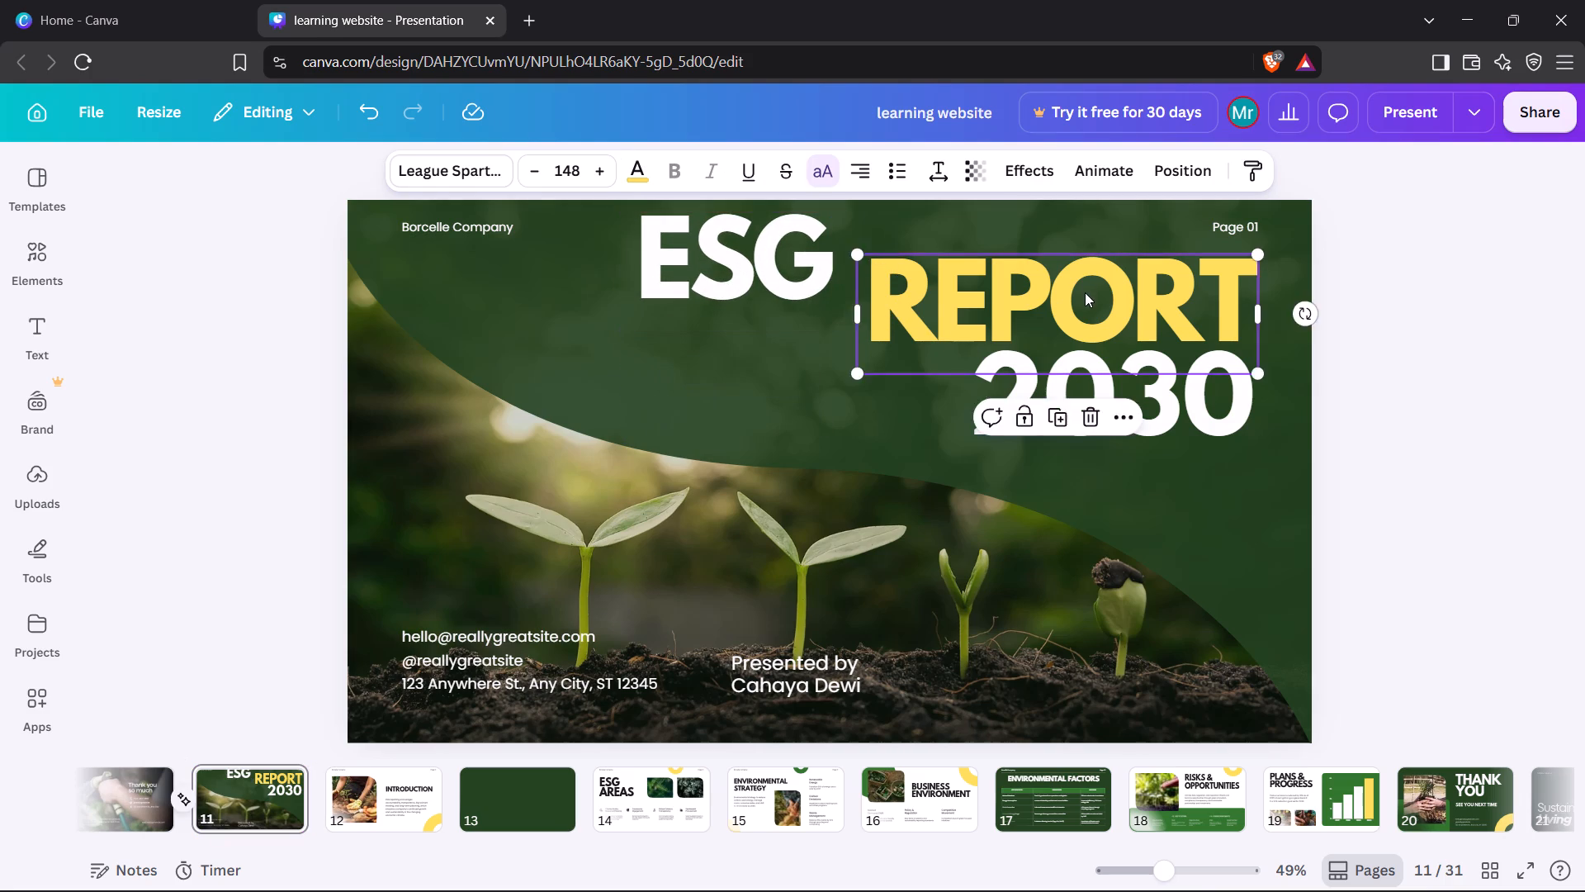
{"action": "left_click_drag", "start_coordinate": [1085, 292], "coordinate": [1088, 255]}
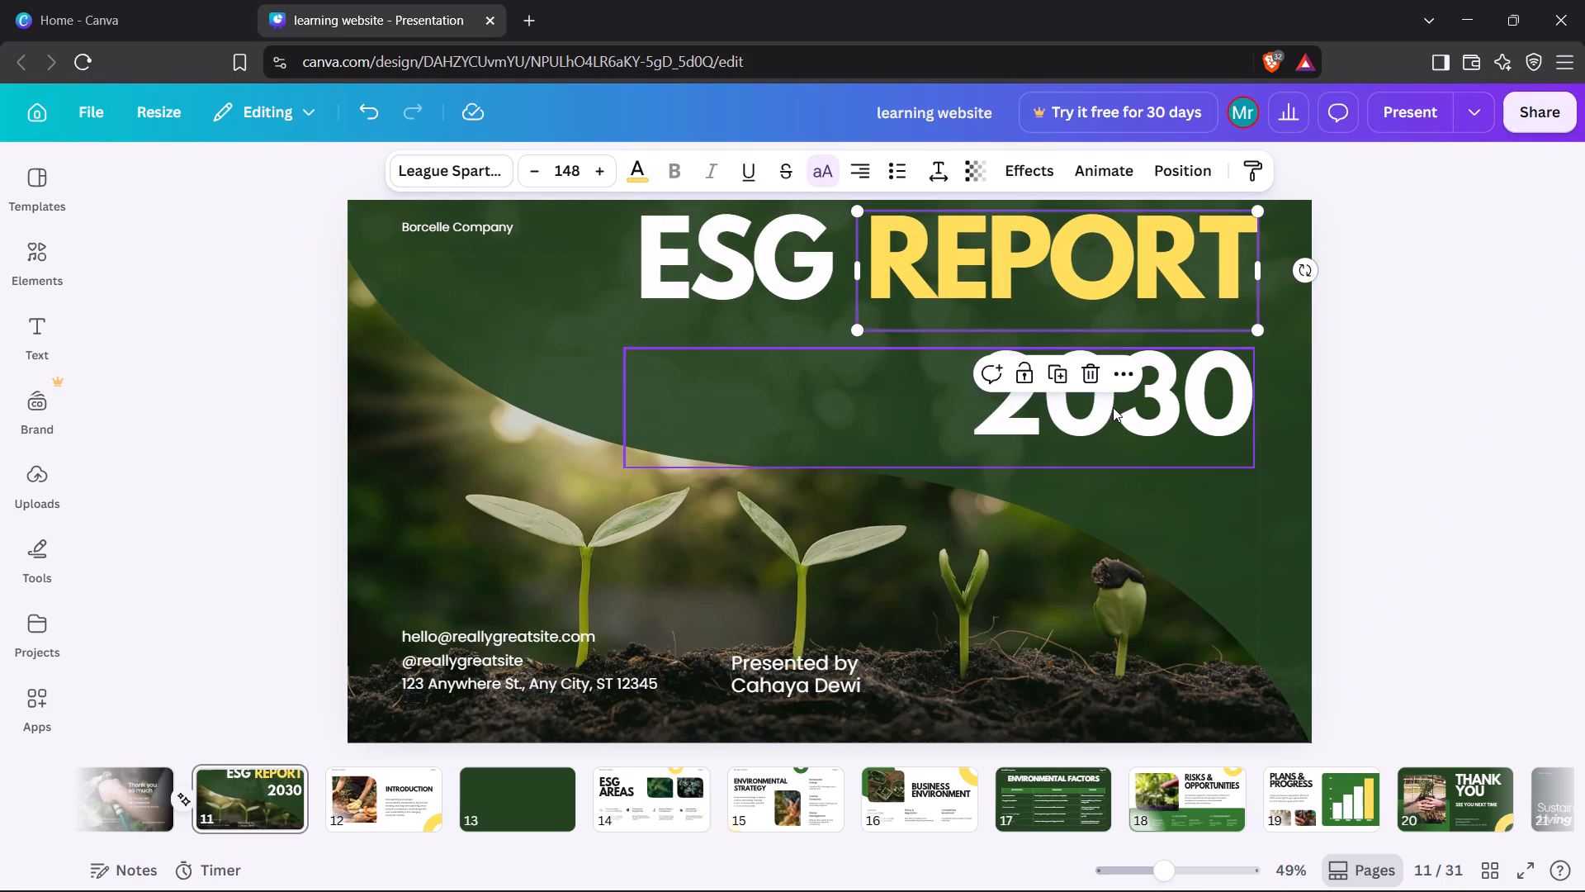
{"action": "left_click", "coordinate": [1125, 418]}
{"action": "left_click_drag", "start_coordinate": [1127, 418], "coordinate": [1143, 387]}
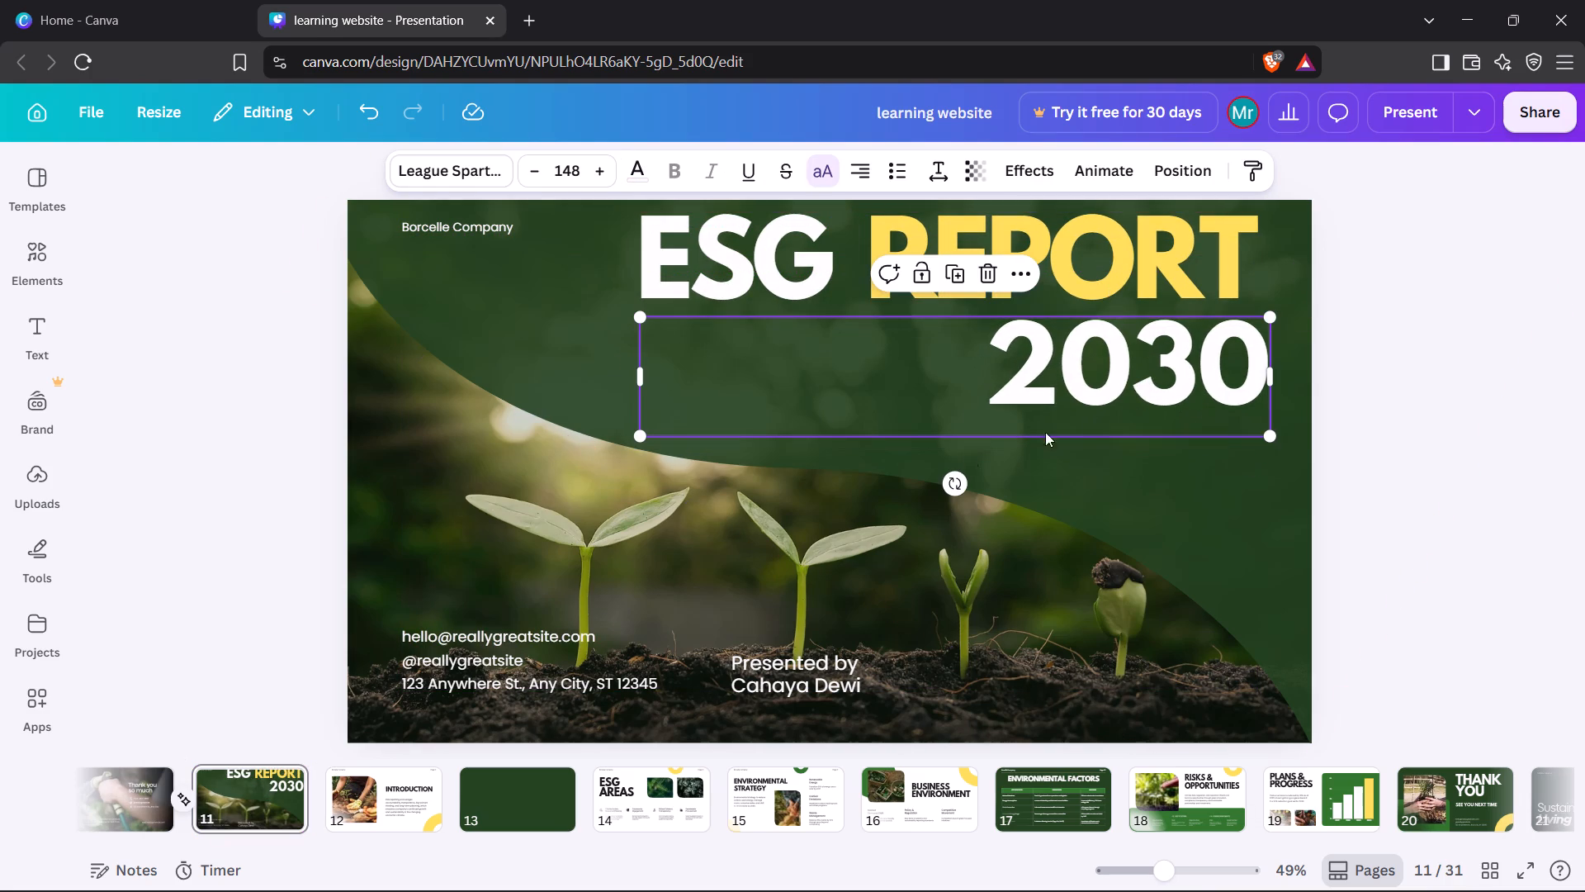
Shift and slightly rotate the green curved shape behind the title on page 11.
{"action": "left_click", "coordinate": [829, 590]}
{"action": "left_click", "coordinate": [807, 573]}
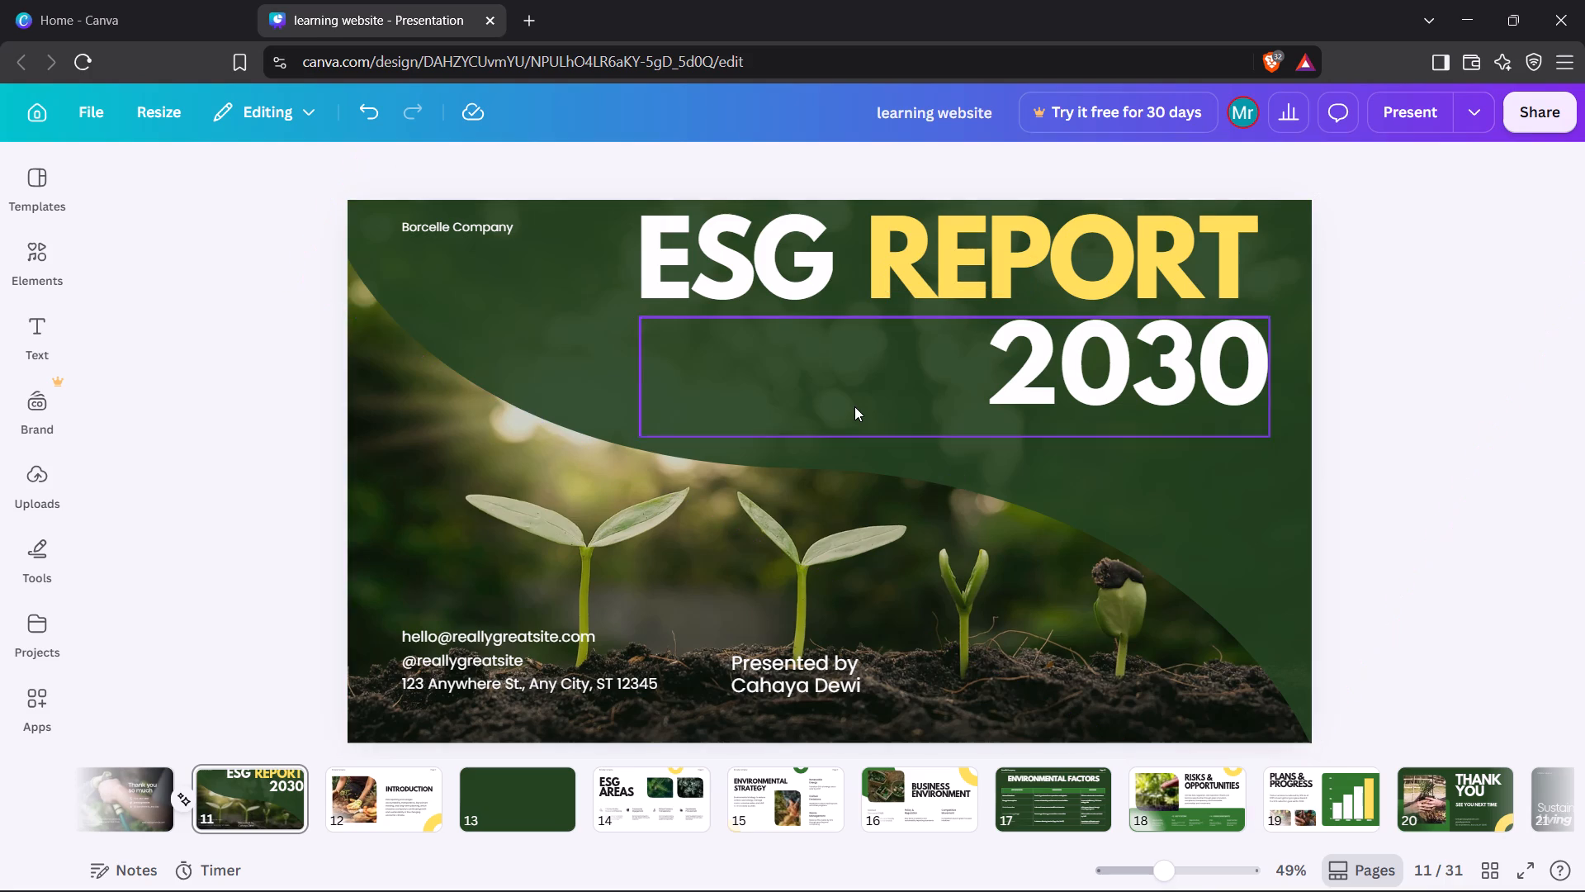
{"action": "left_click", "coordinate": [854, 406]}
{"action": "left_click", "coordinate": [1060, 476]}
{"action": "left_click_drag", "start_coordinate": [1062, 476], "coordinate": [1081, 478]}
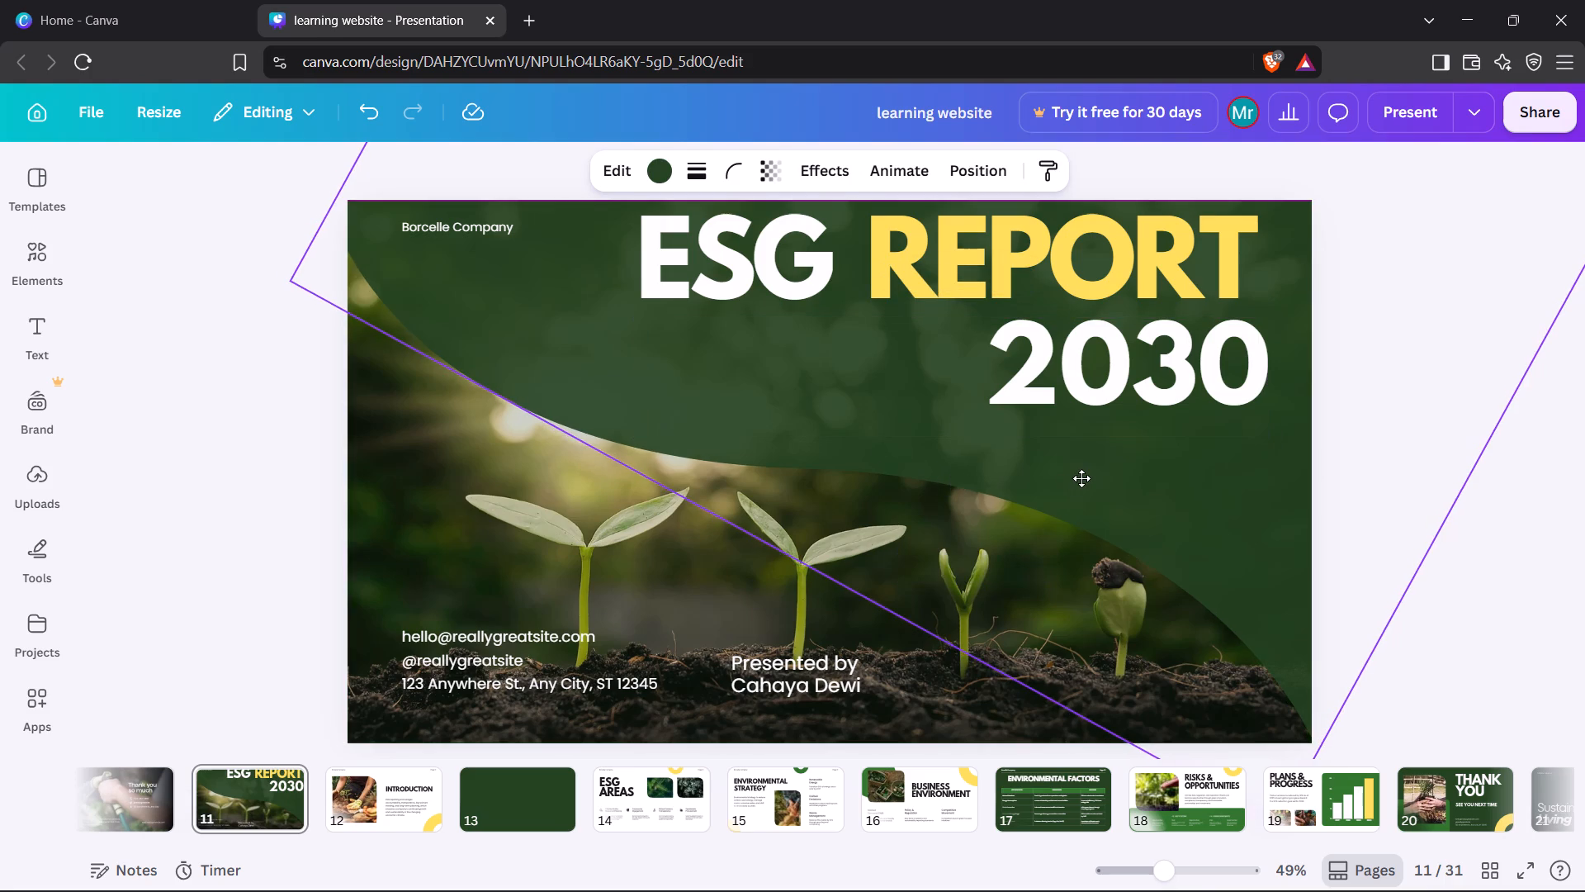
{"action": "left_click_drag", "start_coordinate": [1081, 478], "coordinate": [1081, 477]}
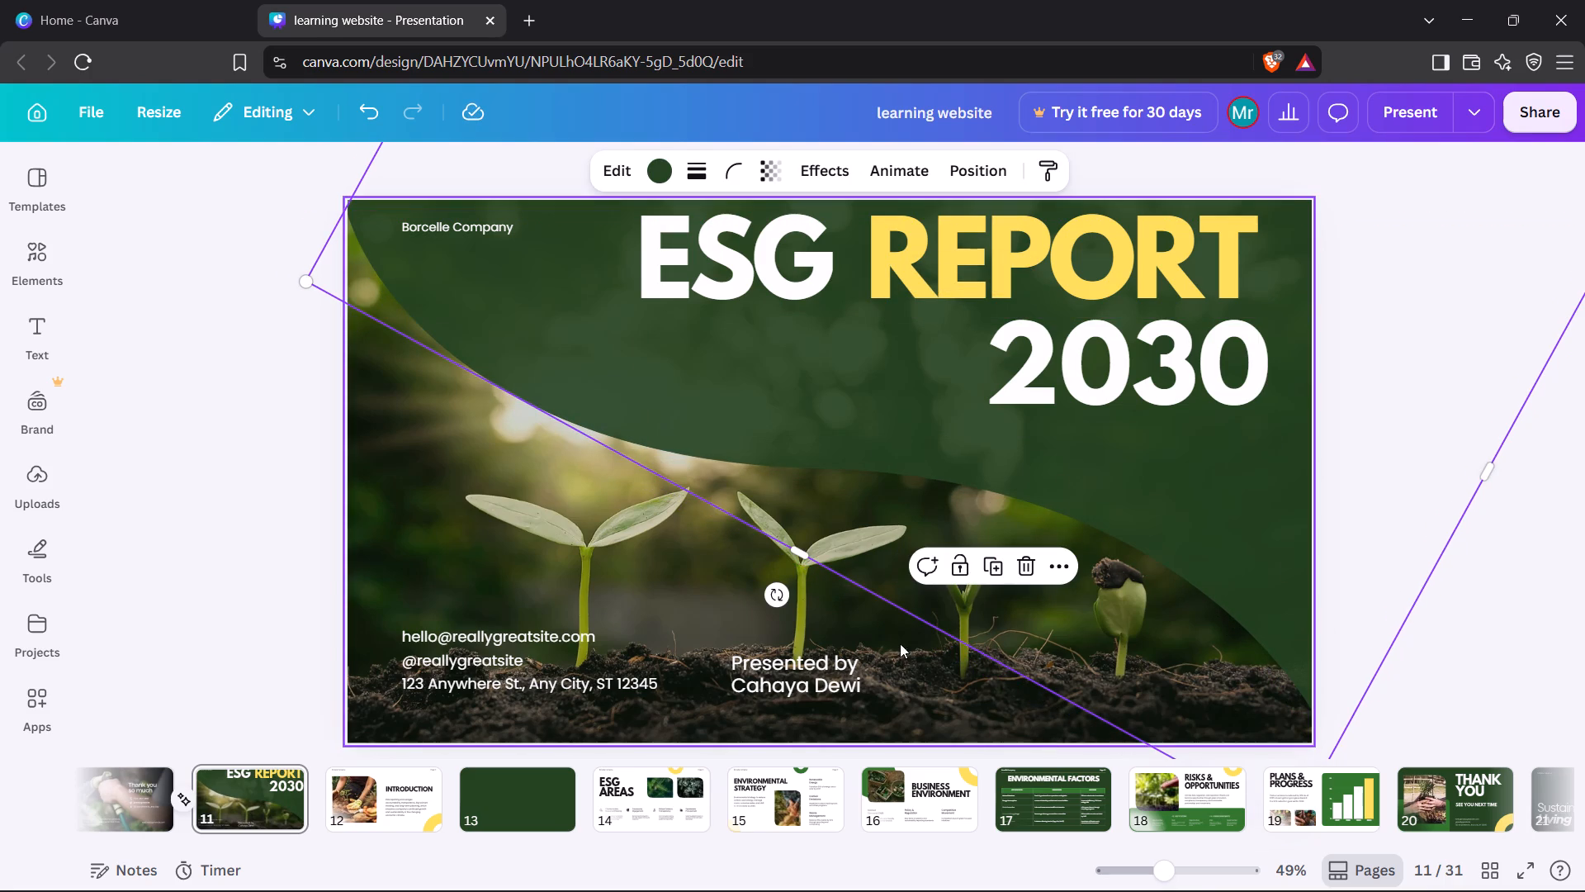
{"action": "left_click_drag", "start_coordinate": [778, 587], "coordinate": [758, 581]}
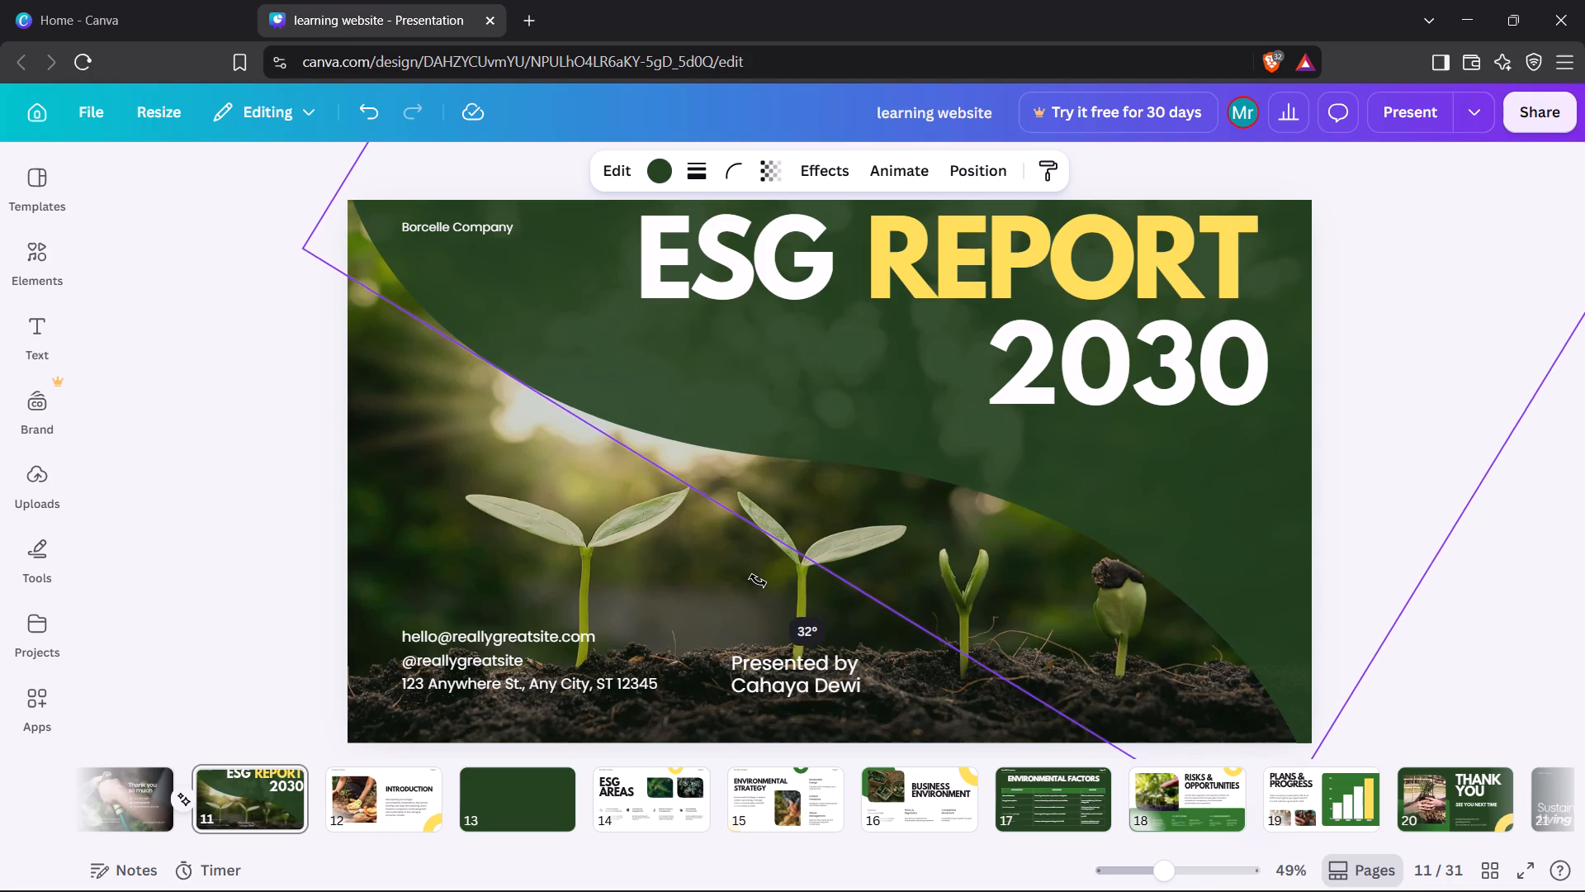
{"action": "left_click_drag", "start_coordinate": [758, 581], "coordinate": [769, 580]}
{"action": "left_click", "coordinate": [1365, 430]}
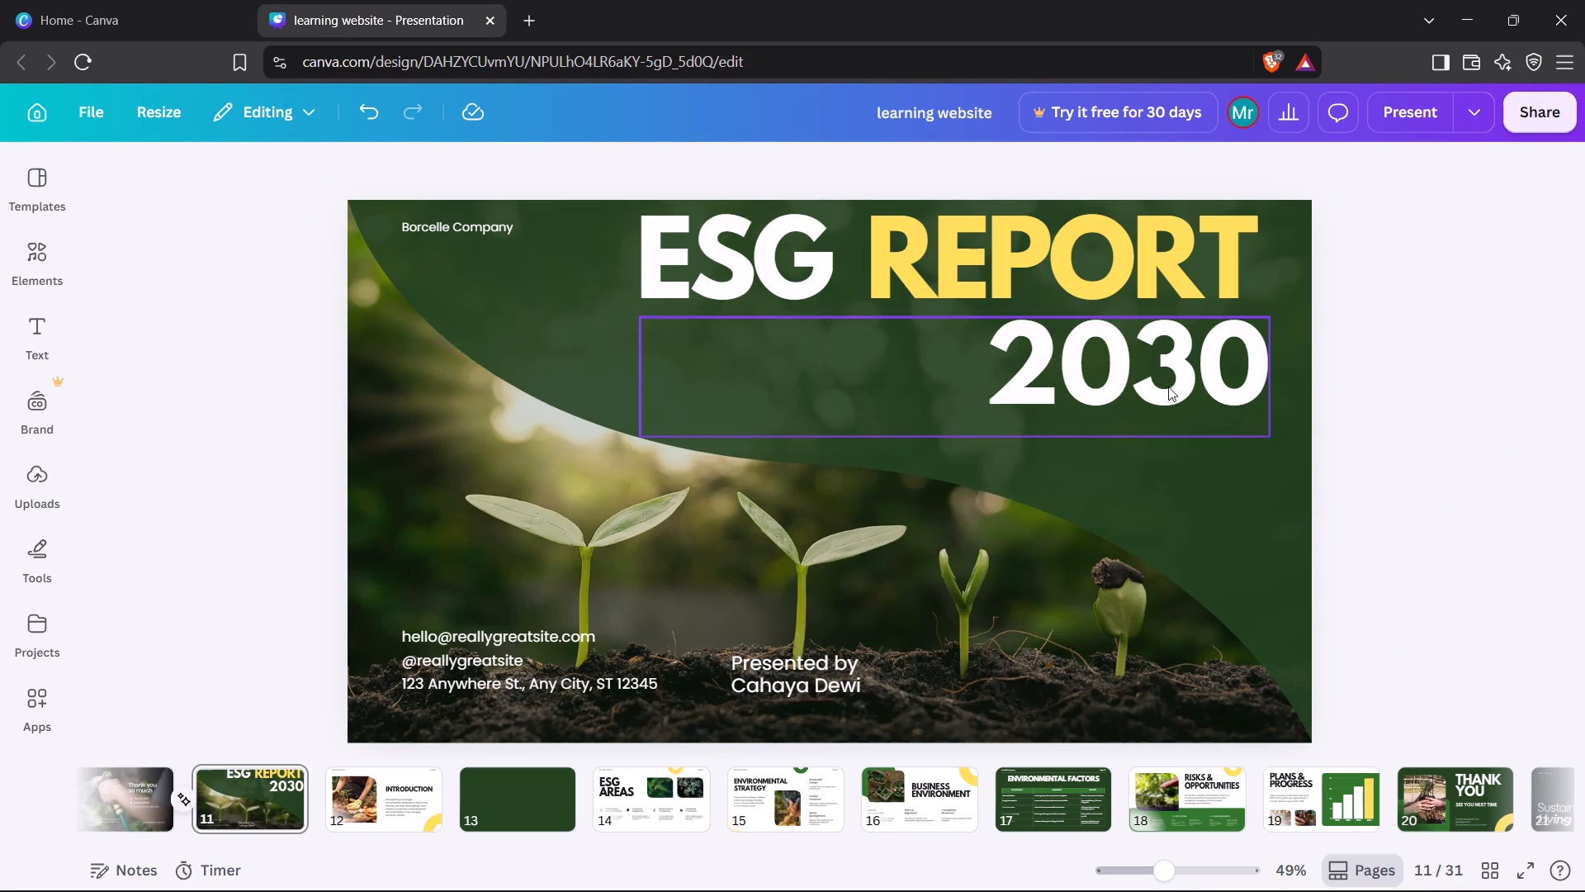
Delete the "Borcelle Company" text from page 11.
{"action": "left_click", "coordinate": [503, 220]}
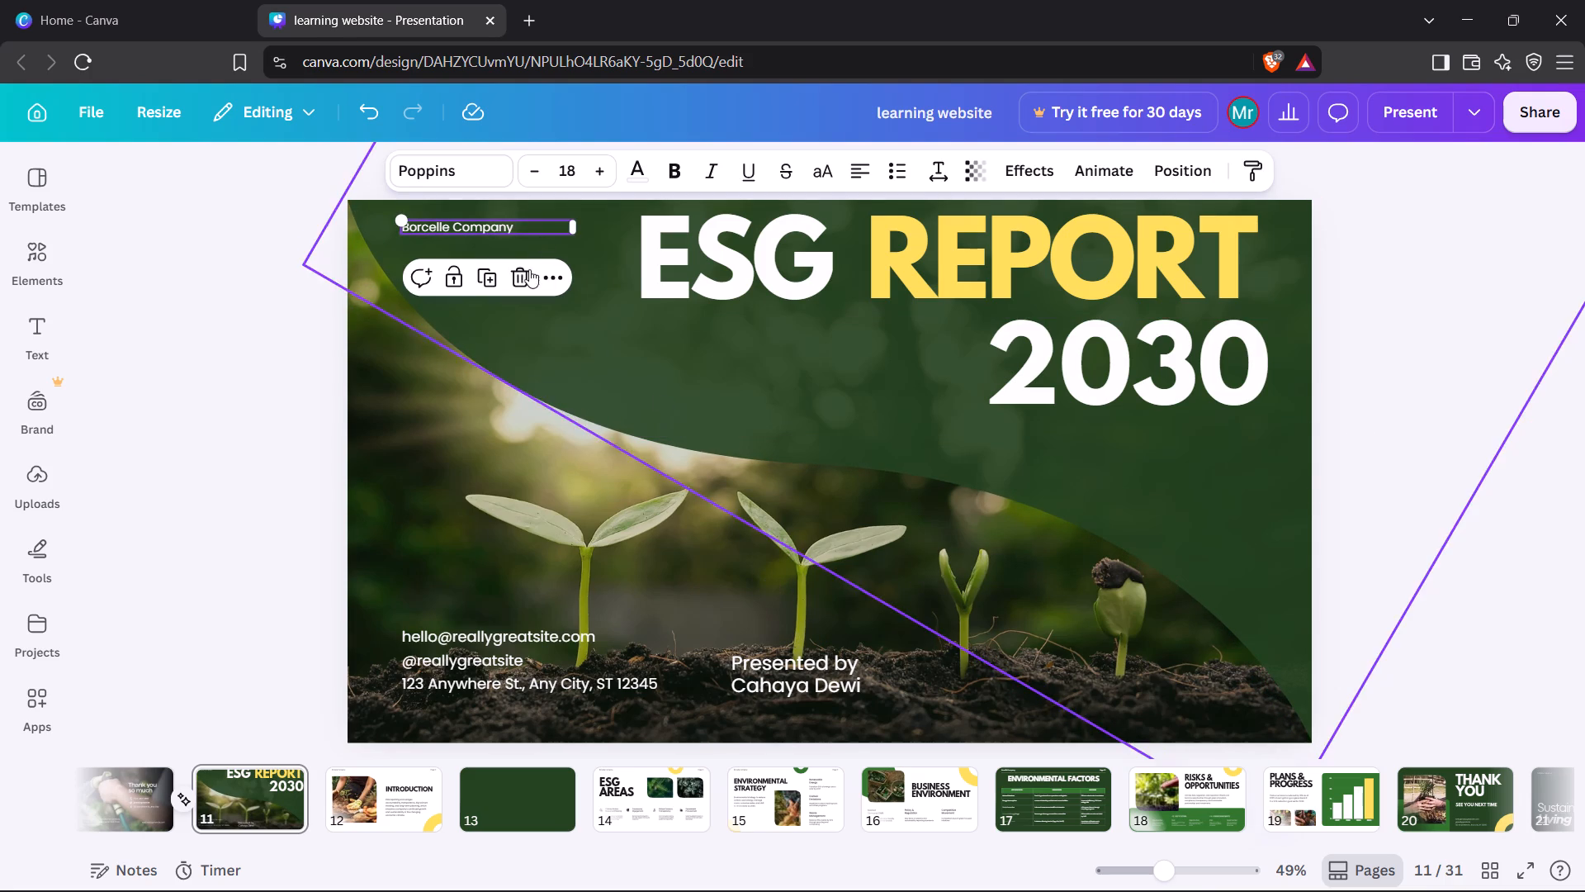
{"action": "left_click", "coordinate": [528, 273]}
{"action": "left_click", "coordinate": [272, 419]}
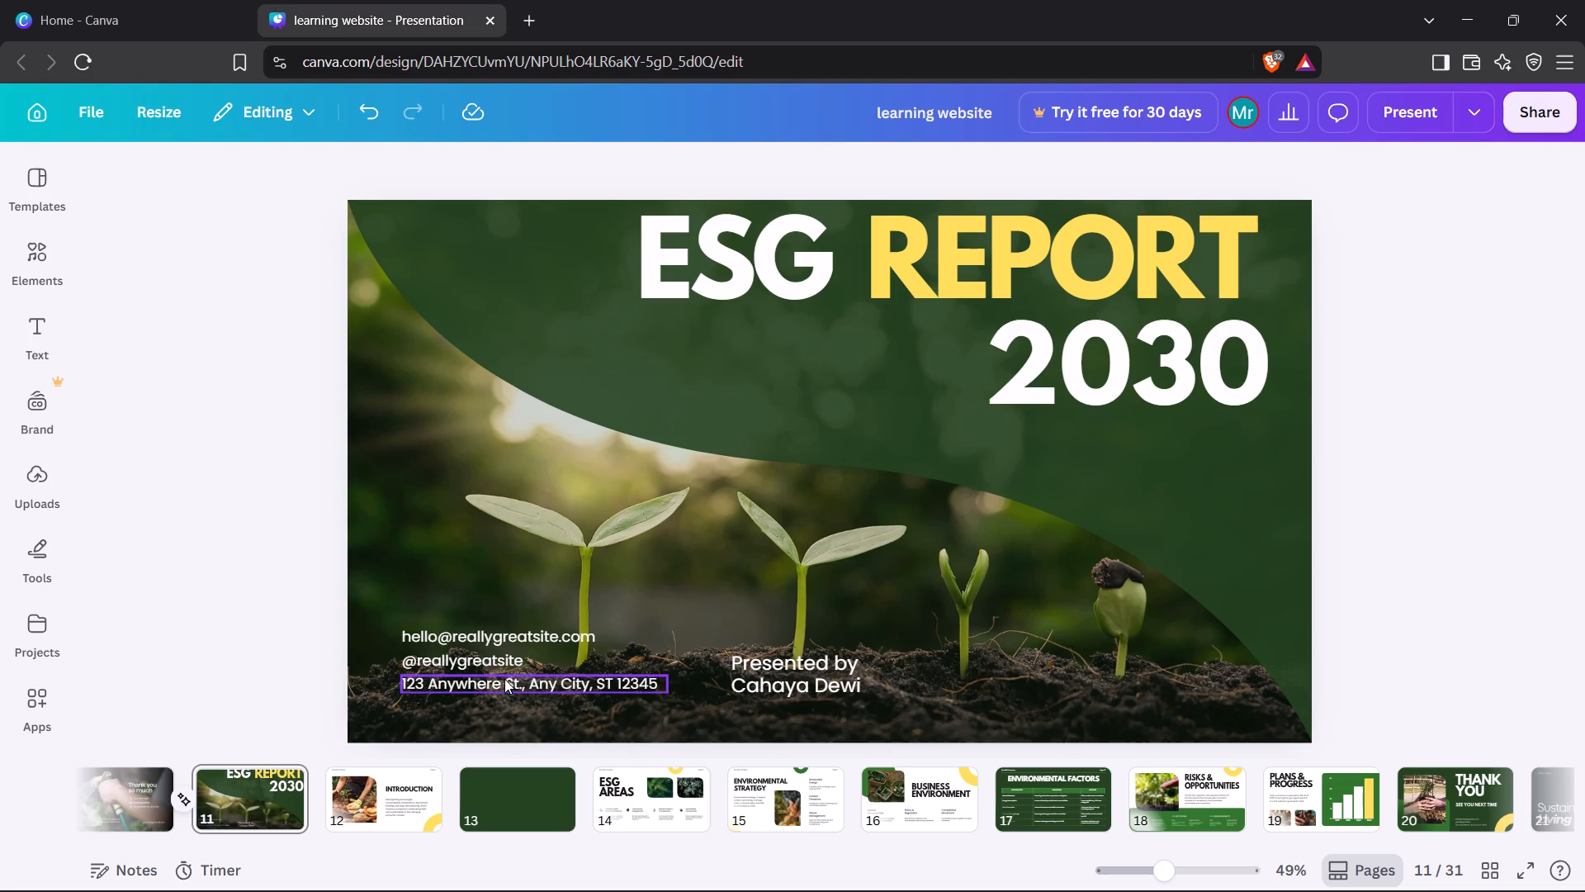
Move the three contact lines together down and to the left, closer to the page's lower-left corner.
{"action": "left_click_drag", "start_coordinate": [451, 605], "coordinate": [477, 700]}
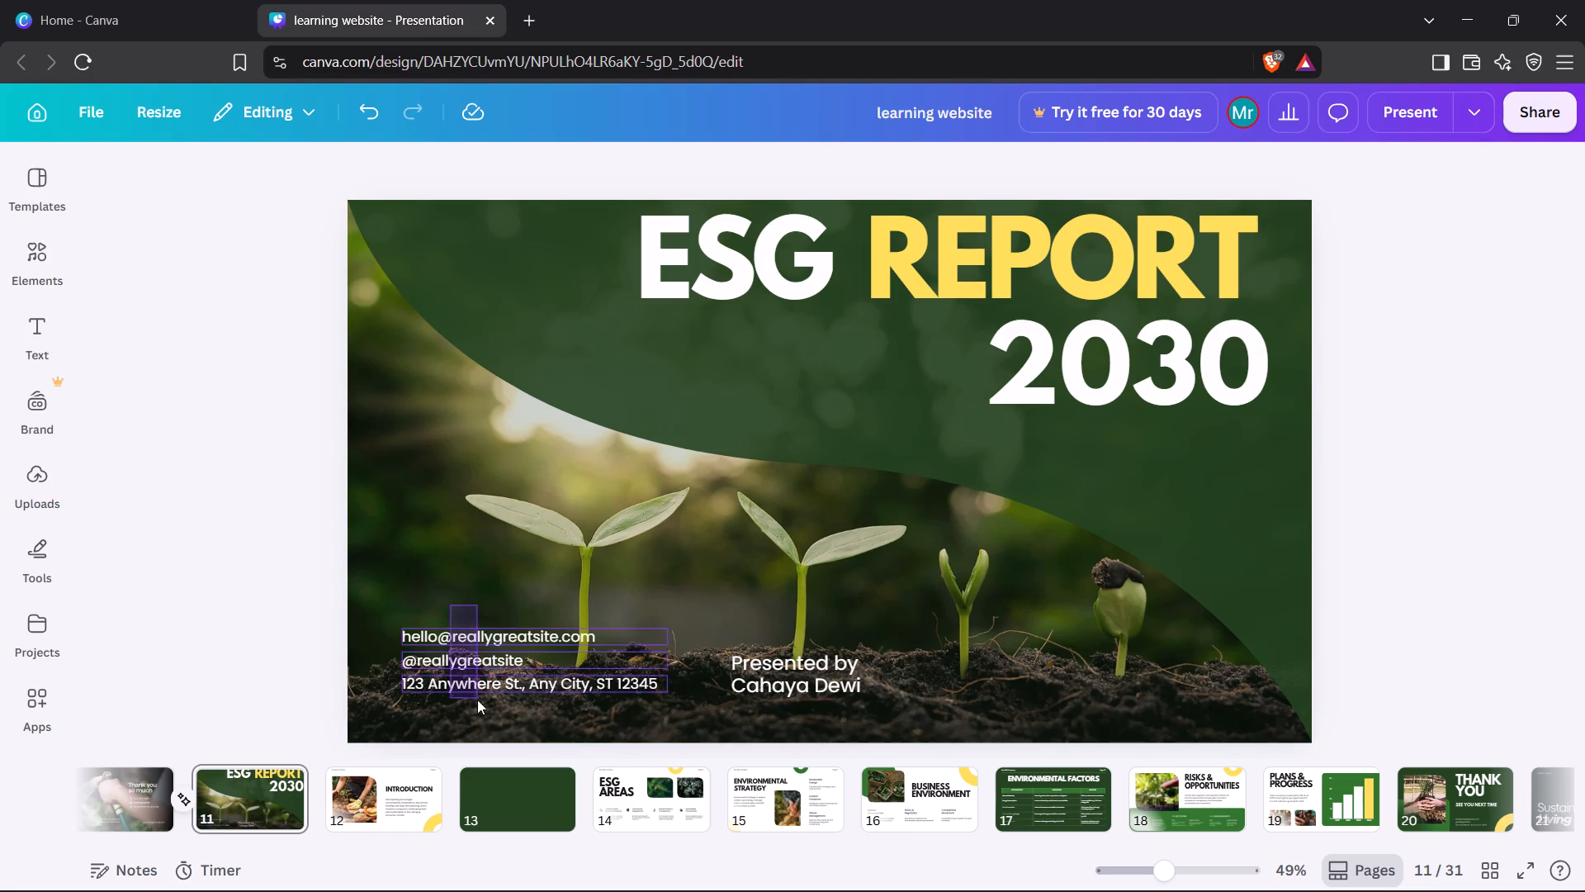
{"action": "left_click_drag", "start_coordinate": [477, 700], "coordinate": [477, 701]}
{"action": "left_click_drag", "start_coordinate": [479, 650], "coordinate": [433, 659]}
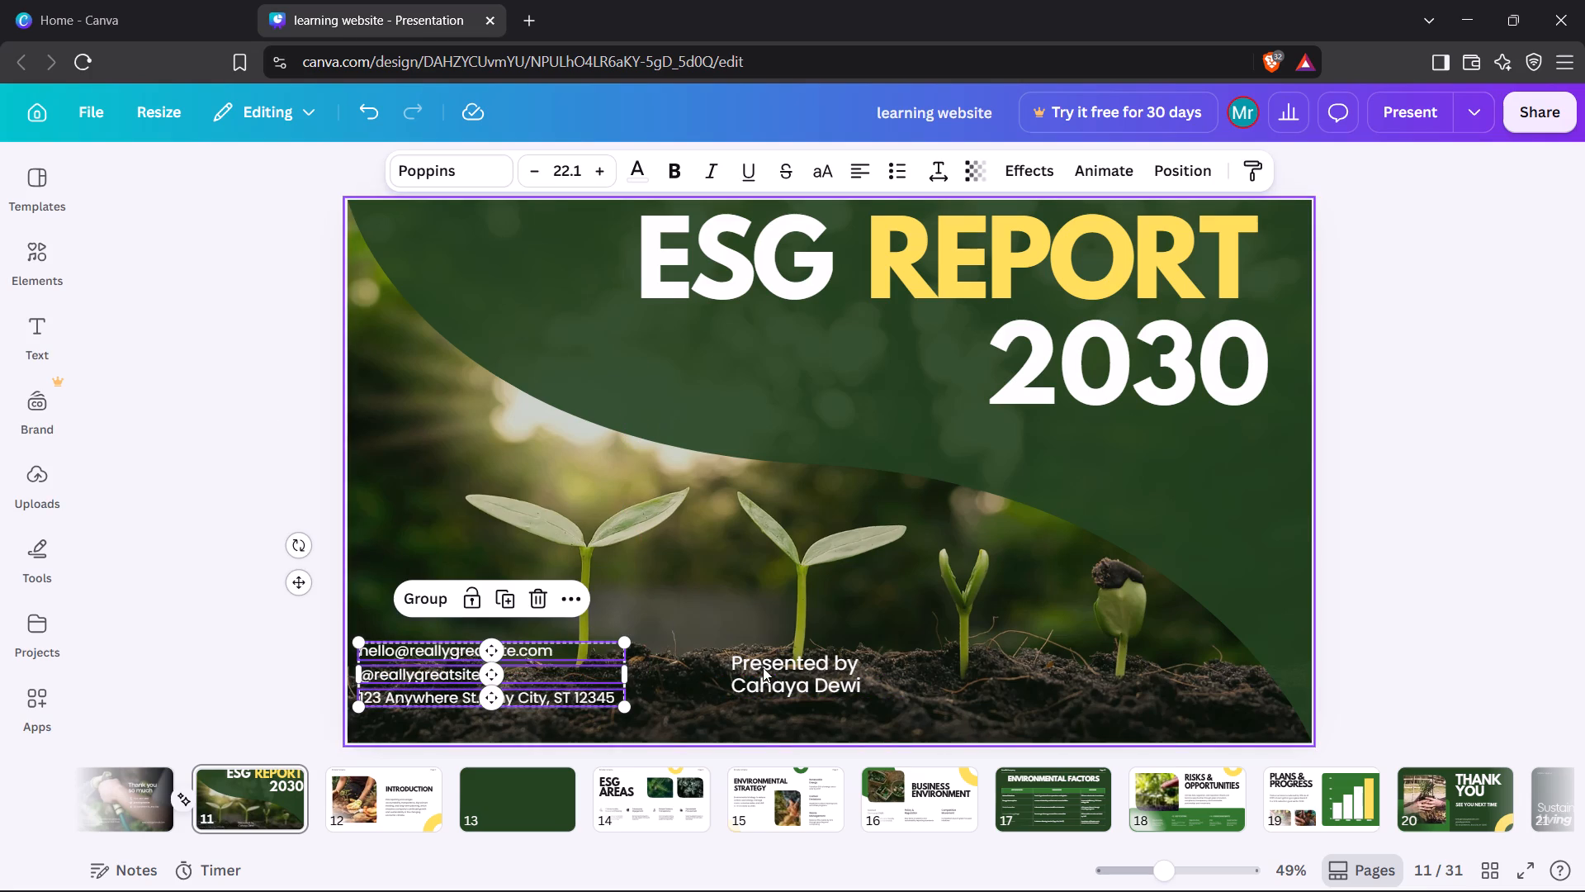
Move the "Presented by" text to the left, closer to the contact lines.
{"action": "left_click_drag", "start_coordinate": [774, 629], "coordinate": [780, 662]}
{"action": "left_click_drag", "start_coordinate": [780, 671], "coordinate": [782, 693]}
{"action": "left_click_drag", "start_coordinate": [782, 680], "coordinate": [790, 696]}
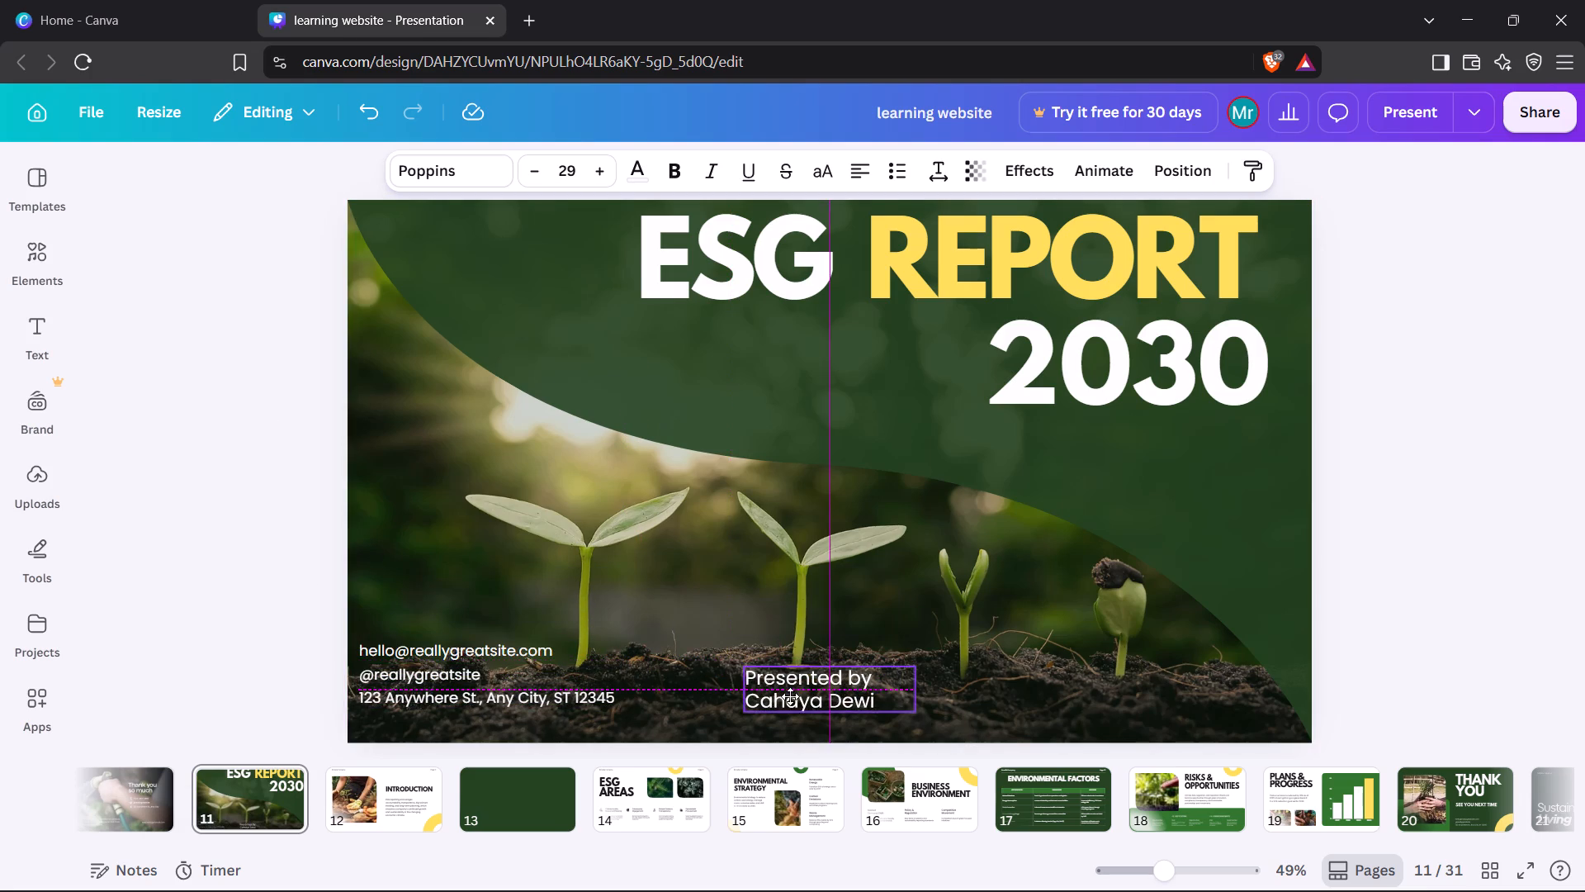
{"action": "left_click_drag", "start_coordinate": [790, 696], "coordinate": [734, 683]}
Apply the Fun page animation to page 11, set to animate on both enter and exit.
{"action": "left_click", "coordinate": [430, 437]}
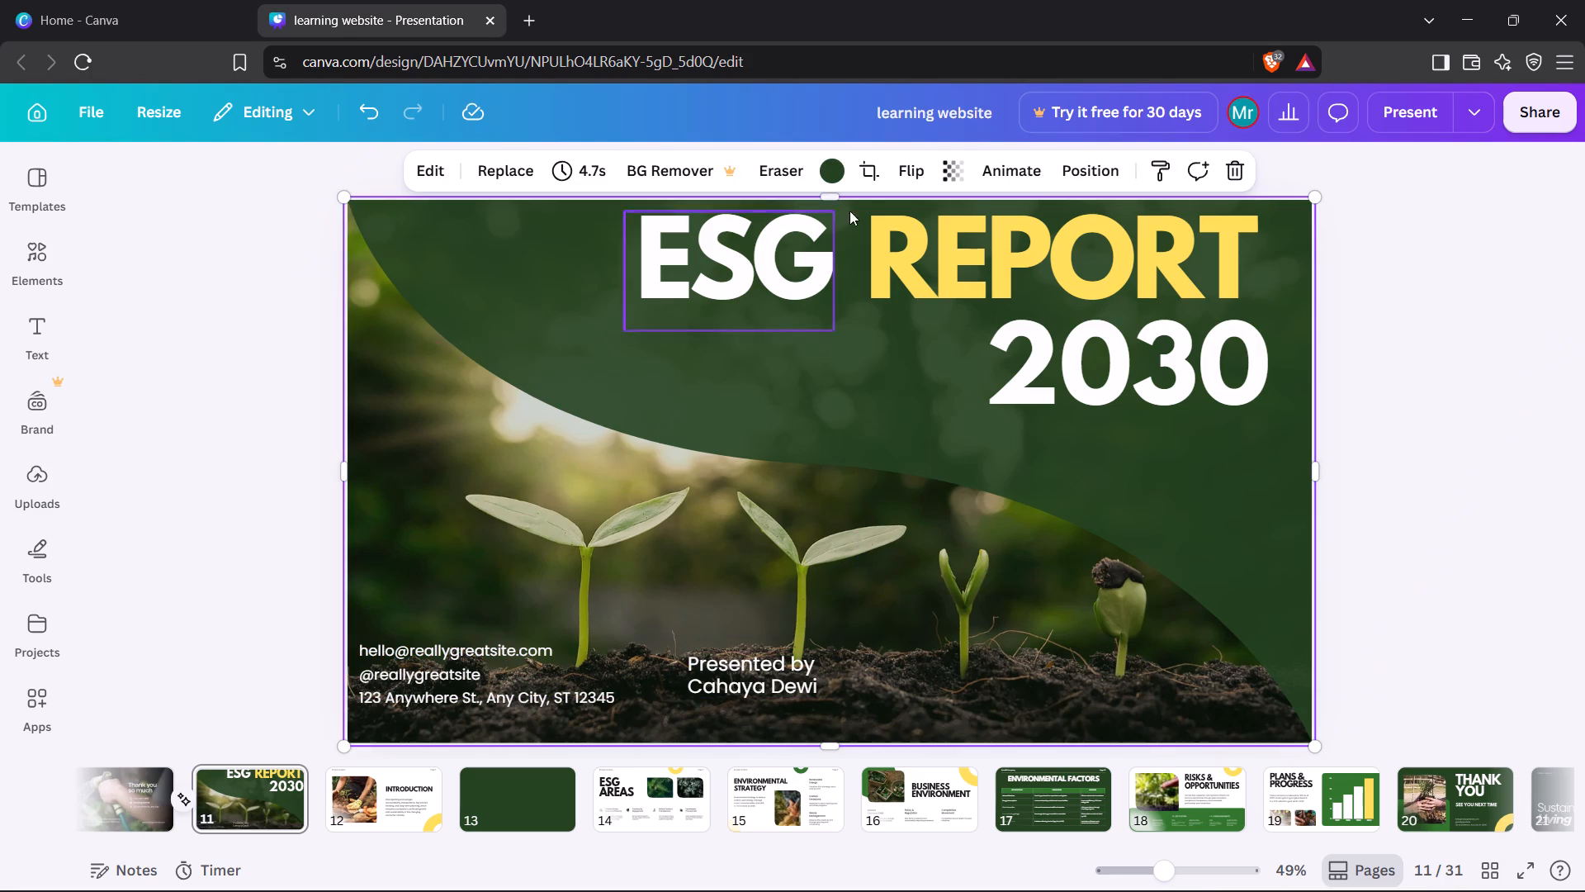
{"action": "left_click", "coordinate": [1028, 171]}
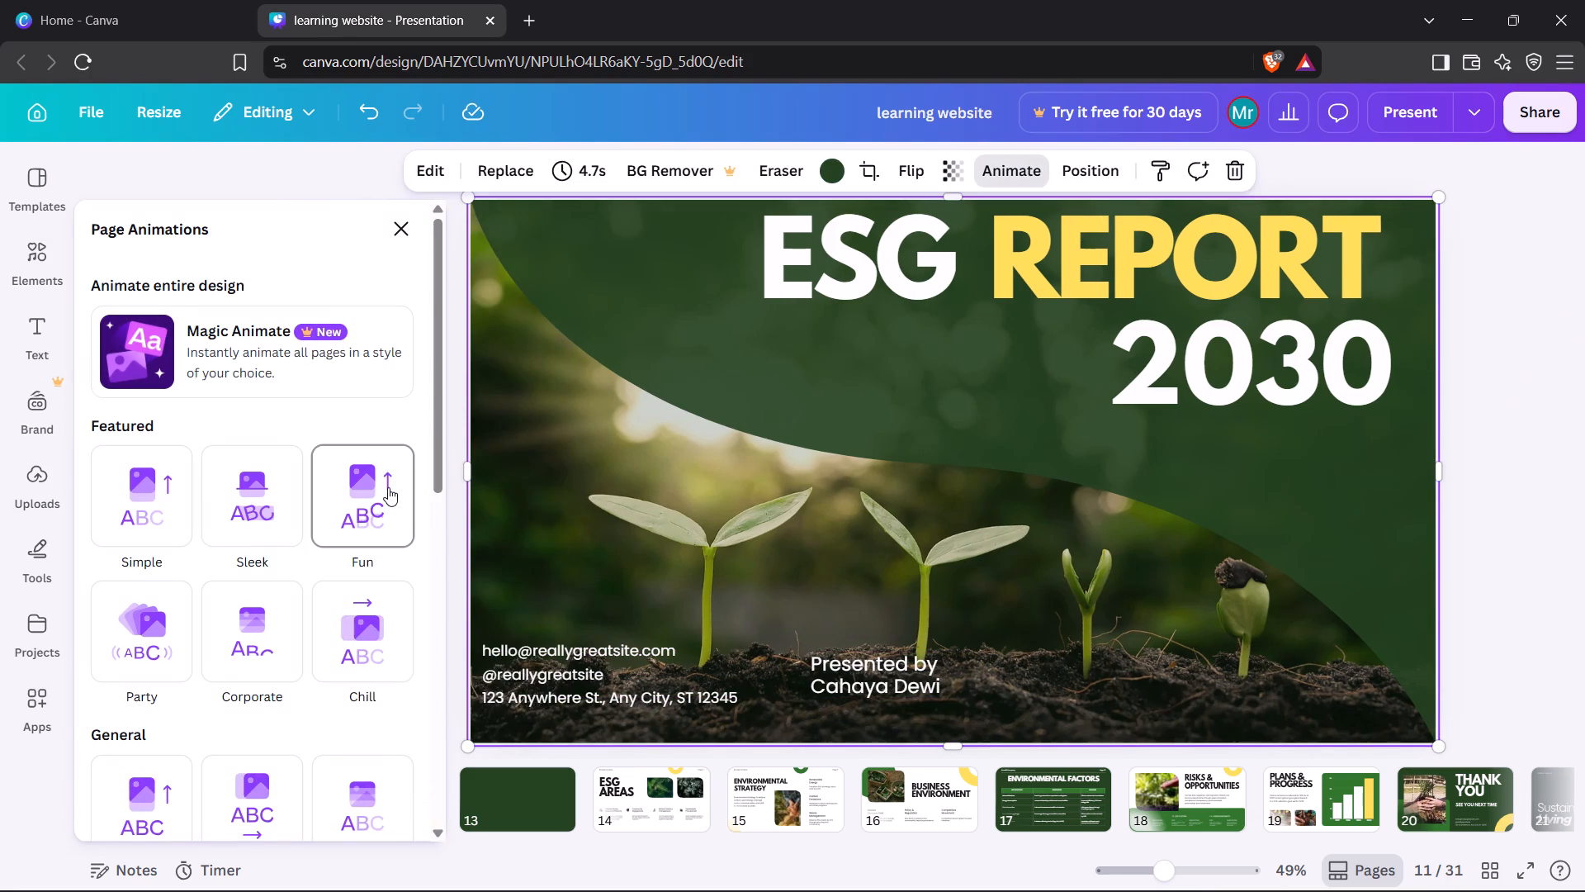
{"action": "left_click", "coordinate": [388, 487]}
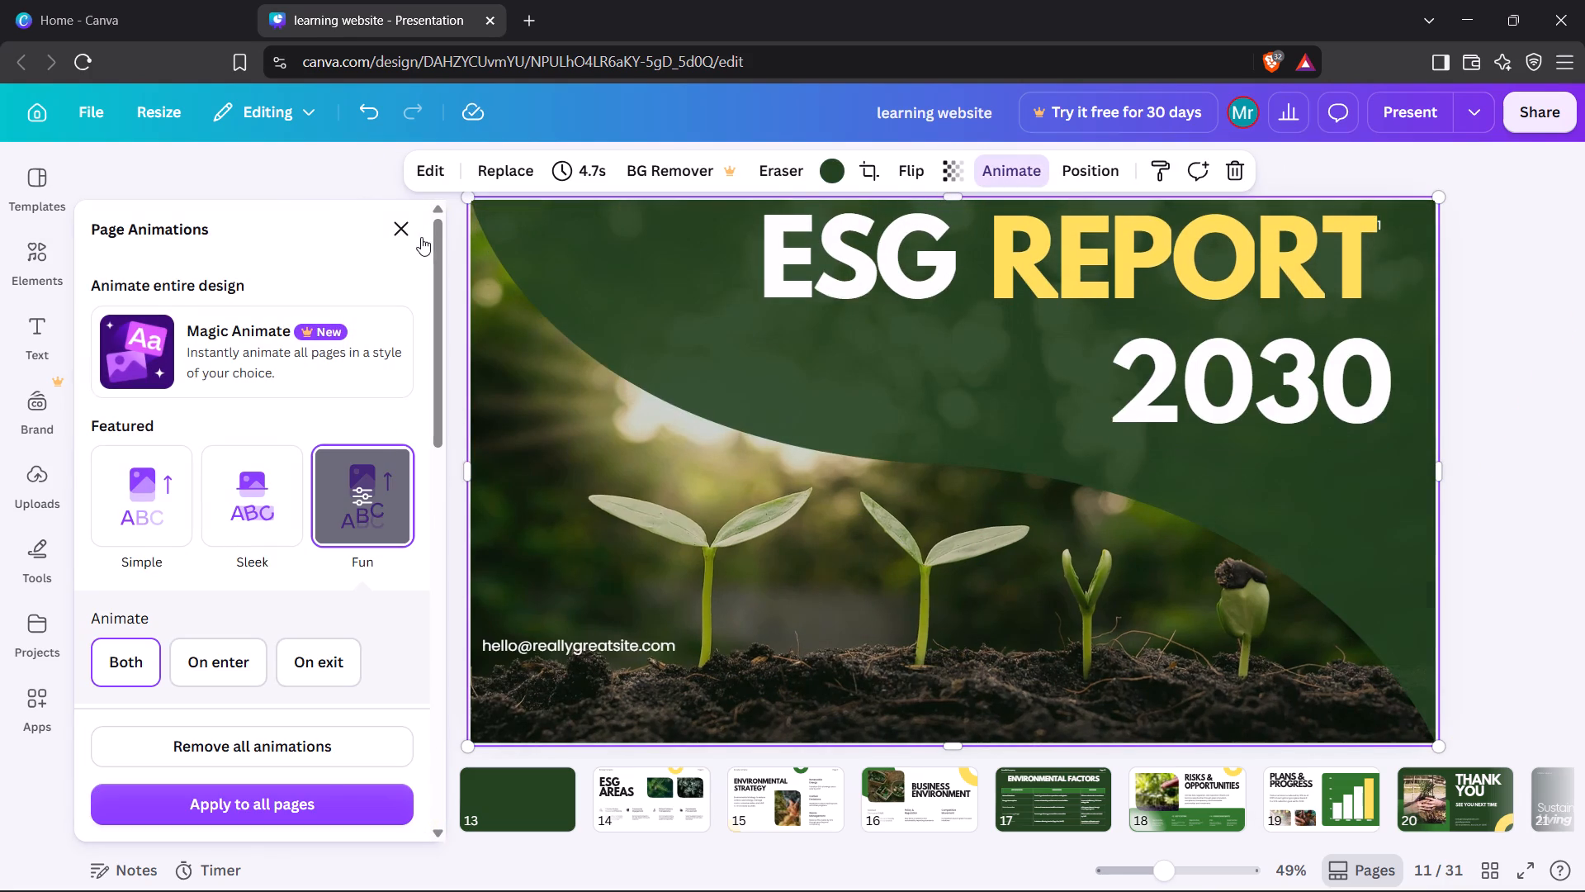
Shift the dark green wave shape slightly downward on page 11.
{"action": "left_click", "coordinate": [419, 237]}
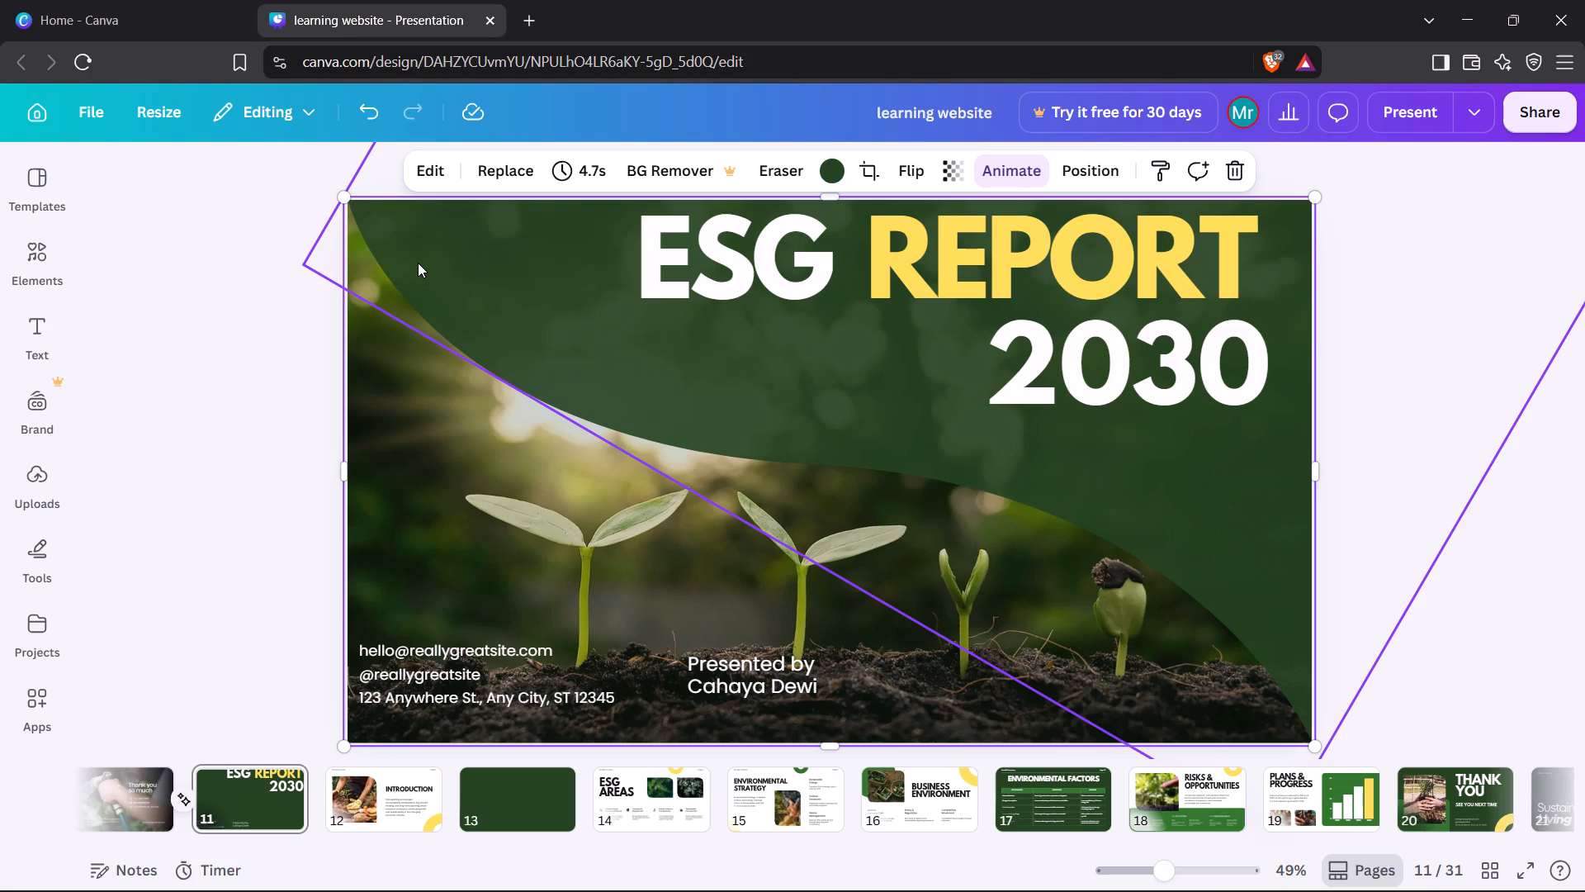
{"action": "left_click_drag", "start_coordinate": [1015, 625], "coordinate": [1024, 653]}
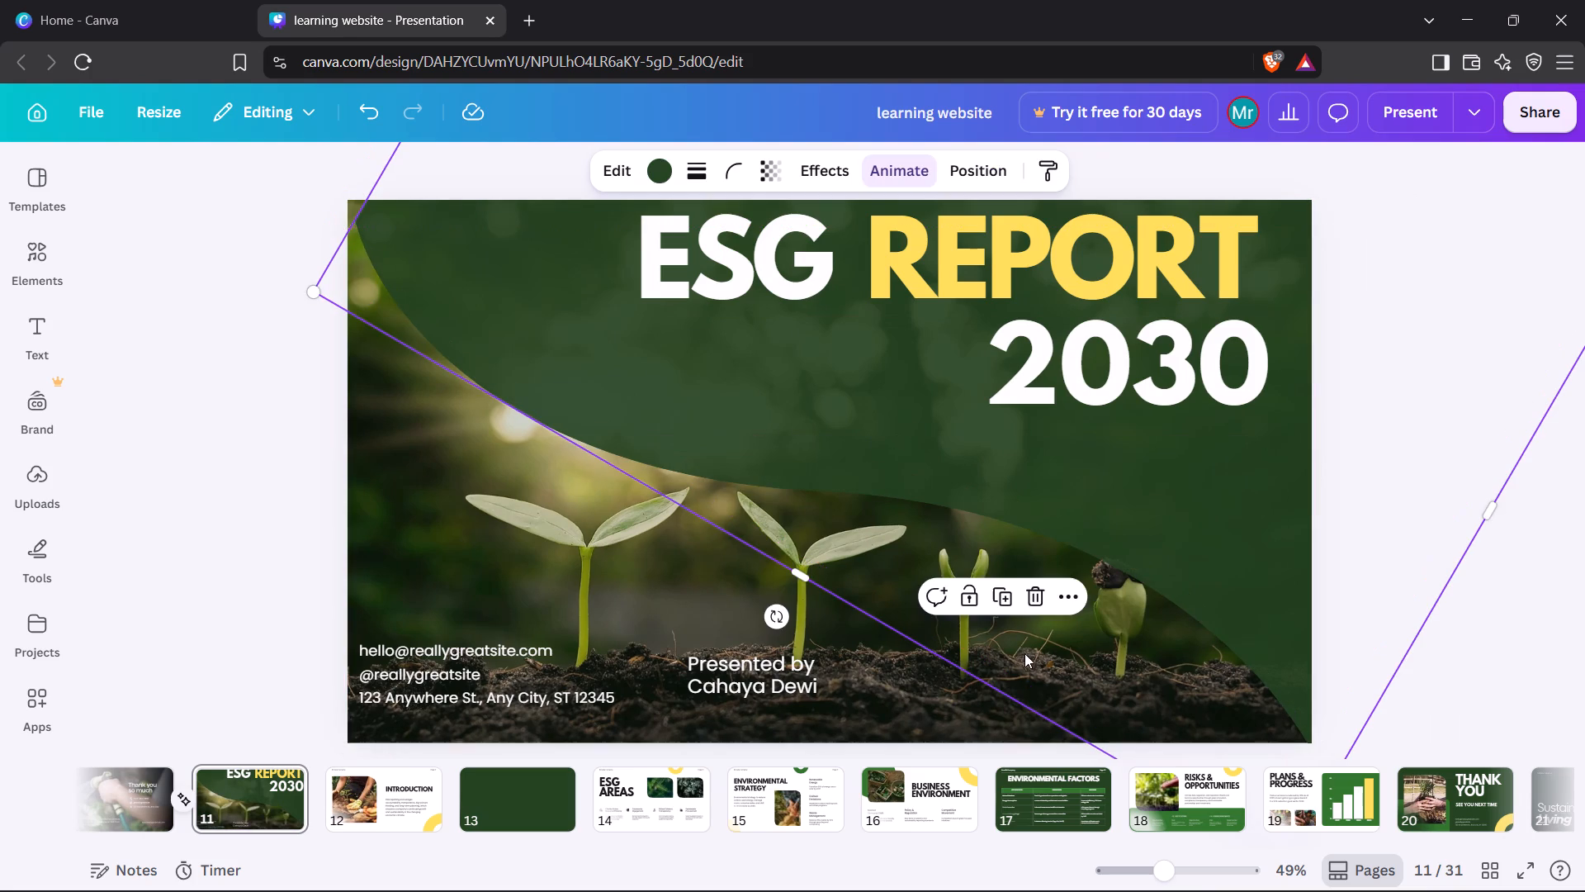
Add a Slide transition between pages 11 and 12.
{"action": "left_click", "coordinate": [319, 809]}
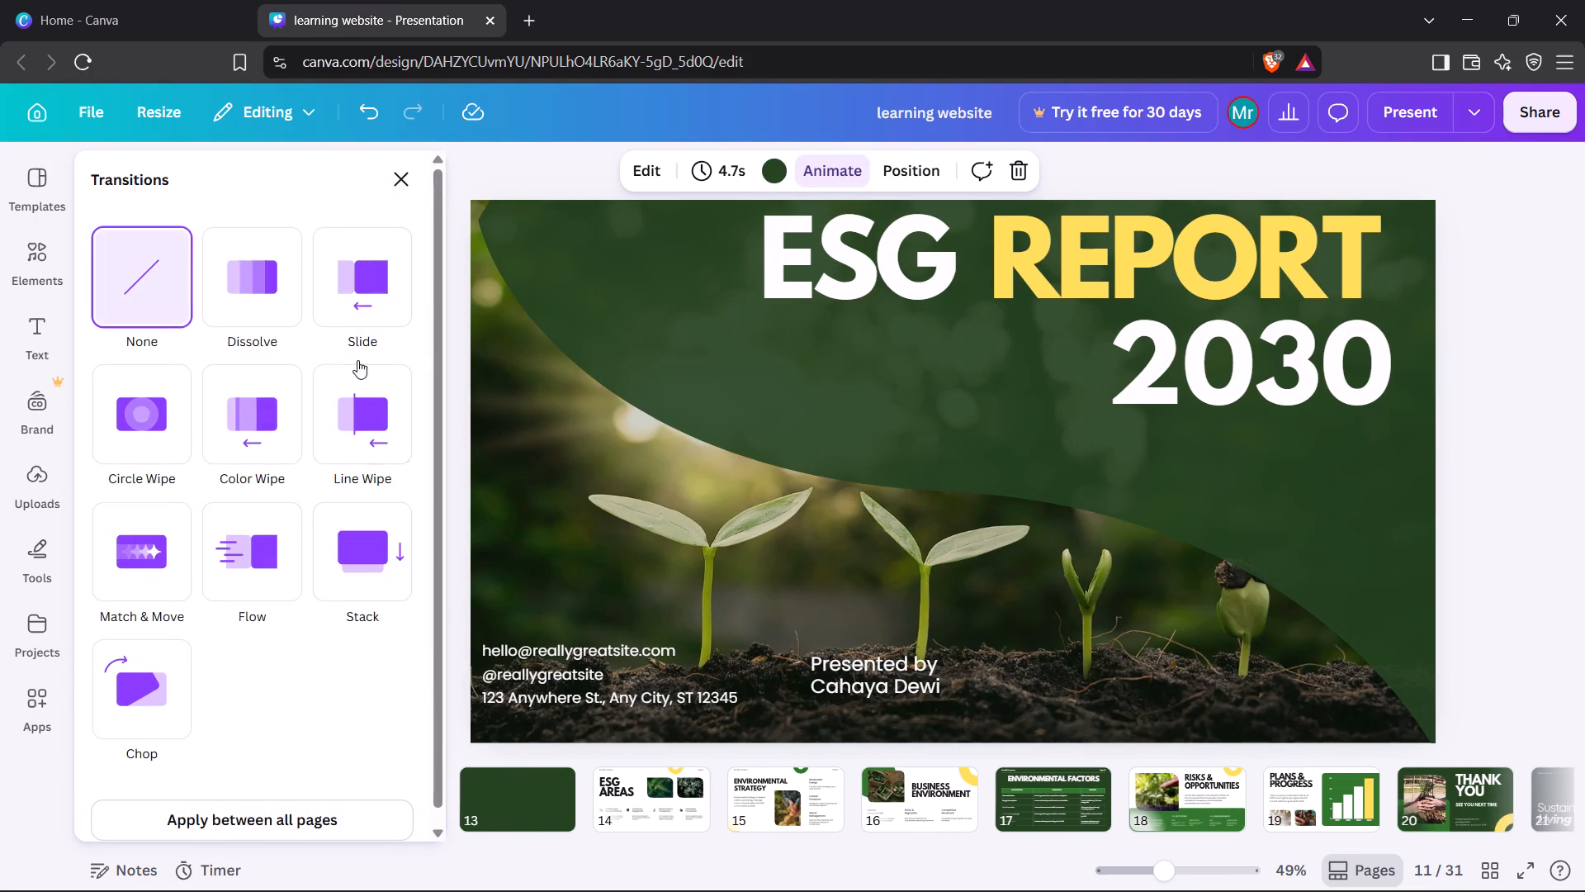
{"action": "left_click", "coordinate": [359, 360]}
{"action": "left_click", "coordinate": [394, 242]}
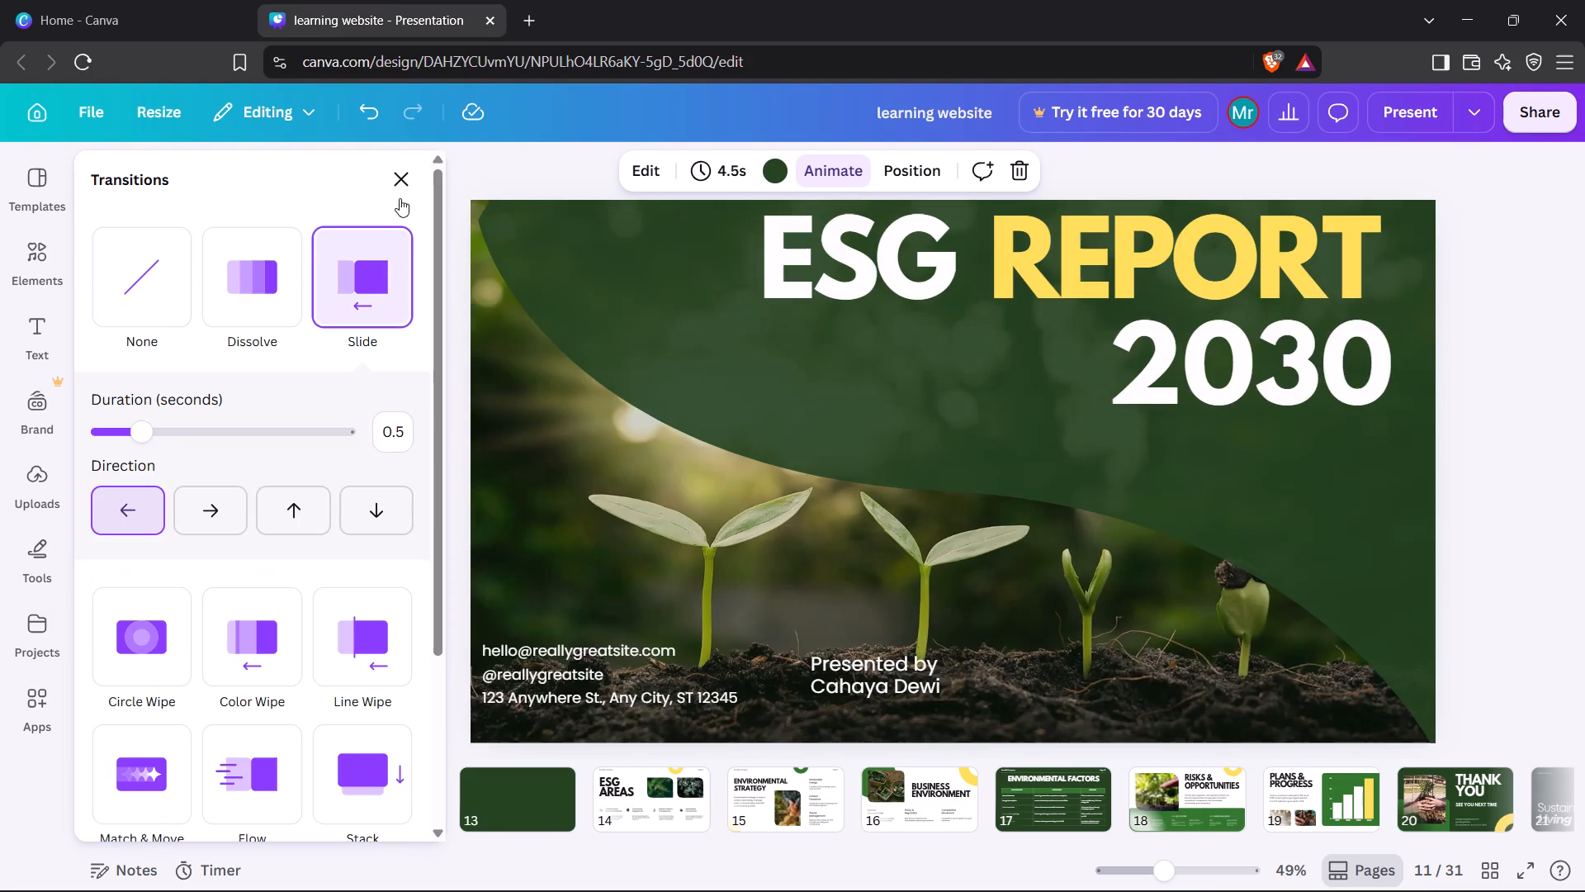
{"action": "left_click", "coordinate": [400, 190]}
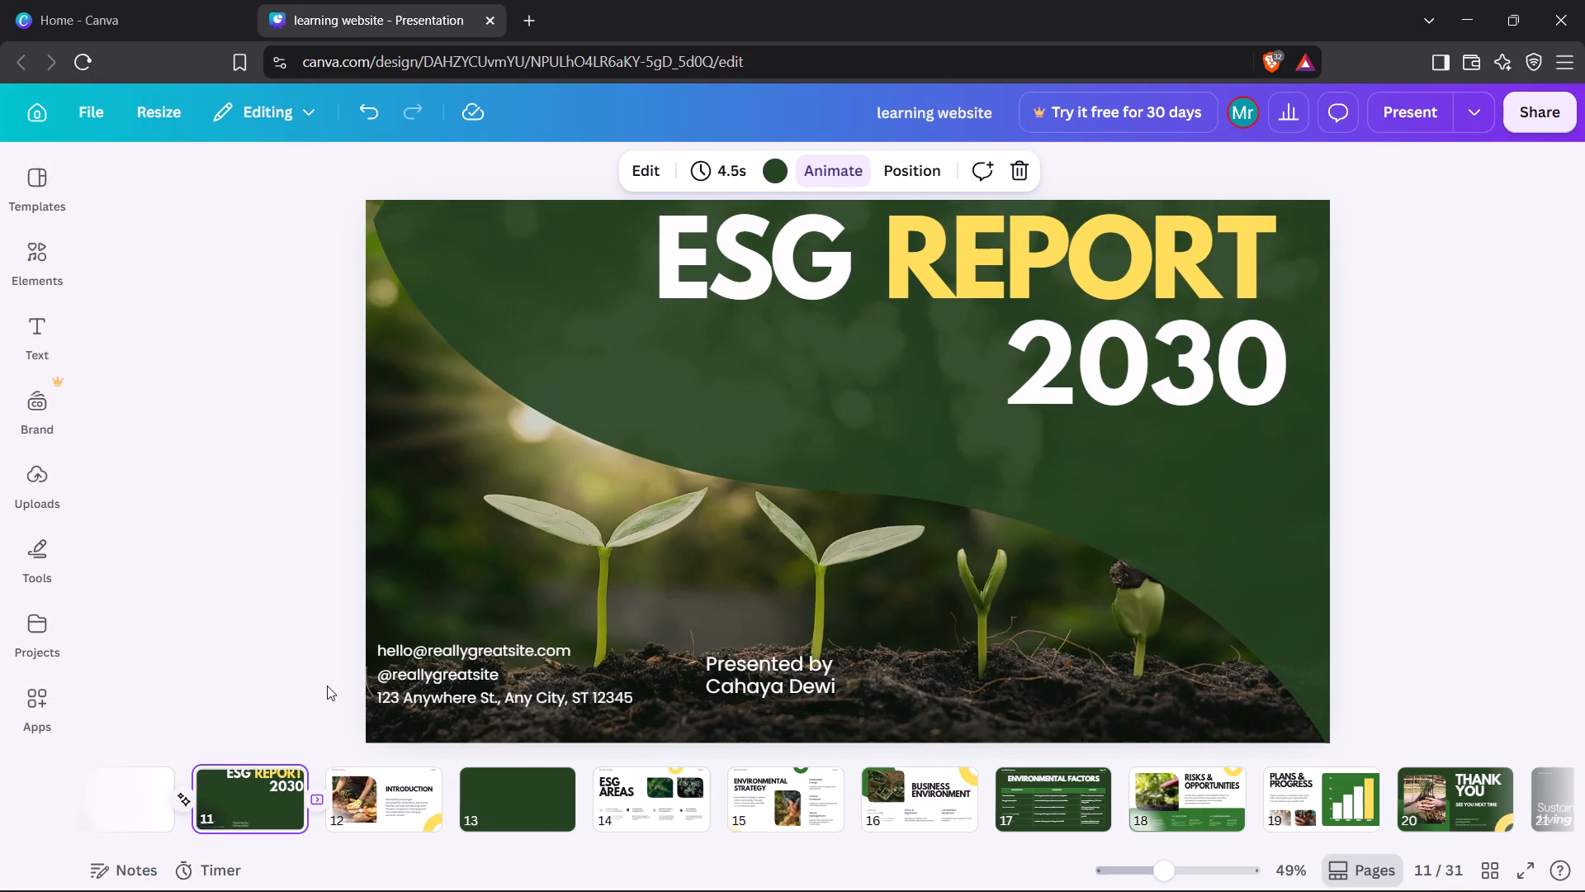
{"action": "left_click", "coordinate": [306, 676]}
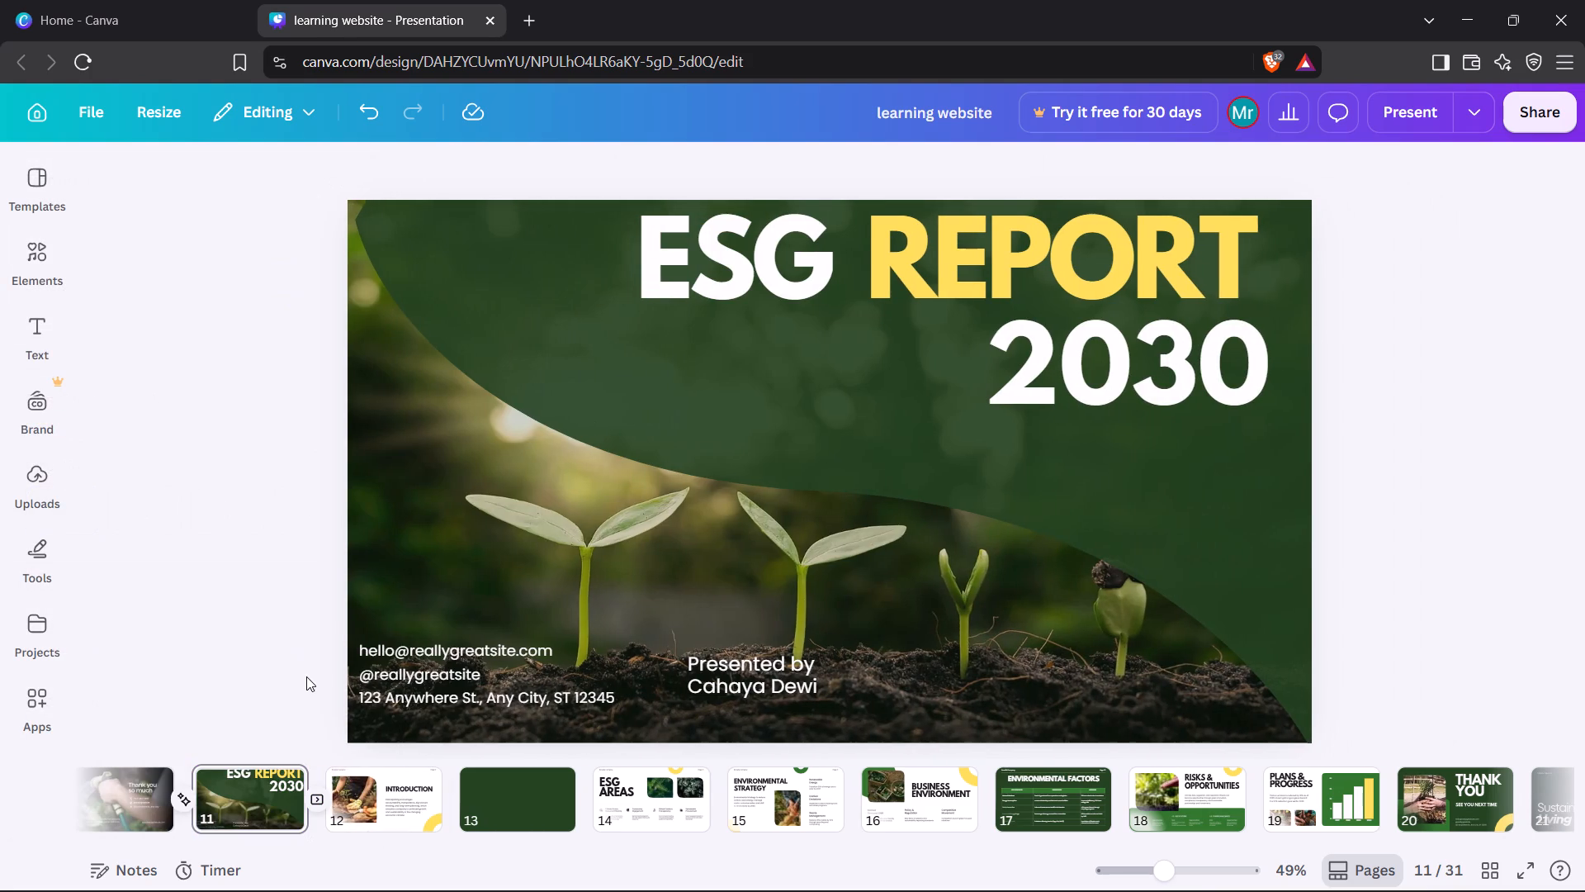
On page 12, stretch the planting photo upward and downward so it nearly fills the page height.
{"action": "key", "text": "Right"}
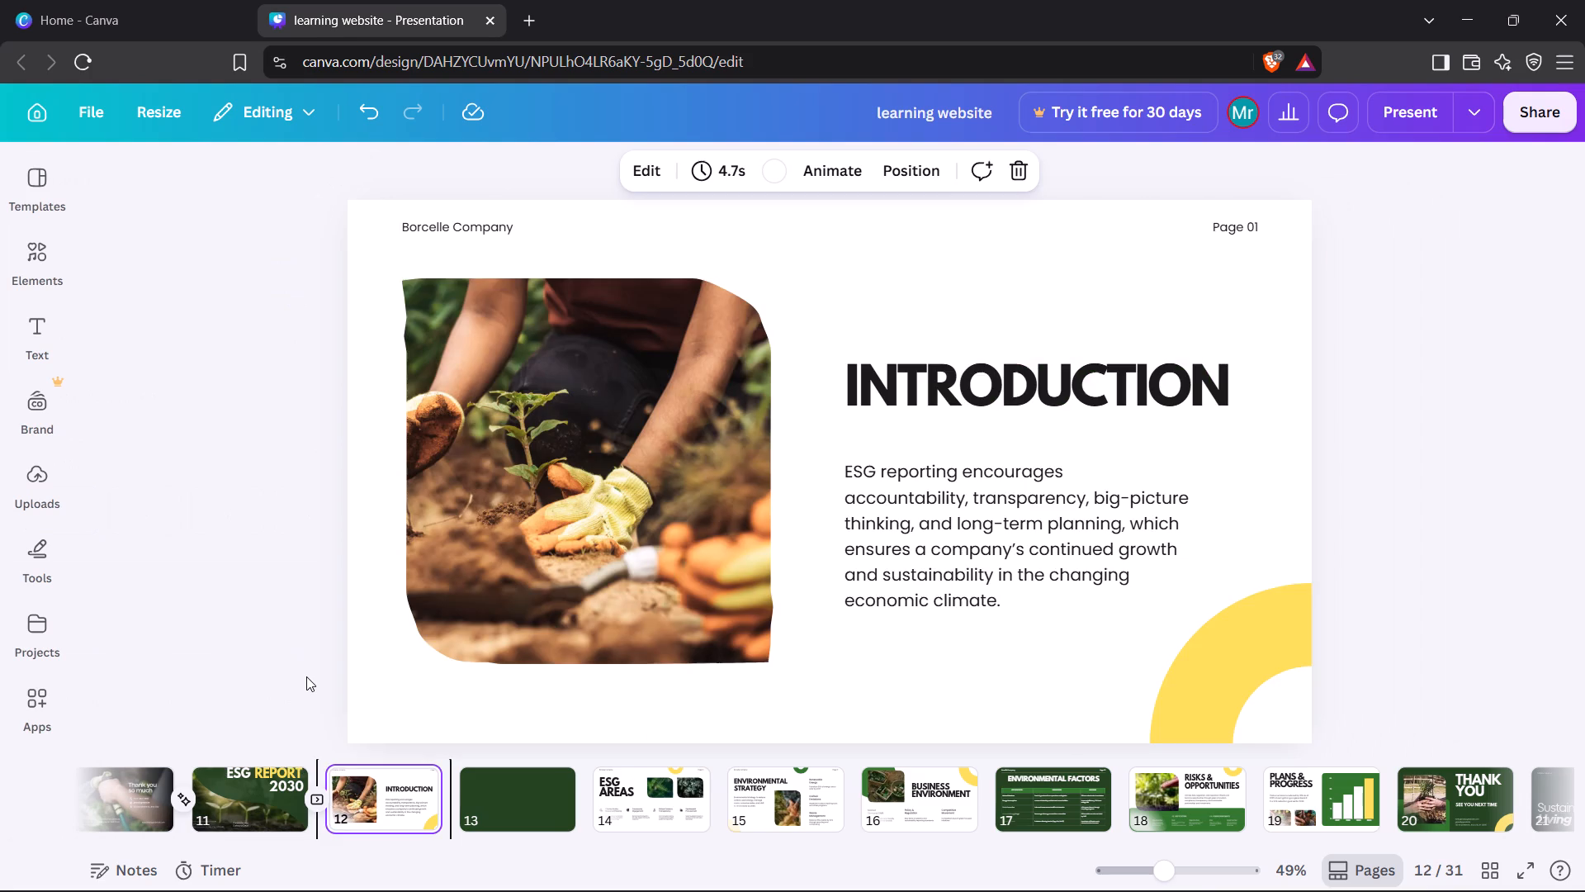
{"action": "left_click", "coordinate": [594, 434]}
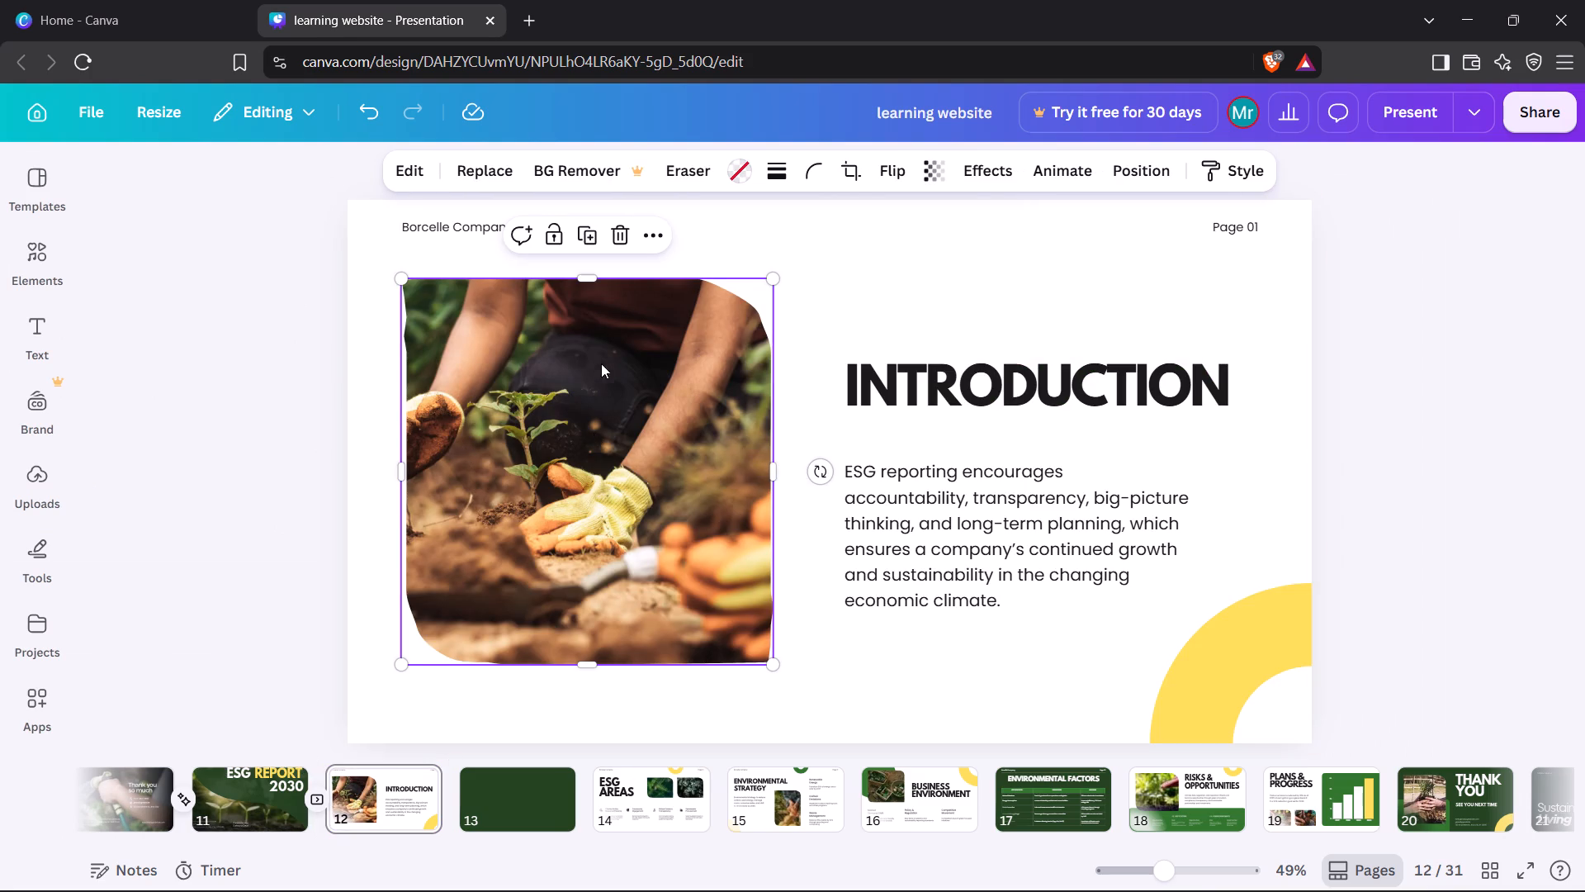
{"action": "left_click_drag", "start_coordinate": [589, 279], "coordinate": [594, 236]}
{"action": "left_click_drag", "start_coordinate": [589, 661], "coordinate": [581, 728]}
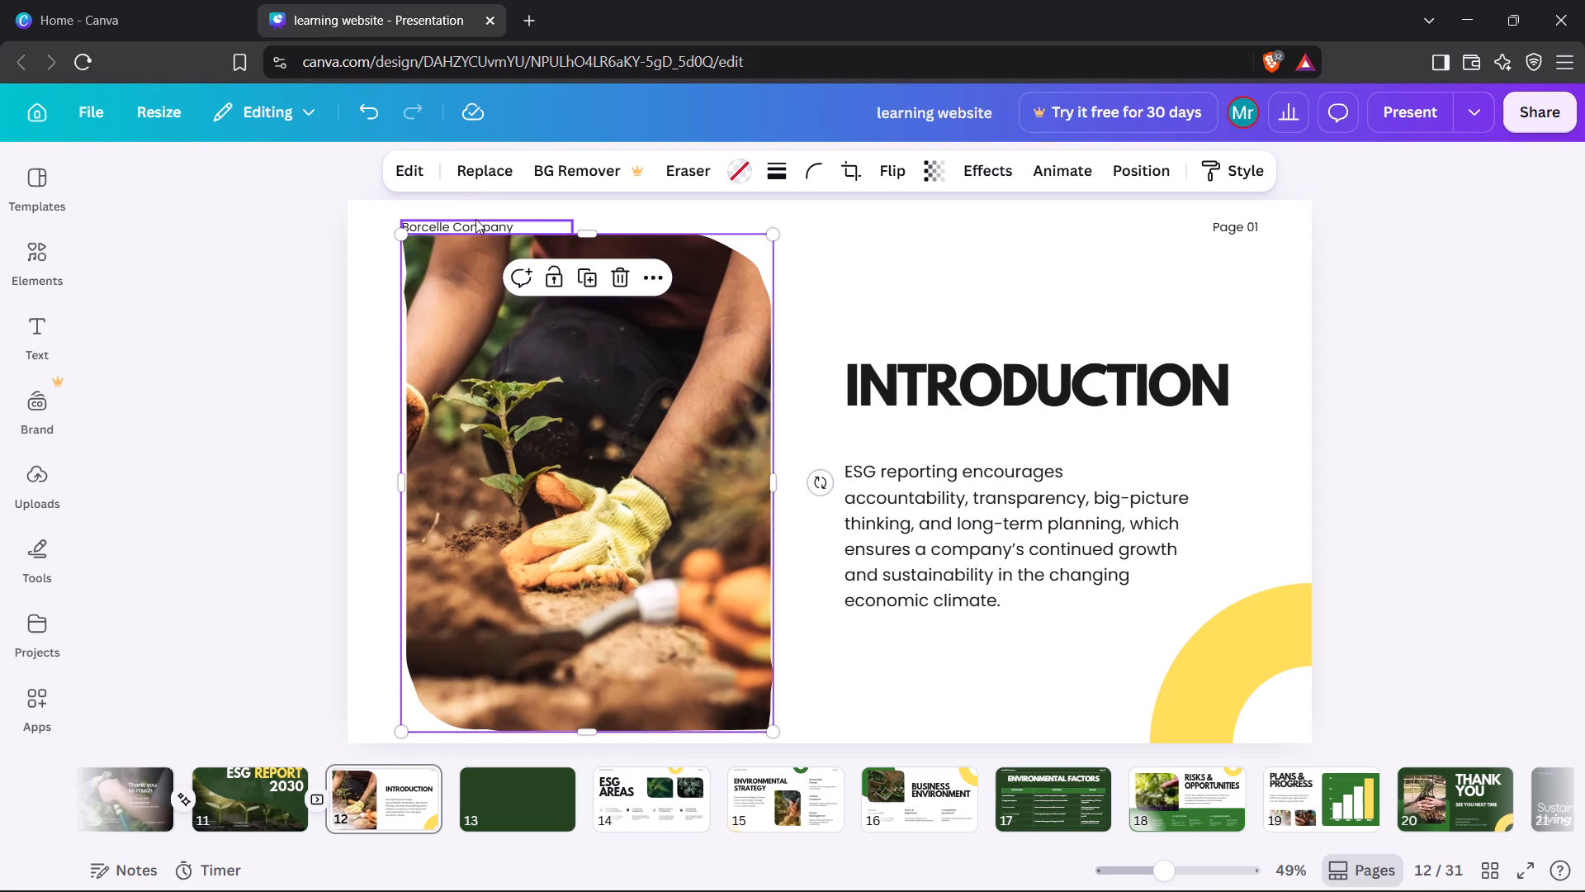
Delete the "Borcelle Company" text from page 12.
{"action": "left_click", "coordinate": [475, 219]}
{"action": "left_click", "coordinate": [515, 272]}
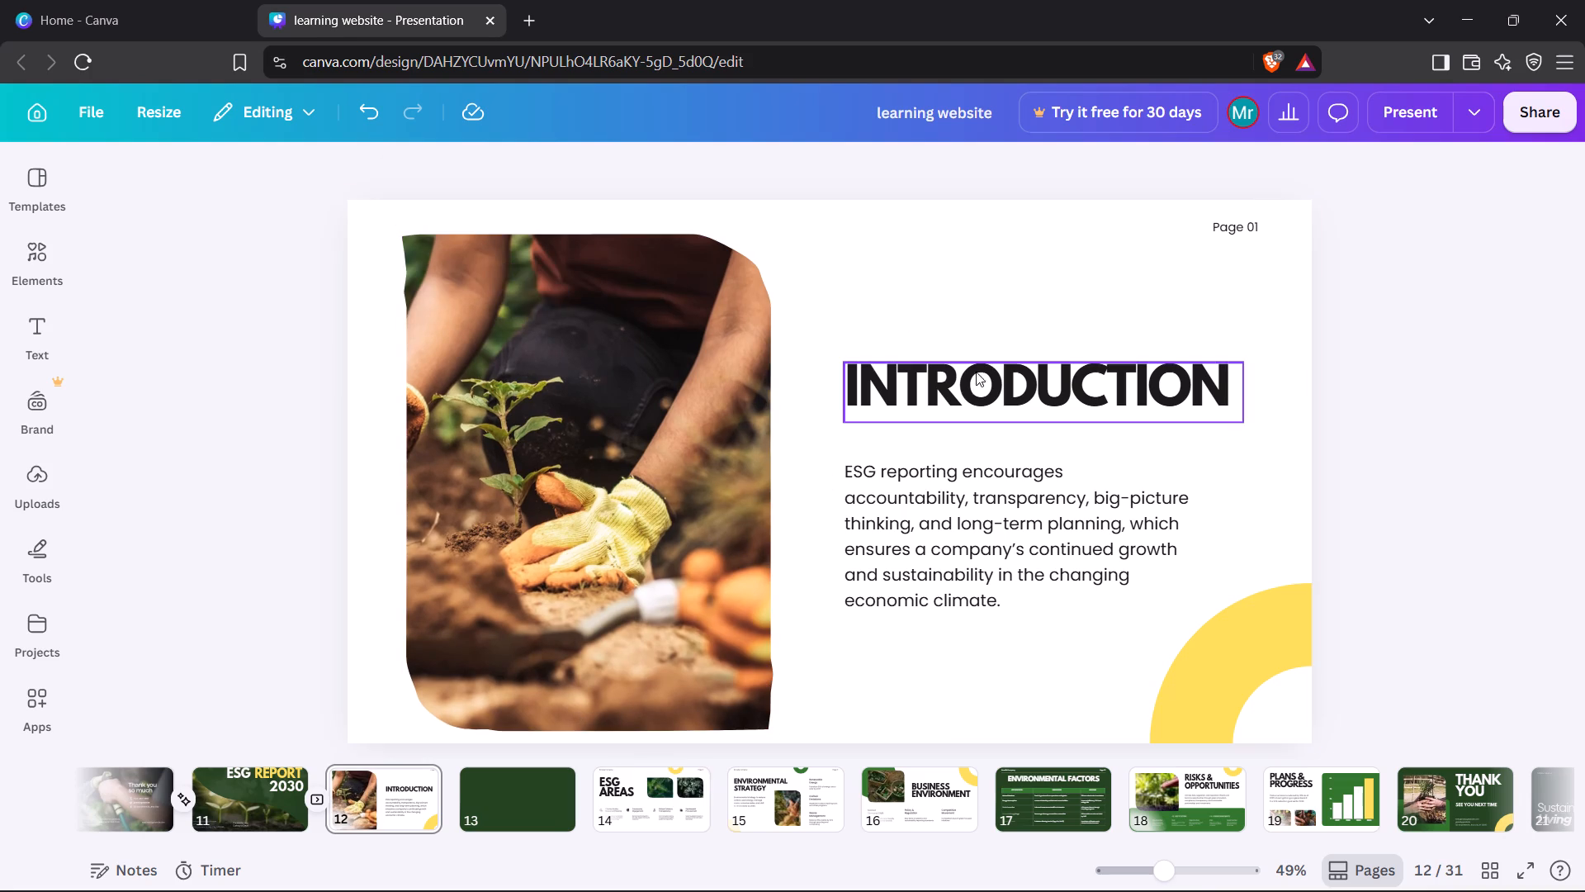
Move the "INTRODUCTION" heading up and slightly left, level with the top part of the photo.
{"action": "left_click_drag", "start_coordinate": [992, 387], "coordinate": [962, 282]}
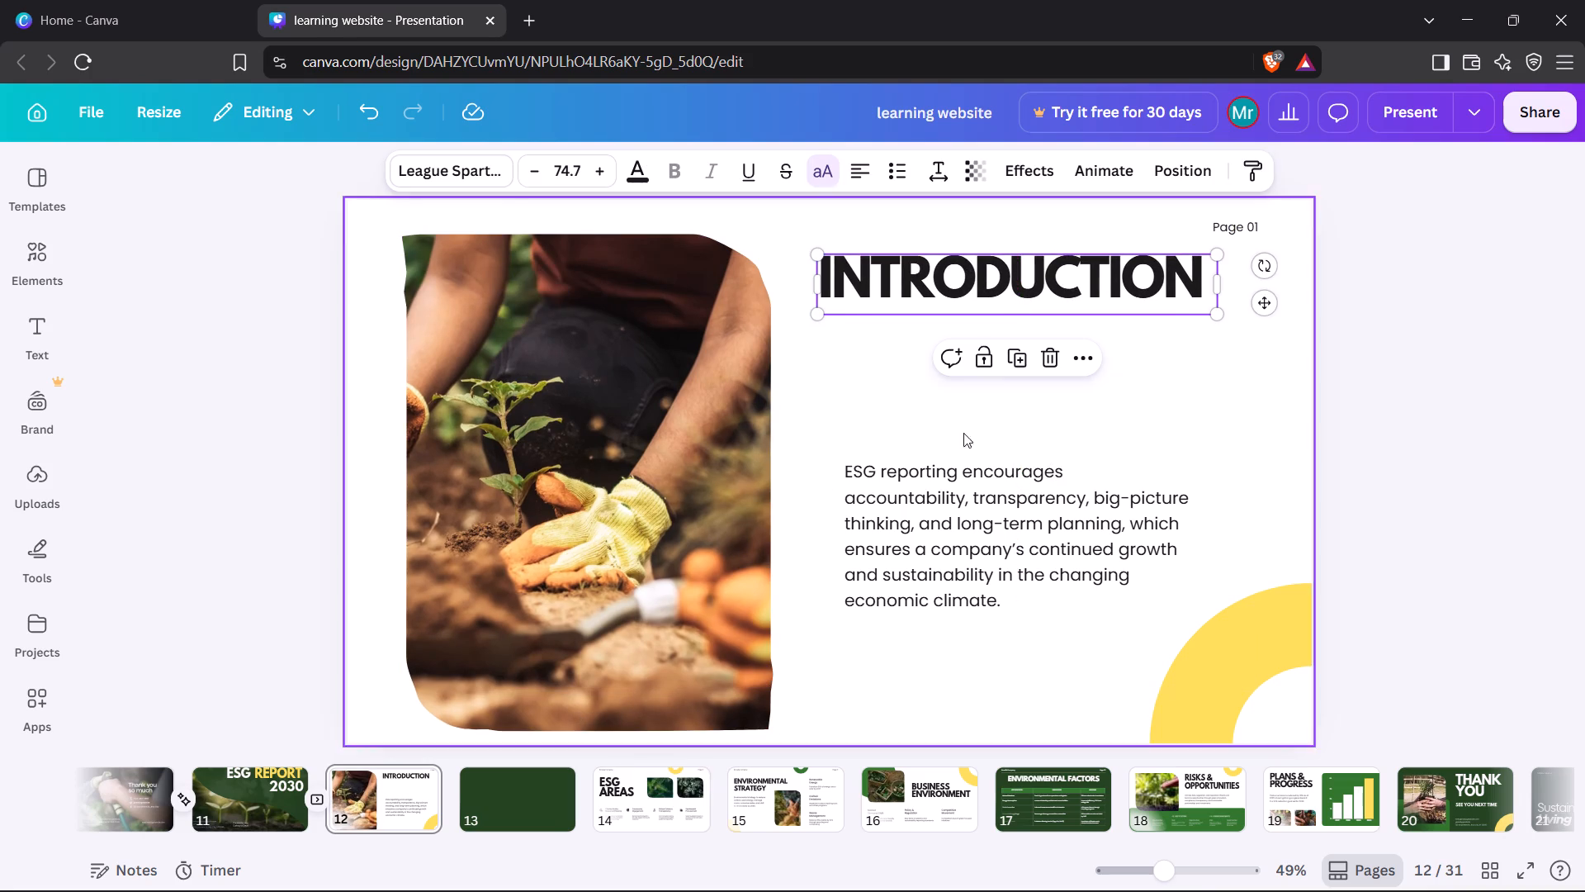
Enlarge the ESG reporting paragraph to a font size of about 32.7 and place it below the heading, aligned with its left edge.
{"action": "left_click", "coordinate": [967, 495]}
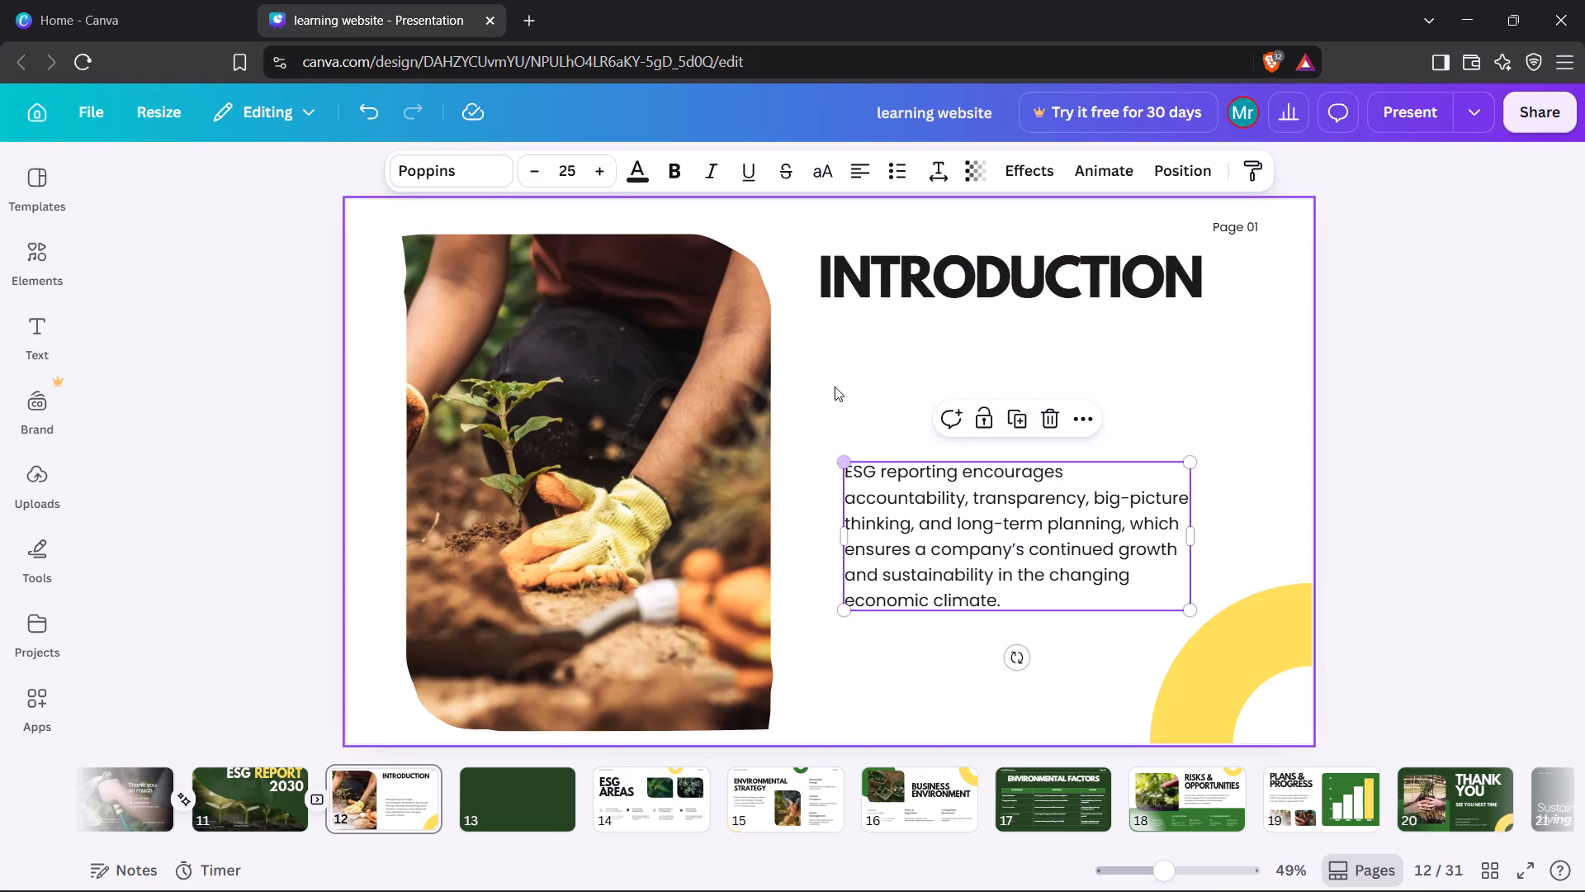
{"action": "left_click_drag", "start_coordinate": [844, 466], "coordinate": [786, 317]}
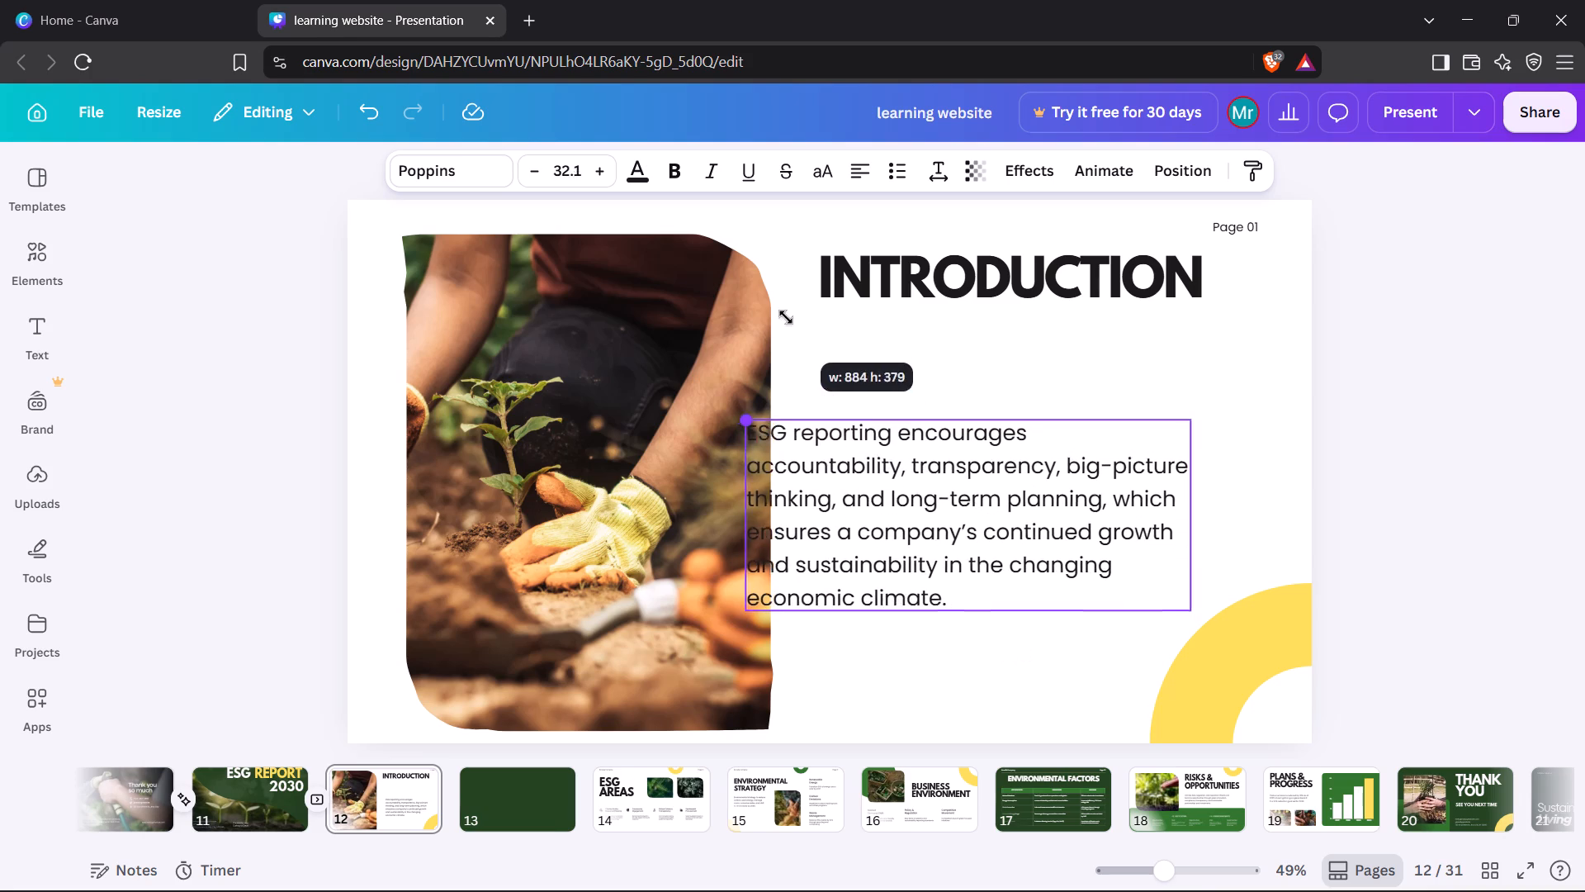
{"action": "left_click_drag", "start_coordinate": [786, 317], "coordinate": [784, 312]}
{"action": "left_click_drag", "start_coordinate": [920, 535], "coordinate": [1005, 467]}
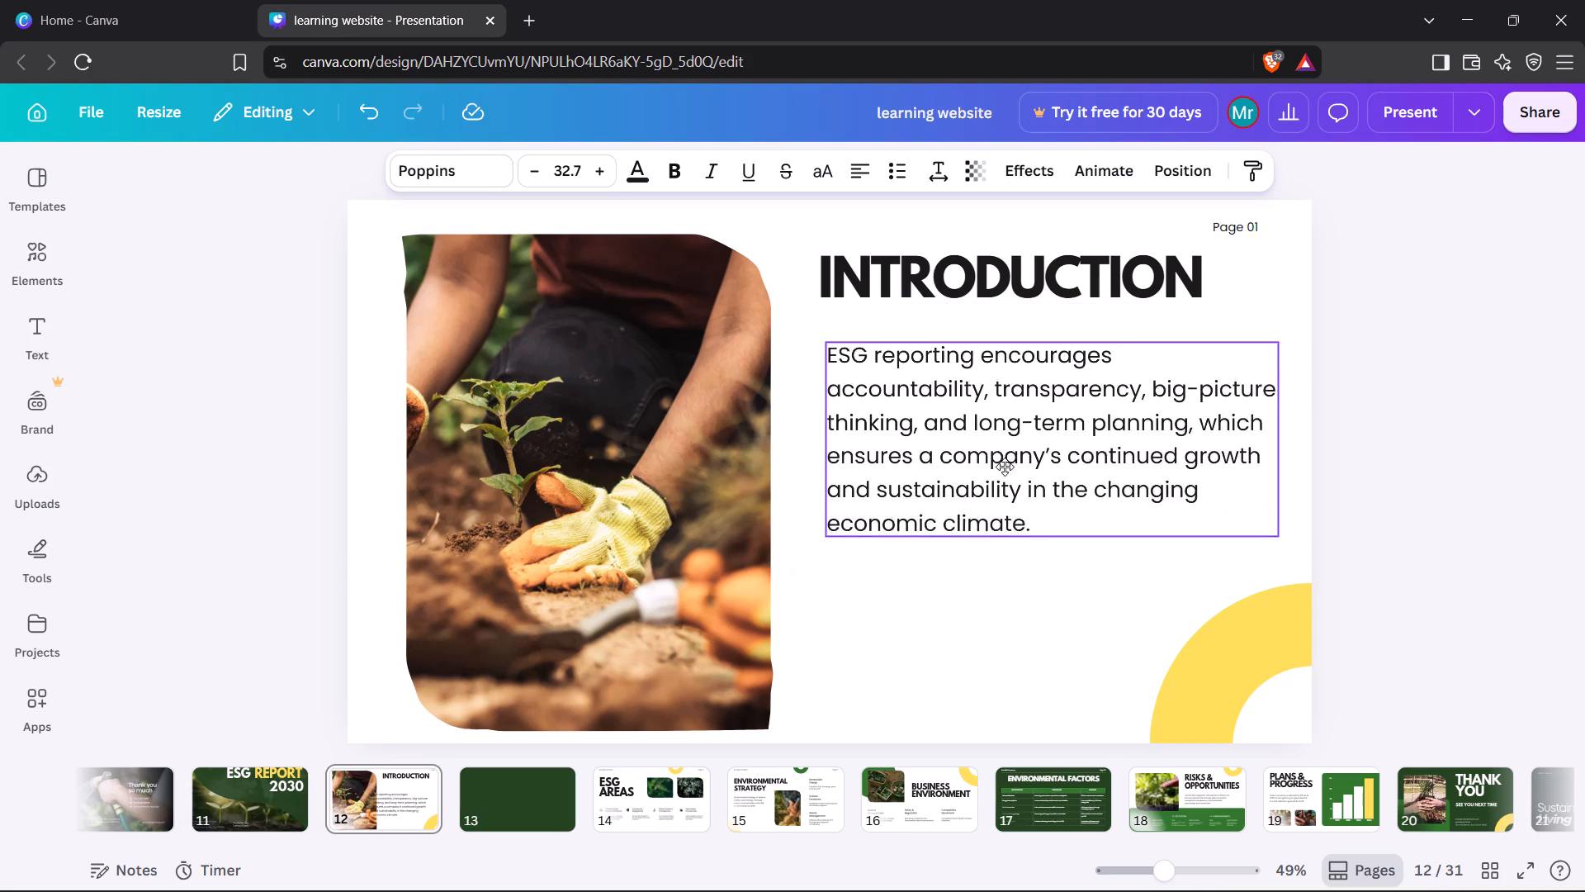
{"action": "left_click_drag", "start_coordinate": [1005, 467], "coordinate": [1003, 485]}
Enlarge the yellow arc on page 12 slightly, keeping it in the page's lower-right corner.
{"action": "left_click", "coordinate": [1274, 672]}
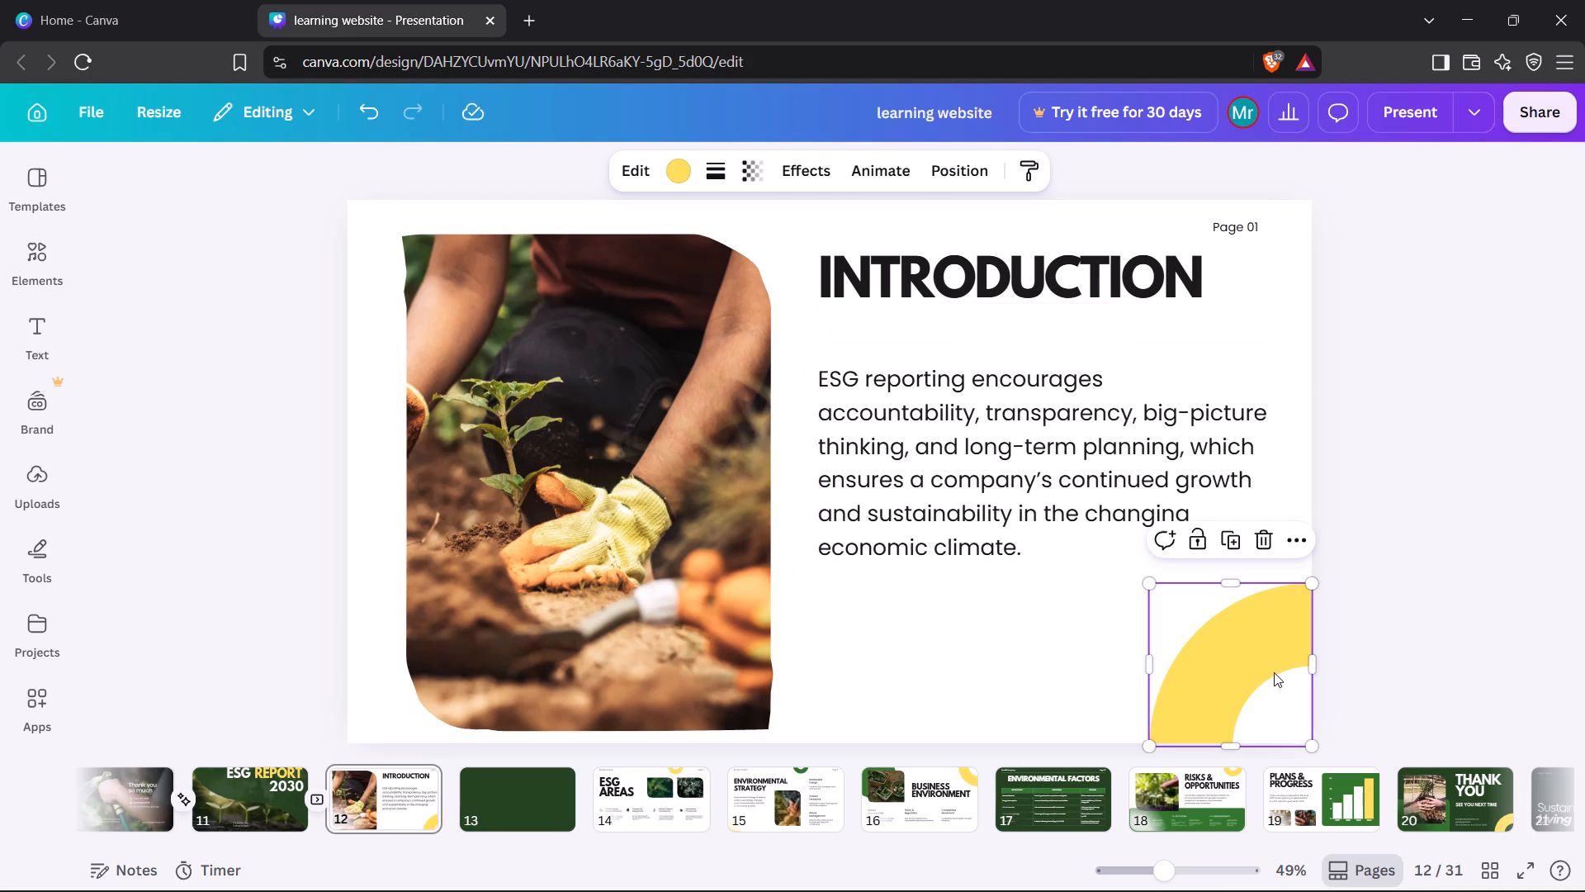
{"action": "left_click_drag", "start_coordinate": [1237, 655], "coordinate": [1181, 635]}
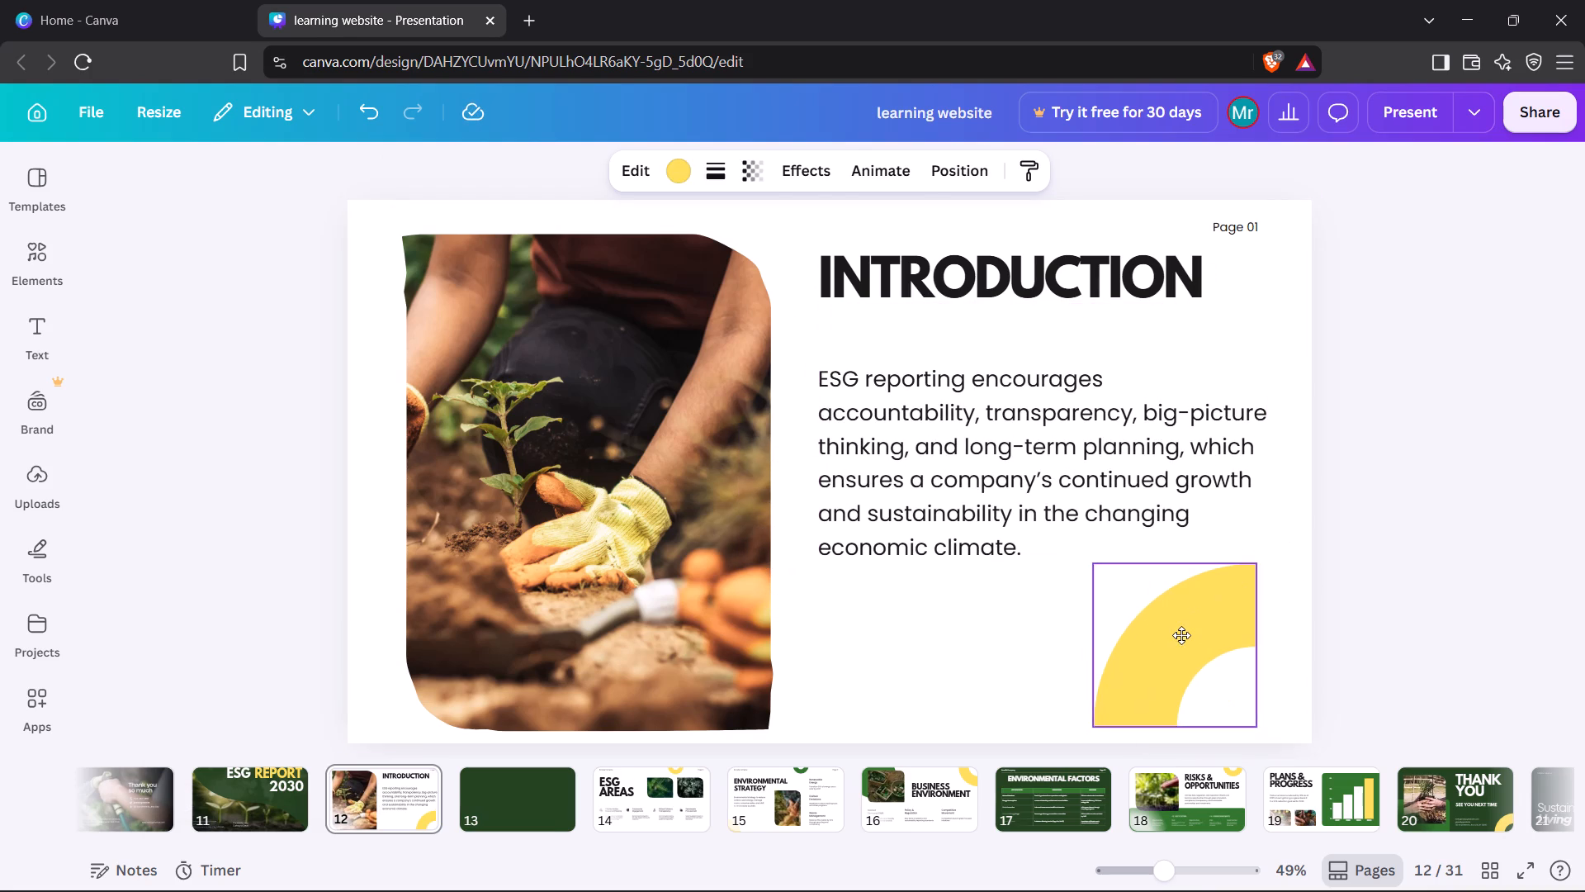
{"action": "left_click_drag", "start_coordinate": [1181, 635], "coordinate": [1203, 630]}
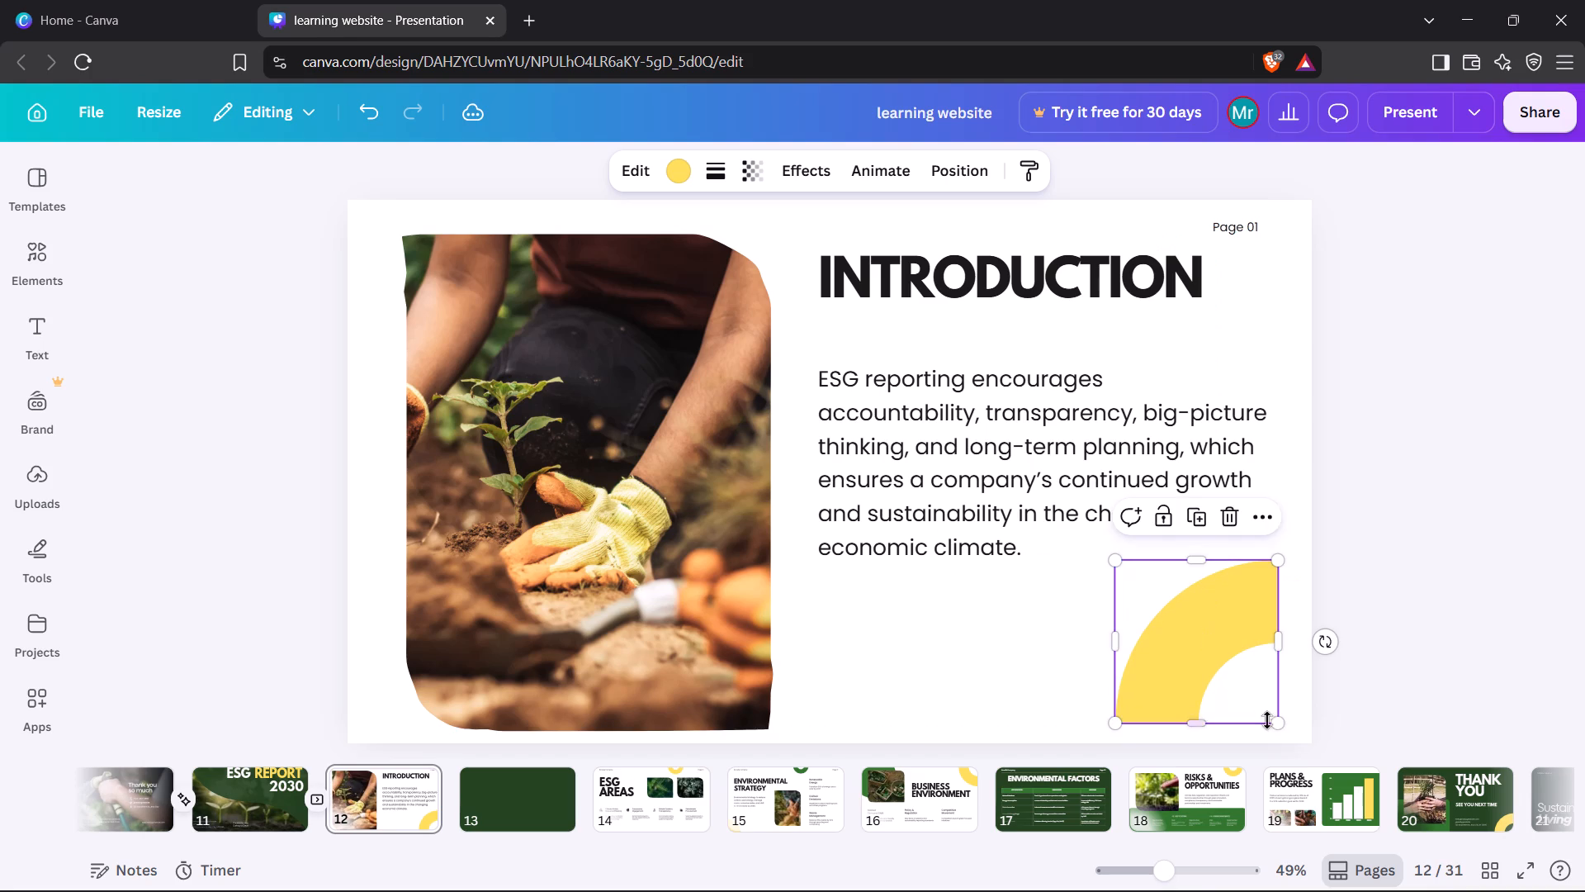
{"action": "left_click_drag", "start_coordinate": [1280, 723], "coordinate": [1325, 766]}
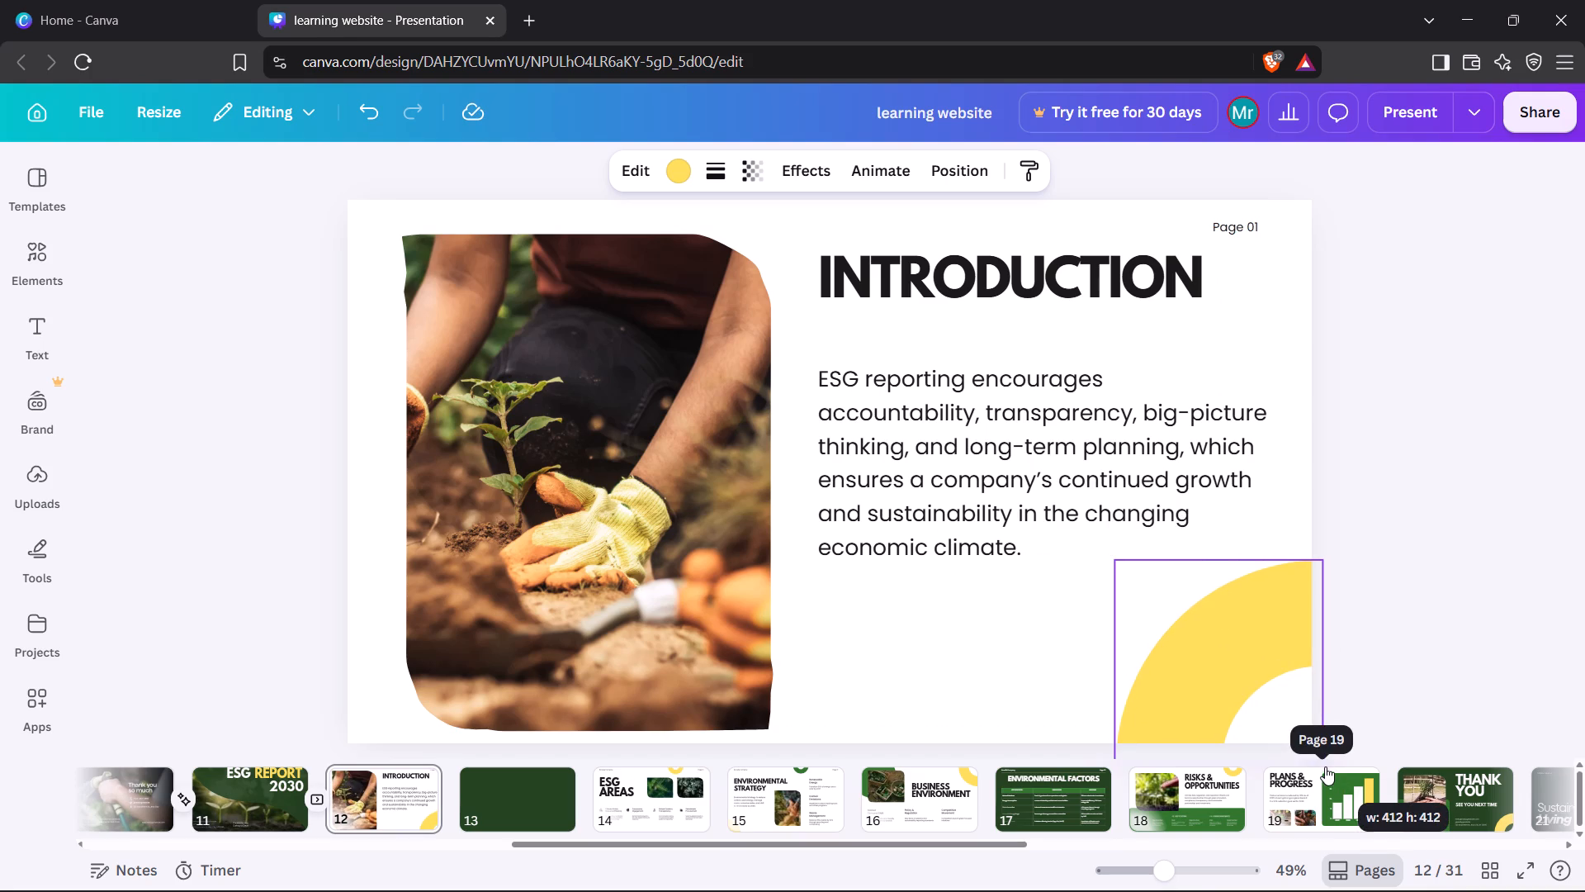
{"action": "left_click_drag", "start_coordinate": [1325, 766], "coordinate": [1316, 751]}
{"action": "left_click", "coordinate": [1388, 543]}
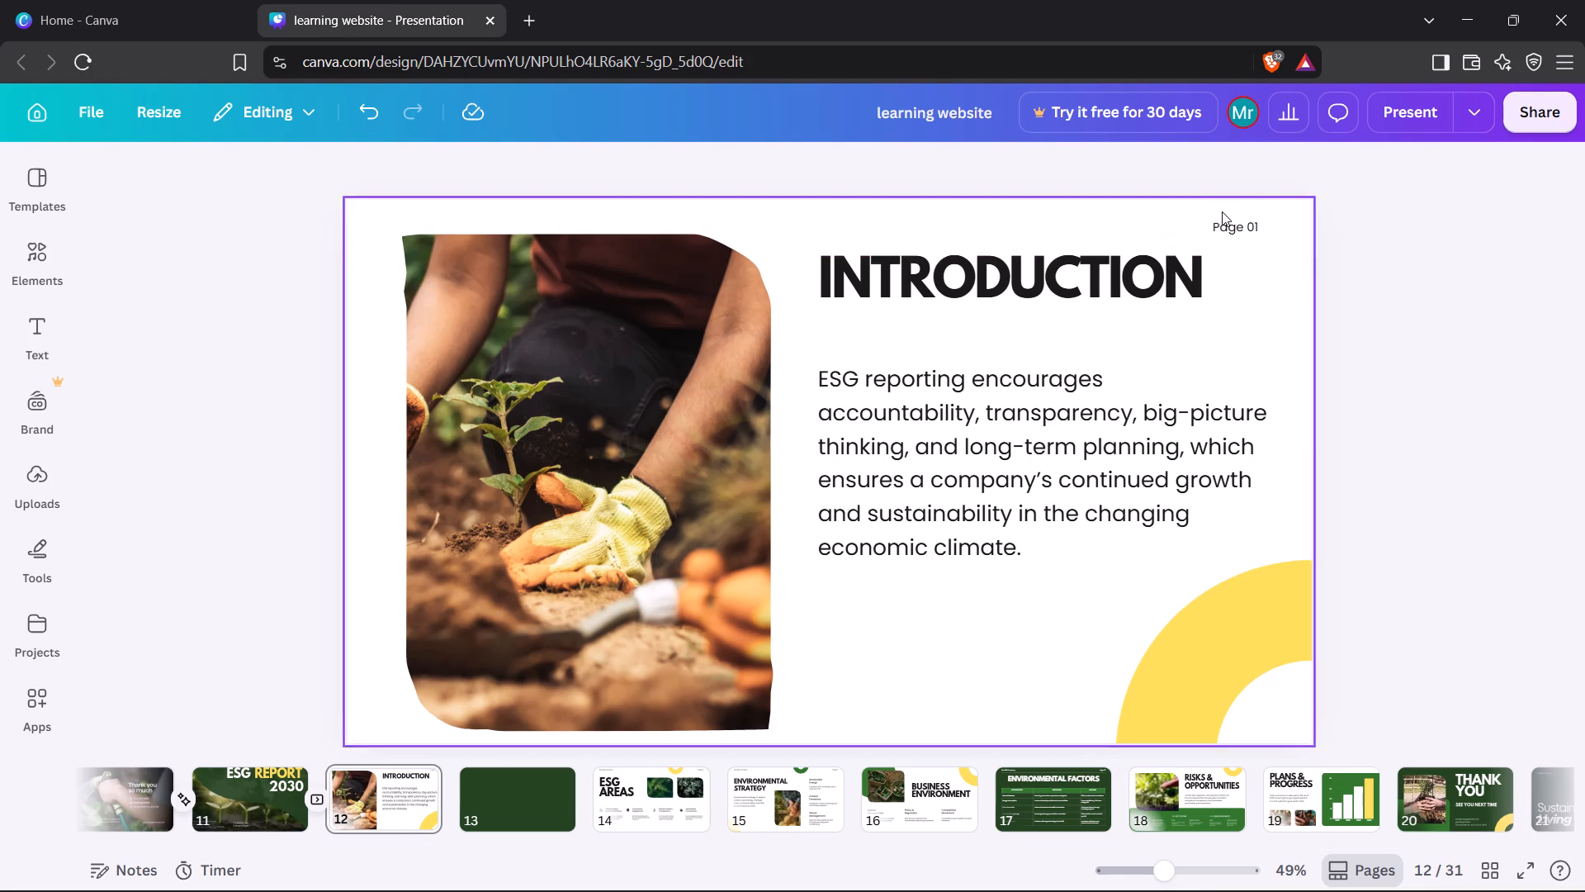
Delete the "Page 01" text from page 12.
{"action": "left_click", "coordinate": [1229, 227]}
{"action": "left_click", "coordinate": [1210, 273]}
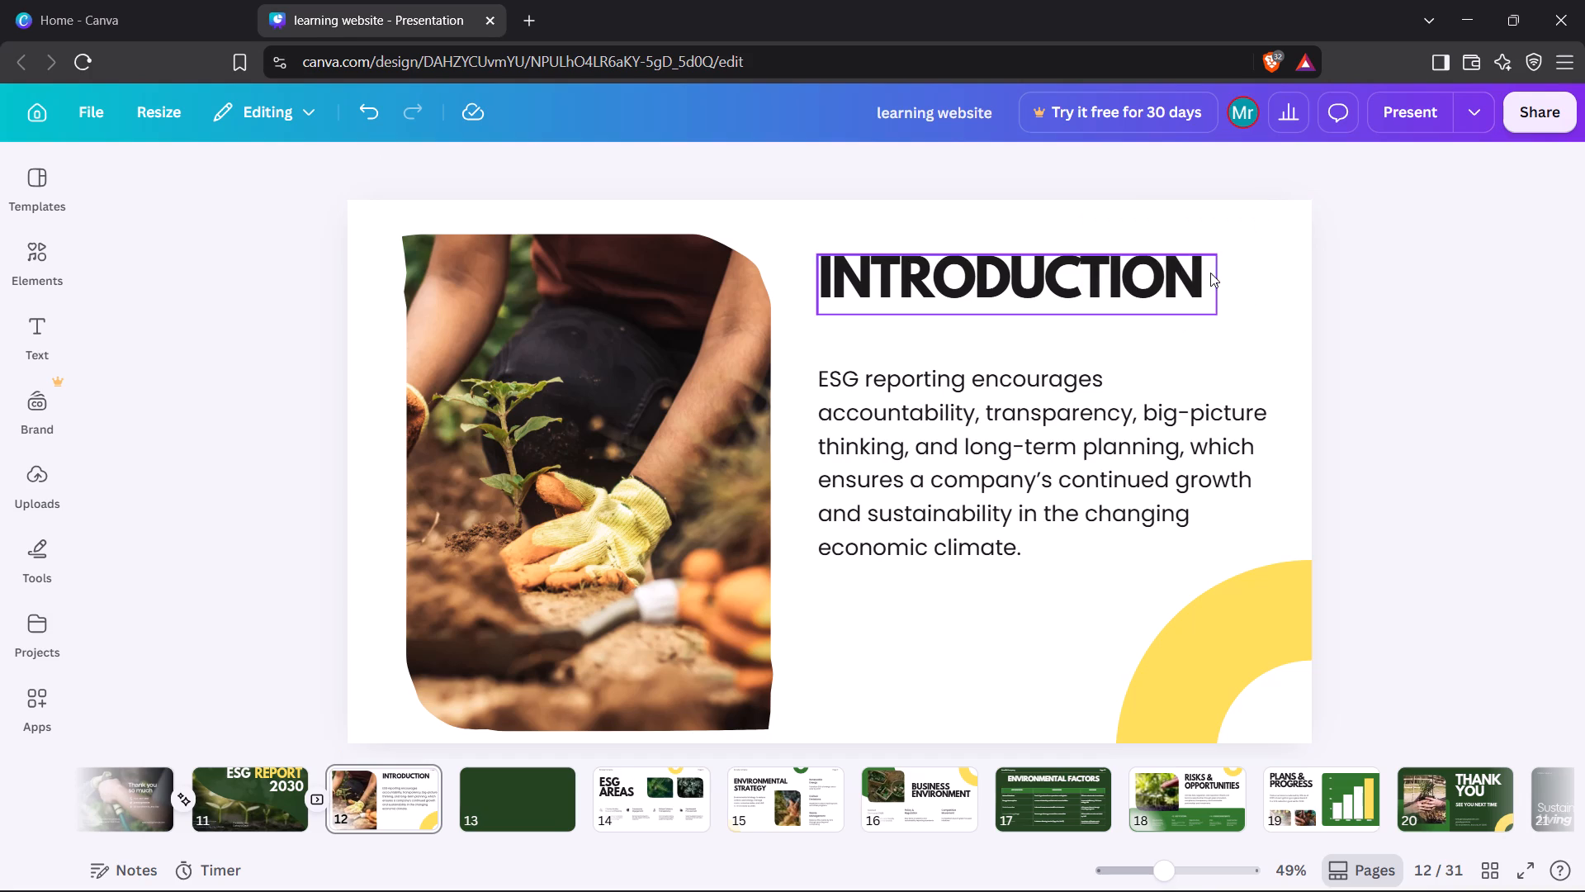
Apply the Fun page animation to page 12.
{"action": "left_click", "coordinate": [1086, 212]}
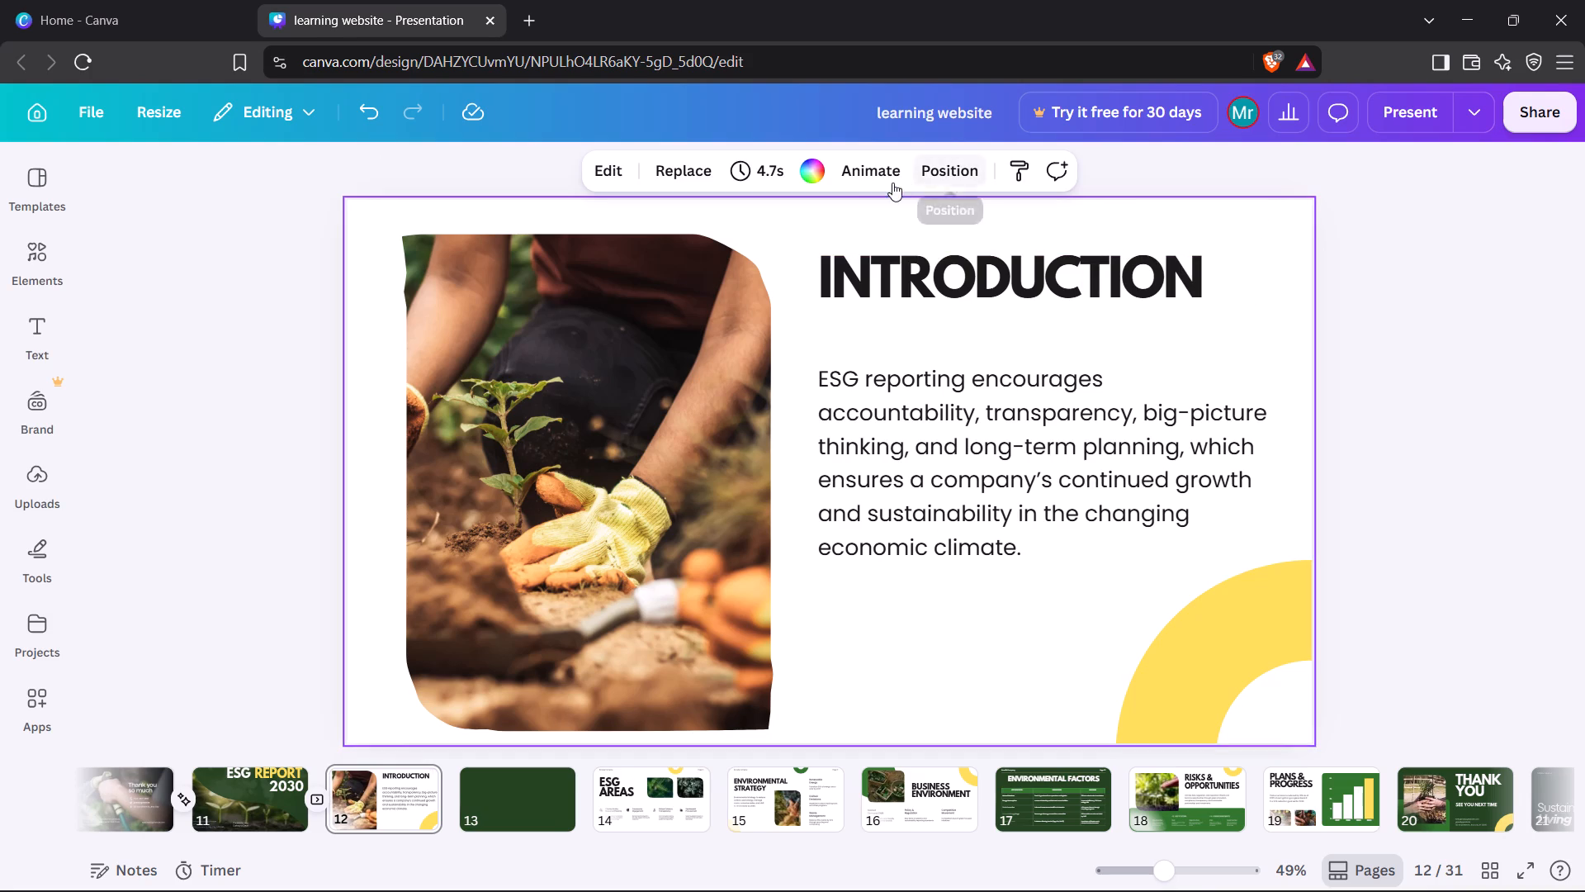
{"action": "left_click", "coordinate": [878, 182]}
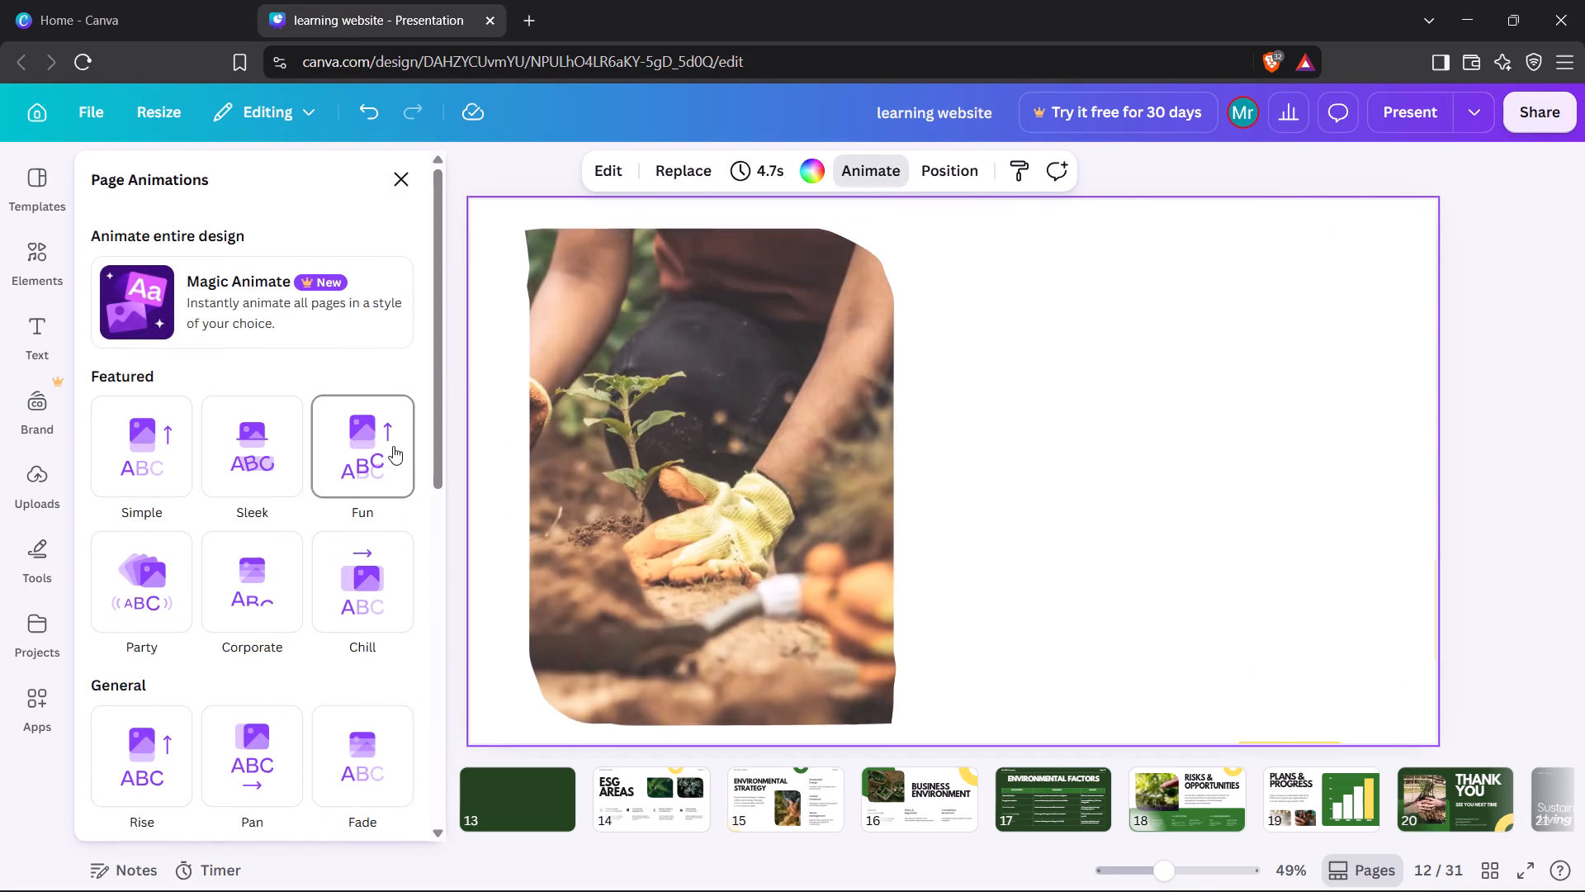
{"action": "left_click", "coordinate": [393, 446]}
{"action": "left_click", "coordinate": [405, 194]}
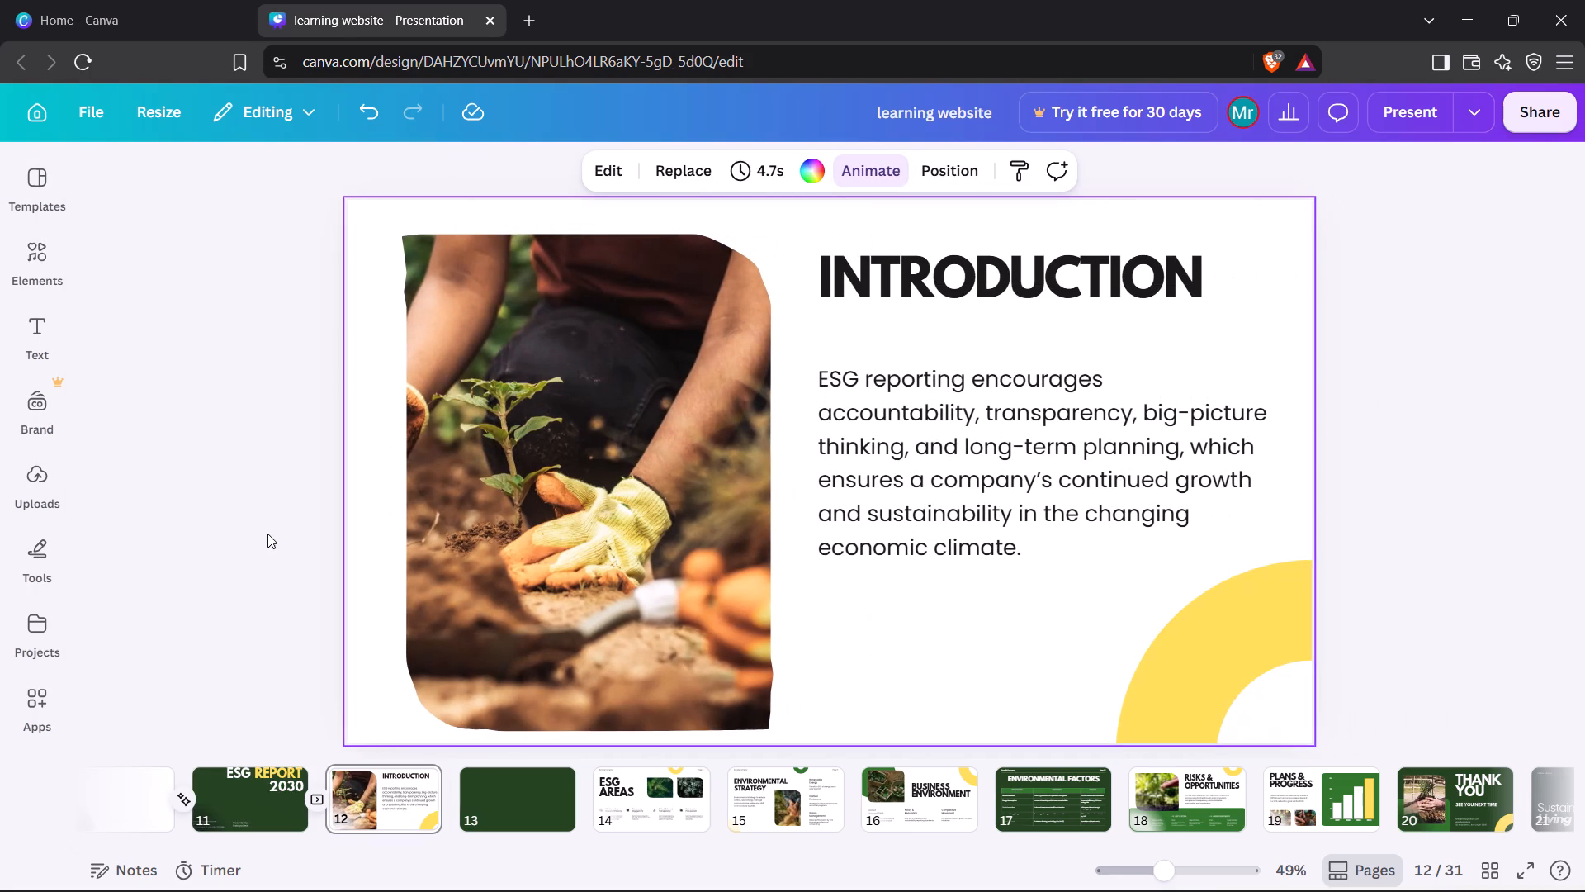
{"action": "left_click", "coordinate": [267, 534]}
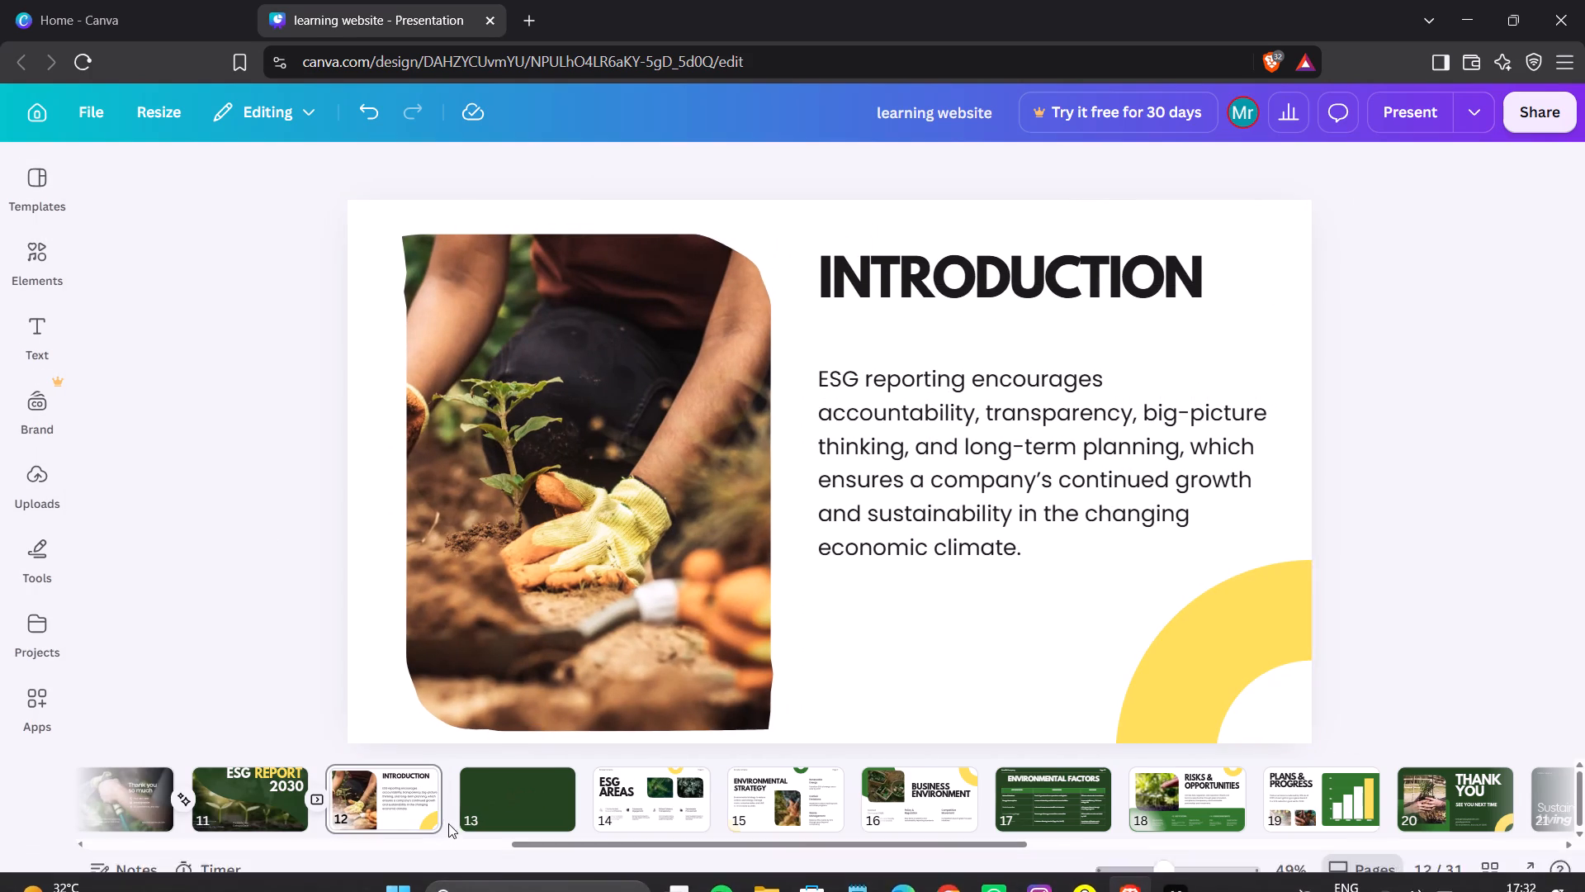
Add a Stack transition between pages 12 and 13.
{"action": "left_click", "coordinate": [452, 818]}
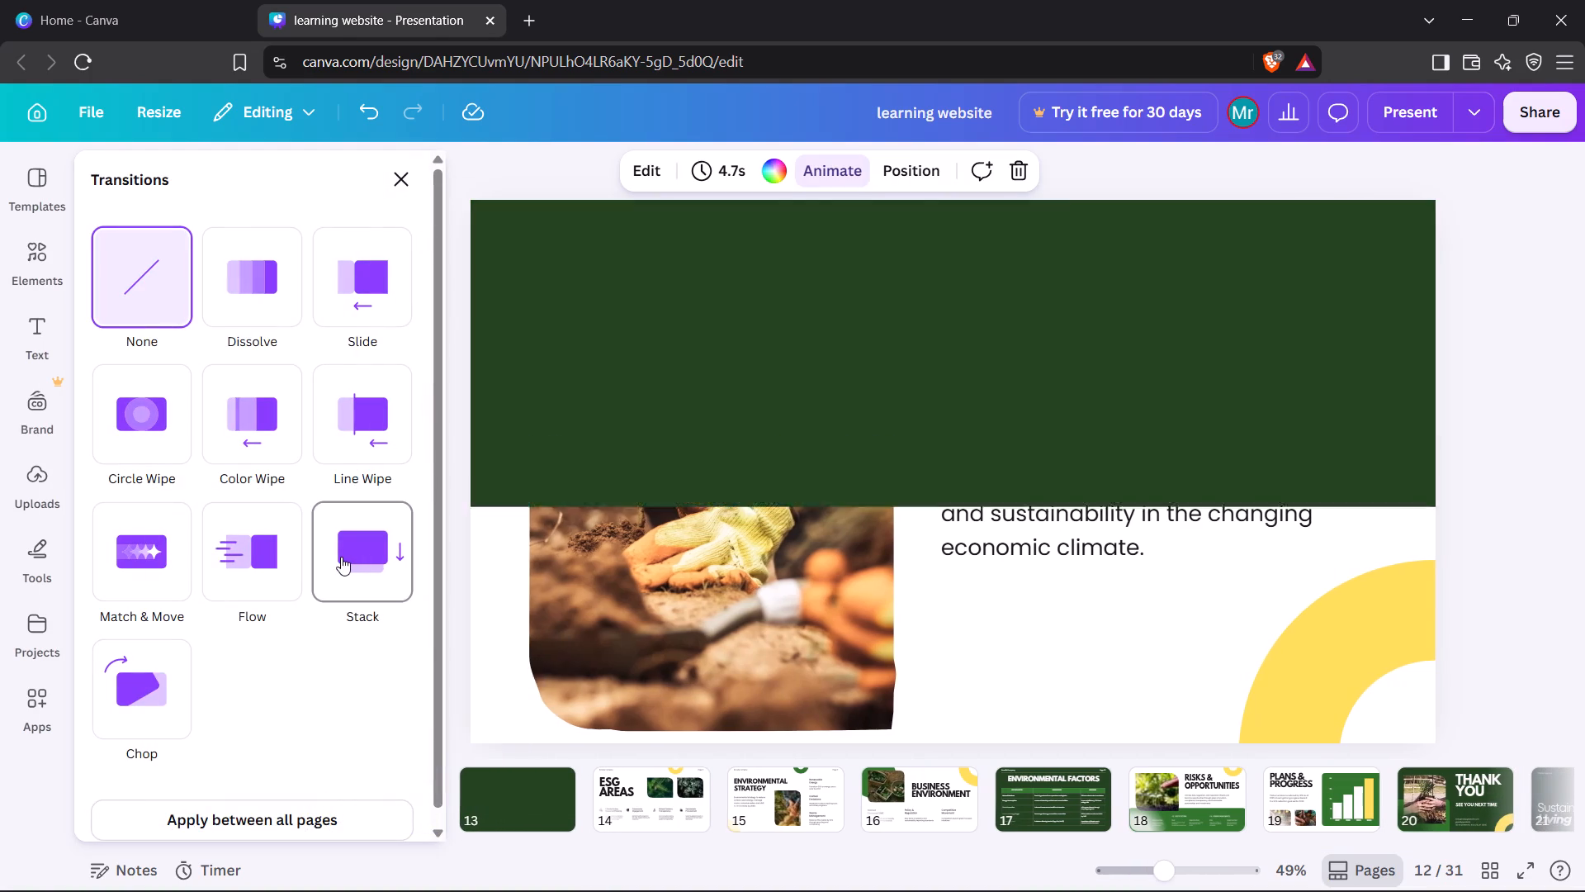
{"action": "left_click", "coordinate": [341, 557]}
{"action": "left_click", "coordinate": [404, 178]}
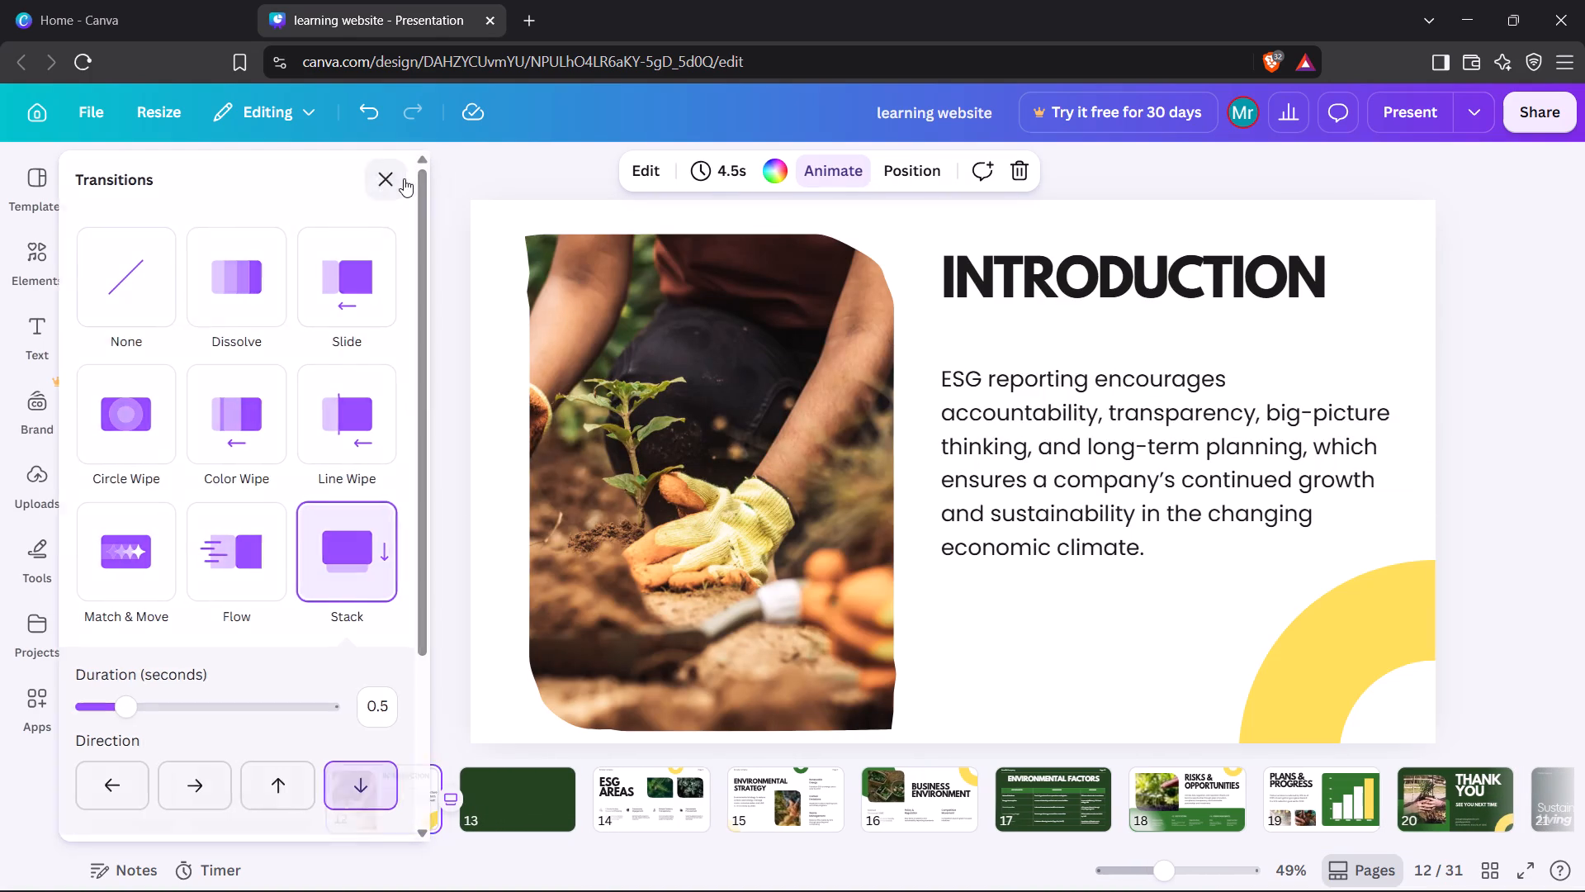
{"action": "left_click", "coordinate": [272, 531]}
Delete the blank green page 13 from the presentation.
{"action": "key", "text": "Right"}
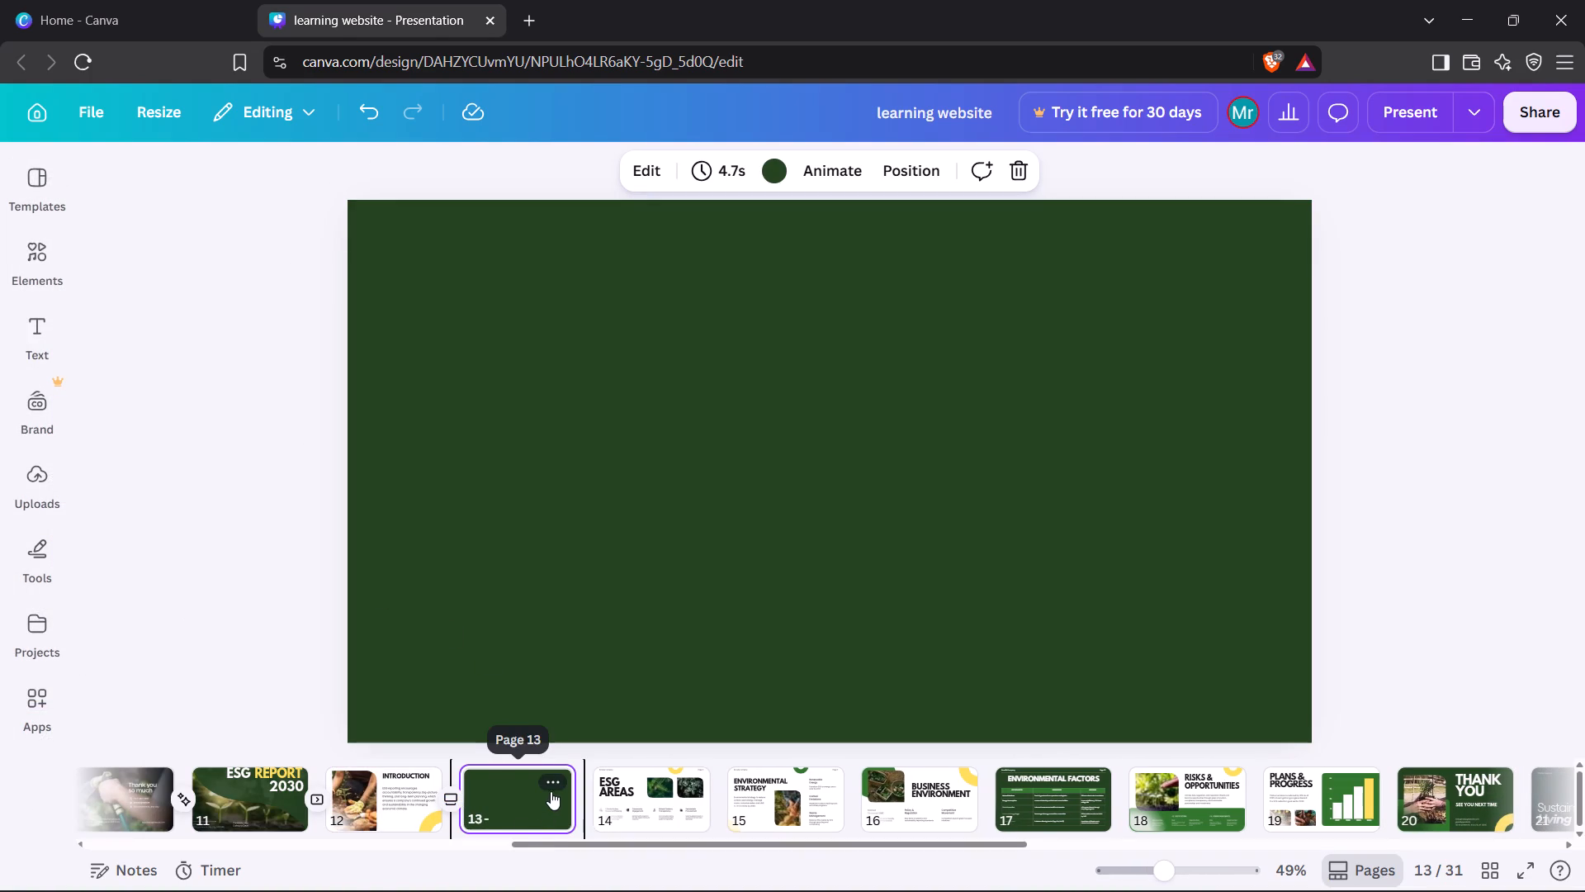
{"action": "left_click", "coordinate": [553, 778]}
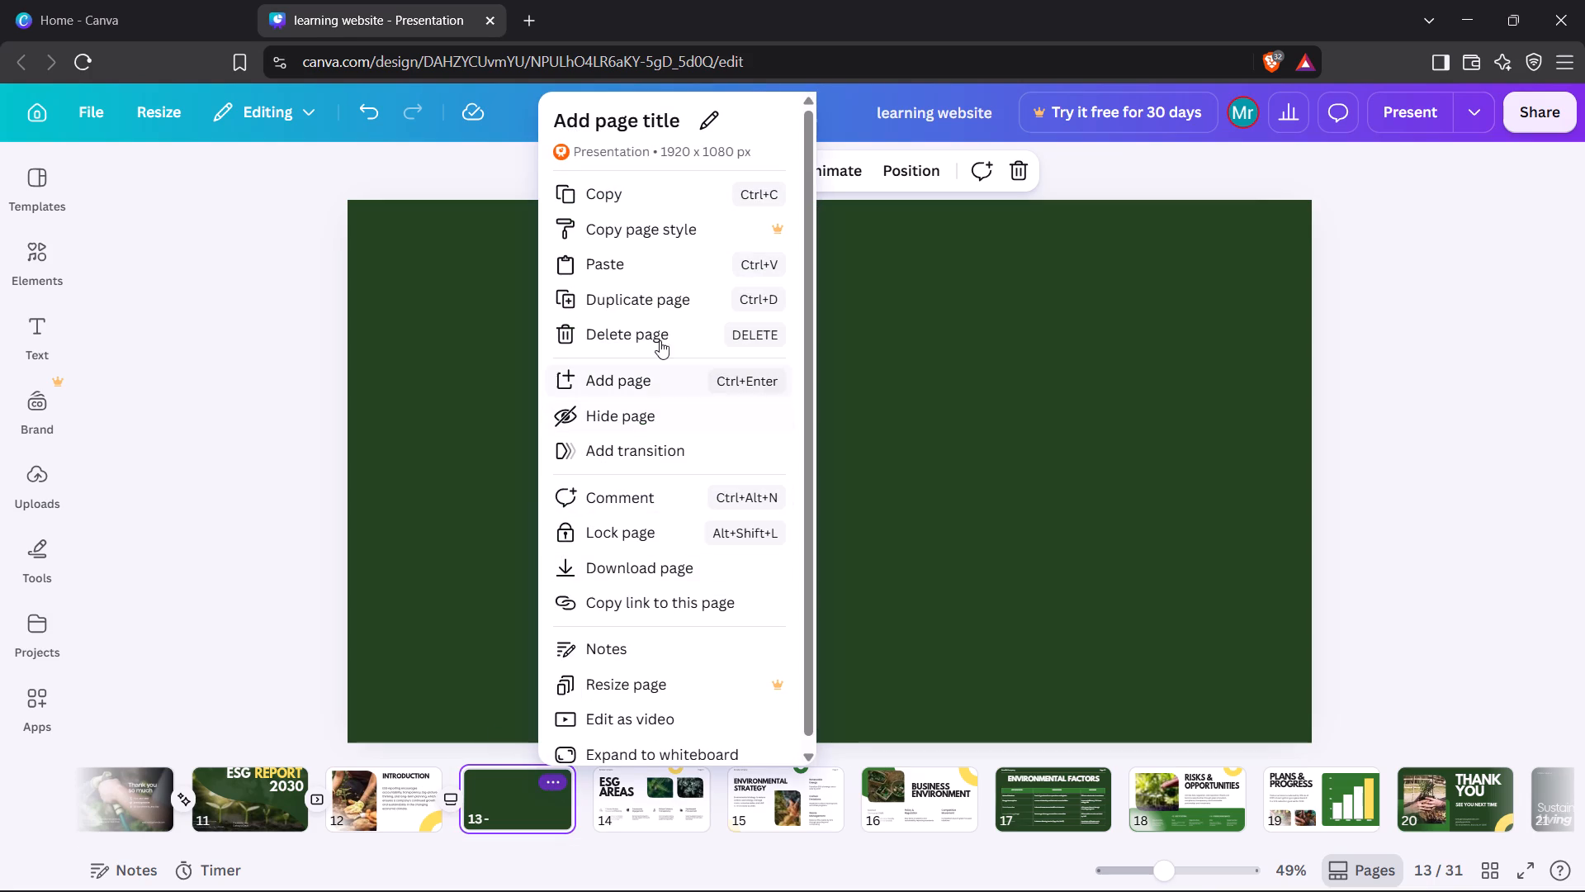
{"action": "left_click", "coordinate": [656, 320]}
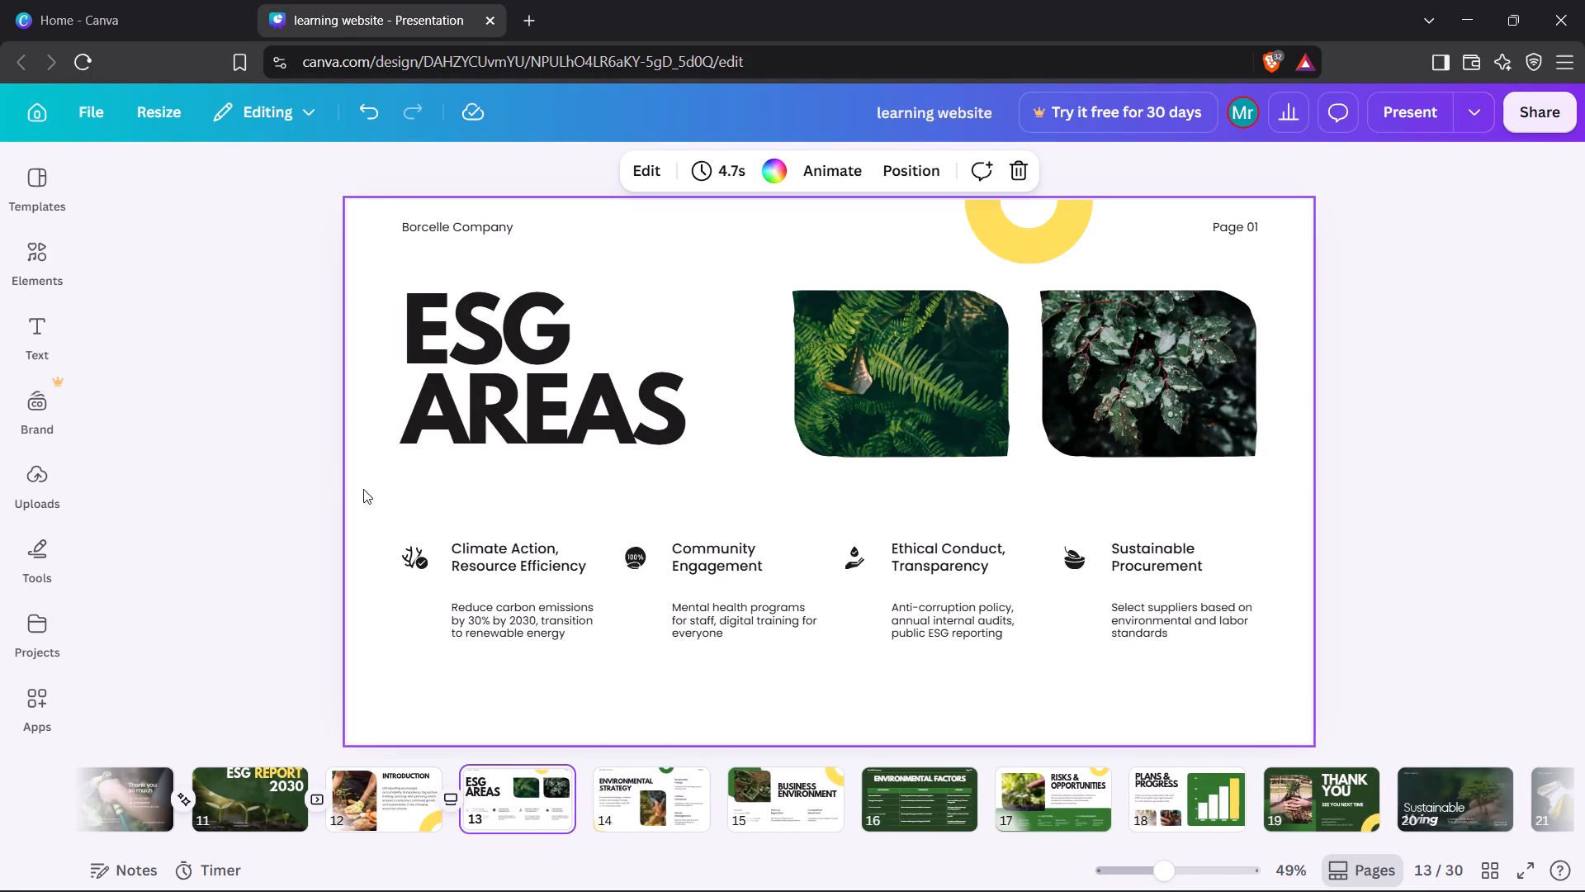
{"action": "left_click", "coordinate": [291, 453]}
Delete the "Borcelle Company" and "Page 01" texts from the "ESG AREAS" page.
{"action": "left_click", "coordinate": [428, 223]}
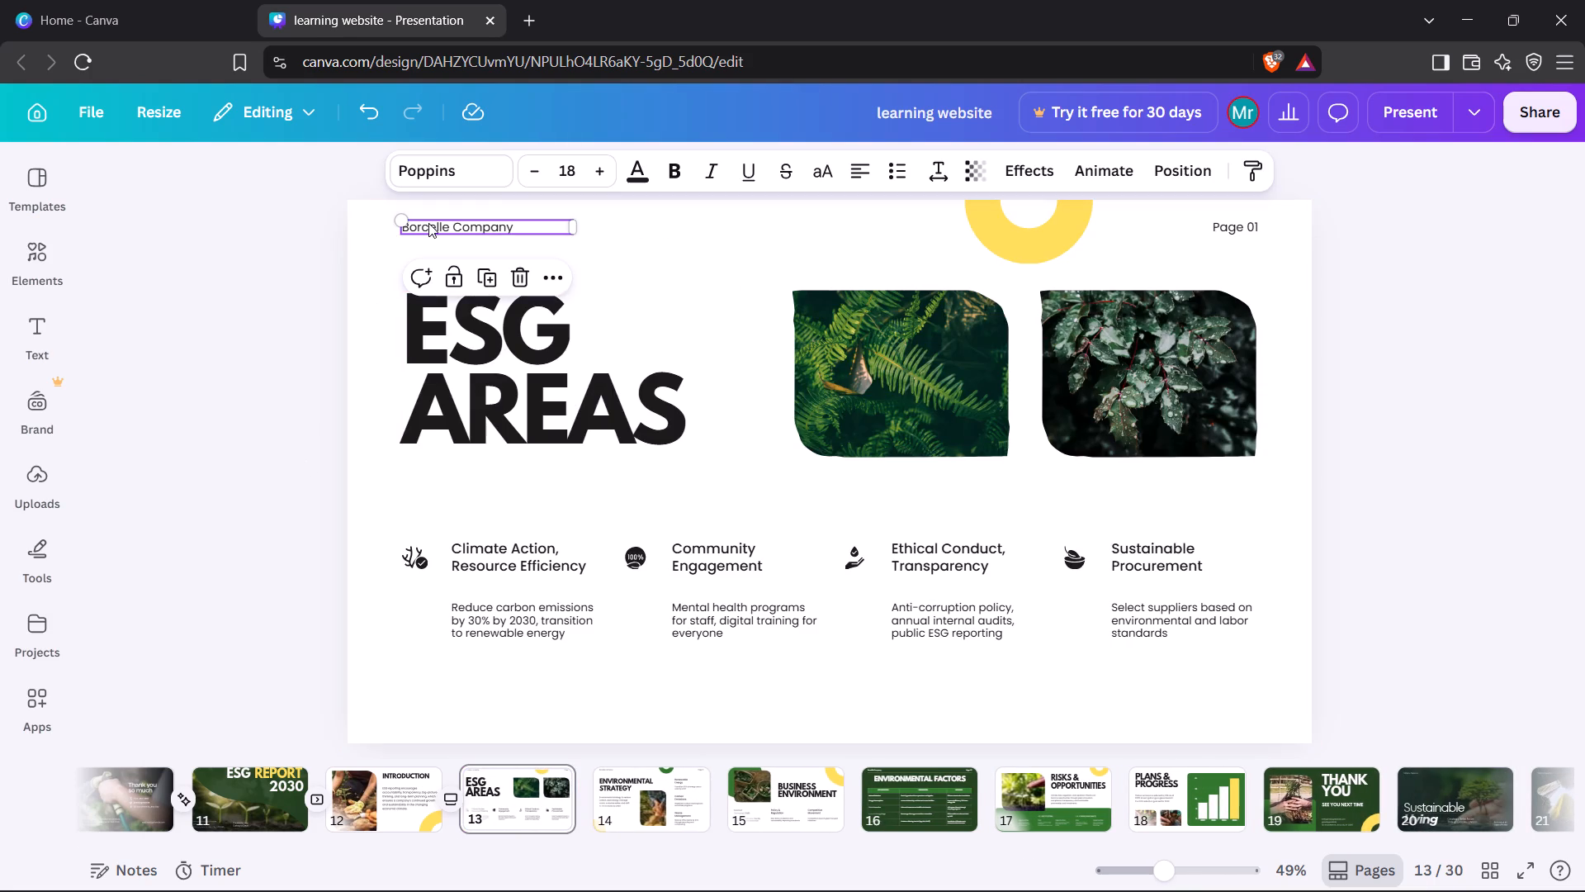
{"action": "left_click", "coordinate": [521, 274]}
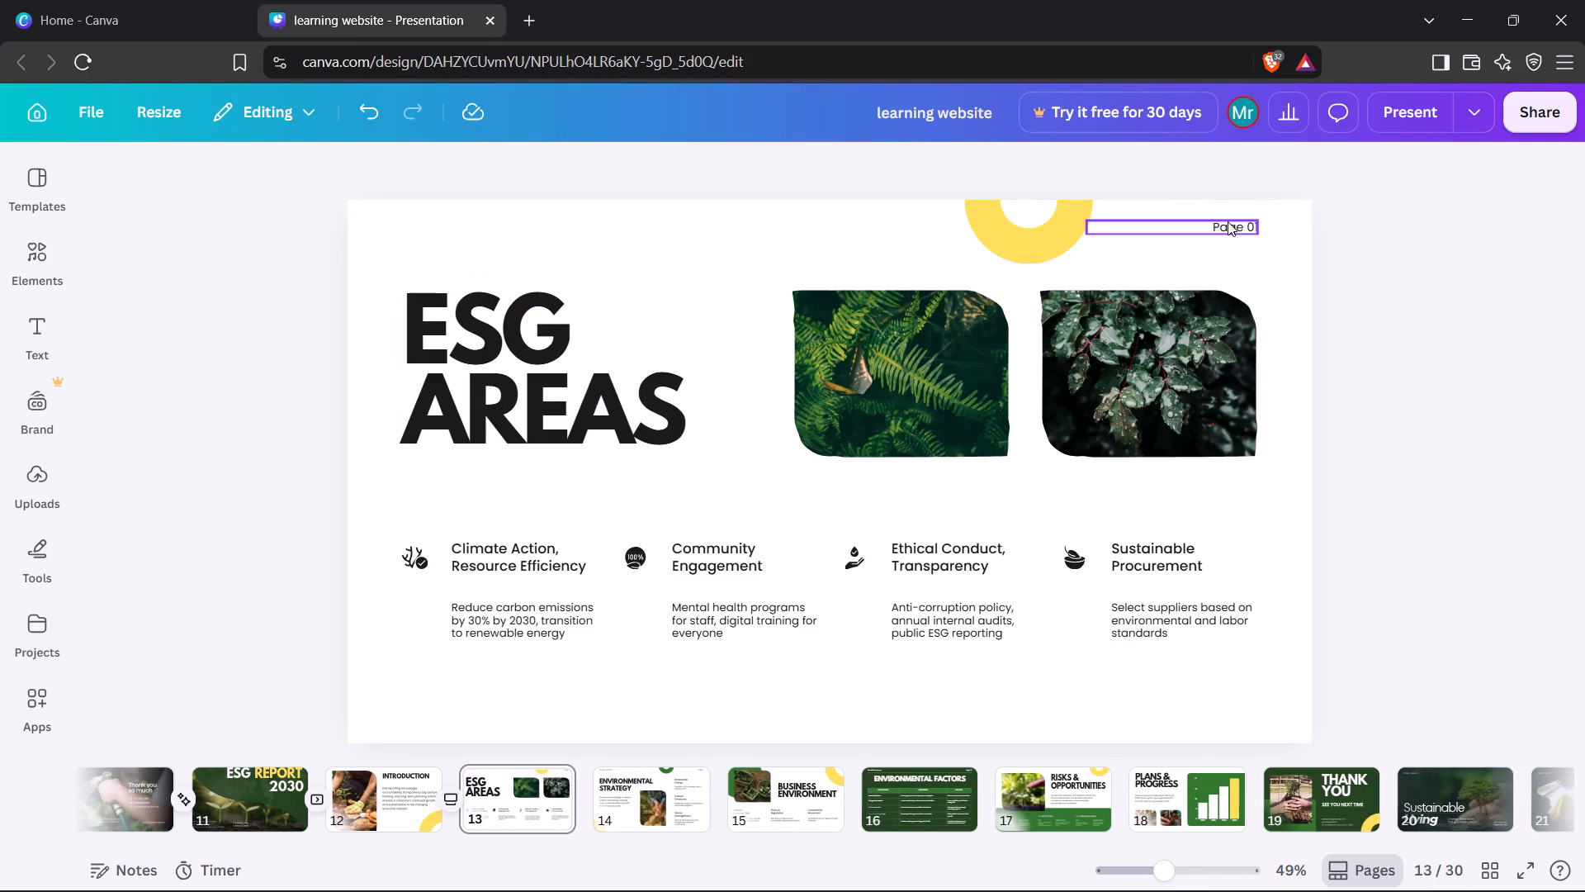
{"action": "left_click", "coordinate": [1228, 221]}
{"action": "left_click", "coordinate": [1206, 276]}
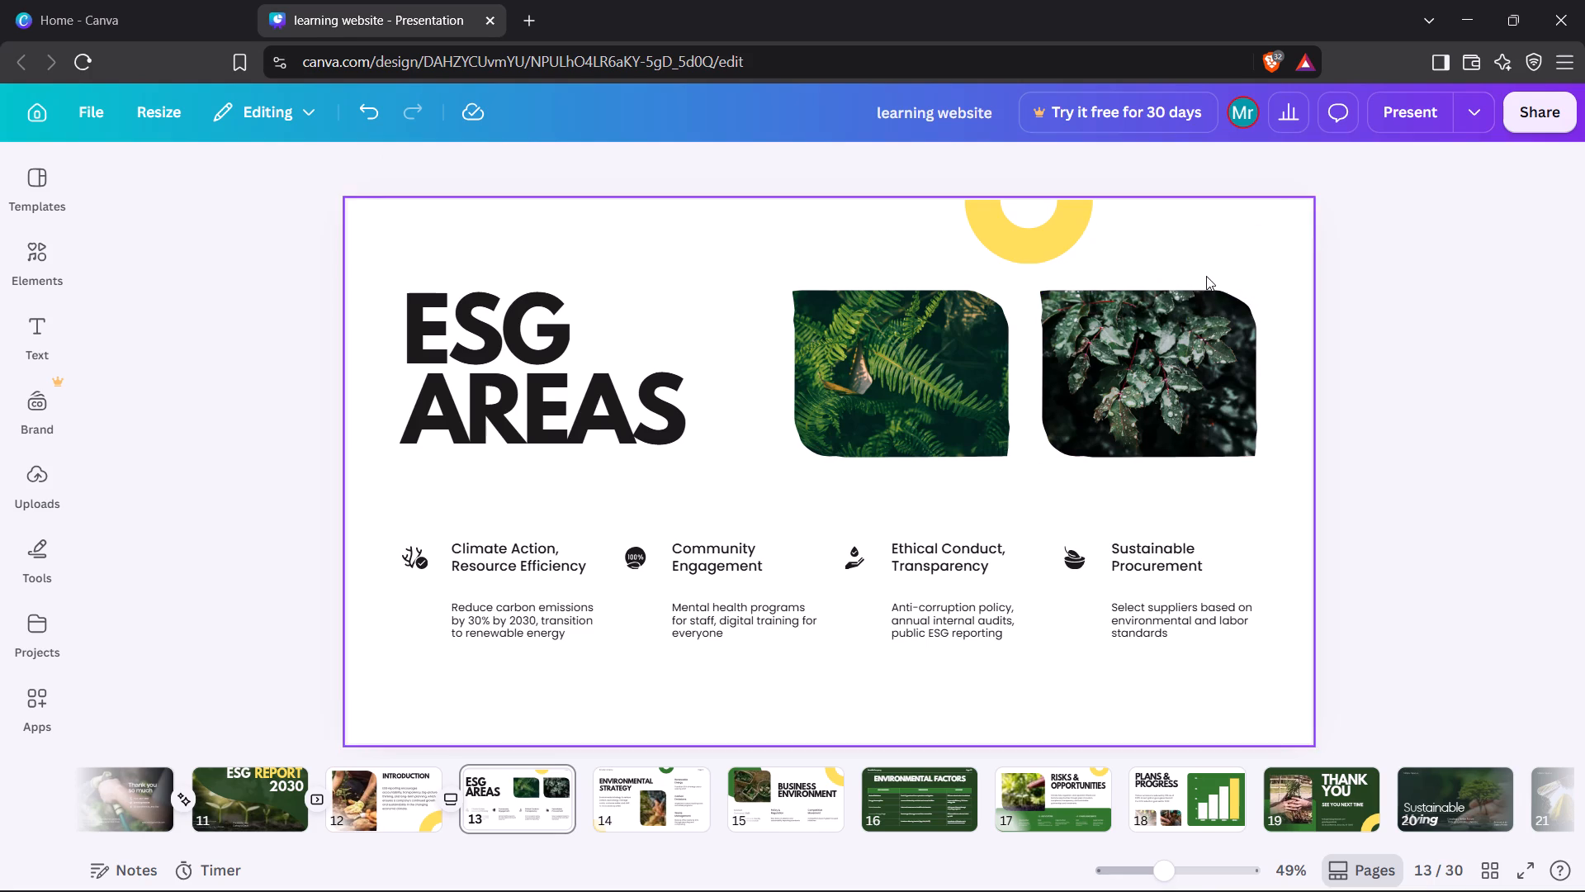
Move the dark leaves photo up and right, and enlarge it by stretching its bottom edge downward and its left edge outward.
{"action": "left_click_drag", "start_coordinate": [1121, 369], "coordinate": [1148, 357]}
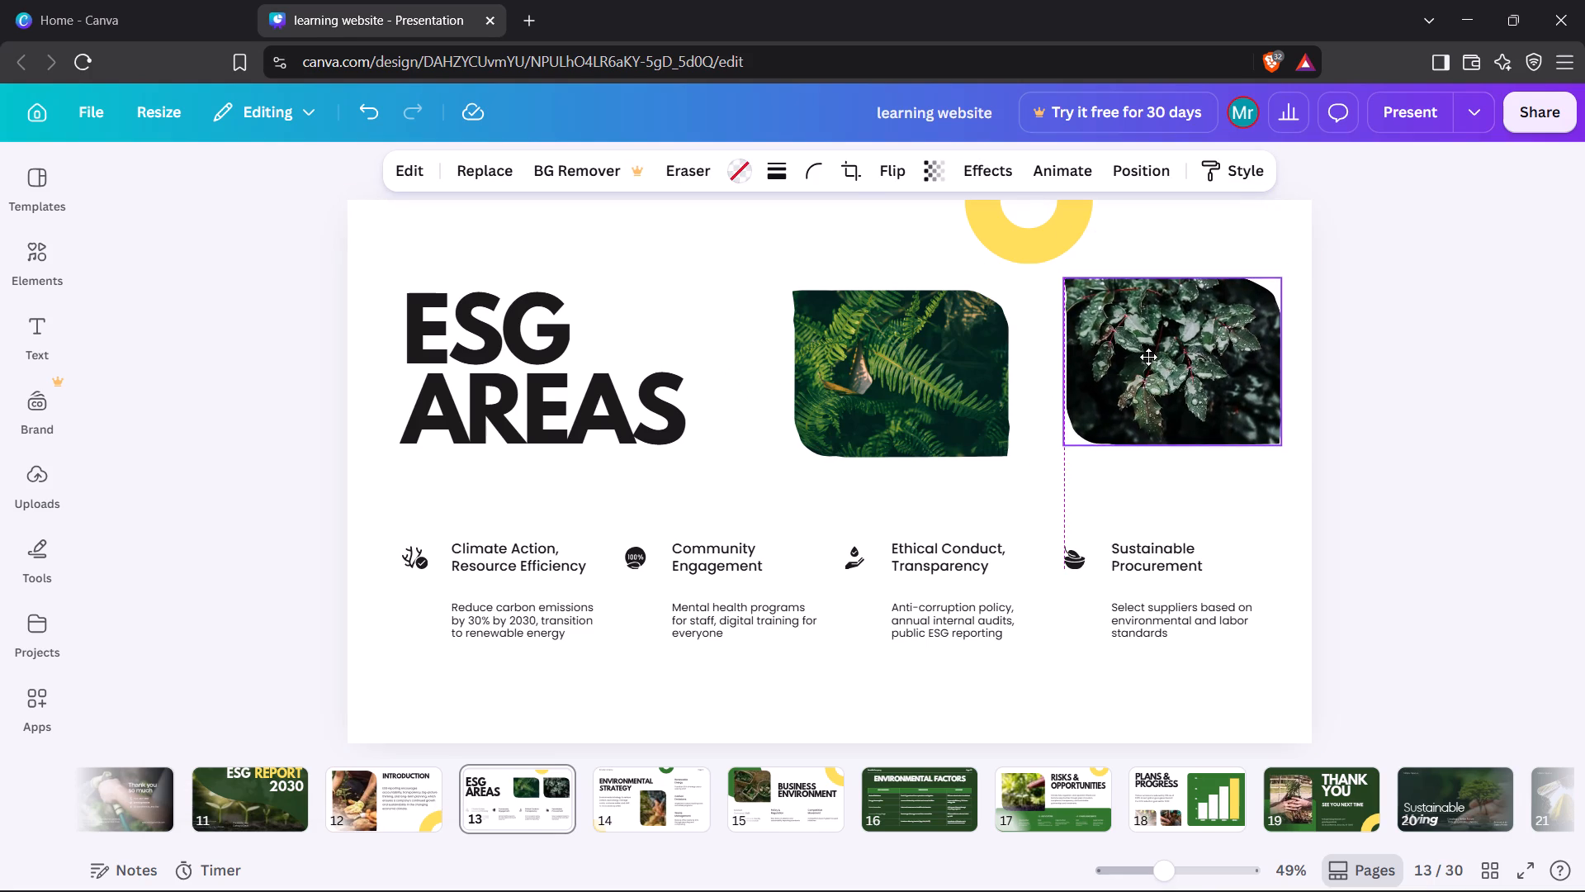
{"action": "left_click_drag", "start_coordinate": [1179, 448], "coordinate": [1178, 497]}
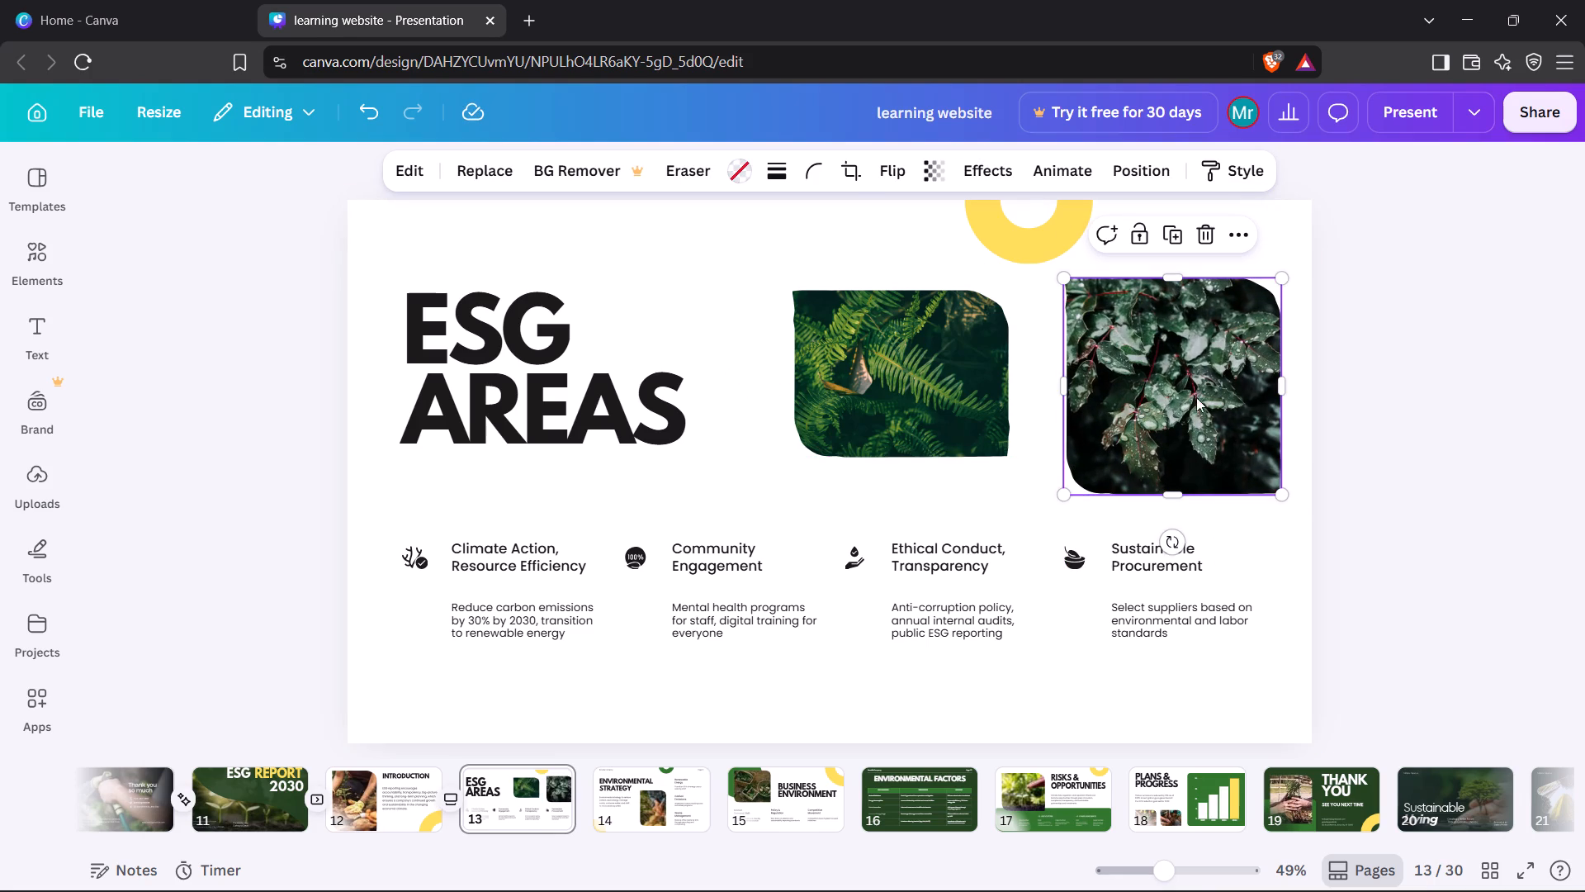
{"action": "left_click_drag", "start_coordinate": [1070, 387], "coordinate": [1040, 385]}
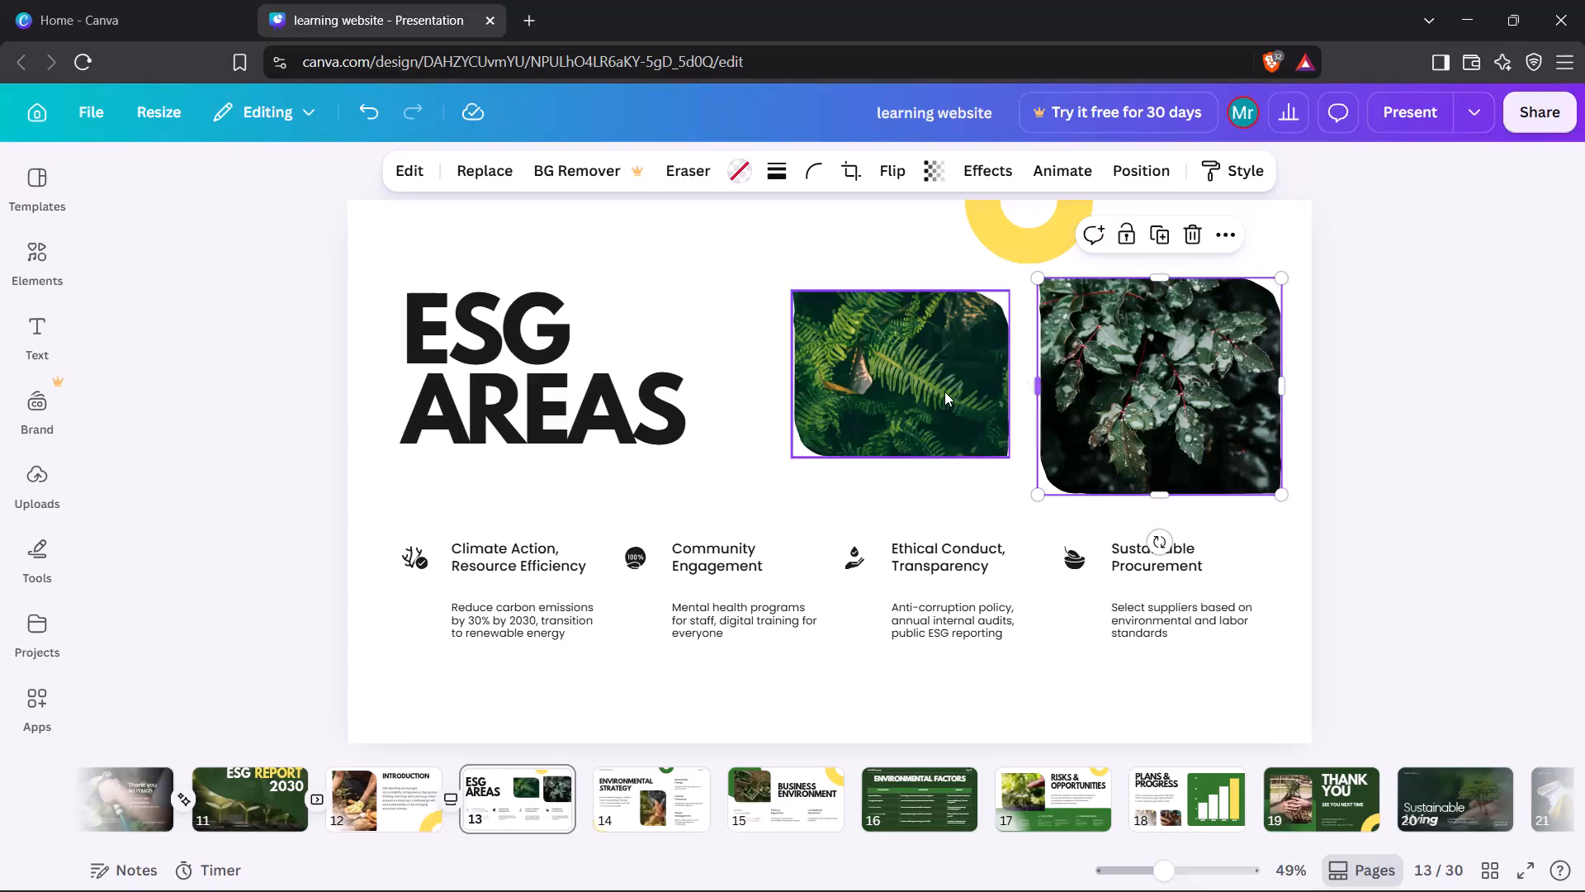
Enlarge the fern photo by stretching its left edge outward and its bottom edge down level with the dark leaves photo.
{"action": "left_click", "coordinate": [944, 391]}
{"action": "left_click_drag", "start_coordinate": [791, 369], "coordinate": [765, 370]}
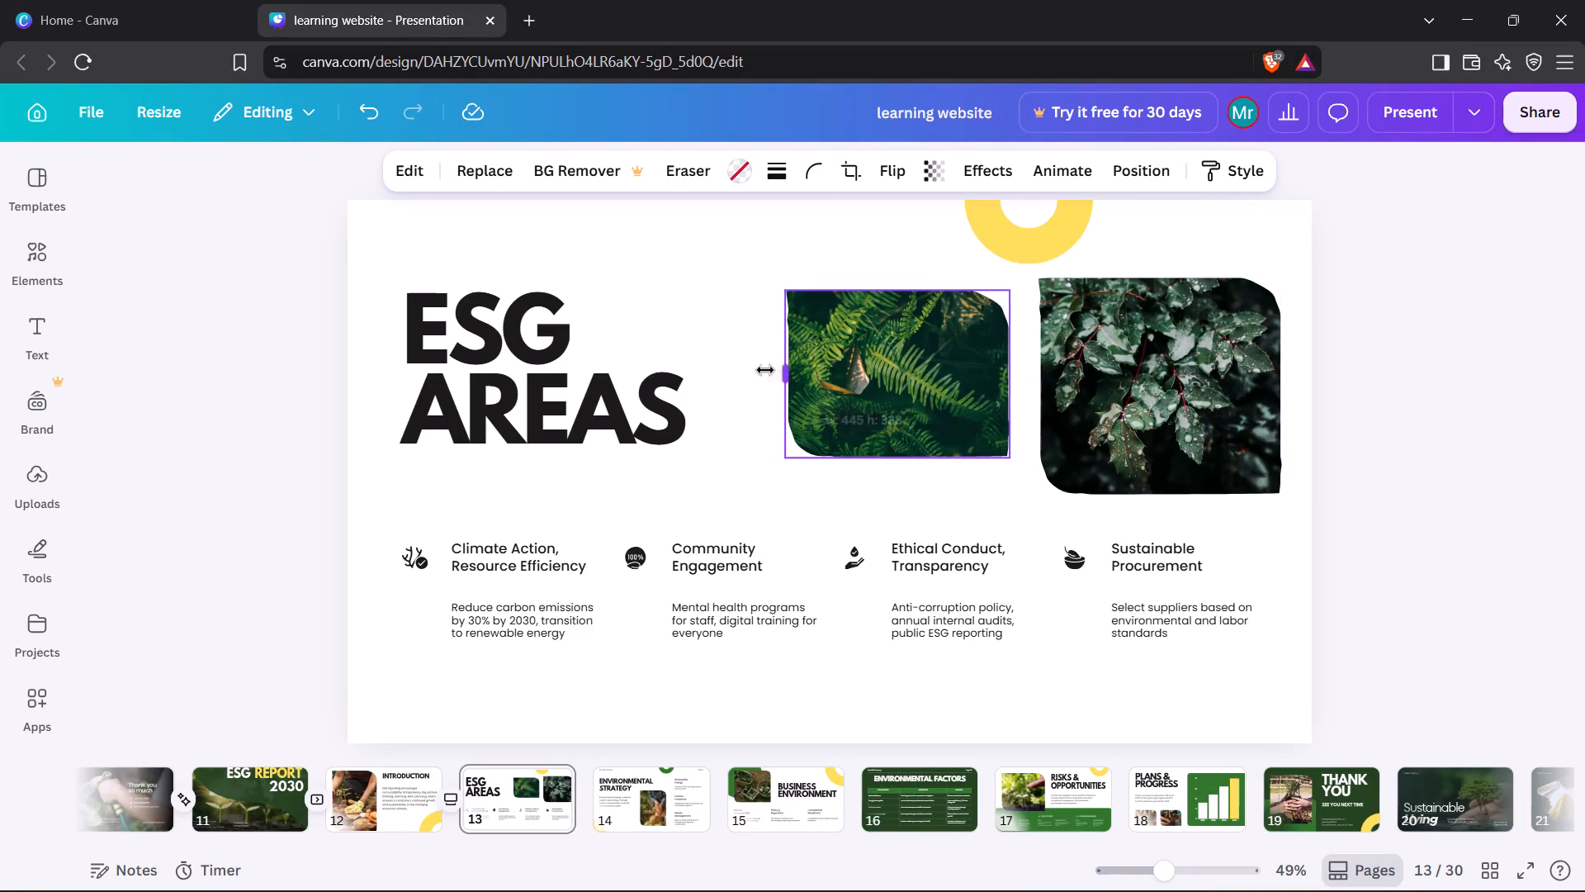
{"action": "left_click_drag", "start_coordinate": [765, 370], "coordinate": [746, 368]}
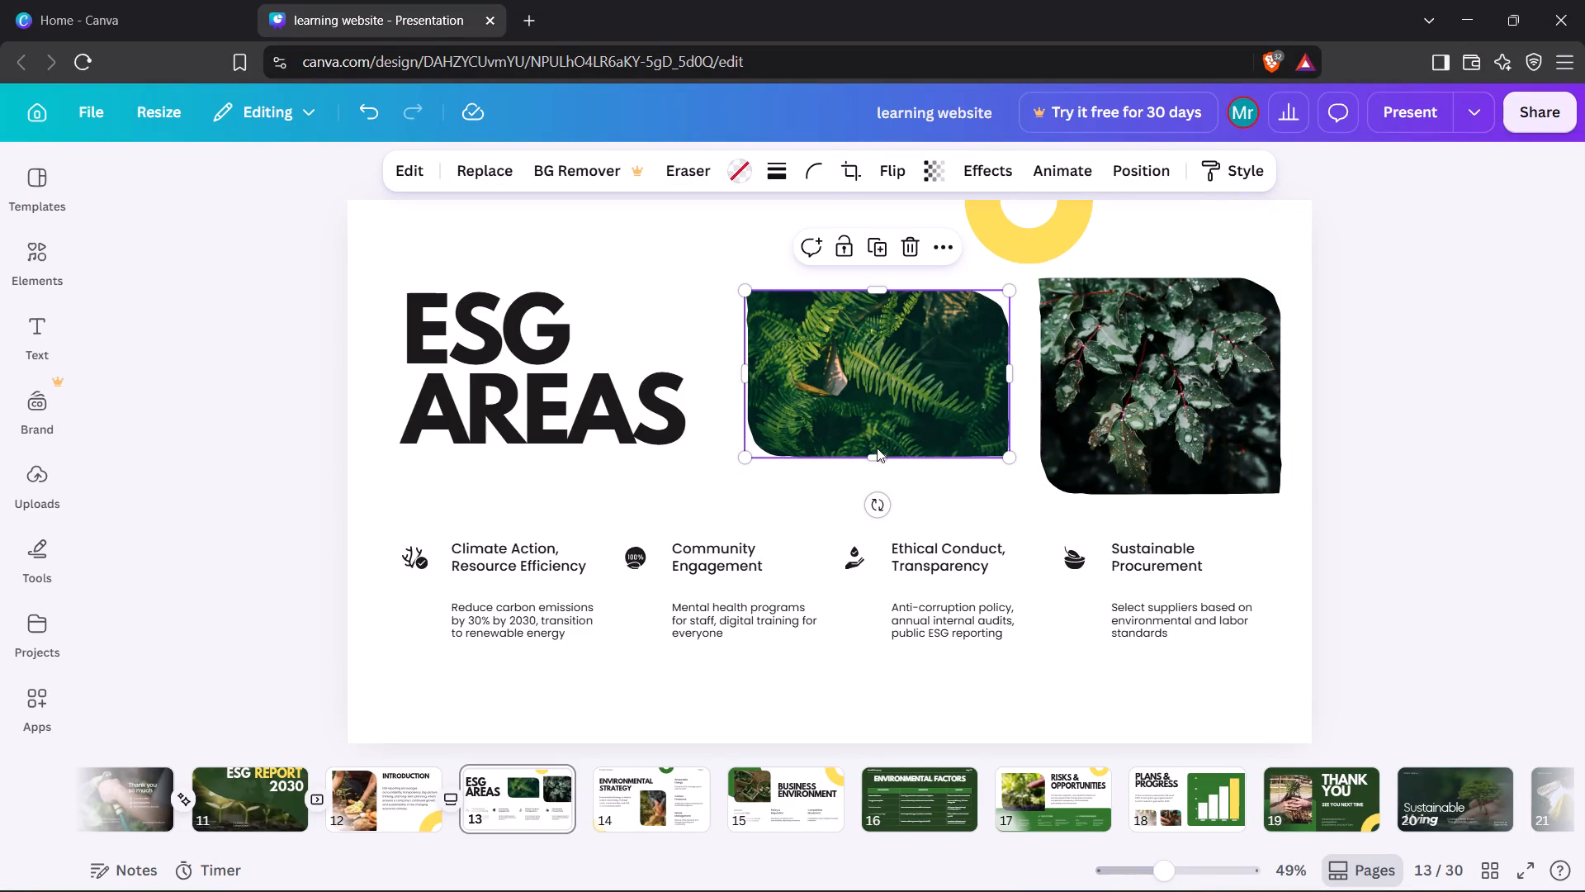
{"action": "left_click_drag", "start_coordinate": [879, 457], "coordinate": [882, 496]}
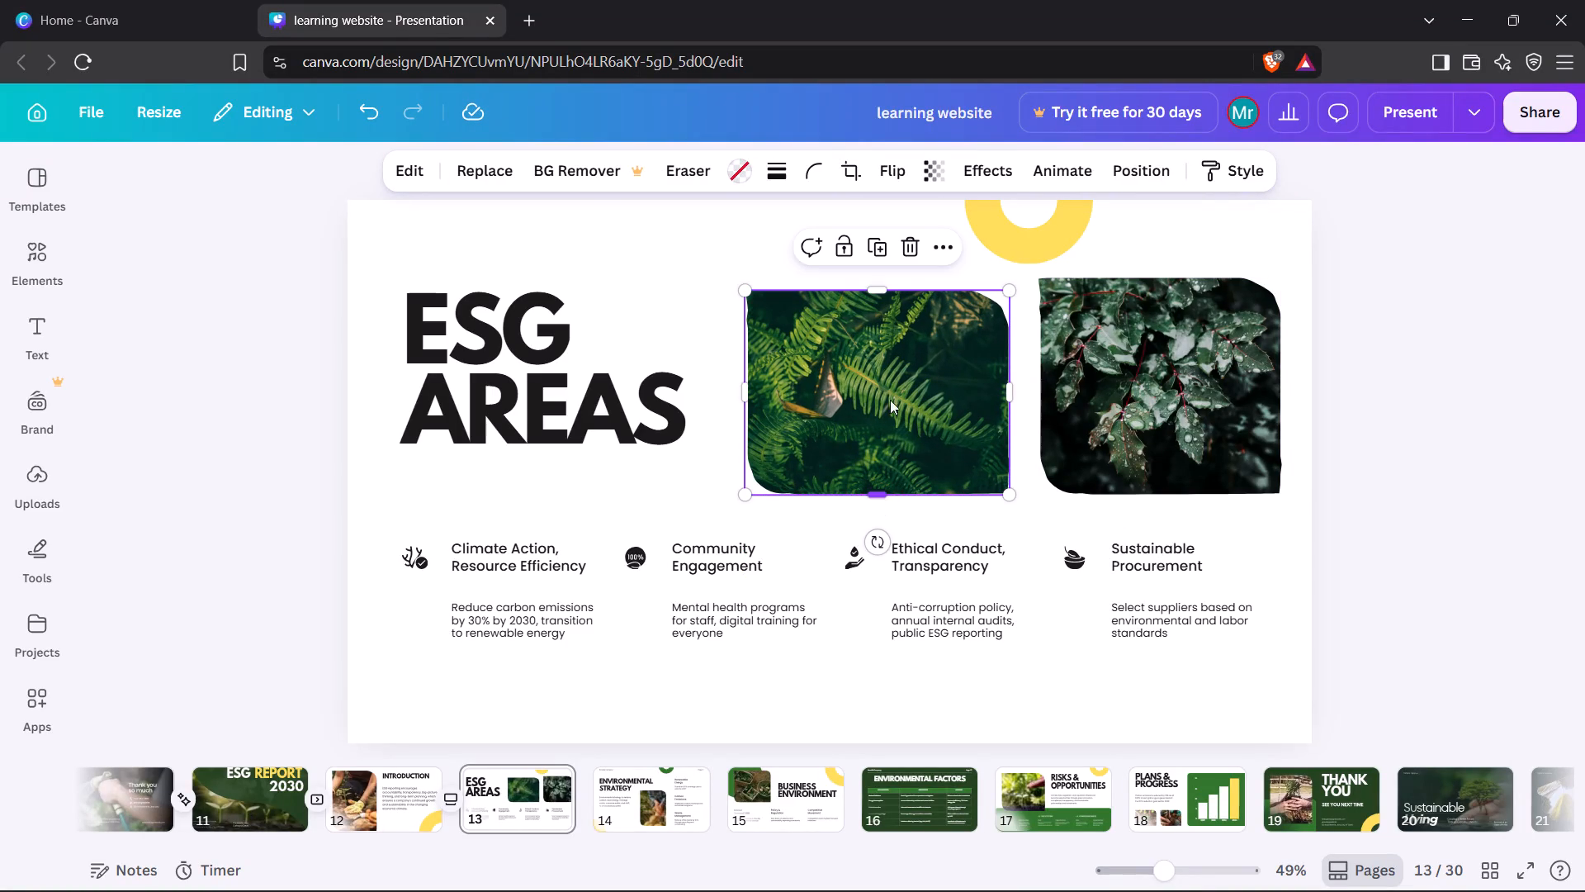
Move the "ESG AREAS" title up and left on the page.
{"action": "left_click_drag", "start_coordinate": [637, 358], "coordinate": [612, 332]}
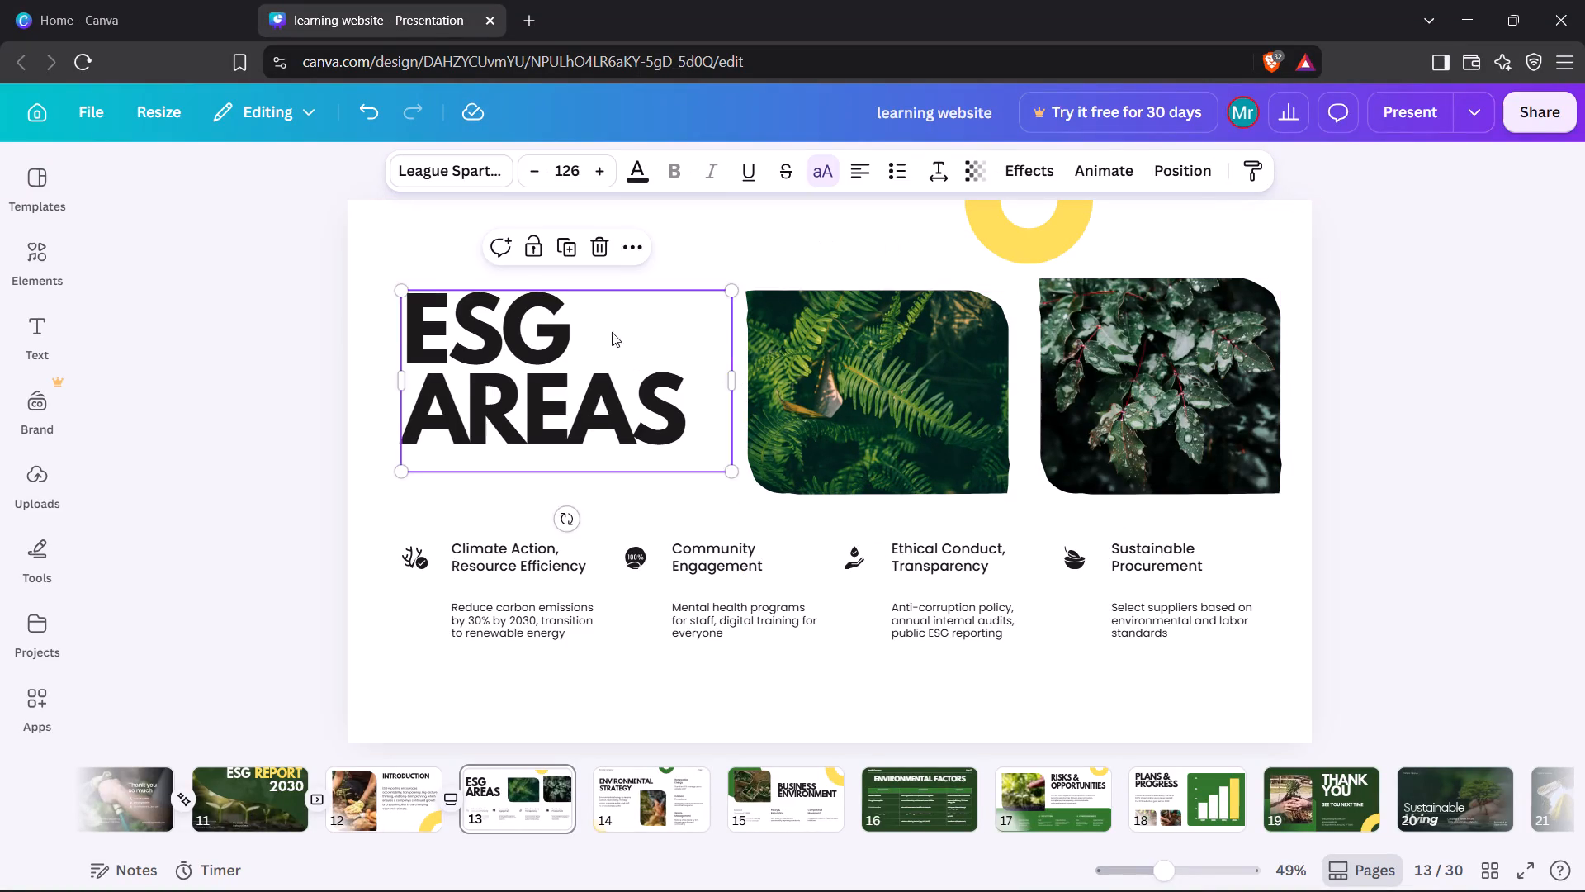
{"action": "left_click_drag", "start_coordinate": [612, 332], "coordinate": [610, 325]}
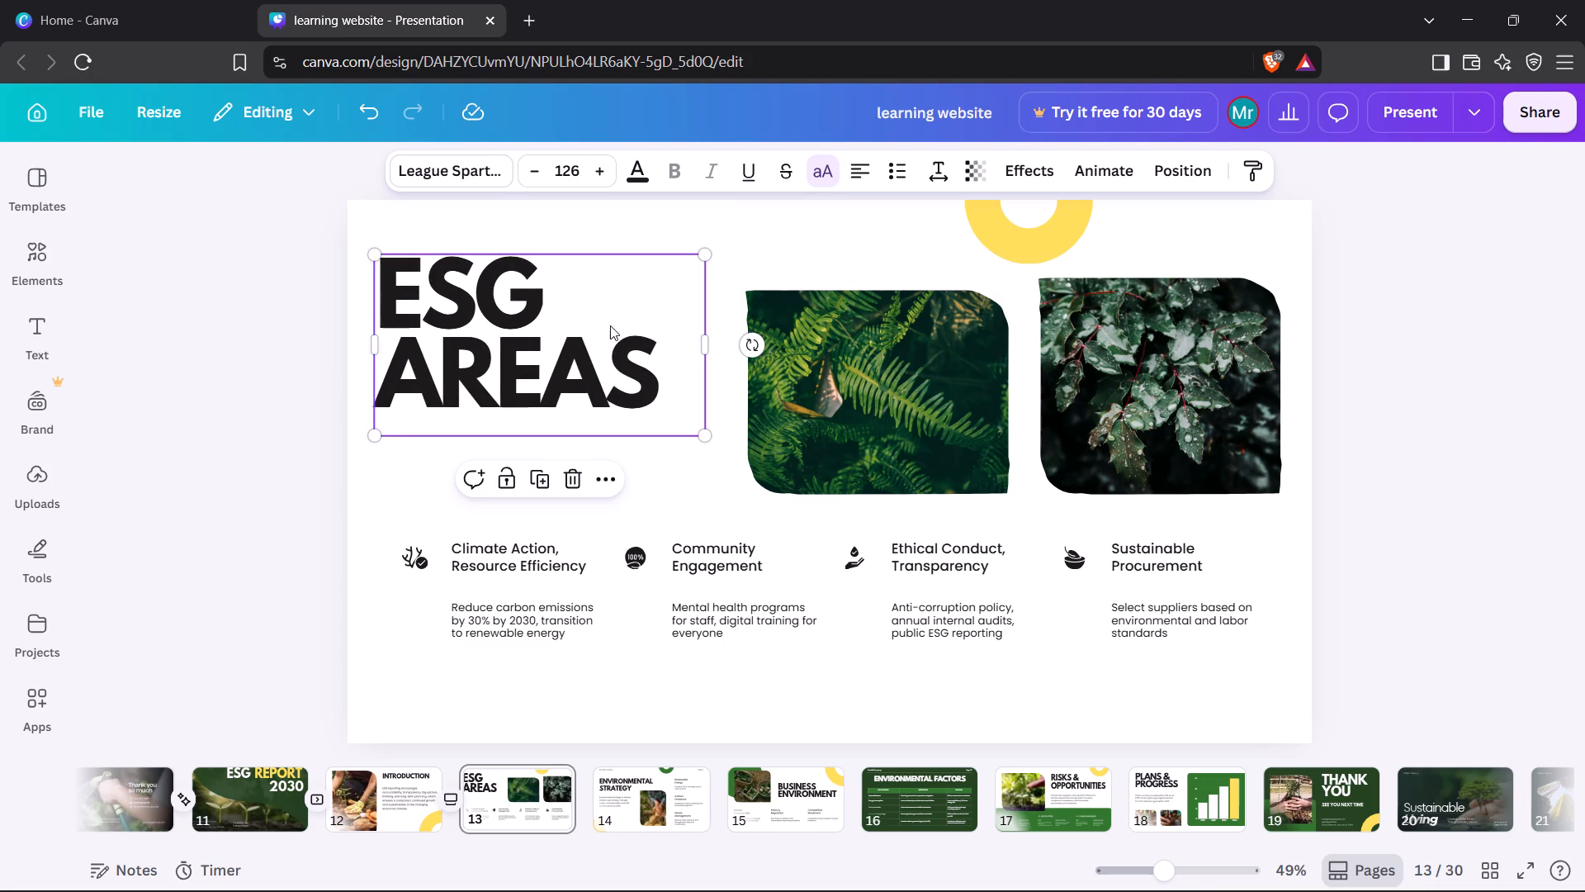
{"action": "left_click", "coordinate": [683, 494]}
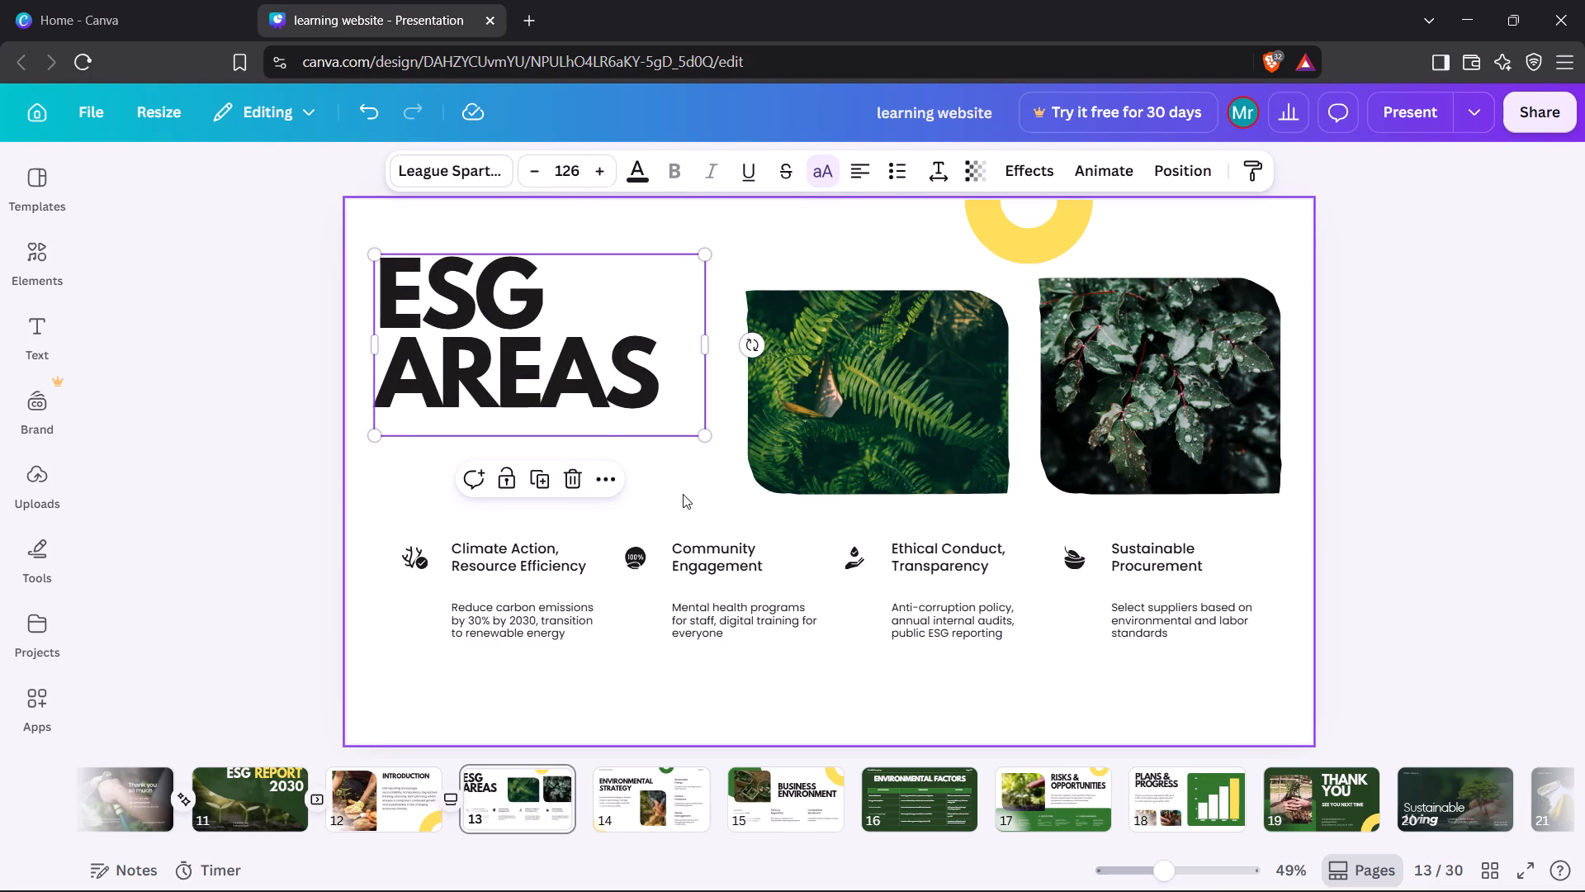
Move the four icon-and-text columns together up and left, enlarge them to about 1,886 by 219, and centre them across the page.
{"action": "left_click_drag", "start_coordinate": [400, 523], "coordinate": [907, 626]}
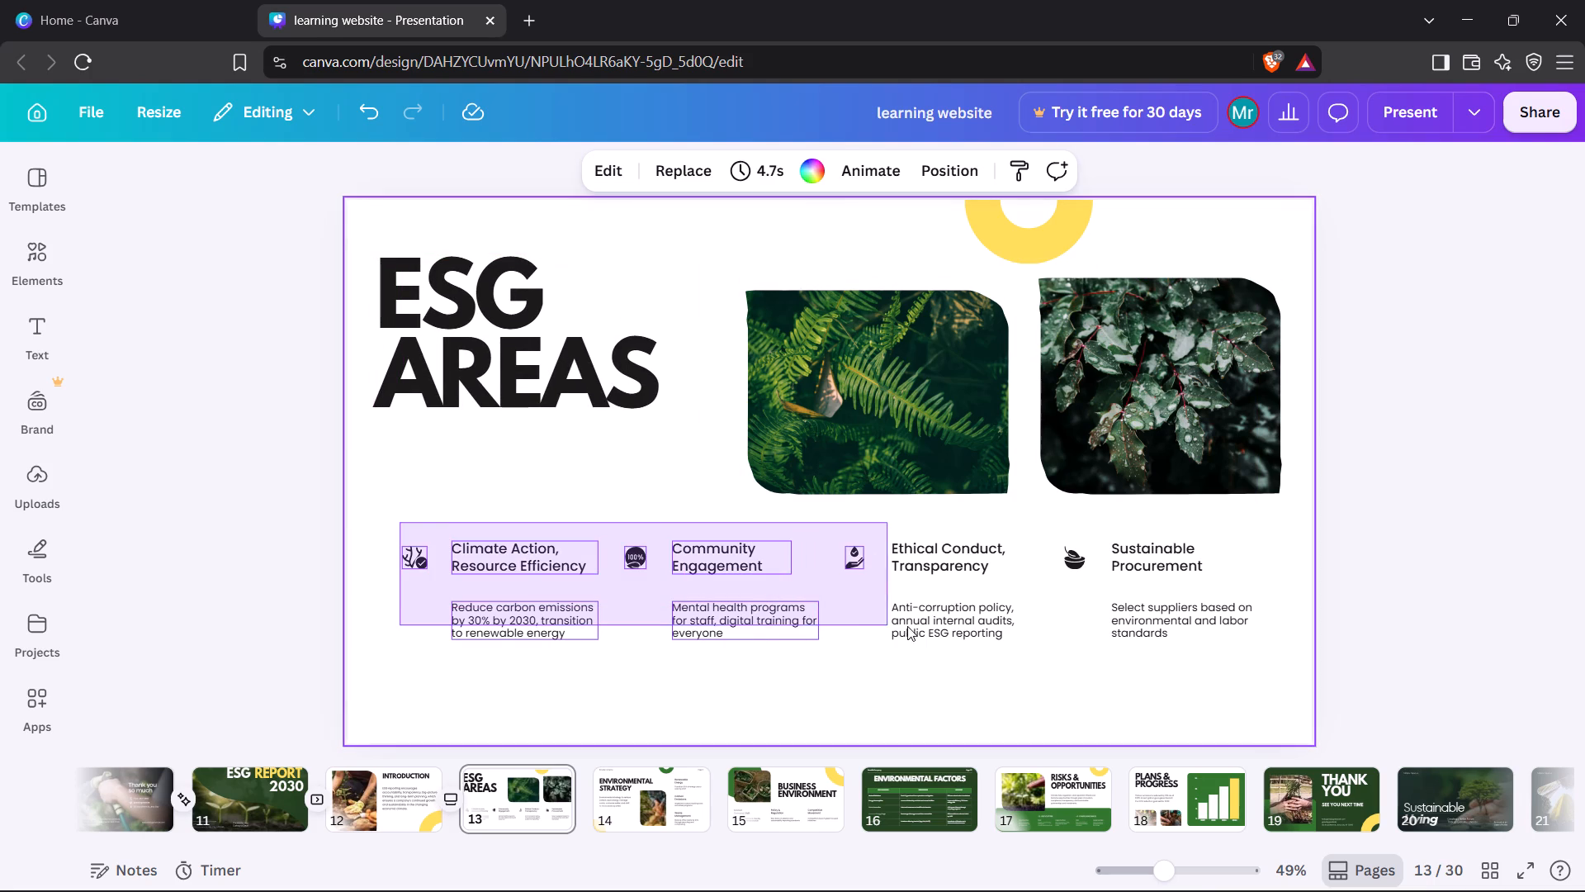
{"action": "left_click_drag", "start_coordinate": [907, 626], "coordinate": [1173, 628]}
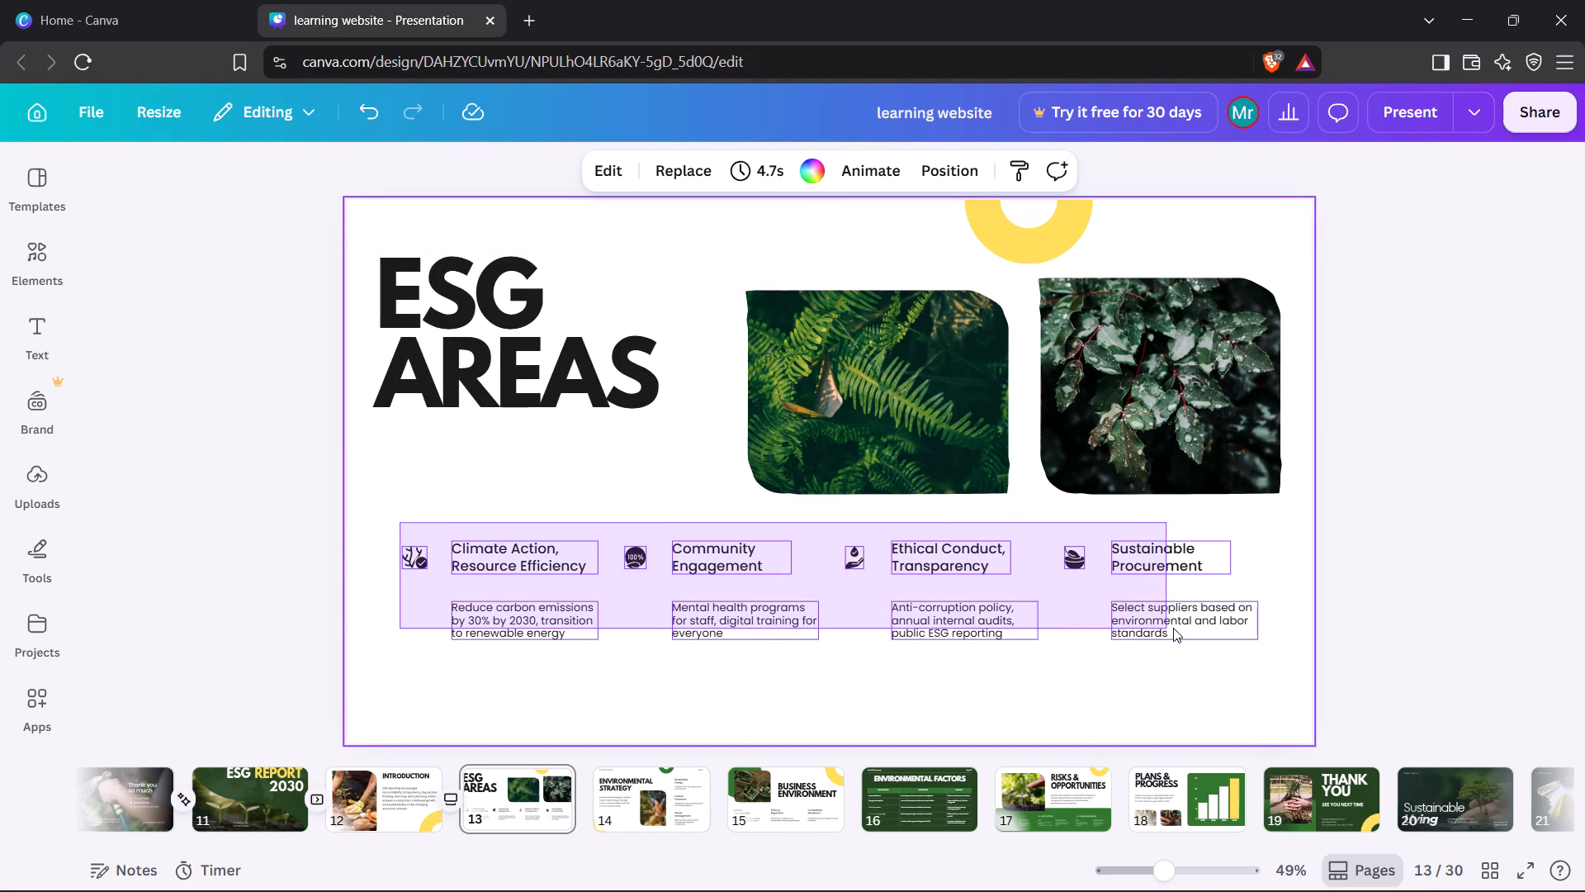
{"action": "left_click_drag", "start_coordinate": [856, 591], "coordinate": [819, 572]}
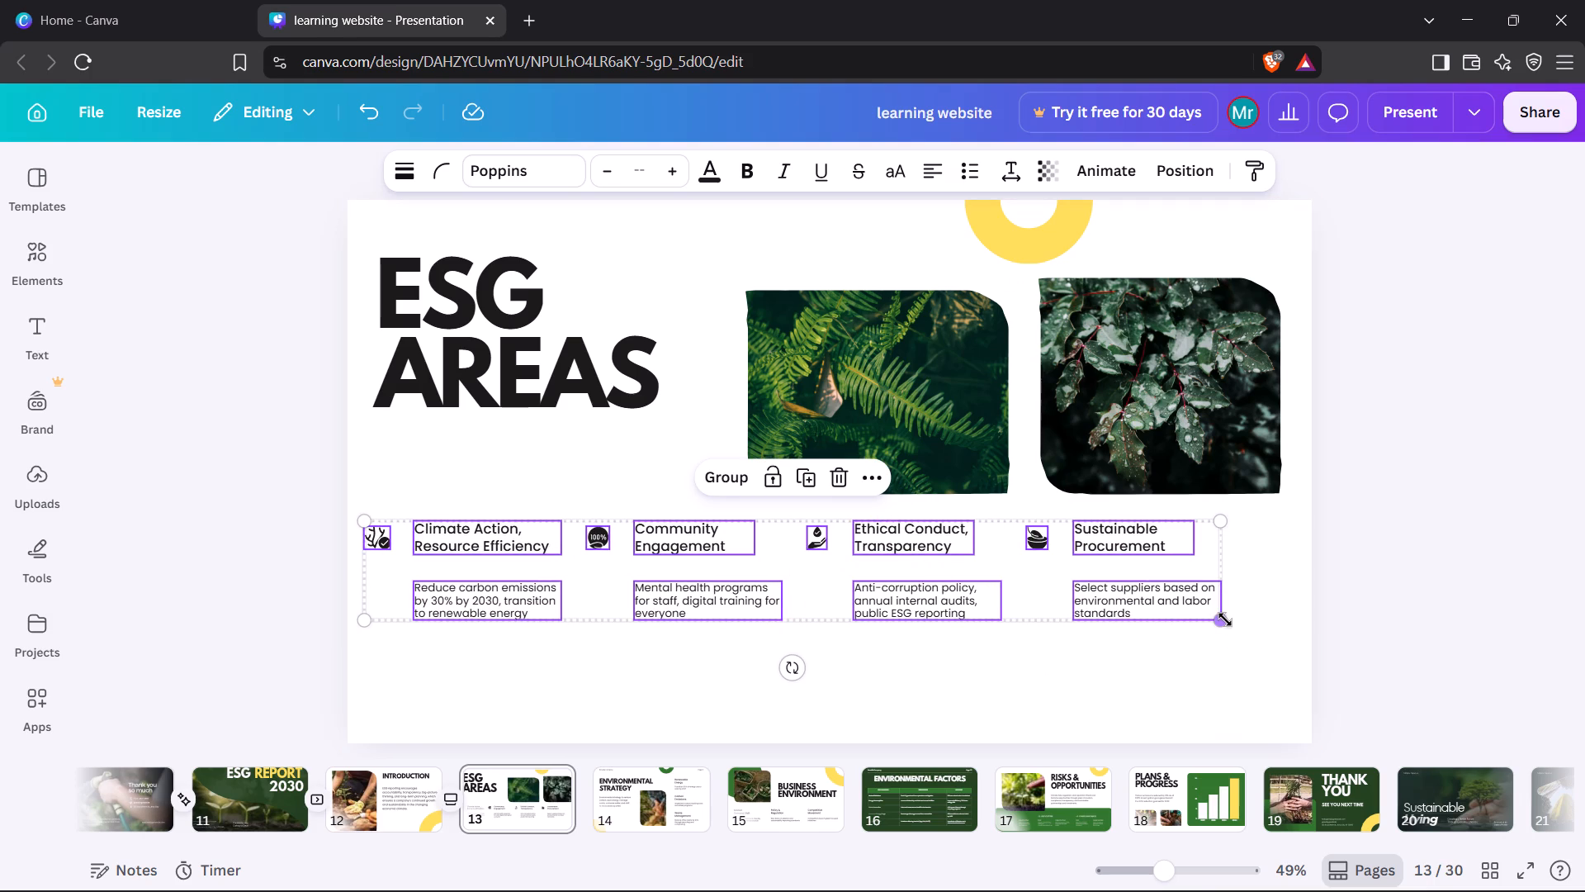
{"action": "left_click_drag", "start_coordinate": [1225, 619], "coordinate": [1313, 643]}
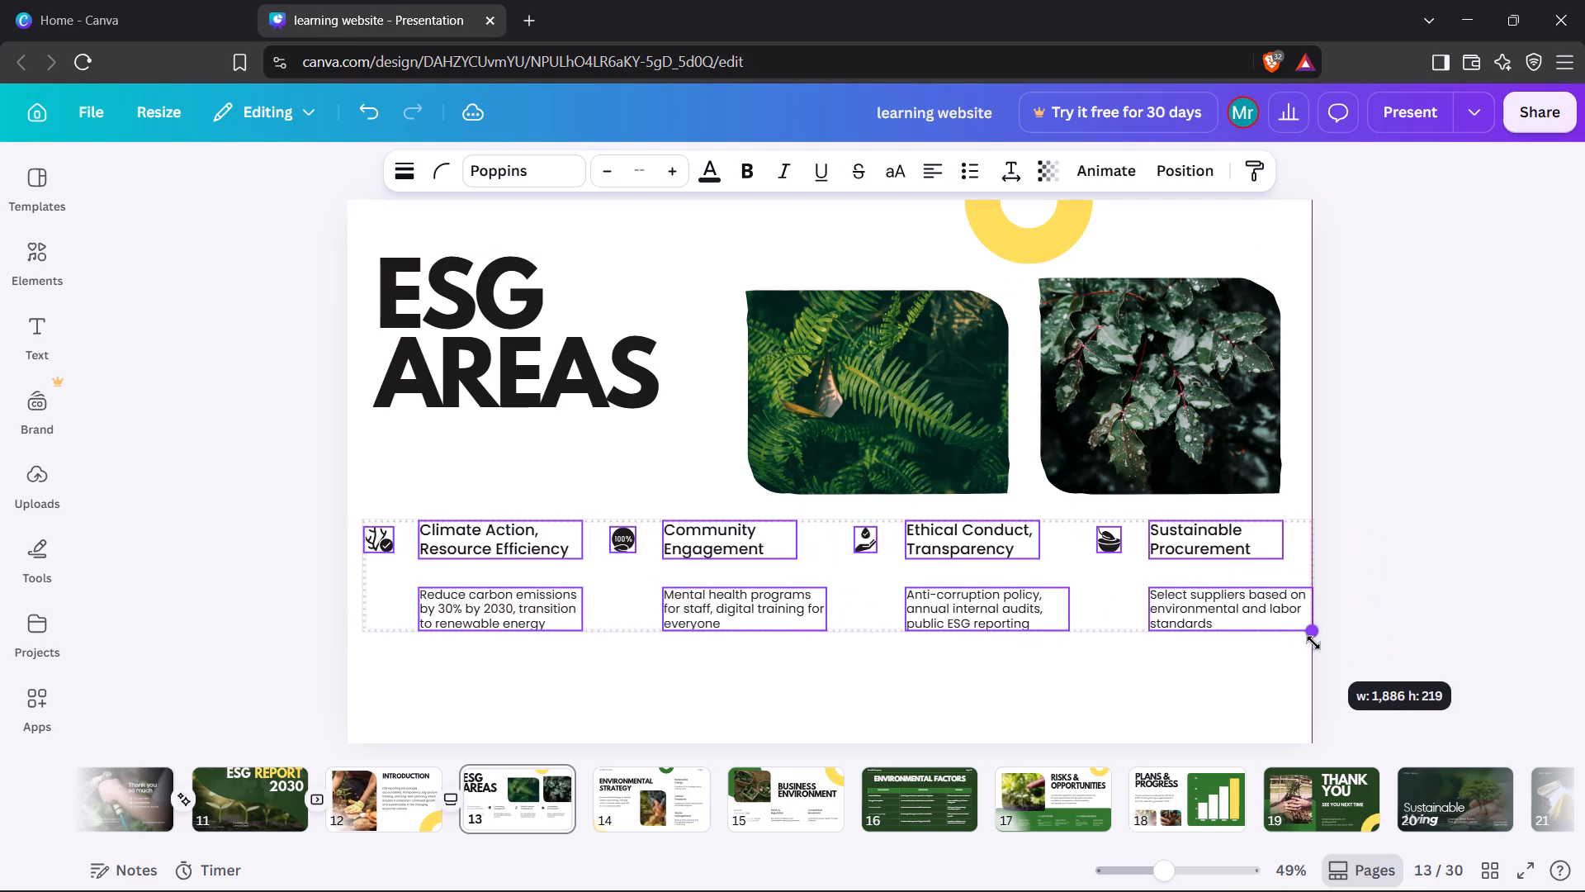
{"action": "left_click_drag", "start_coordinate": [1313, 643], "coordinate": [1313, 643]}
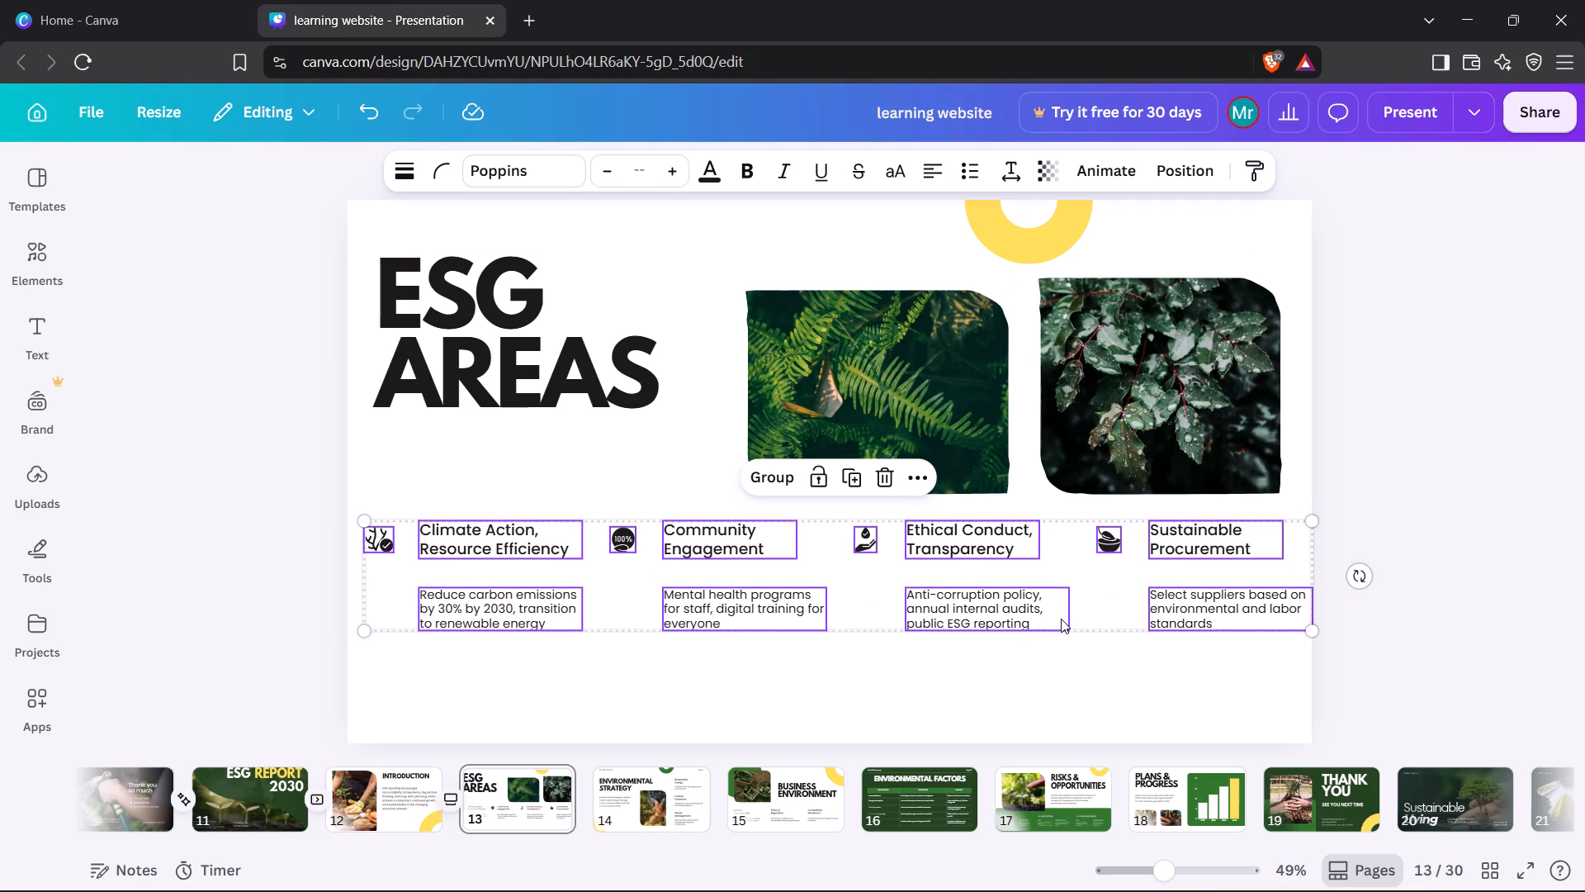
{"action": "left_click_drag", "start_coordinate": [1061, 619], "coordinate": [1052, 614]}
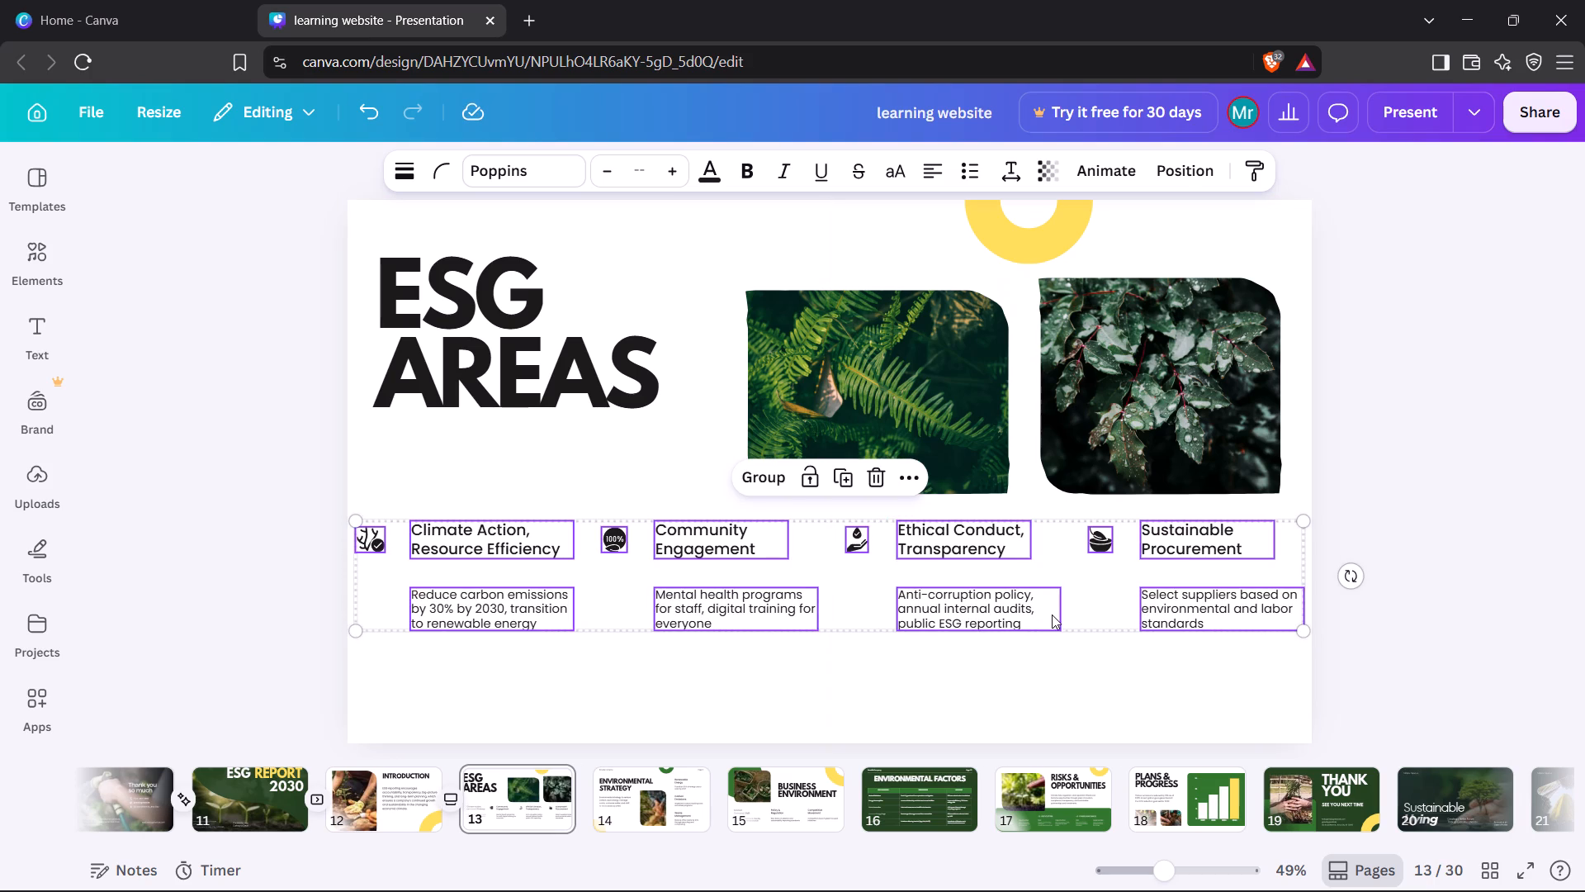
{"action": "left_click", "coordinate": [865, 623]}
{"action": "triple_click", "coordinate": [865, 623]}
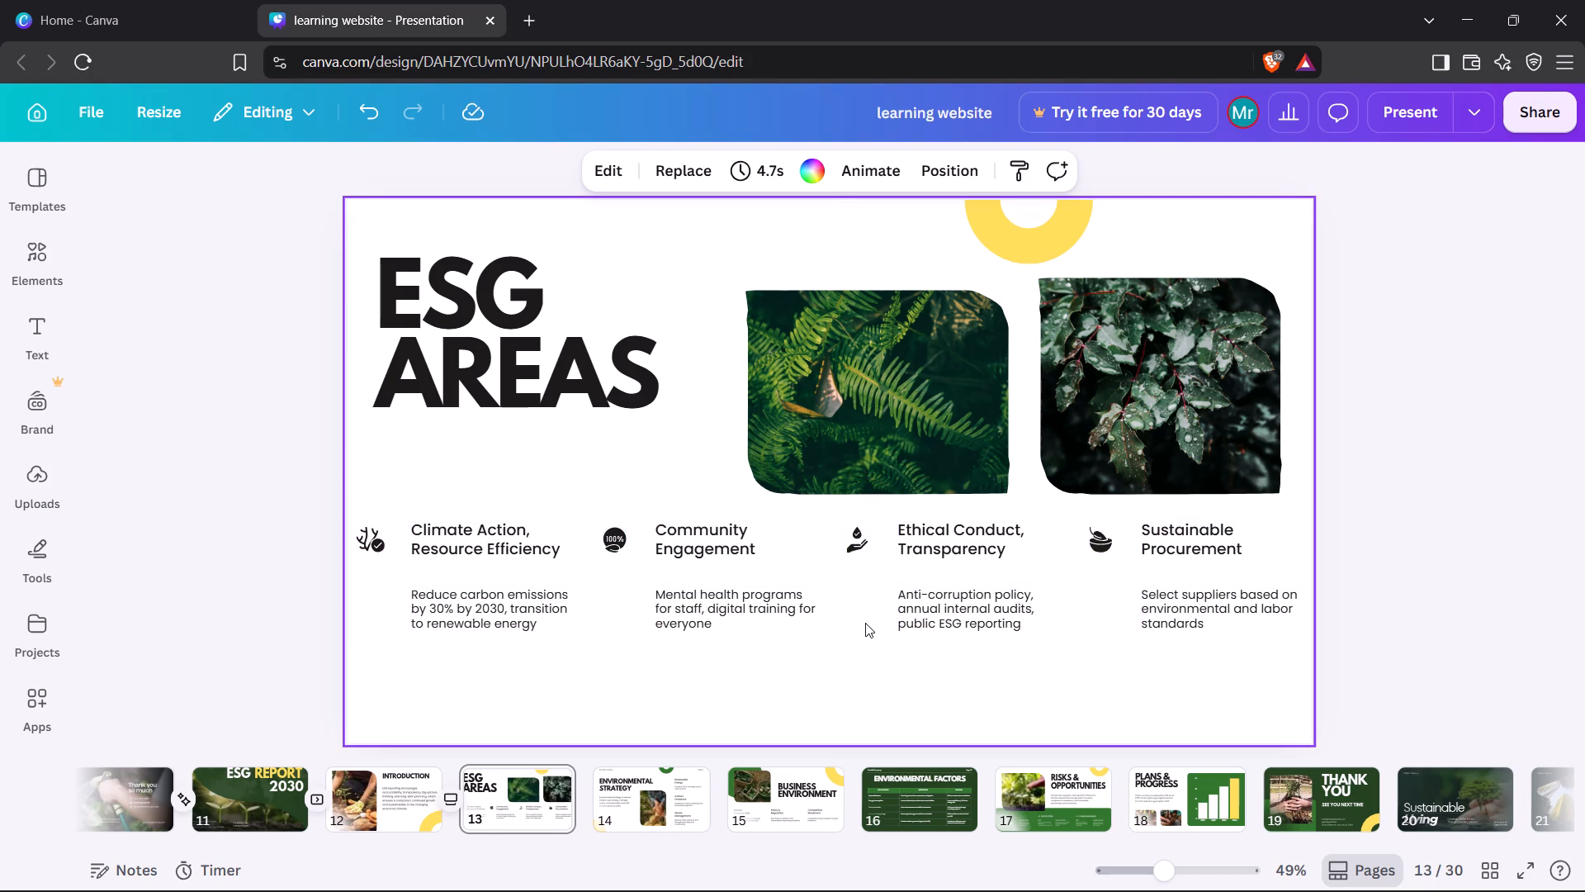
Apply the Corporate page animation to the "ESG AREAS" page.
{"action": "left_click", "coordinate": [873, 166]}
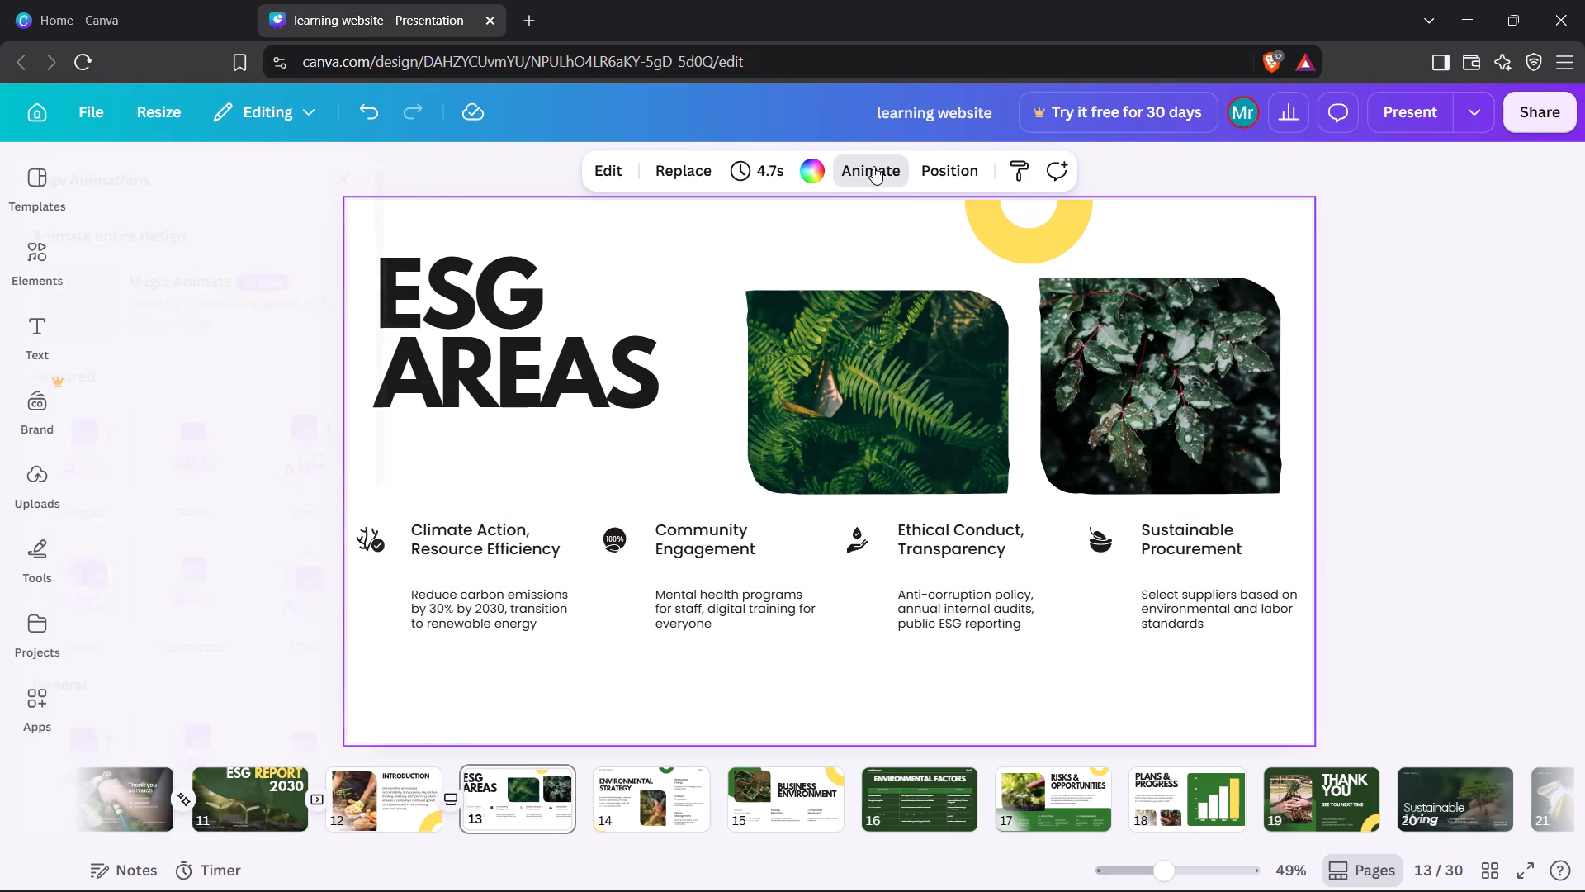
{"action": "left_click", "coordinate": [259, 579]}
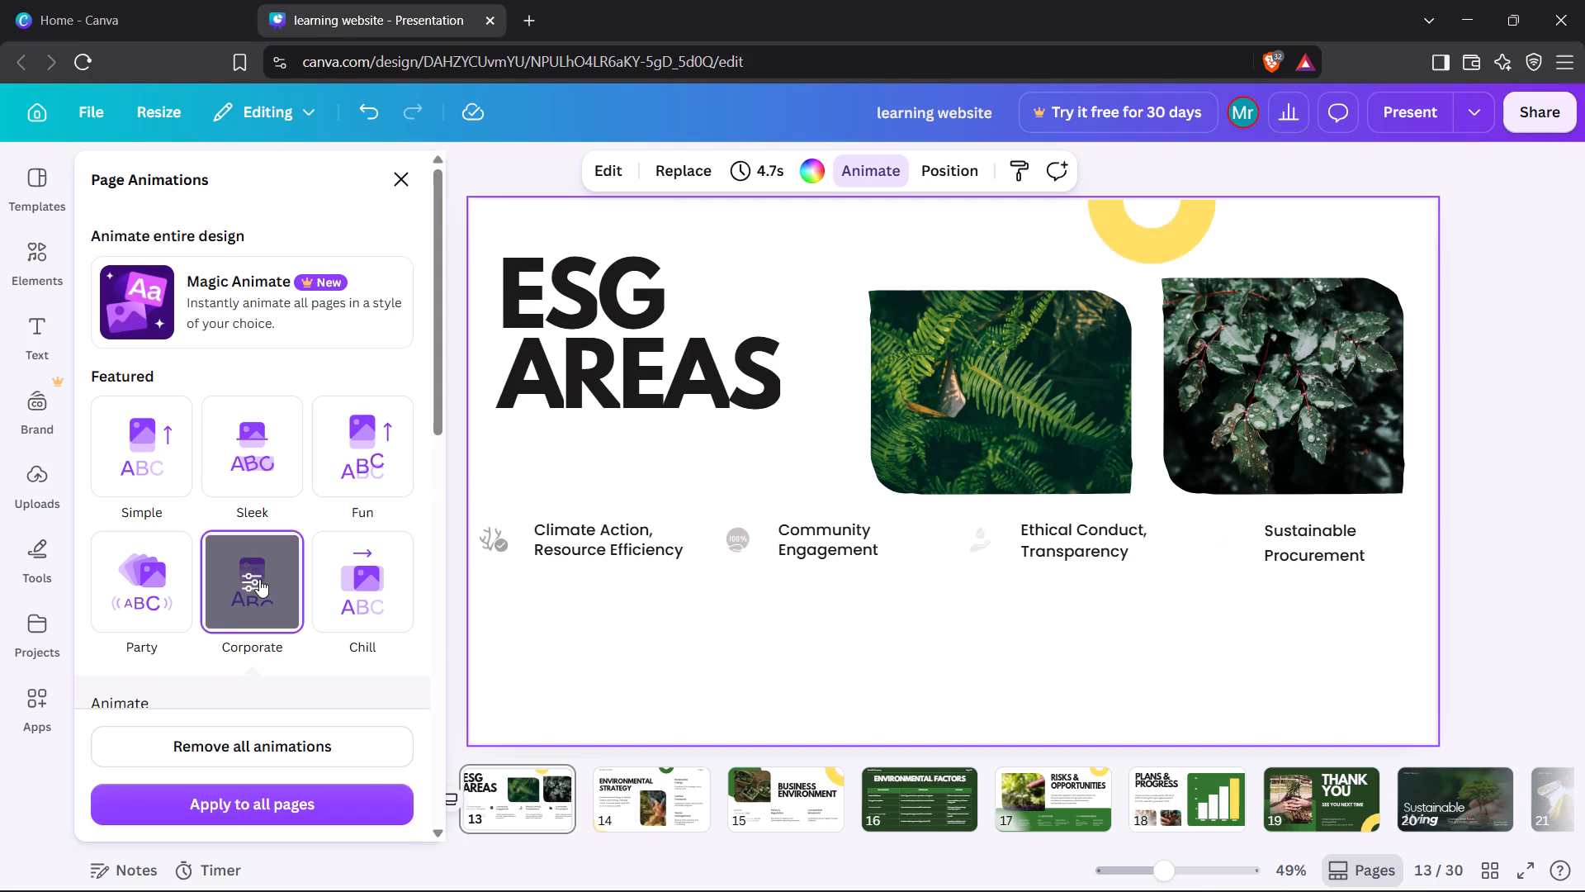
{"action": "left_click", "coordinate": [405, 190]}
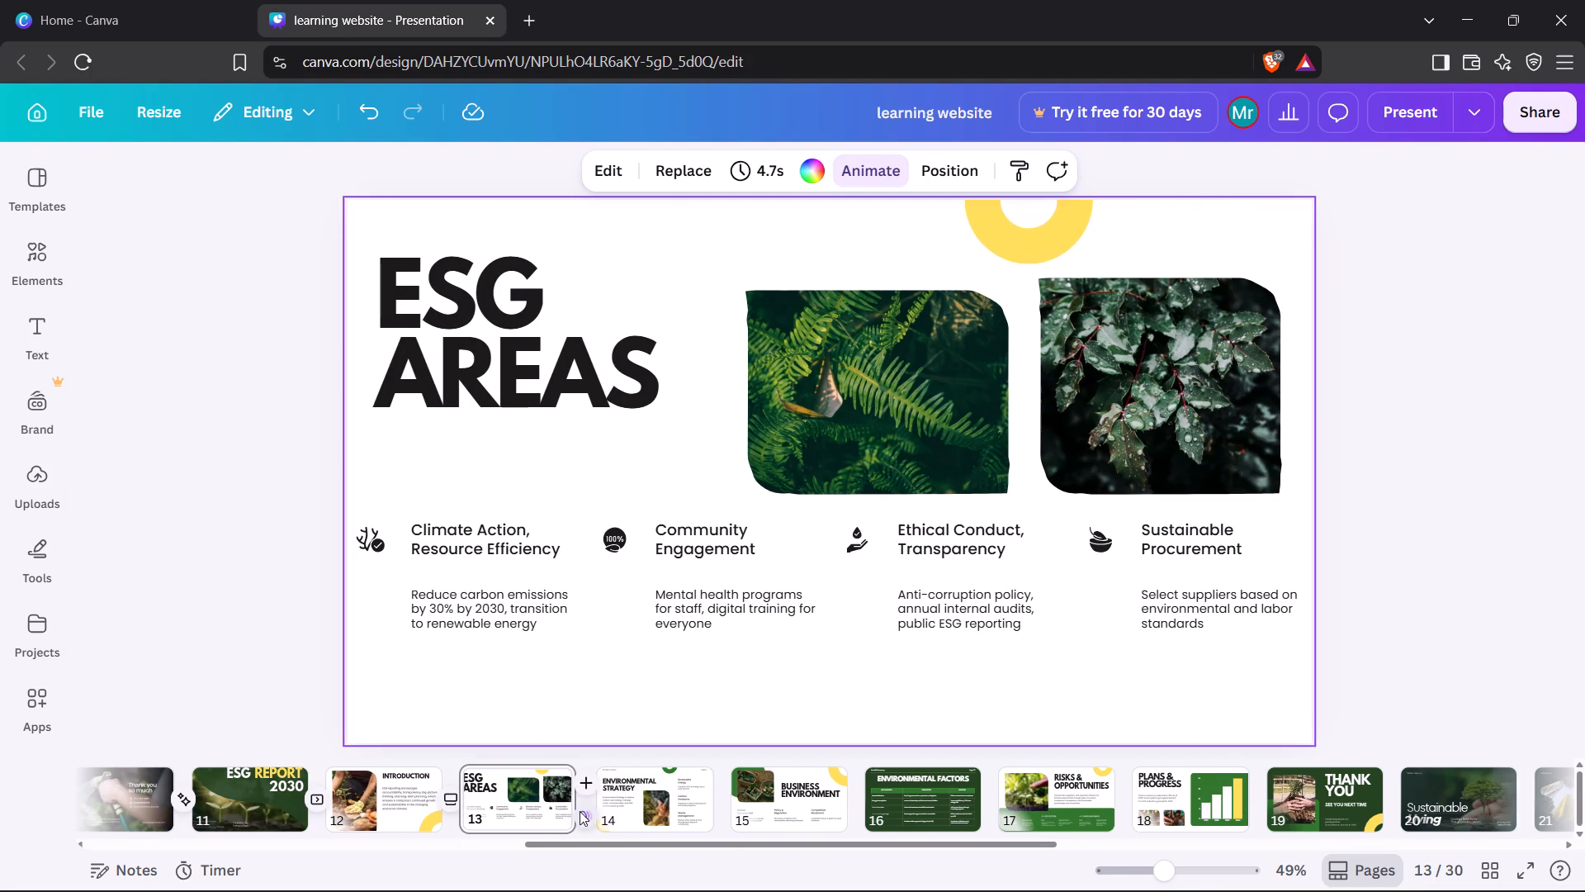
Add a Dissolve transition between pages 13 and 14.
{"action": "left_click", "coordinate": [599, 816]}
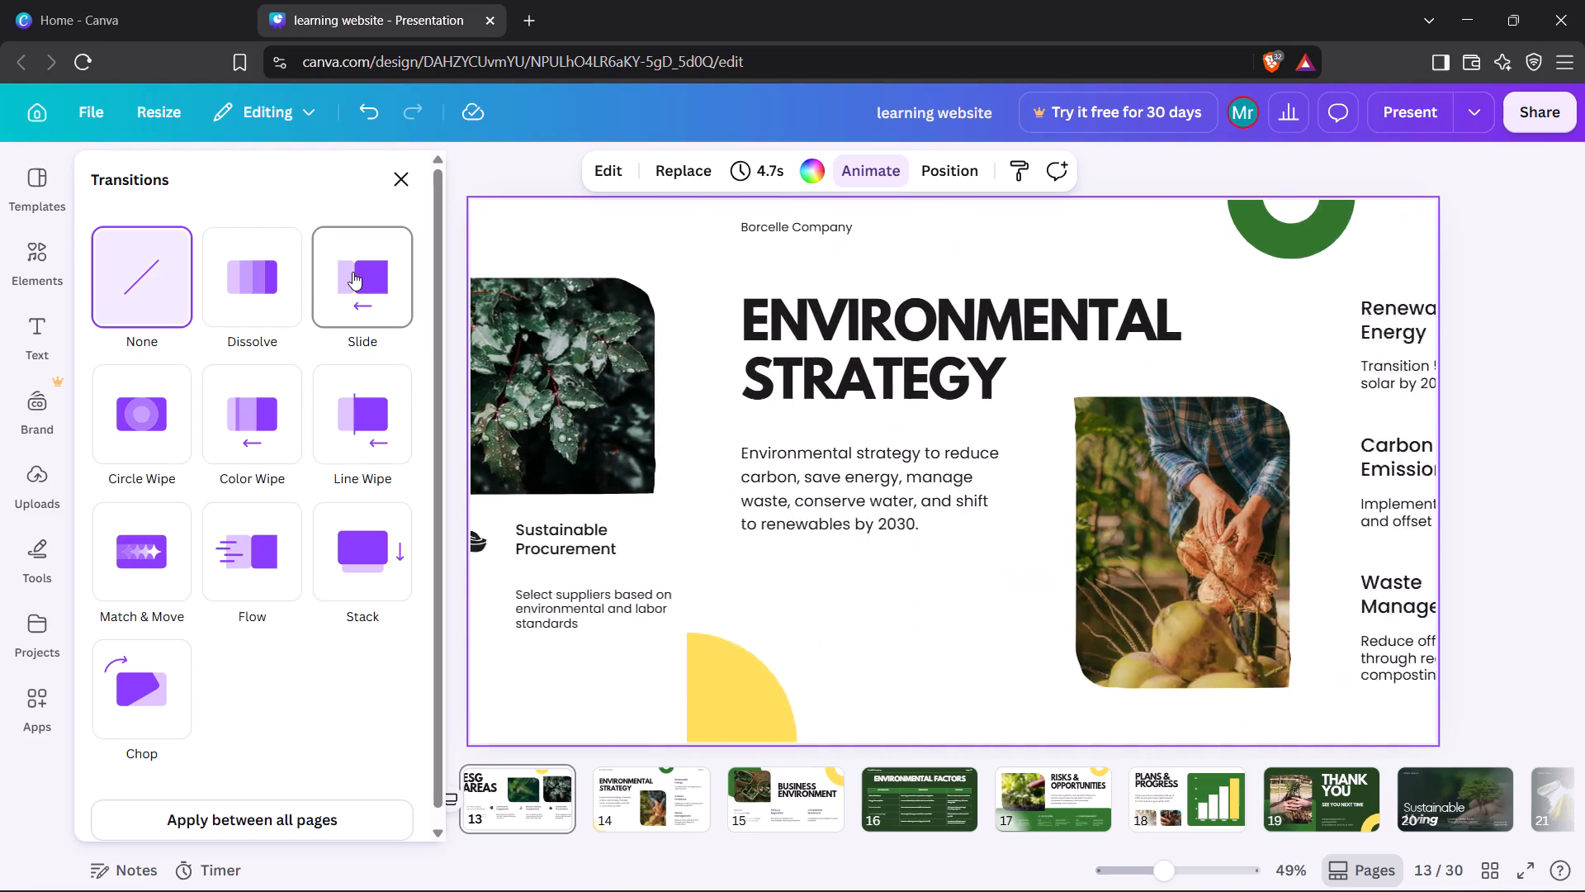
{"action": "left_click", "coordinate": [303, 296]}
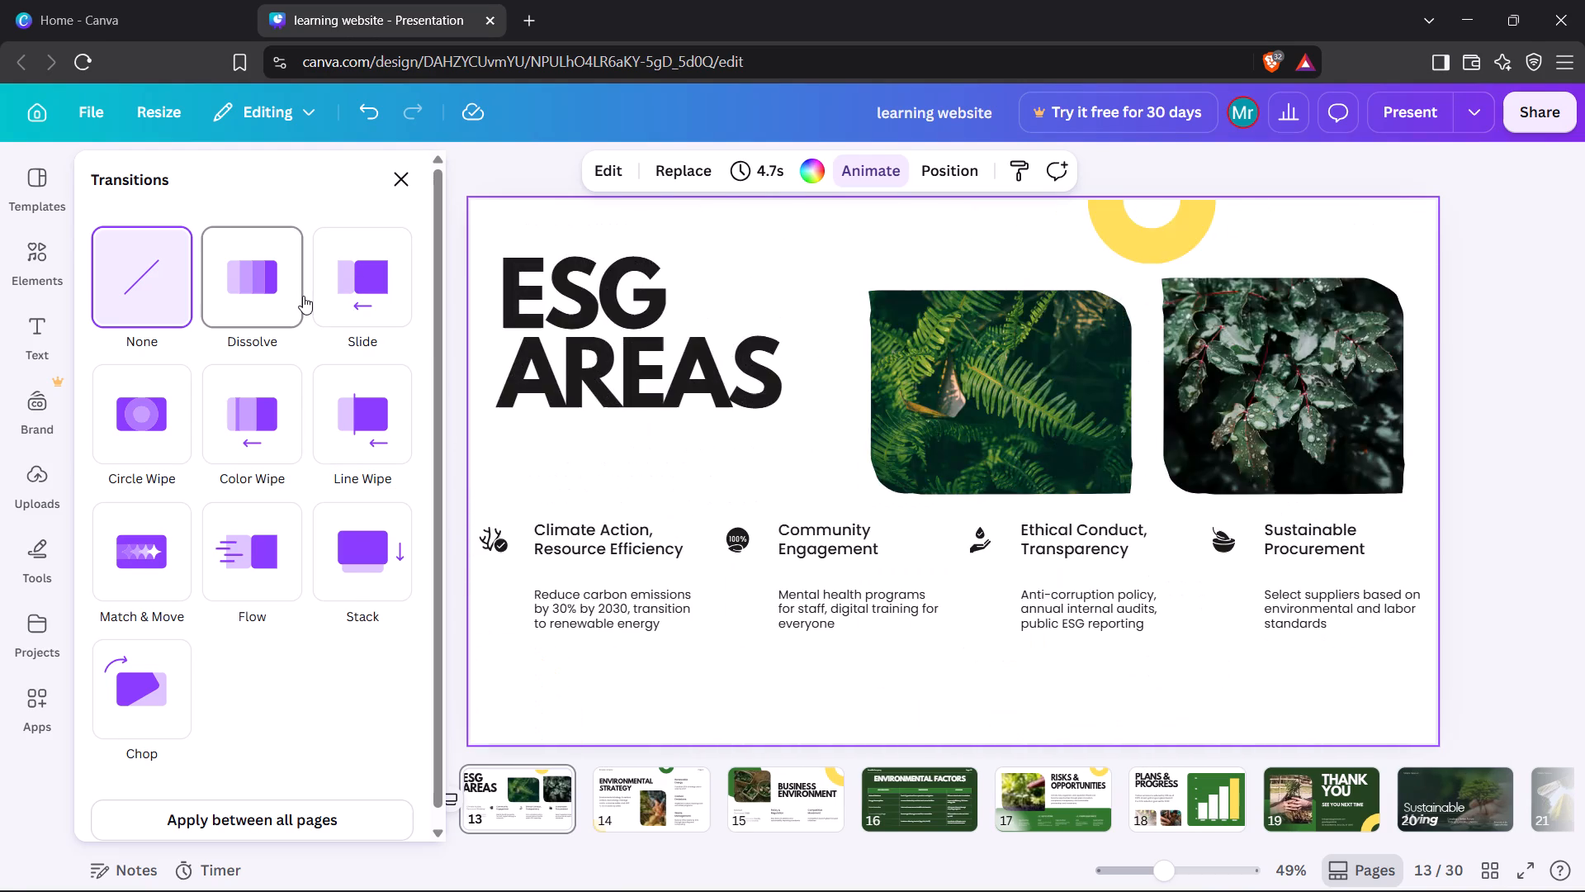
{"action": "left_click", "coordinate": [395, 175]}
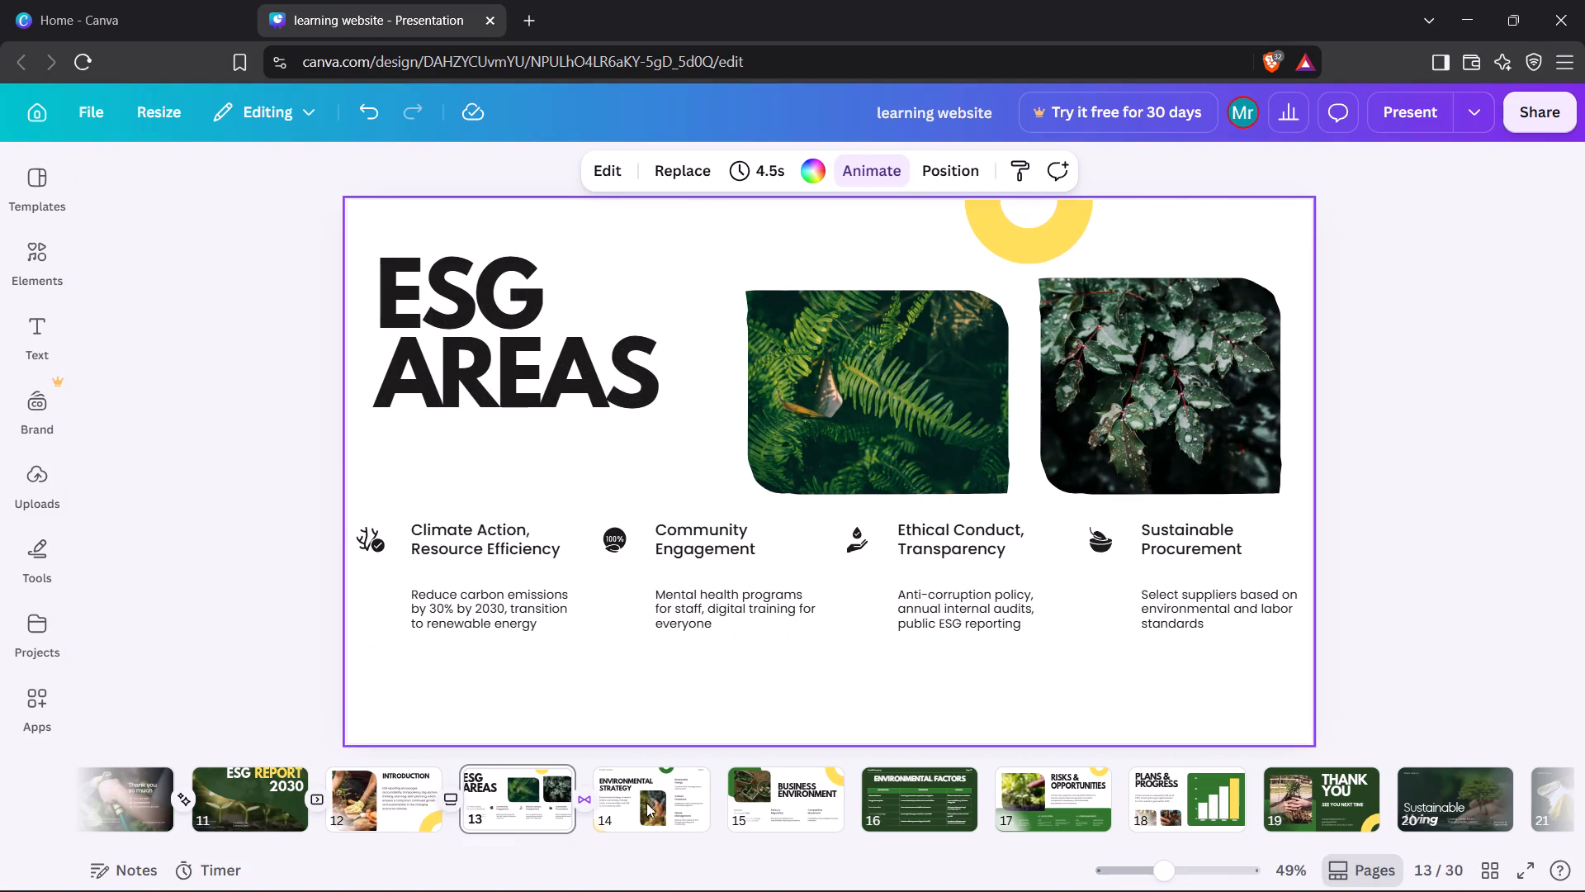
Go to page 14 and move the "ENVIRONMENTAL STRATEGY" title up and slightly left.
{"action": "left_click", "coordinate": [1336, 590]}
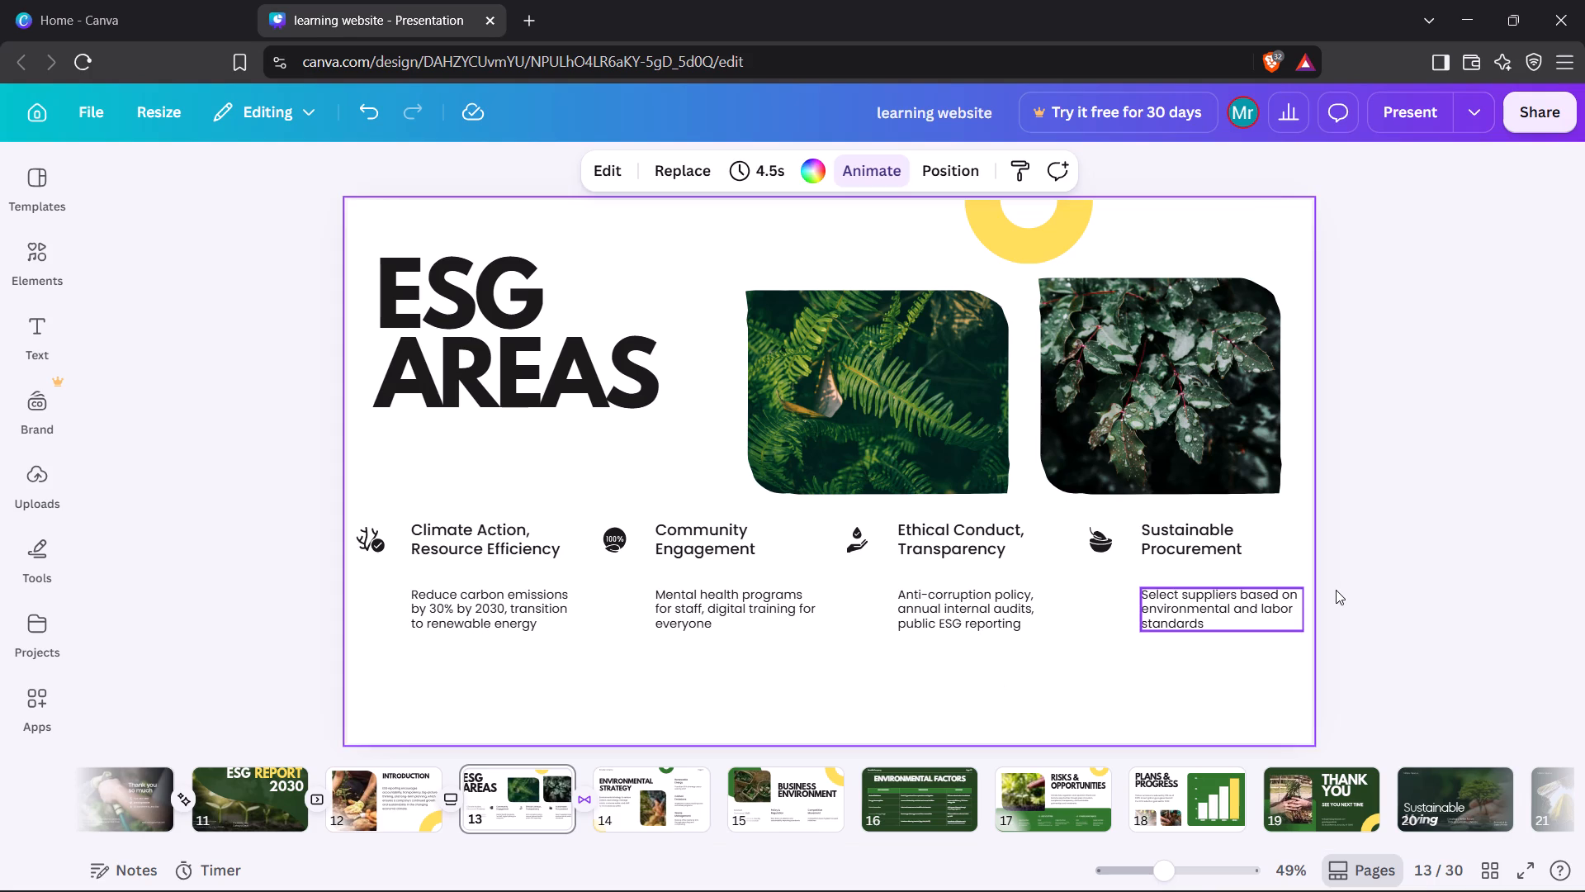
{"action": "key", "text": "Right"}
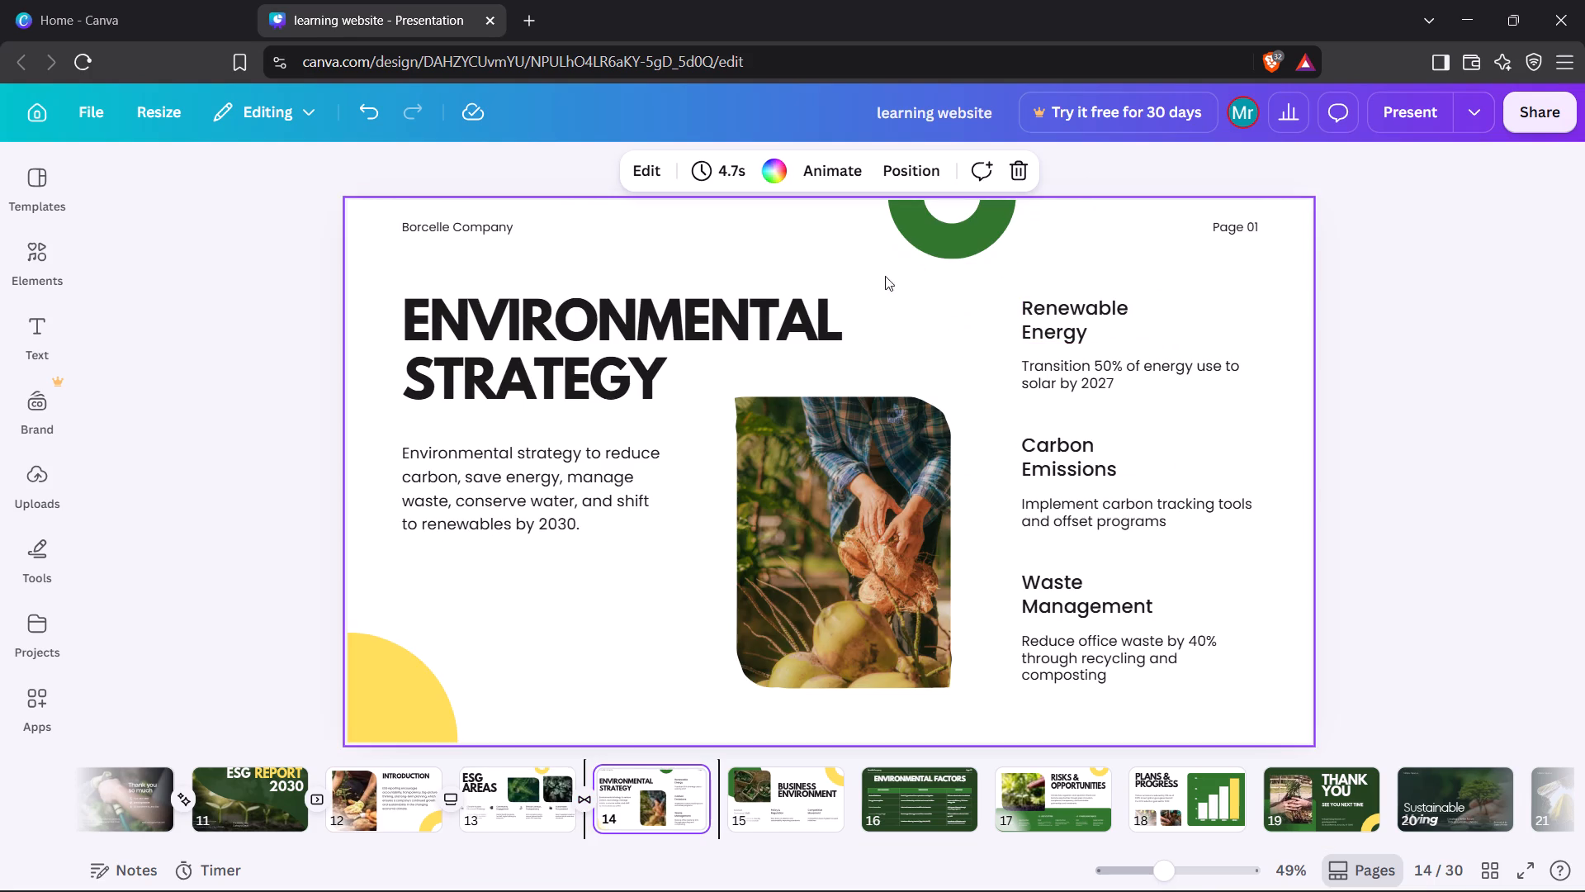
{"action": "left_click", "coordinate": [842, 489]}
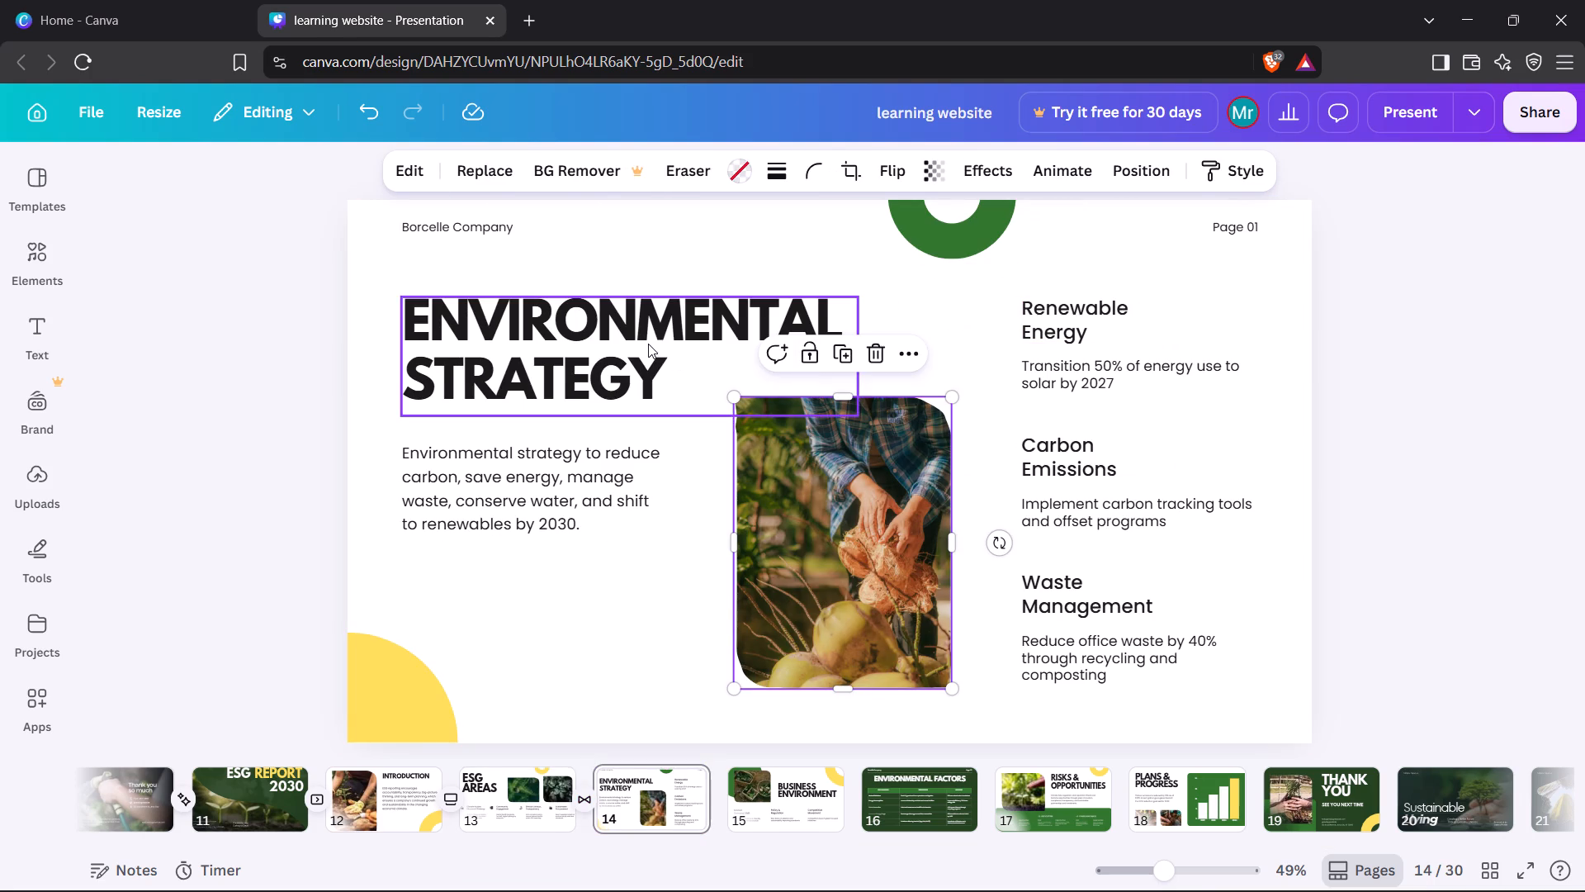
{"action": "left_click_drag", "start_coordinate": [648, 344], "coordinate": [633, 297]}
Delete the "Borcelle Company" and "Page 01" texts from the "ENVIRONMENTAL STRATEGY" page.
{"action": "left_click", "coordinate": [502, 232]}
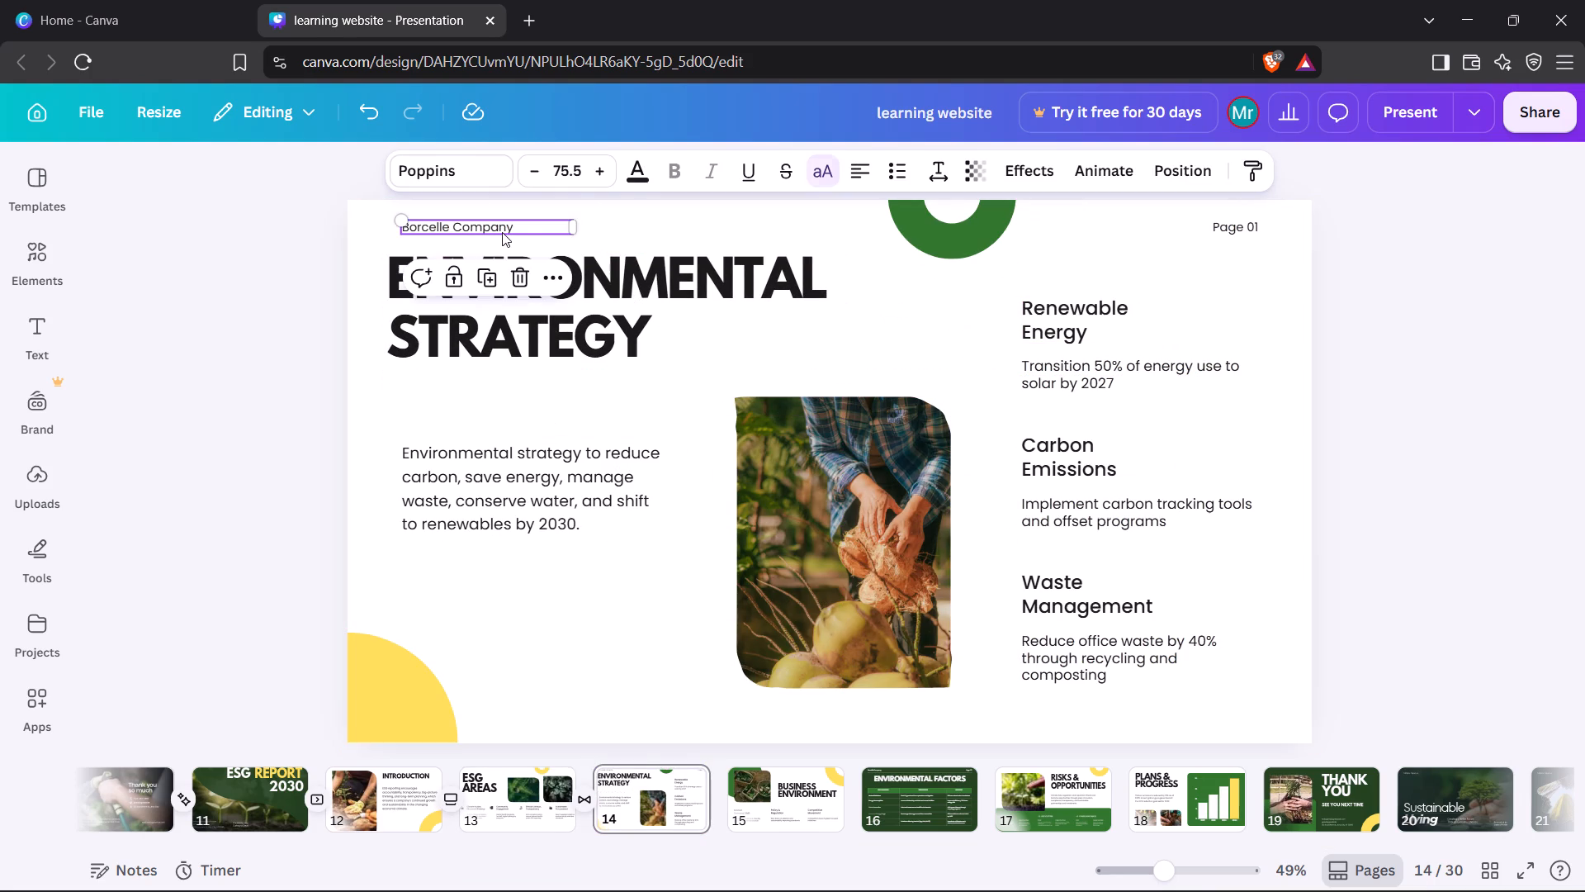
{"action": "left_click", "coordinate": [524, 279]}
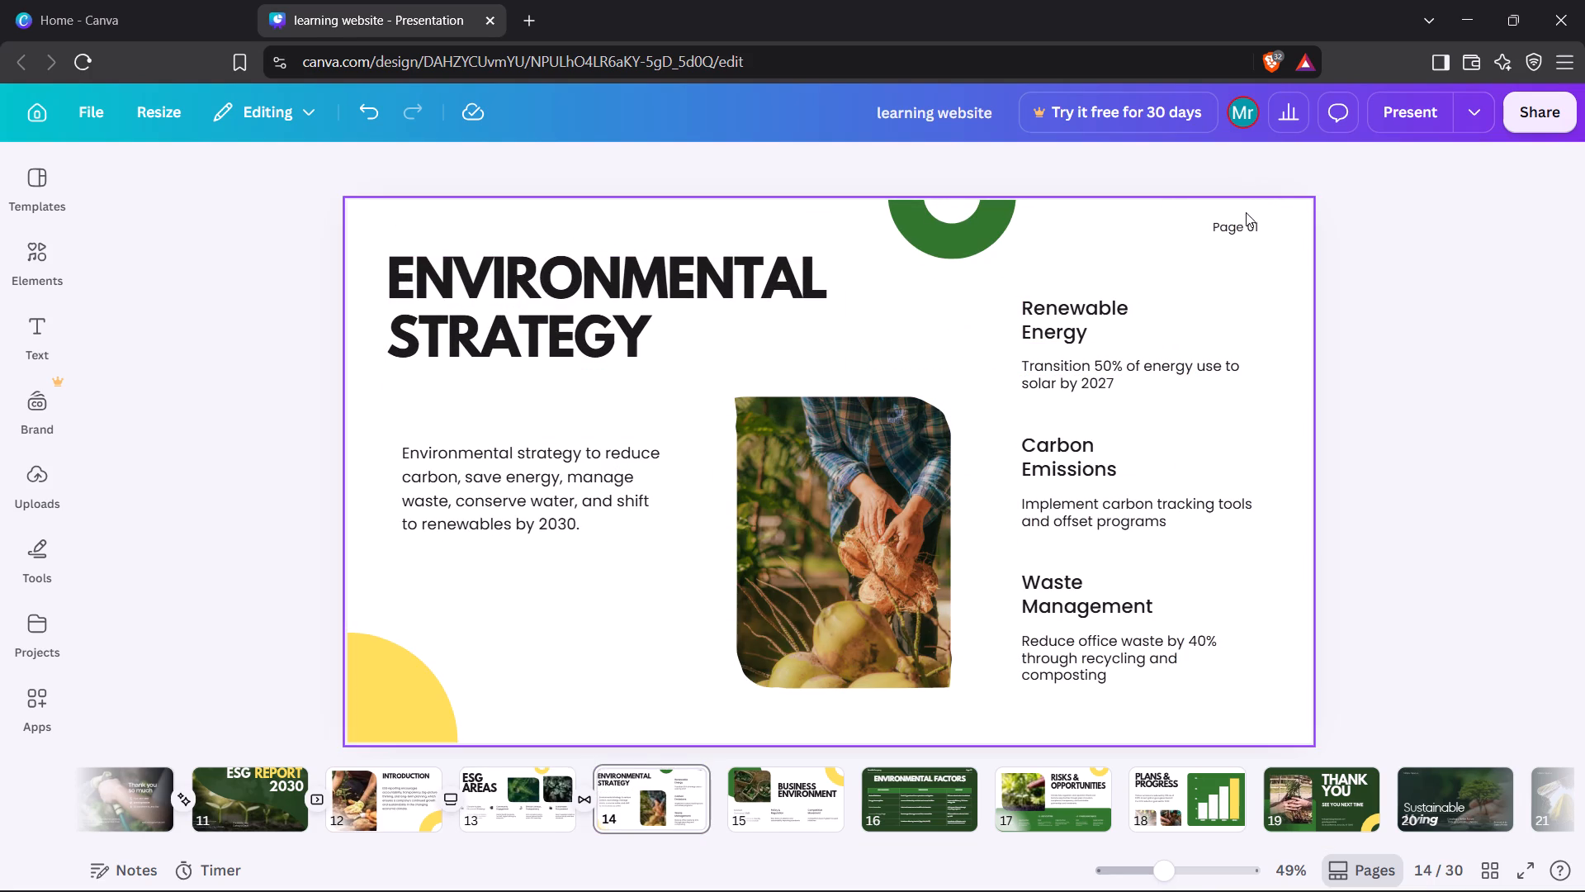
{"action": "left_click", "coordinate": [1247, 222]}
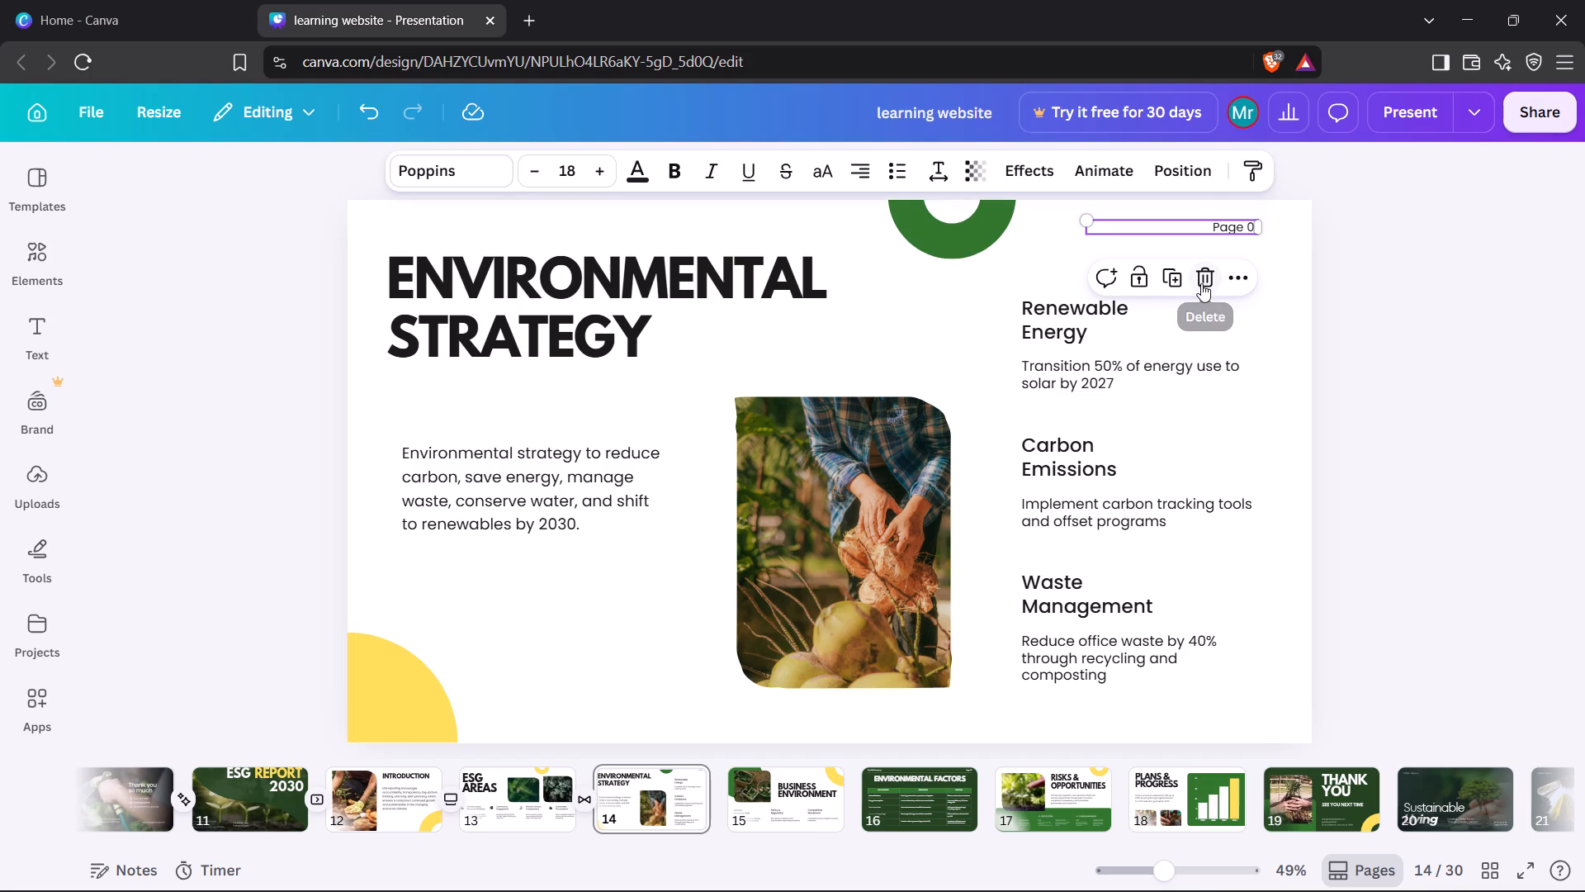
{"action": "left_click", "coordinate": [1201, 283]}
Move the "ENVIRONMENTAL STRATEGY" title slightly higher on the page.
{"action": "left_click_drag", "start_coordinate": [761, 295], "coordinate": [761, 277]}
Enlarge the environmental strategy paragraph to about font size 29.2 and align its left edge with the title.
{"action": "left_click", "coordinate": [564, 475]}
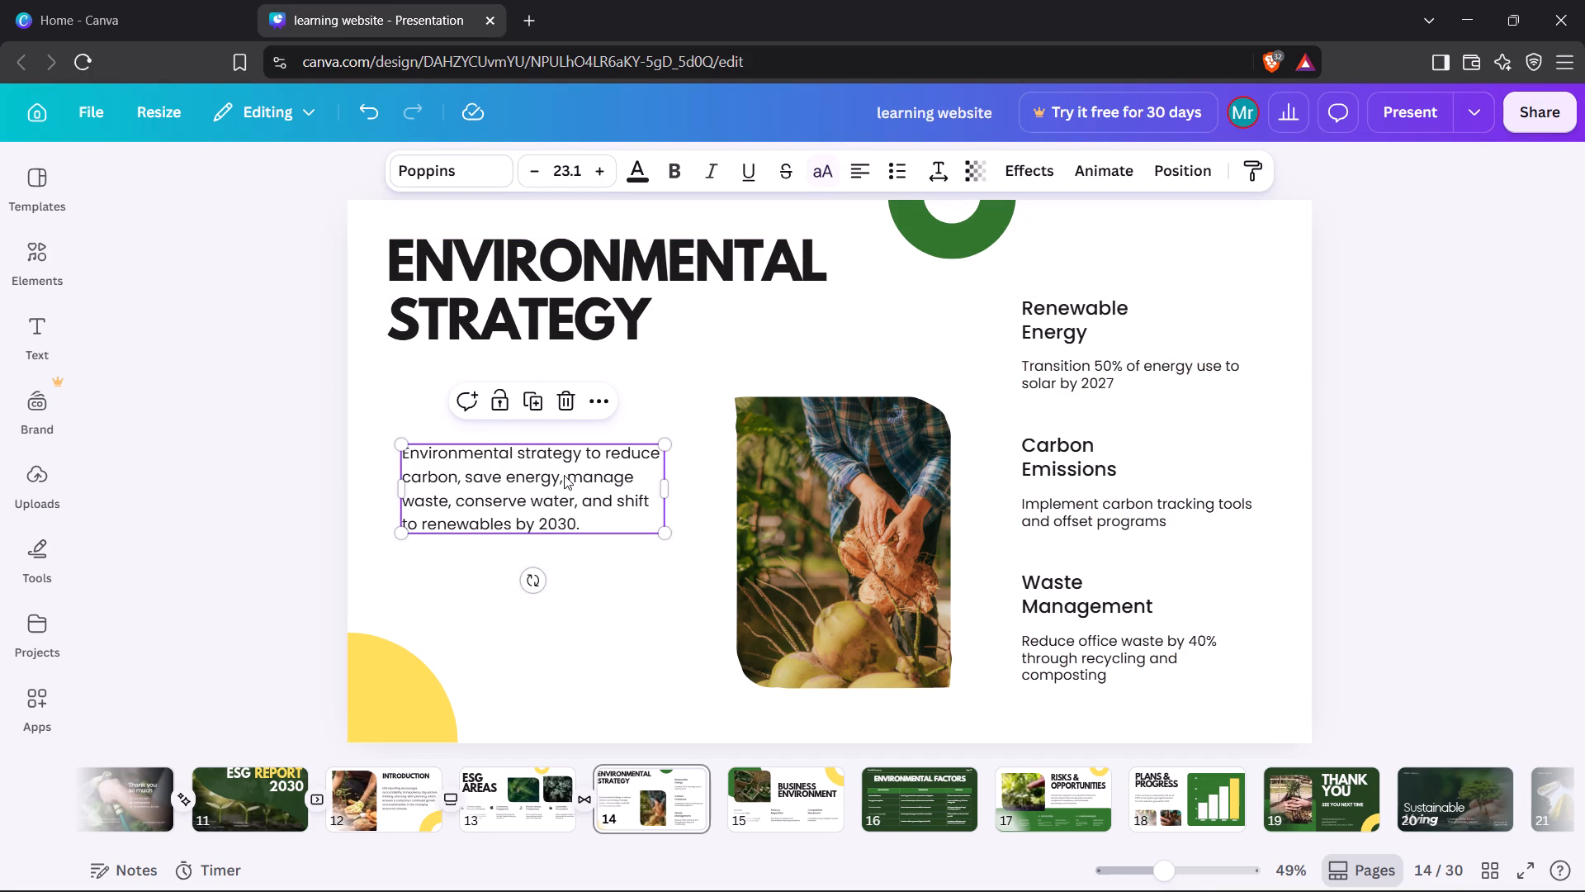
{"action": "left_click_drag", "start_coordinate": [667, 534], "coordinate": [740, 571]}
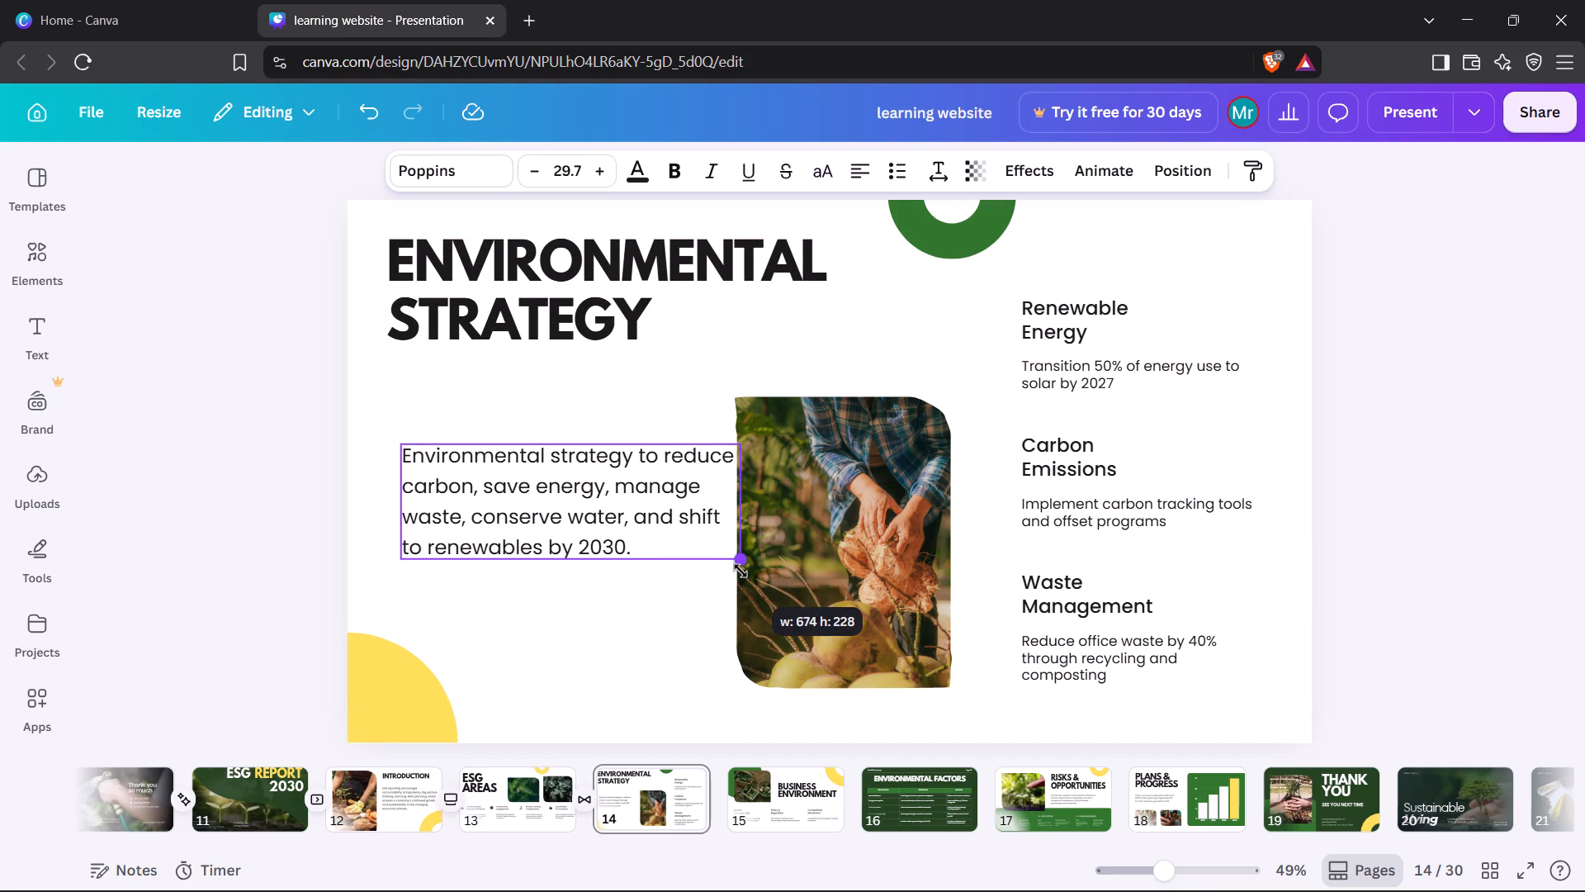
{"action": "left_click_drag", "start_coordinate": [740, 571], "coordinate": [727, 568]}
{"action": "left_click_drag", "start_coordinate": [583, 490], "coordinate": [566, 477]}
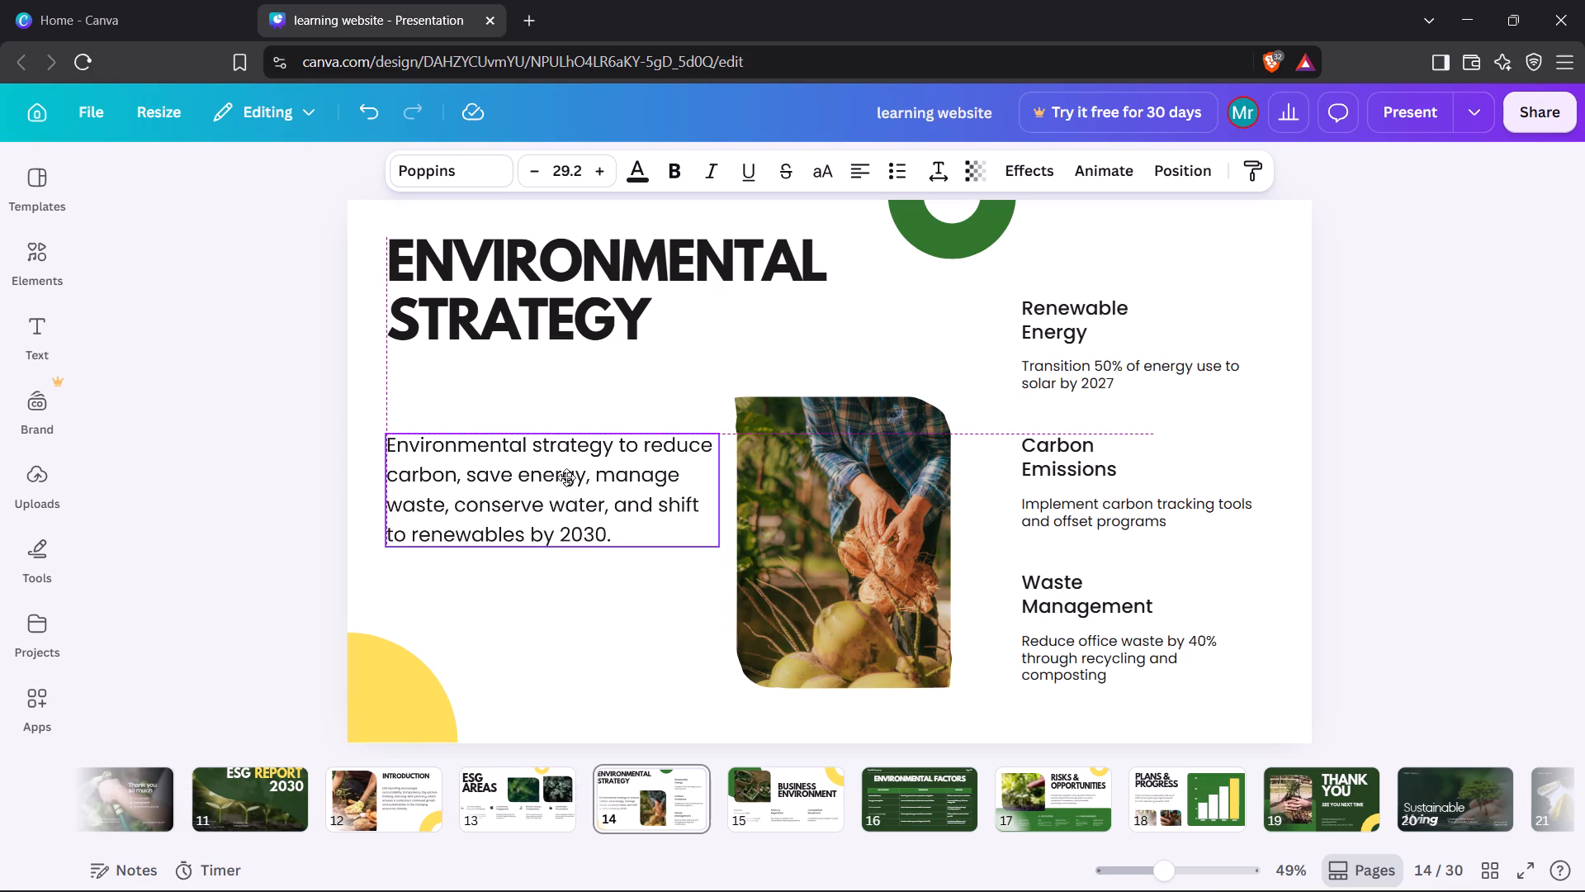
{"action": "left_click_drag", "start_coordinate": [566, 477], "coordinate": [567, 478]}
Enlarge the harvest photo by stretching its top edge upward and its right edge out toward the text column.
{"action": "left_click", "coordinate": [815, 550]}
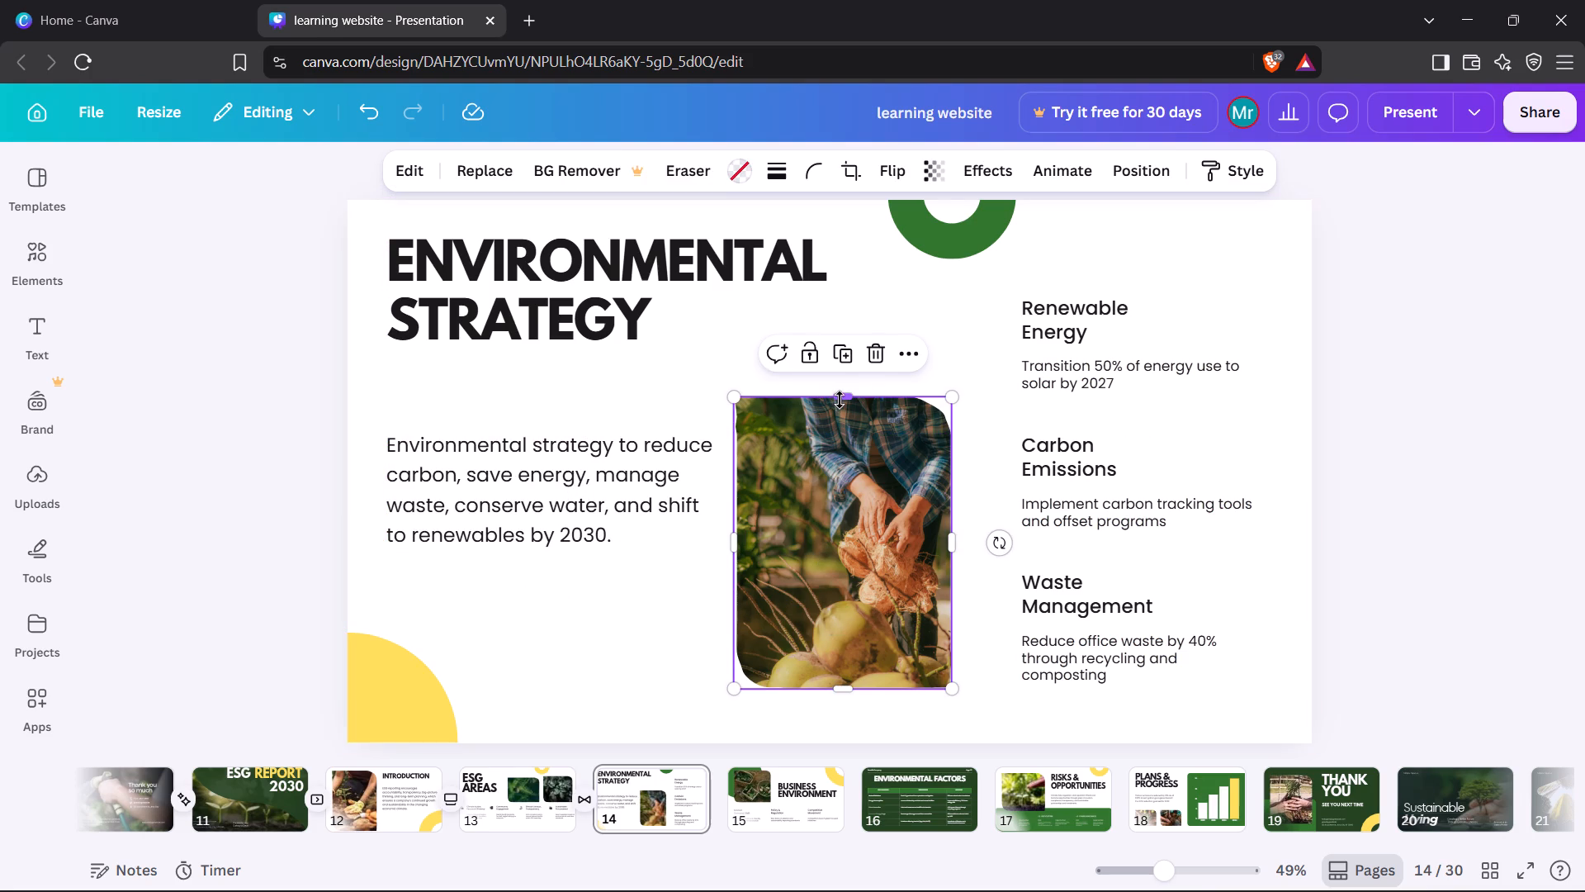
{"action": "left_click_drag", "start_coordinate": [843, 398], "coordinate": [839, 321]}
{"action": "left_click_drag", "start_coordinate": [953, 509], "coordinate": [993, 508]}
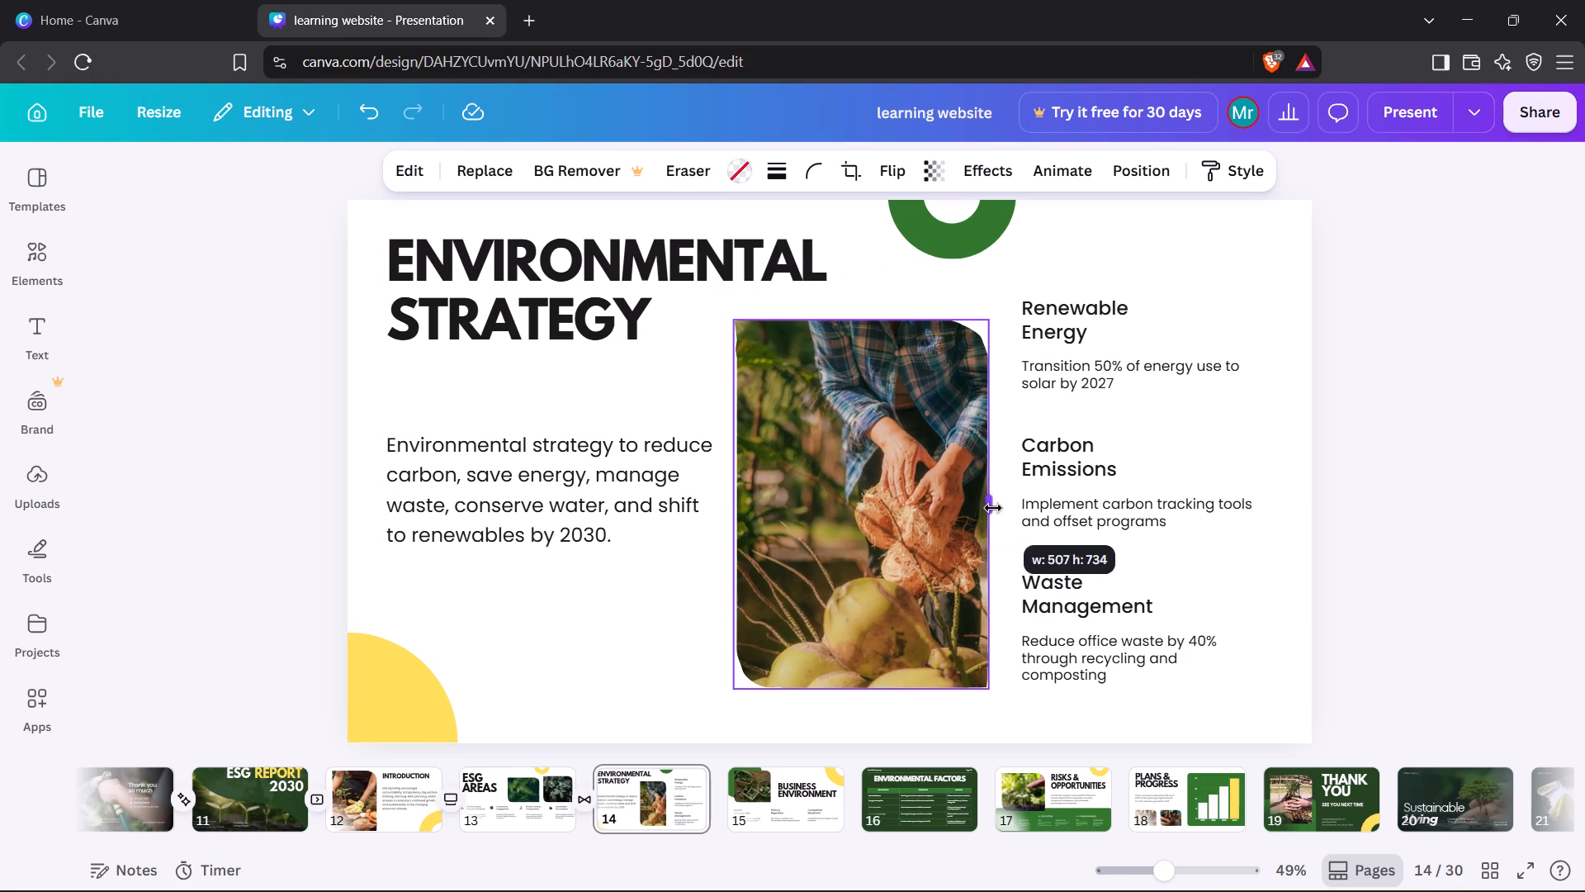
{"action": "left_click_drag", "start_coordinate": [993, 508], "coordinate": [997, 508]}
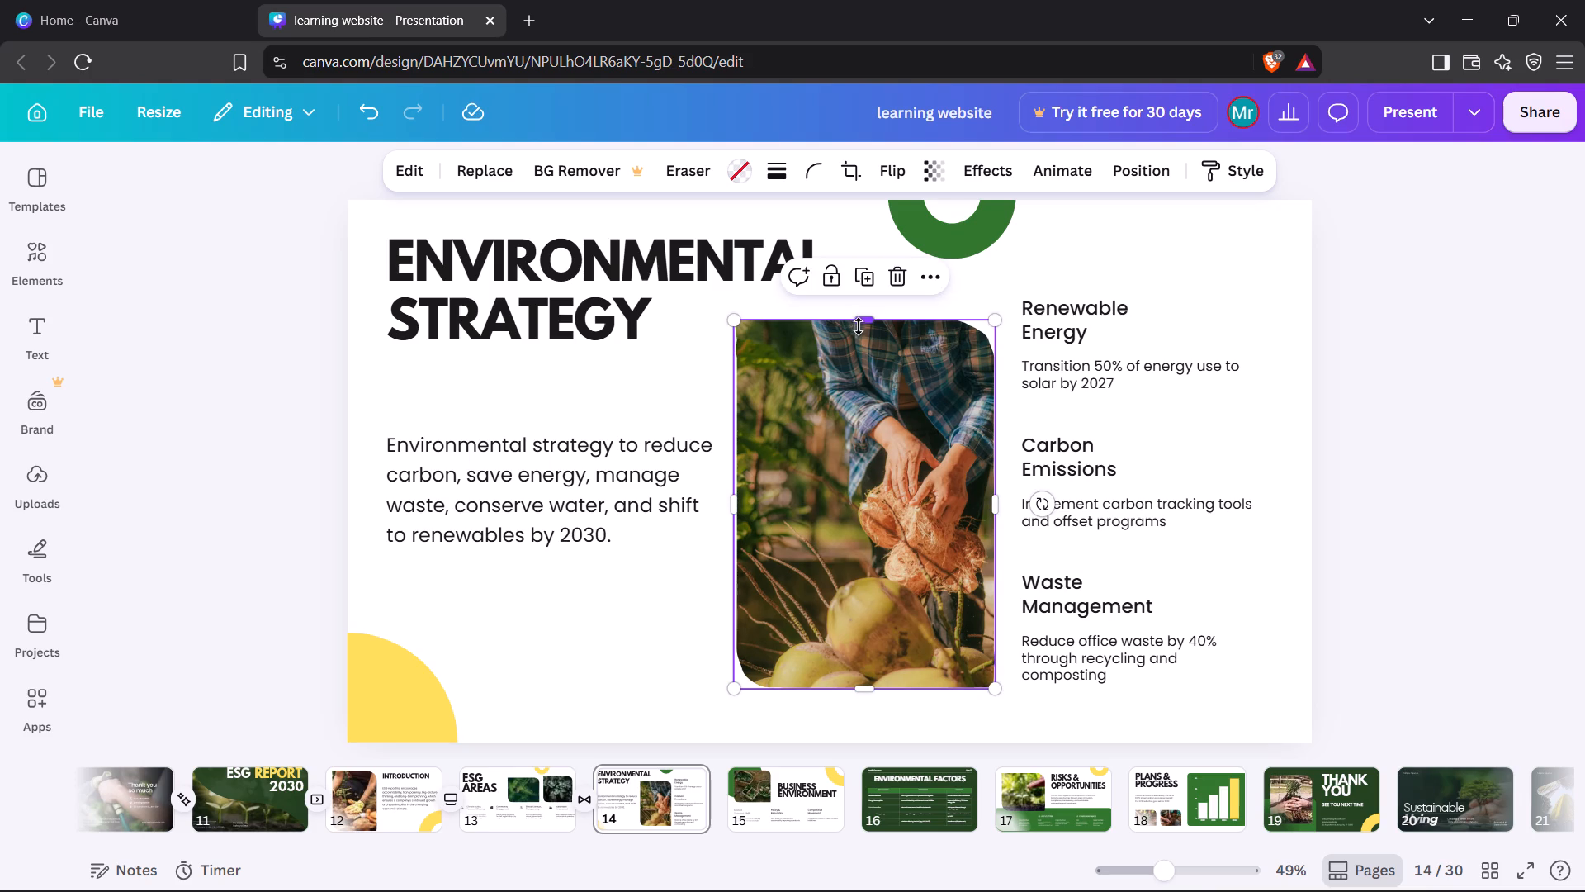
{"action": "left_click_drag", "start_coordinate": [861, 323], "coordinate": [861, 306]}
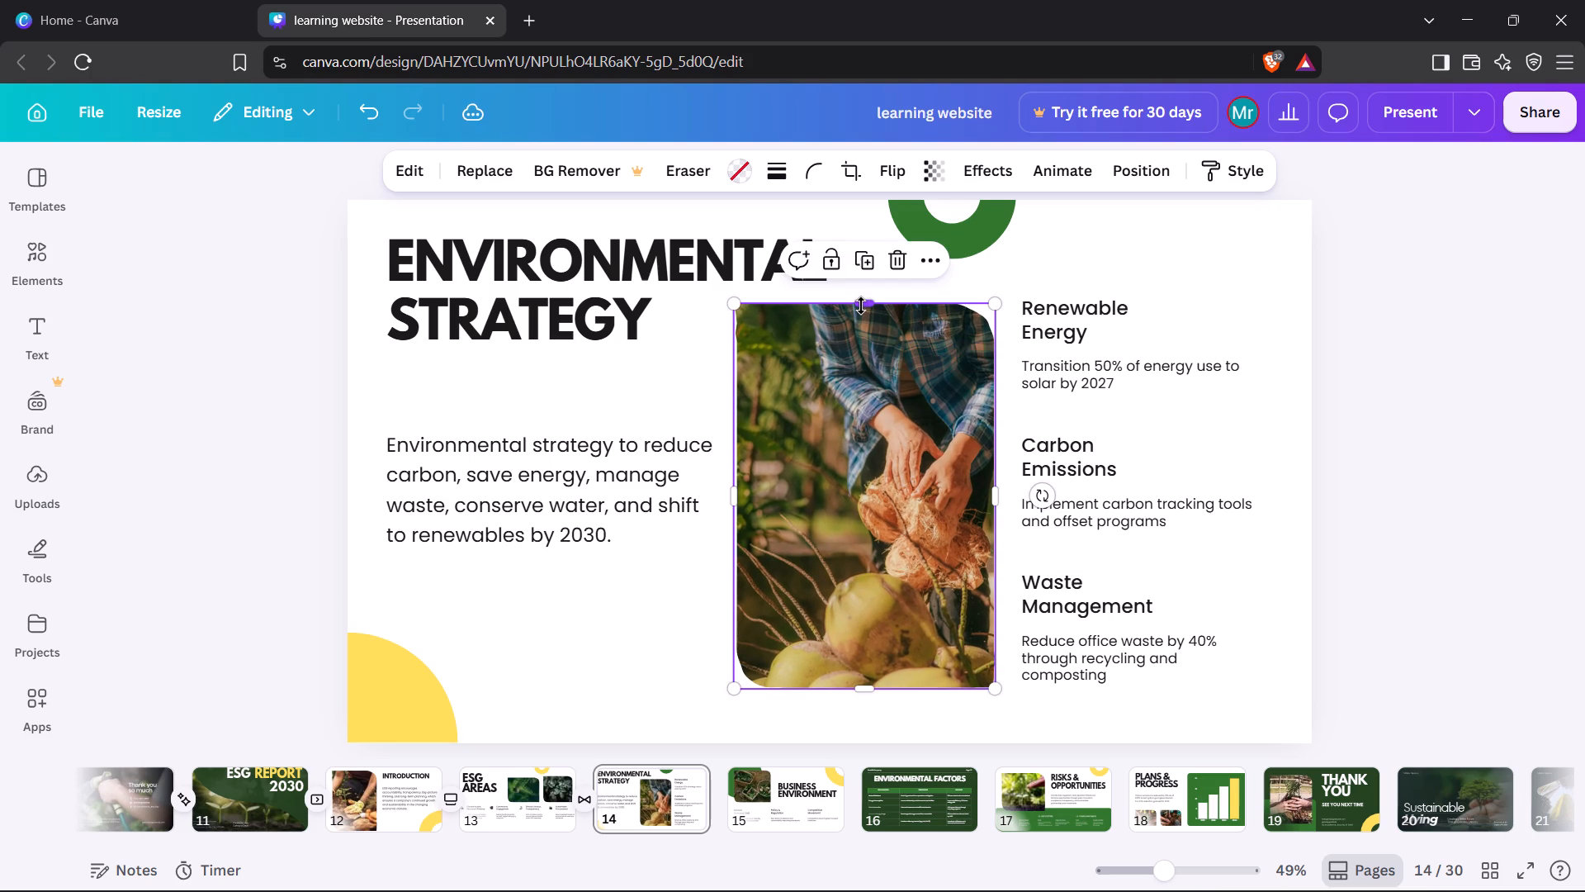
{"action": "left_click", "coordinate": [689, 619]}
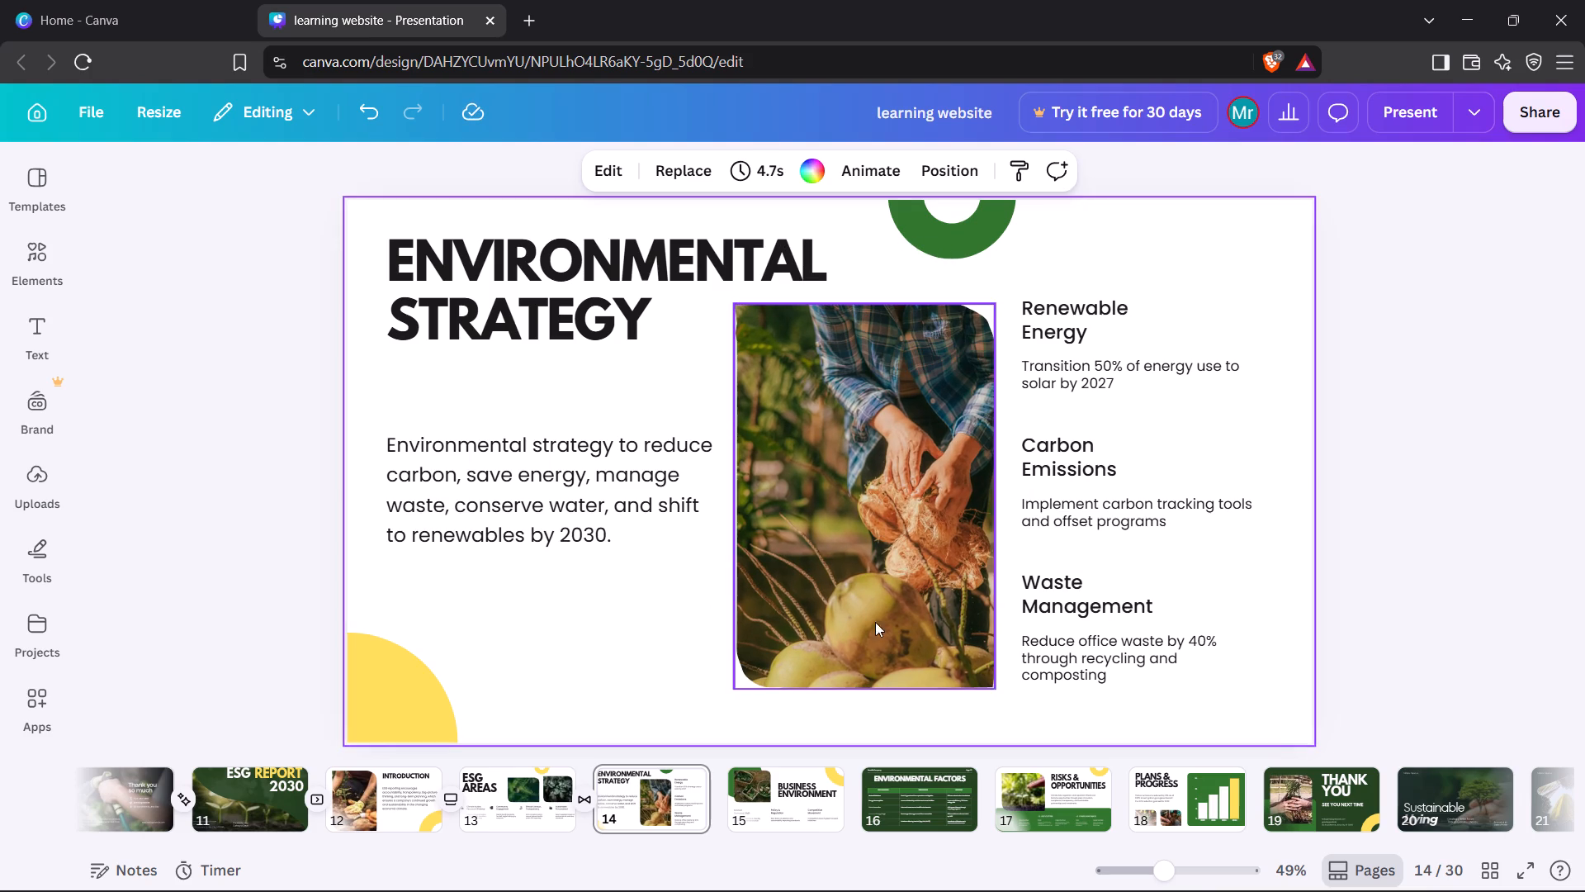
Apply the Chill page animation to the "ENVIRONMENTAL STRATEGY" page.
{"action": "left_click", "coordinate": [1003, 263]}
{"action": "left_click", "coordinate": [1044, 241]}
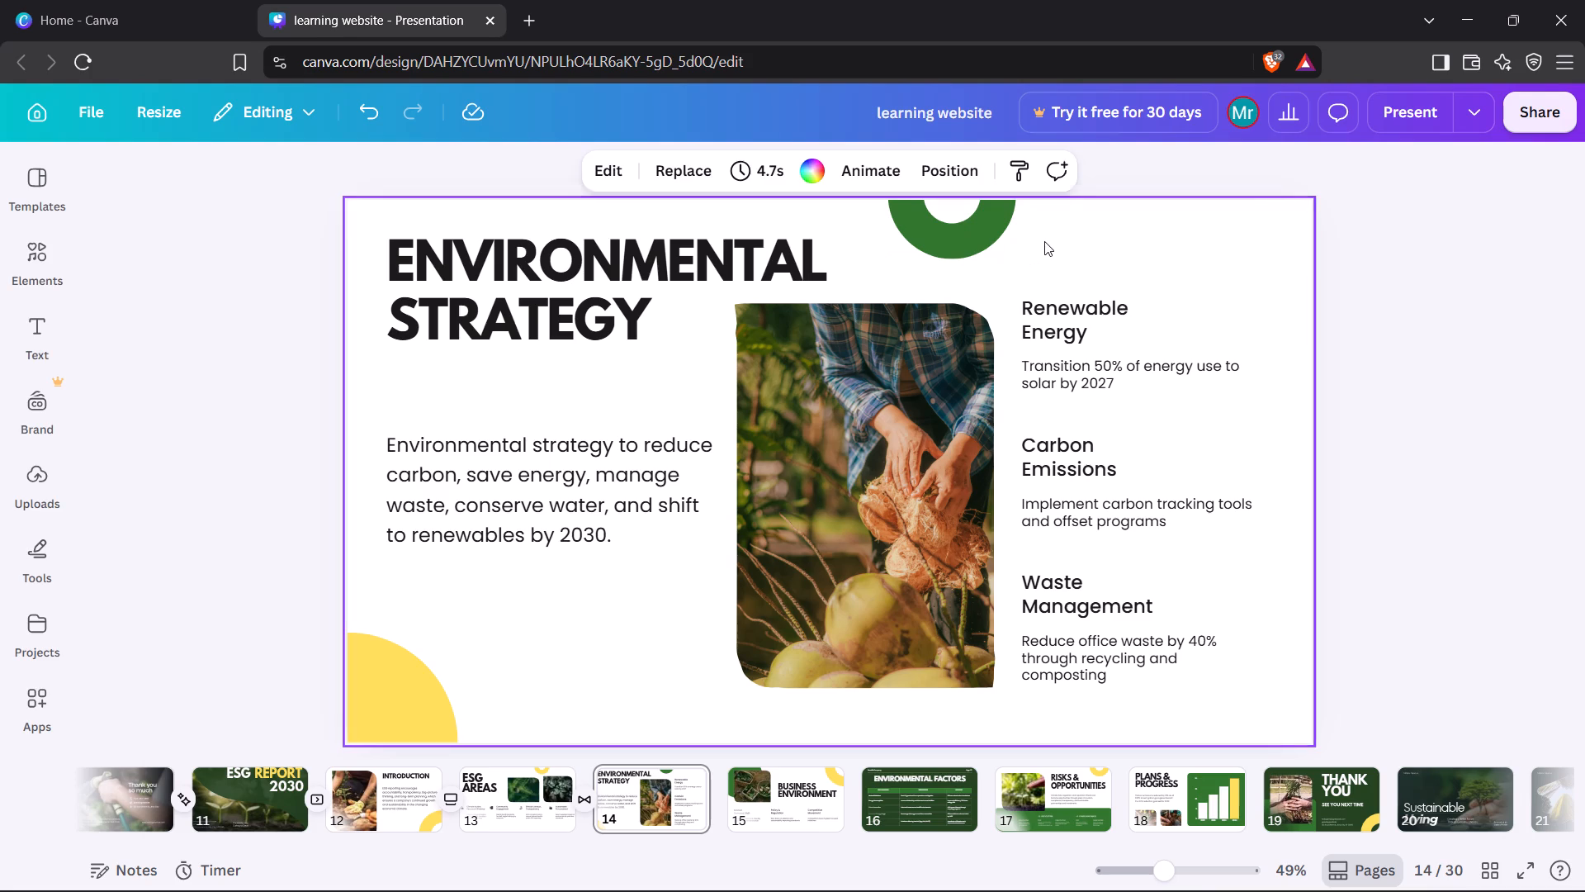
{"action": "left_click", "coordinate": [884, 182]}
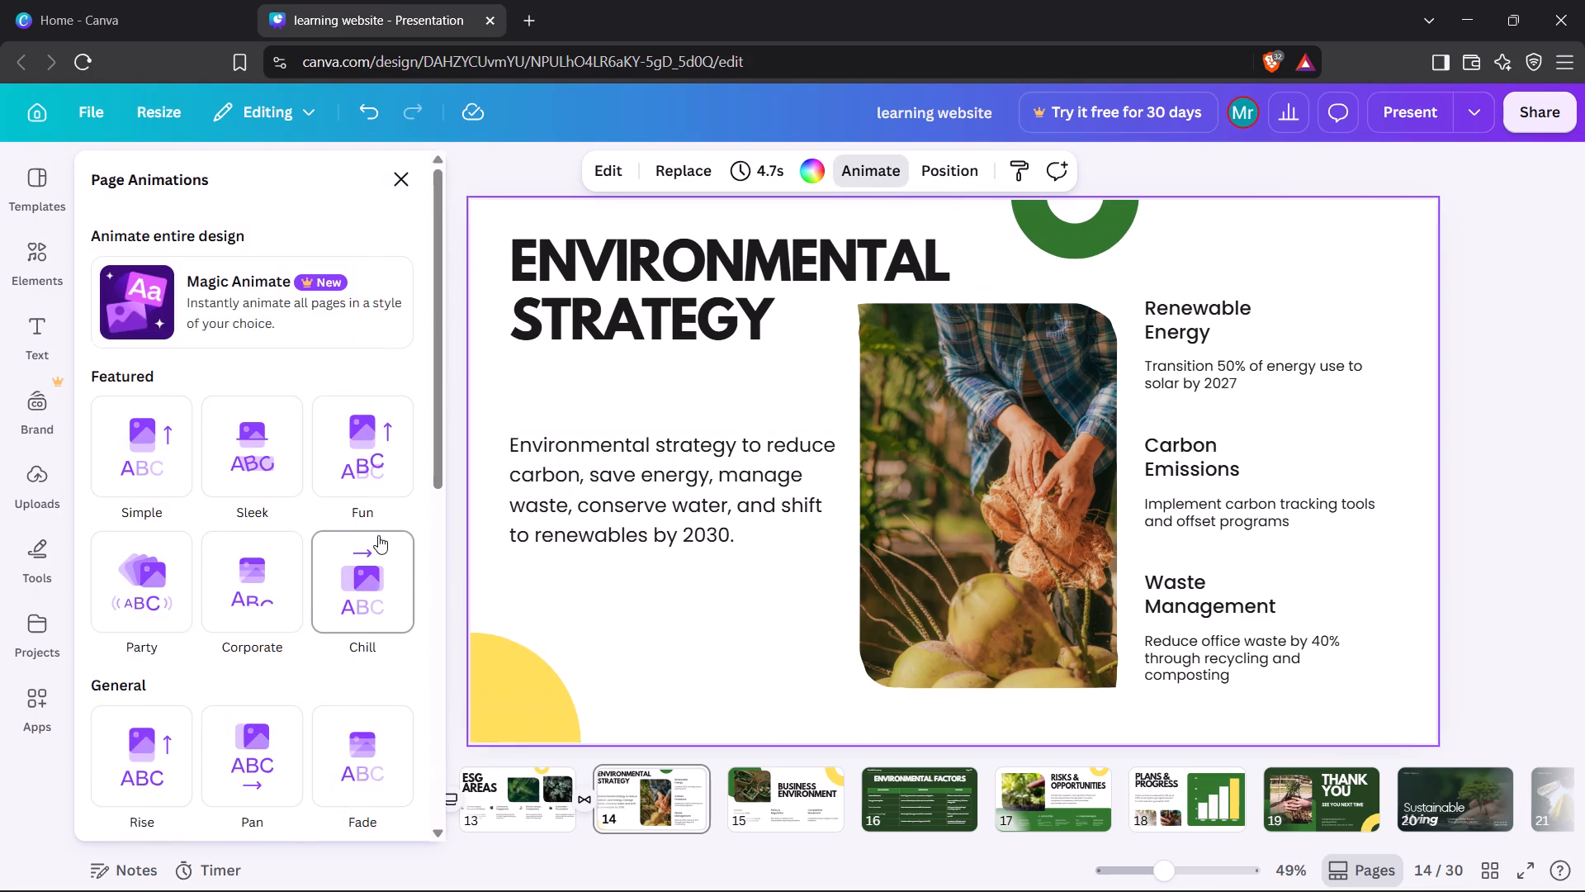
{"action": "left_click", "coordinate": [378, 542]}
{"action": "left_click", "coordinate": [406, 176]}
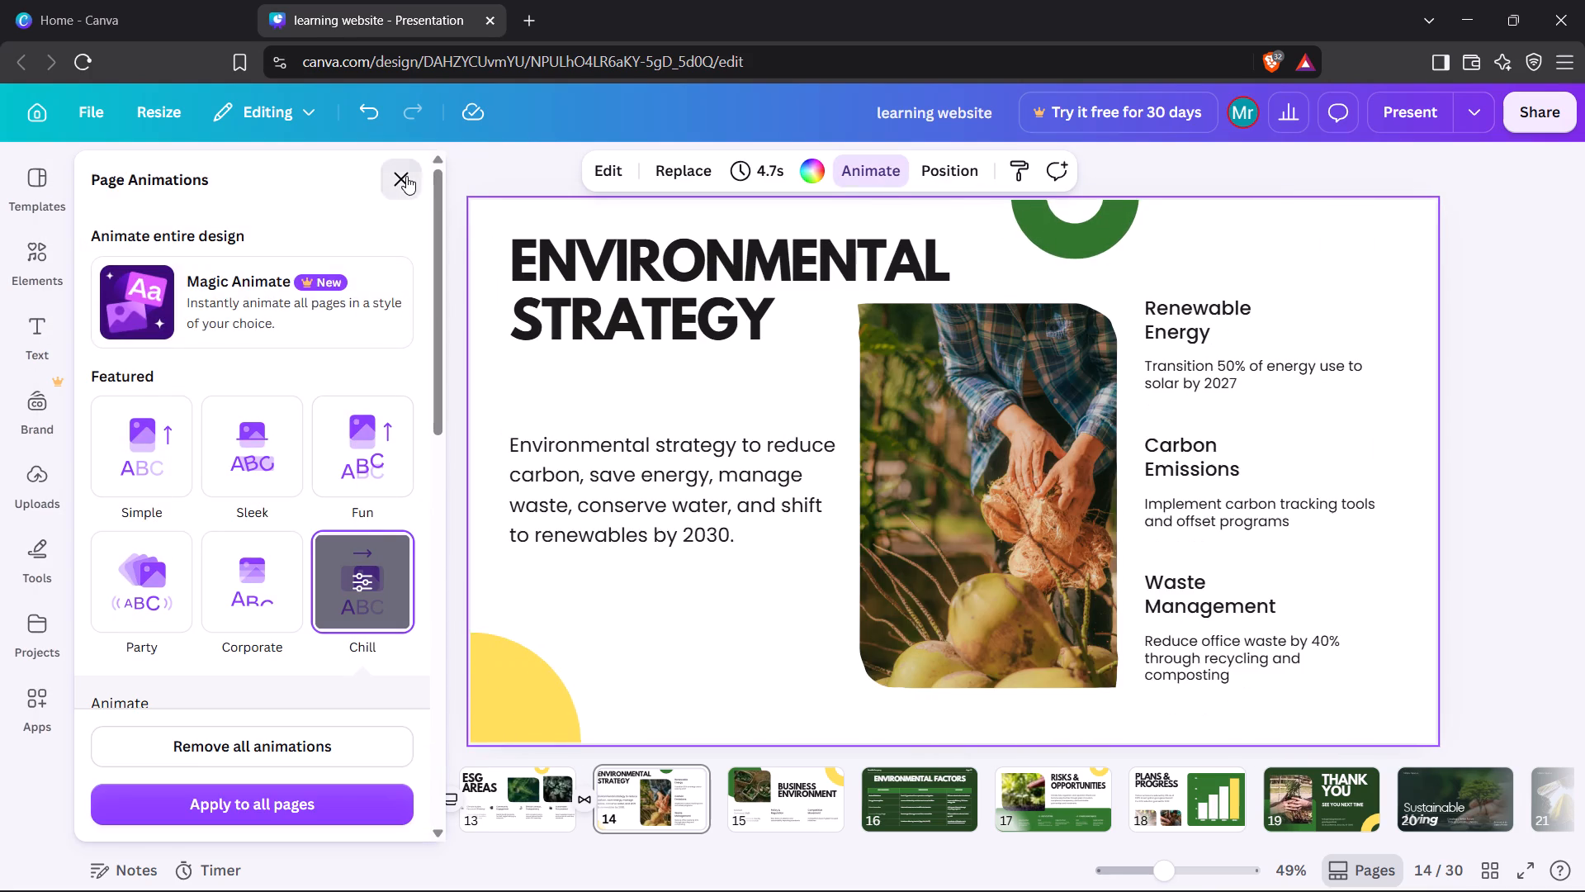
{"action": "left_click", "coordinate": [214, 436]}
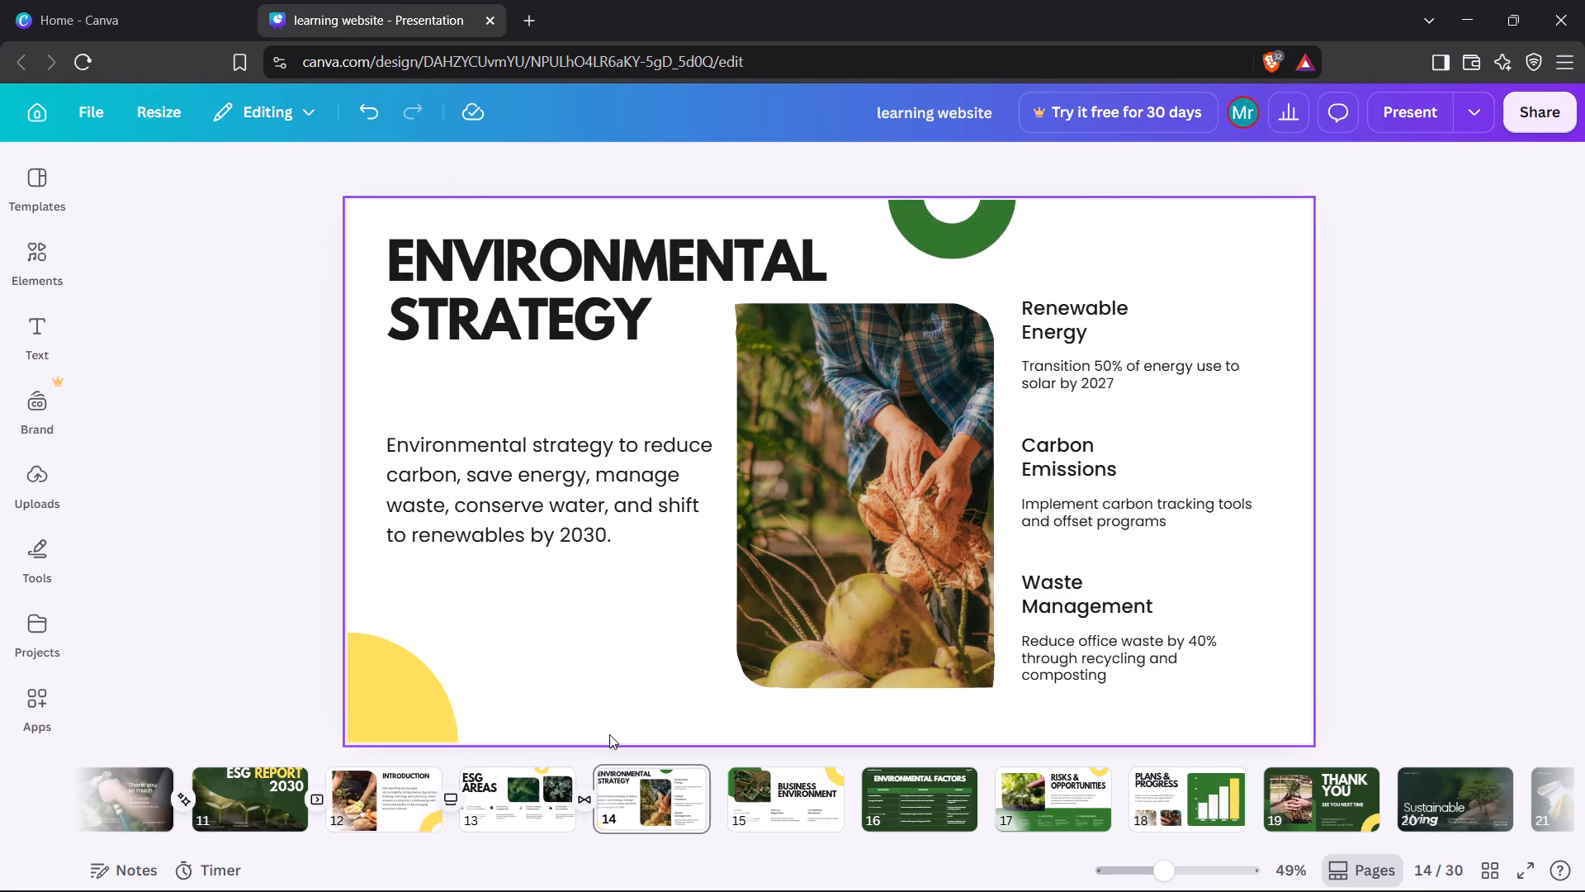
Add a Line Wipe transition between the "ENVIRONMENTAL STRATEGY" and "BUSINESS ENVIRONMENT" pages.
{"action": "left_click", "coordinate": [728, 817]}
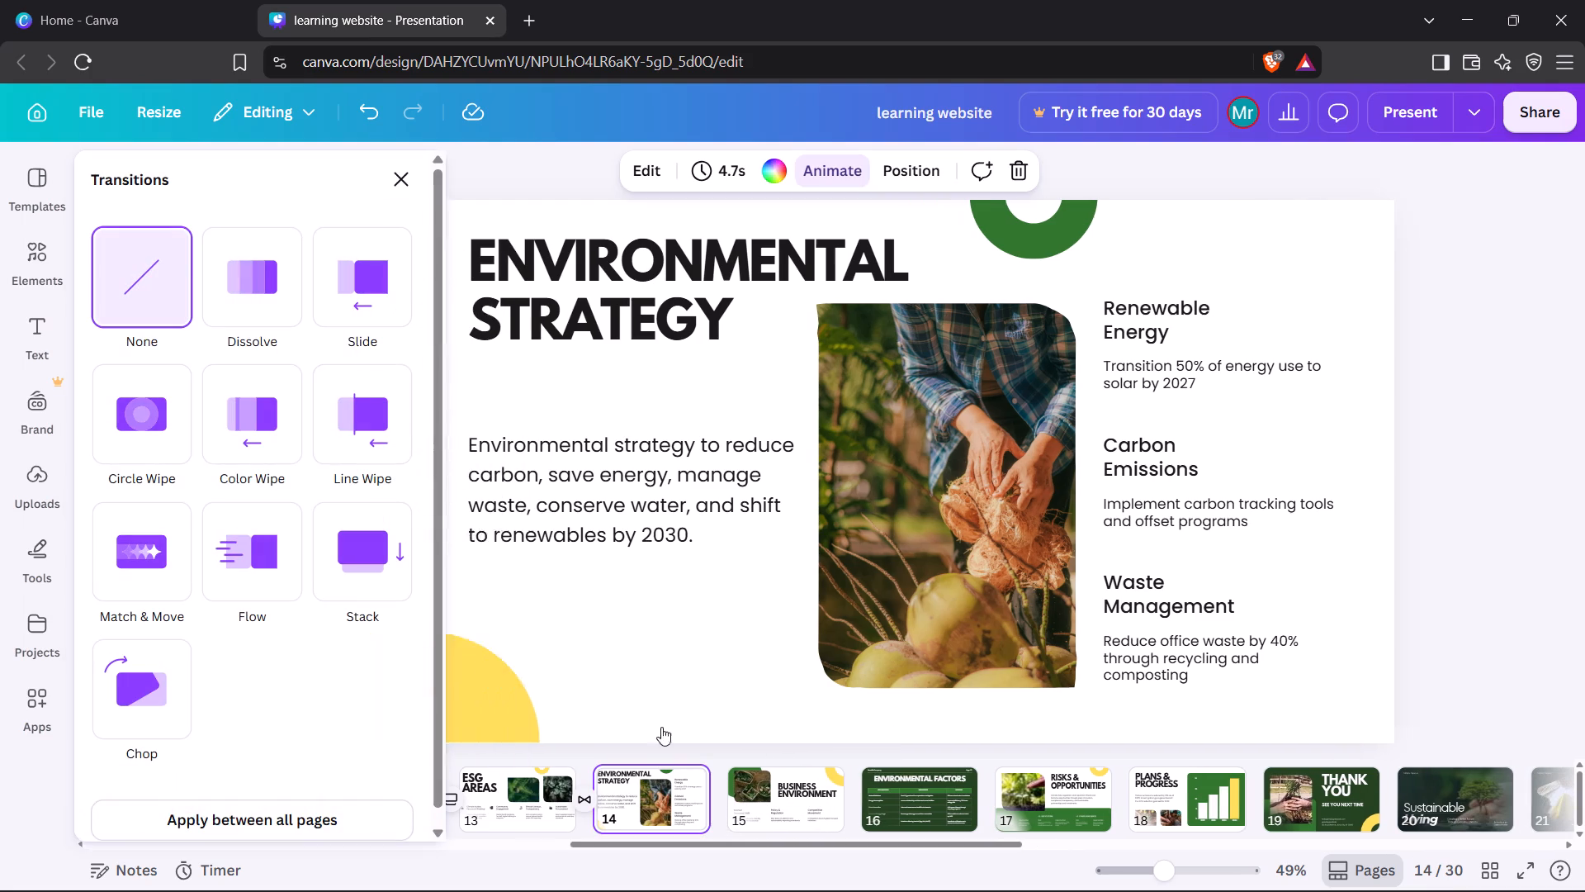
{"action": "left_click", "coordinate": [357, 430]}
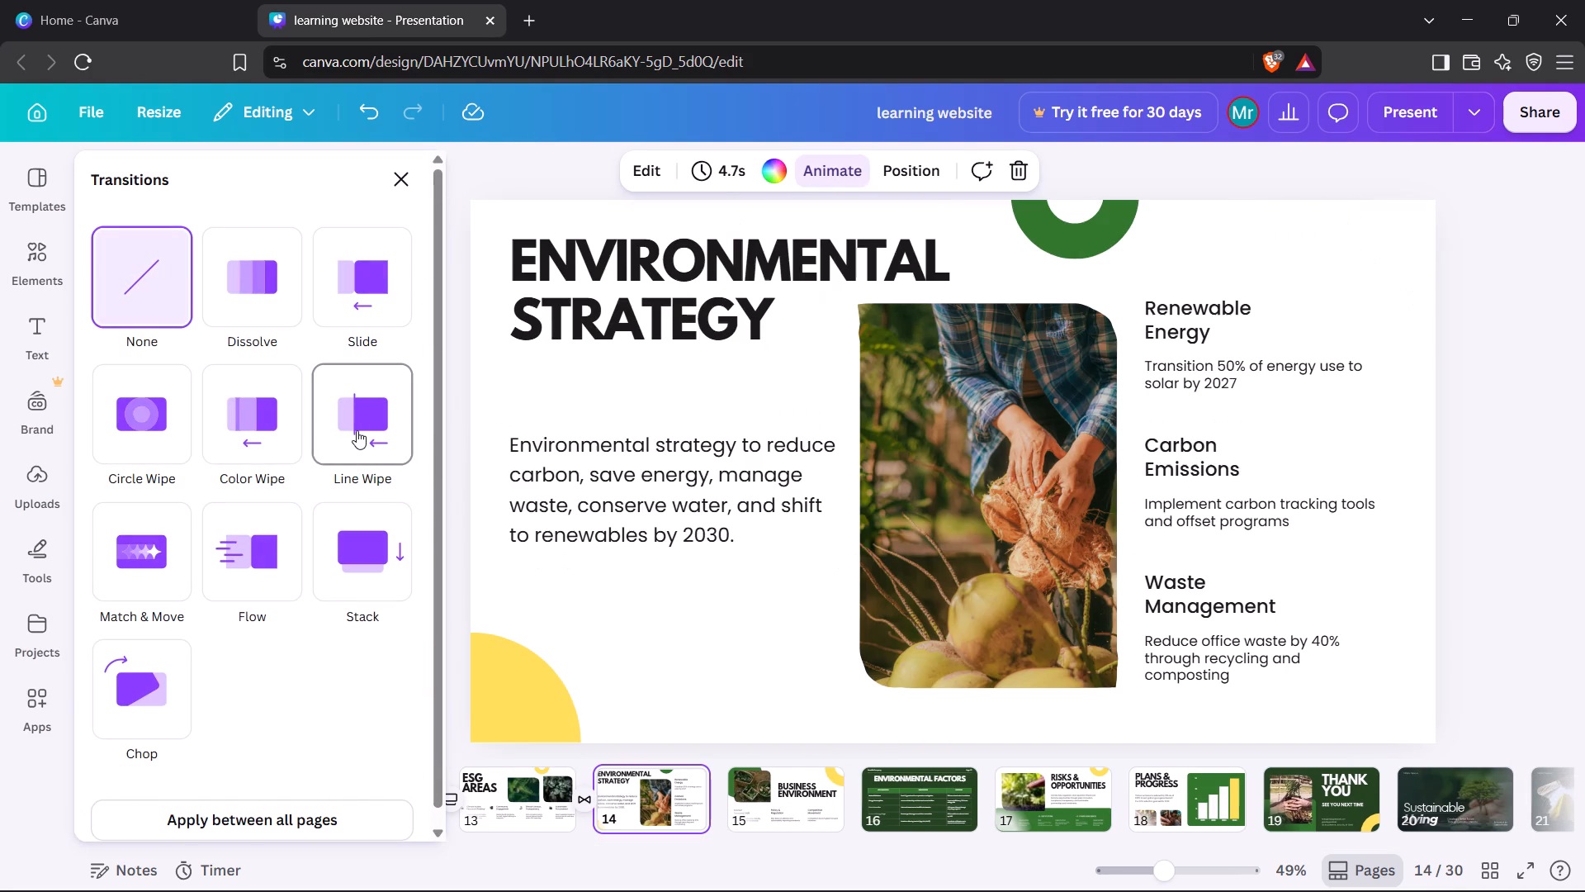
{"action": "left_click", "coordinate": [401, 183]}
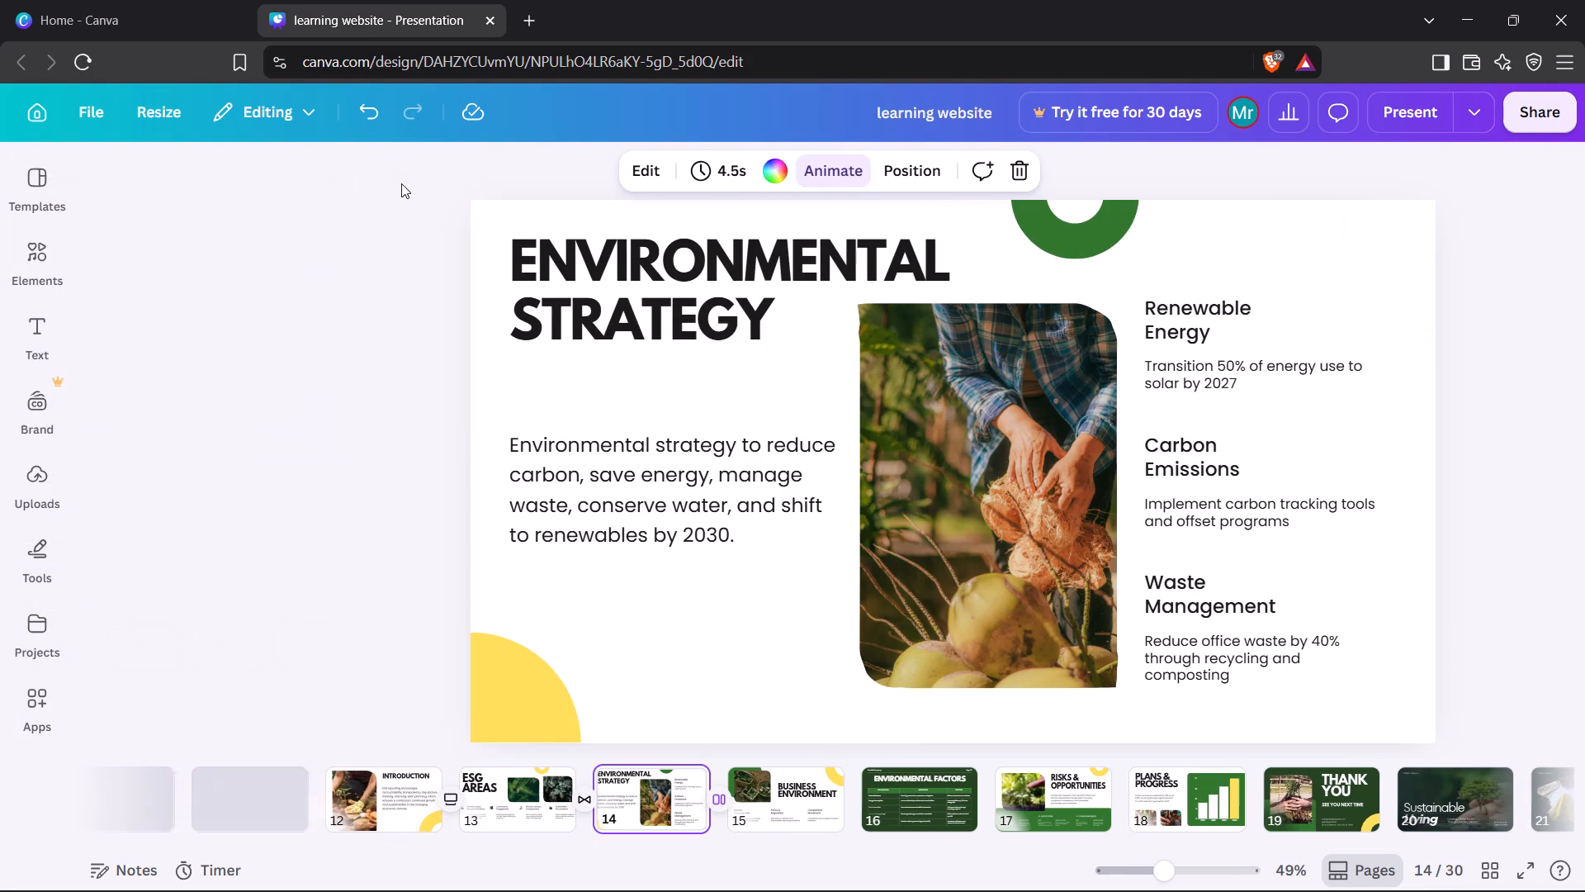
{"action": "left_click", "coordinate": [272, 346]}
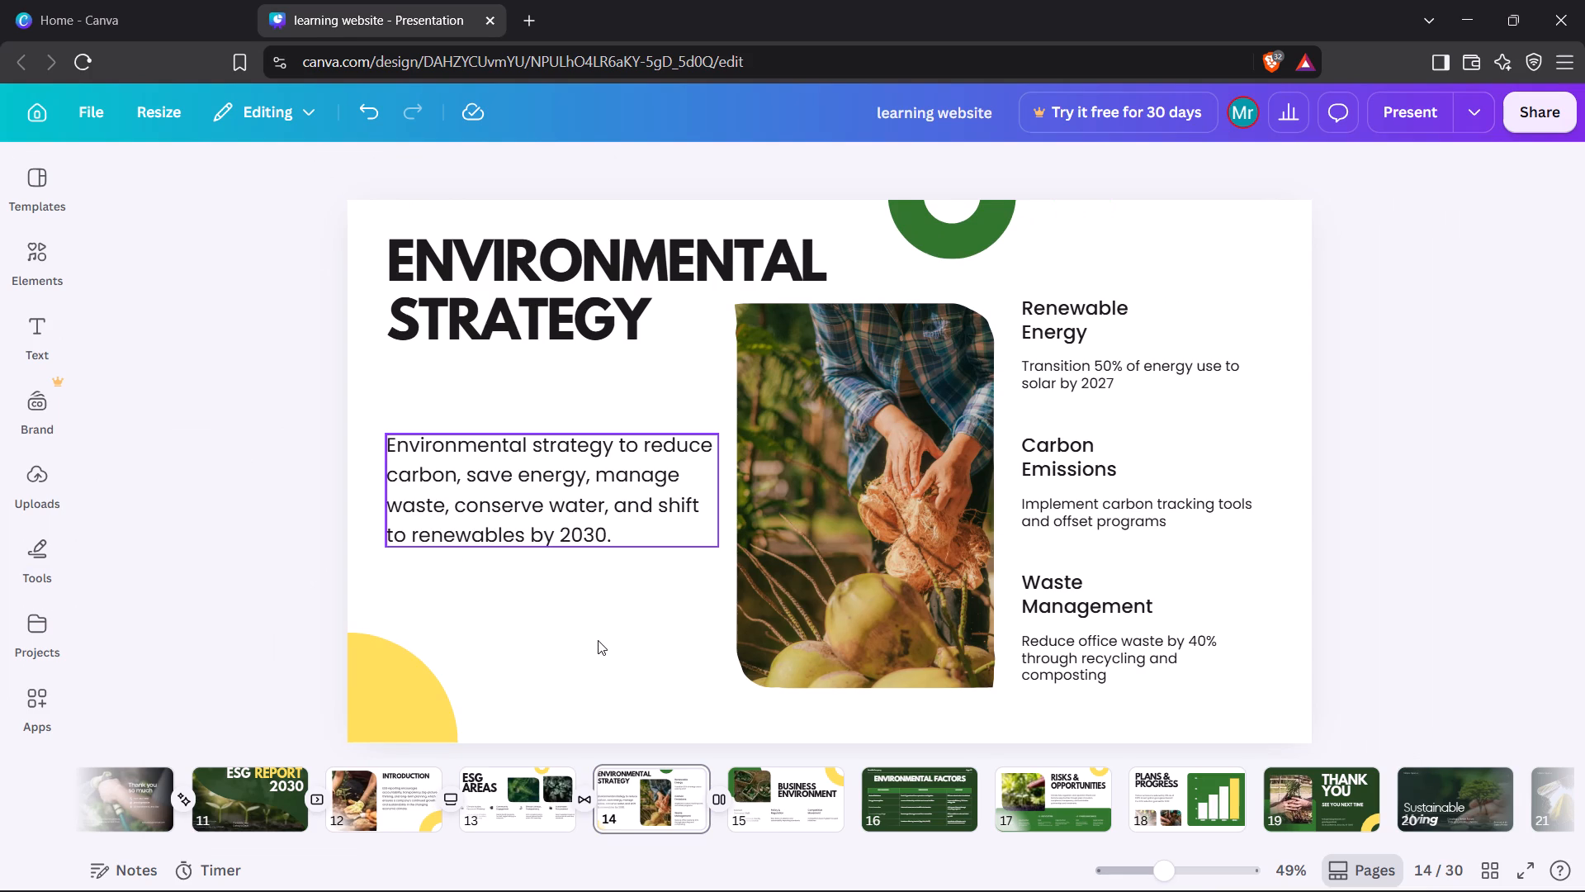
{"action": "left_click", "coordinate": [298, 614]}
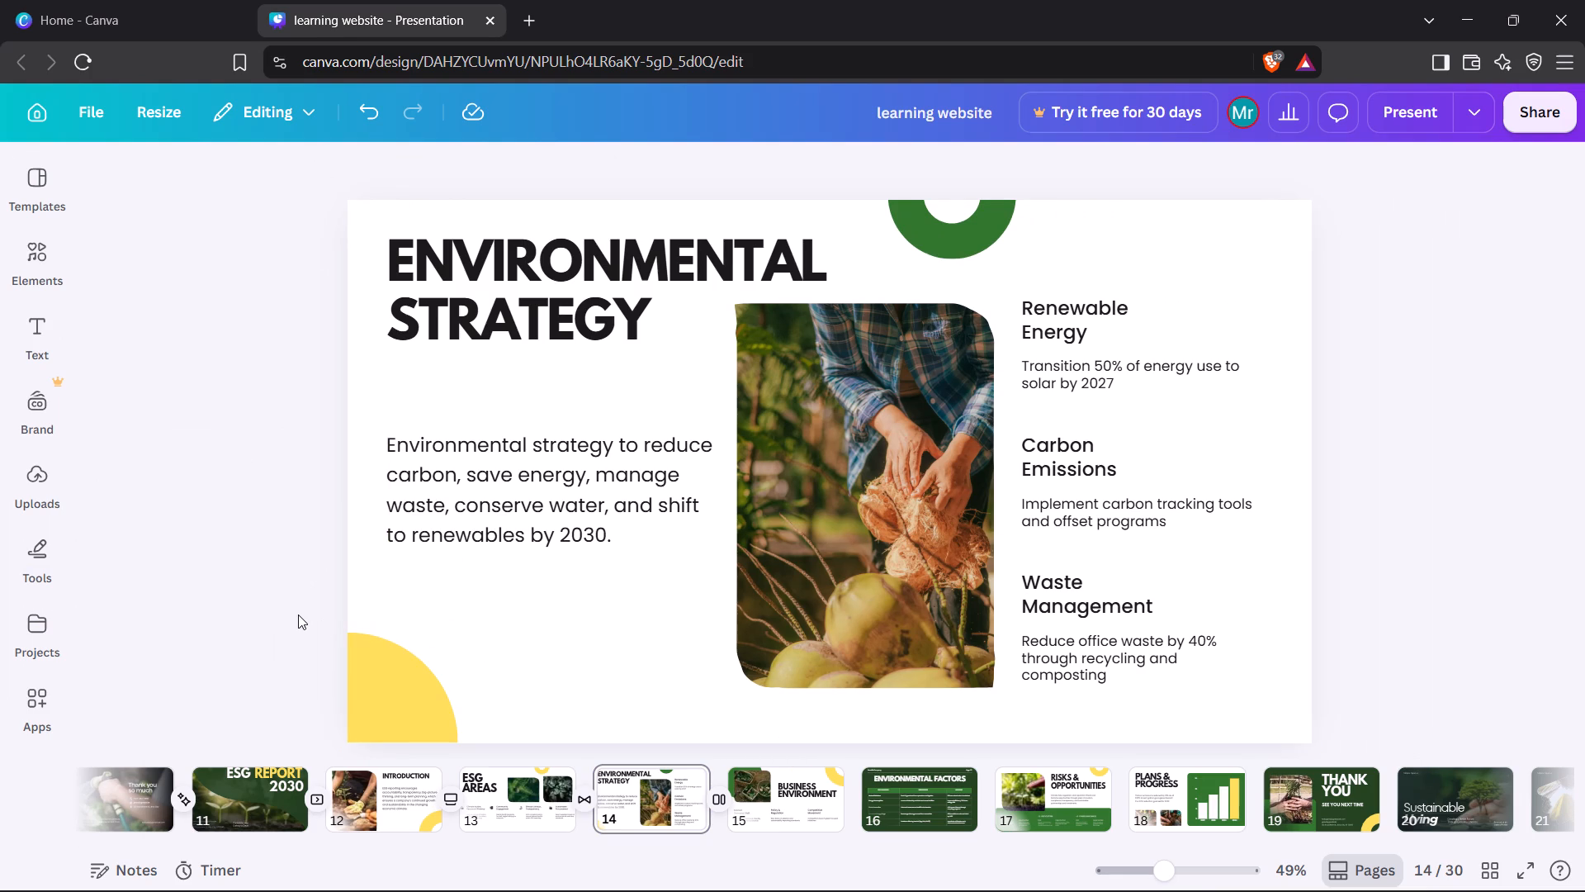
On the "BUSINESS ENVIRONMENT" page, shift the basket photo toward the left page edge and enlarge it by stretching its top, bottom and right edges.
{"action": "key", "text": "Right"}
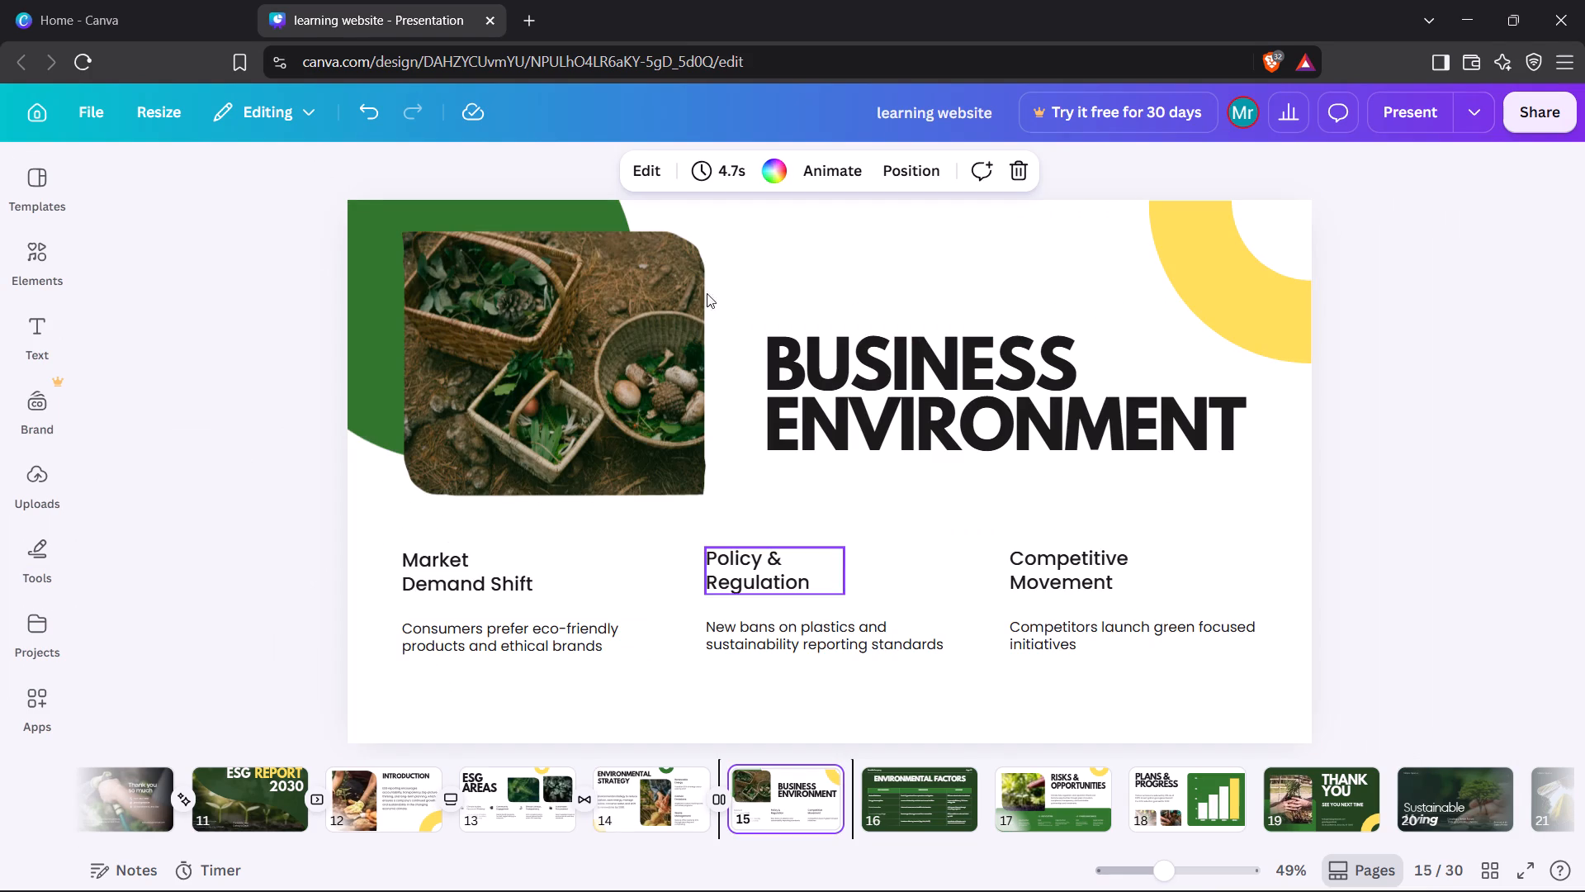
{"action": "left_click_drag", "start_coordinate": [615, 336], "coordinate": [629, 343]}
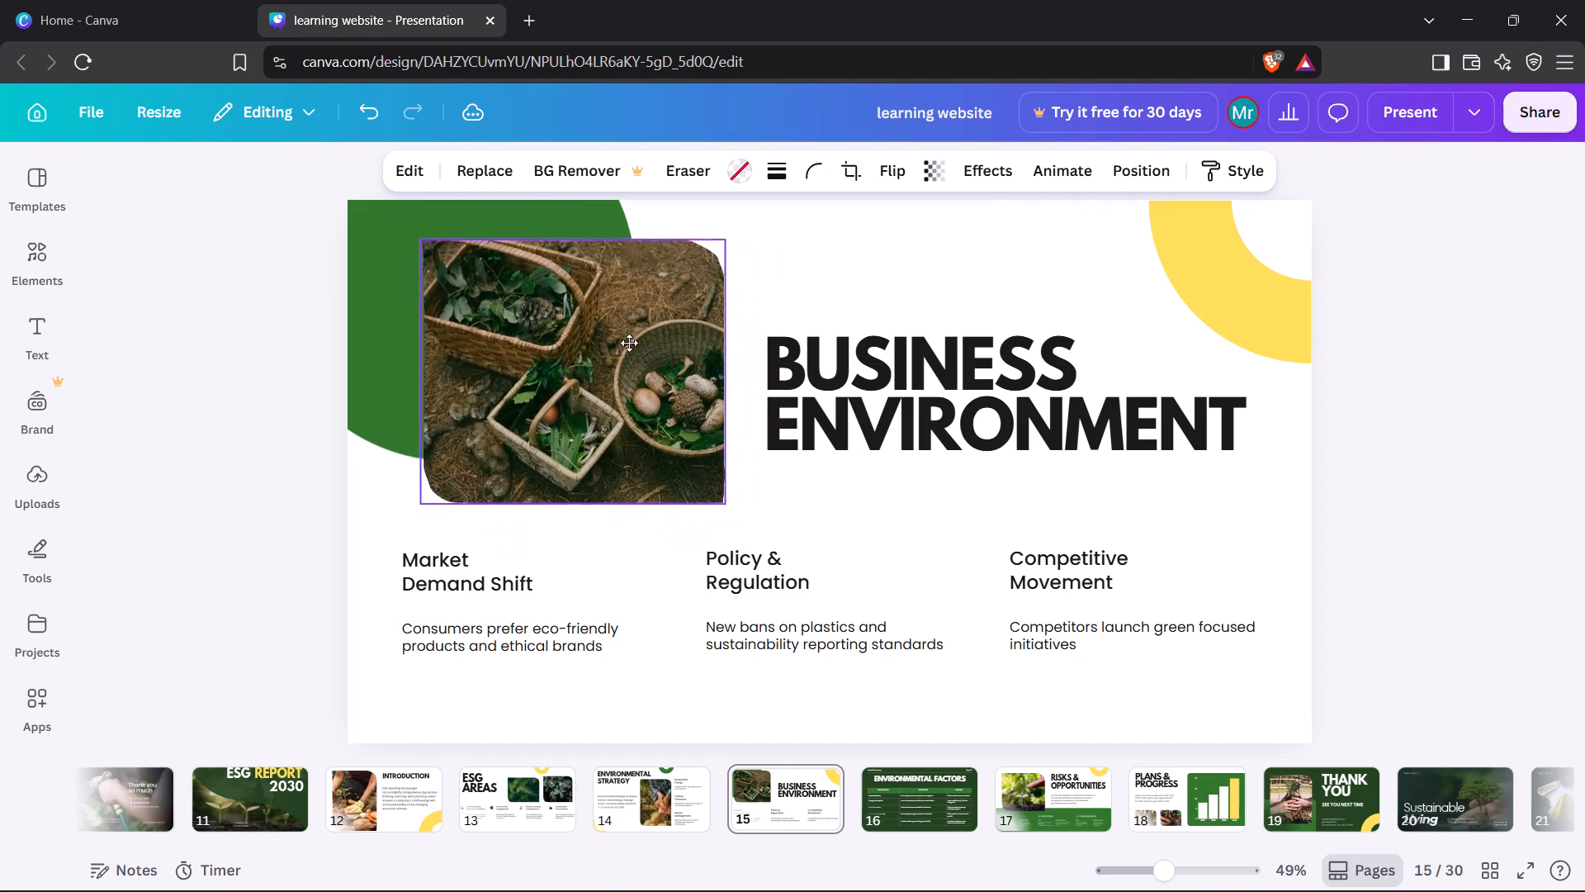
{"action": "left_click_drag", "start_coordinate": [629, 343], "coordinate": [590, 331]}
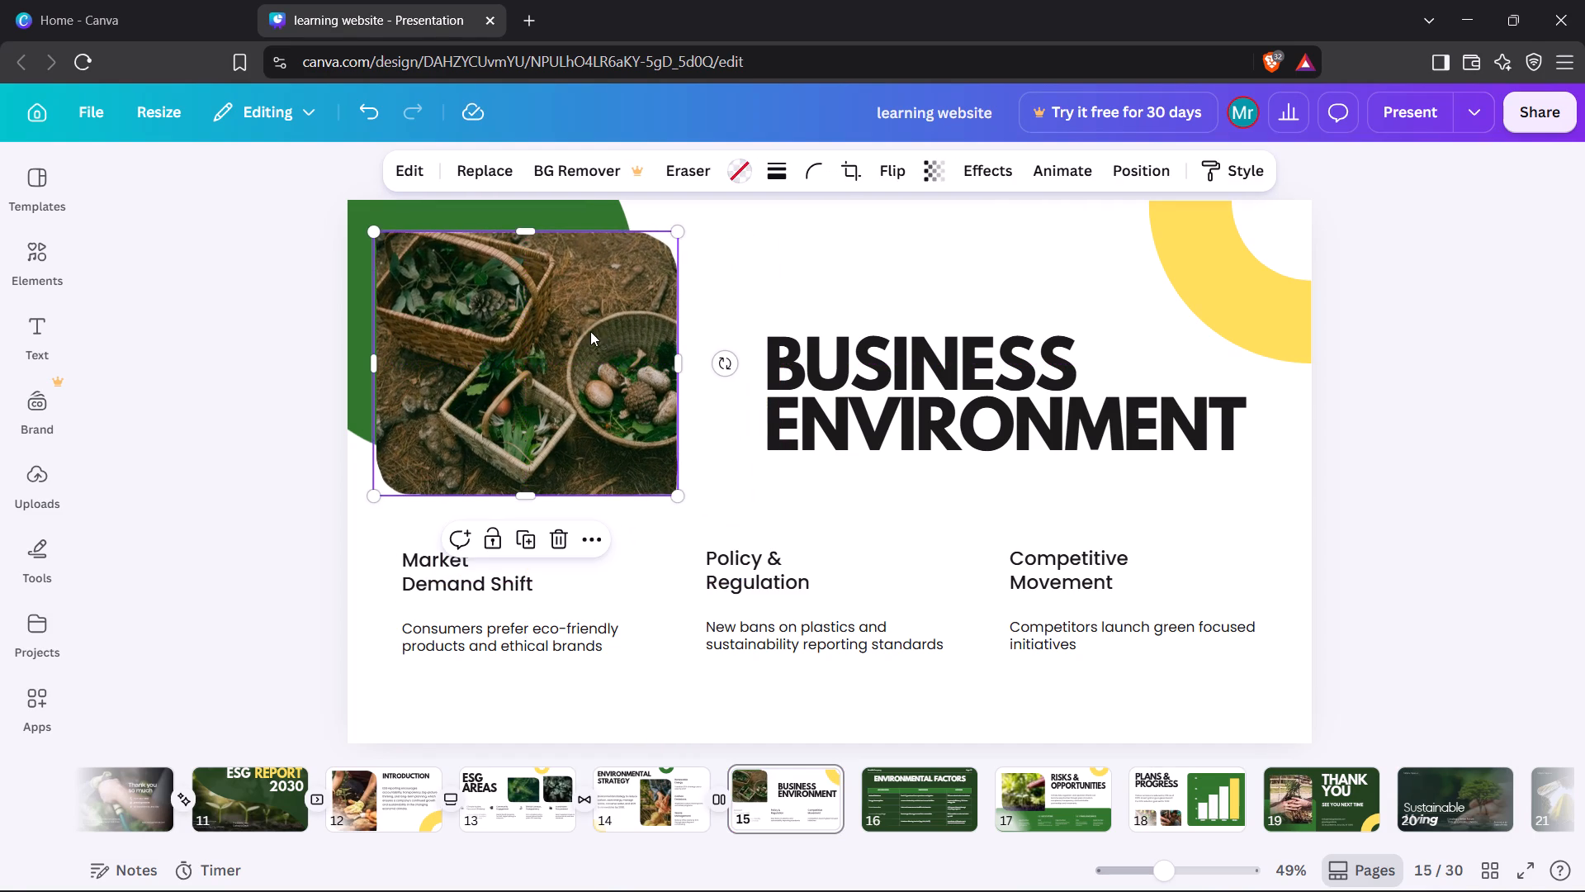
{"action": "left_click_drag", "start_coordinate": [530, 231], "coordinate": [537, 213]}
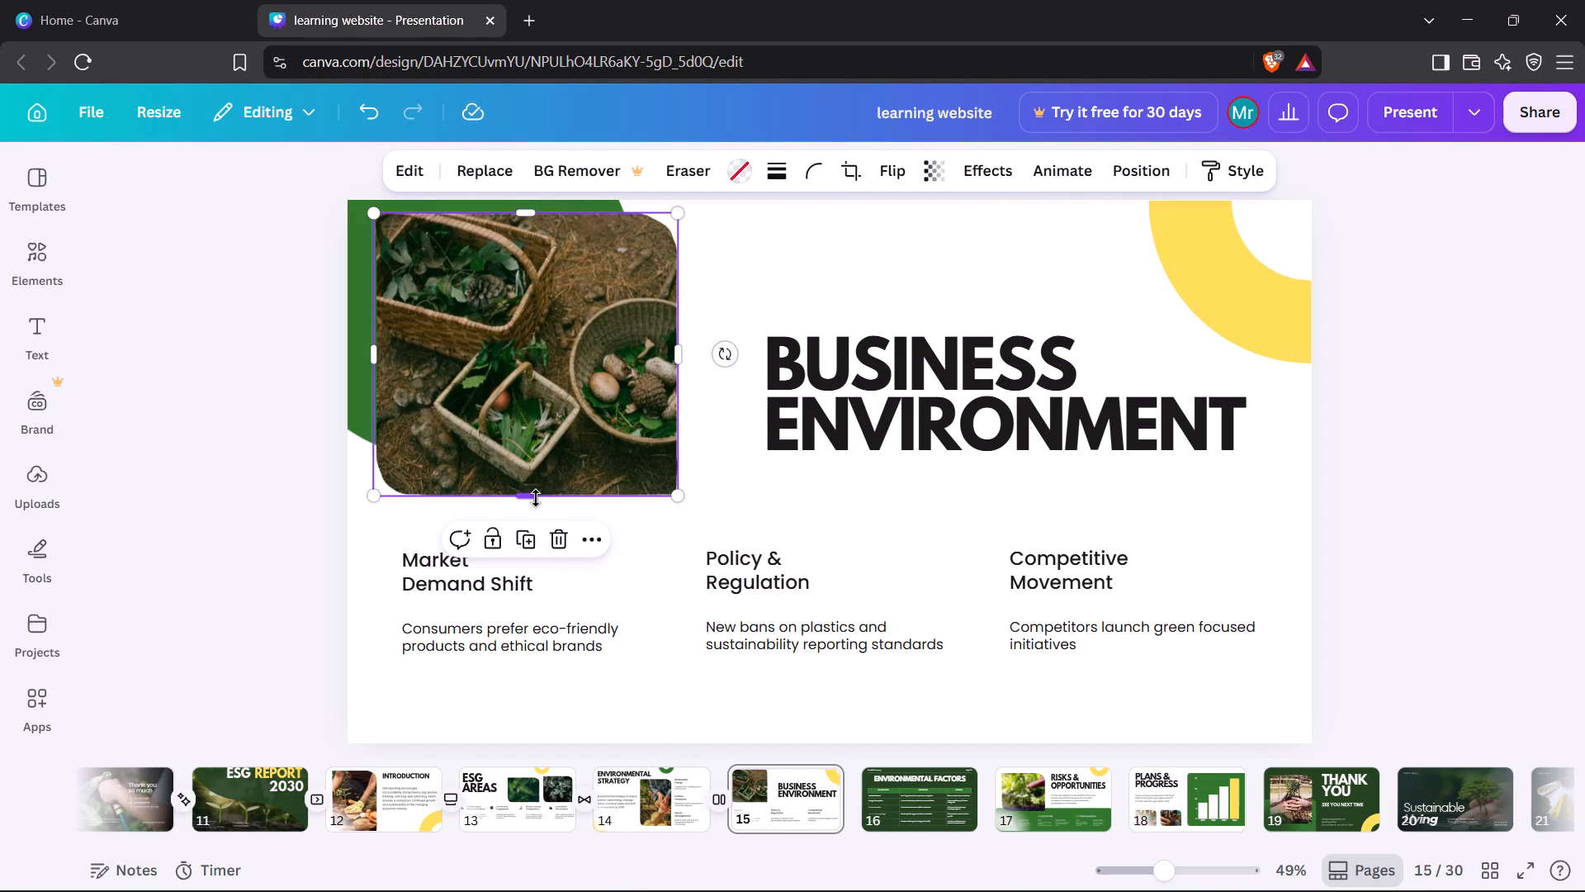
{"action": "left_click_drag", "start_coordinate": [536, 498], "coordinate": [532, 518]}
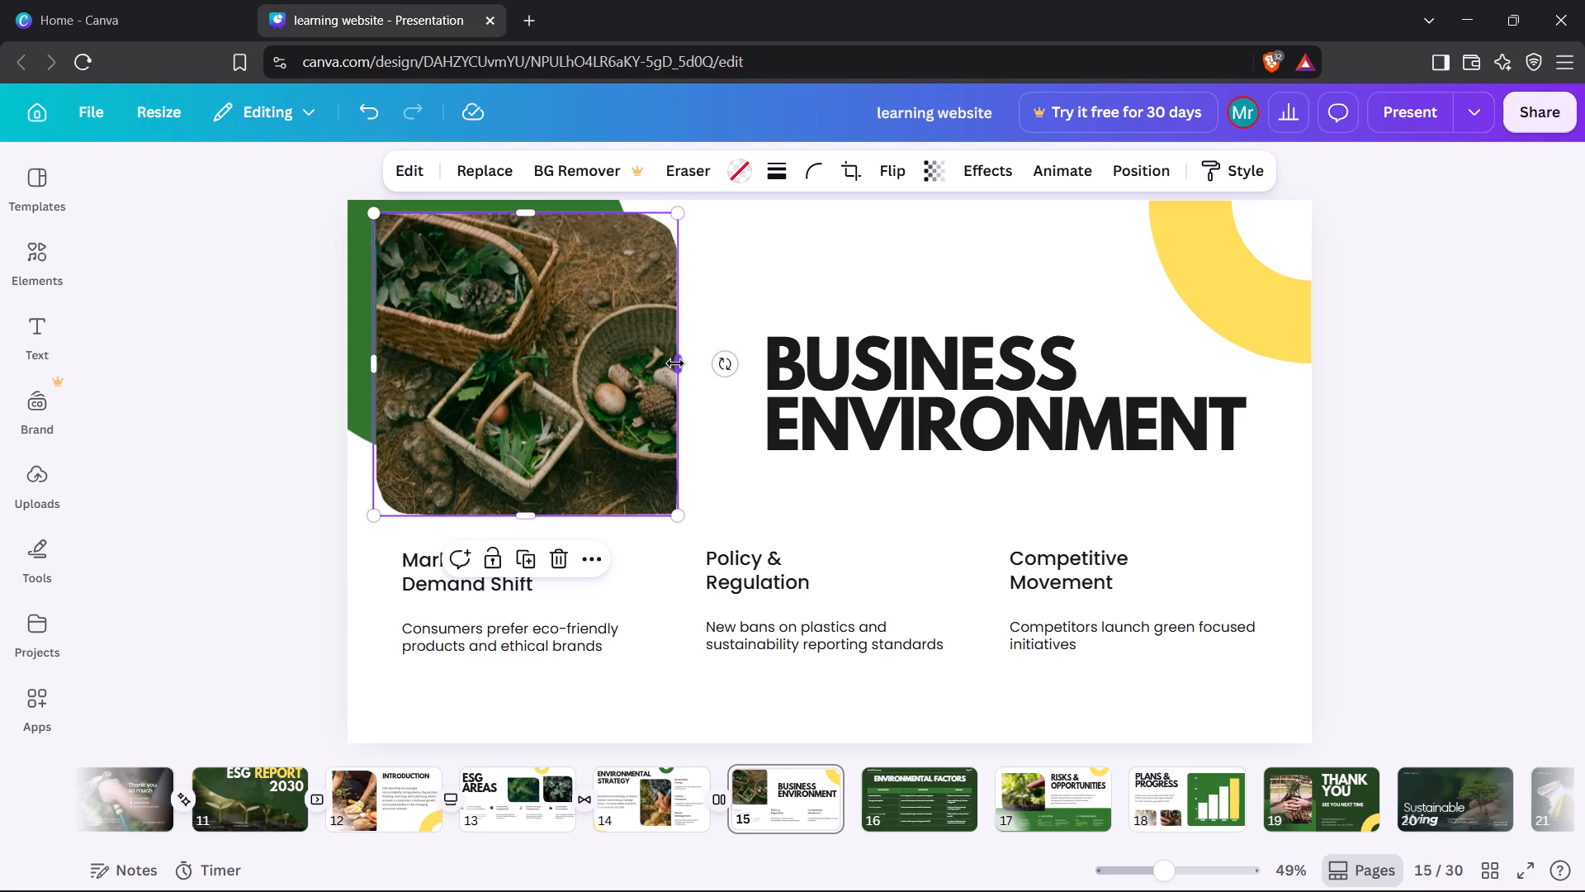
{"action": "left_click_drag", "start_coordinate": [675, 363], "coordinate": [721, 358]}
Move the "BUSINESS ENVIRONMENT" title straight up so it sits beside the upper part of the basket photo.
{"action": "left_click", "coordinate": [941, 368]}
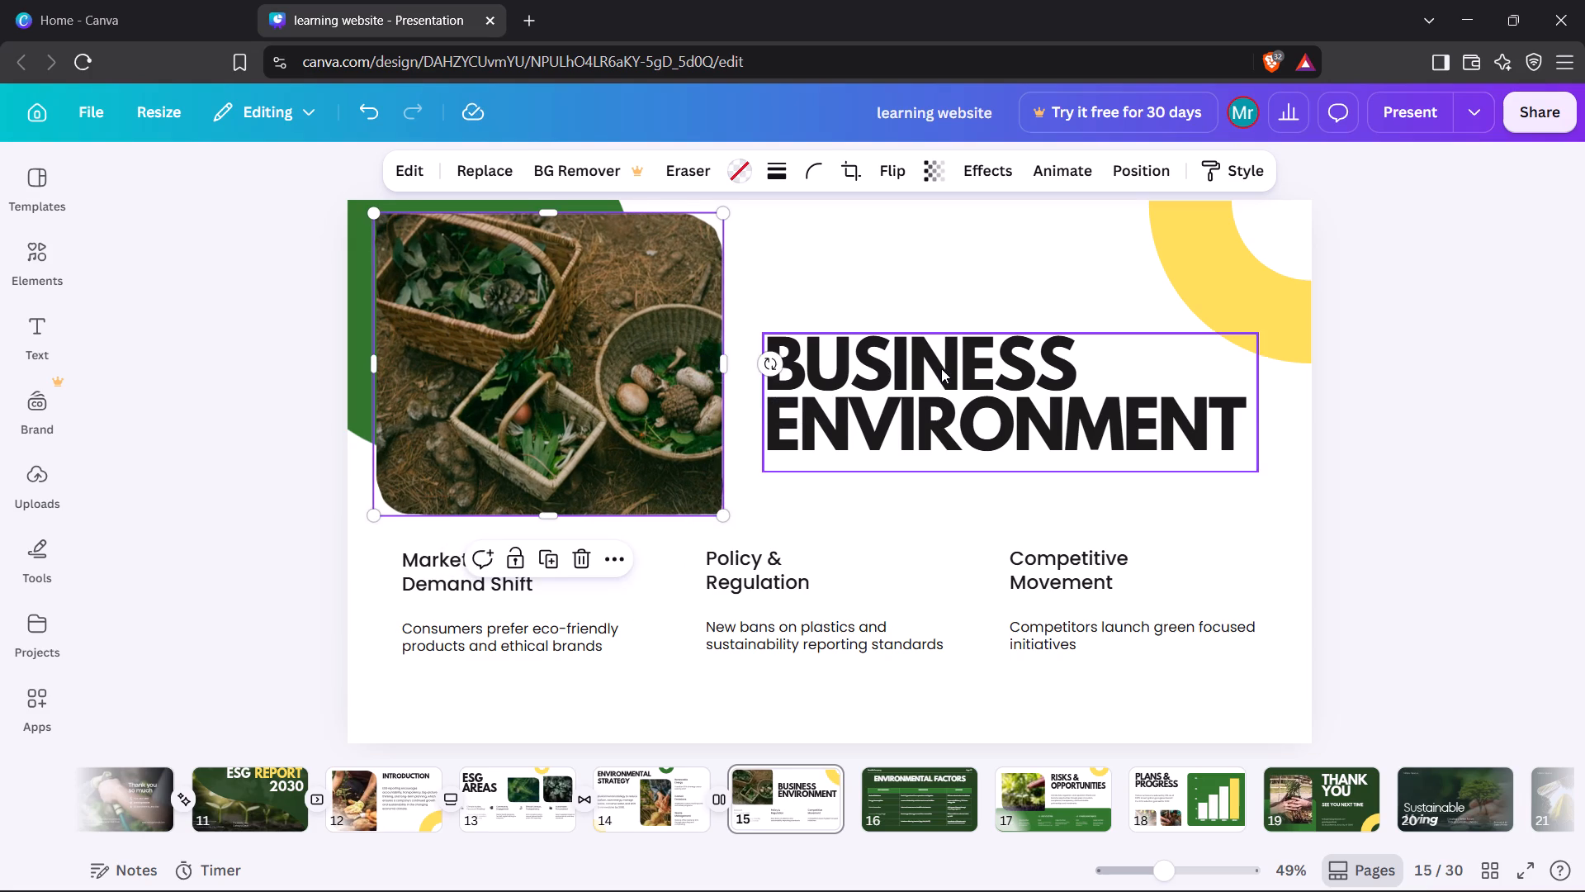
{"action": "left_click_drag", "start_coordinate": [936, 361], "coordinate": [936, 283]}
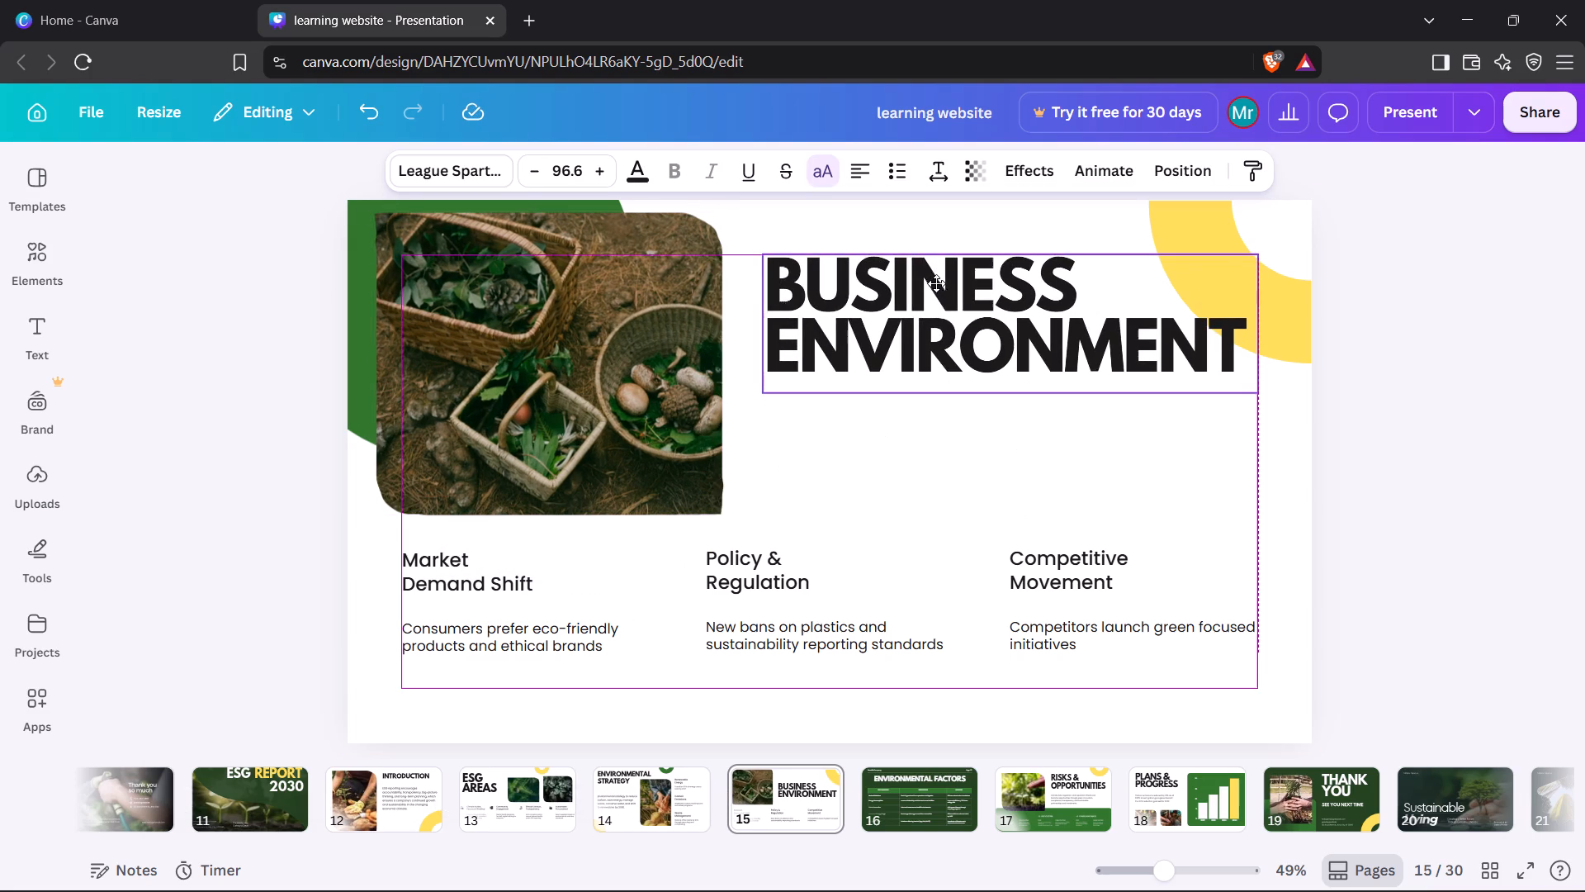
{"action": "left_click_drag", "start_coordinate": [936, 283], "coordinate": [936, 282]}
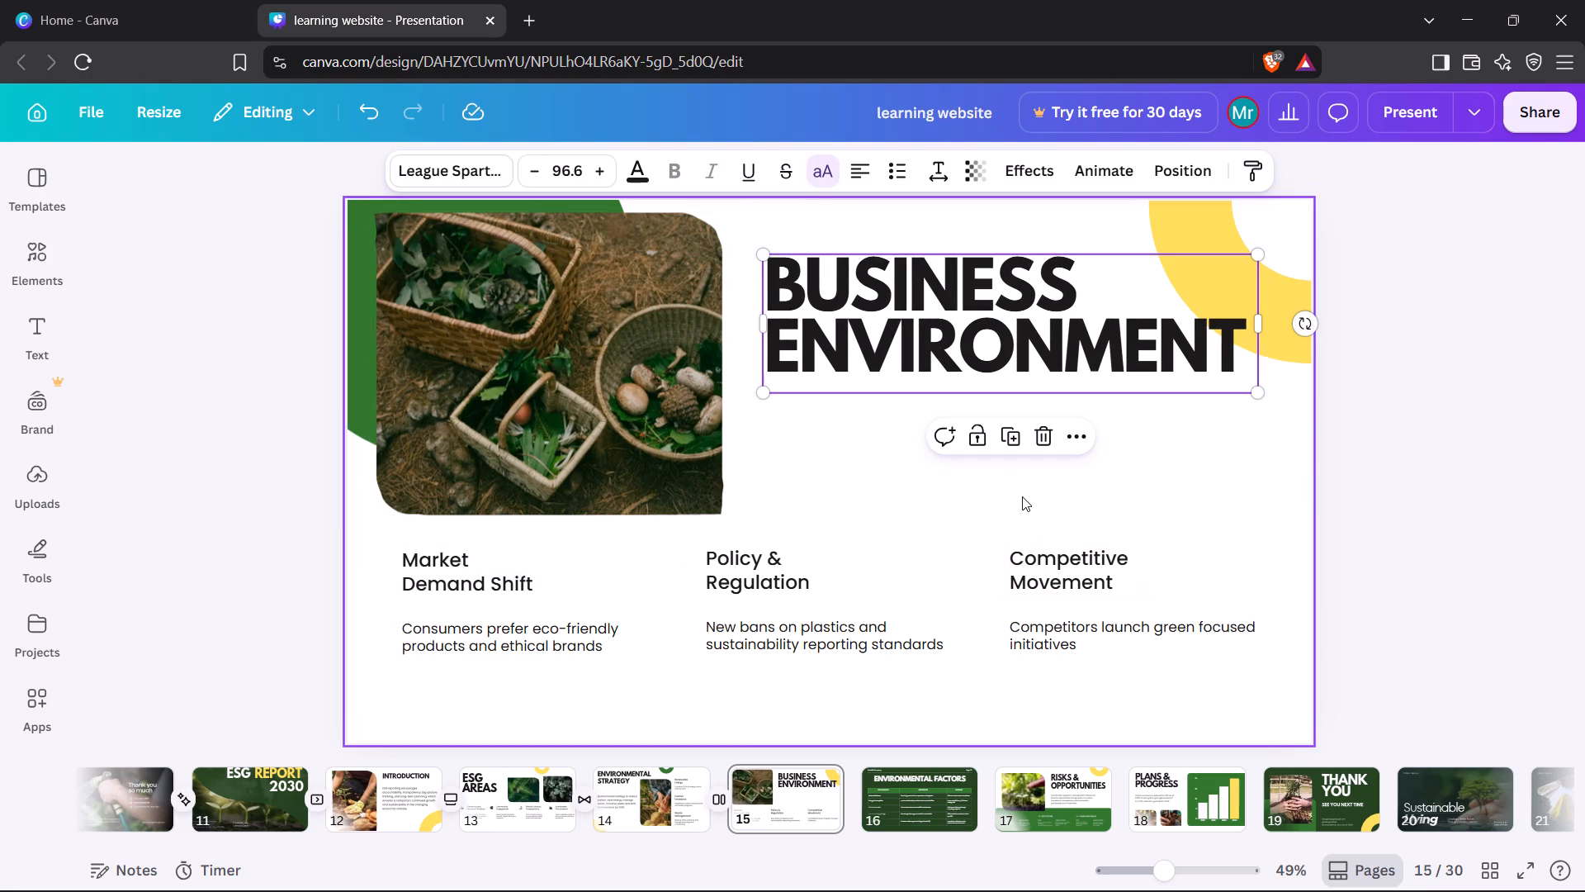
{"action": "left_click", "coordinate": [986, 502]}
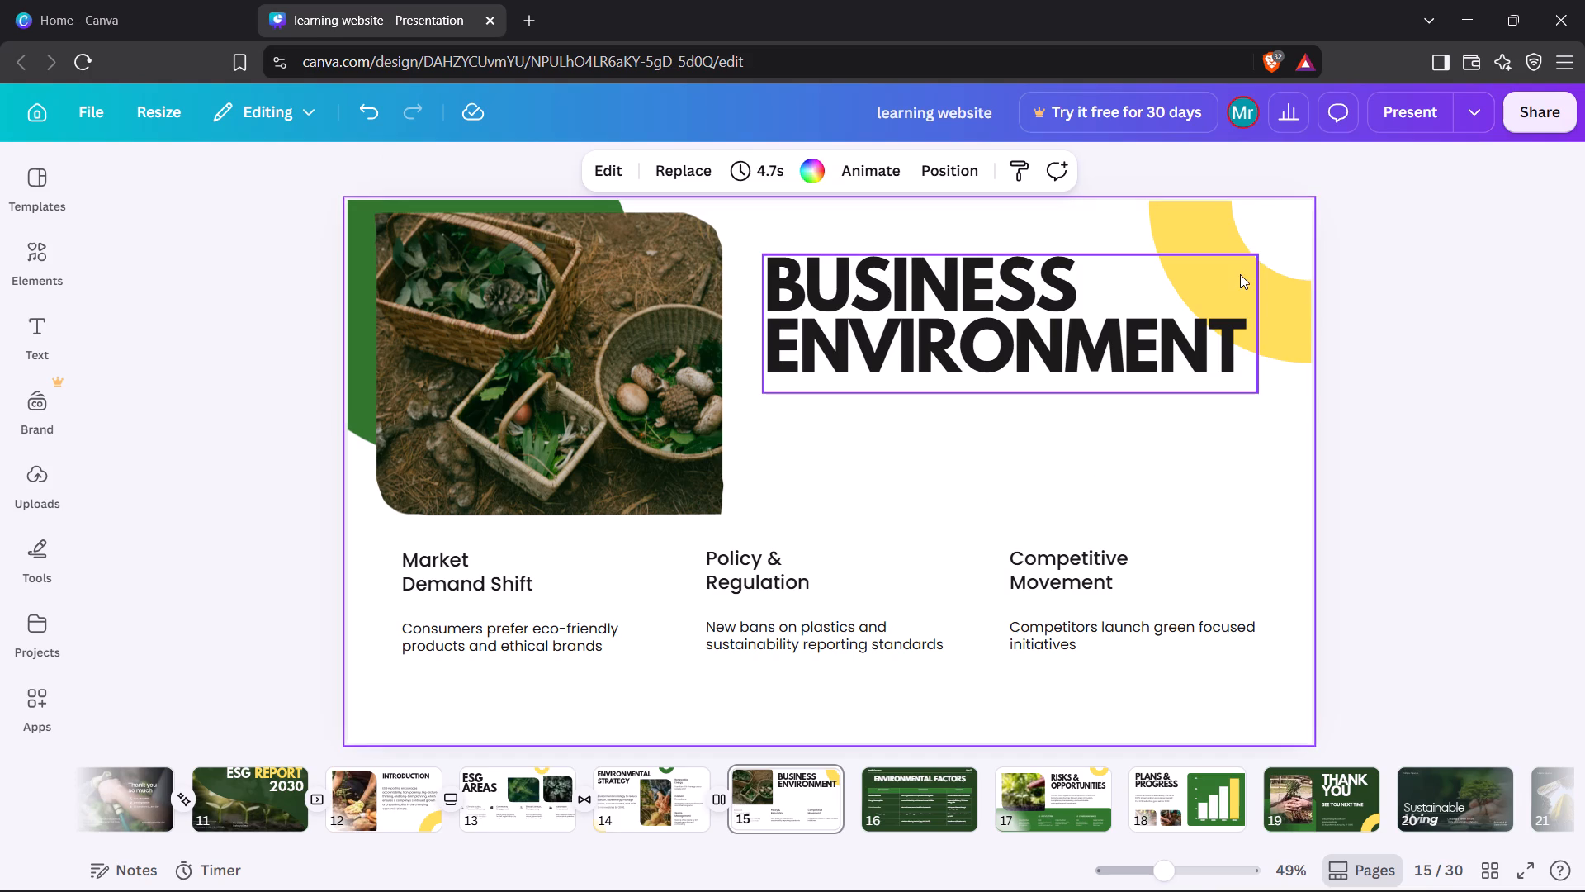
Delete the yellow ring shape from the top-right corner of the "BUSINESS ENVIRONMENT" page.
{"action": "left_click", "coordinate": [1193, 242]}
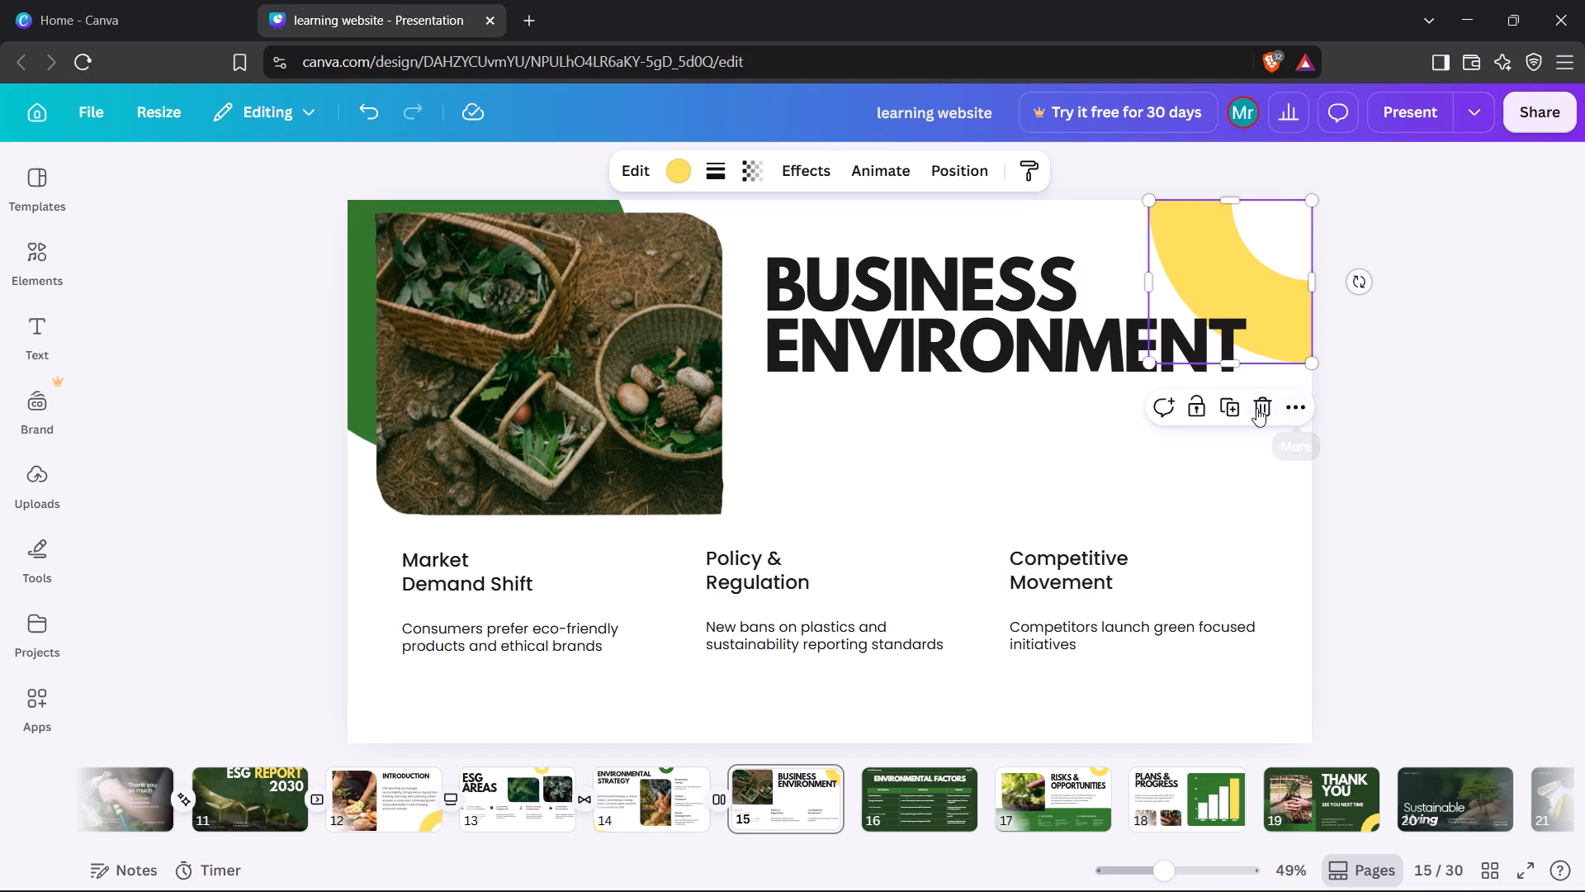
{"action": "left_click", "coordinate": [1256, 407]}
Apply the Pan page animation to the "BUSINESS ENVIRONMENT" page.
{"action": "left_click", "coordinate": [1113, 434]}
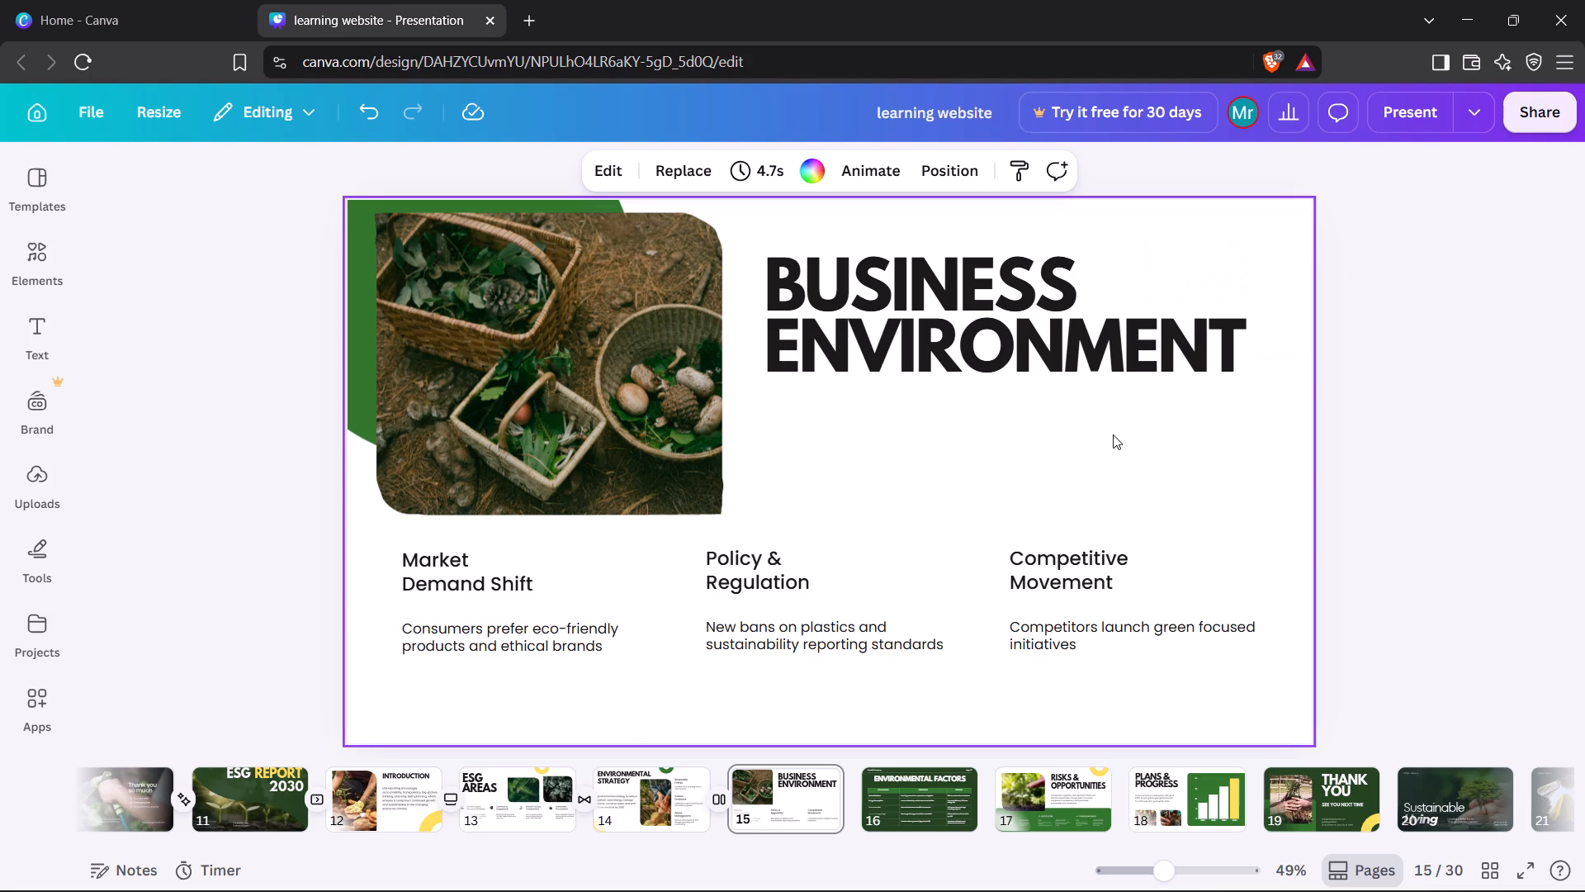
{"action": "left_click", "coordinate": [875, 177]}
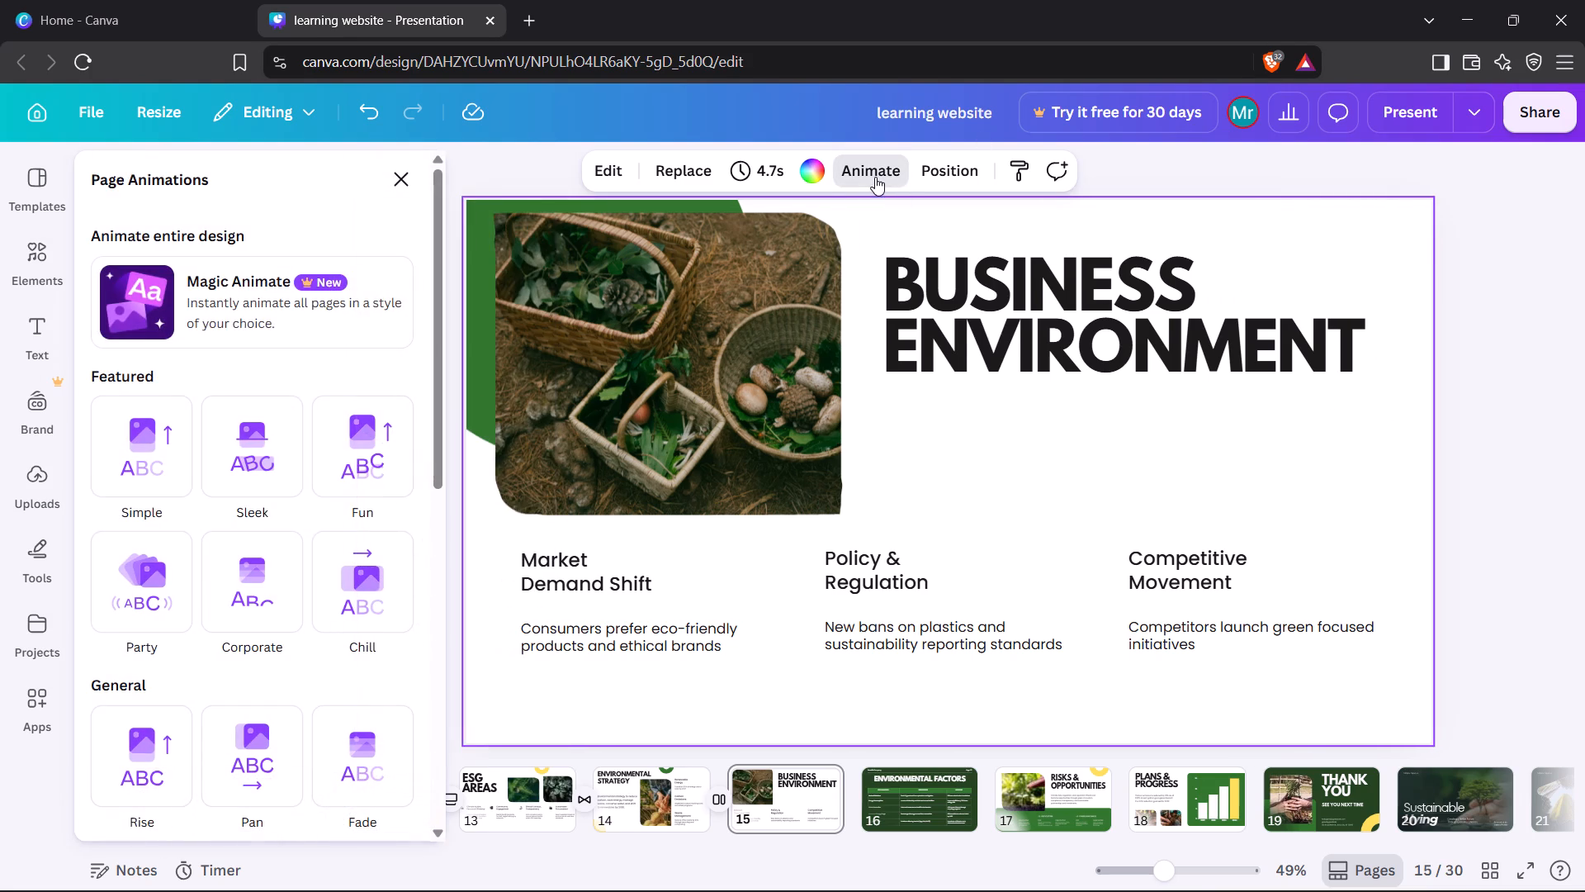
{"action": "scroll", "coordinate": [291, 577], "scroll_direction": "down", "scroll_amount": 2}
{"action": "left_click", "coordinate": [291, 577]}
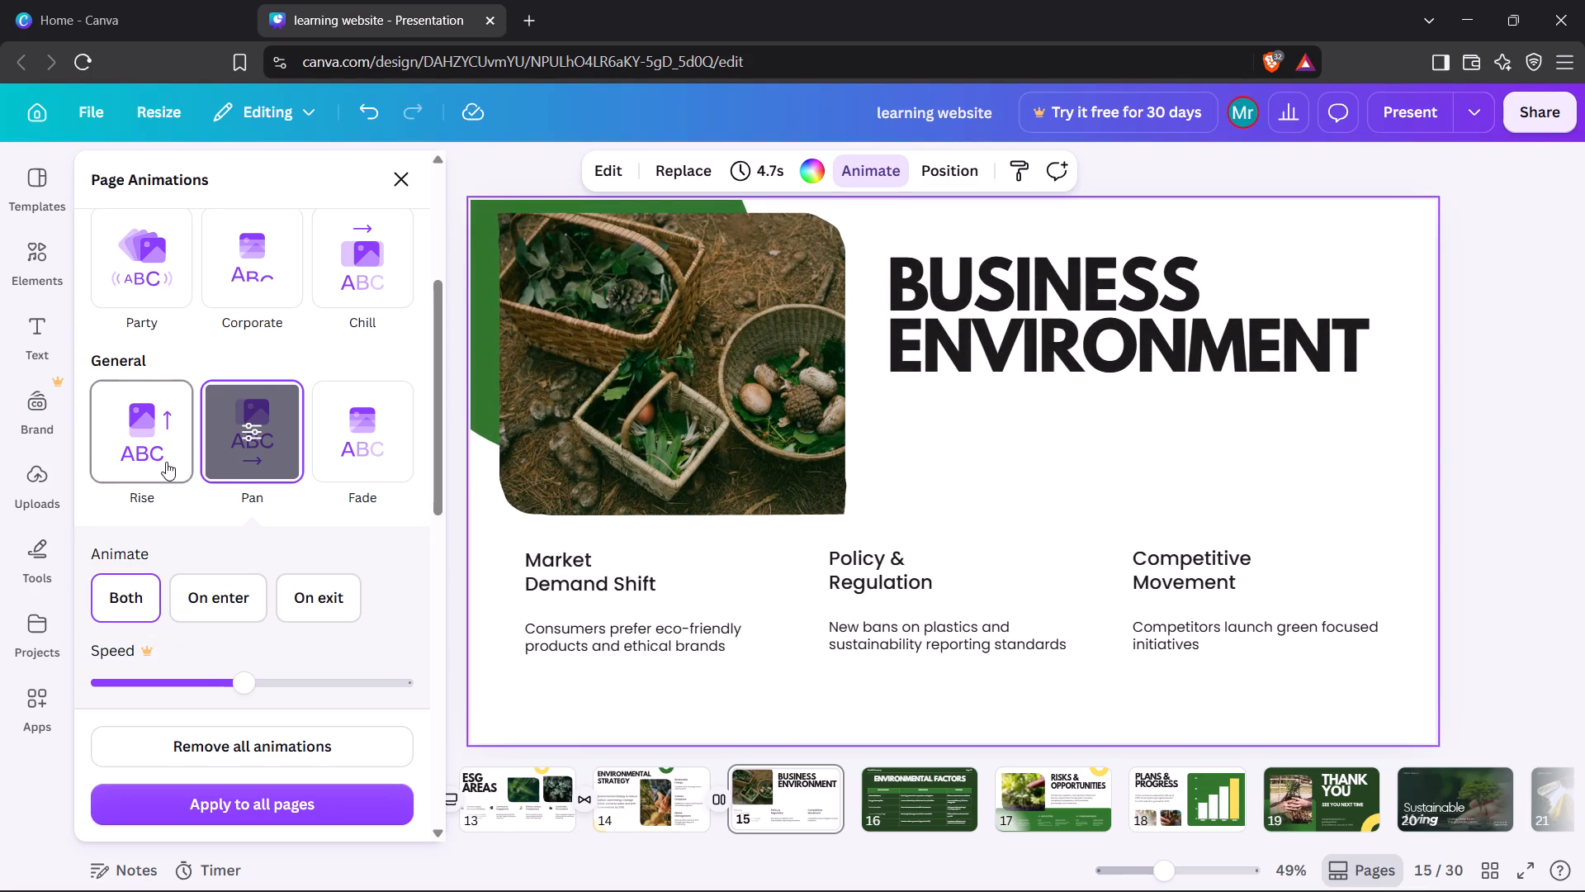
{"action": "left_click", "coordinate": [392, 180]}
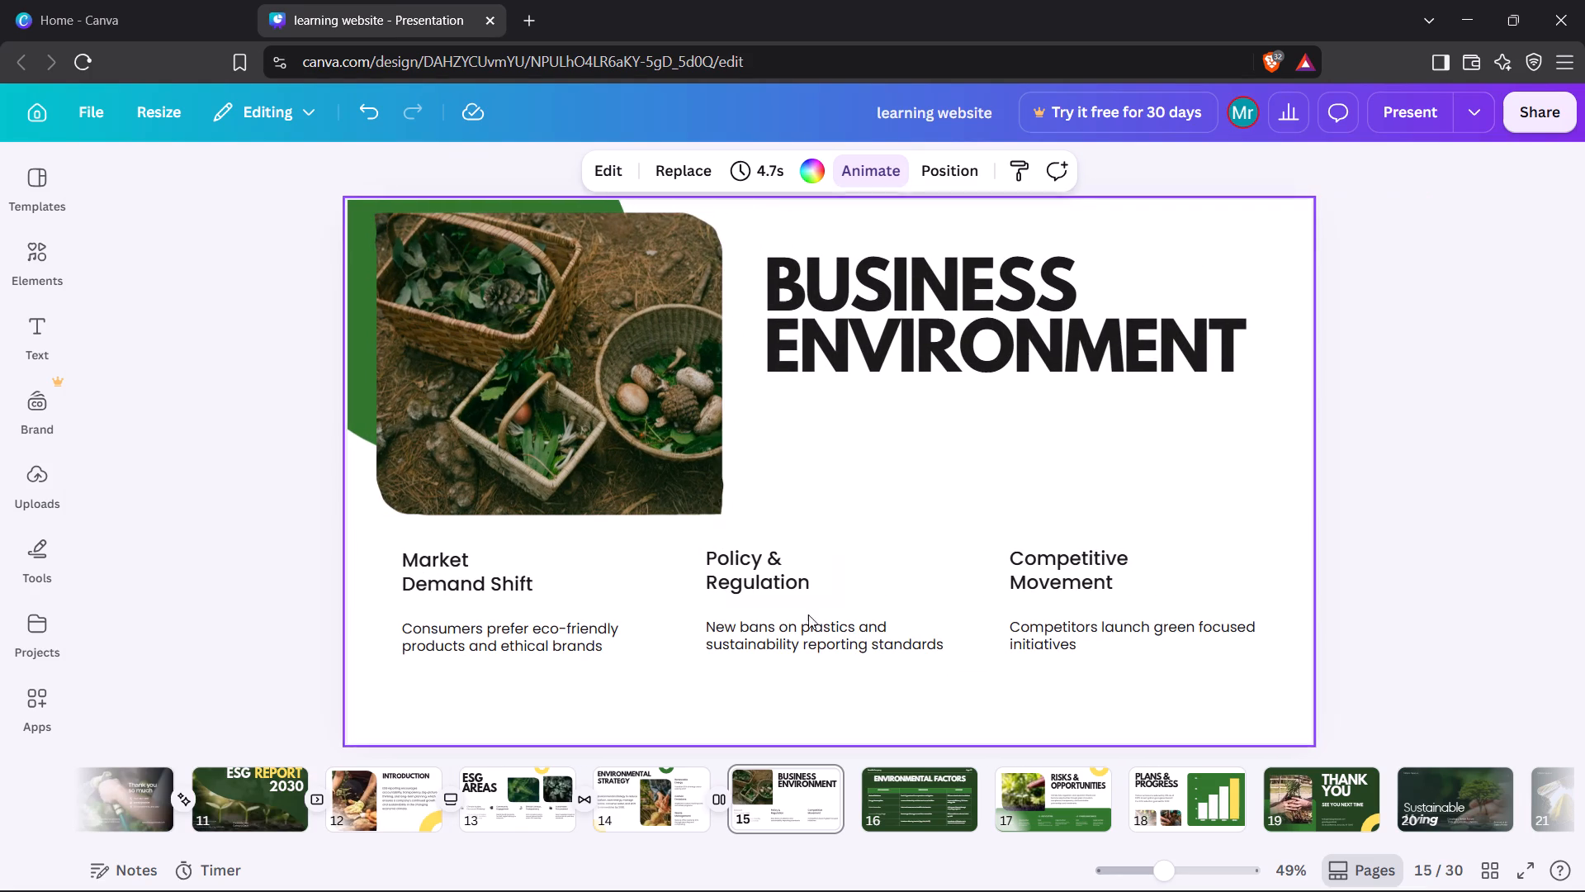
Add a Flow transition between the "BUSINESS ENVIRONMENT" and "ENVIRONMENTAL FACTORS" pages.
{"action": "left_click", "coordinate": [856, 815]}
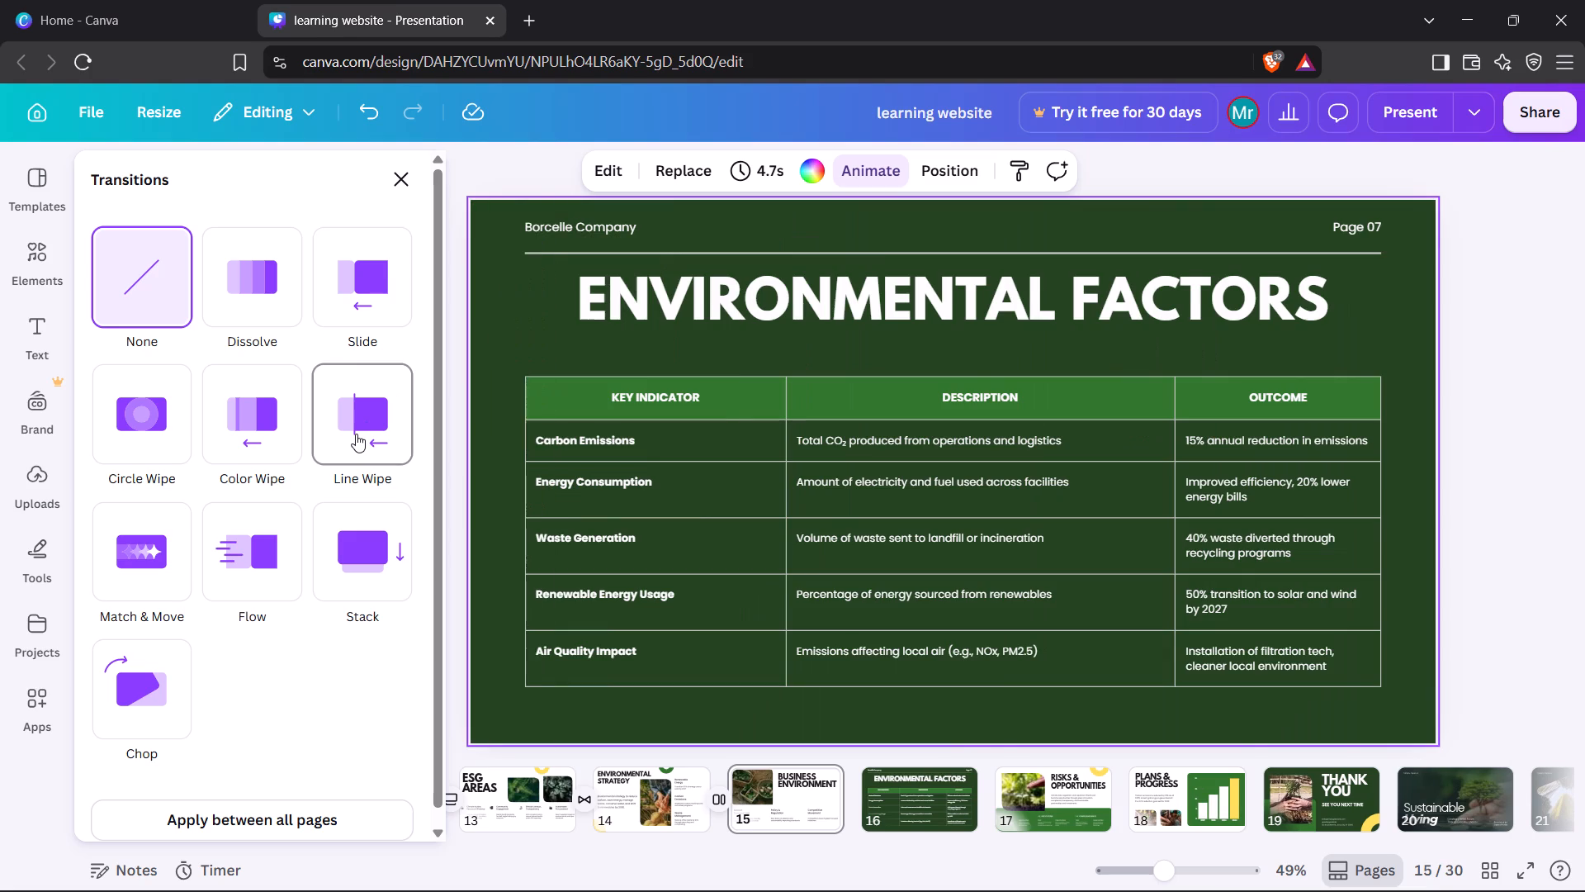
{"action": "left_click", "coordinate": [400, 190]}
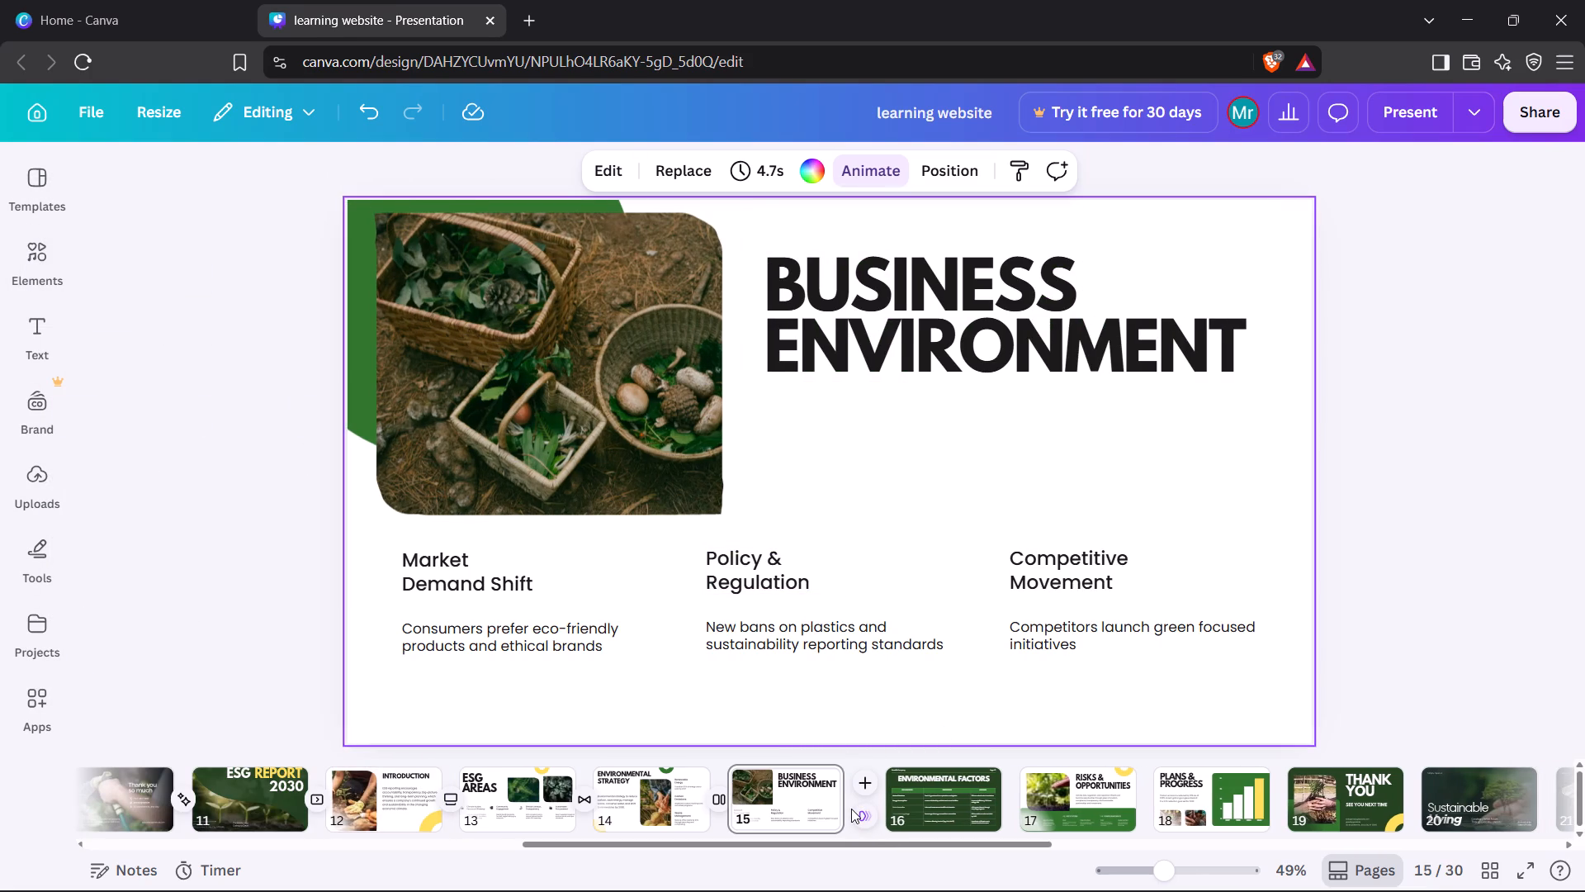
{"action": "left_click", "coordinate": [864, 814]}
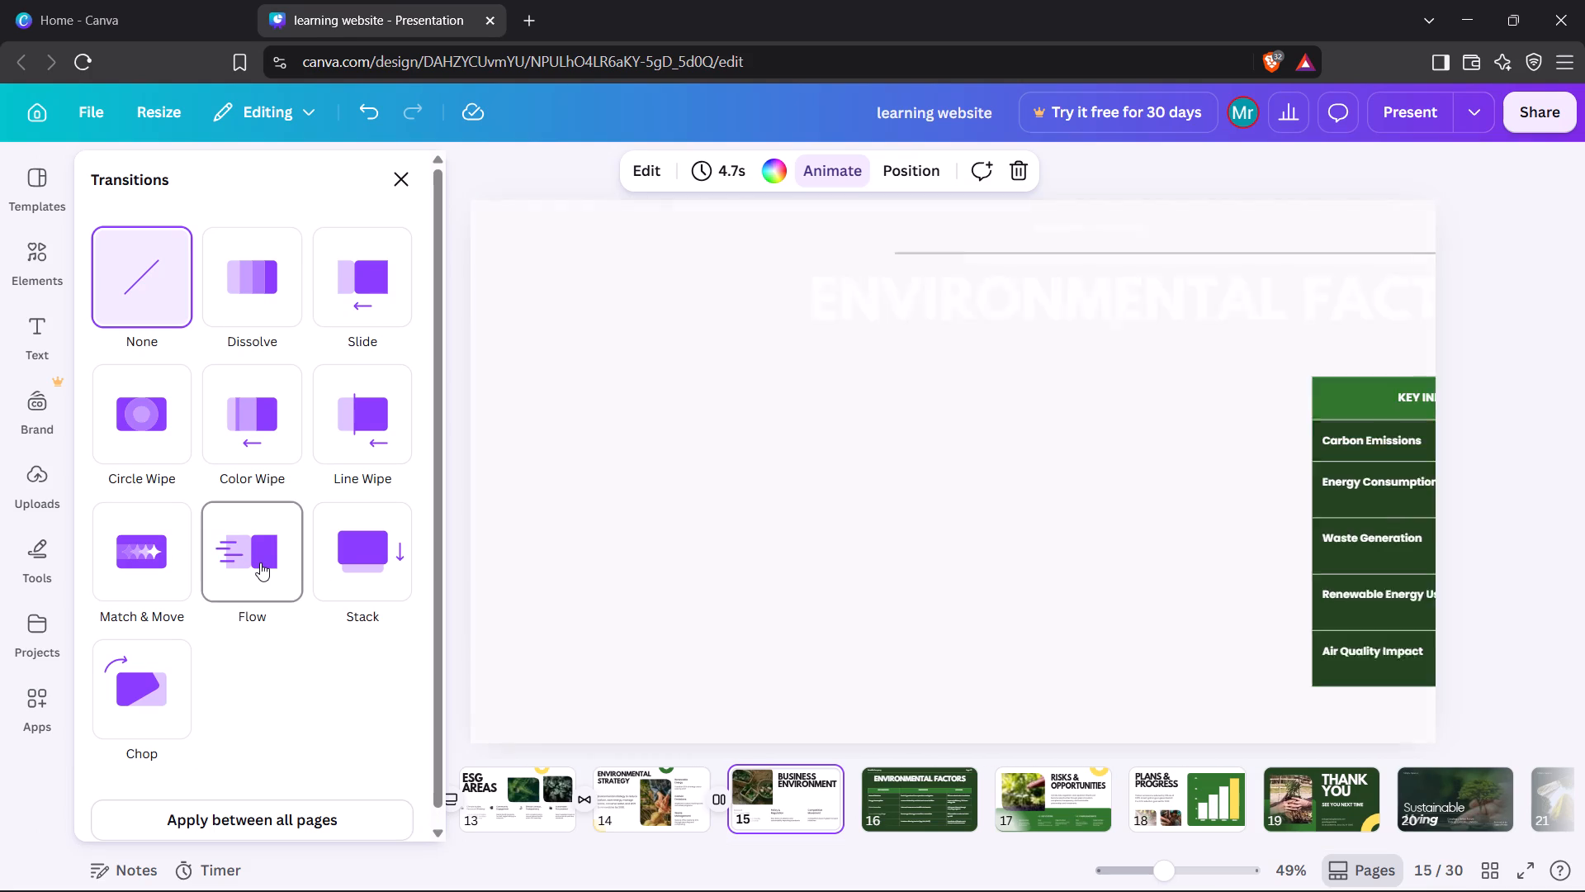
{"action": "left_click", "coordinate": [260, 562]}
{"action": "left_click", "coordinate": [404, 176]}
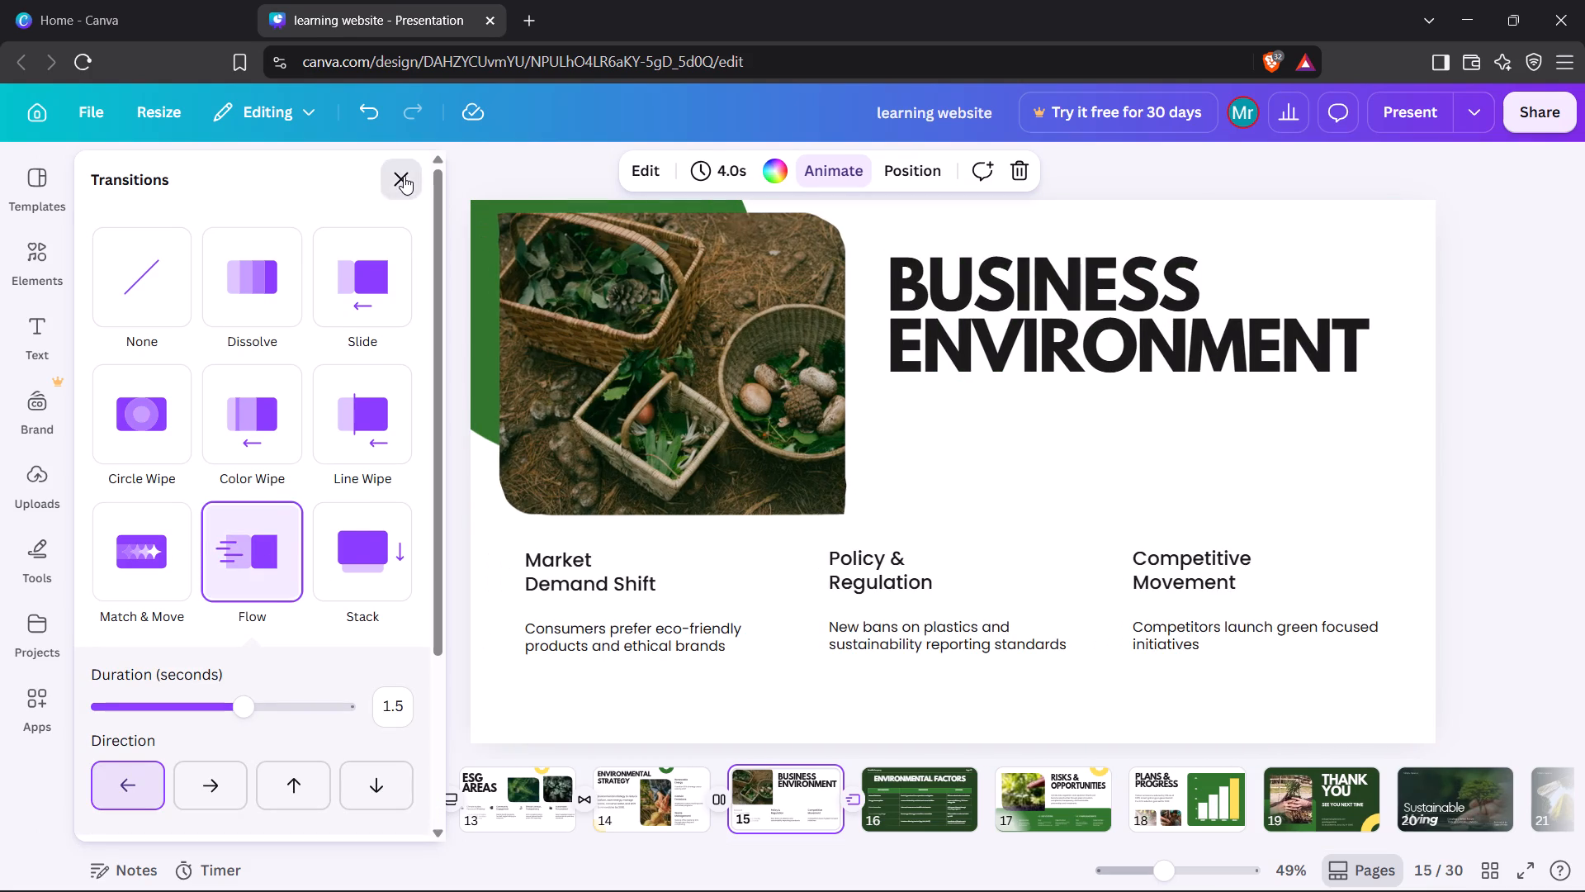
{"action": "left_click", "coordinate": [288, 386]}
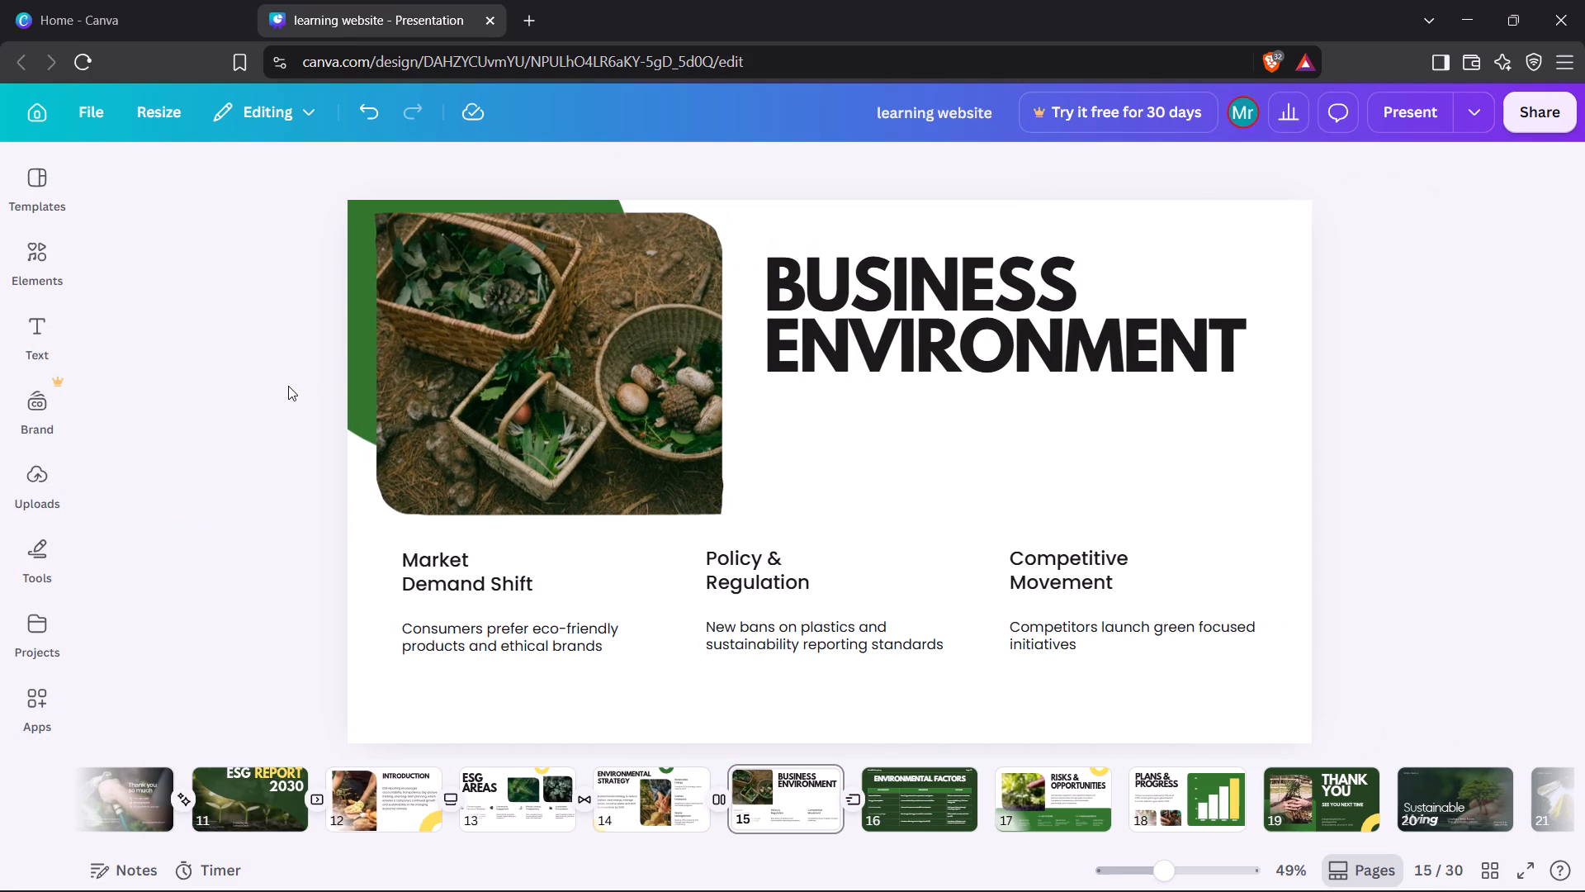
Delete the "Borcelle Company" and "Page 07" texts from the "ENVIRONMENTAL FACTORS" page.
{"action": "key", "text": "Right"}
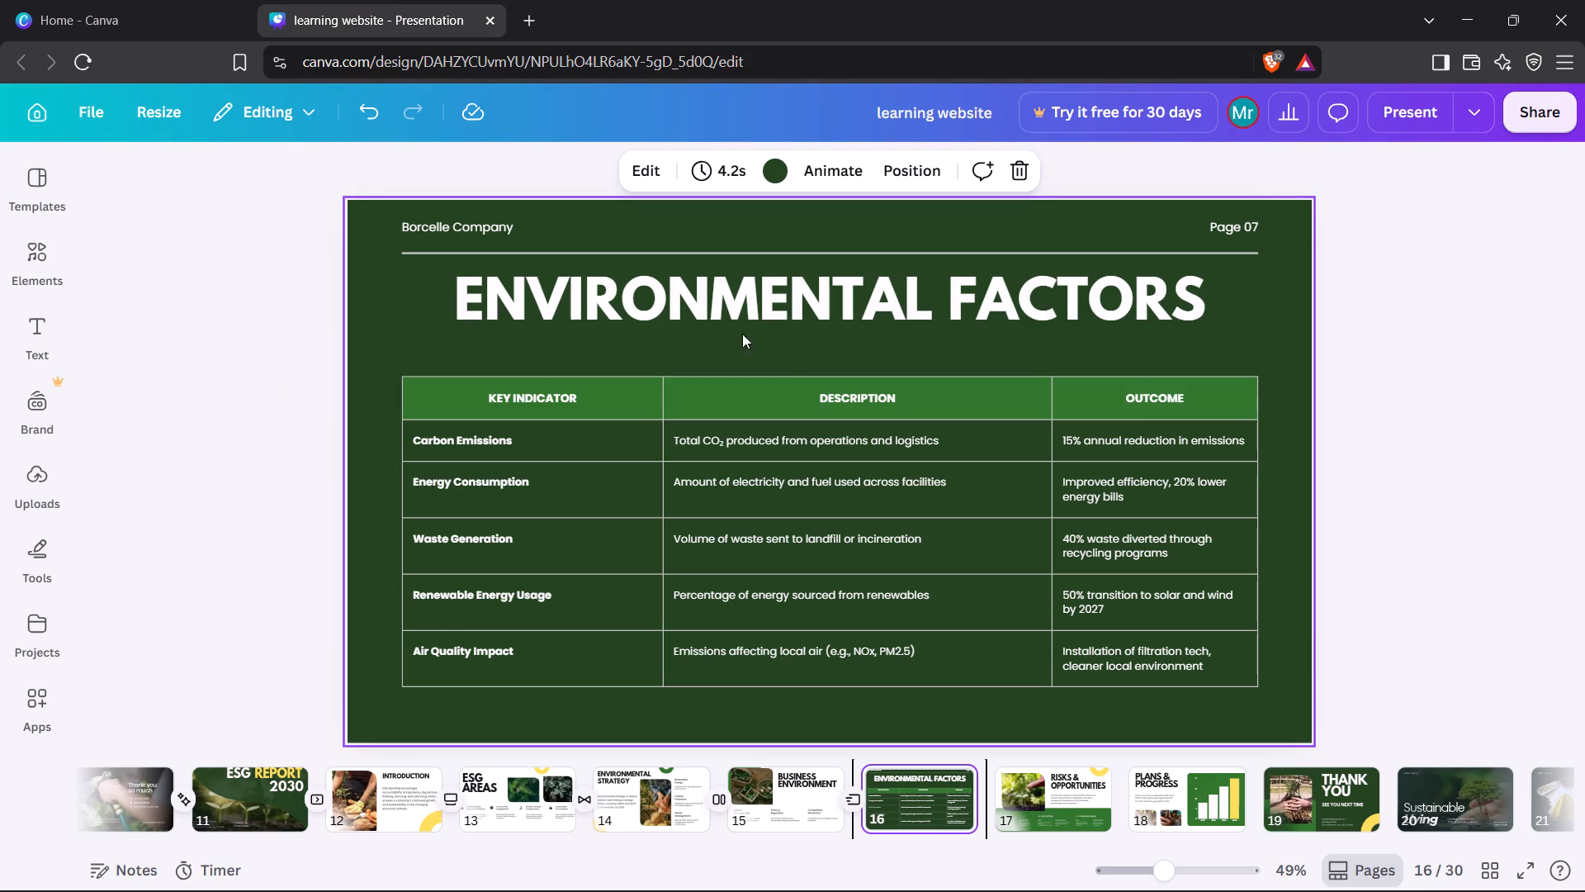
{"action": "left_click", "coordinate": [492, 221]}
{"action": "left_click", "coordinate": [517, 278]}
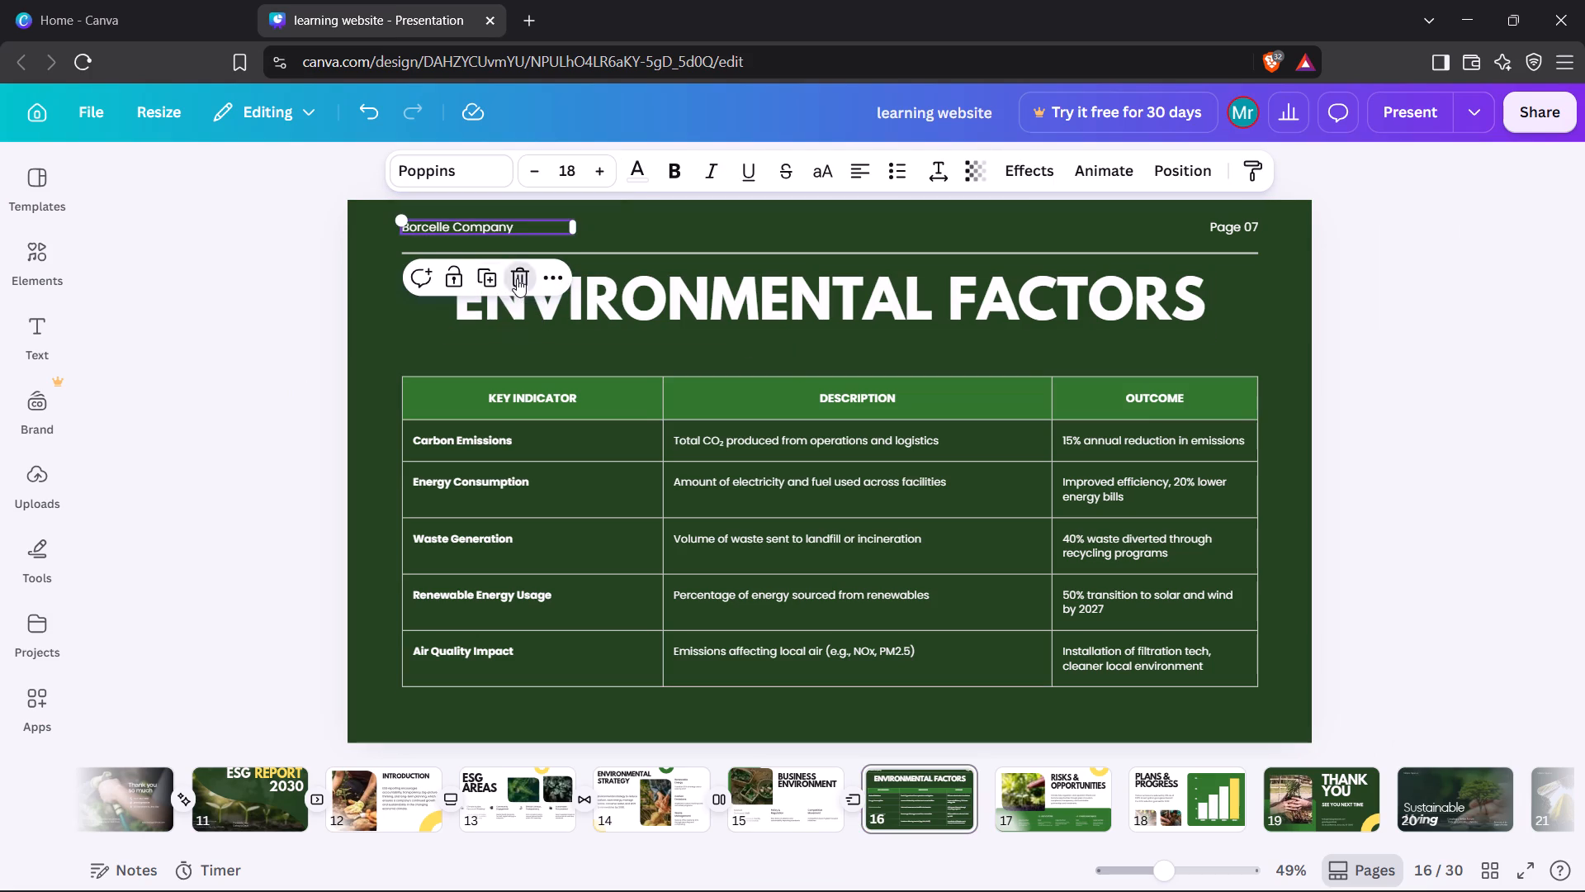
{"action": "left_click", "coordinate": [1236, 230]}
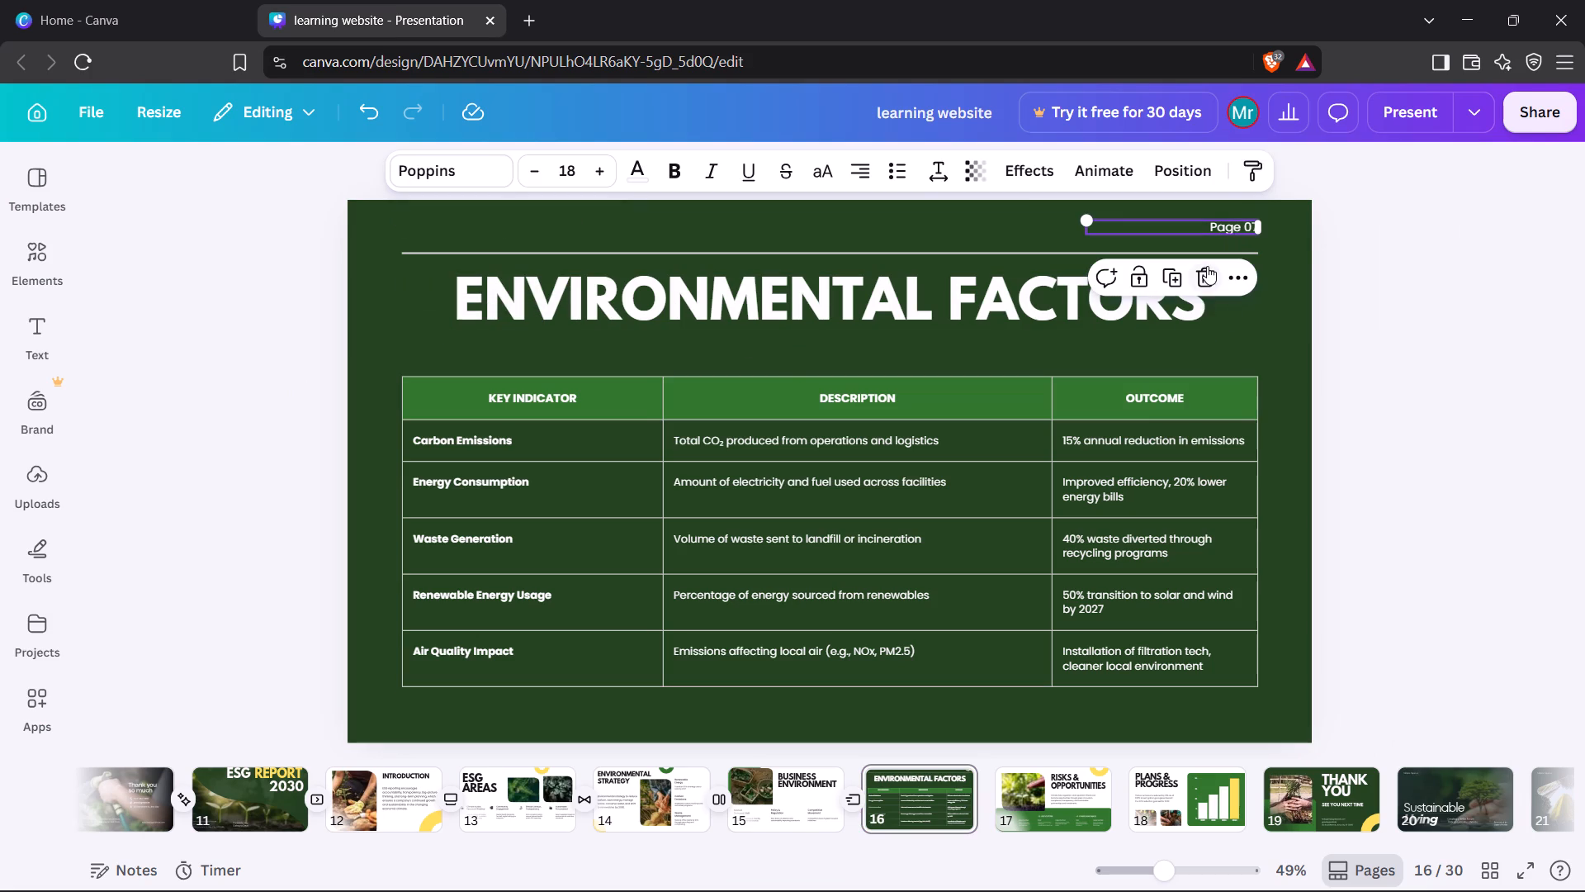
{"action": "left_click", "coordinate": [1209, 266]}
Move the "ENVIRONMENTAL FACTORS" heading up near the page top and place the divider line just beneath it.
{"action": "left_click_drag", "start_coordinate": [1018, 245], "coordinate": [1023, 331]}
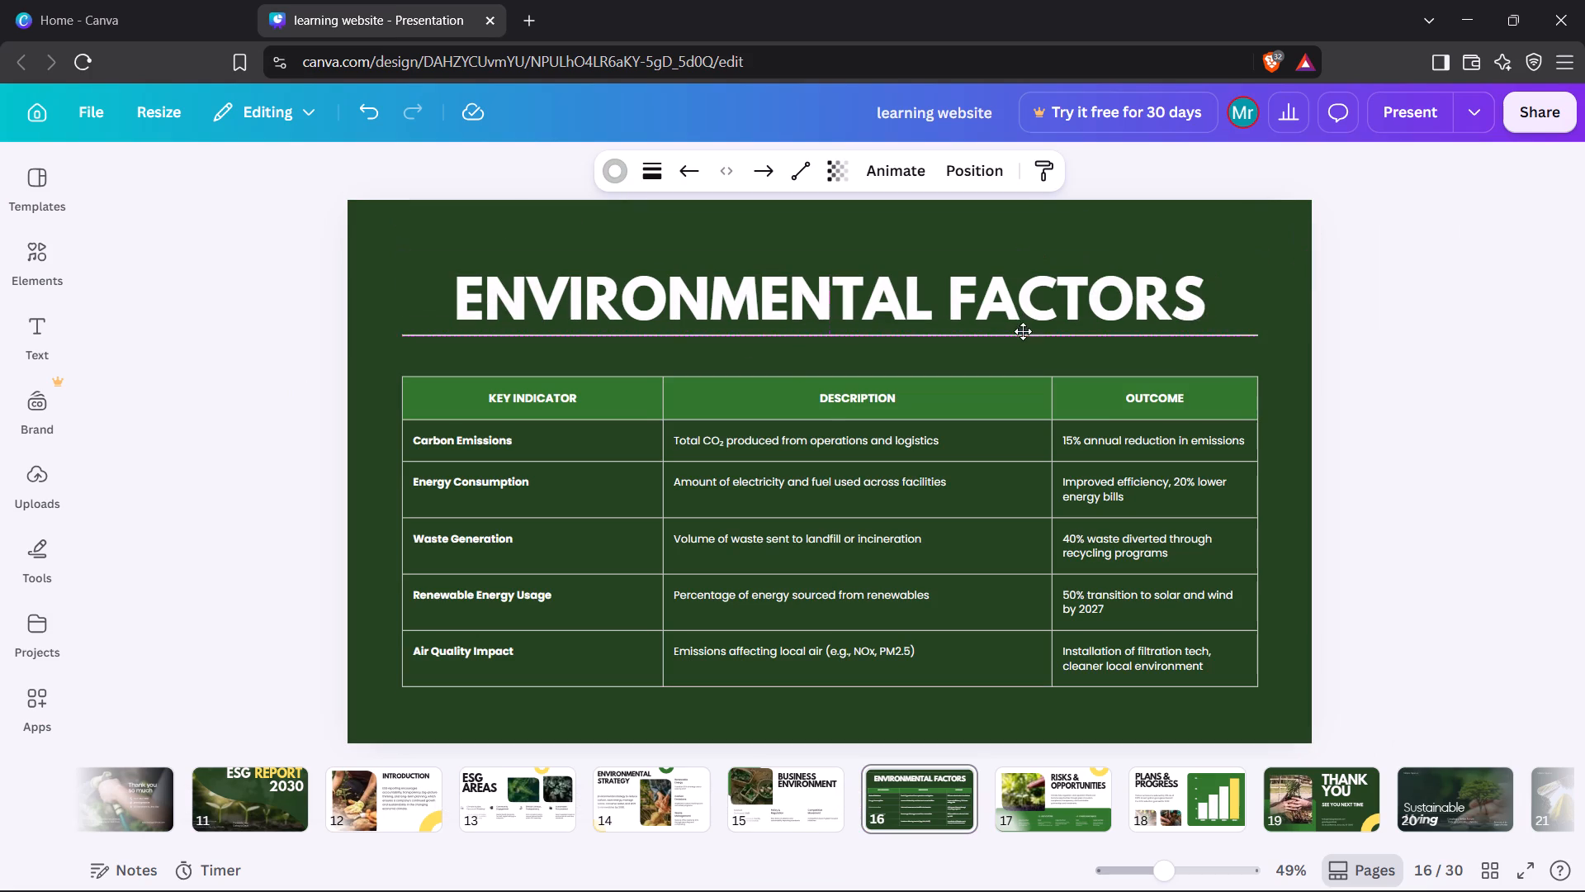
{"action": "left_click_drag", "start_coordinate": [1023, 331], "coordinate": [1028, 343]}
{"action": "left_click_drag", "start_coordinate": [1001, 311], "coordinate": [982, 239]}
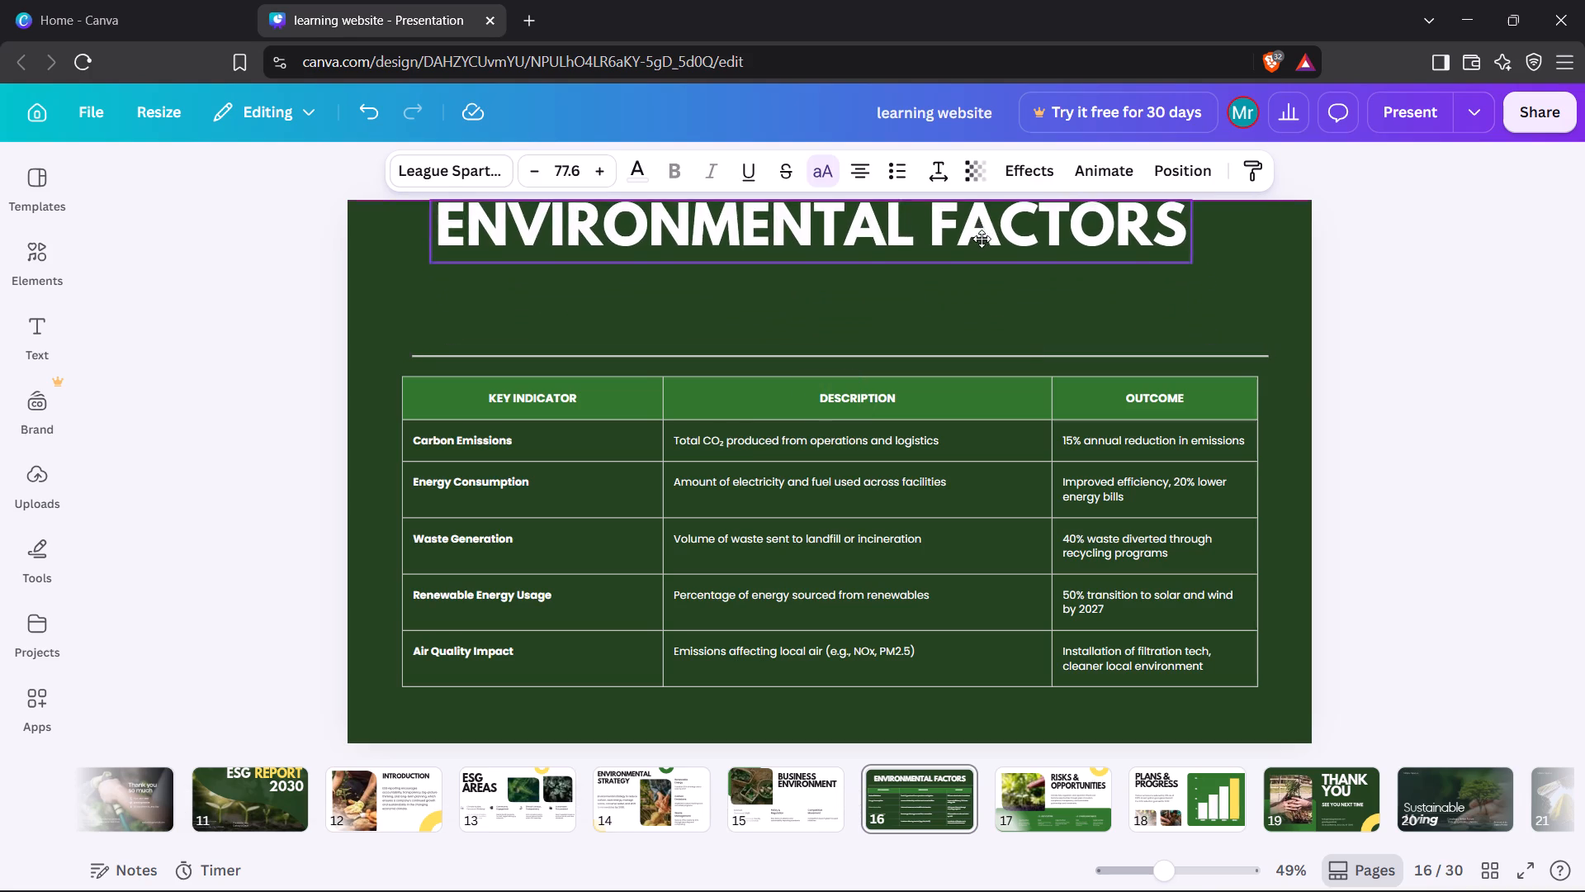
{"action": "left_click_drag", "start_coordinate": [982, 239], "coordinate": [985, 261]}
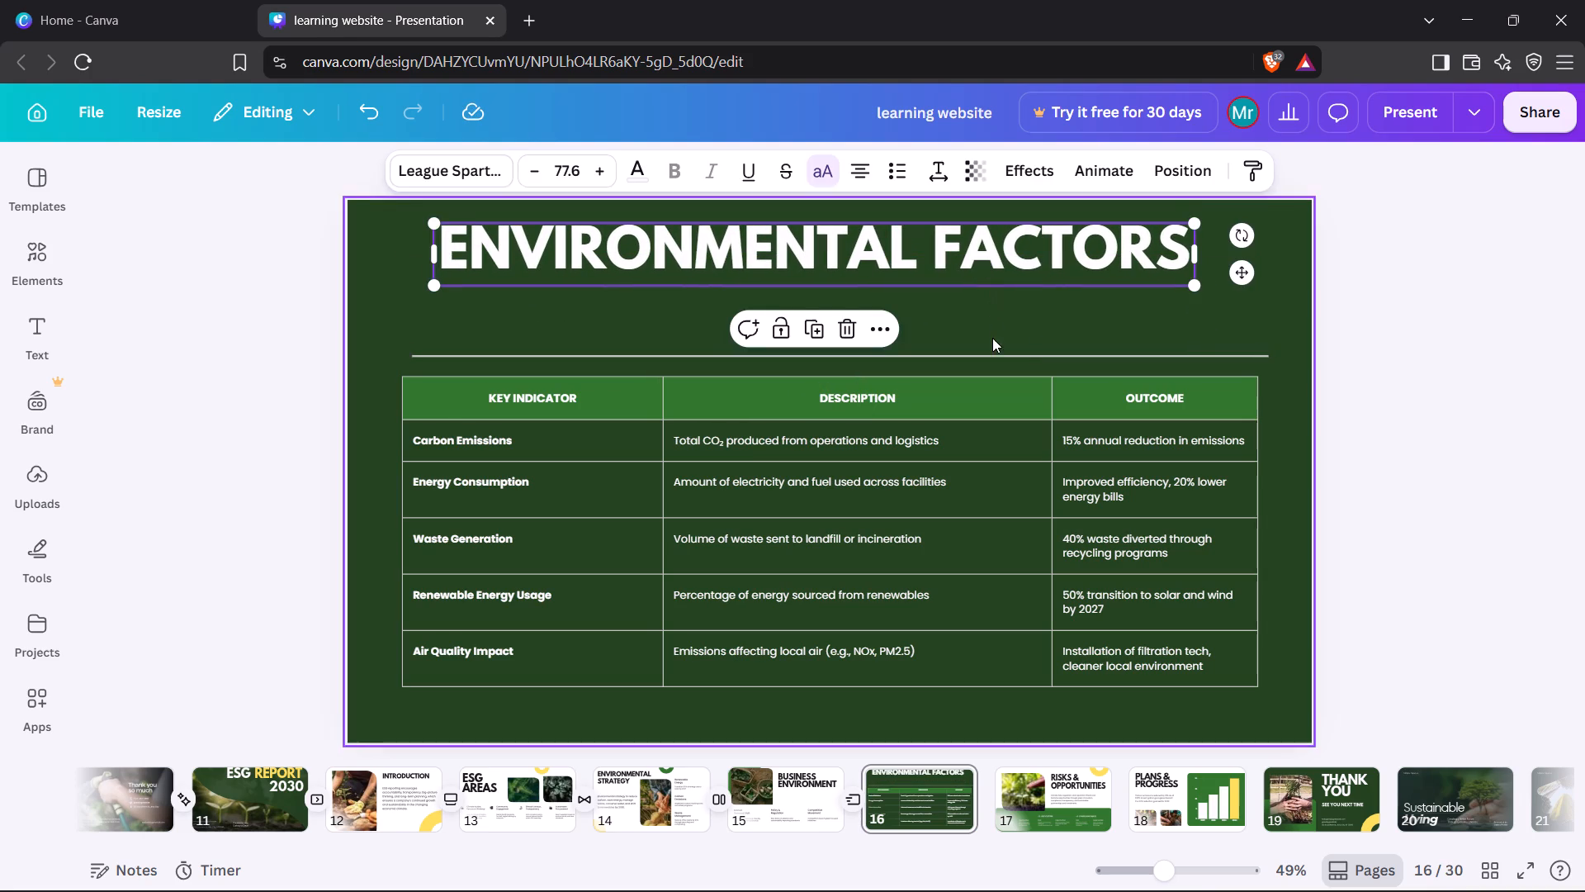
{"action": "left_click_drag", "start_coordinate": [997, 352], "coordinate": [991, 312]}
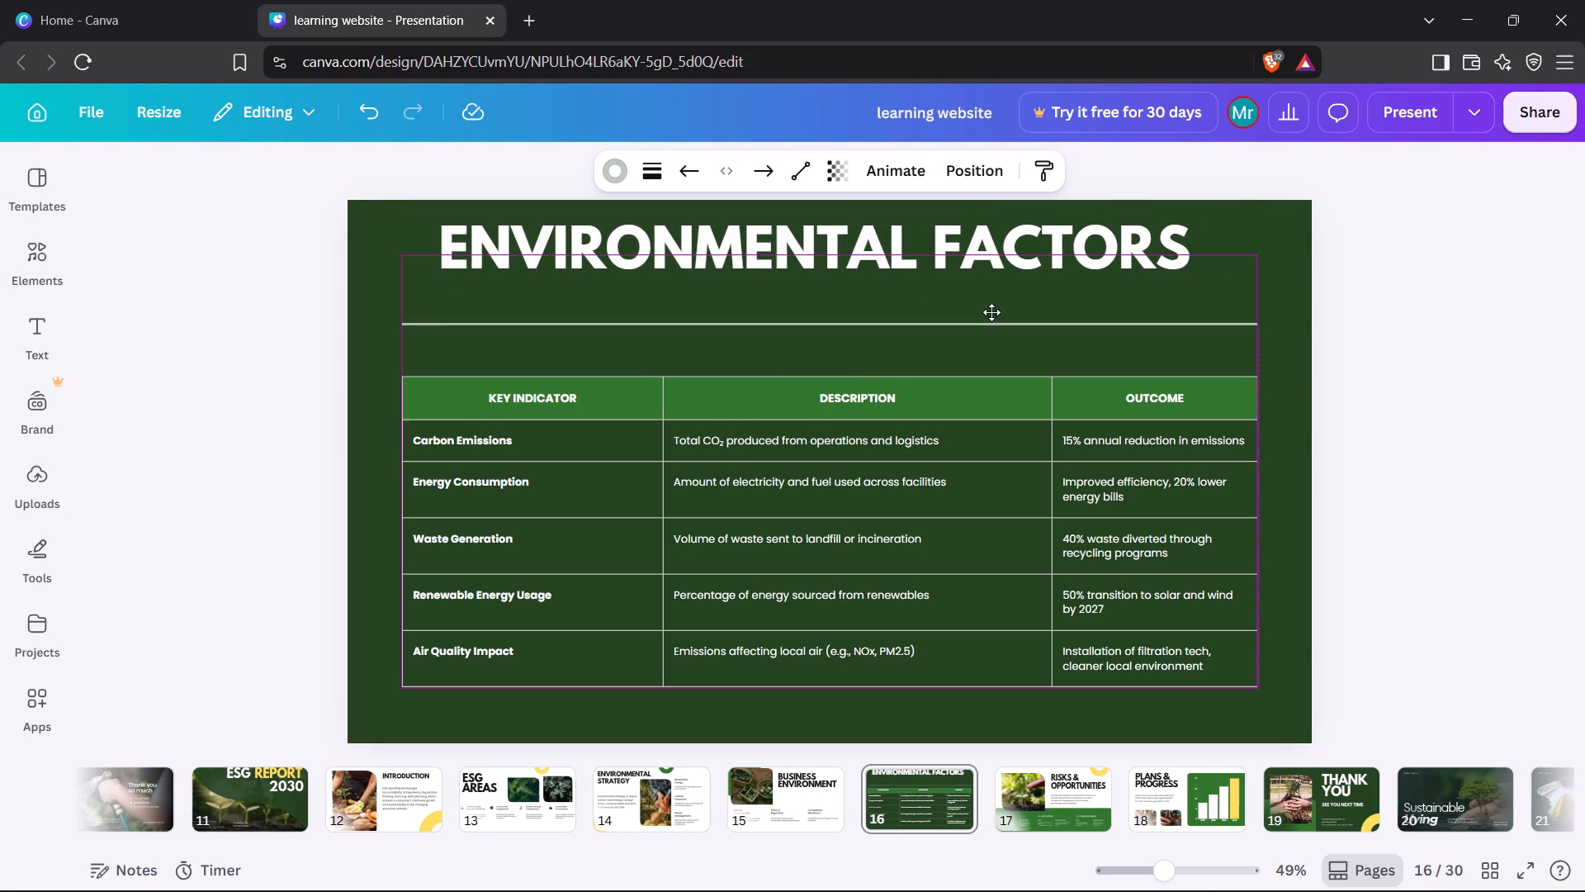
{"action": "left_click_drag", "start_coordinate": [991, 312], "coordinate": [990, 301]}
Make the indicator table's last row slightly taller and place the table midway between the divider line and the page bottom.
{"action": "left_click_drag", "start_coordinate": [951, 344], "coordinate": [939, 702]}
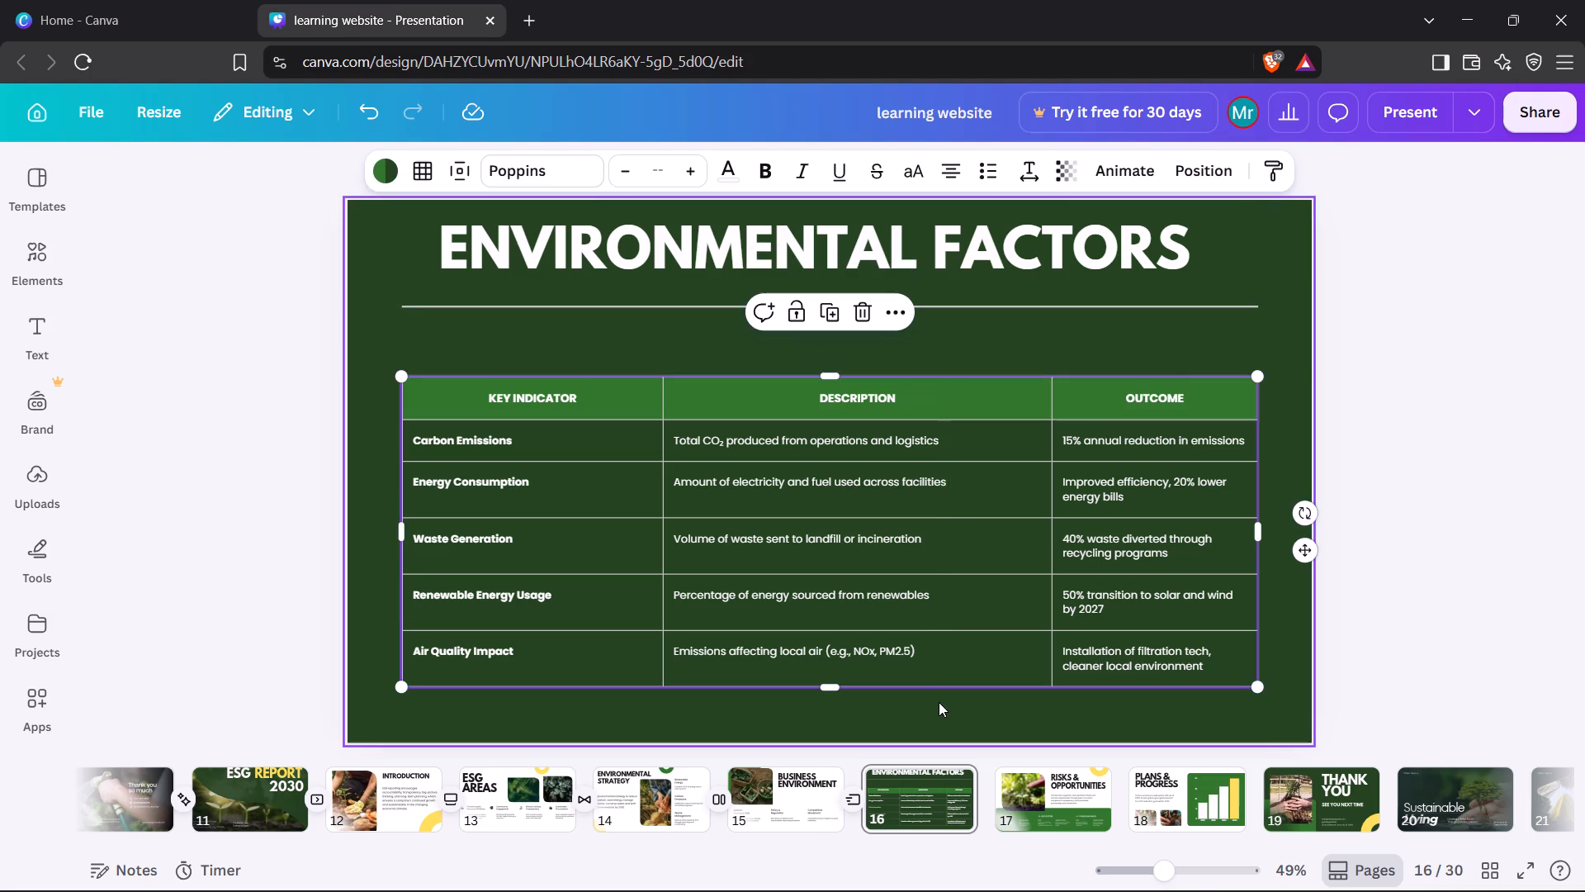
{"action": "left_click_drag", "start_coordinate": [930, 617], "coordinate": [930, 576]}
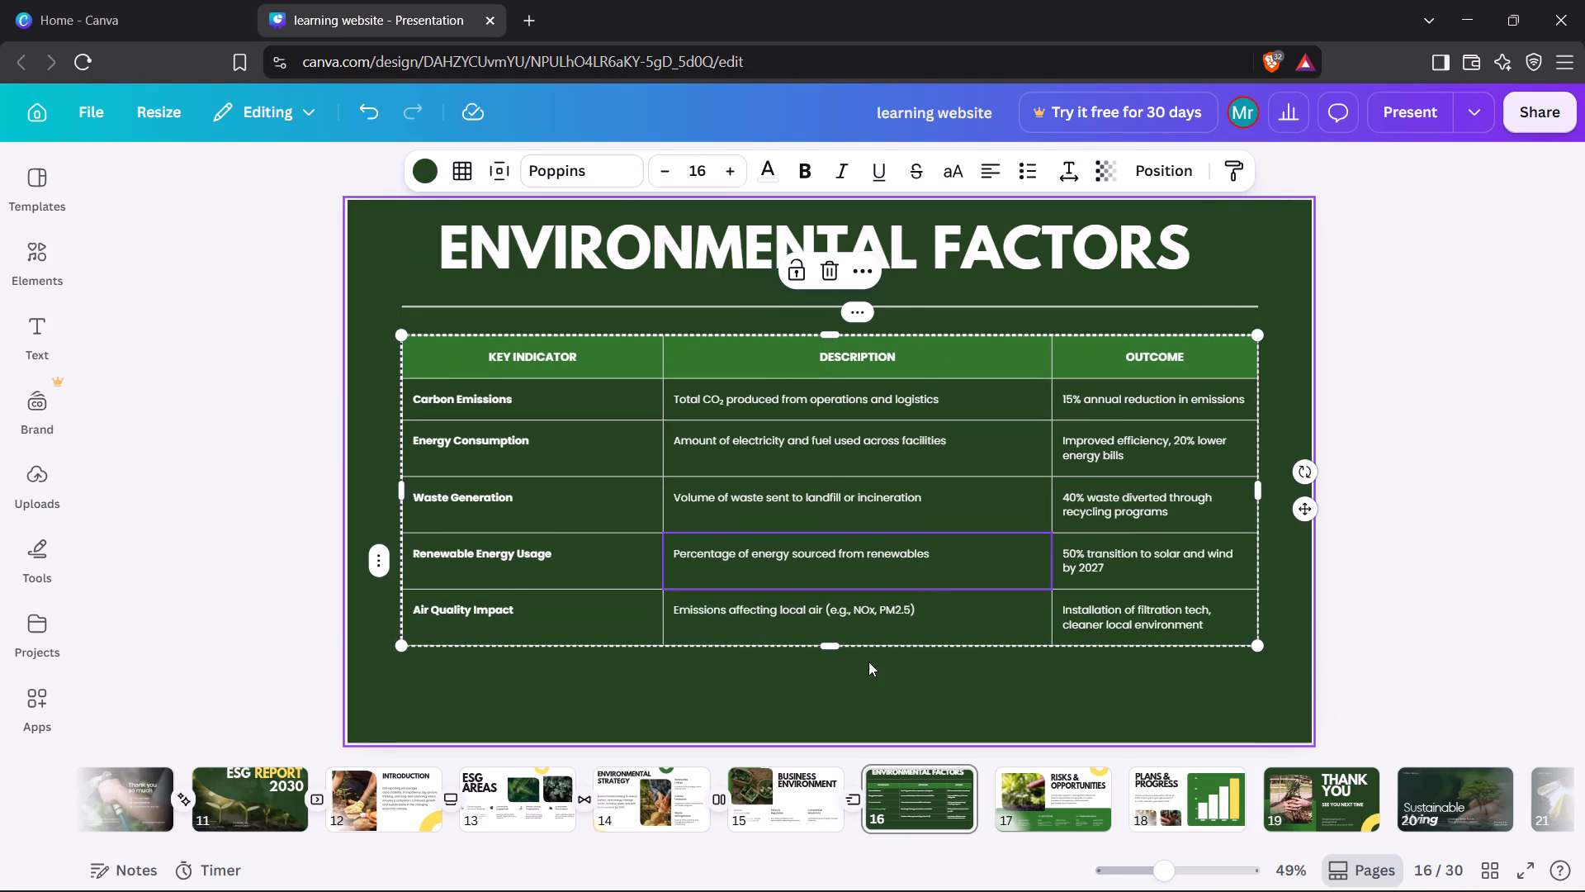
{"action": "left_click_drag", "start_coordinate": [839, 650], "coordinate": [840, 713]}
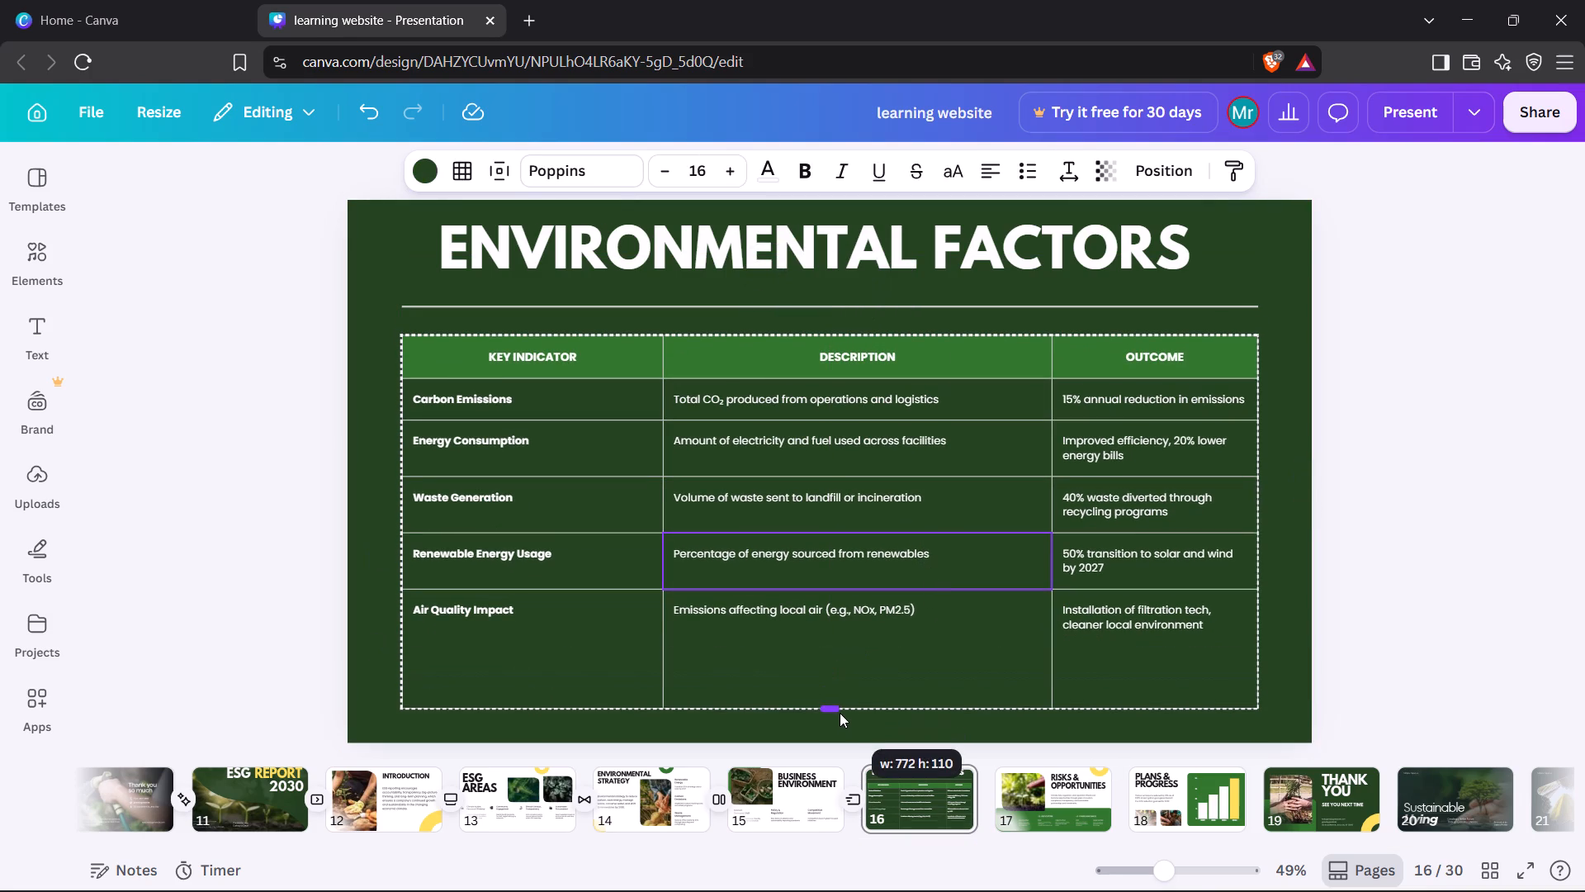
{"action": "left_click_drag", "start_coordinate": [840, 713], "coordinate": [841, 695]}
{"action": "left_click", "coordinate": [220, 602]}
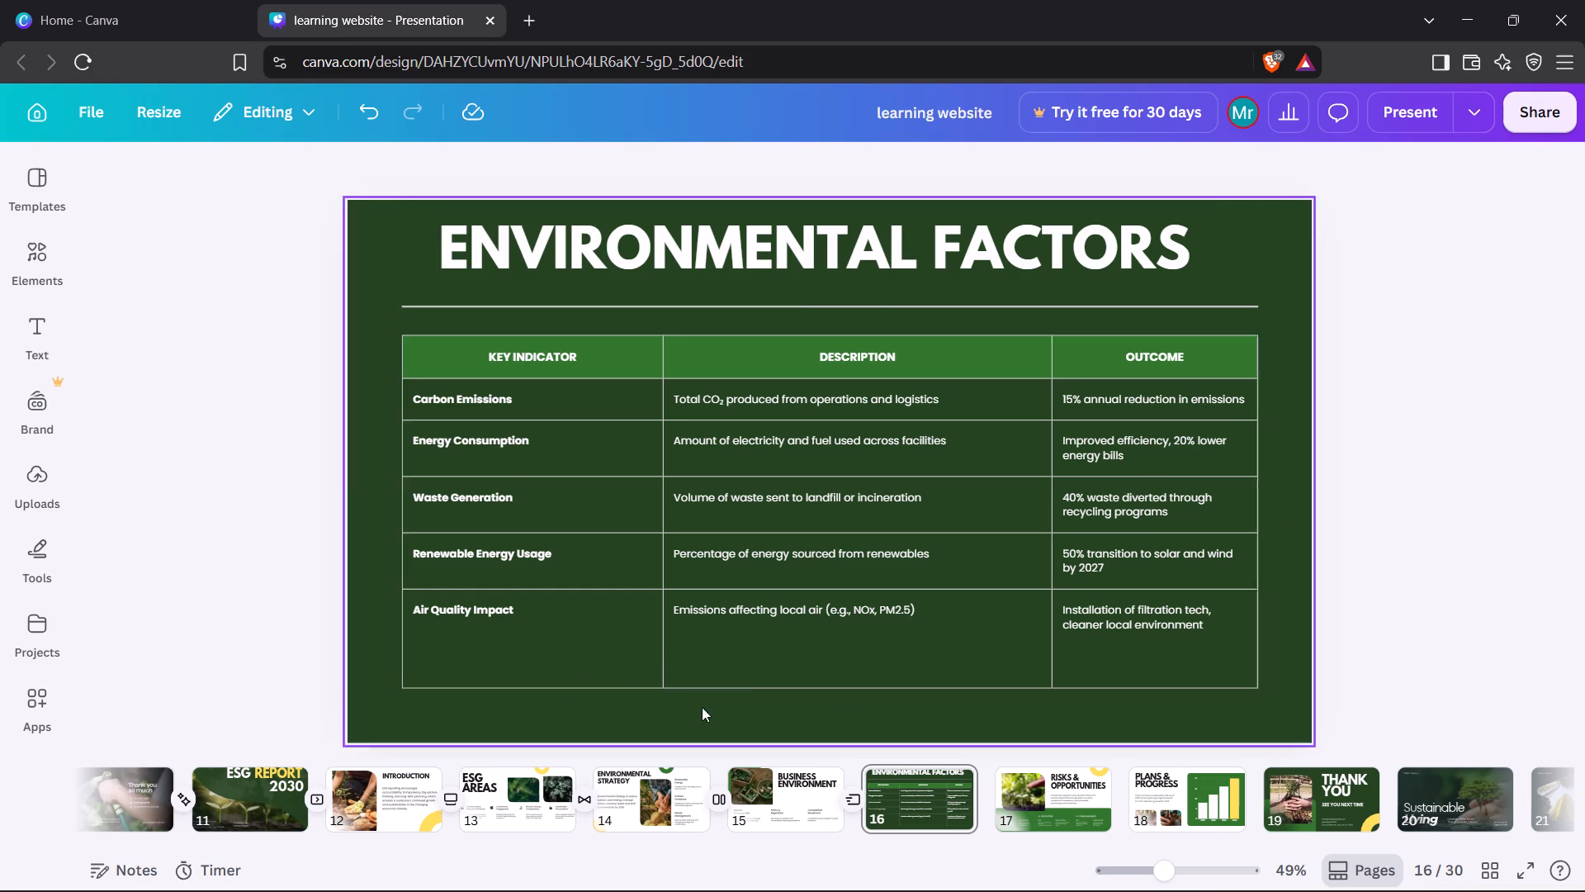
{"action": "left_click", "coordinate": [832, 672]}
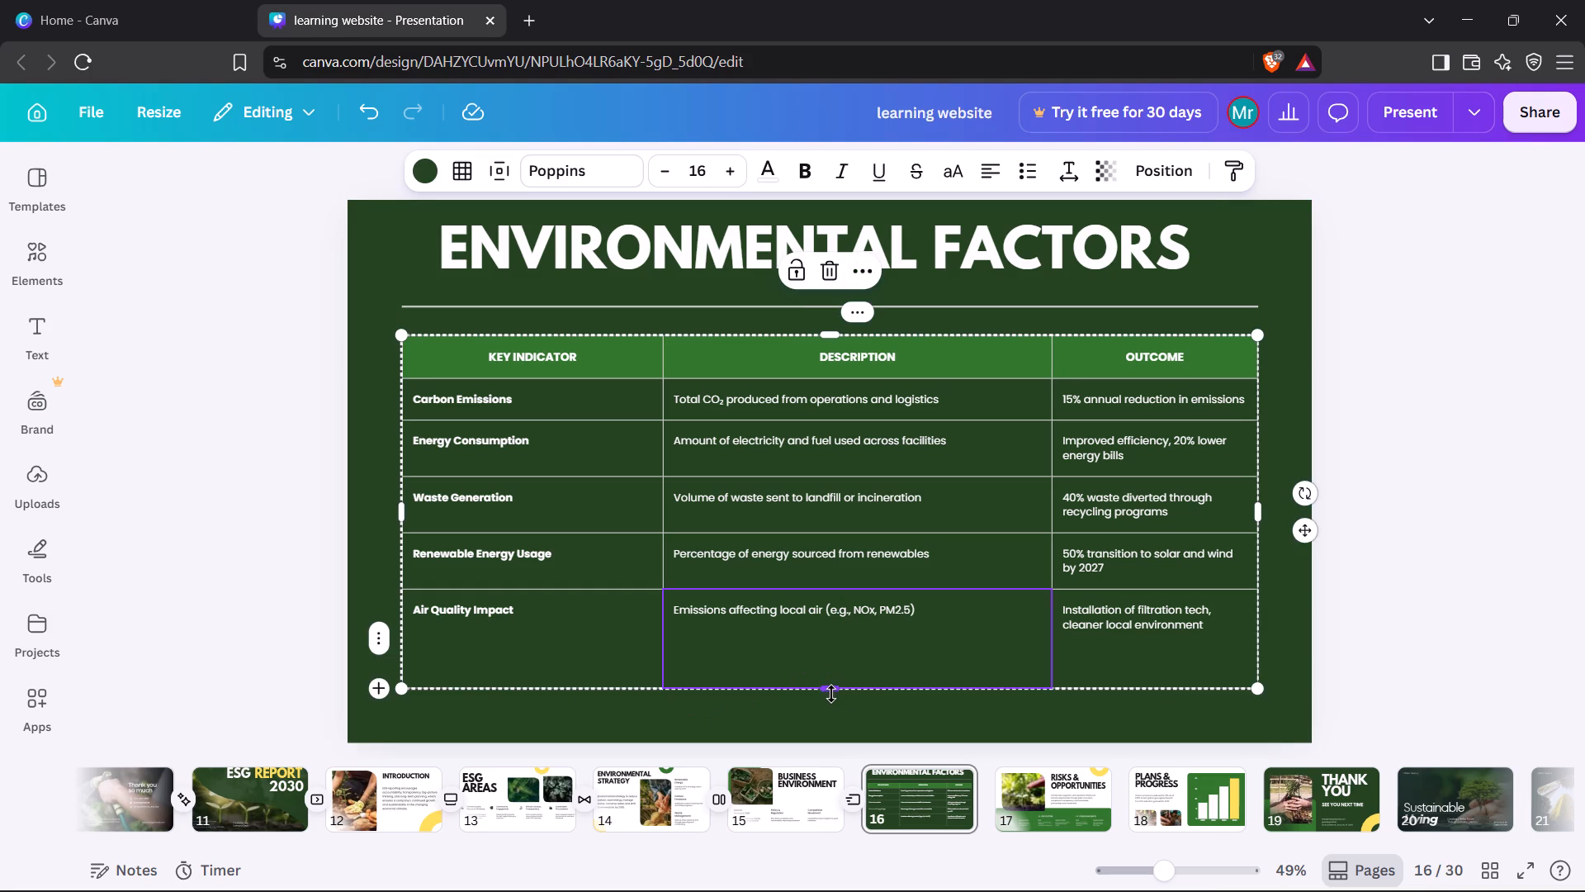
{"action": "left_click_drag", "start_coordinate": [833, 692], "coordinate": [827, 650]}
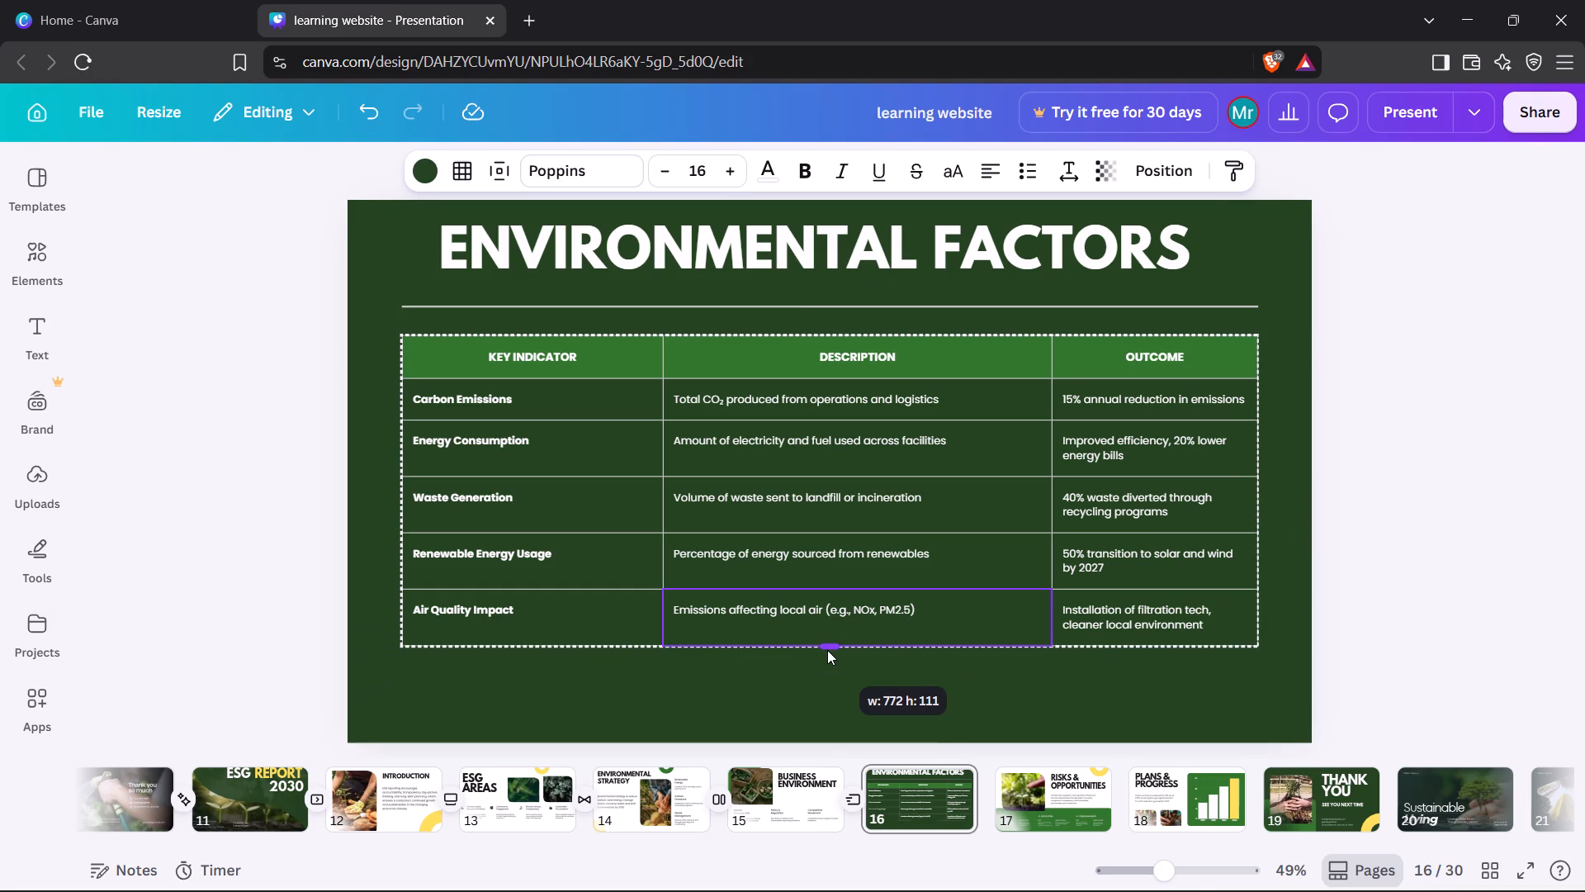
{"action": "left_click_drag", "start_coordinate": [827, 650], "coordinate": [829, 654]}
{"action": "left_click", "coordinate": [275, 549]}
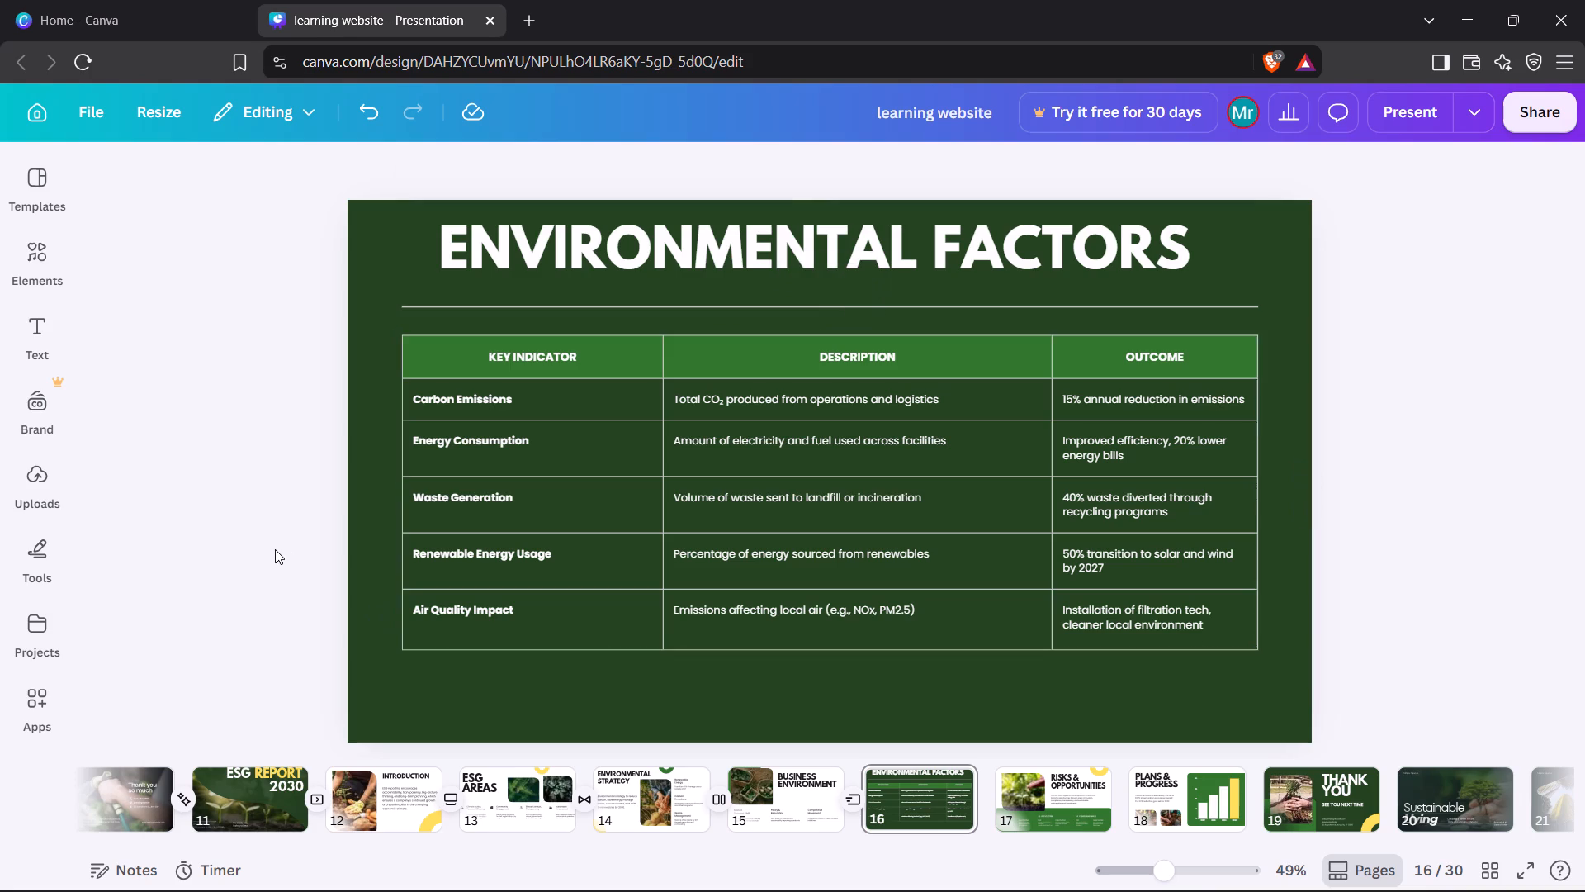
{"action": "left_click_drag", "start_coordinate": [711, 503], "coordinate": [710, 534]}
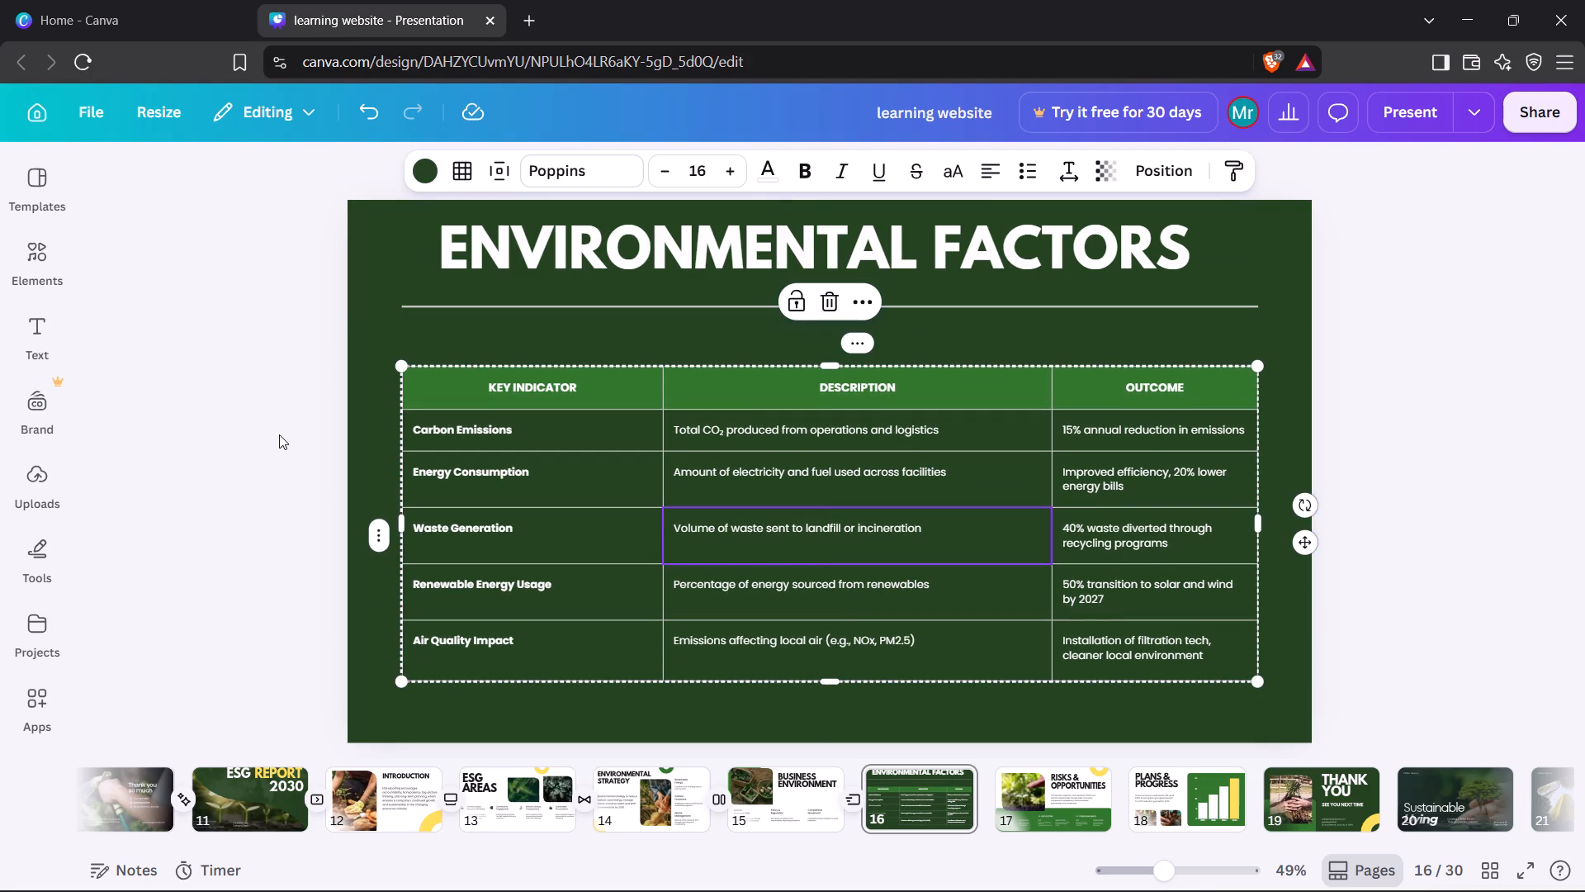
{"action": "left_click", "coordinate": [279, 434]}
Apply the Fun page animation to the "ENVIRONMENTAL FACTORS" page.
{"action": "left_click", "coordinate": [383, 241]}
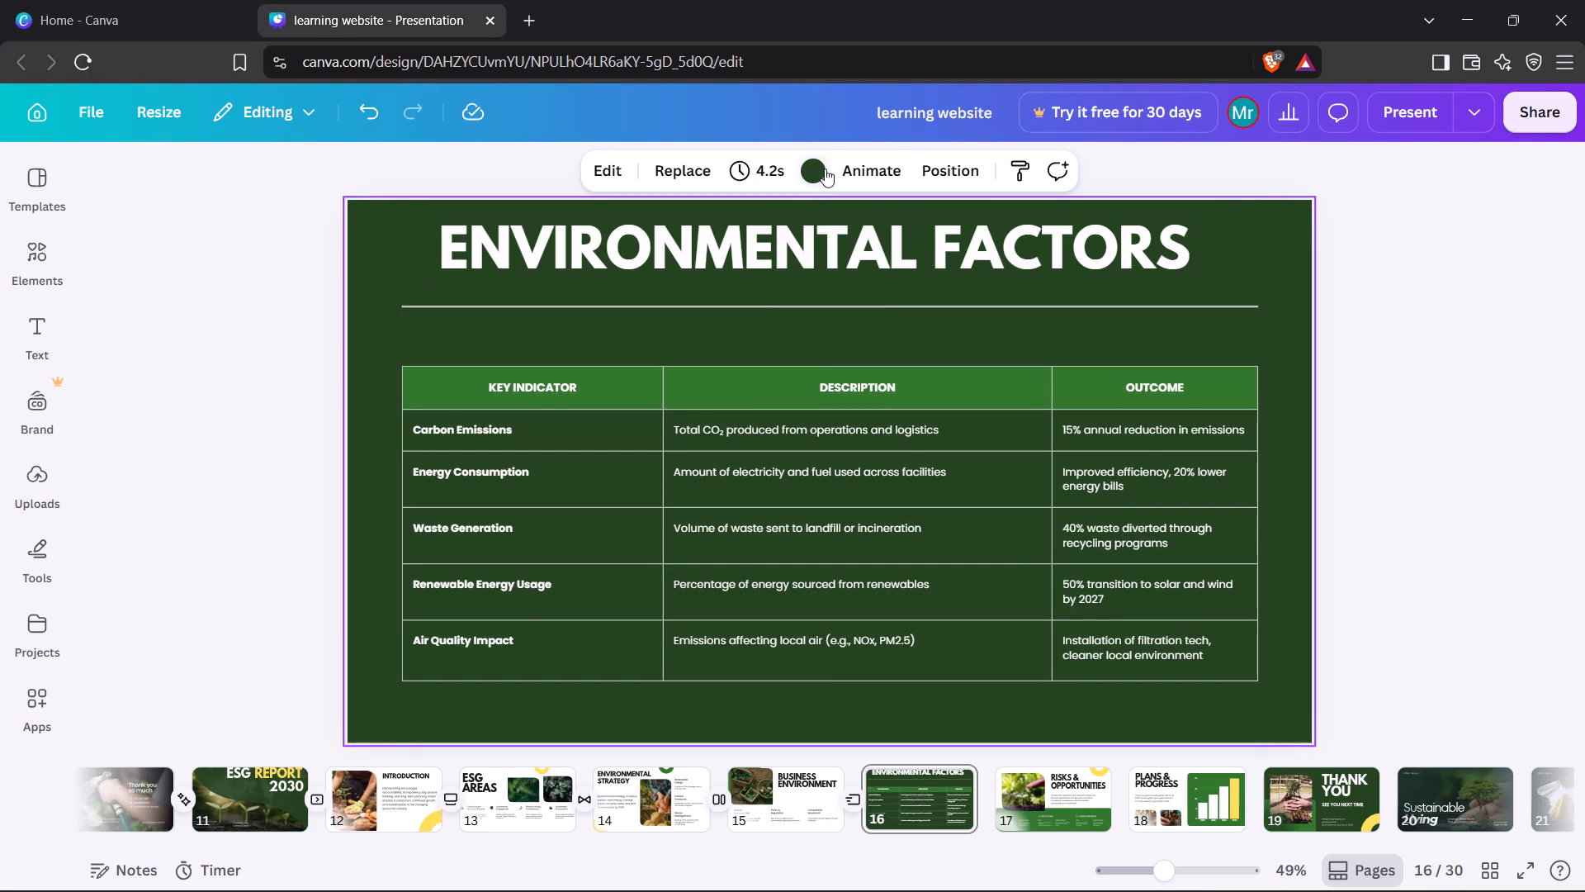
{"action": "left_click", "coordinate": [868, 165]}
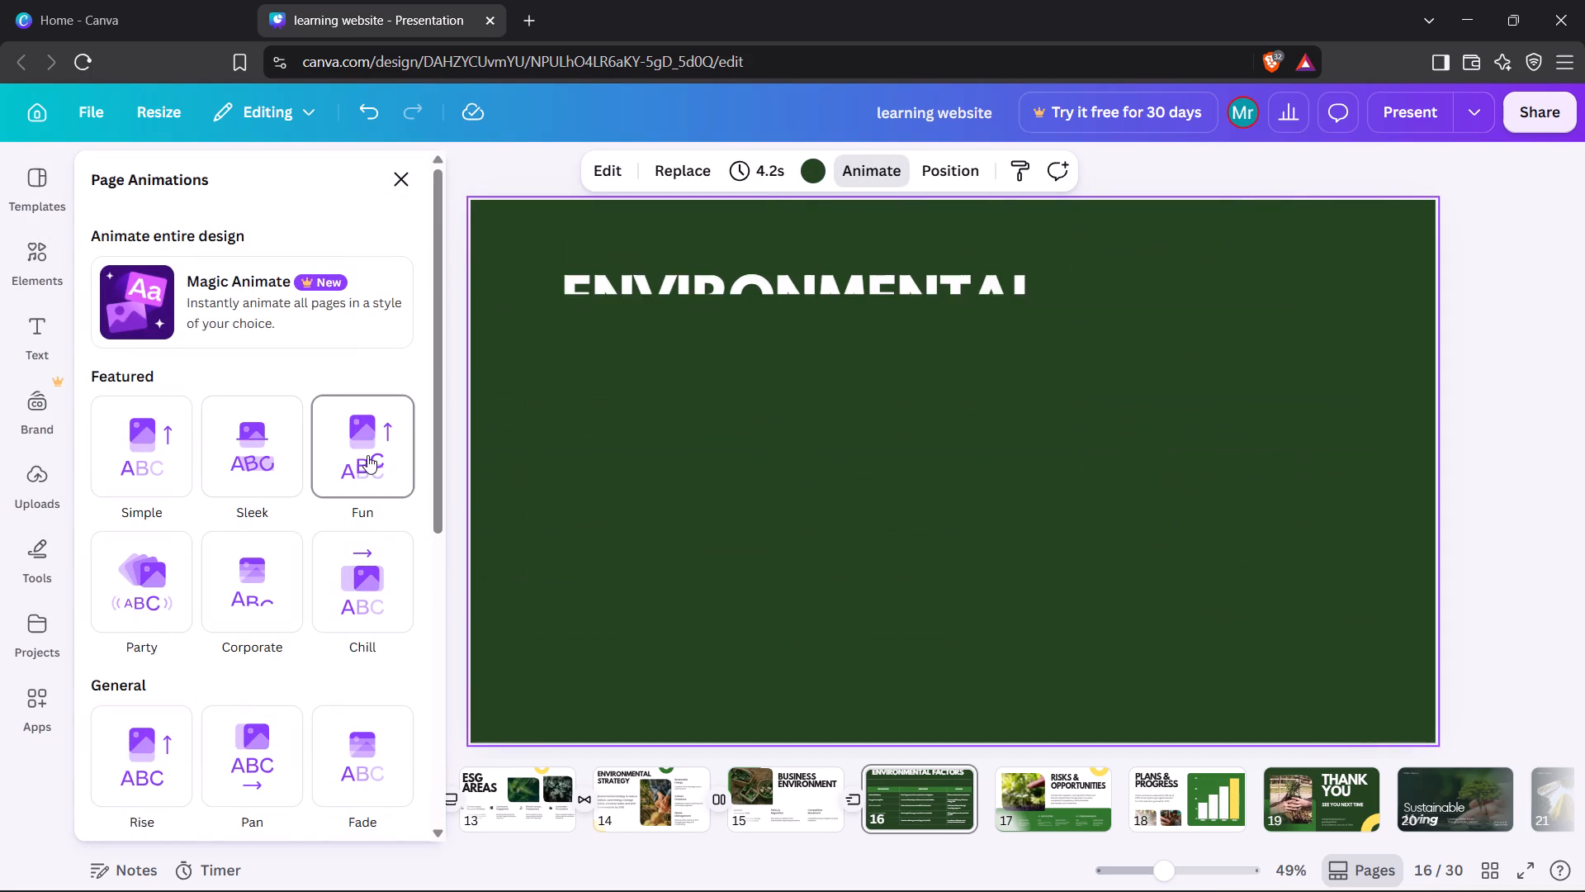
{"action": "left_click", "coordinate": [367, 455]}
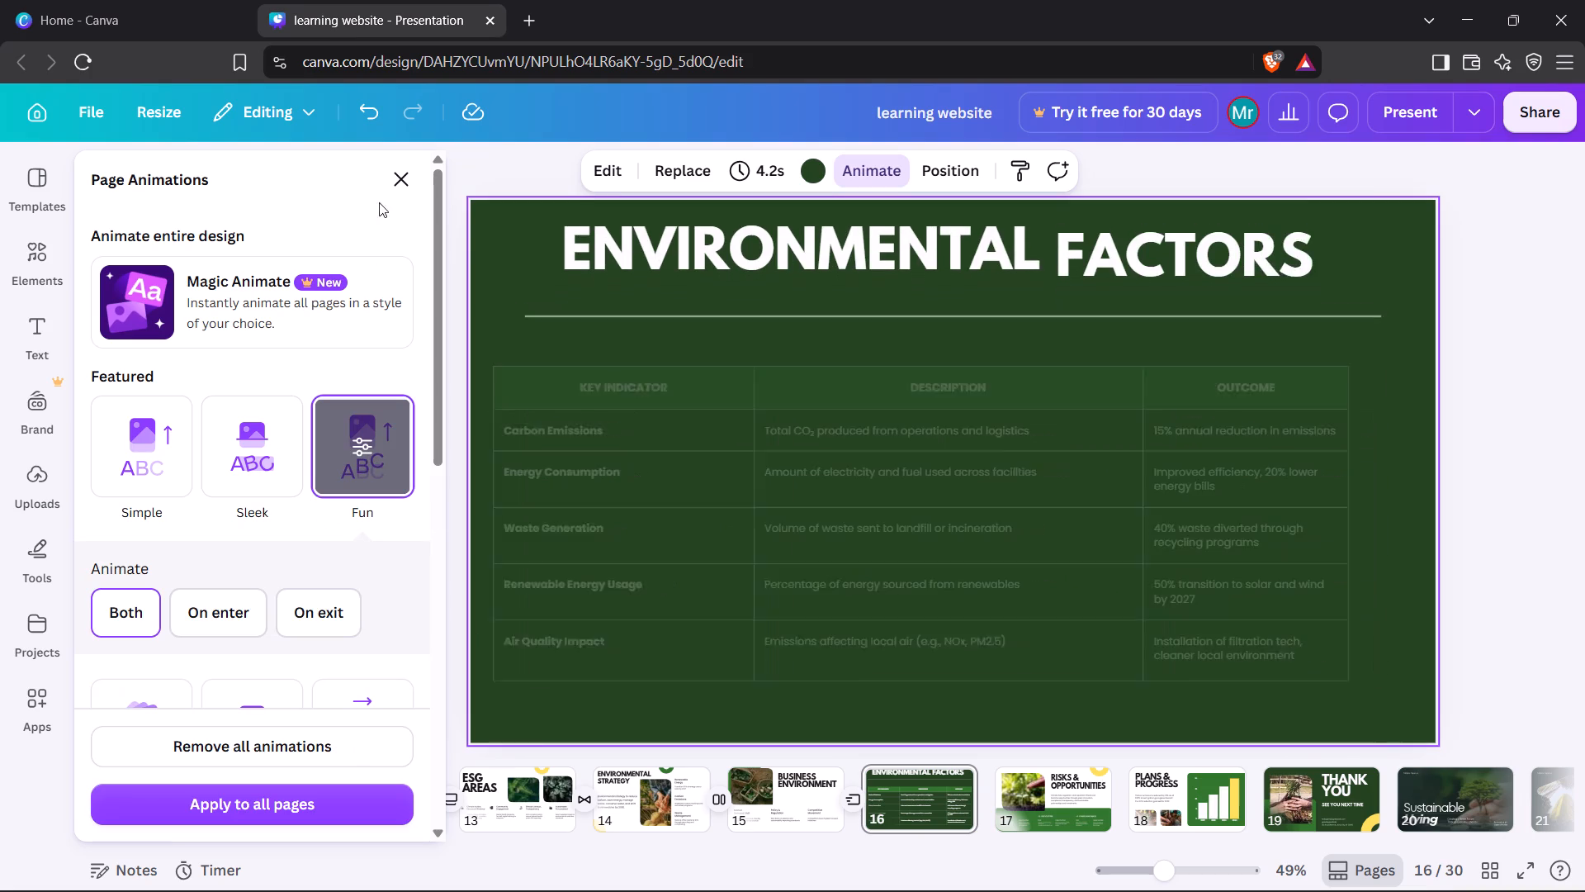
{"action": "left_click", "coordinate": [404, 178]}
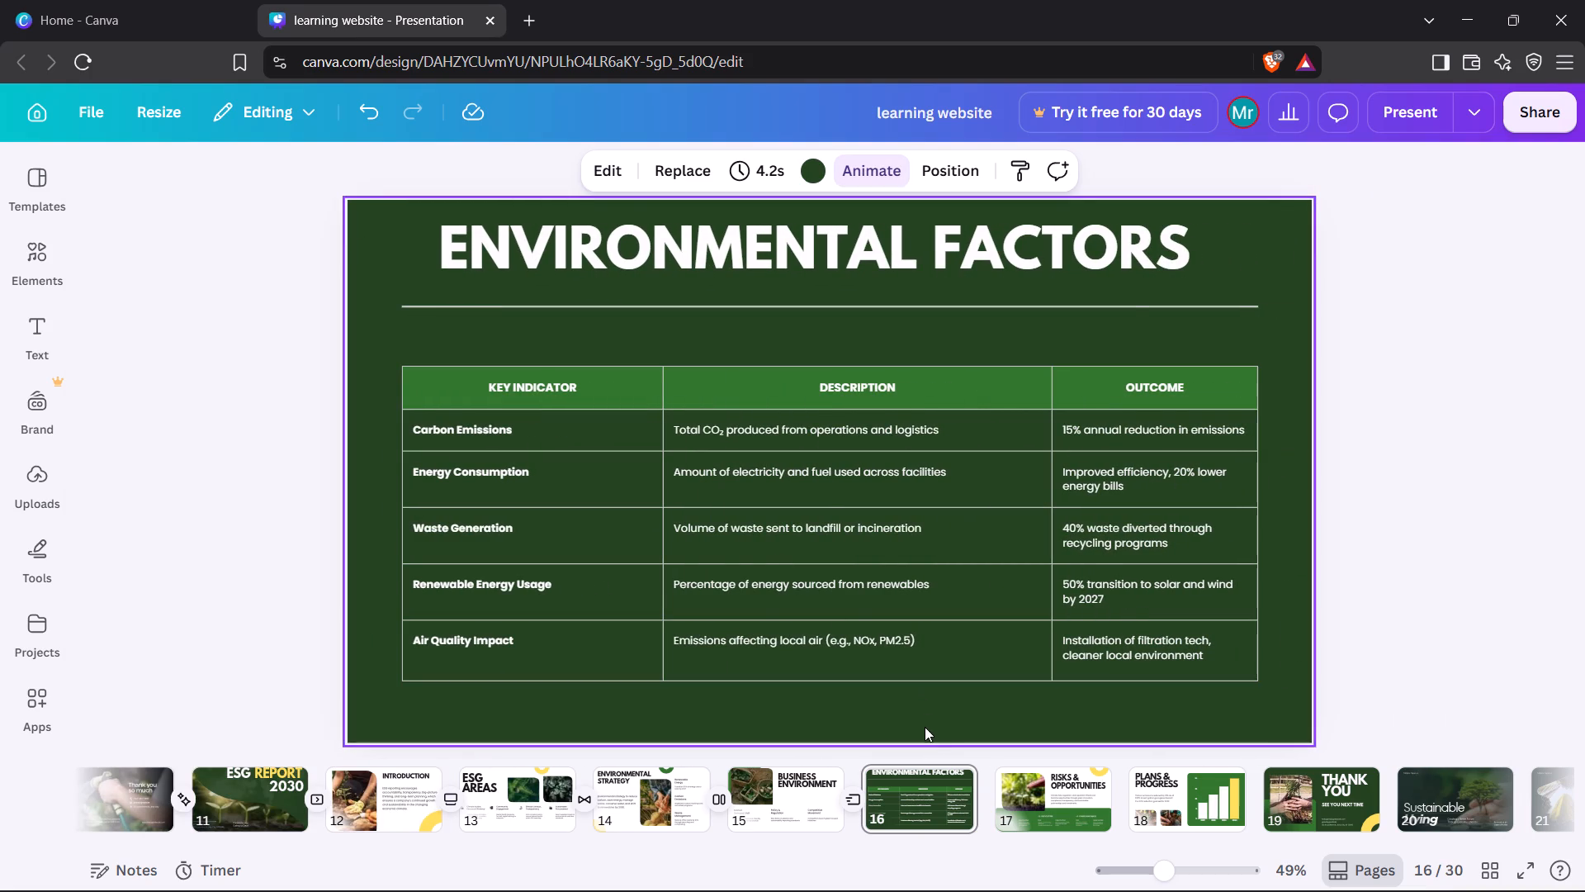
Add a Stack transition between the "ENVIRONMENTAL FACTORS" and "RISKS & OPPORTUNITIES" pages.
{"action": "left_click", "coordinate": [989, 813]}
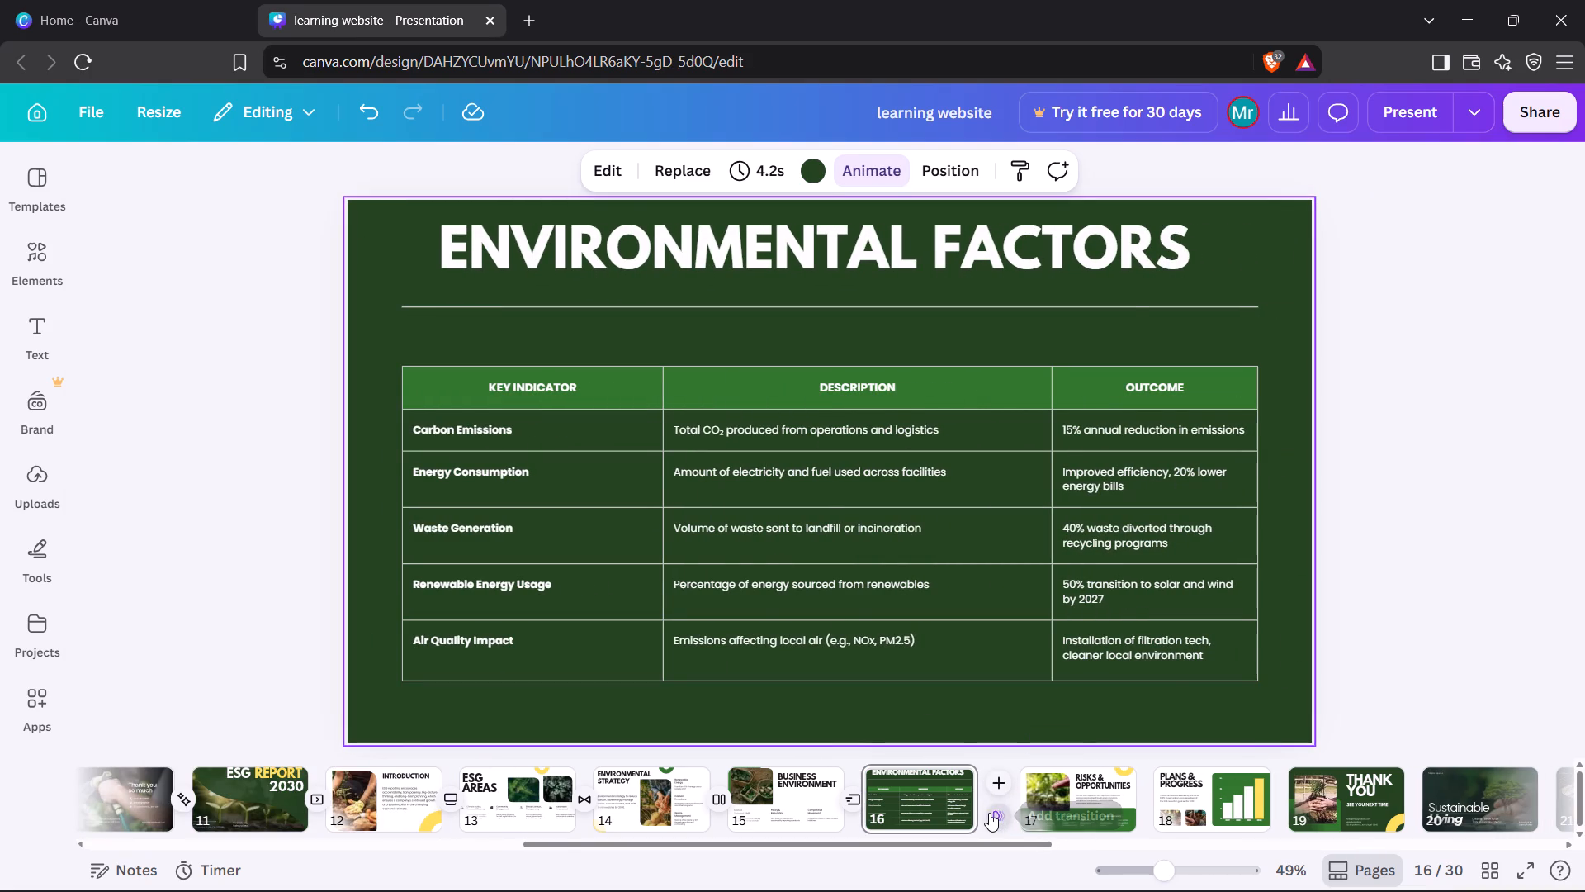
{"action": "left_click", "coordinate": [356, 537]}
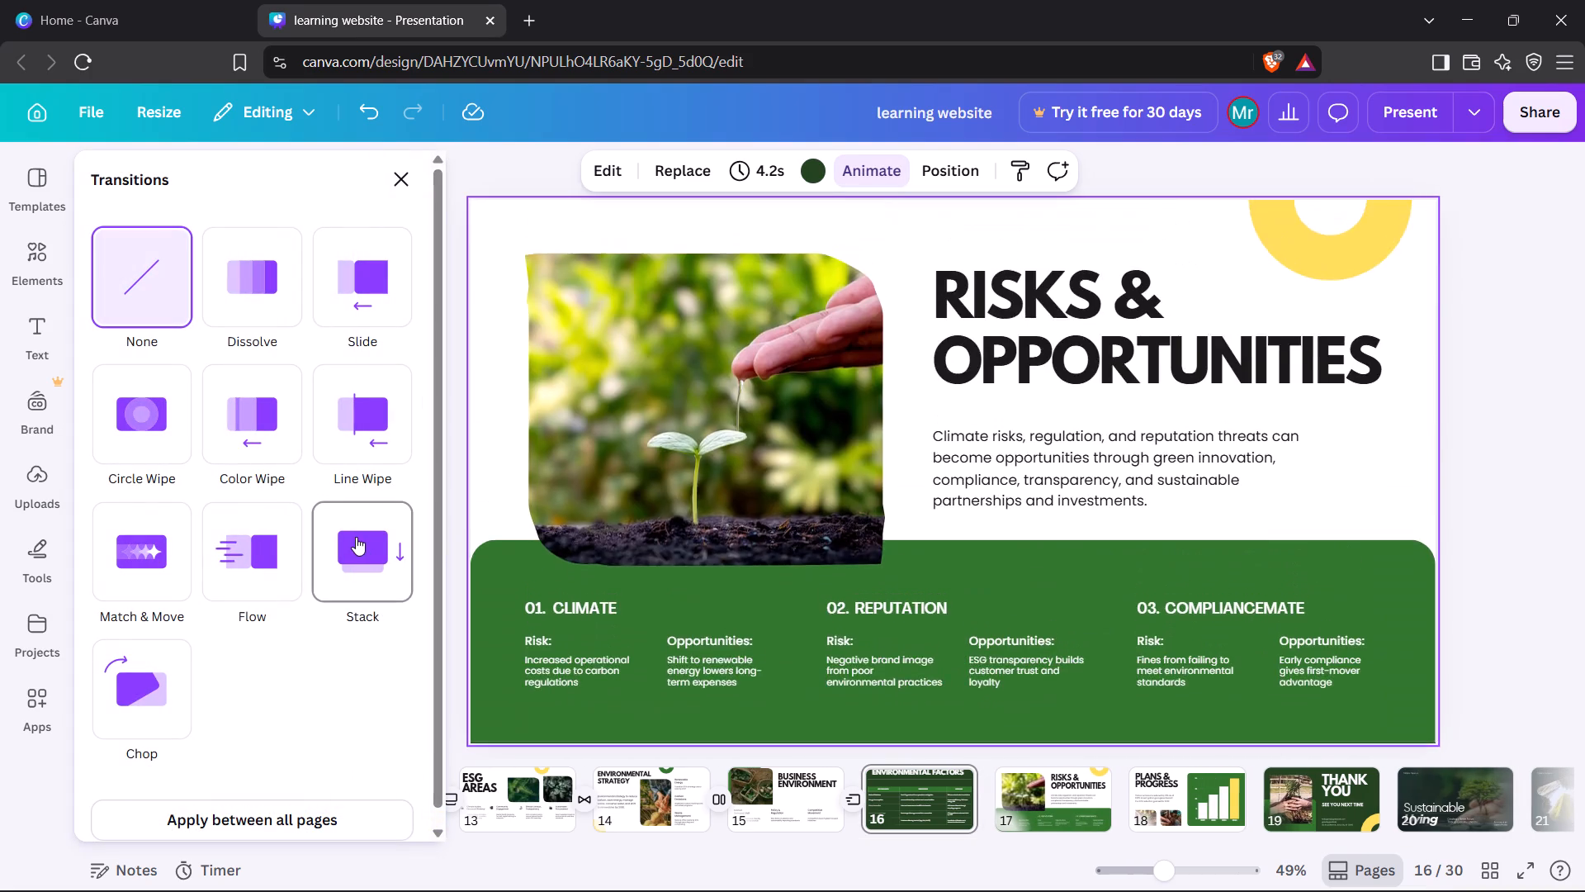
{"action": "left_click", "coordinate": [409, 184]}
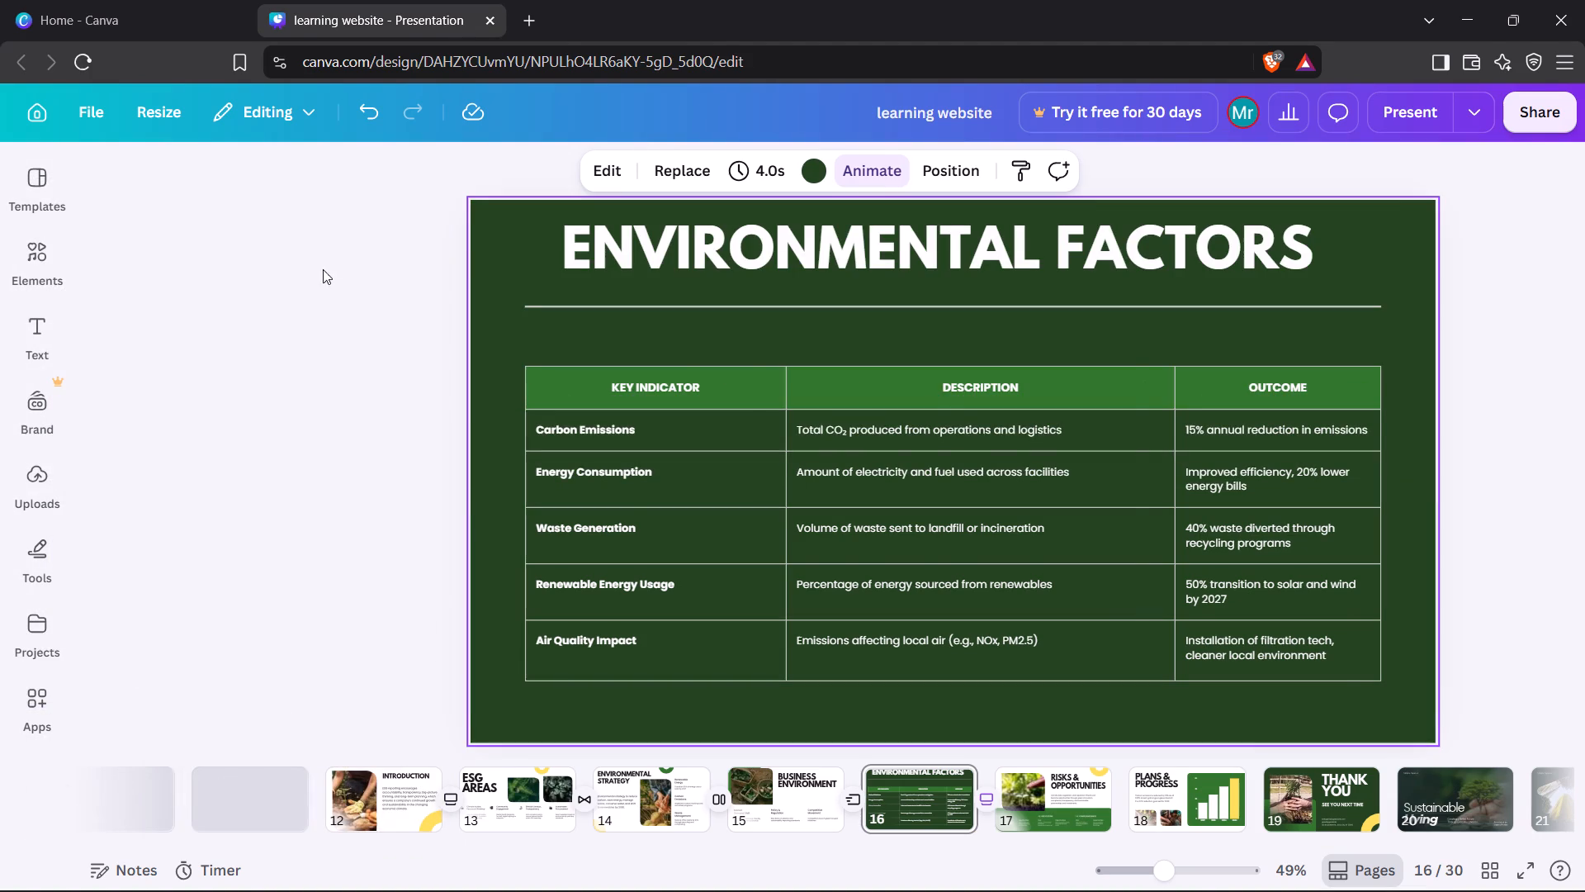
{"action": "left_click", "coordinate": [187, 390]}
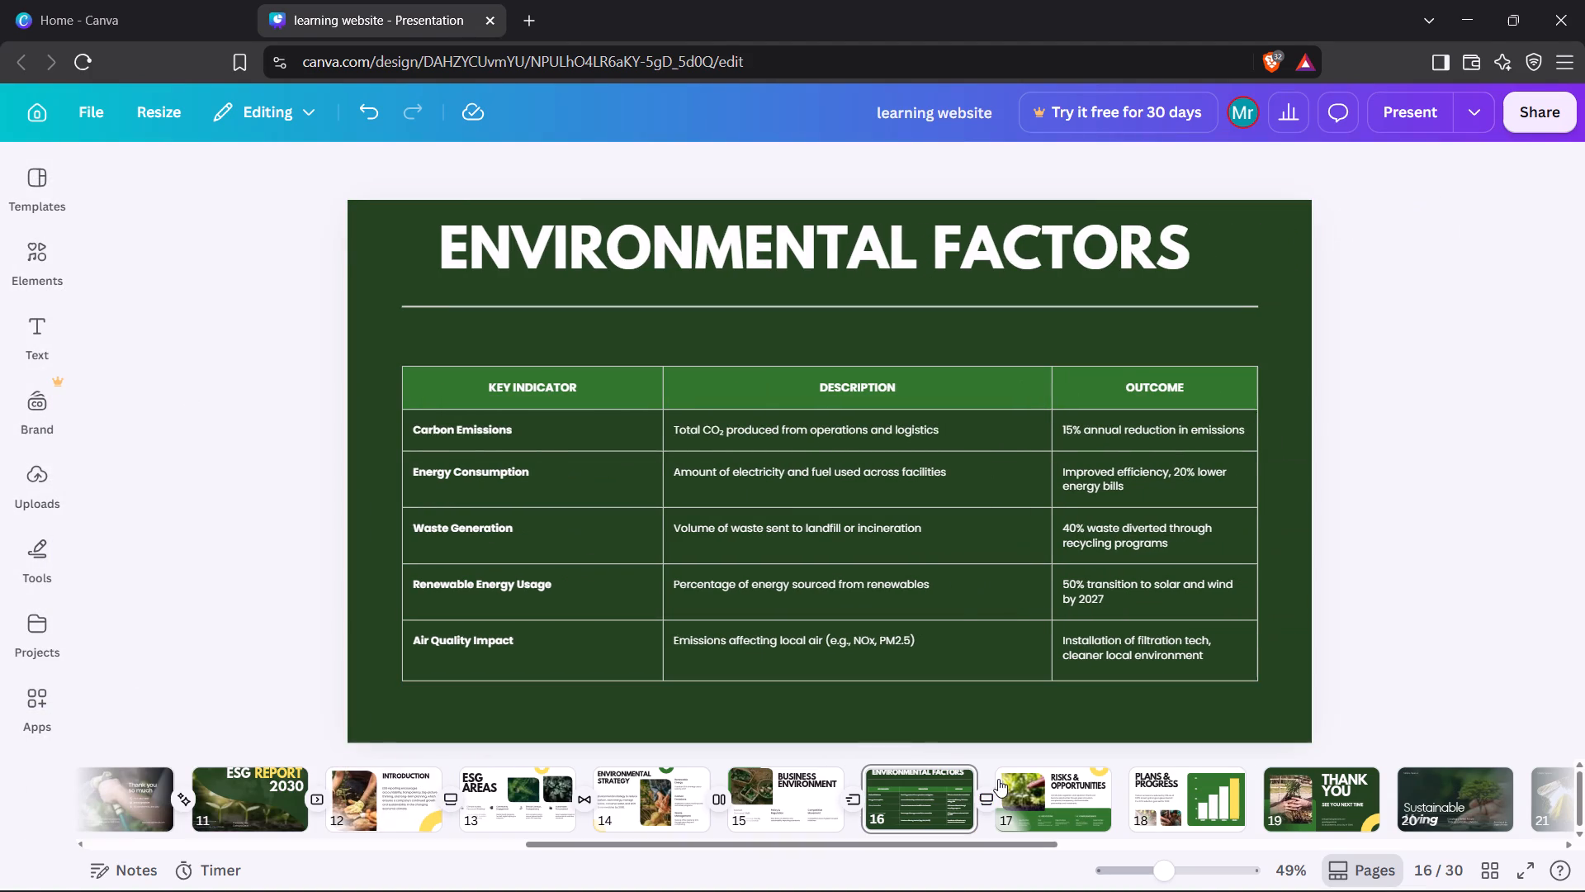
On the "RISKS & OPPORTUNITIES" page, move the seedling photo up to the page's top edge and raise the heading.
{"action": "left_click", "coordinate": [1035, 794]}
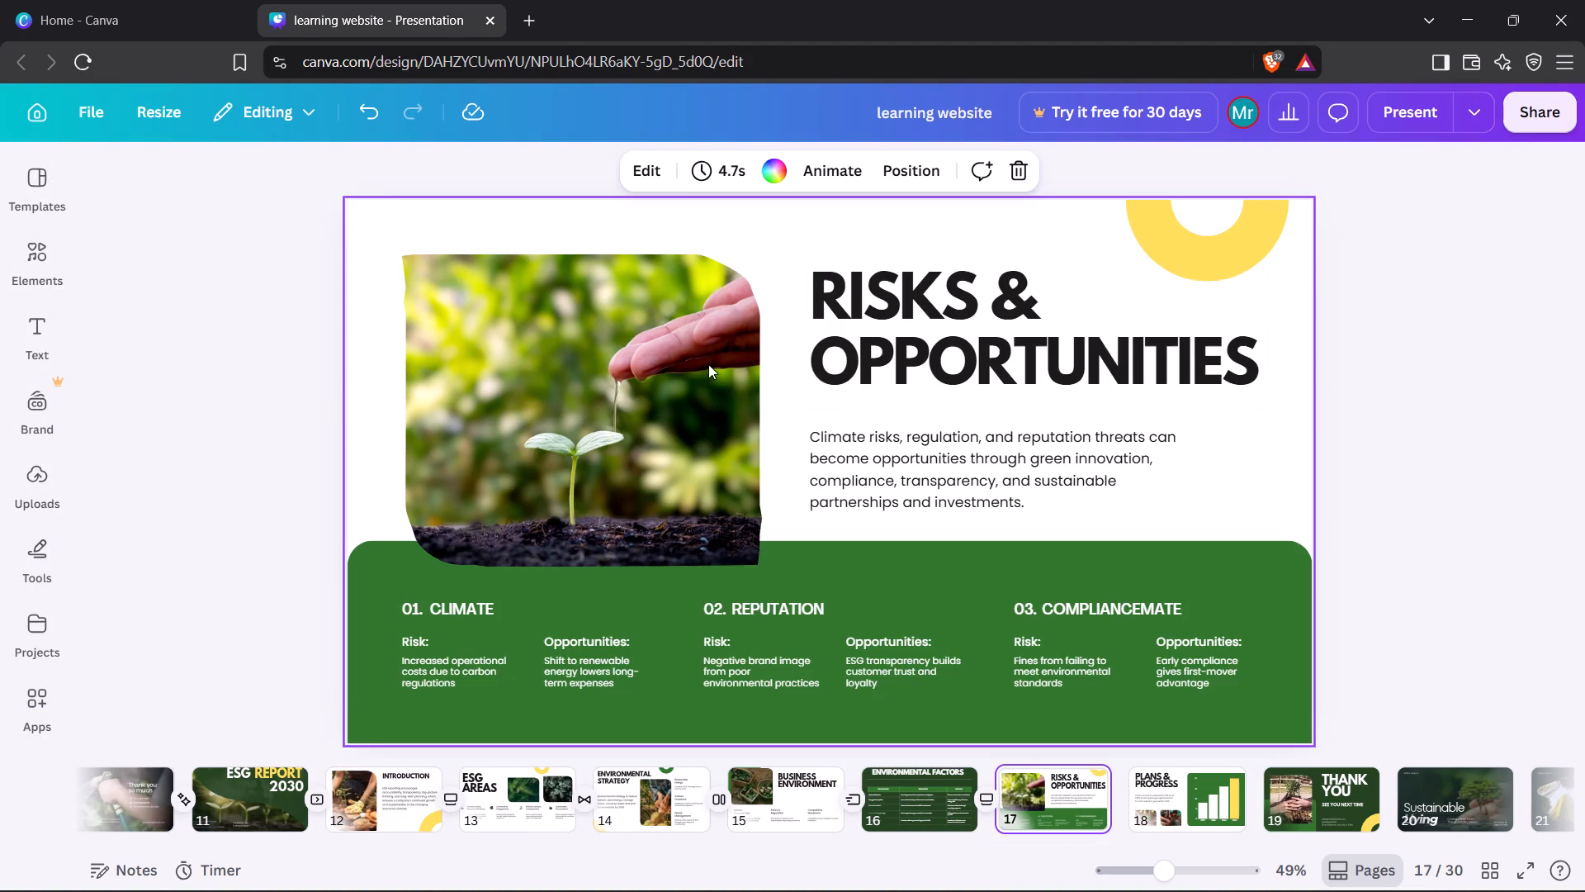
{"action": "left_click_drag", "start_coordinate": [692, 365], "coordinate": [674, 325]}
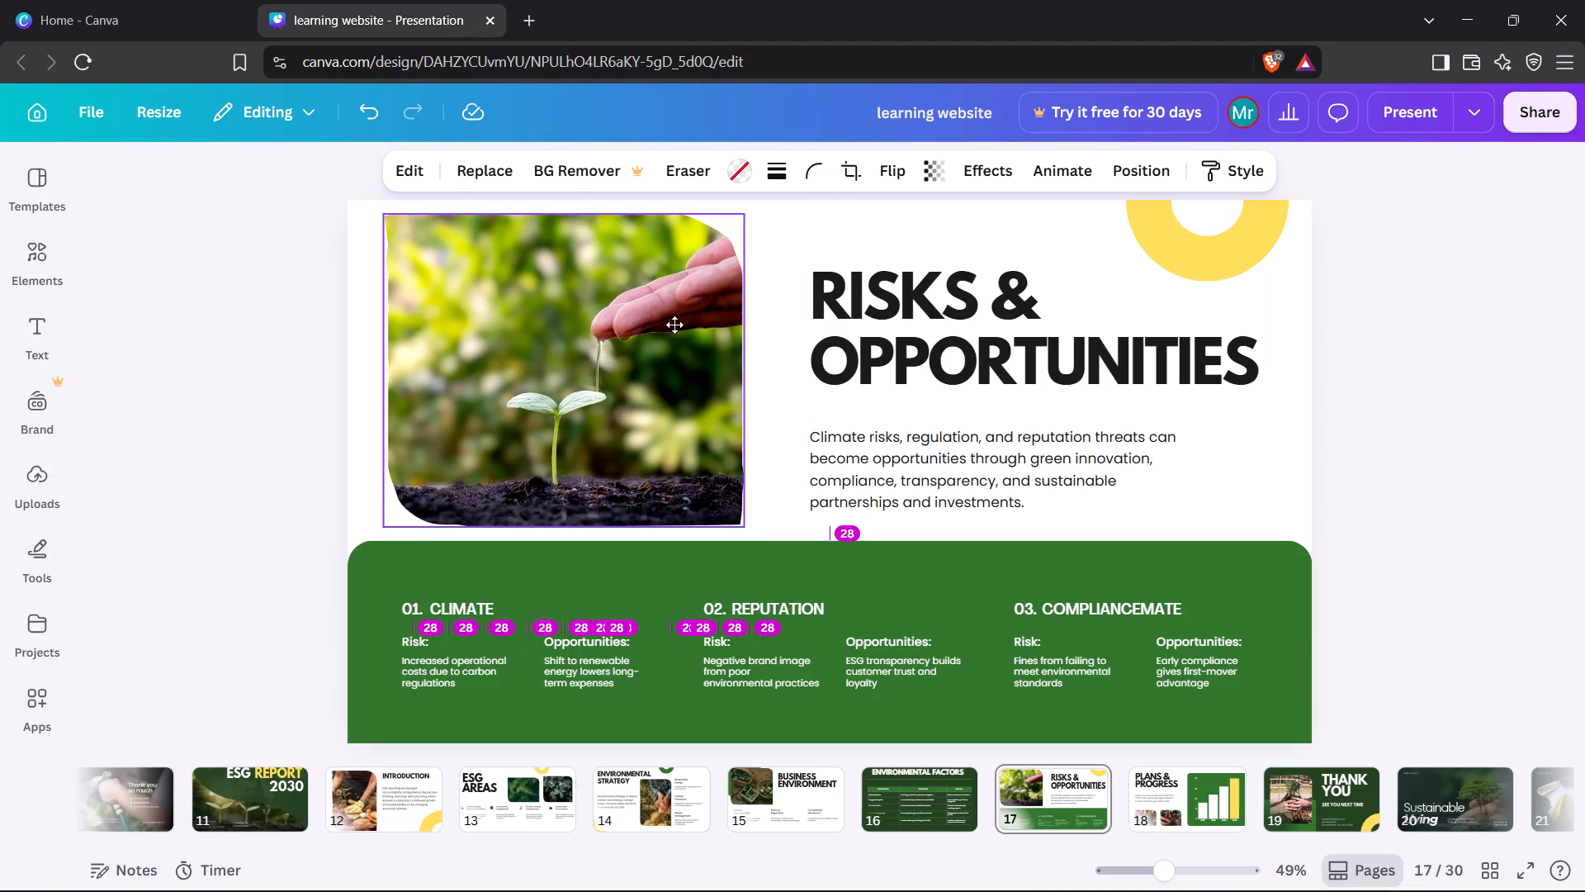
{"action": "left_click_drag", "start_coordinate": [674, 325], "coordinate": [674, 313]}
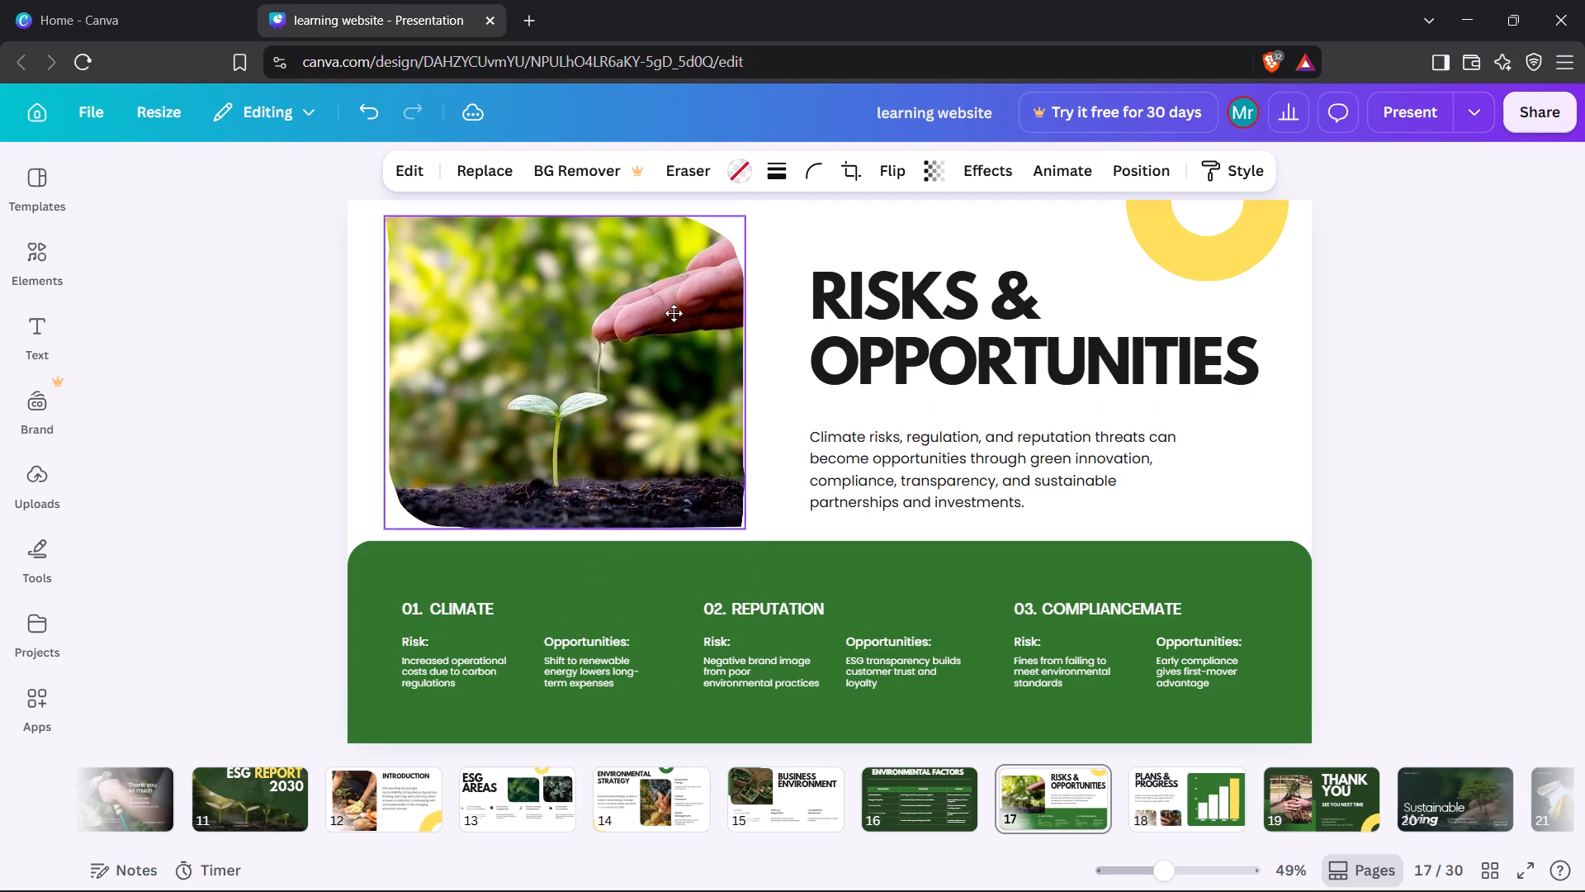
{"action": "left_click_drag", "start_coordinate": [674, 313], "coordinate": [674, 308]}
{"action": "left_click", "coordinate": [890, 566]}
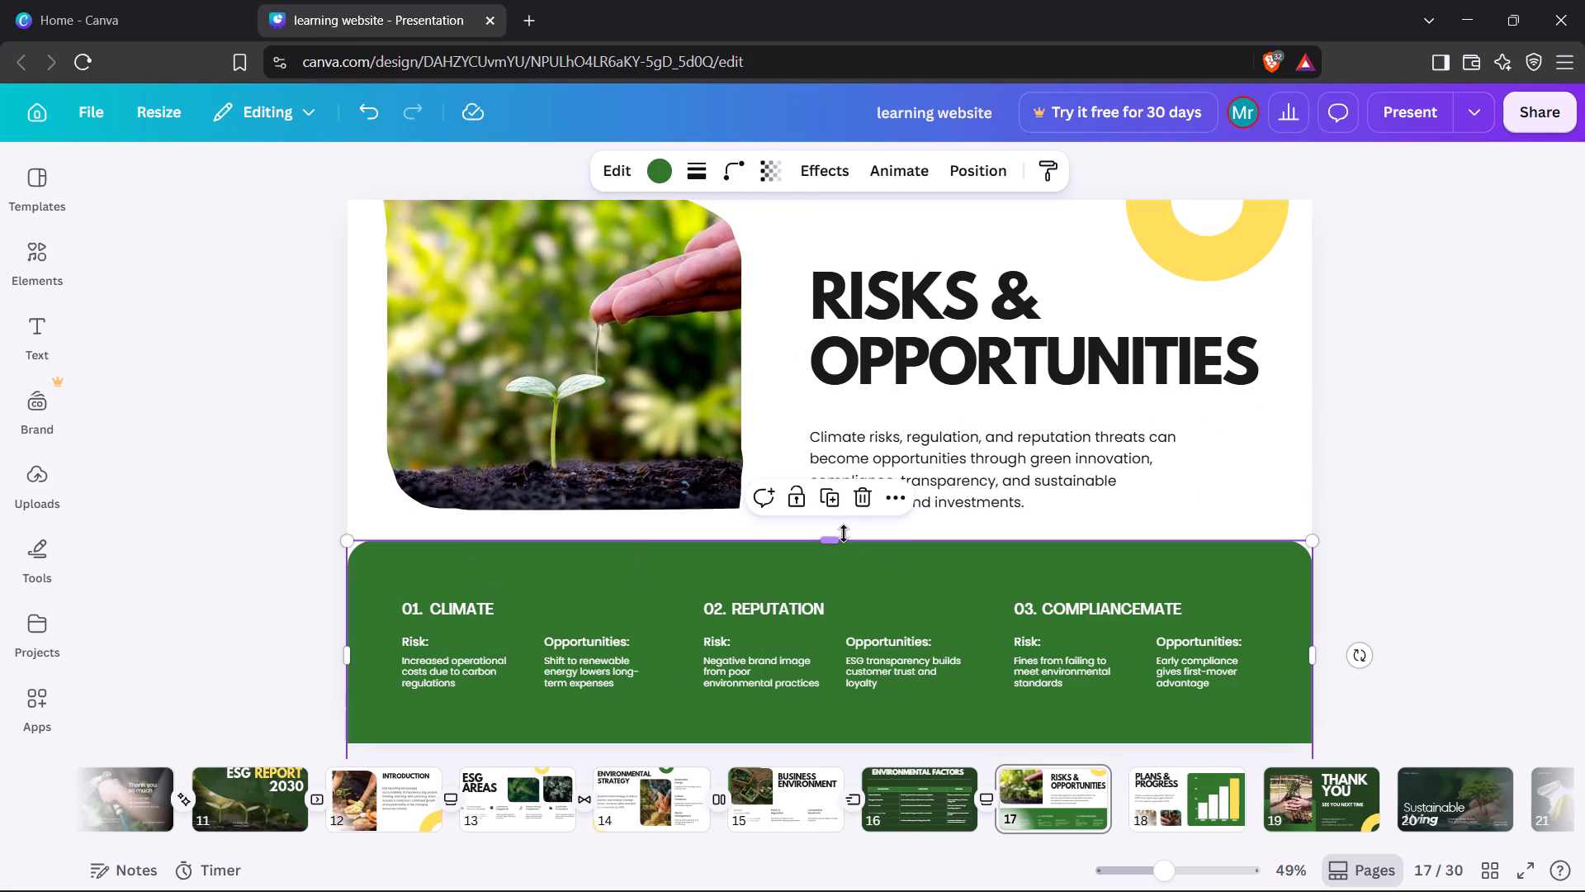
{"action": "left_click_drag", "start_coordinate": [924, 347], "coordinate": [911, 297]}
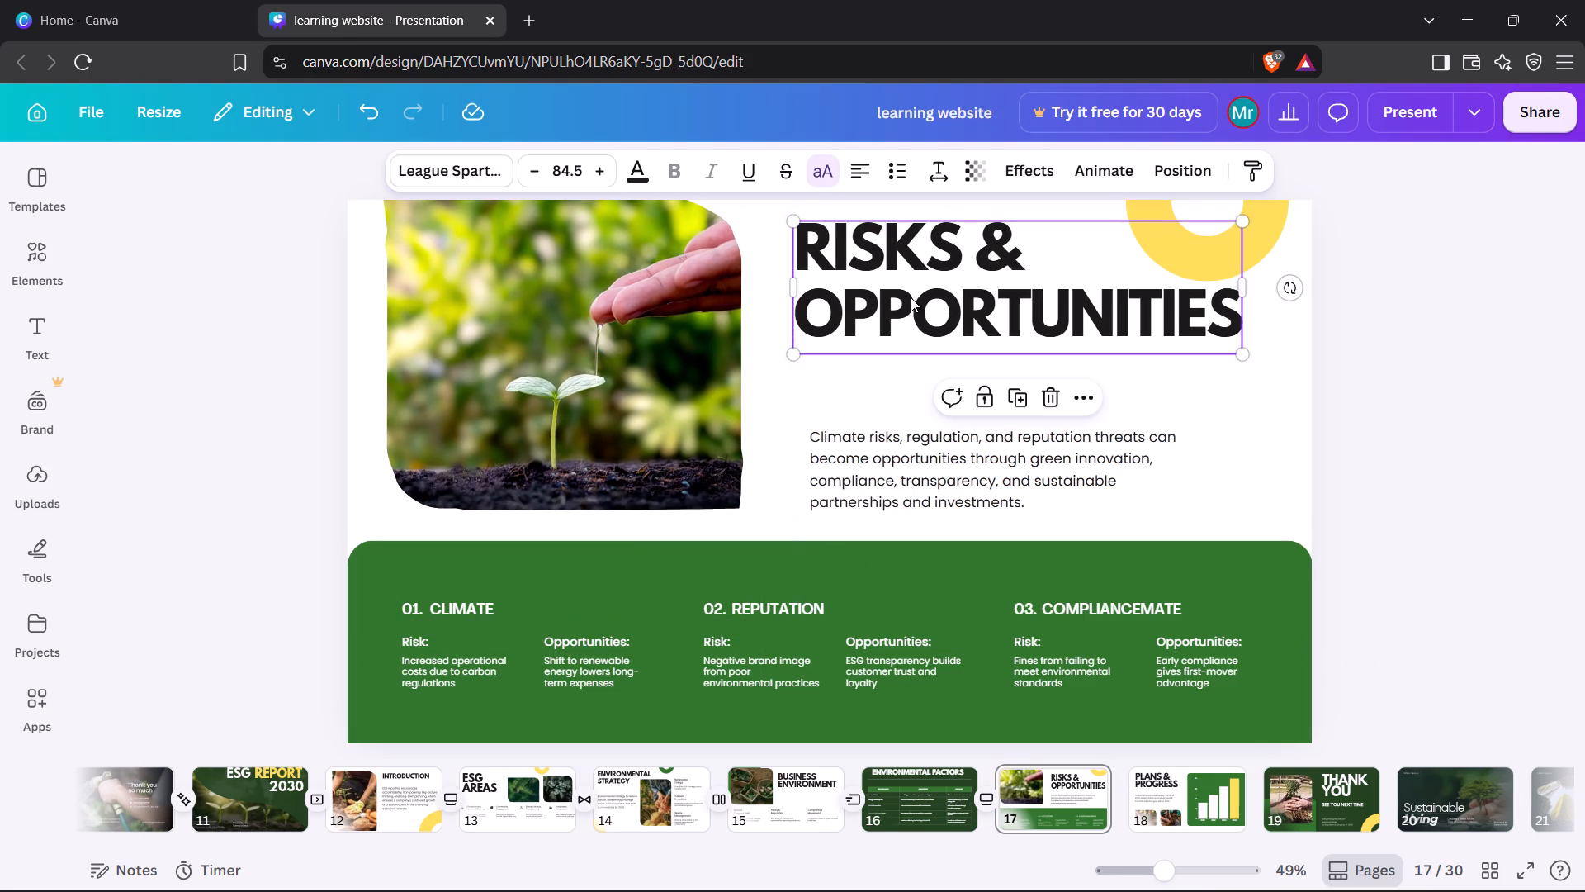
Delete the yellow ring shape from the top-right corner of the "RISKS & OPPORTUNITIES" page.
{"action": "left_click", "coordinate": [1256, 225]}
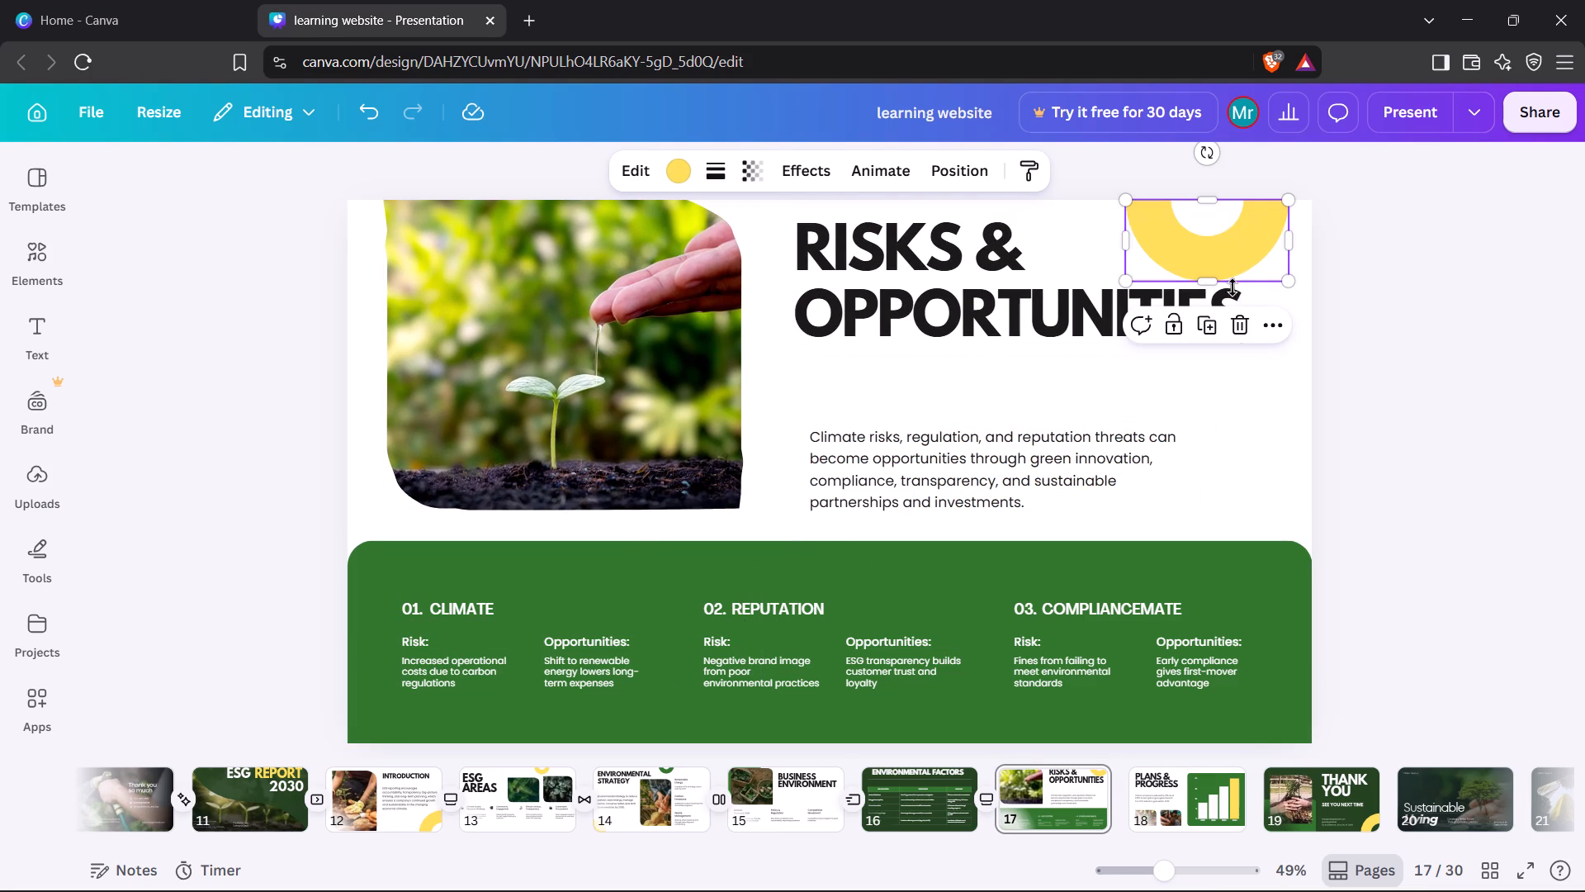
{"action": "left_click", "coordinate": [1242, 316]}
Nudge the heading sideways, enlarge the climate risks paragraph to font size 24, and align it closer beneath the heading.
{"action": "left_click", "coordinate": [1012, 324]}
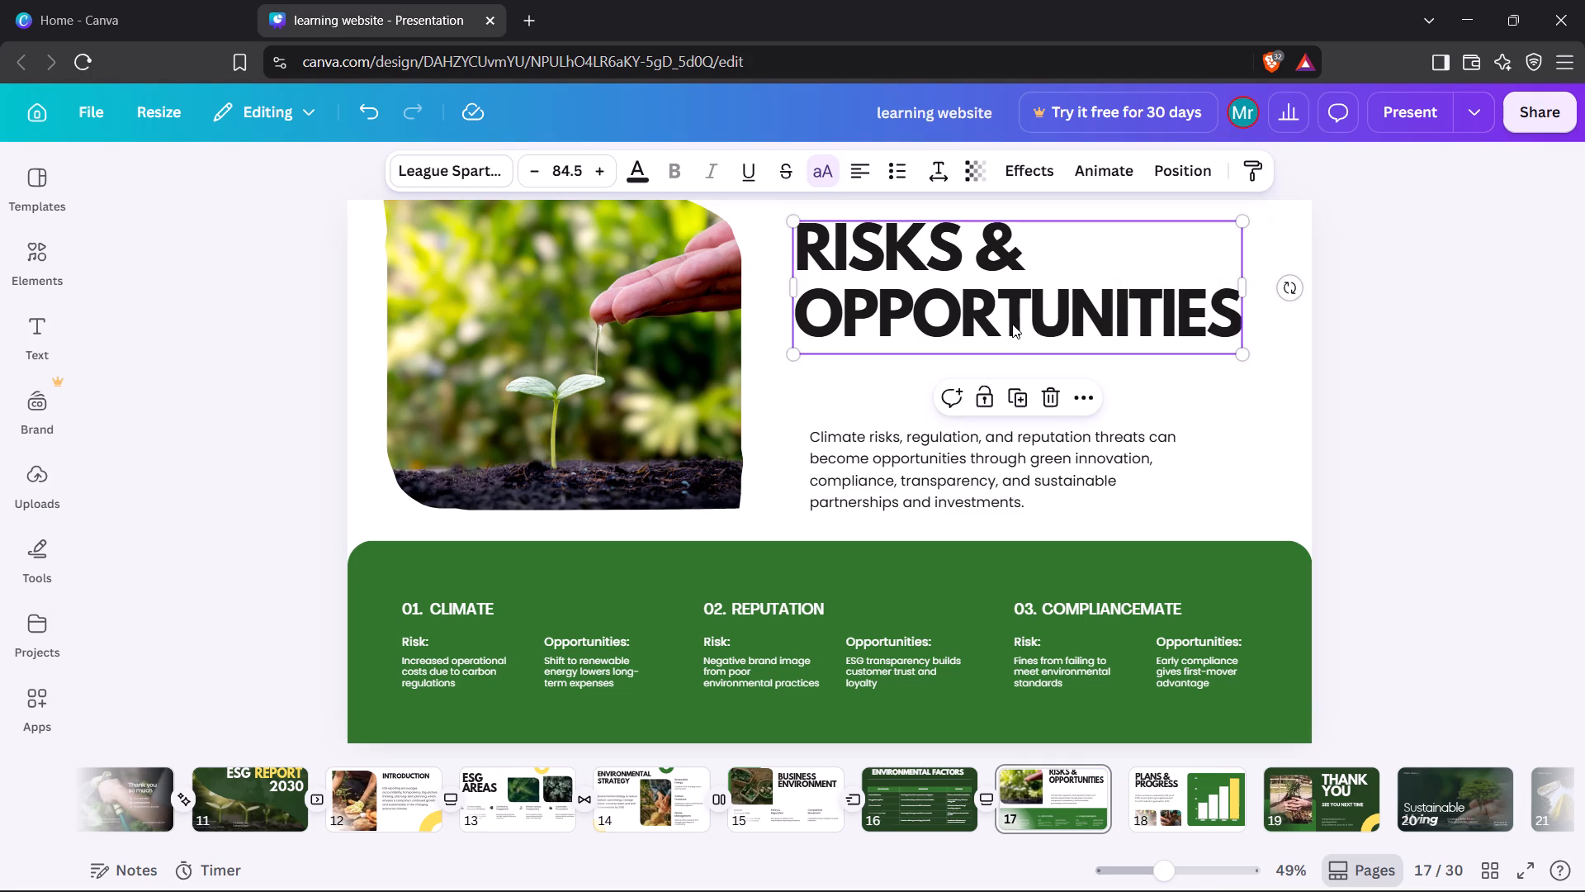
{"action": "left_click", "coordinate": [953, 501]}
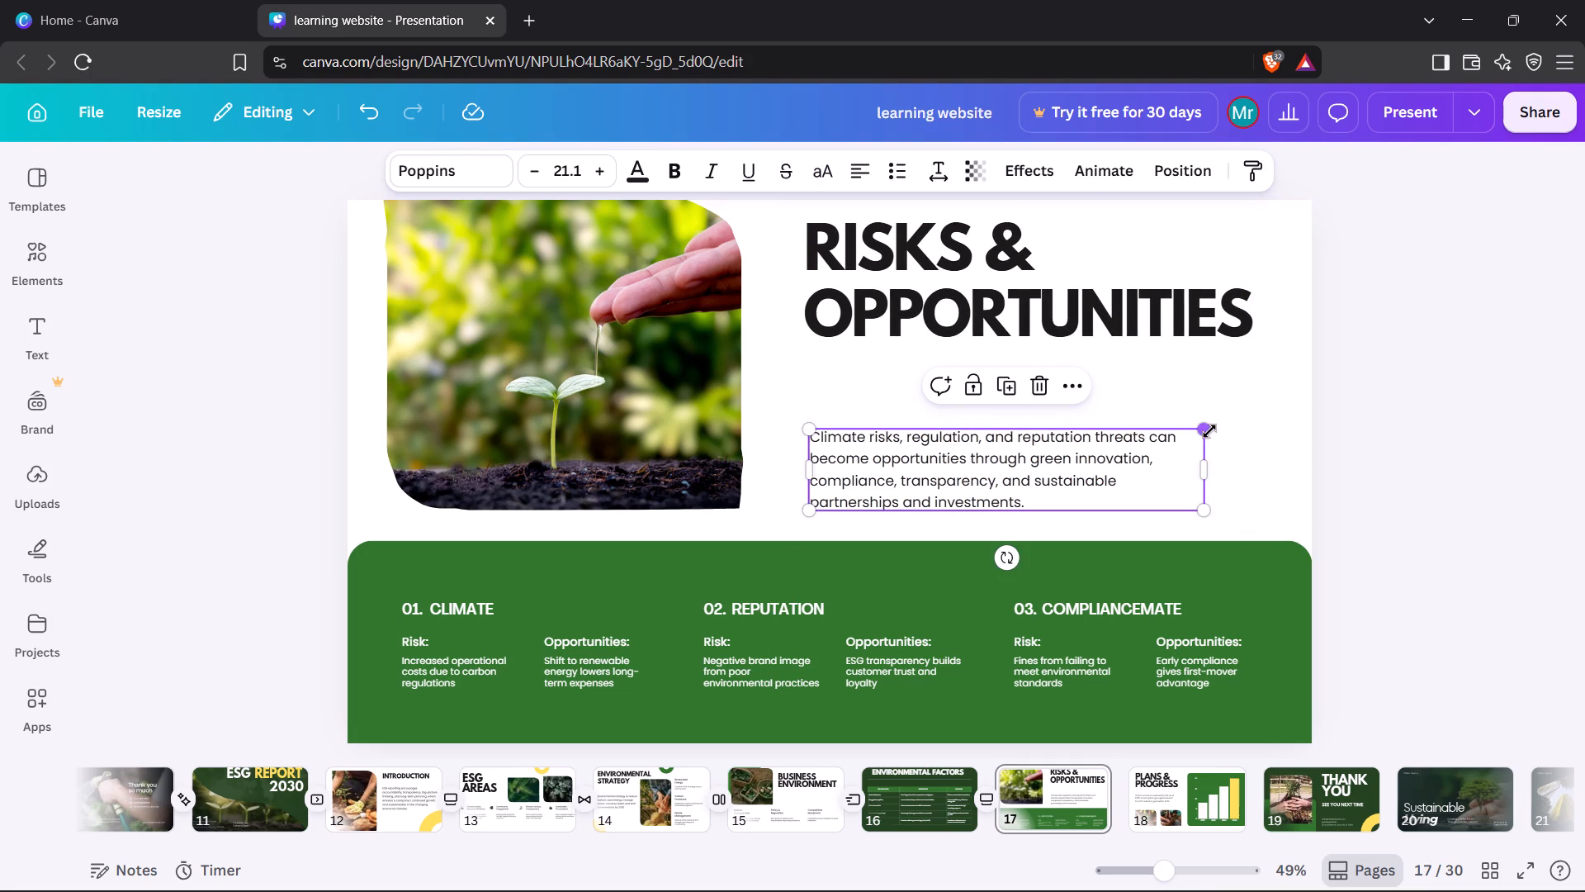
{"action": "left_click_drag", "start_coordinate": [1209, 431], "coordinate": [1256, 380]}
{"action": "left_click_drag", "start_coordinate": [1061, 426], "coordinate": [1059, 409]}
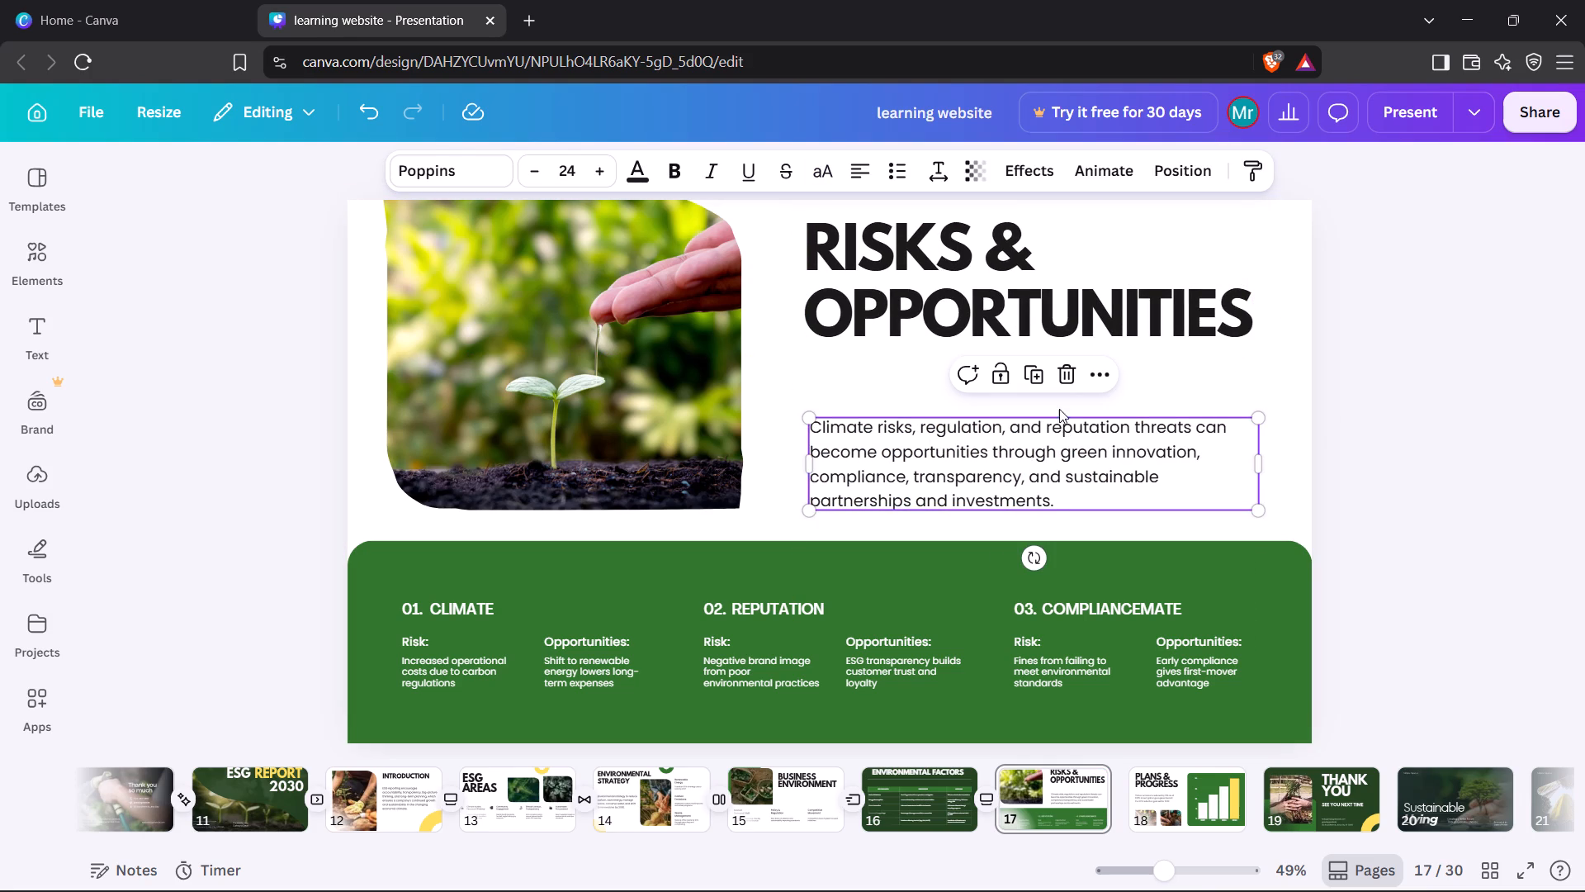
{"action": "left_click_drag", "start_coordinate": [1059, 409], "coordinate": [1056, 394]}
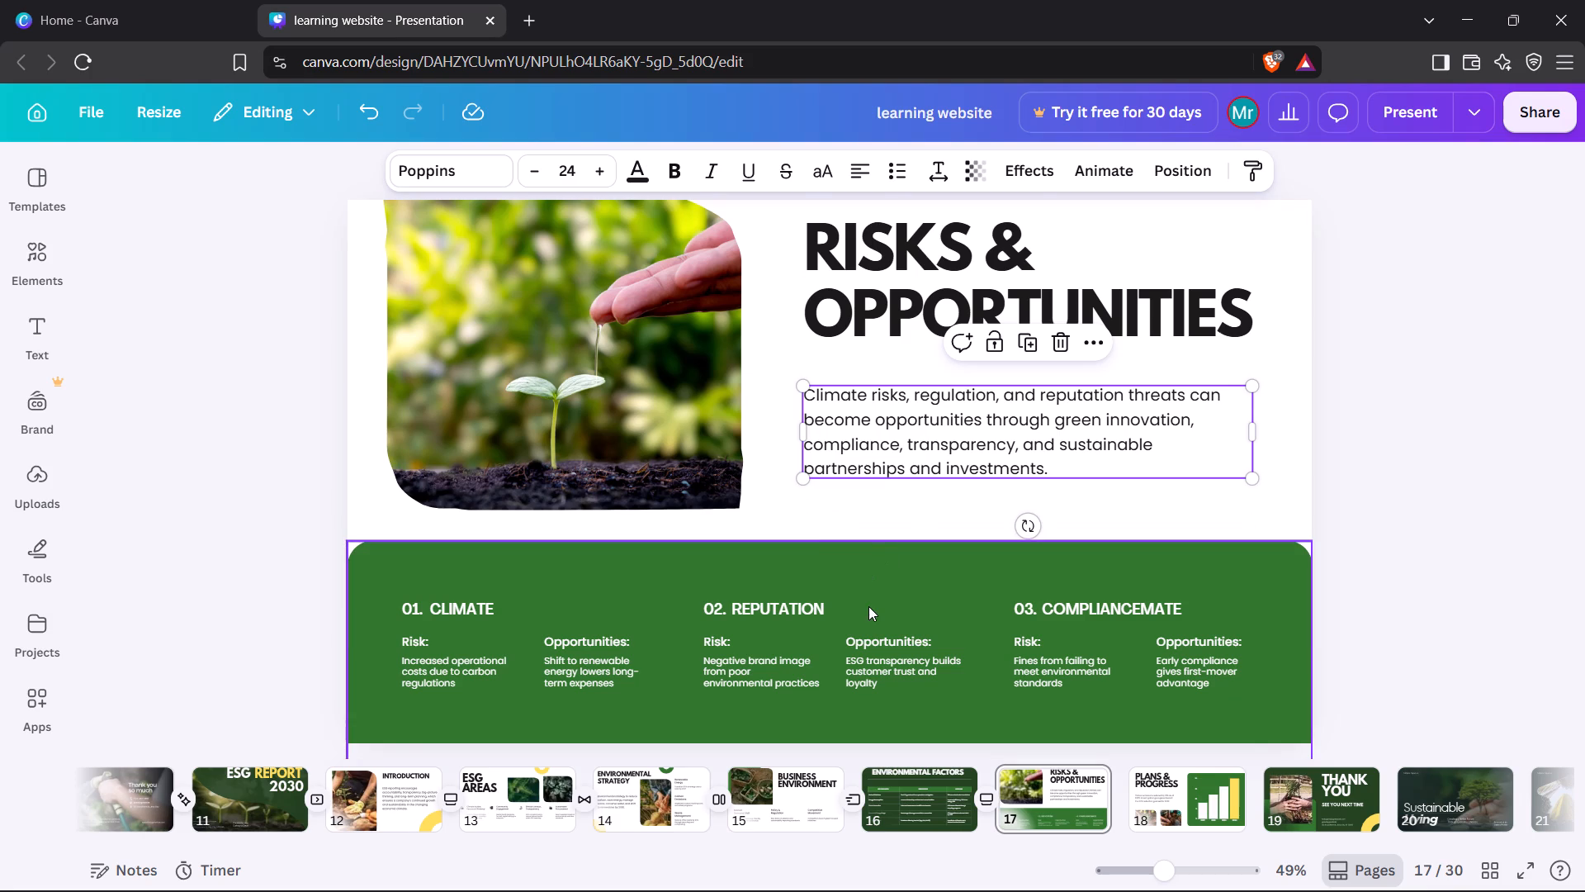
Extend the green panel upward so its top edge sits just below the seedling photo.
{"action": "left_click", "coordinate": [868, 606]}
{"action": "left_click_drag", "start_coordinate": [830, 540], "coordinate": [826, 510]}
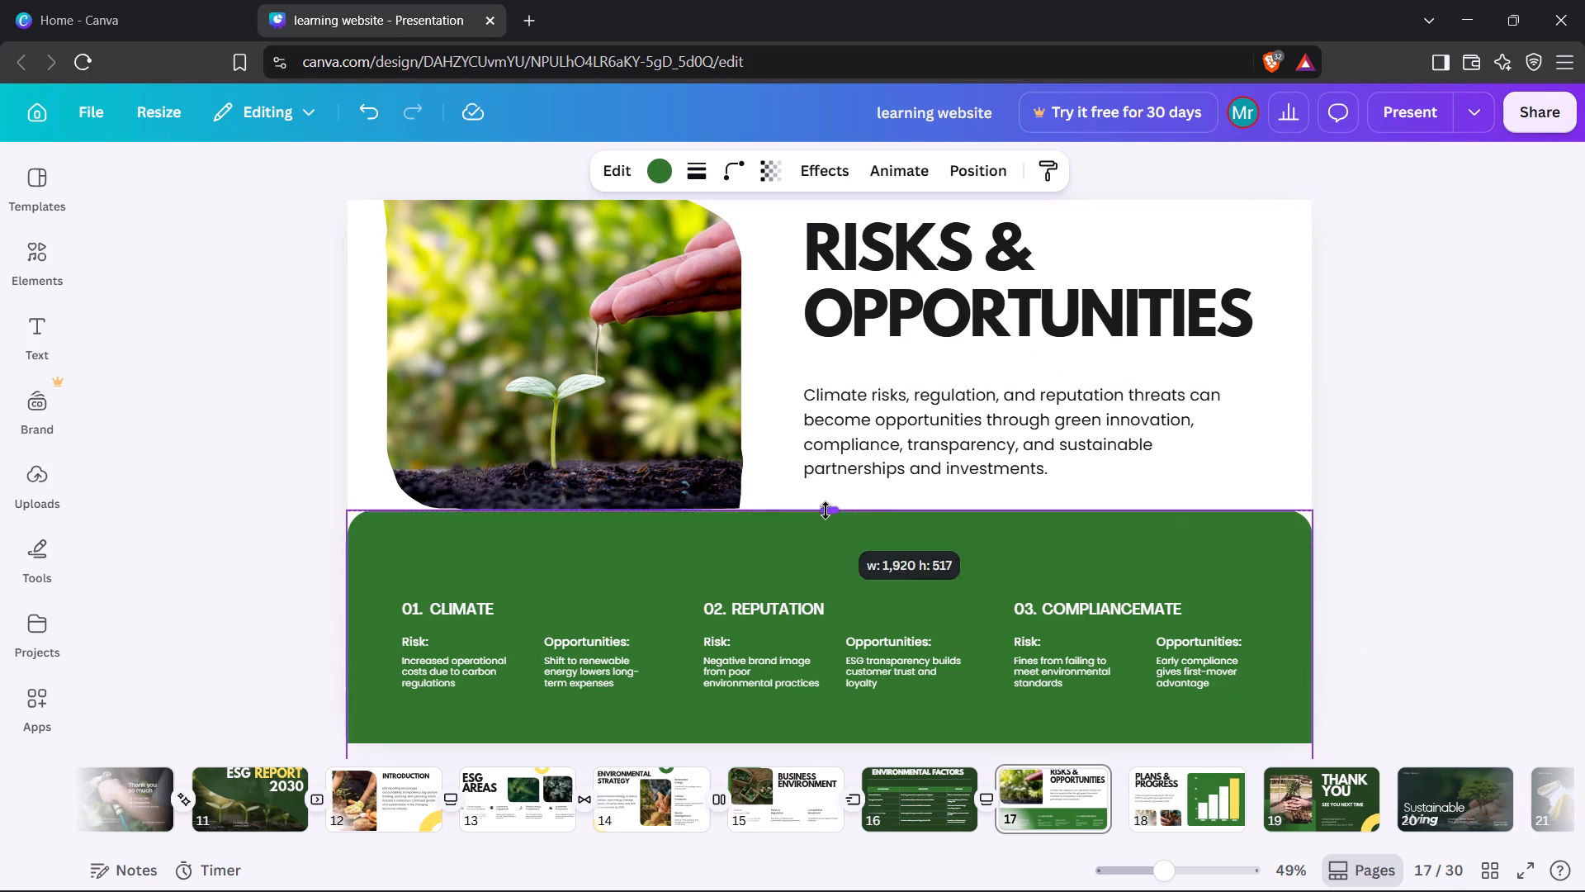
{"action": "left_click_drag", "start_coordinate": [826, 510], "coordinate": [824, 518]}
Extend the seedling photo's height downward and reposition it so its lower part overlaps the green panel.
{"action": "left_click", "coordinate": [613, 423]}
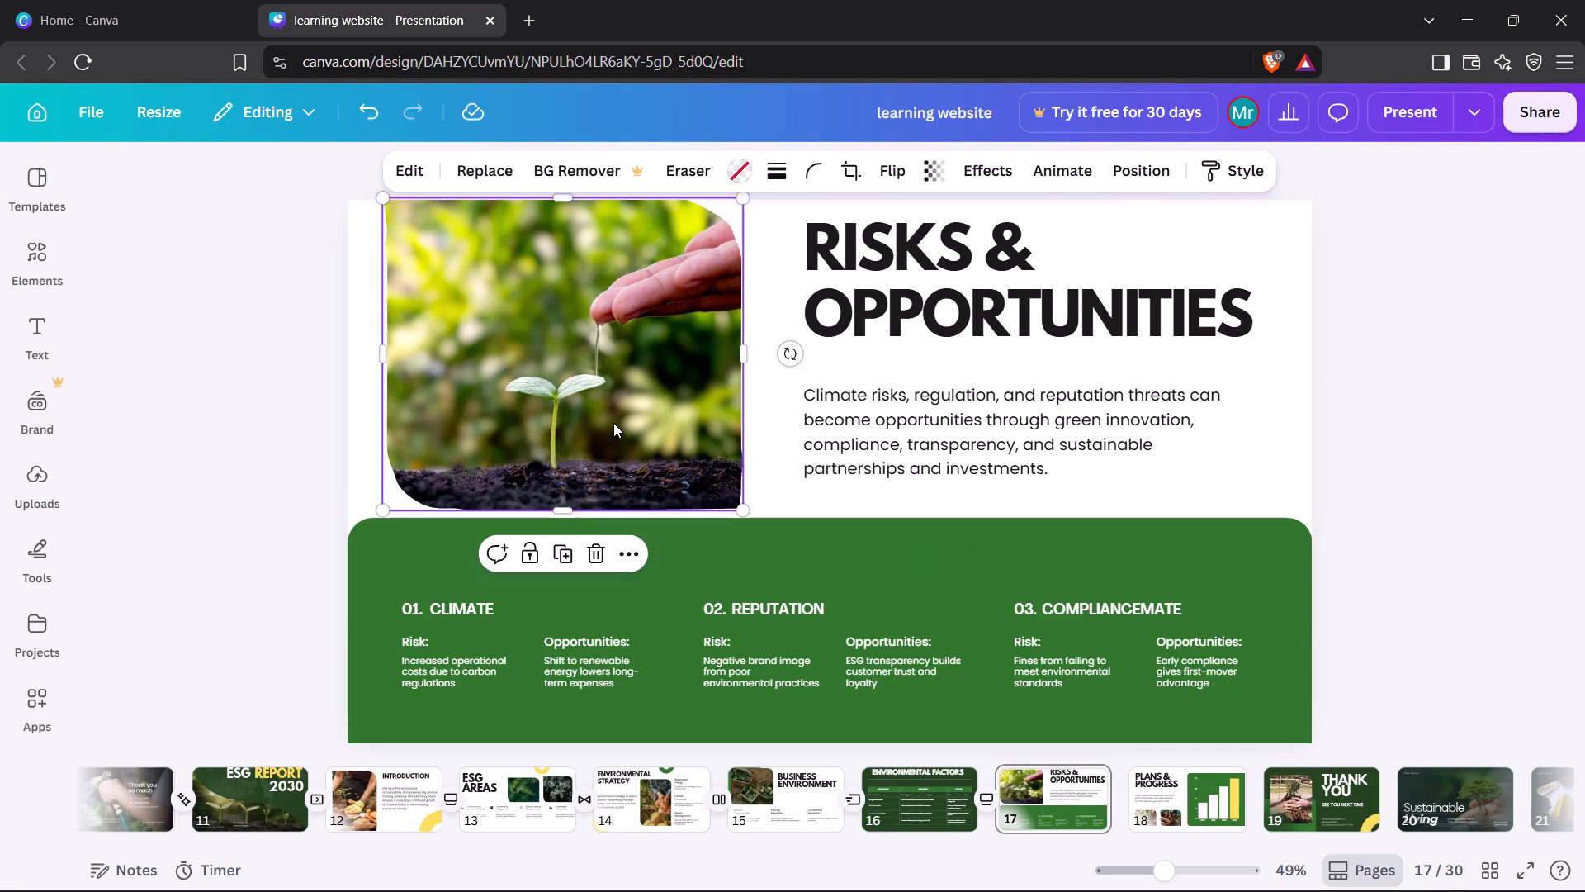
{"action": "left_click_drag", "start_coordinate": [564, 505], "coordinate": [564, 557]}
{"action": "left_click_drag", "start_coordinate": [572, 437], "coordinate": [571, 453]}
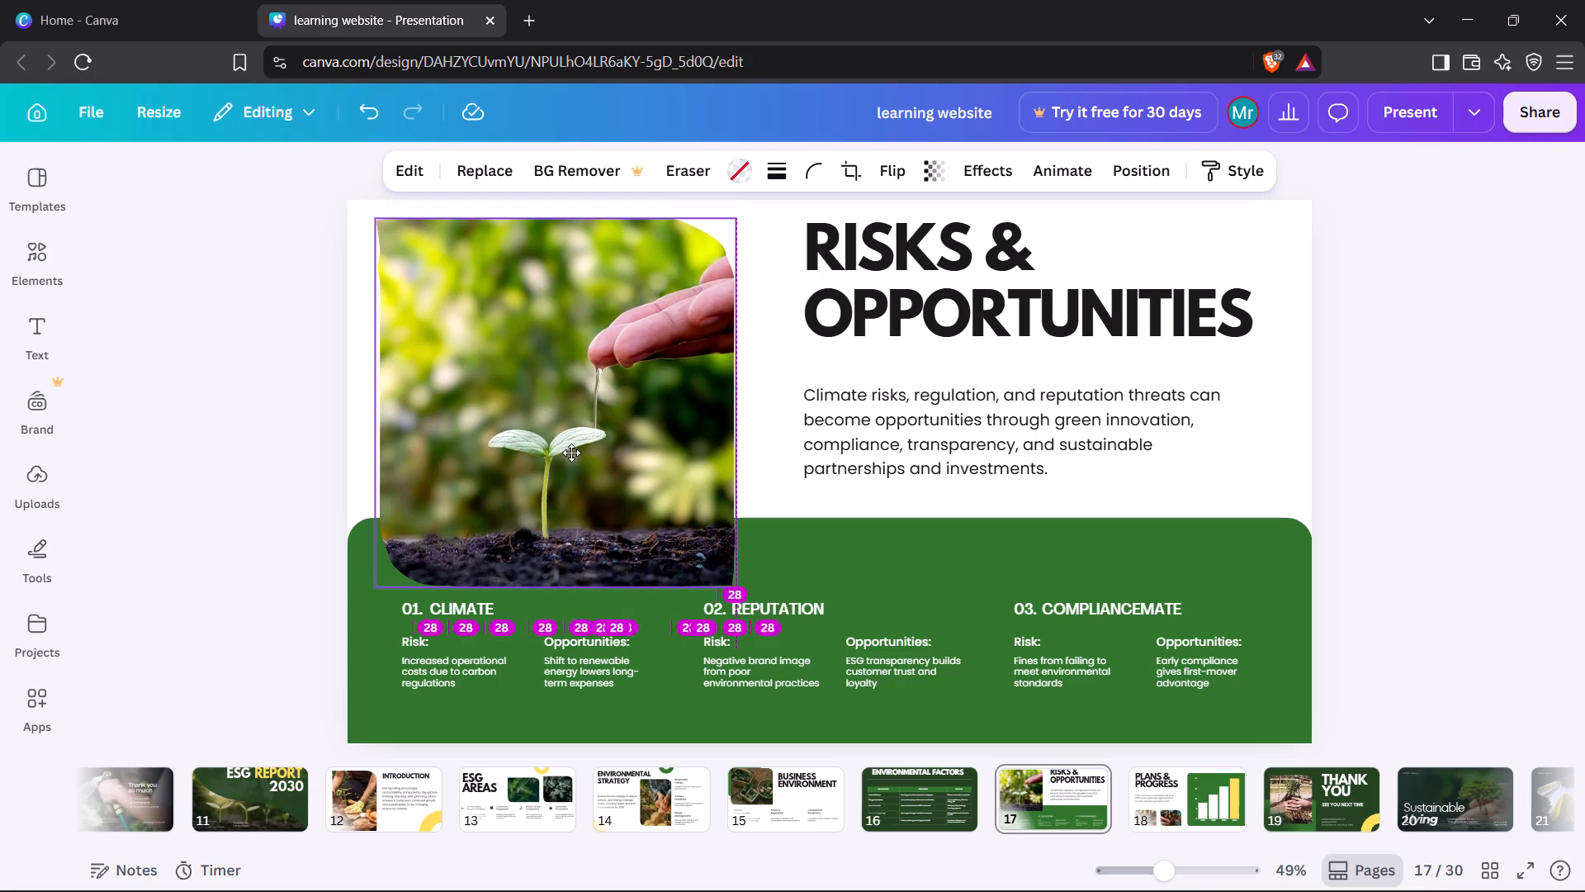
{"action": "left_click_drag", "start_coordinate": [571, 453], "coordinate": [571, 449]}
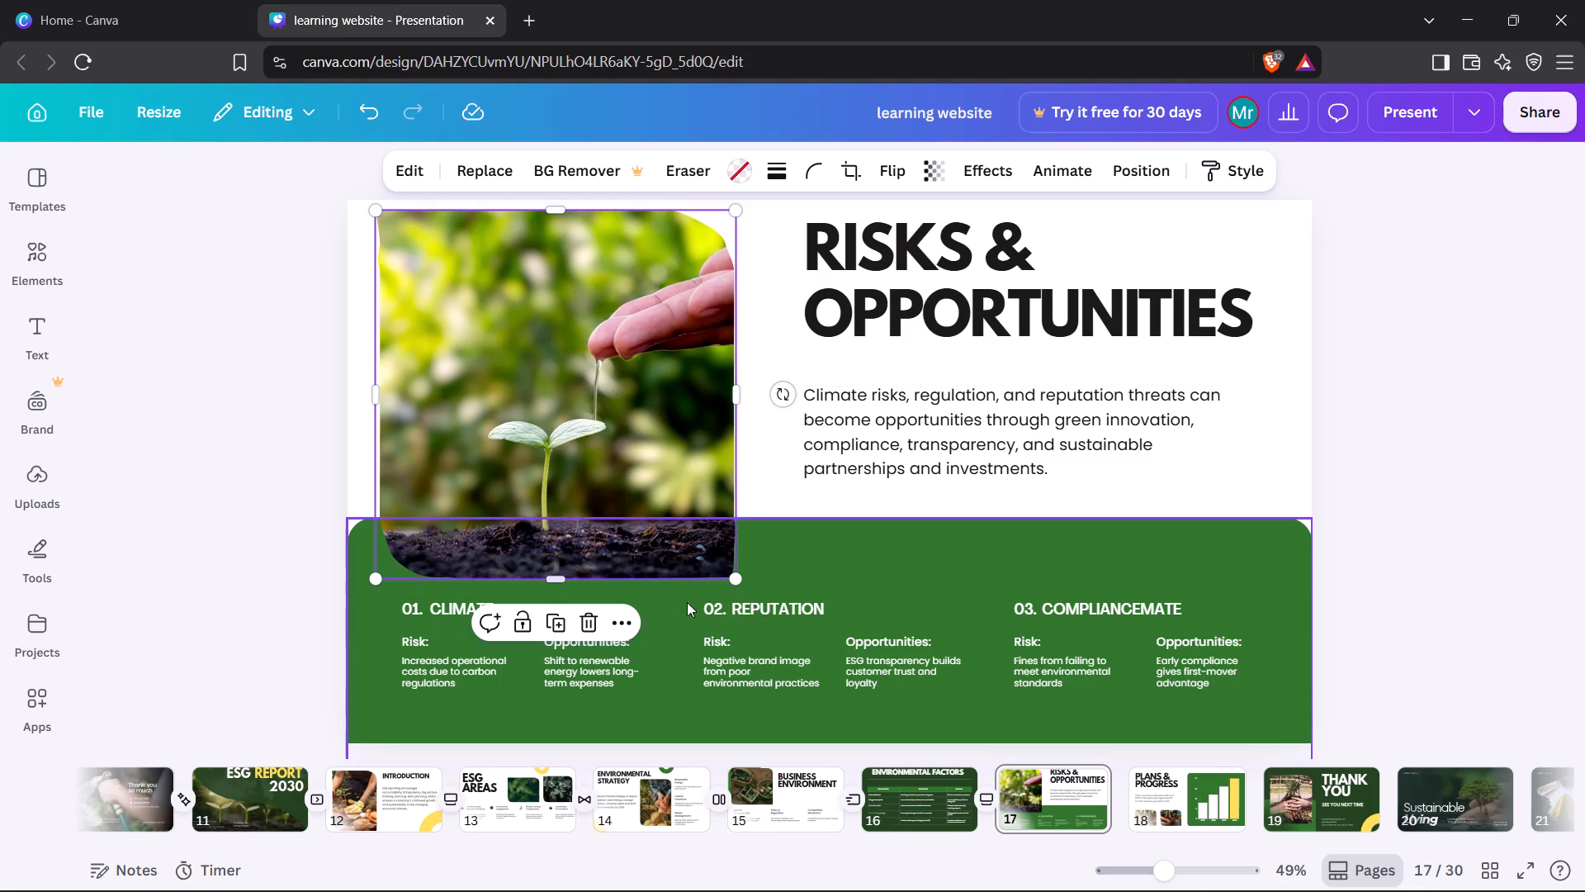
{"action": "left_click", "coordinate": [811, 572]}
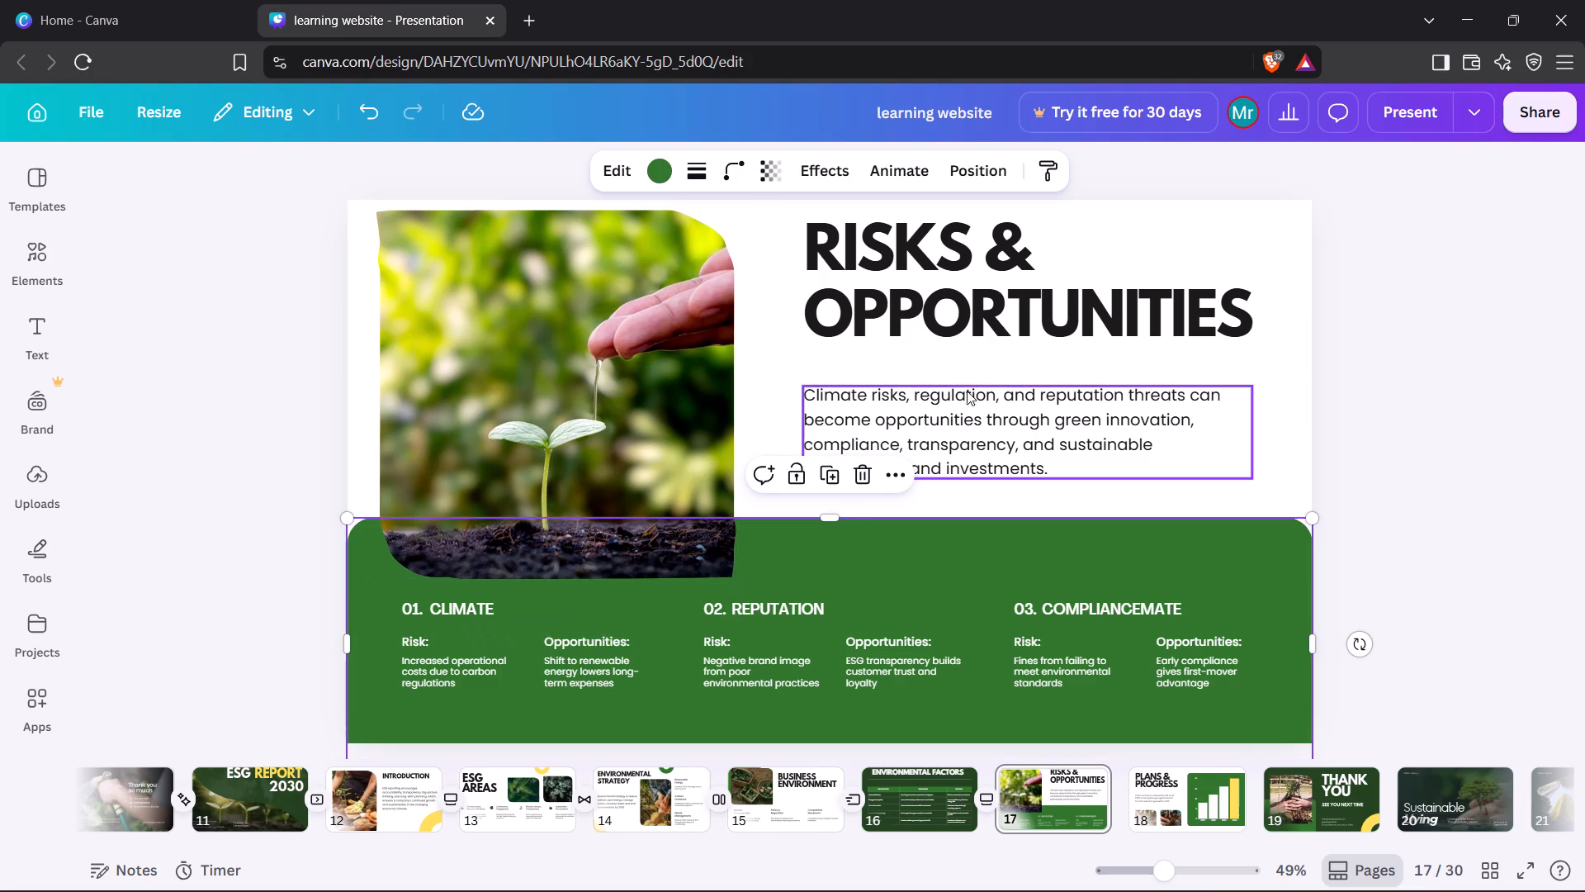
Apply the Block page animation to the "RISKS & OPPORTUNITIES" page after trying Chill.
{"action": "left_click", "coordinate": [769, 274]}
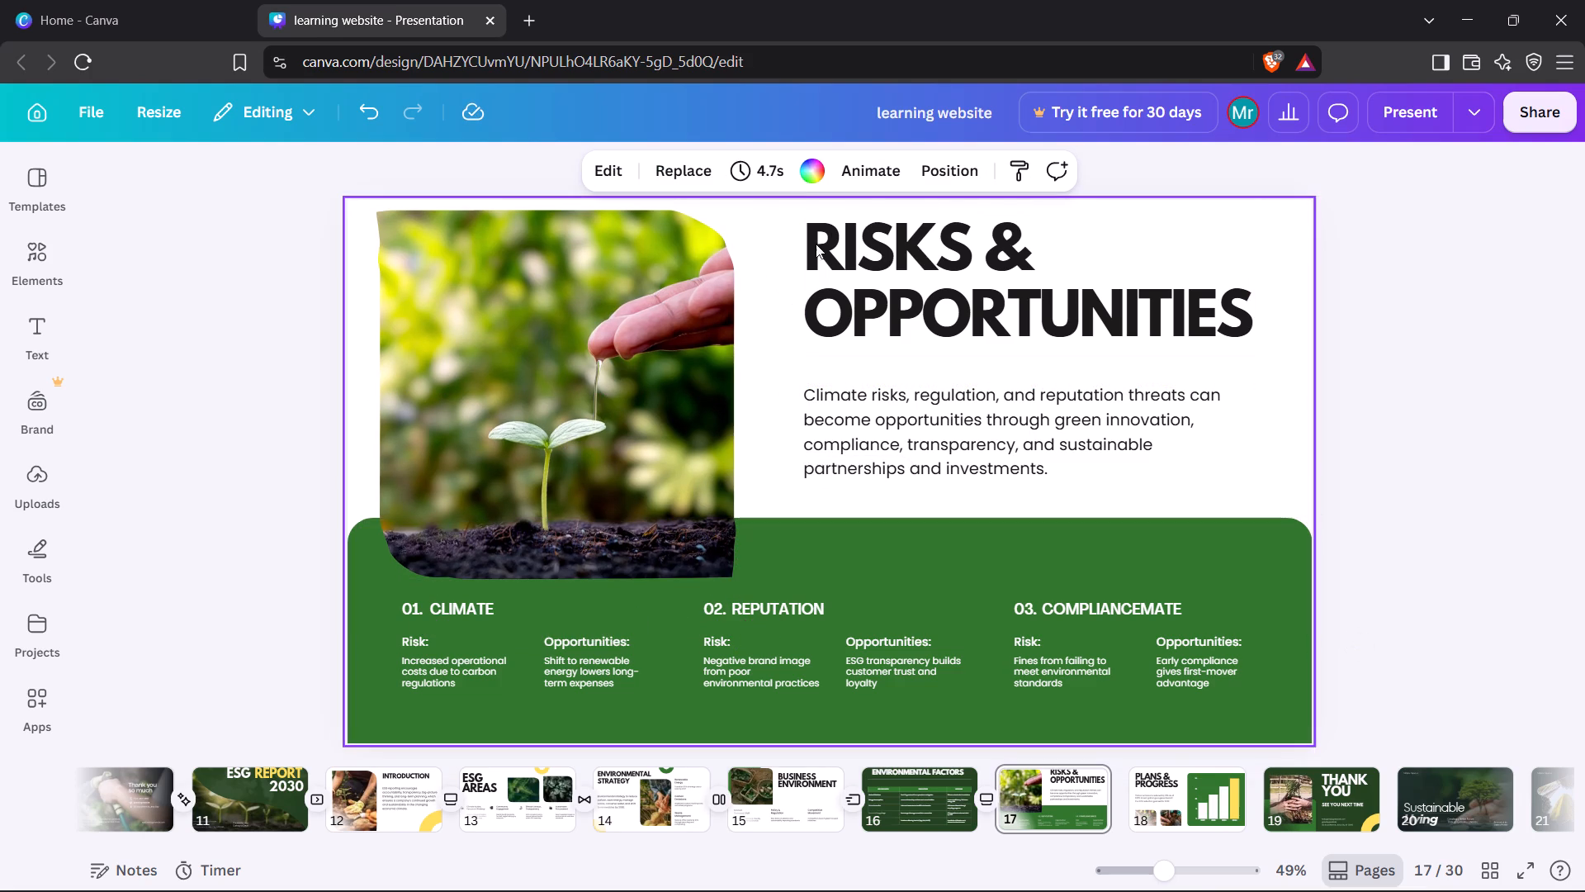
{"action": "left_click", "coordinate": [882, 177]}
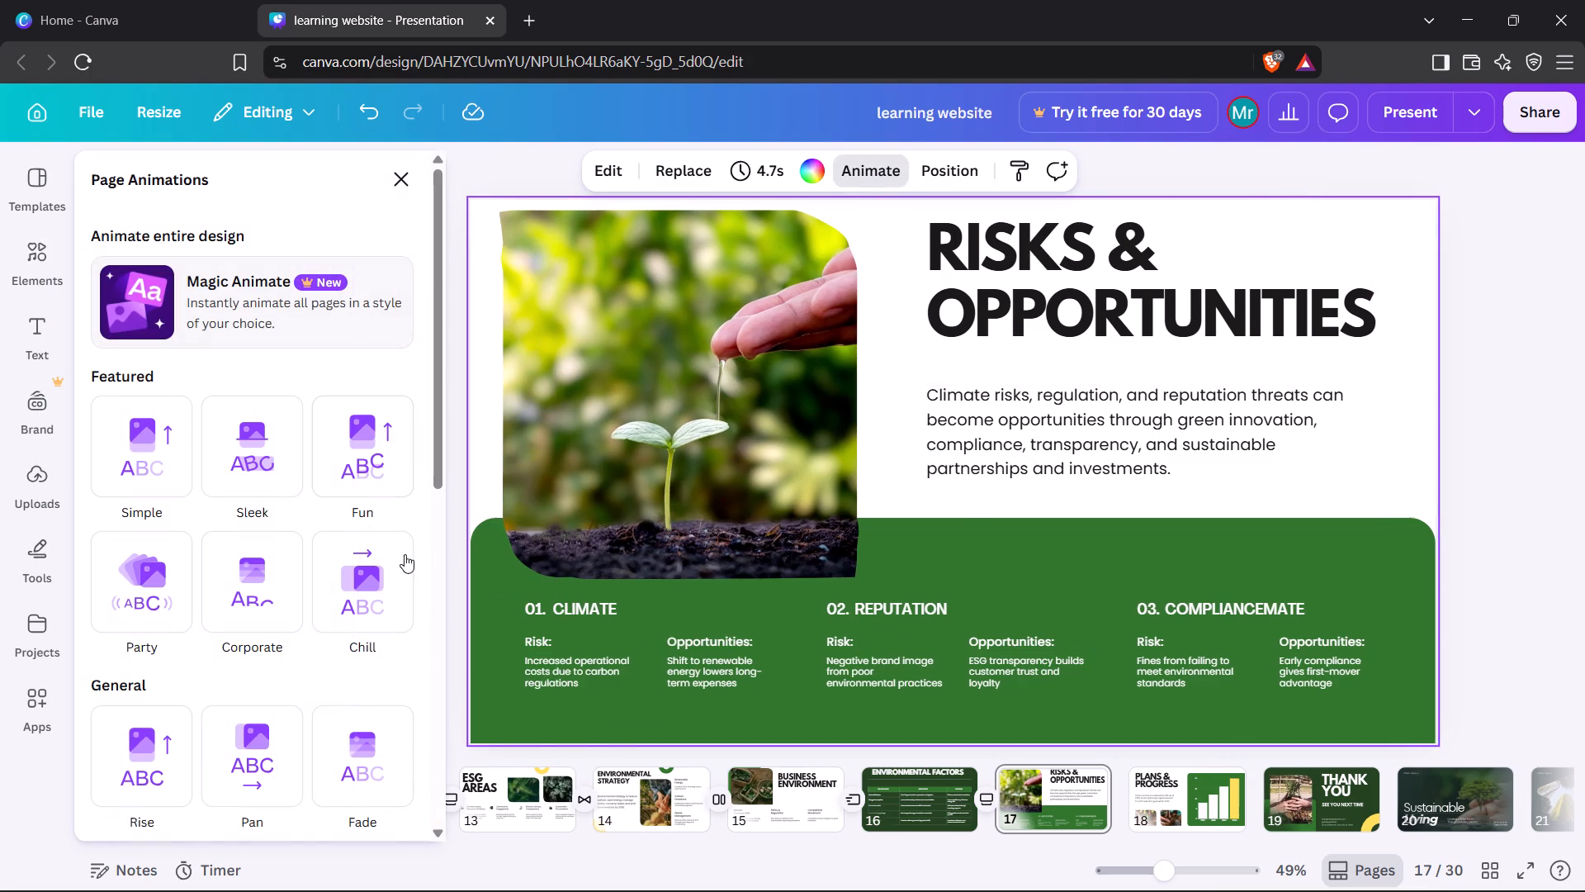
{"action": "left_click", "coordinate": [402, 567]}
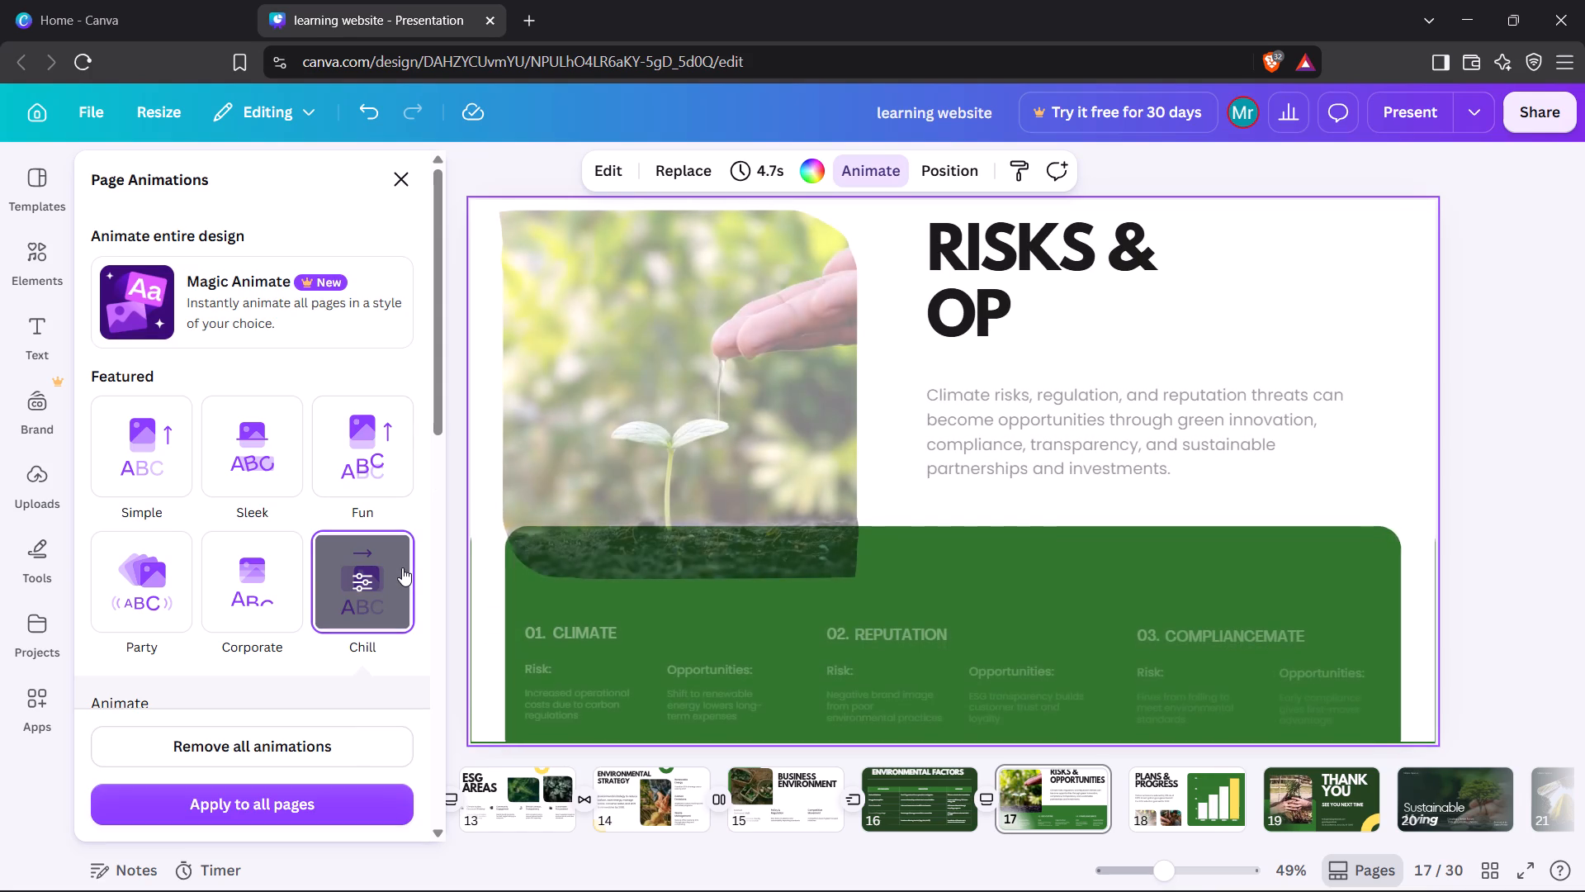
{"action": "scroll", "coordinate": [402, 567], "scroll_direction": "down", "scroll_amount": 7}
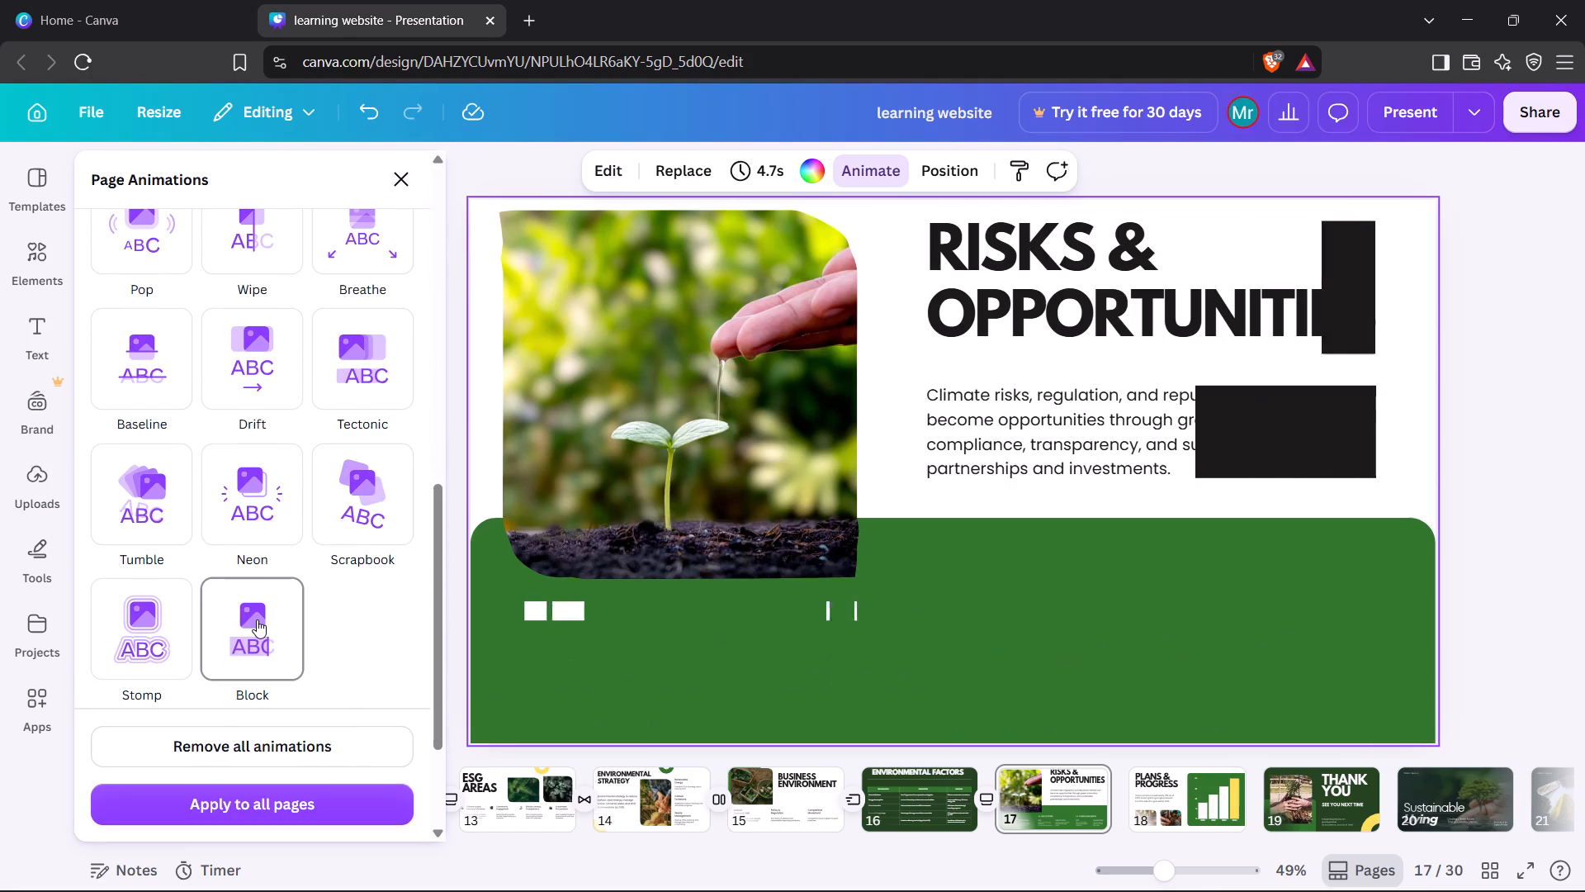
{"action": "left_click", "coordinate": [257, 619]}
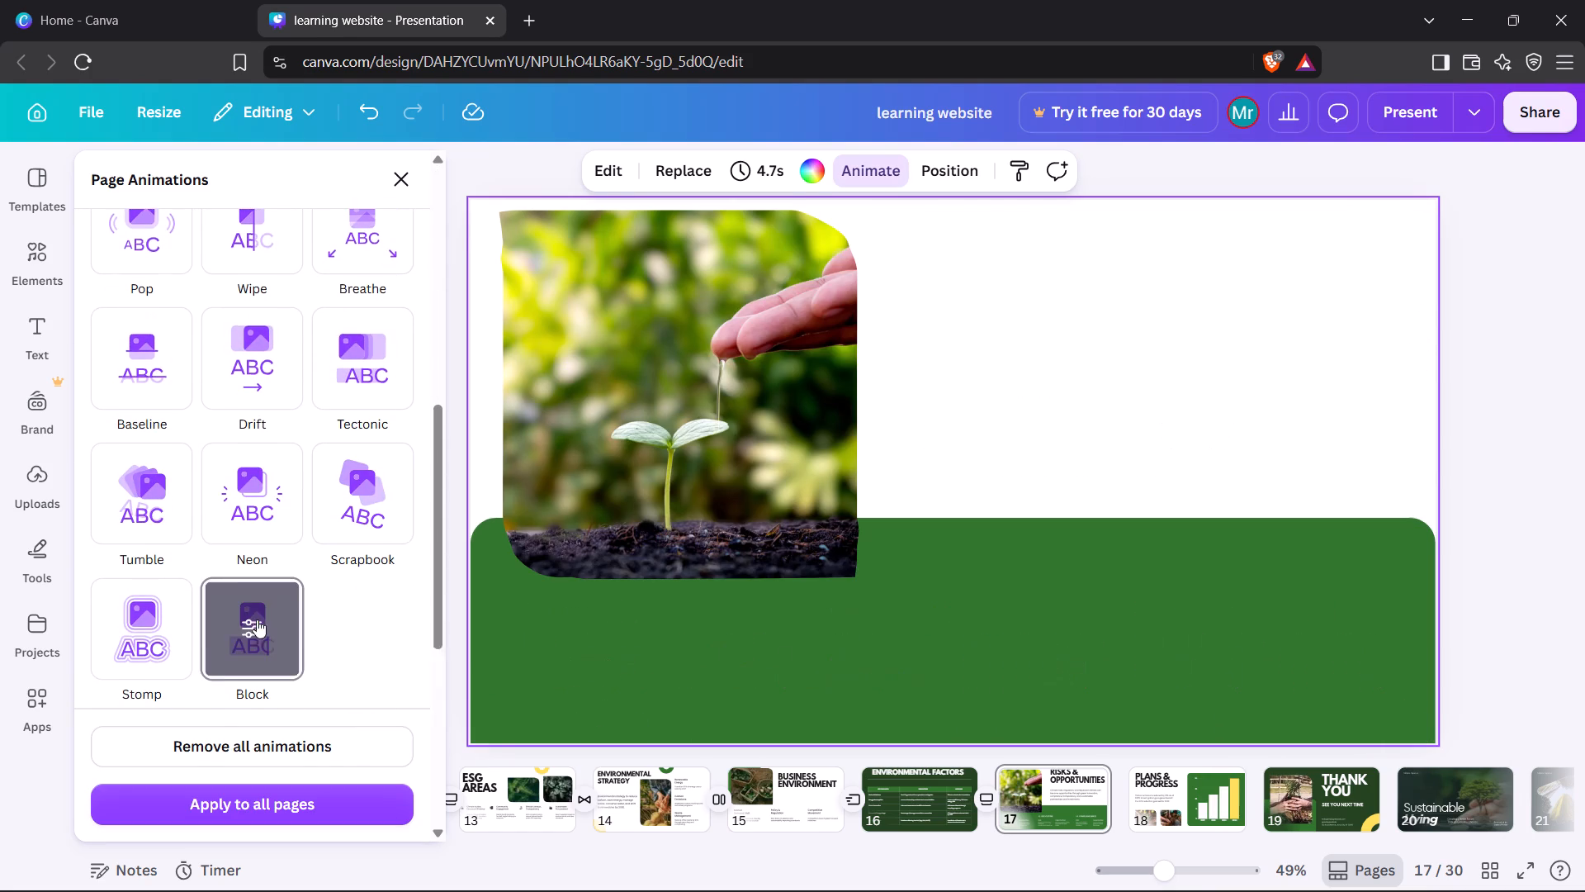
{"action": "left_click", "coordinate": [401, 194]}
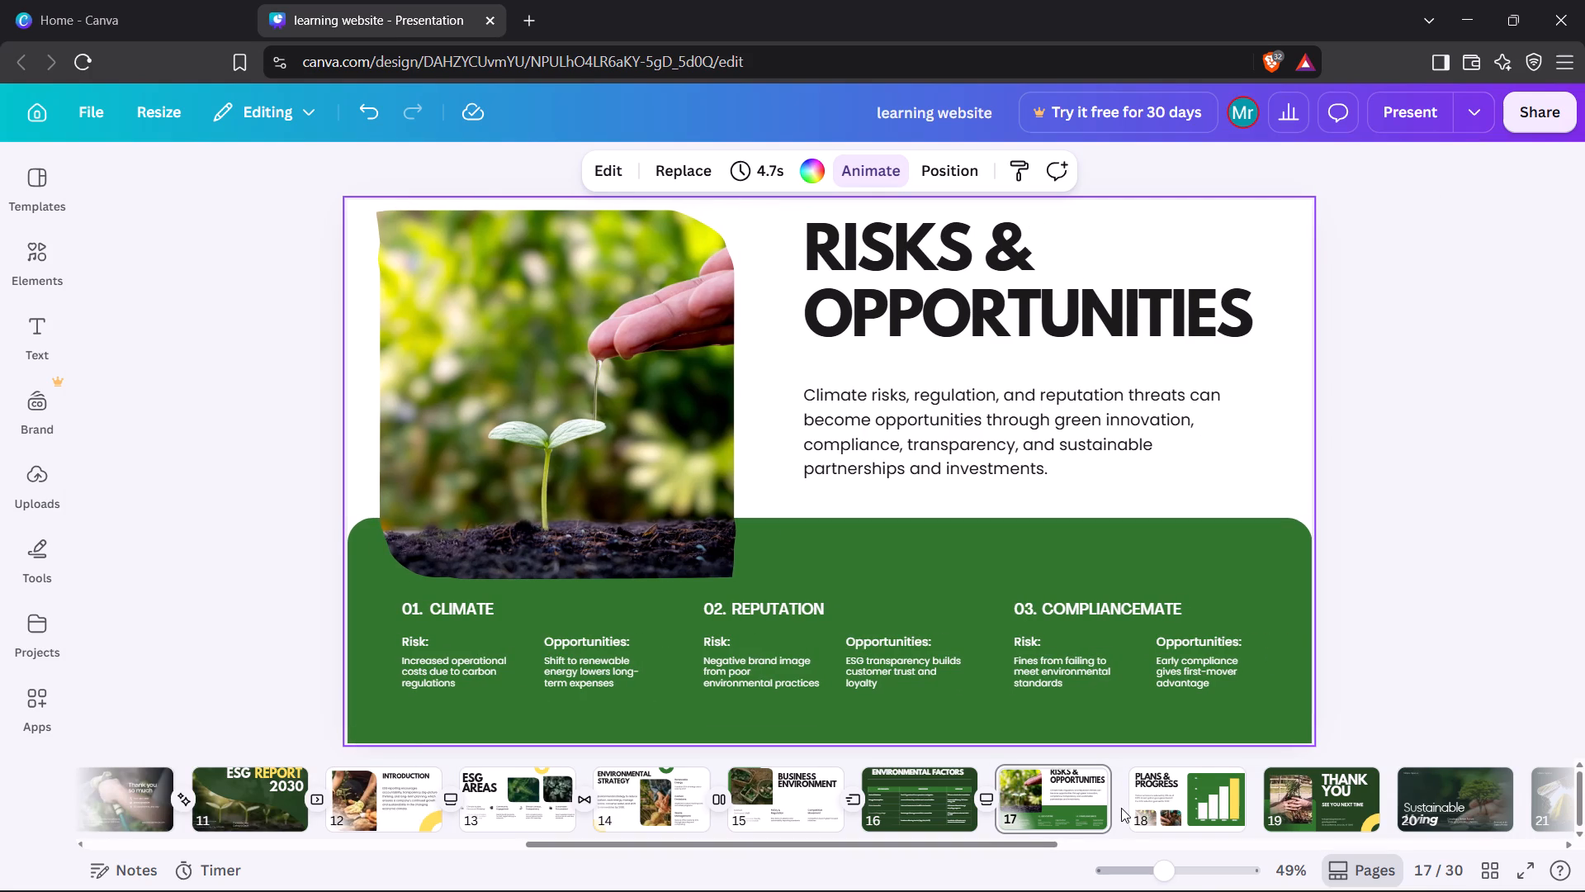
Add a Match & Move transition between pages 17 and 18.
{"action": "left_click", "coordinate": [1121, 808]}
{"action": "left_click", "coordinate": [1128, 820]}
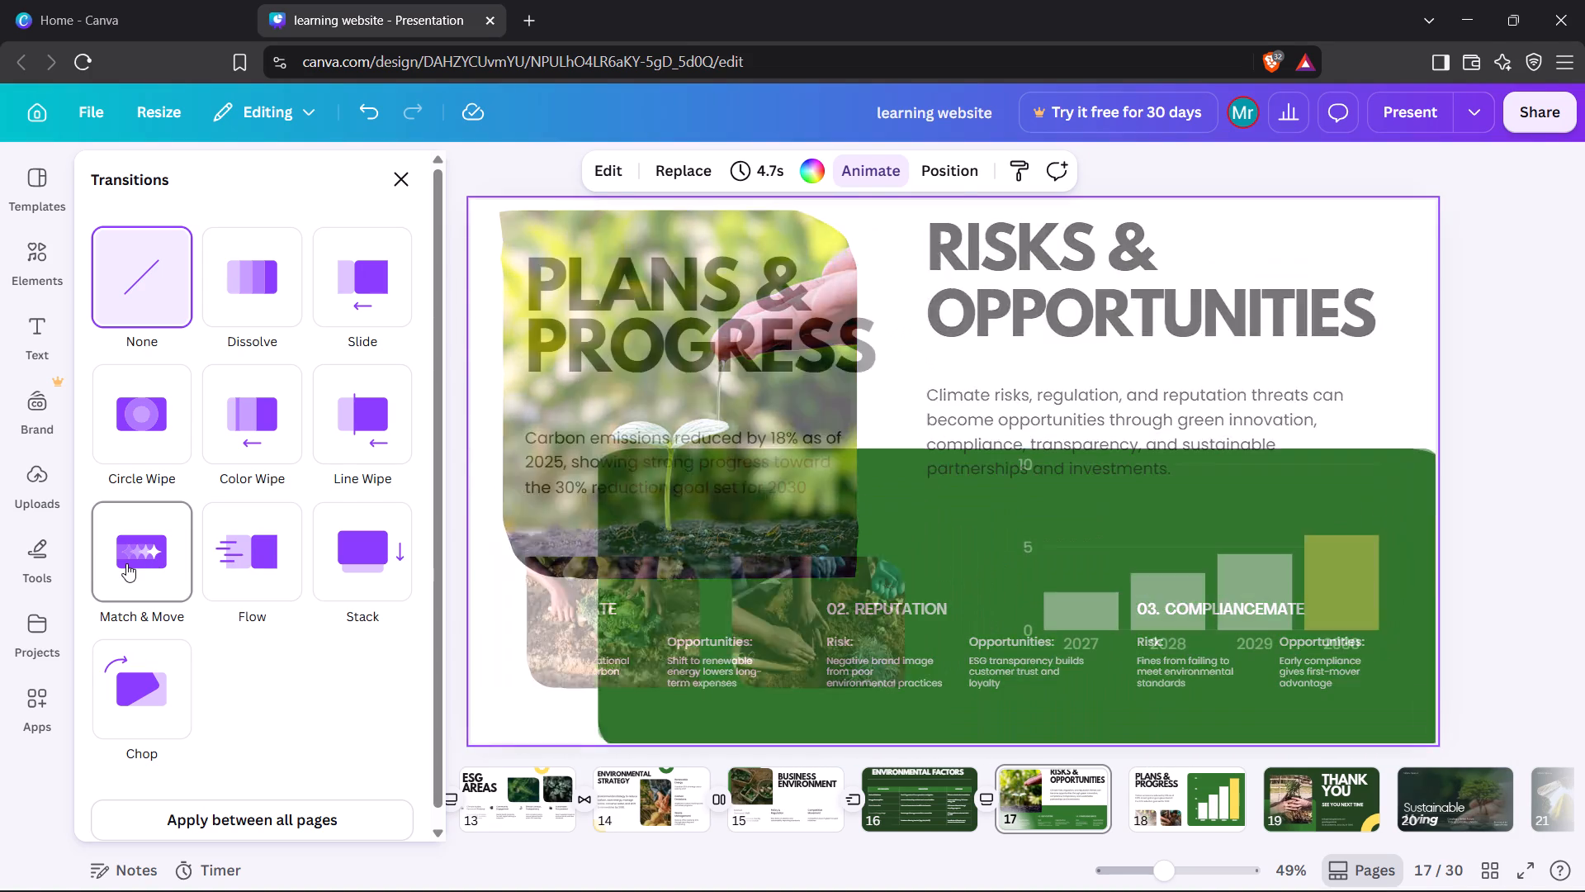
{"action": "left_click", "coordinate": [126, 563]}
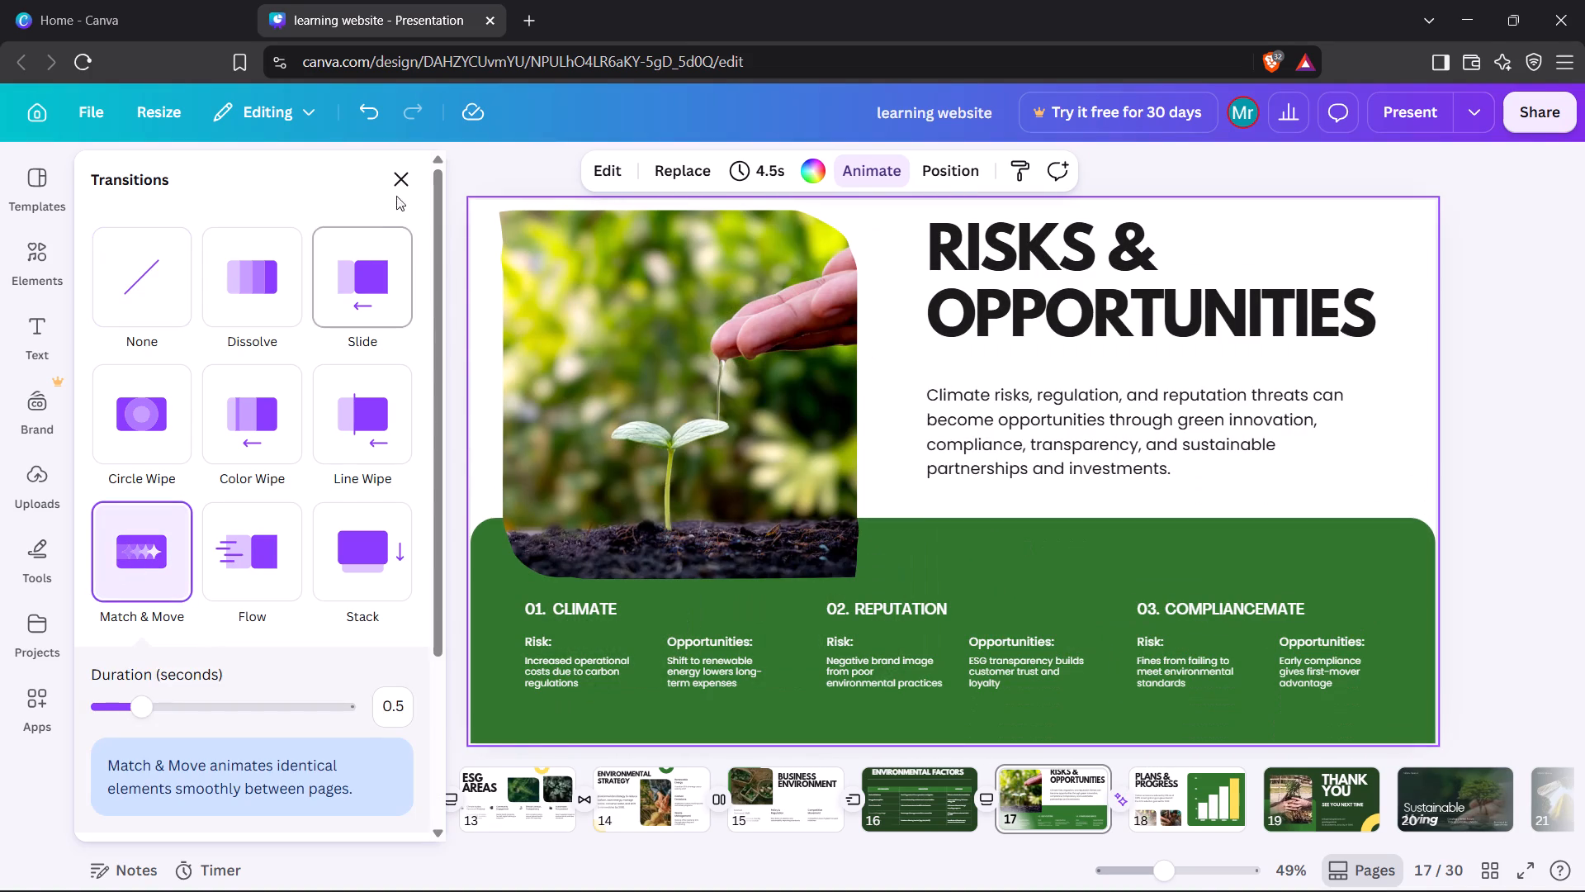
{"action": "left_click", "coordinate": [406, 180]}
{"action": "left_click", "coordinate": [247, 447]}
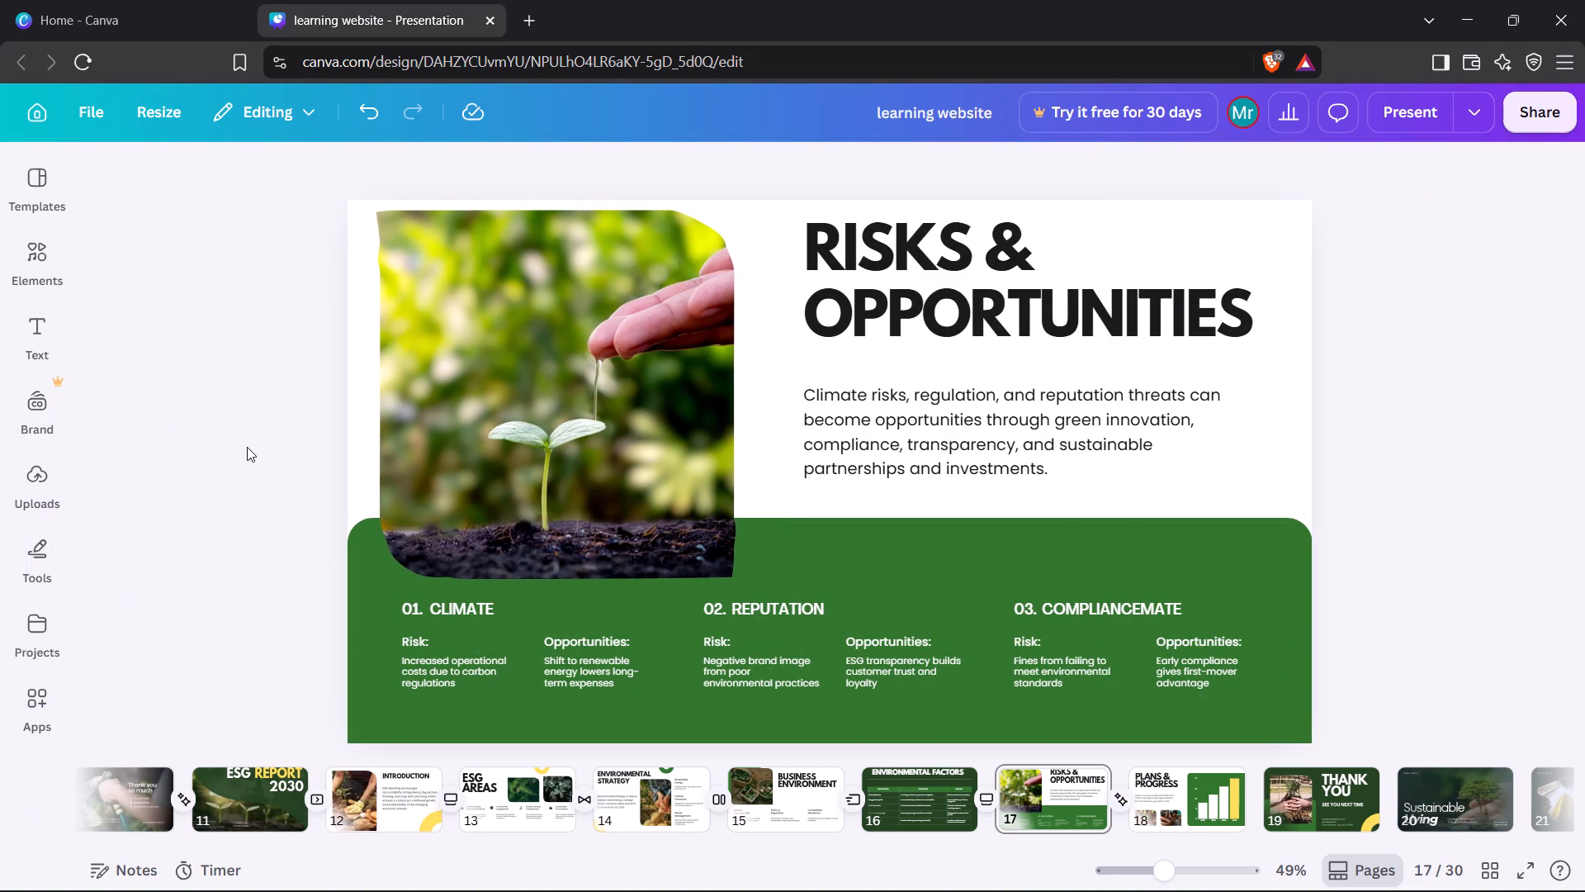
On the "PLANS & PROGRESS" page, move the heading toward the top-left corner and align the carbon emissions paragraph beneath it at font size 26.
{"action": "key", "text": "Right"}
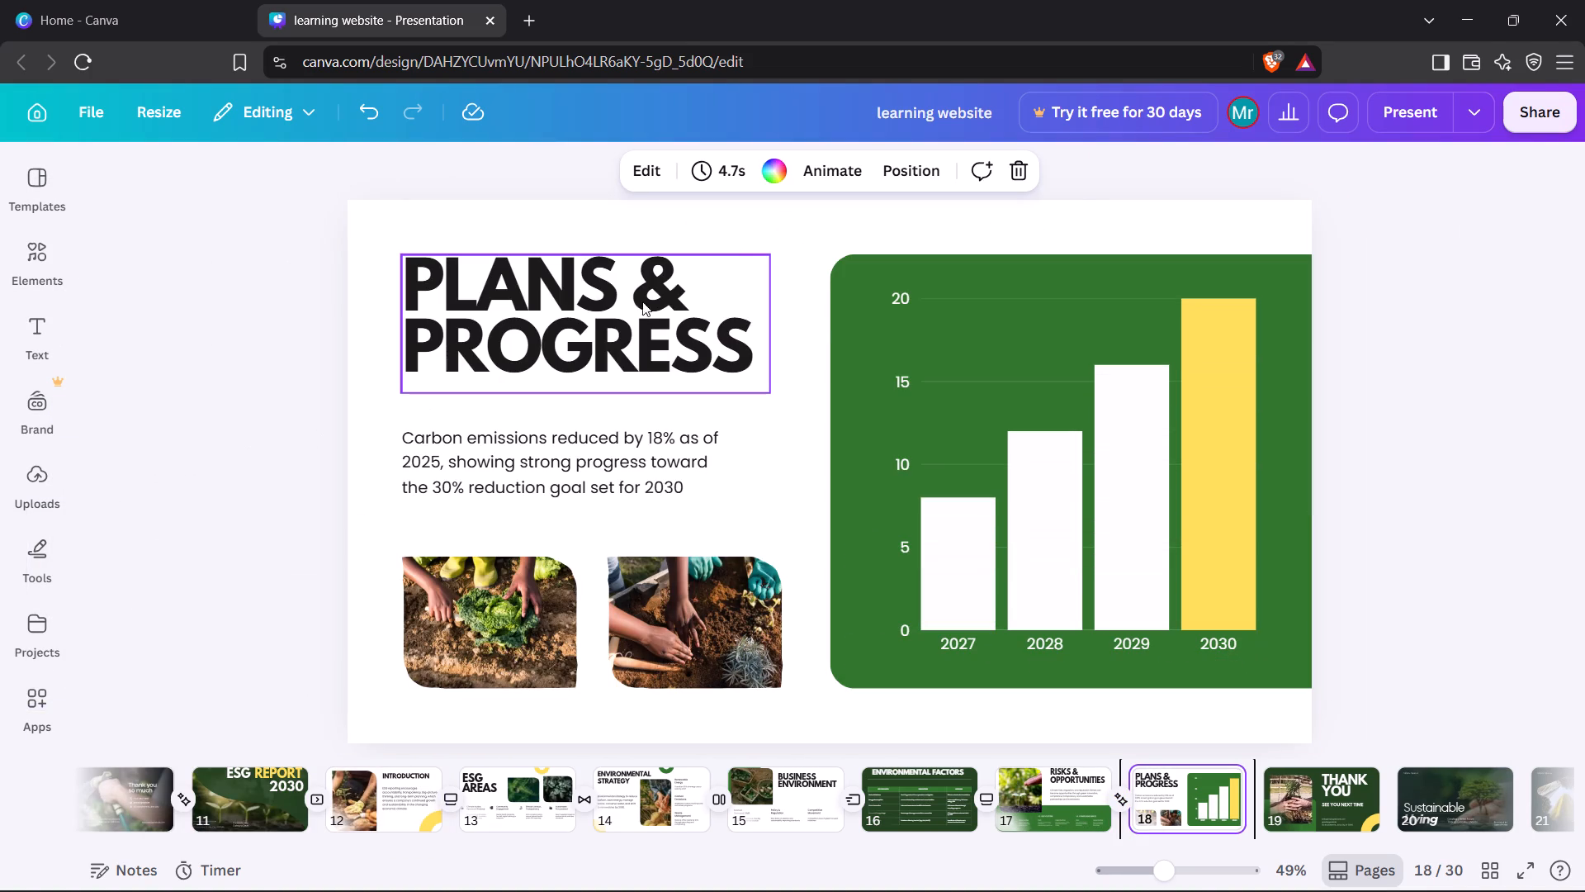
{"action": "left_click_drag", "start_coordinate": [622, 306], "coordinate": [588, 278]}
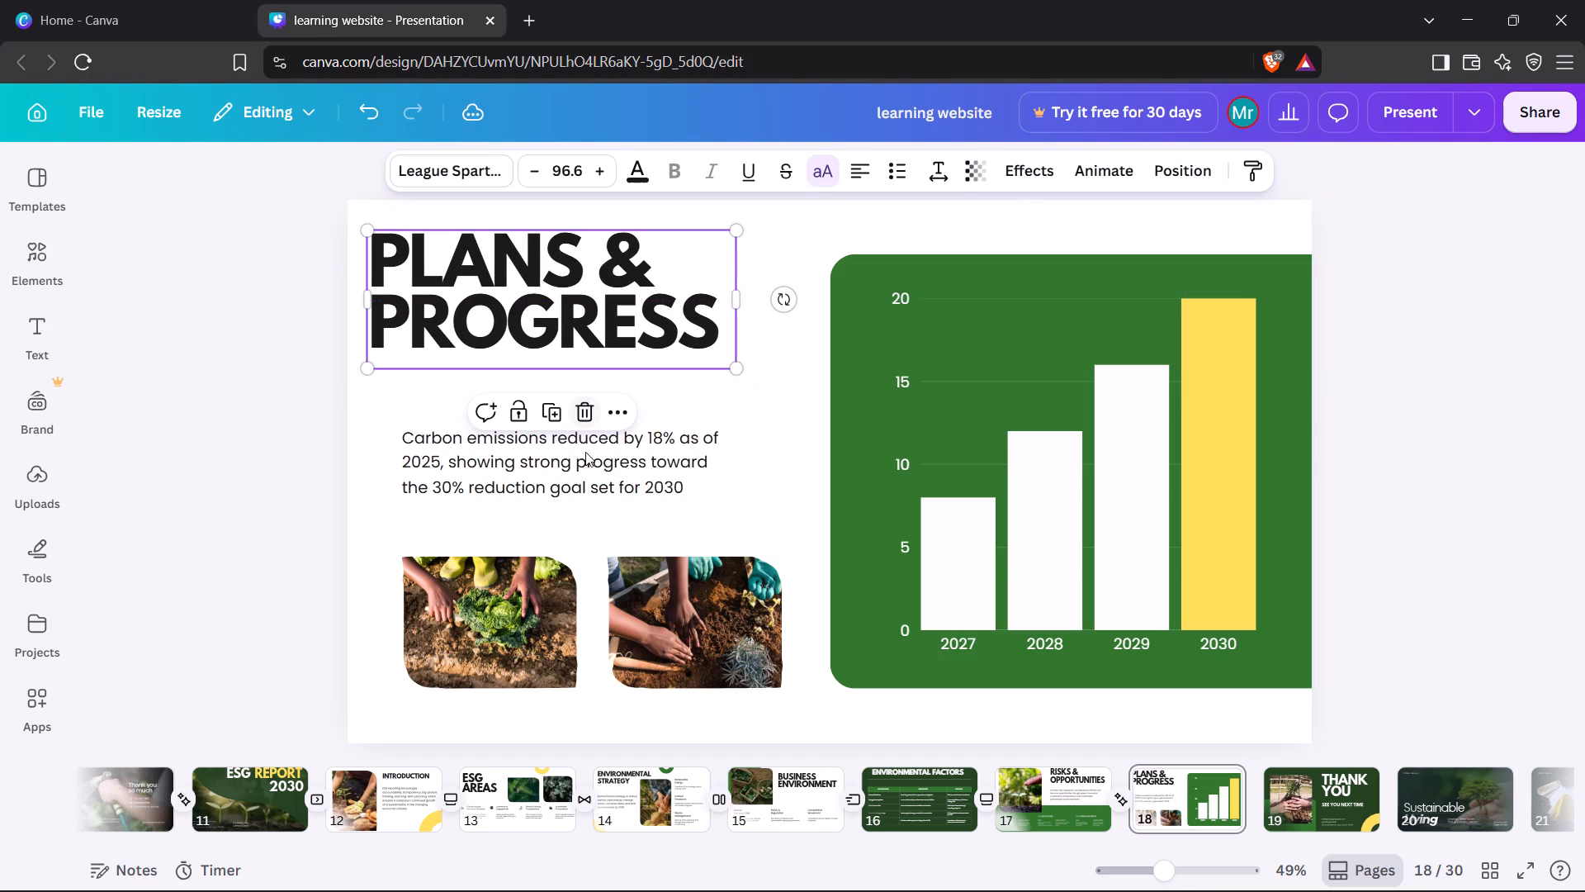
{"action": "left_click", "coordinate": [585, 460]}
{"action": "left_click_drag", "start_coordinate": [402, 430], "coordinate": [381, 395]}
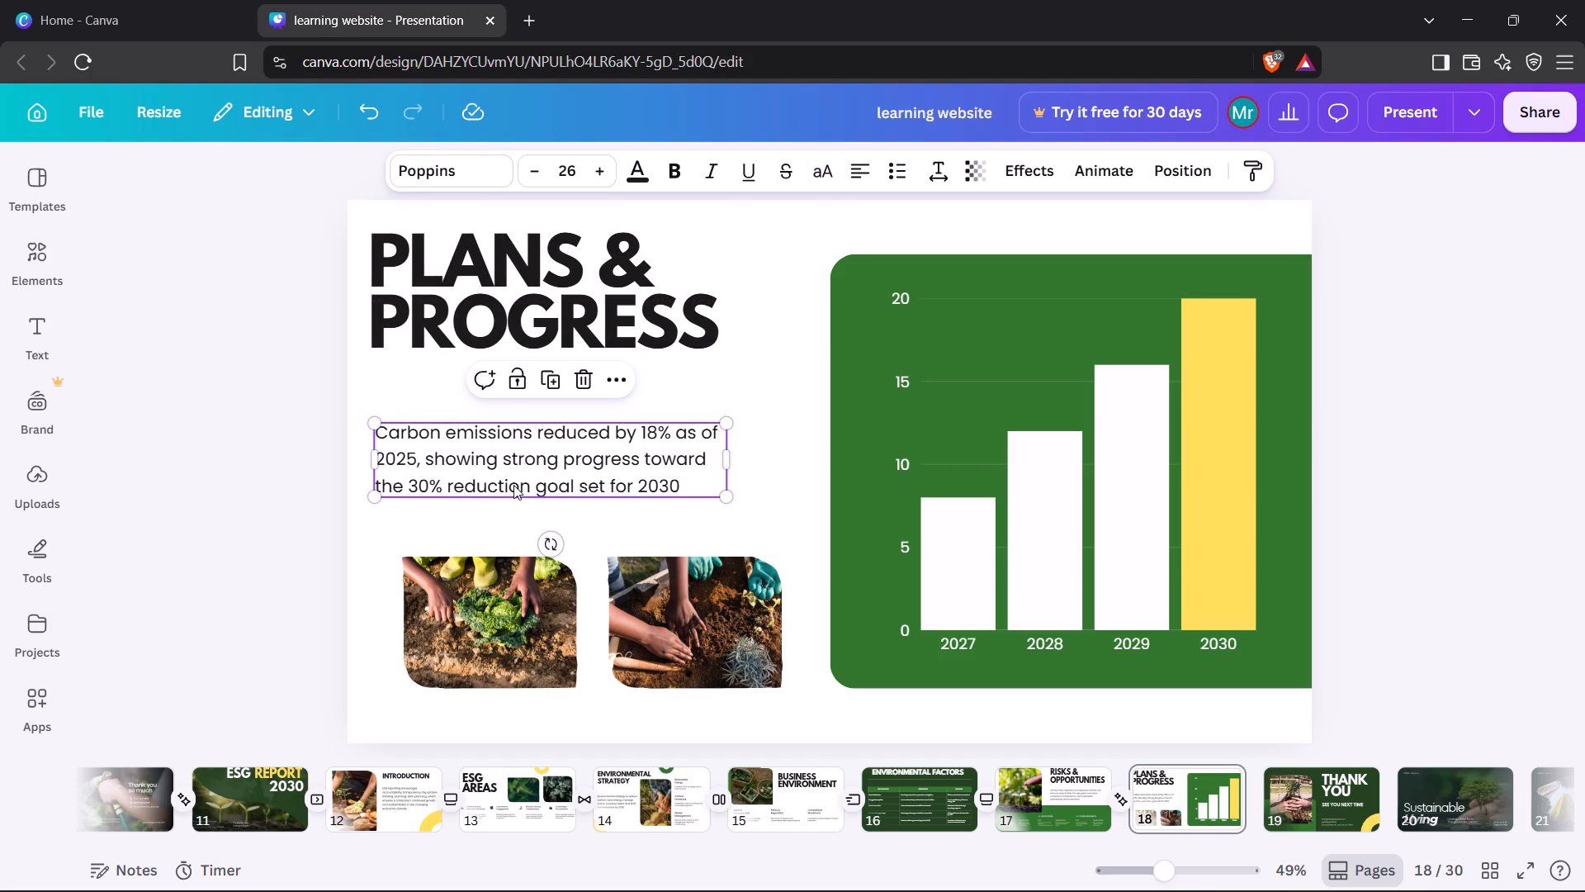
{"action": "left_click_drag", "start_coordinate": [513, 485], "coordinate": [508, 450]}
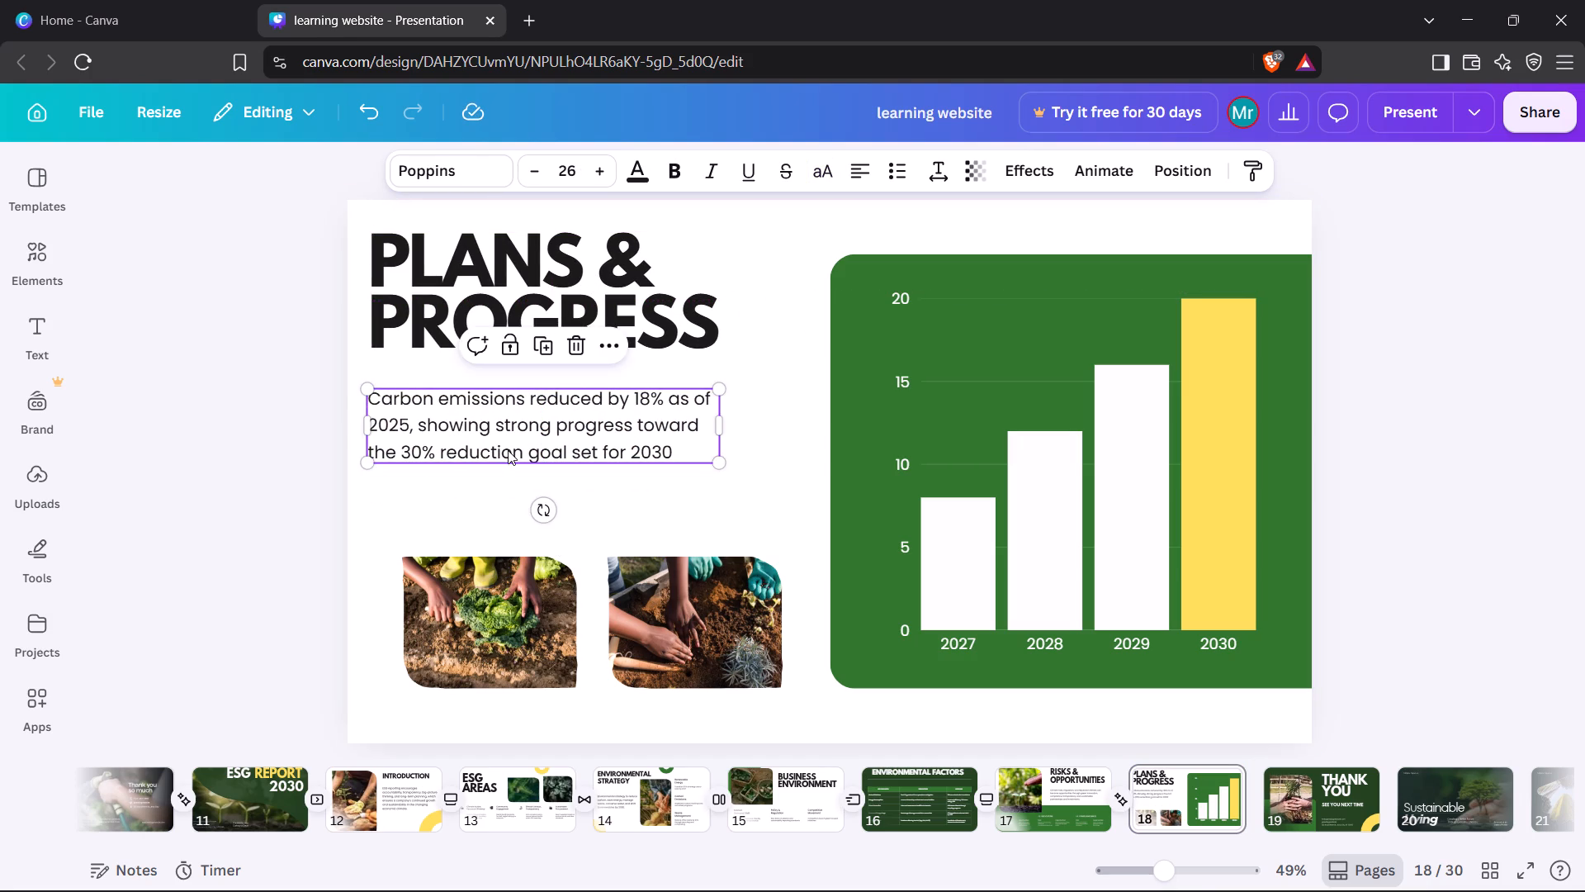
Enlarge both gardening photos upward and to the left, lining up the lettuce photo's left edge with the text above.
{"action": "left_click", "coordinate": [478, 620]}
{"action": "left_click_drag", "start_coordinate": [488, 553], "coordinate": [485, 491]}
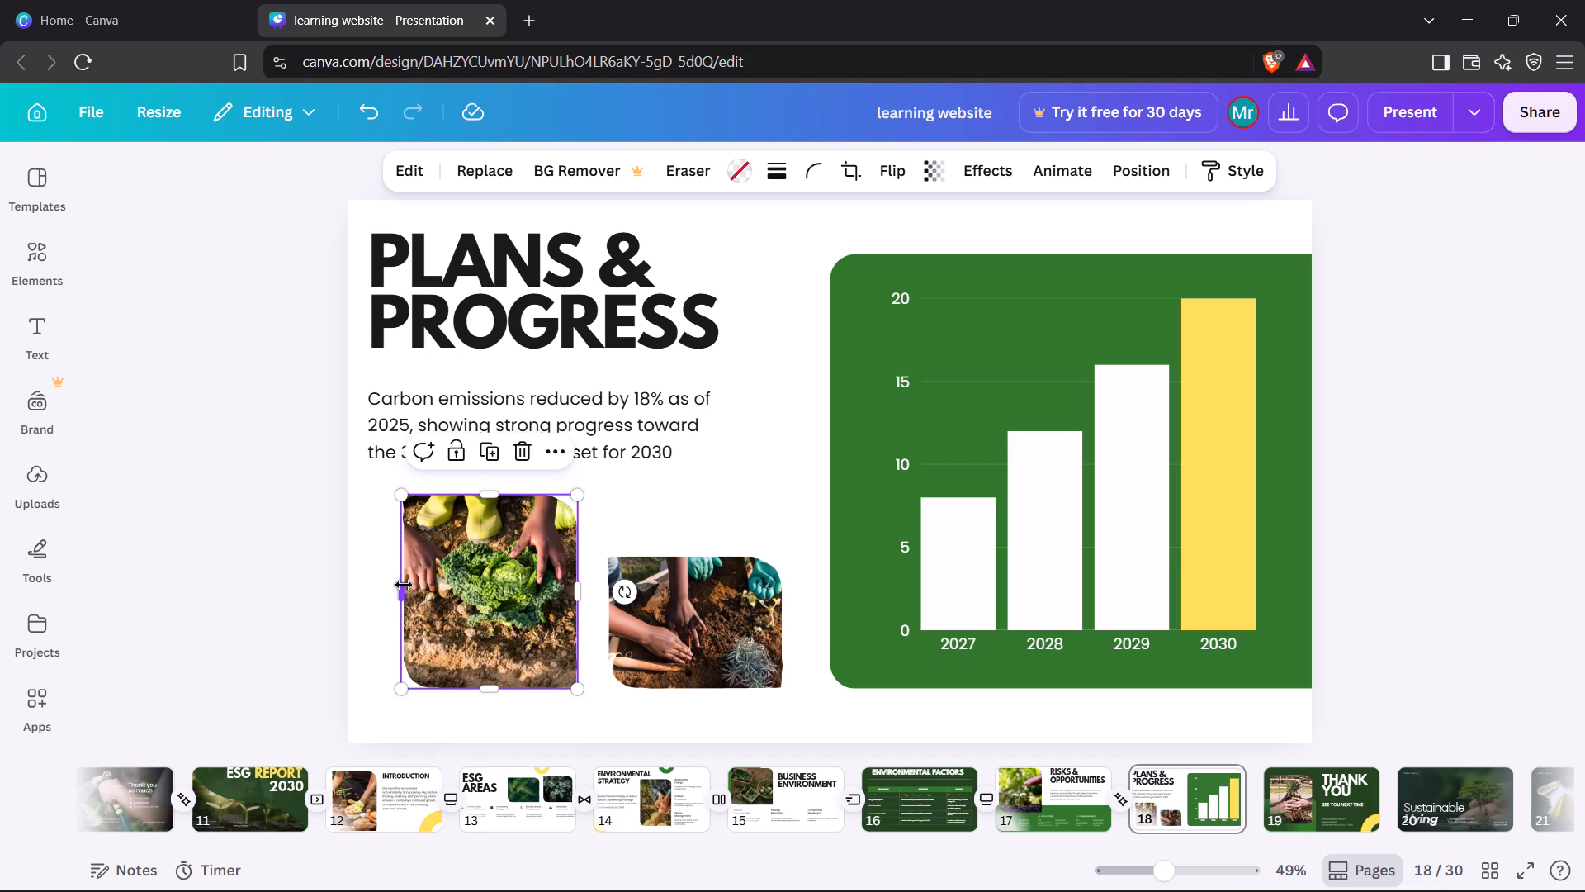
{"action": "left_click_drag", "start_coordinate": [404, 585], "coordinate": [371, 583]}
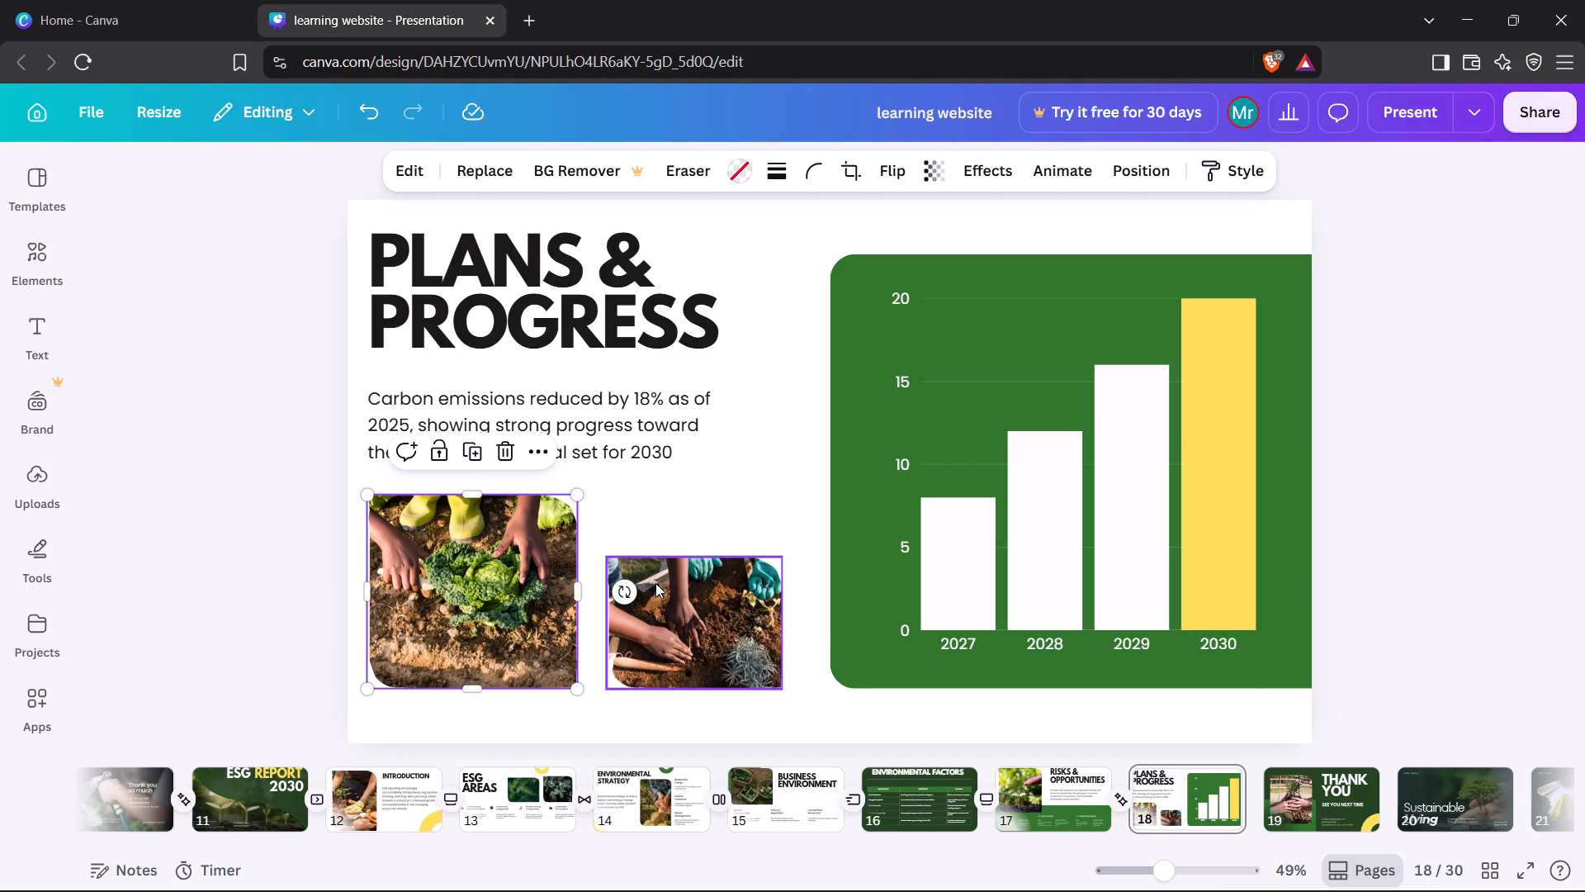
{"action": "left_click", "coordinate": [655, 583]}
{"action": "left_click_drag", "start_coordinate": [700, 556], "coordinate": [701, 503]}
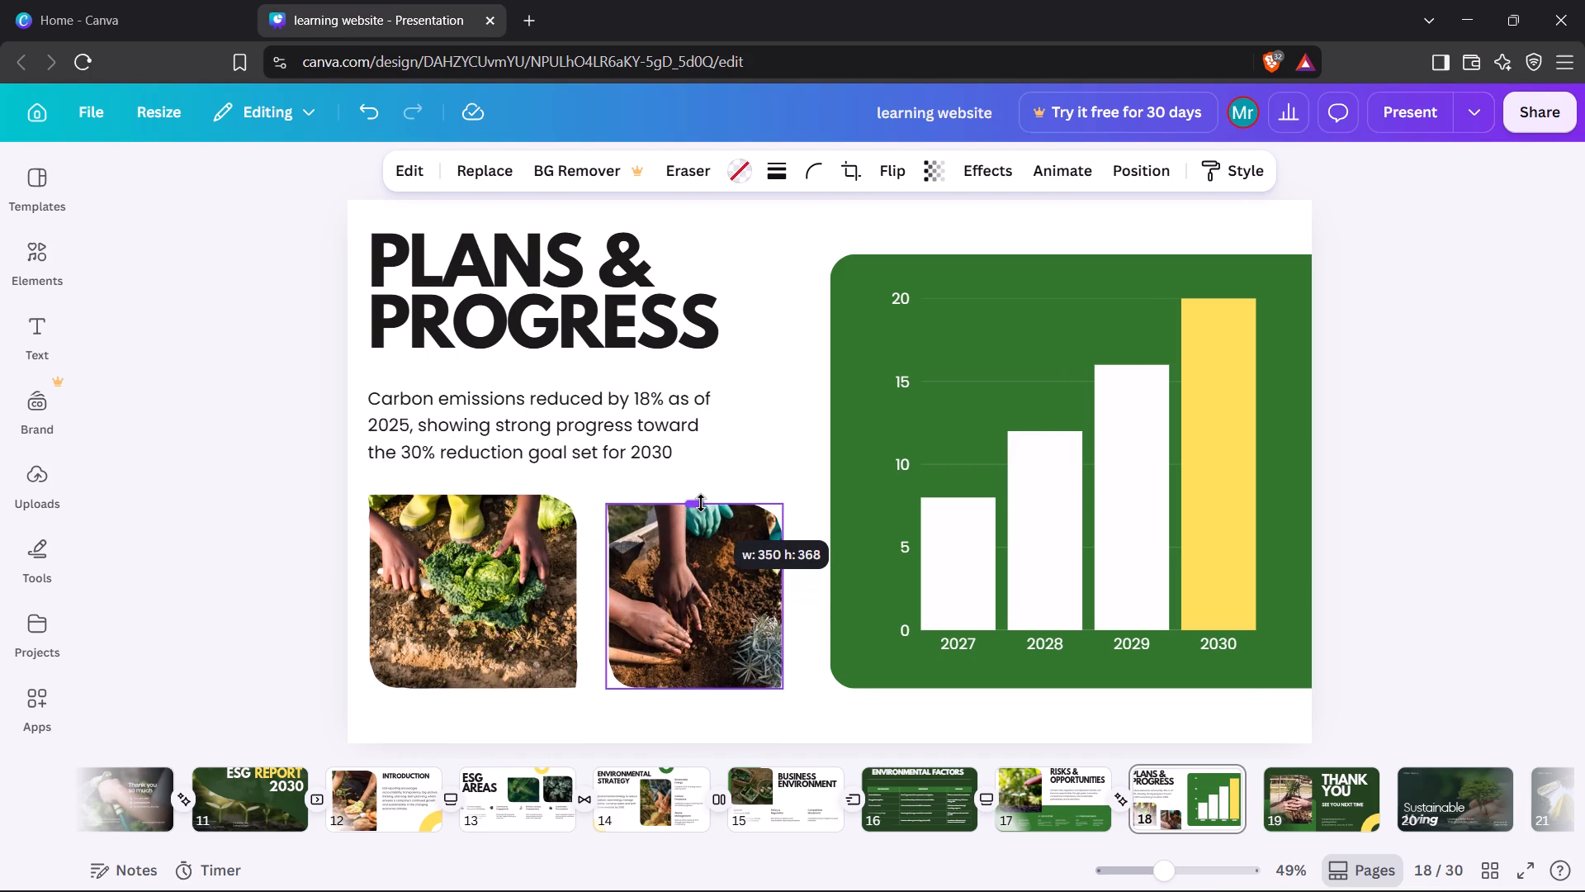
{"action": "left_click_drag", "start_coordinate": [701, 503], "coordinate": [701, 500]}
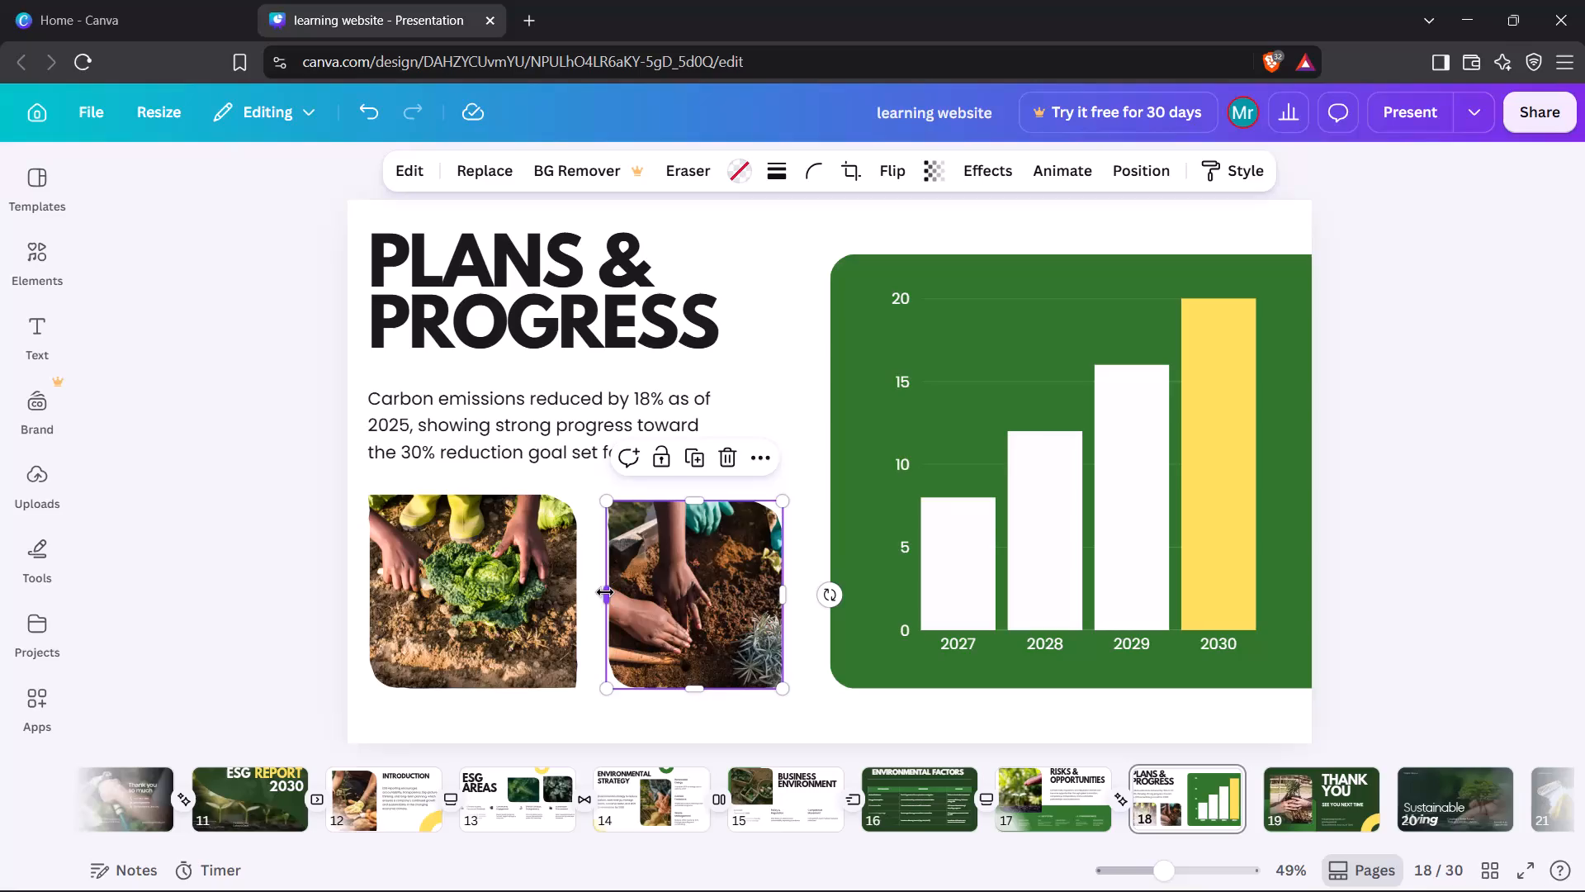
{"action": "left_click_drag", "start_coordinate": [606, 591], "coordinate": [589, 590]}
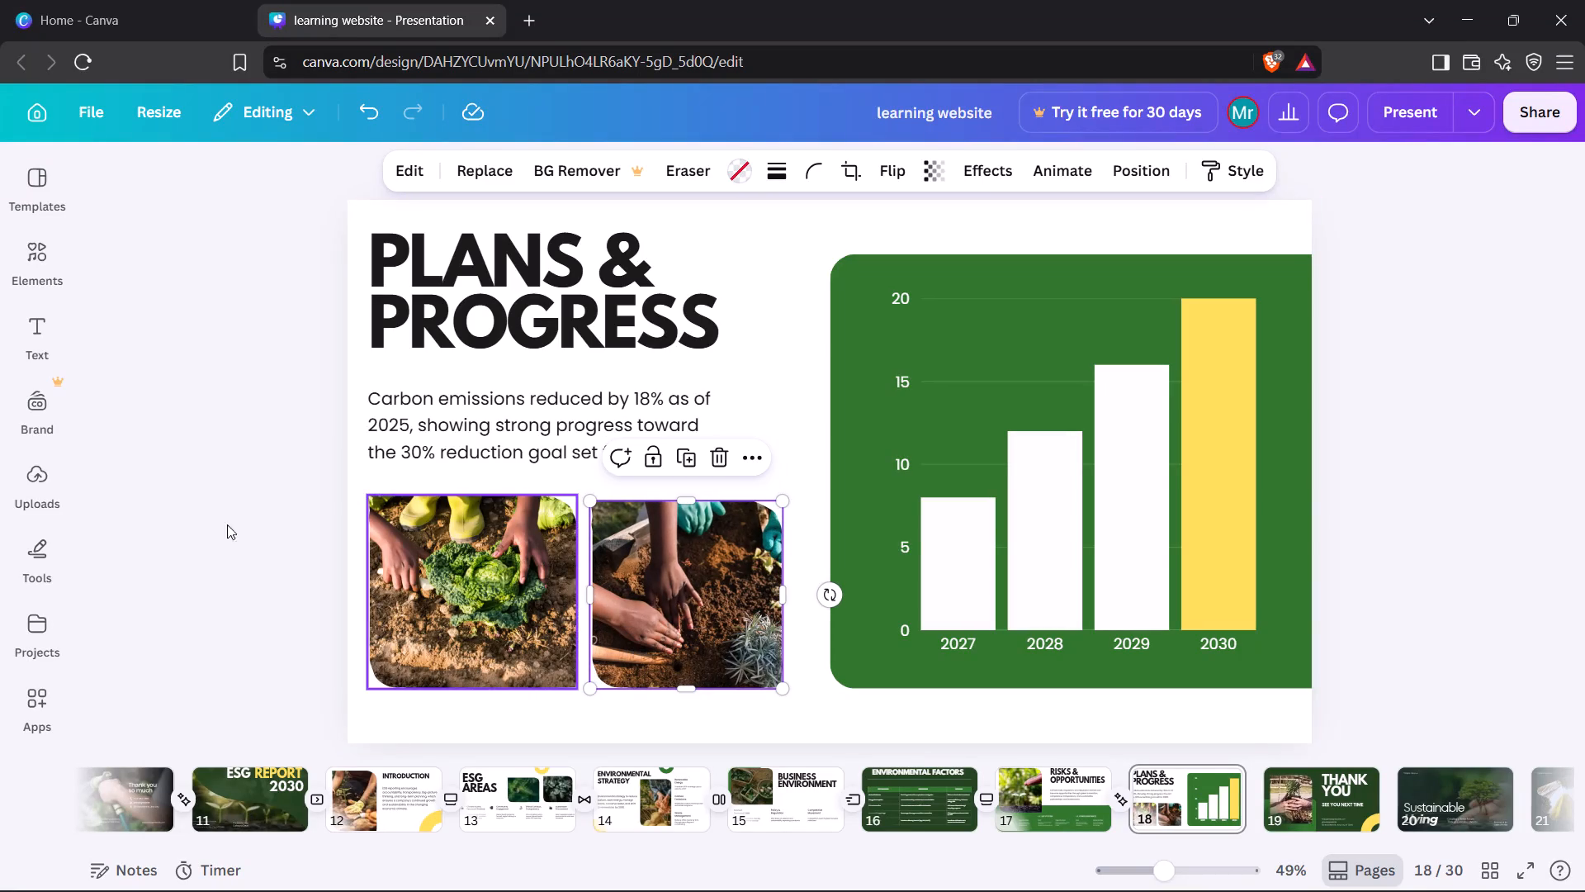
{"action": "left_click", "coordinate": [202, 517]}
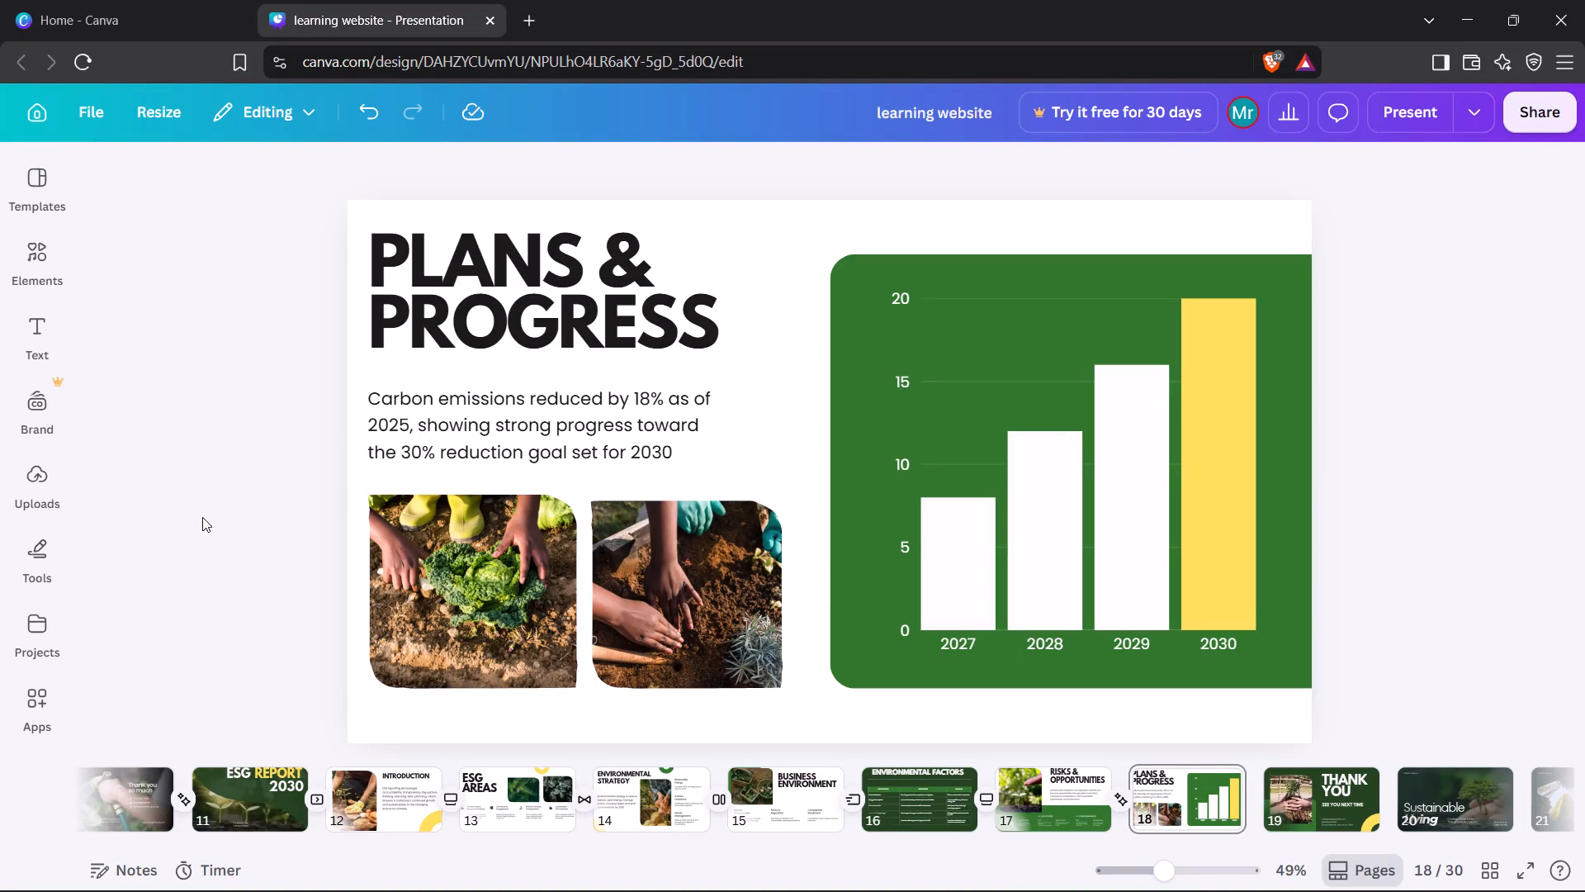
Lower the bar chart to the green panel's bottom edge, and stretch it upward and to both sides to nearly fill the panel.
{"action": "left_click", "coordinate": [1051, 435]}
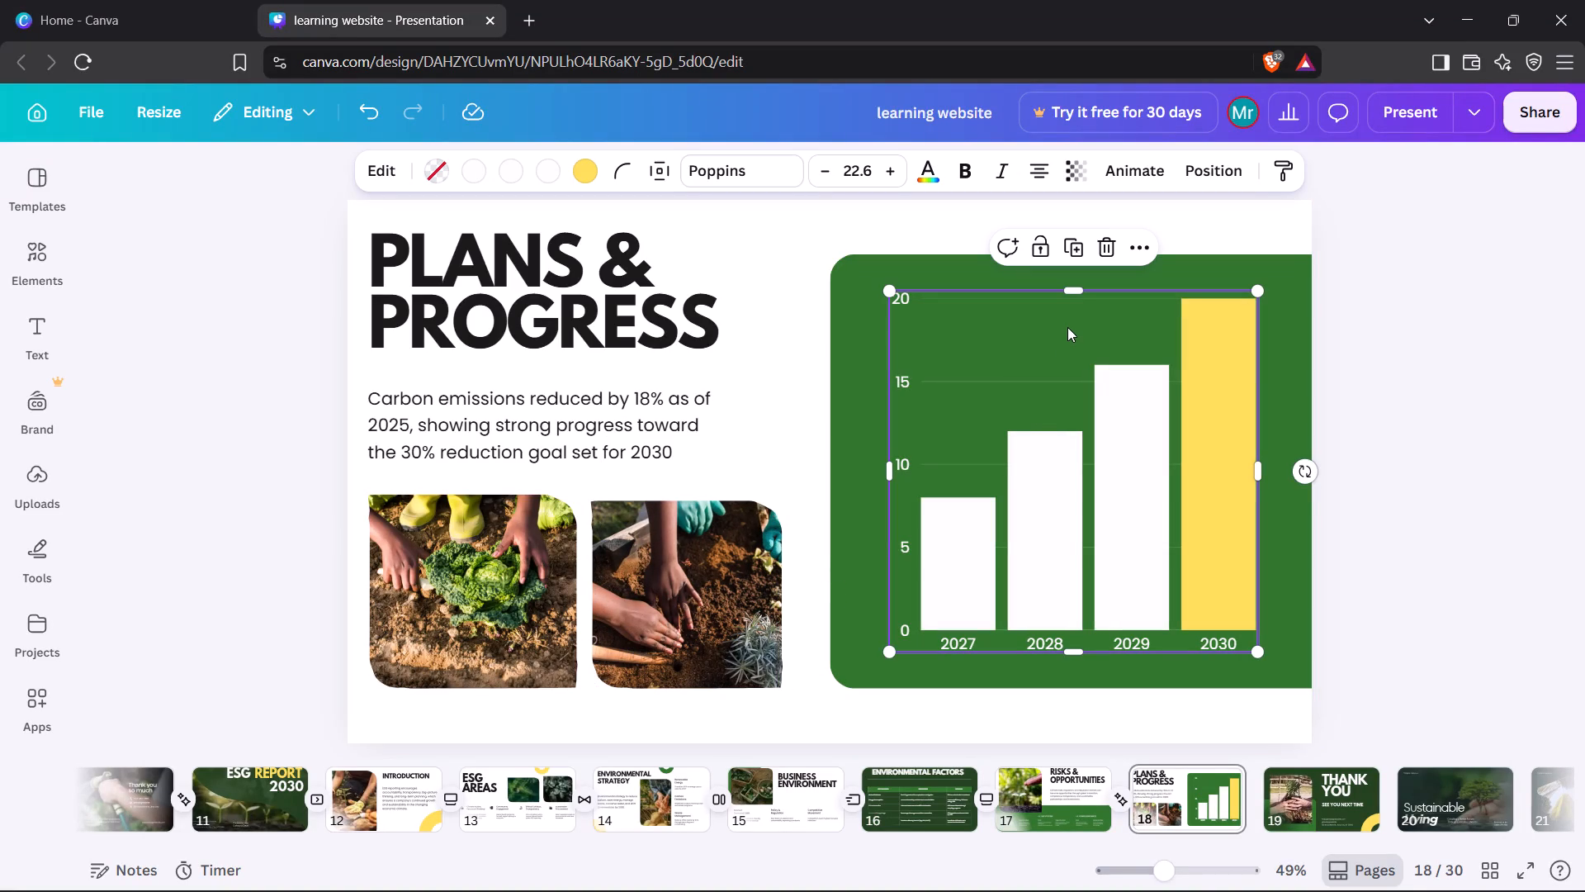
{"action": "left_click_drag", "start_coordinate": [1067, 327], "coordinate": [1064, 364]}
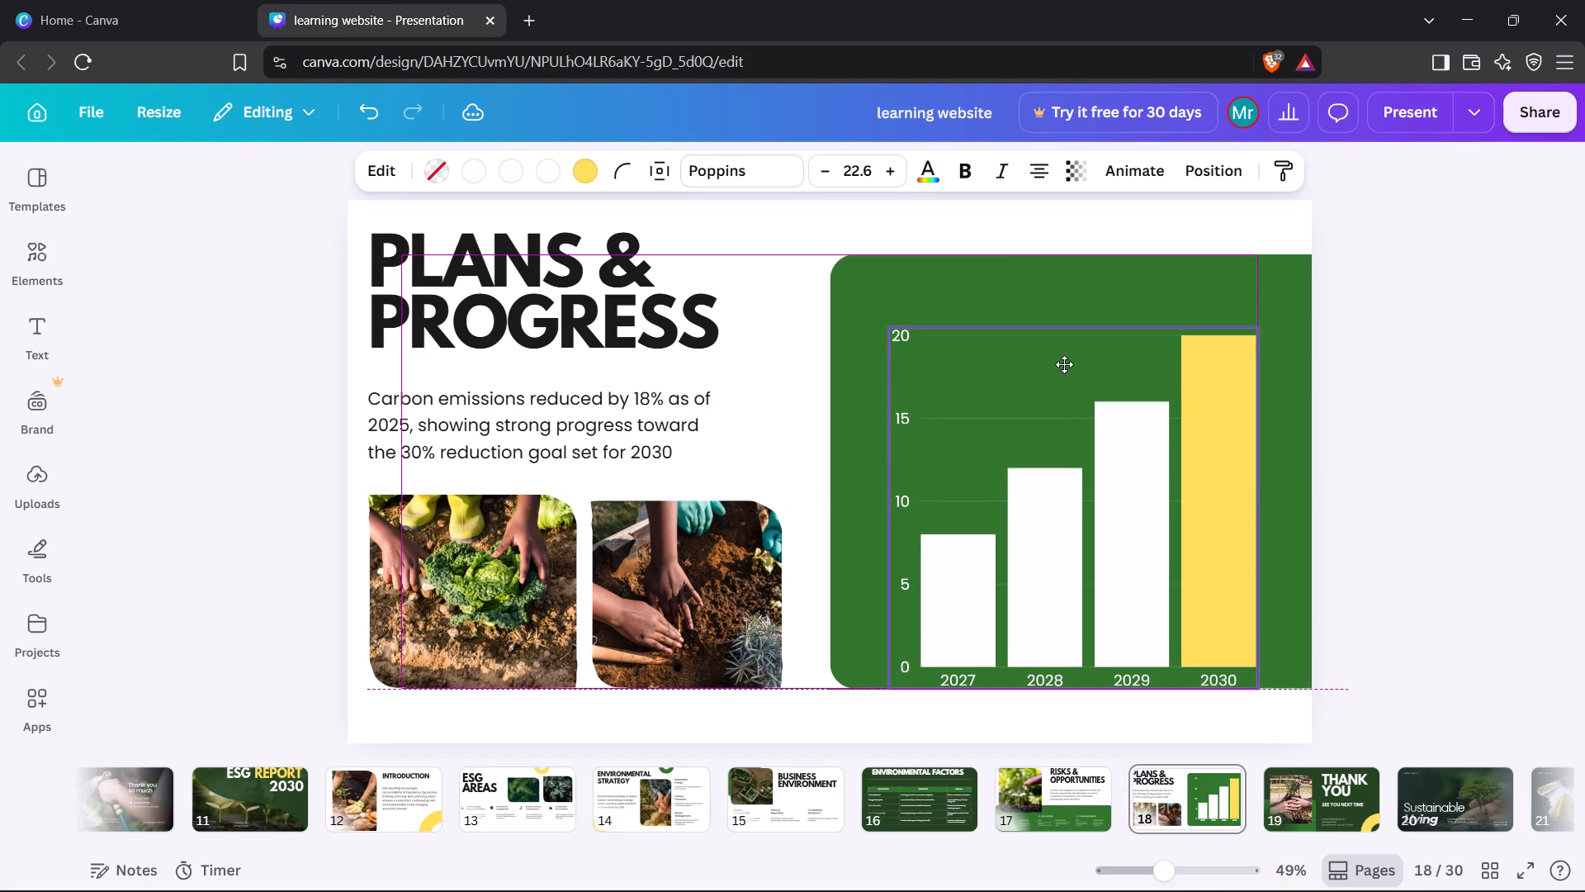
{"action": "left_click_drag", "start_coordinate": [1064, 364], "coordinate": [1064, 368]}
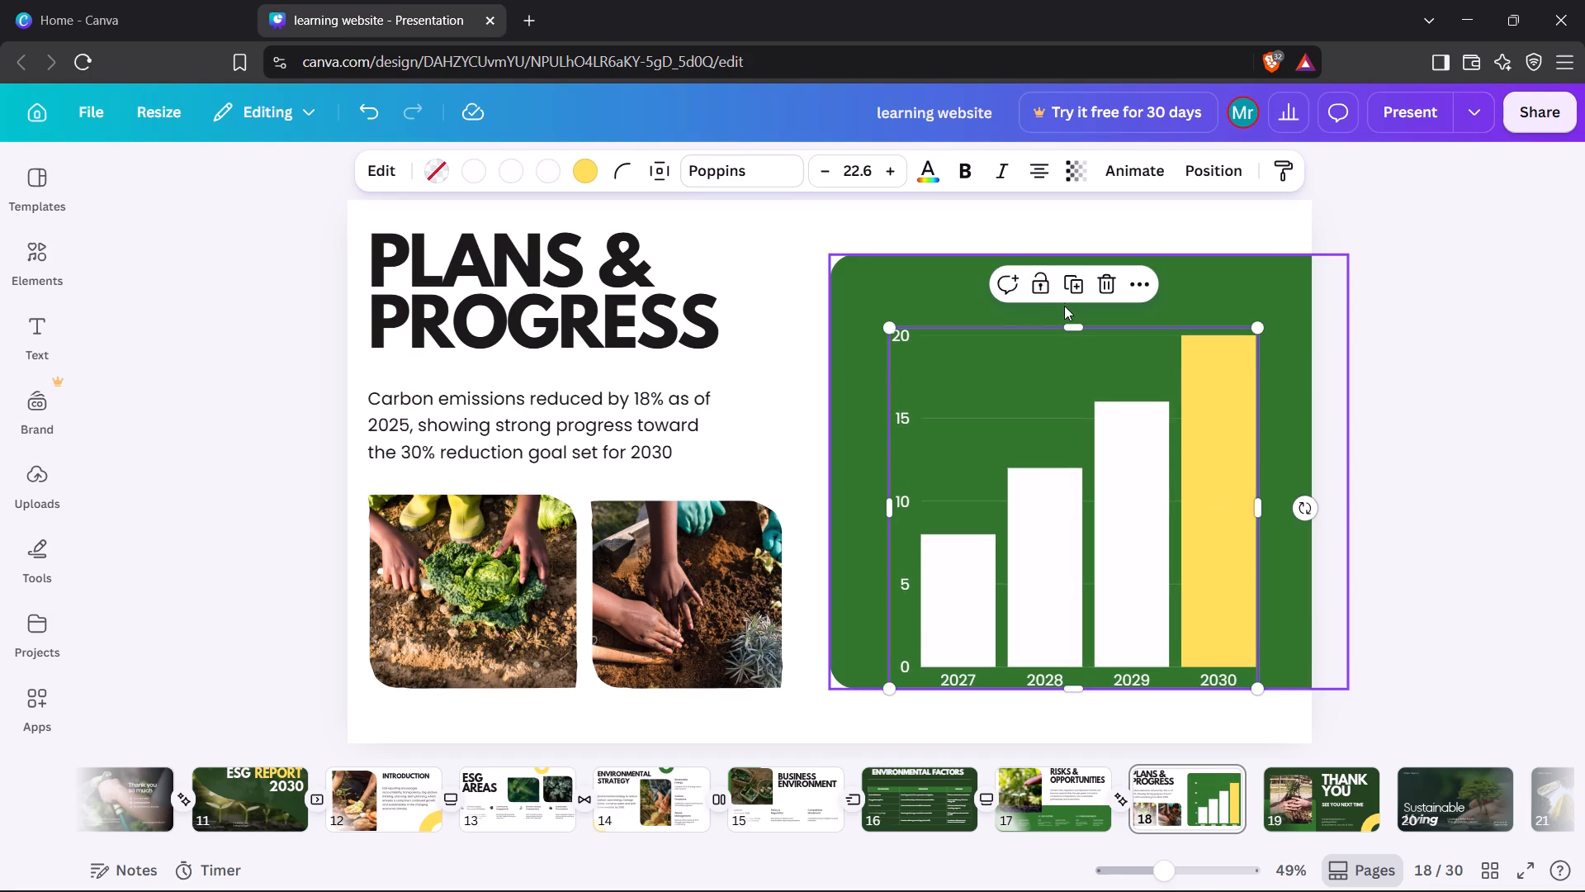
{"action": "left_click_drag", "start_coordinate": [1067, 325], "coordinate": [1063, 266]}
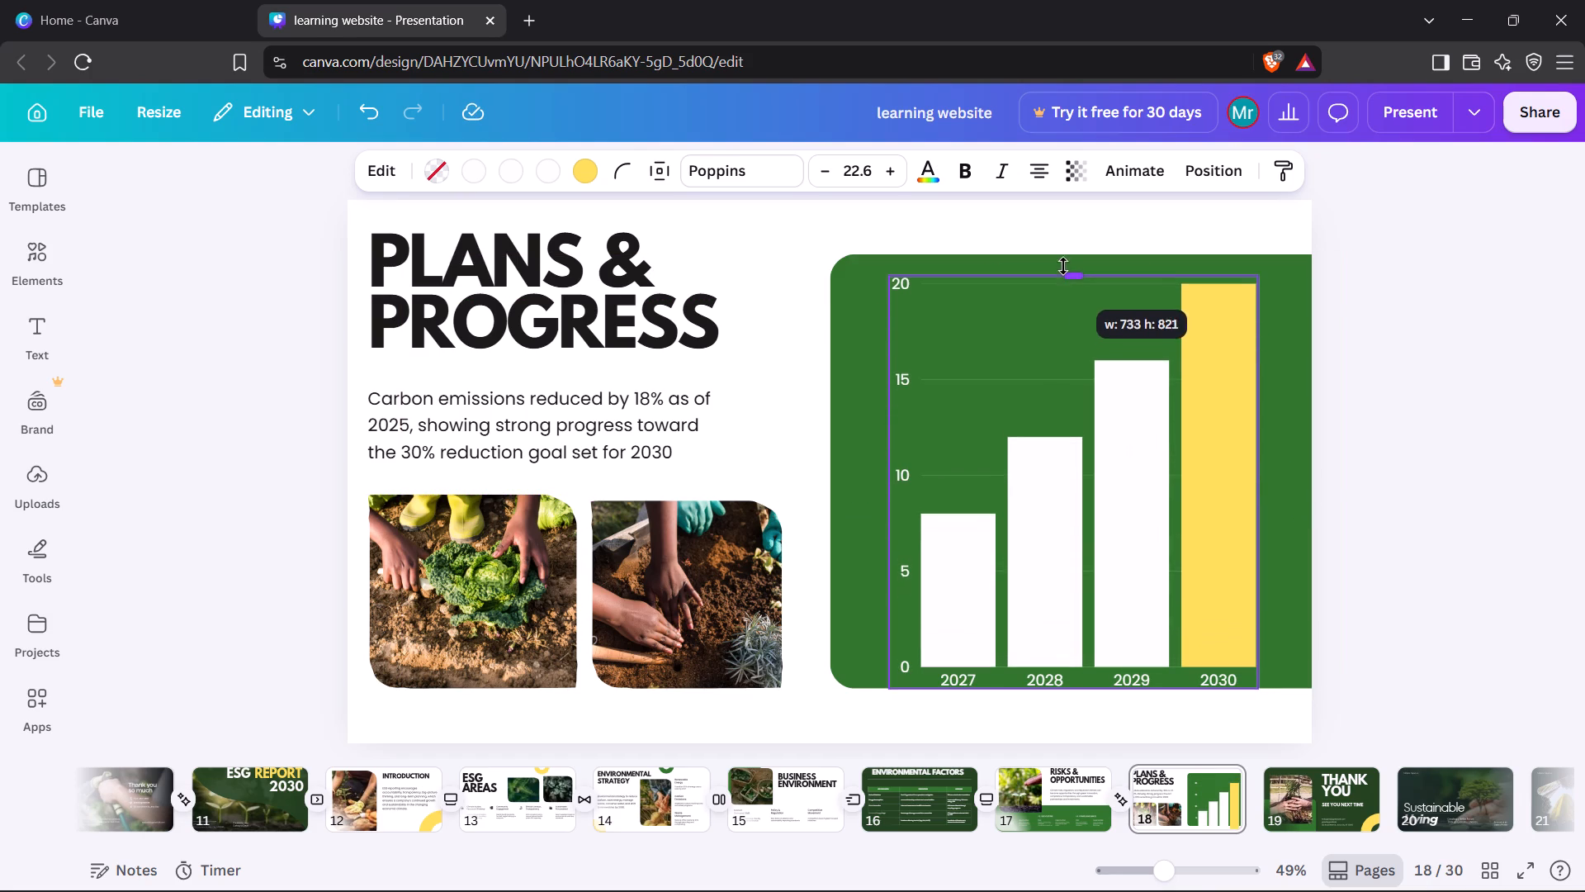
{"action": "left_click_drag", "start_coordinate": [1063, 266], "coordinate": [1063, 263]}
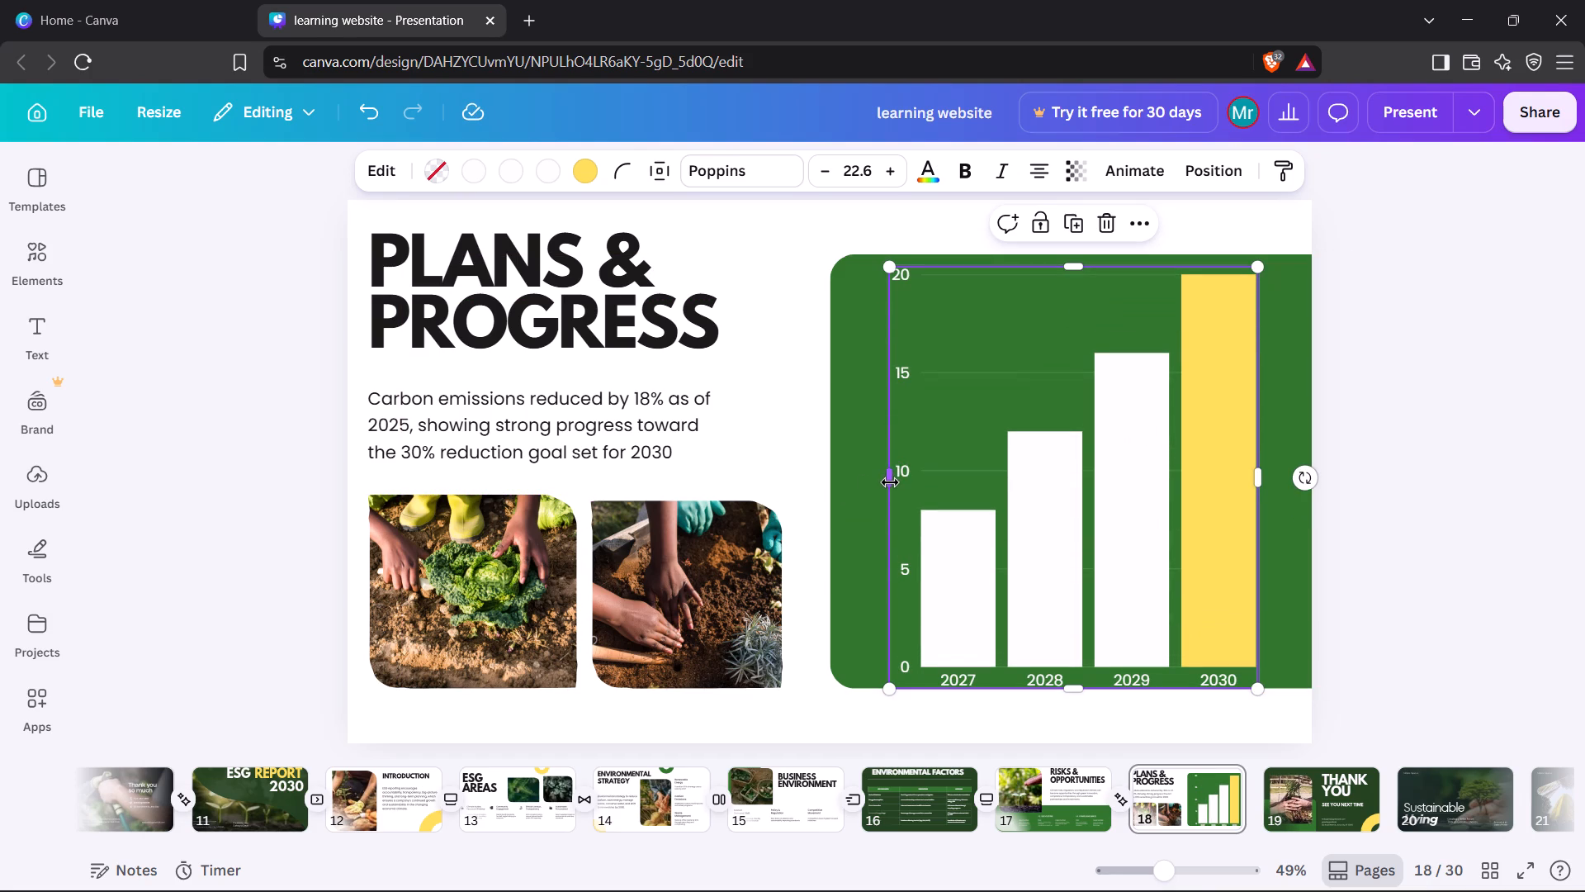
{"action": "left_click_drag", "start_coordinate": [890, 482], "coordinate": [857, 486]}
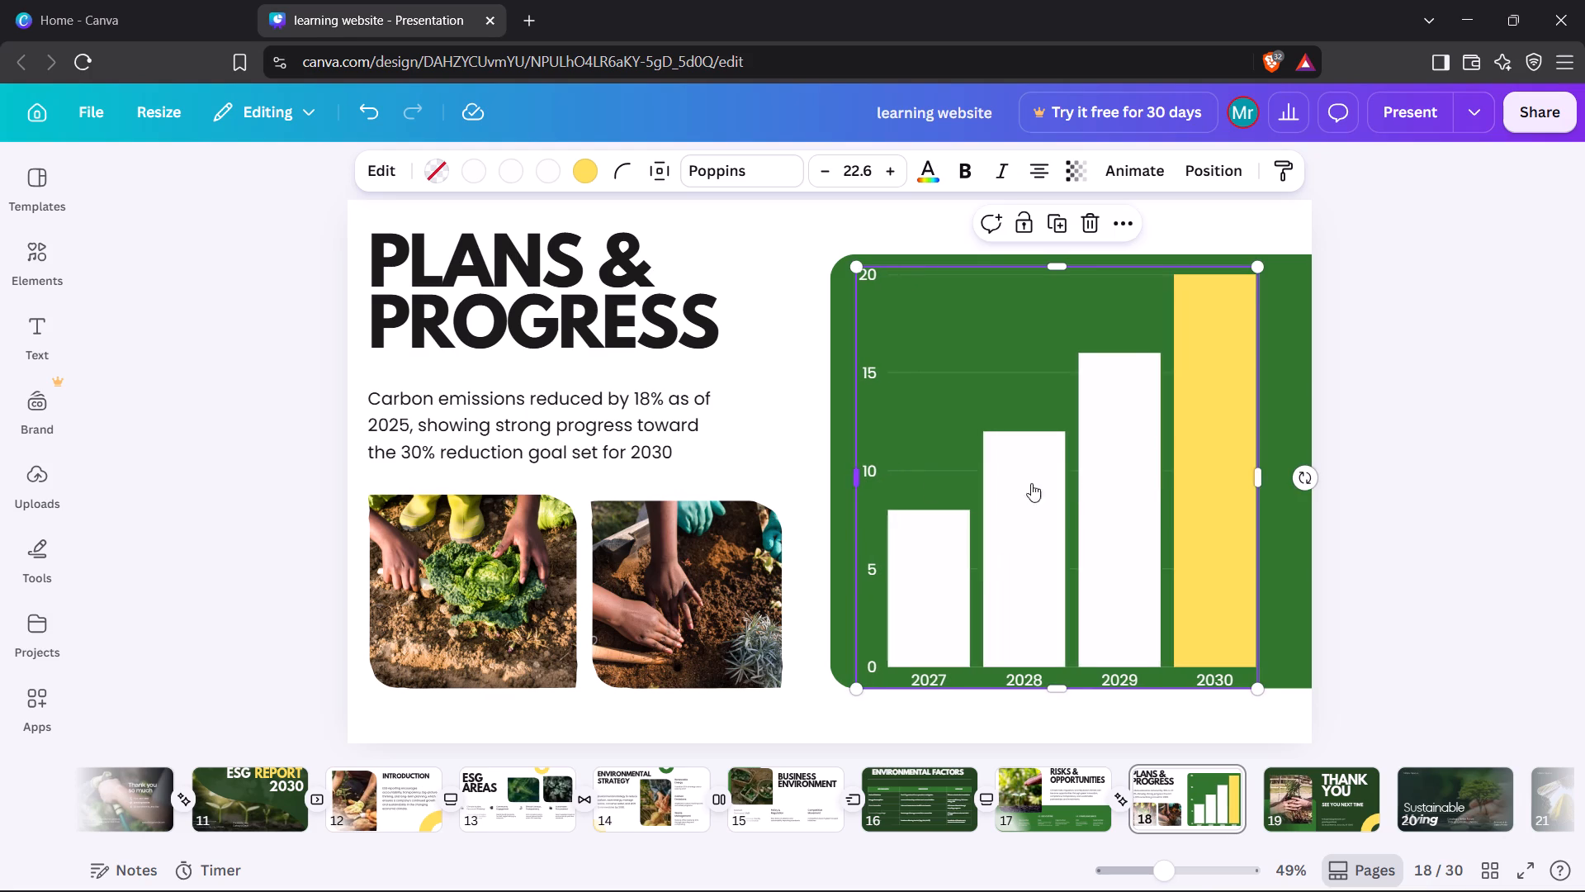
{"action": "left_click_drag", "start_coordinate": [1257, 476], "coordinate": [1294, 475]}
{"action": "left_click", "coordinate": [1423, 344]}
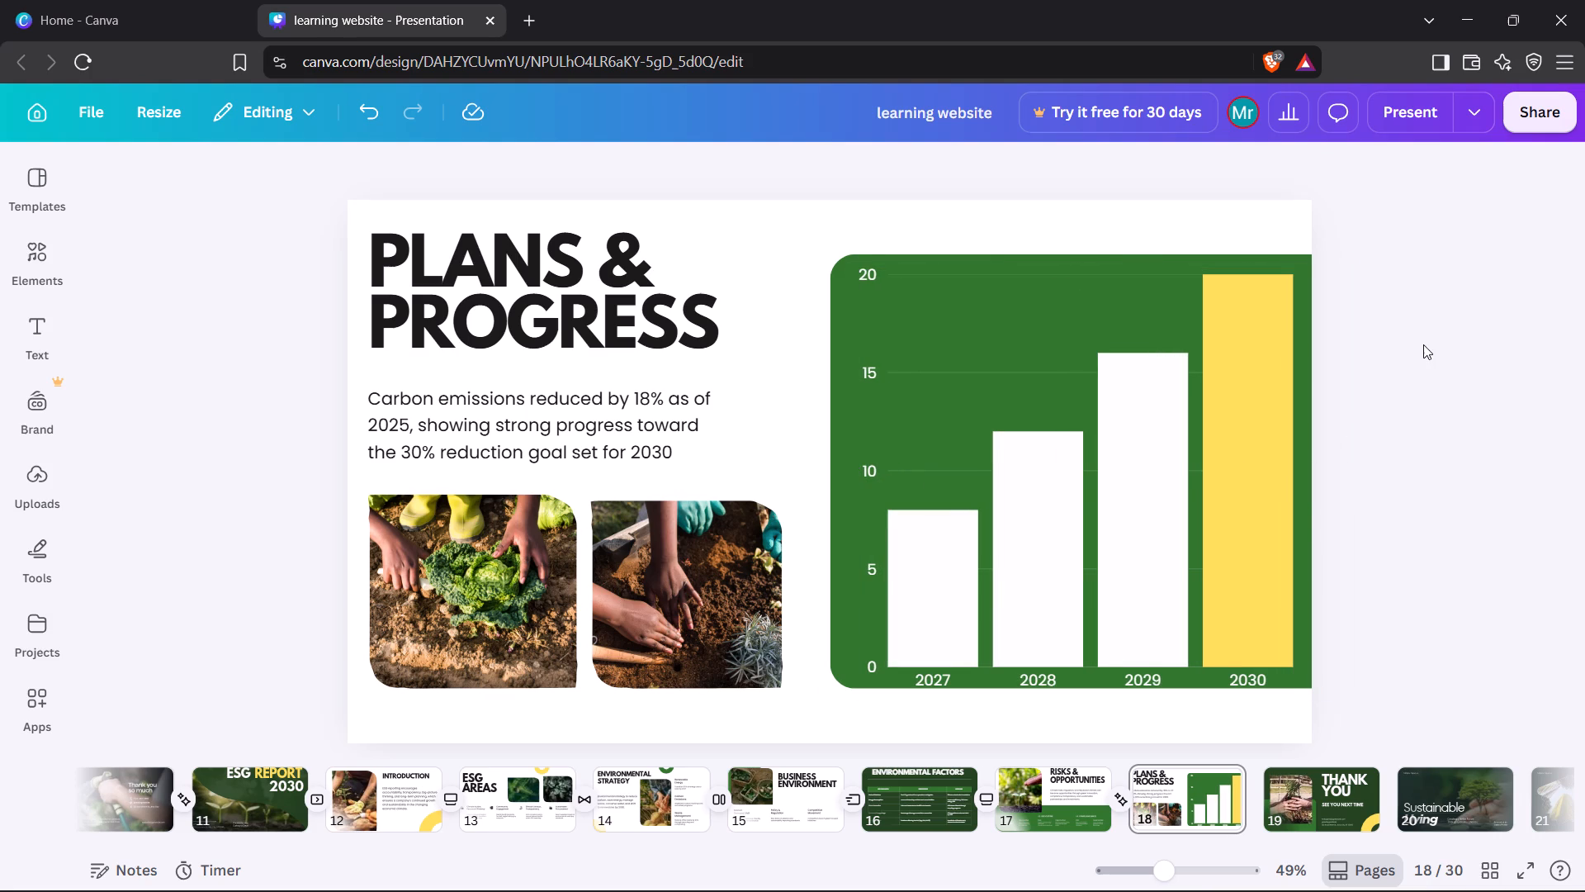
Extend the green panel behind the chart upward so its top edge lines up with the top of the heading.
{"action": "left_click", "coordinate": [1138, 257]}
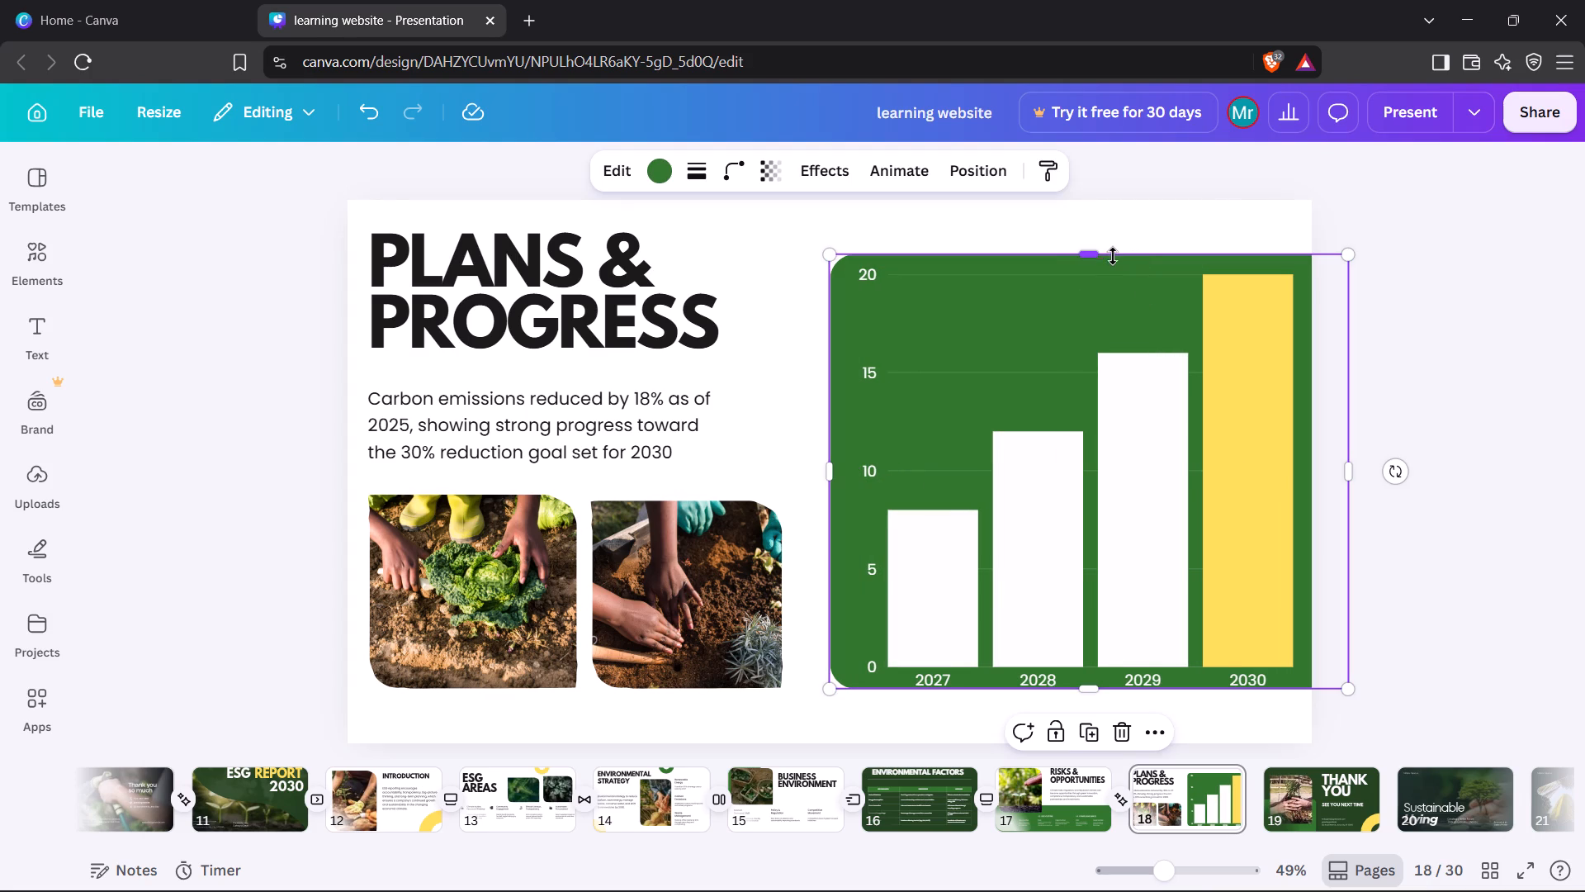
{"action": "left_click_drag", "start_coordinate": [1087, 255], "coordinate": [1086, 237]}
{"action": "left_click", "coordinate": [1450, 351]}
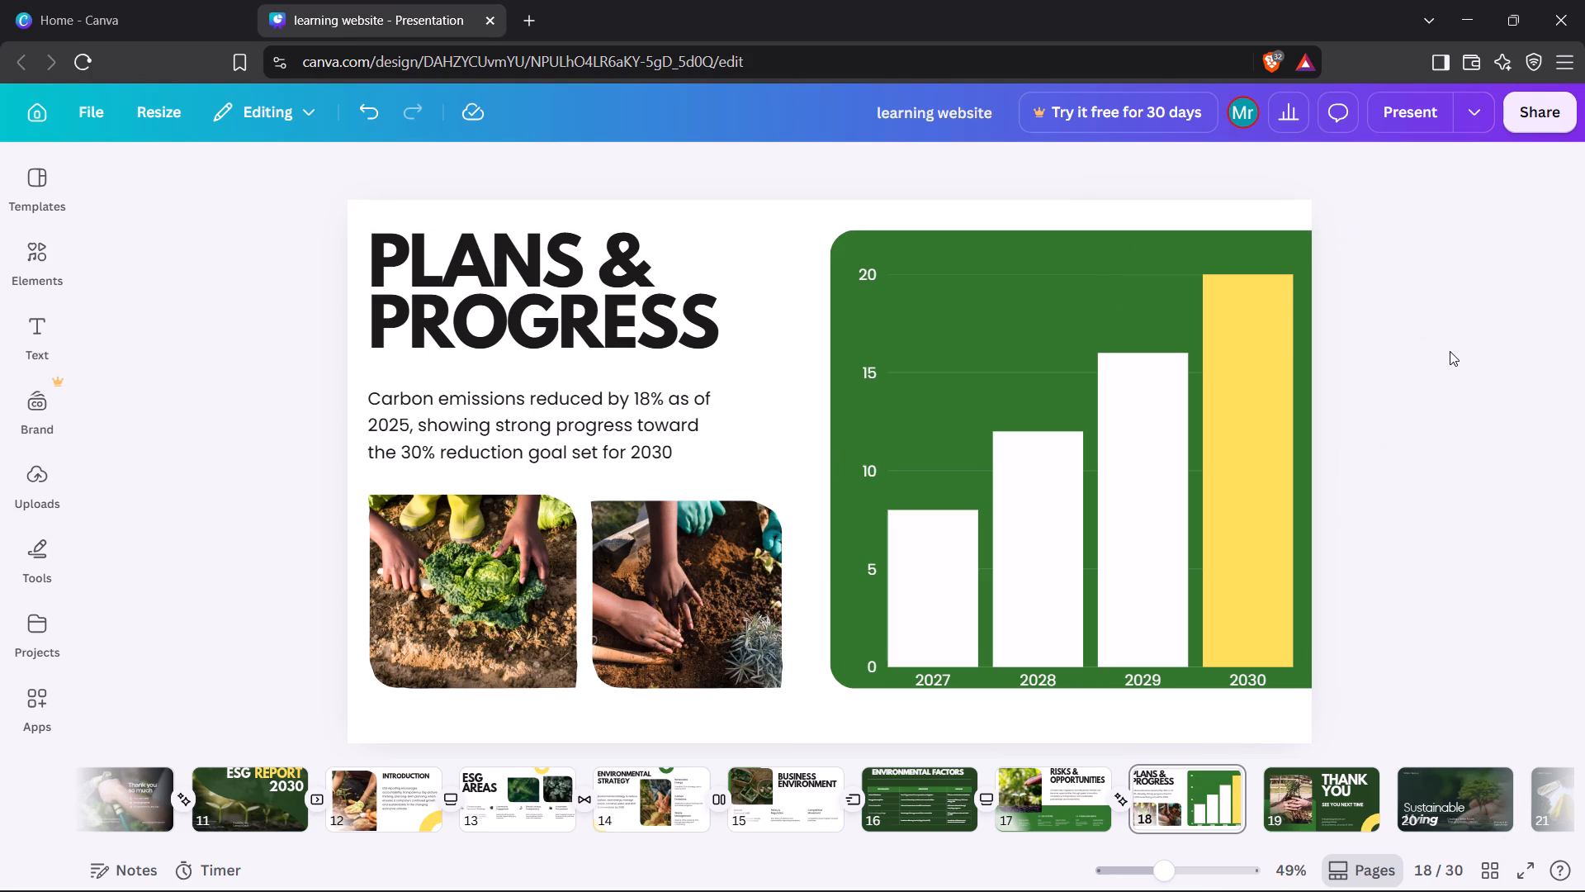
Apply the Chill page animation to the "PLANS & PROGRESS" page.
{"action": "left_click", "coordinate": [926, 221]}
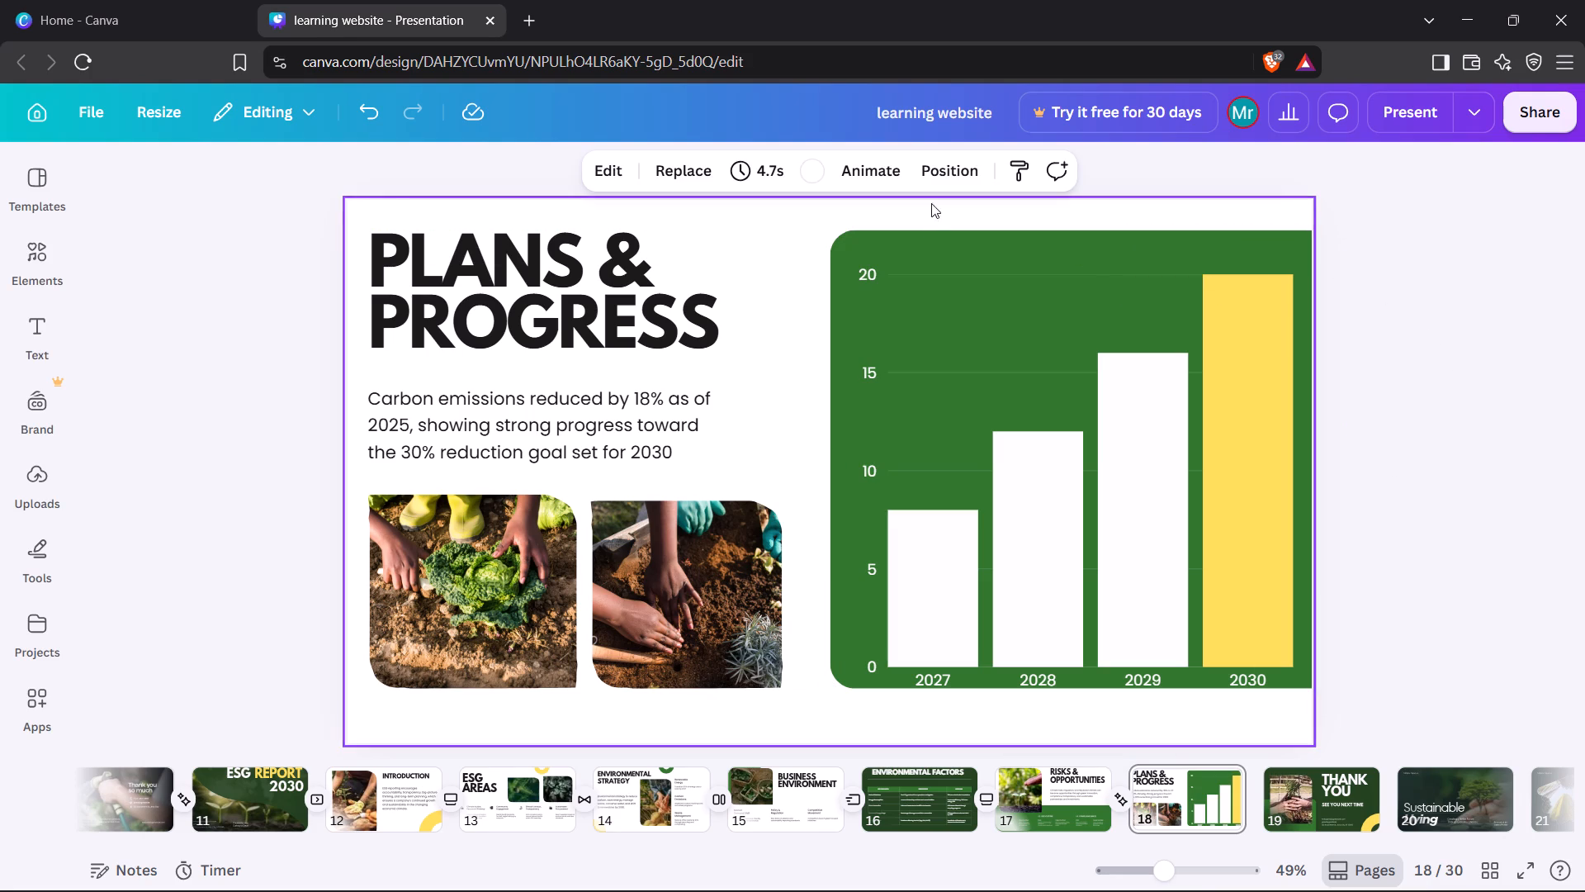
{"action": "left_click", "coordinate": [881, 174]}
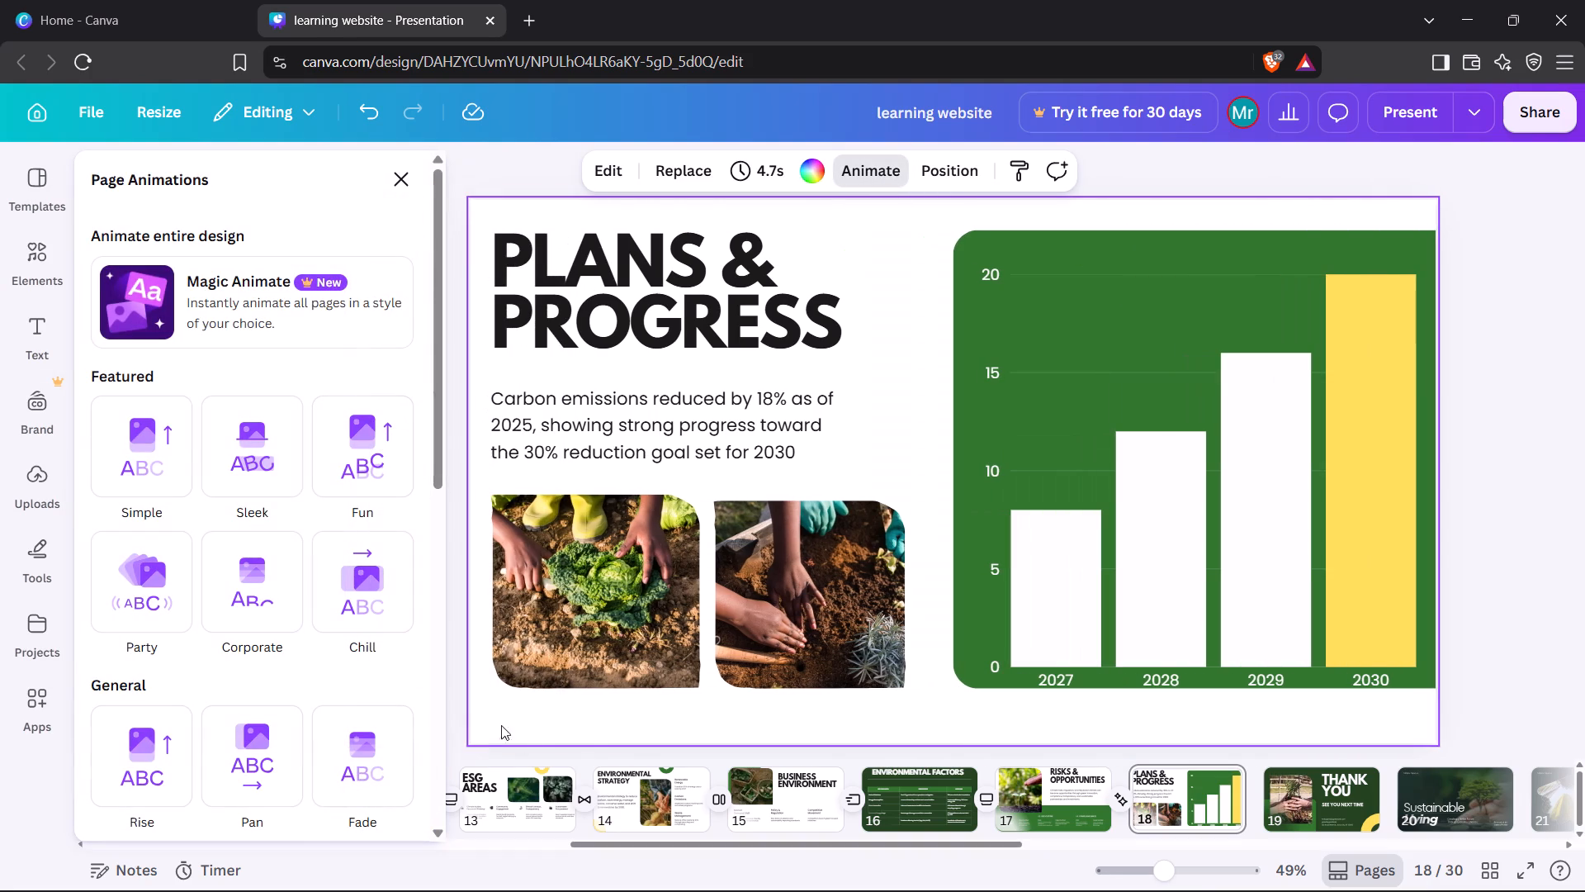
{"action": "left_click", "coordinate": [389, 605]}
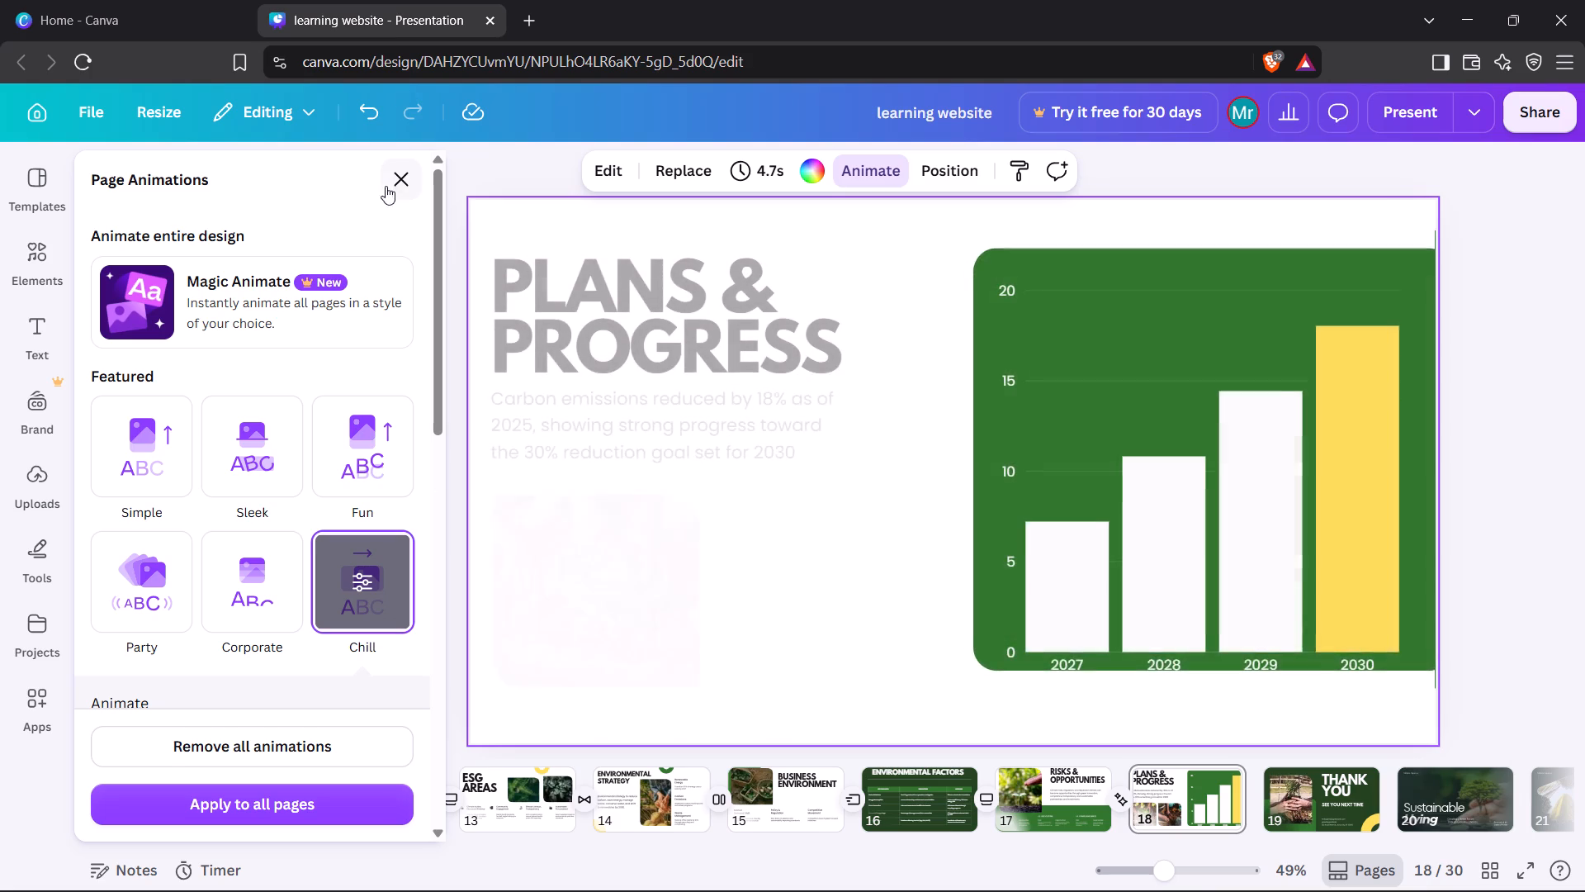
{"action": "left_click", "coordinate": [408, 181]}
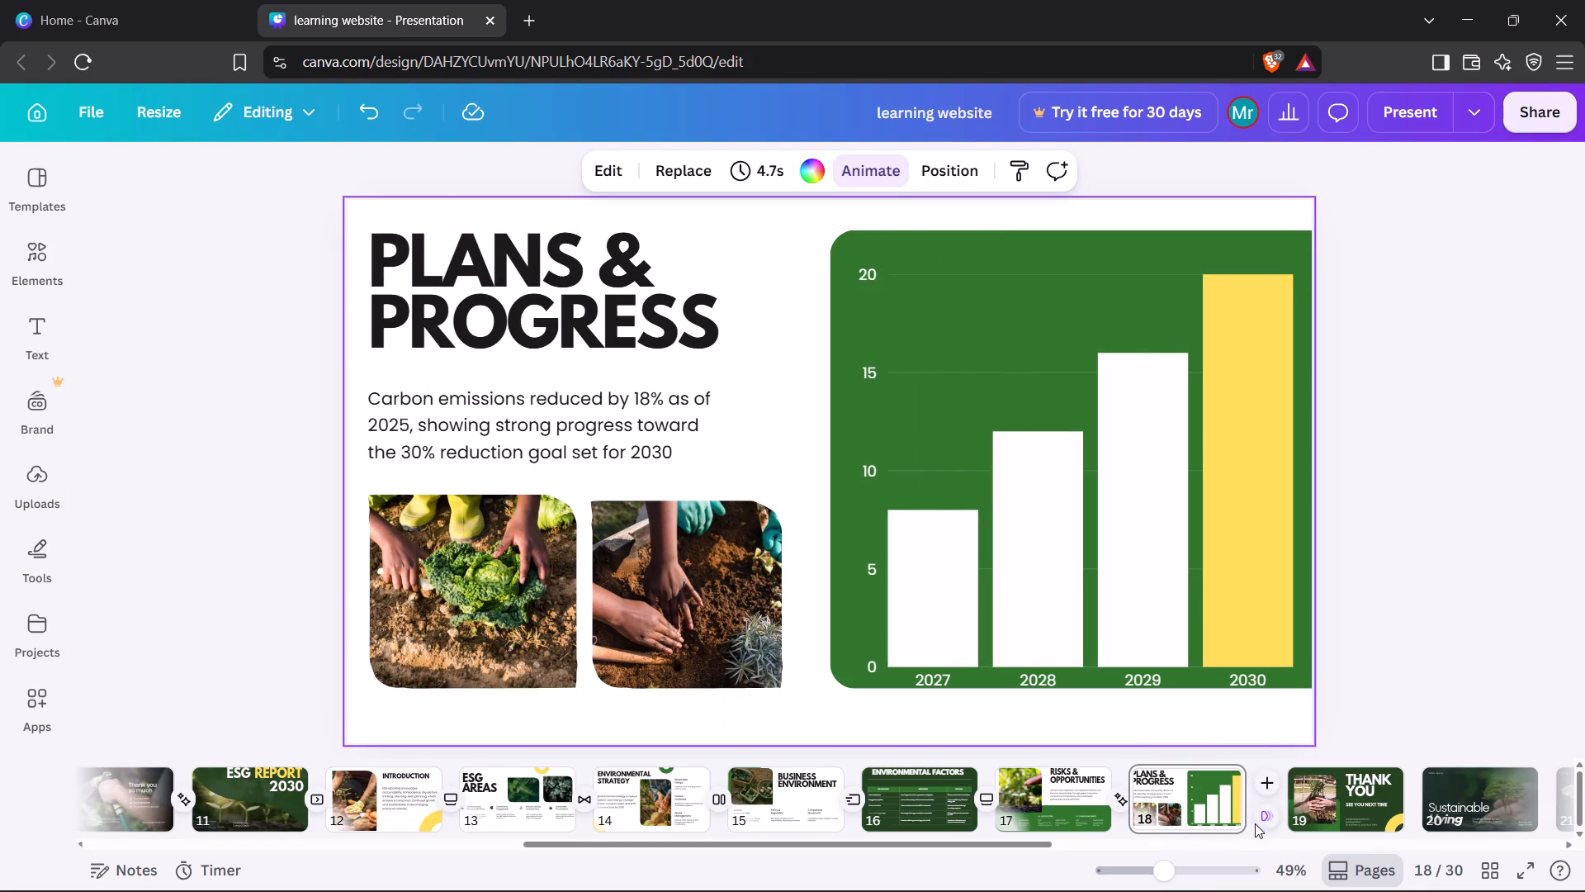
Add a Slide transition between pages 18 and 19.
{"action": "left_click", "coordinate": [1270, 816]}
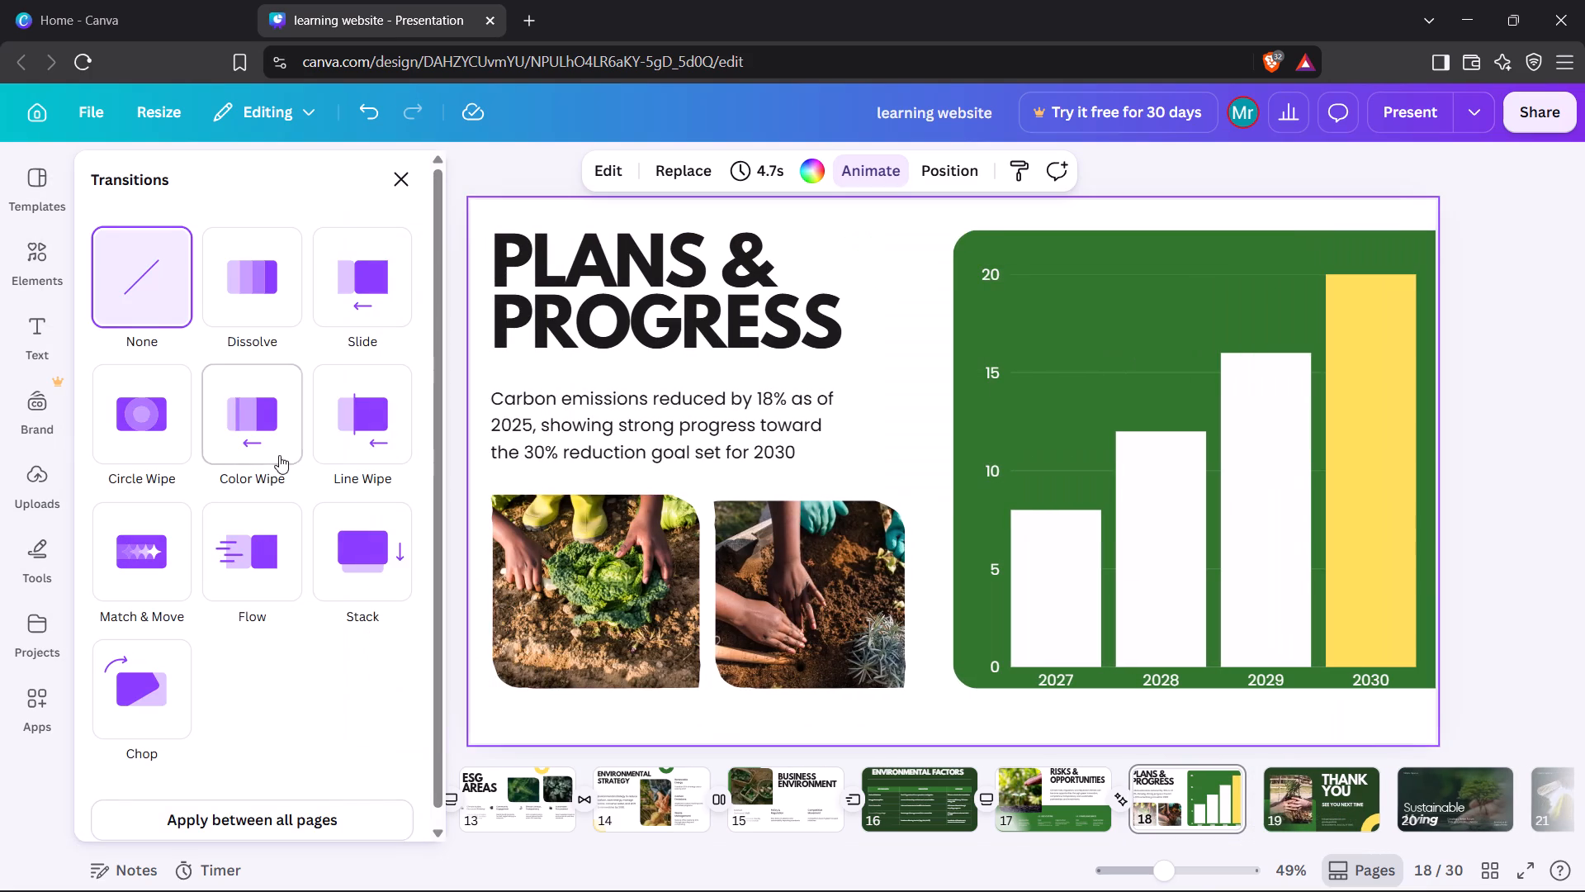
{"action": "left_click", "coordinate": [317, 299]}
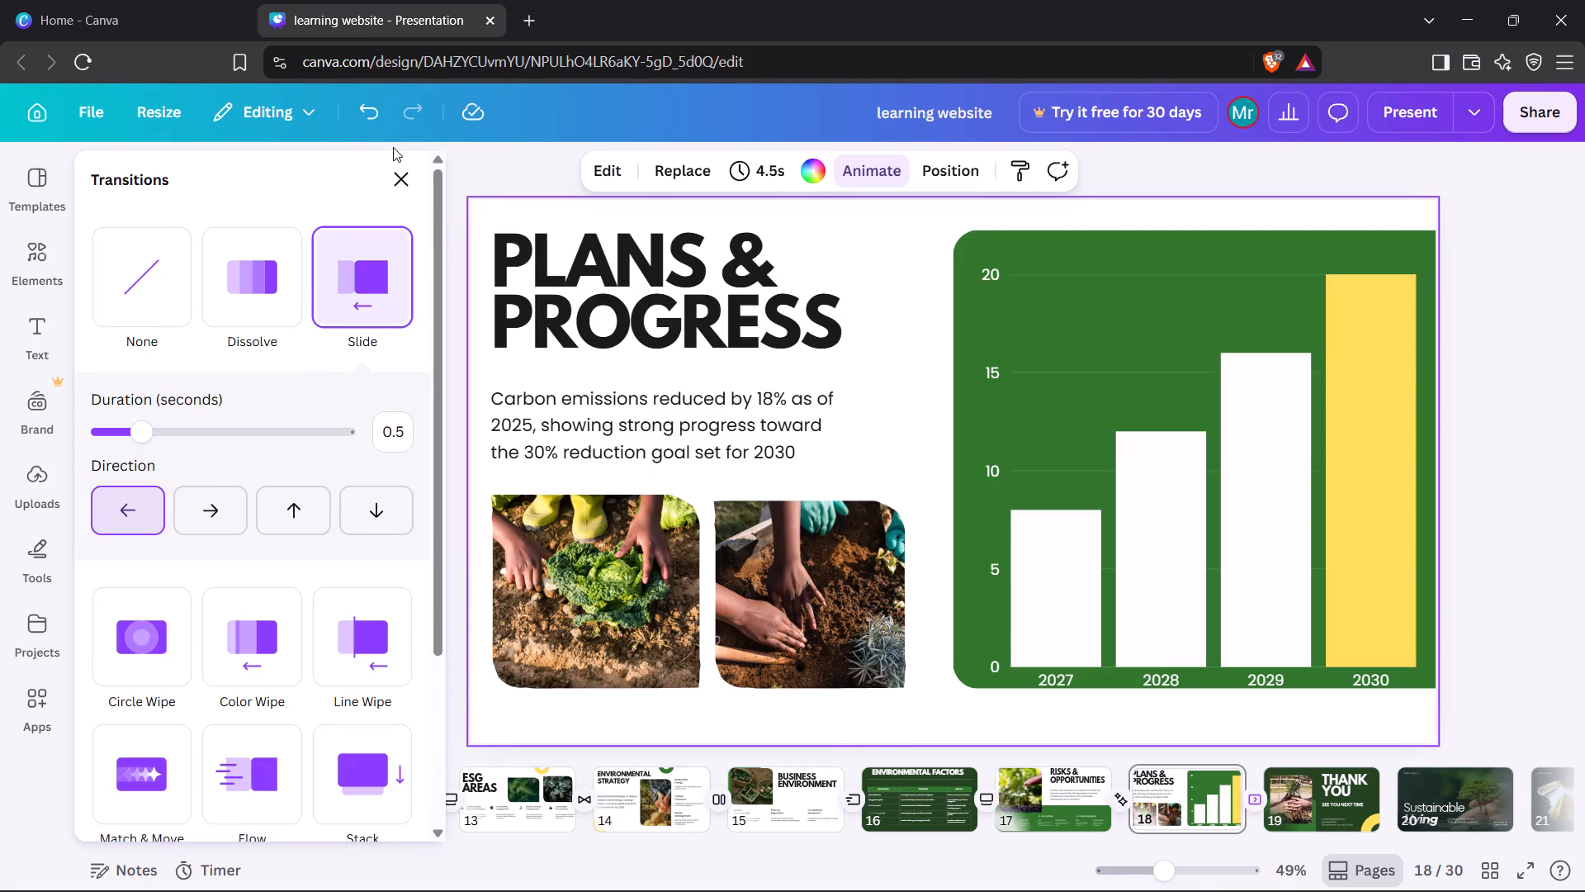
{"action": "left_click", "coordinate": [393, 179]}
{"action": "left_click", "coordinate": [316, 297]}
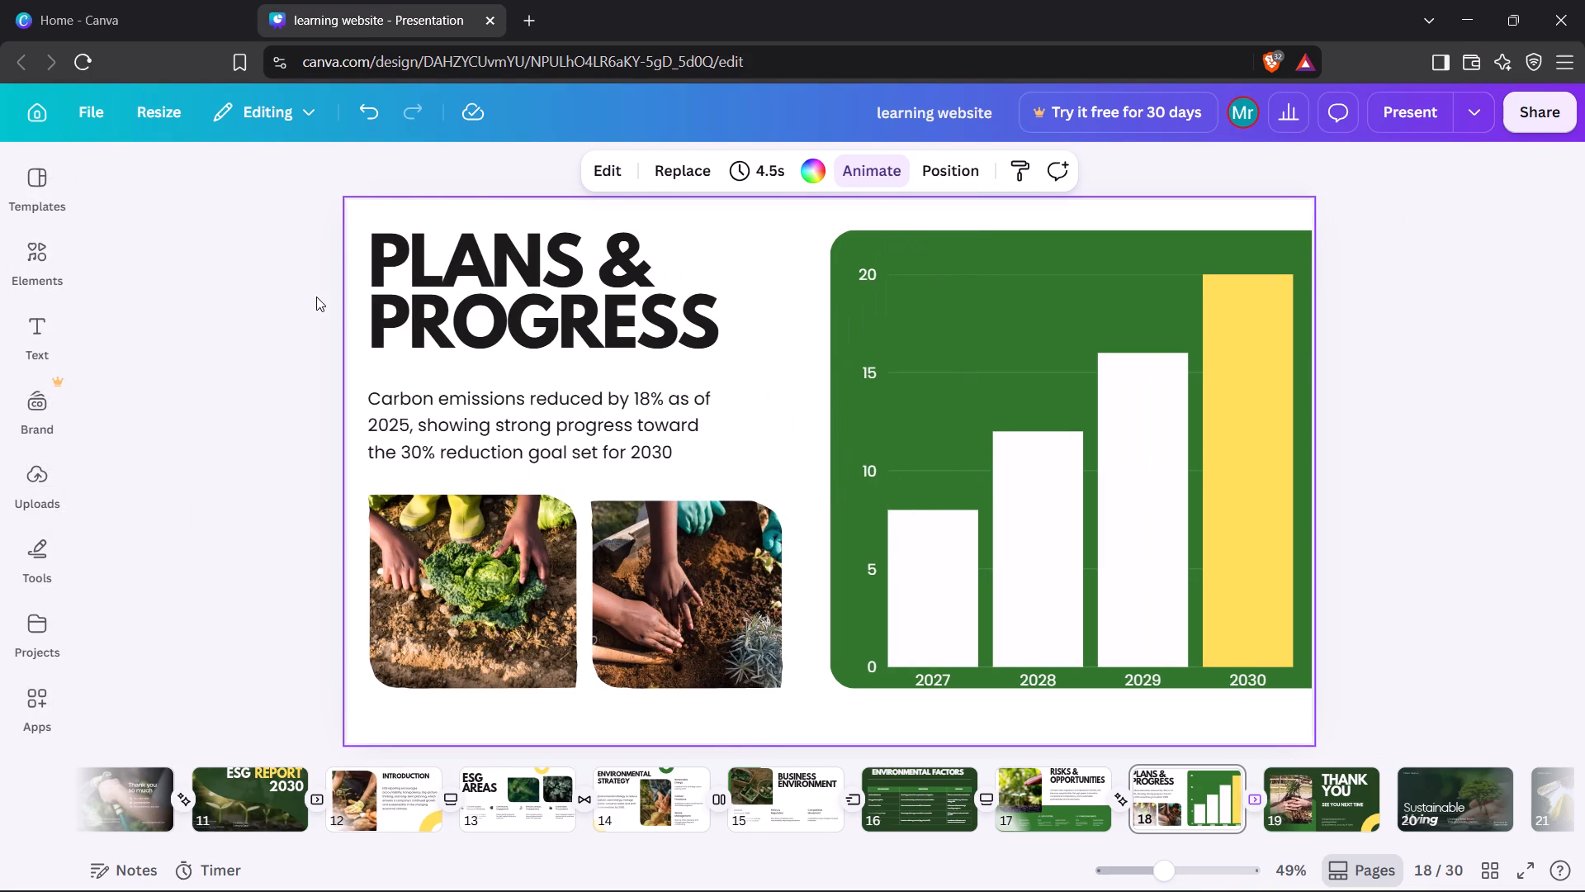
On page 19, move the "THANK YOU" heading up close to the slide's top edge.
{"action": "key", "text": "Right"}
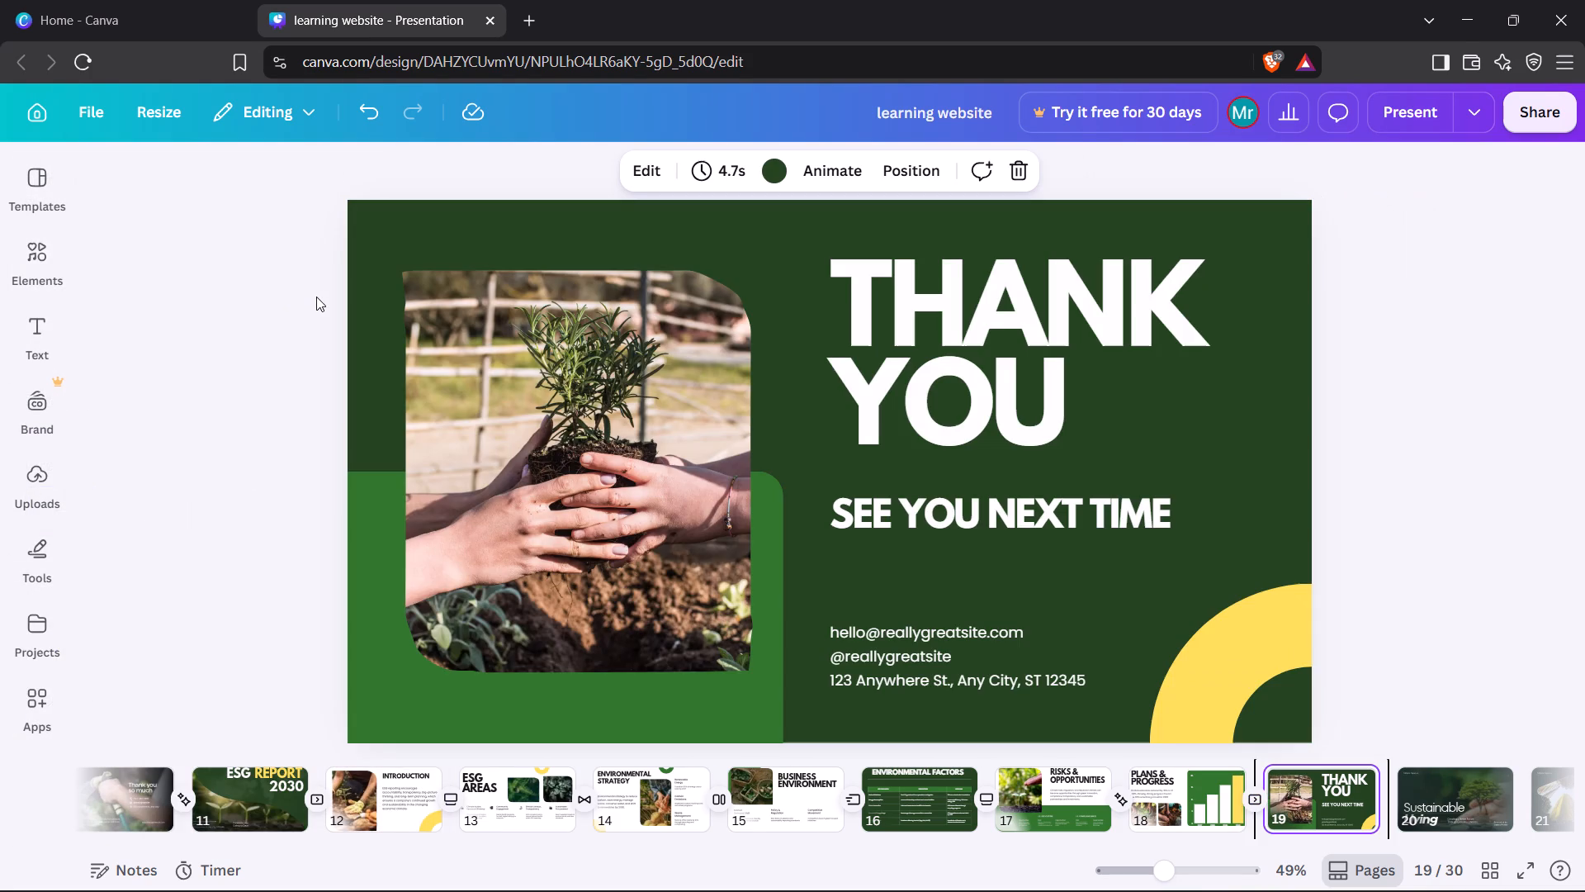
{"action": "left_click", "coordinate": [940, 396]}
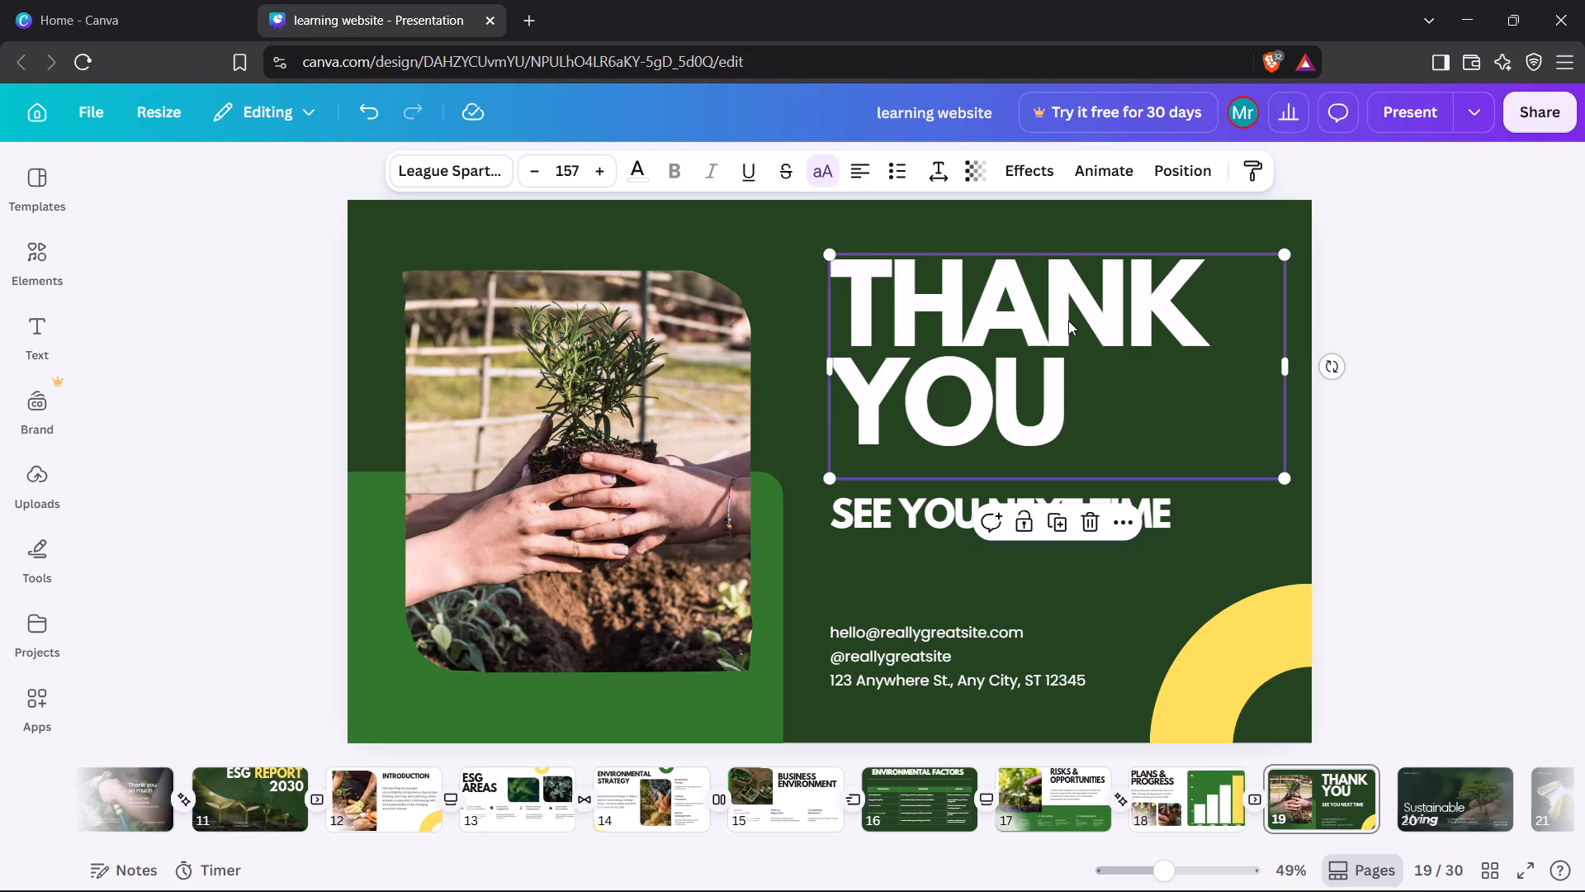
{"action": "left_click_drag", "start_coordinate": [1068, 320], "coordinate": [1072, 283]}
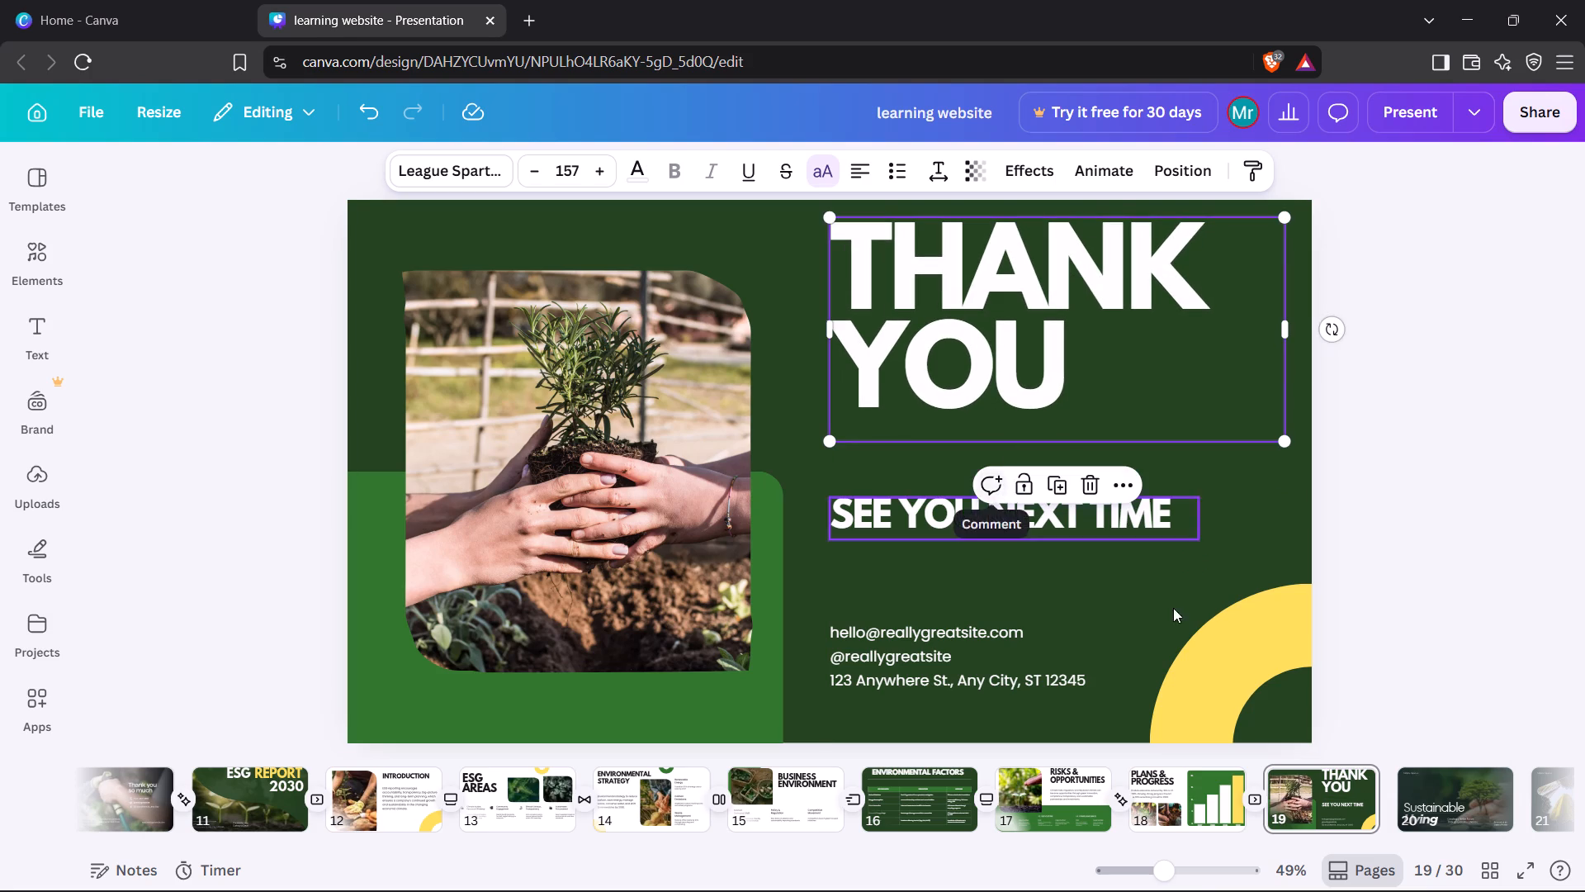
Delete the yellow arc from the corner of the "THANK YOU" slide.
{"action": "left_click", "coordinate": [1223, 663]}
{"action": "left_click", "coordinate": [1270, 553]}
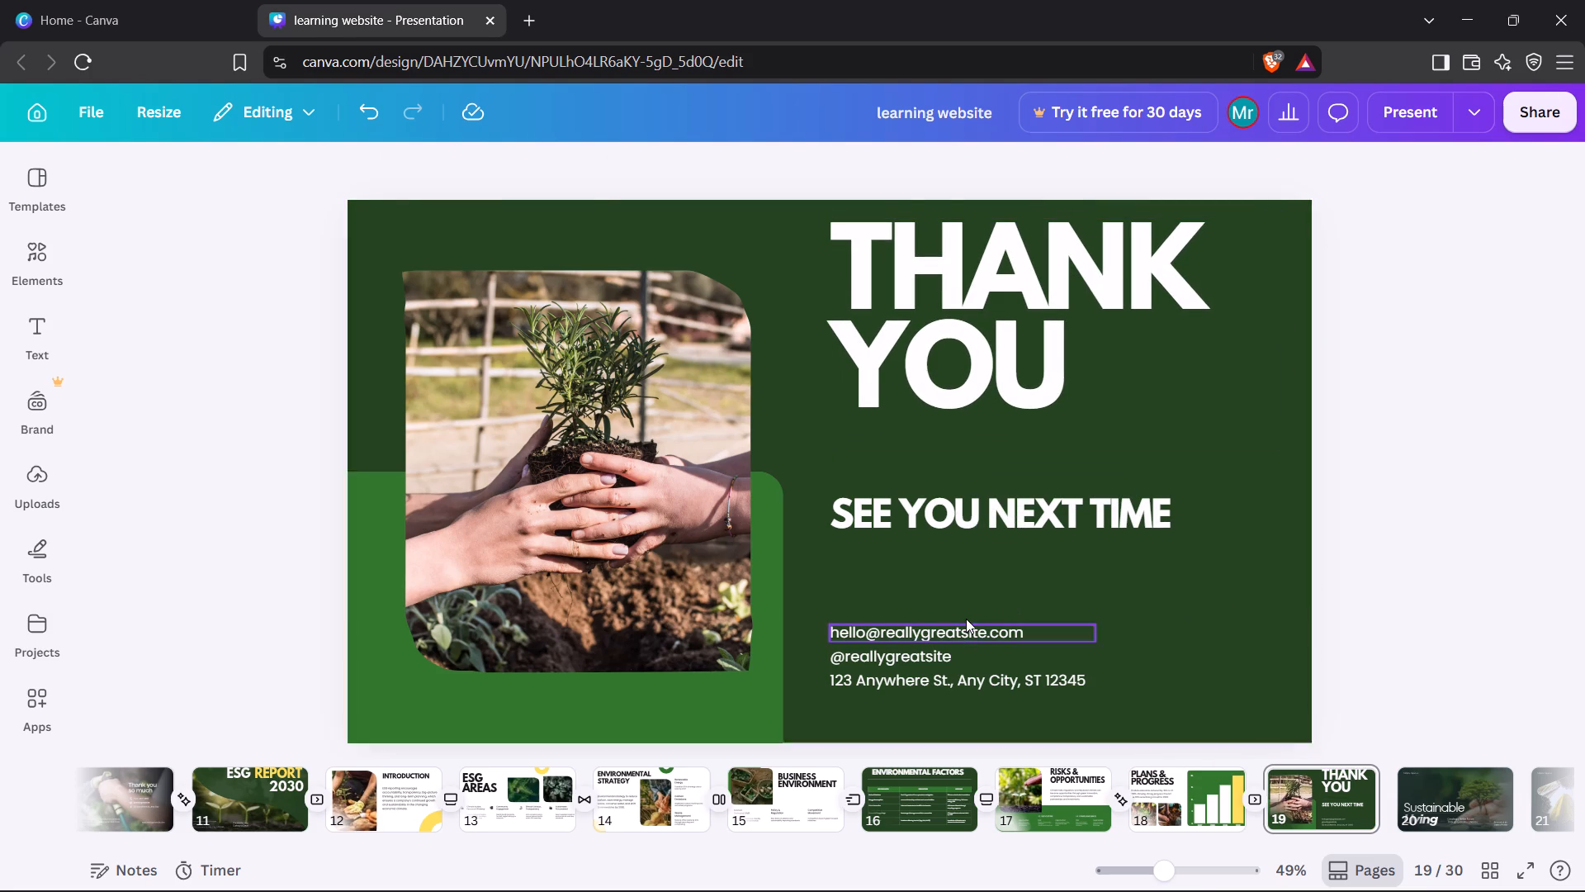
Enlarge the three contact lines together to font size 24 and place them slightly indented near the slide's bottom edge.
{"action": "left_click_drag", "start_coordinate": [966, 613], "coordinate": [963, 690]}
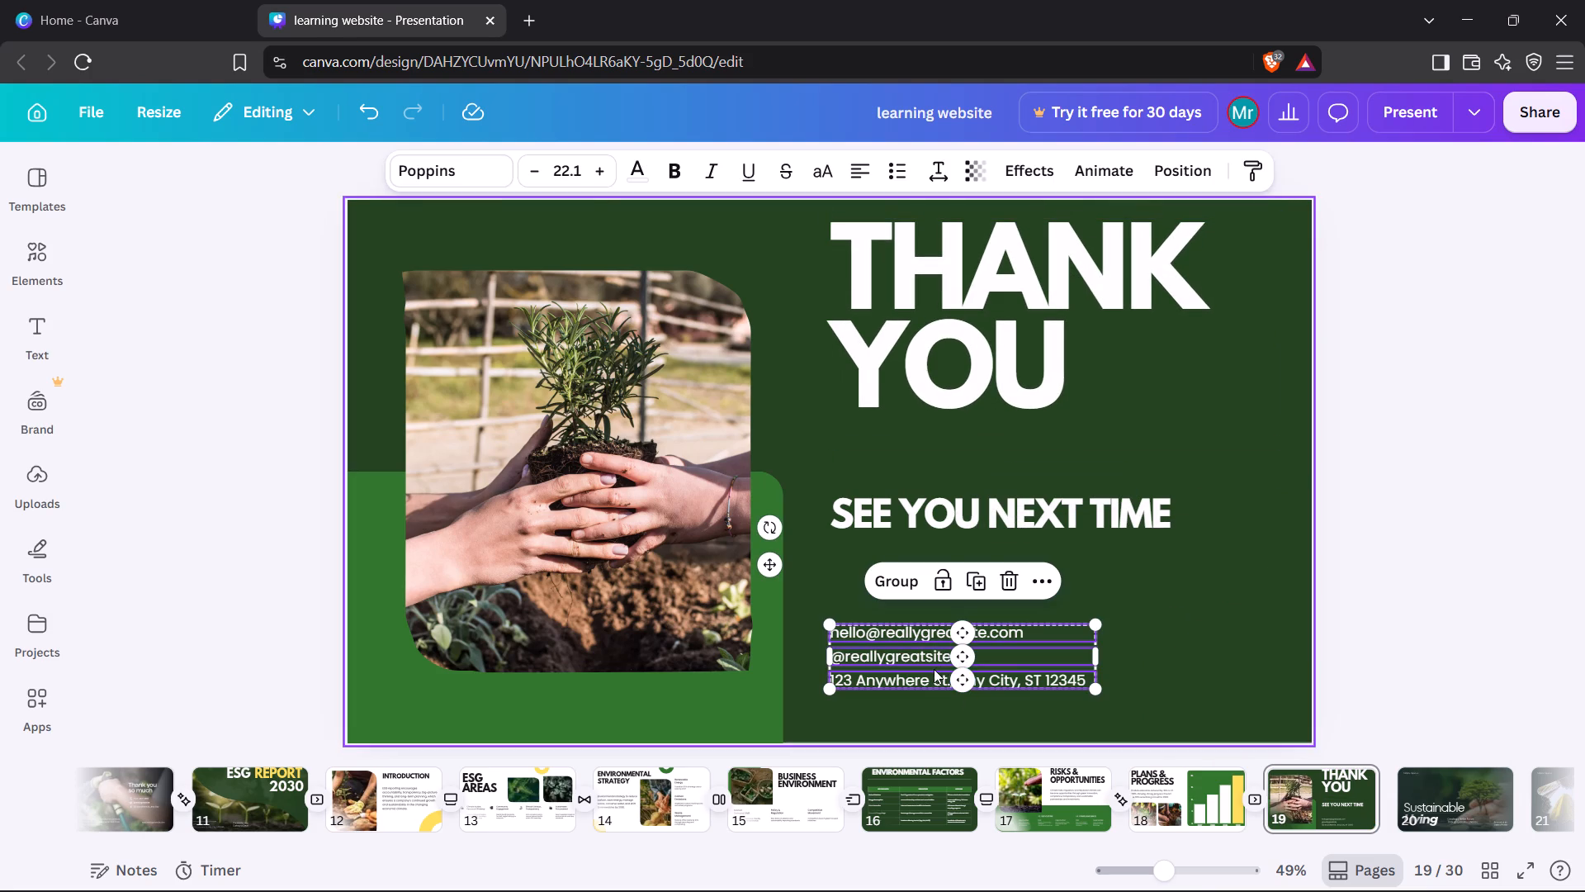
{"action": "left_click_drag", "start_coordinate": [934, 669], "coordinate": [954, 617]}
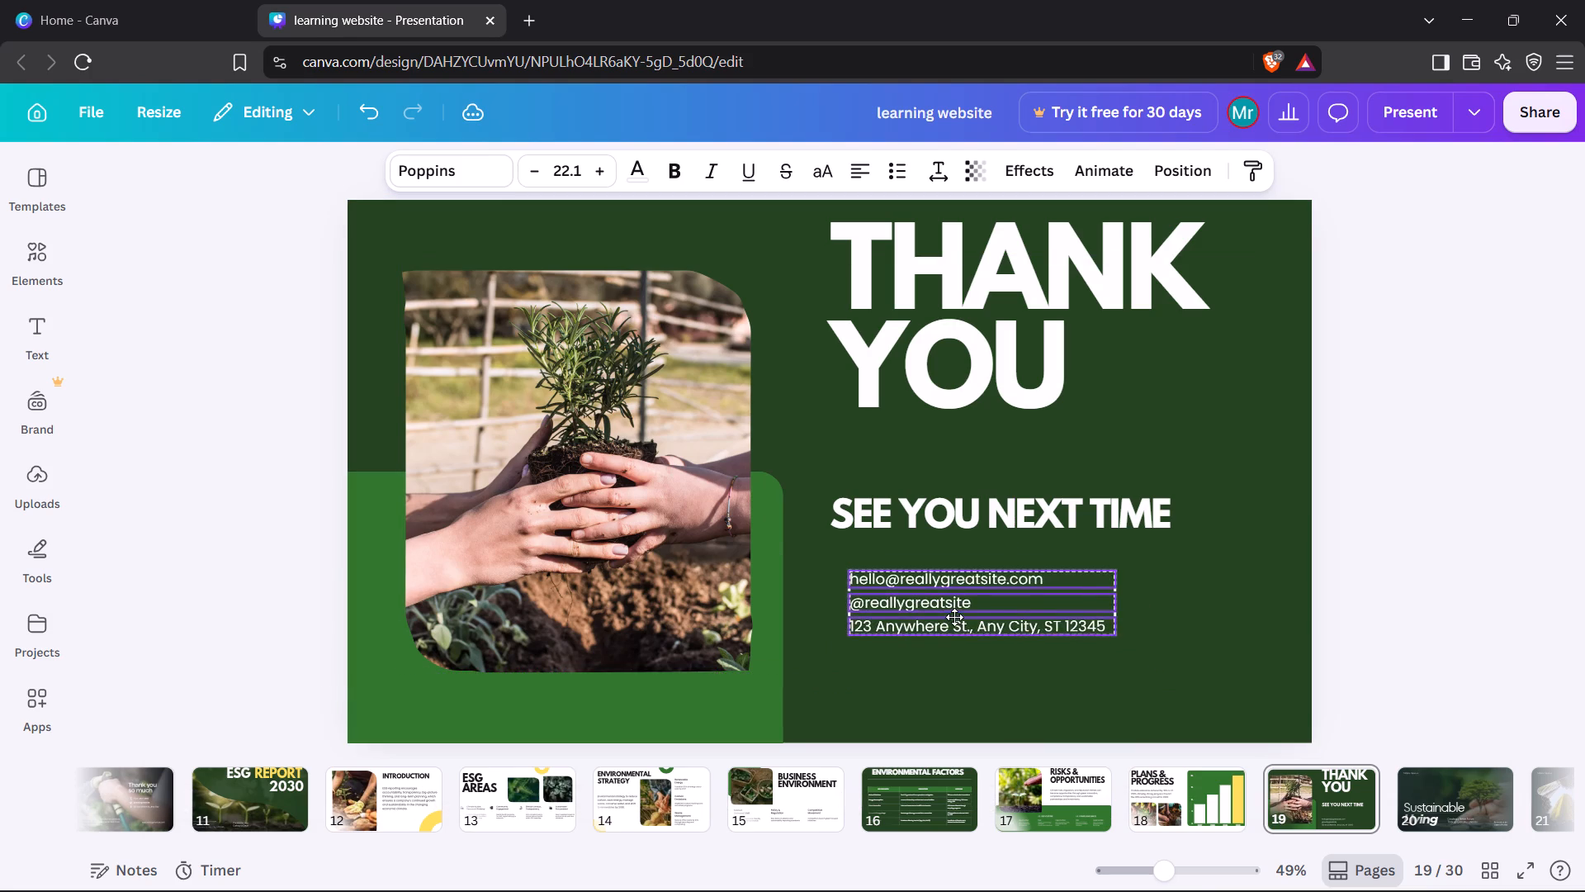
{"action": "left_click_drag", "start_coordinate": [954, 617], "coordinate": [962, 640]}
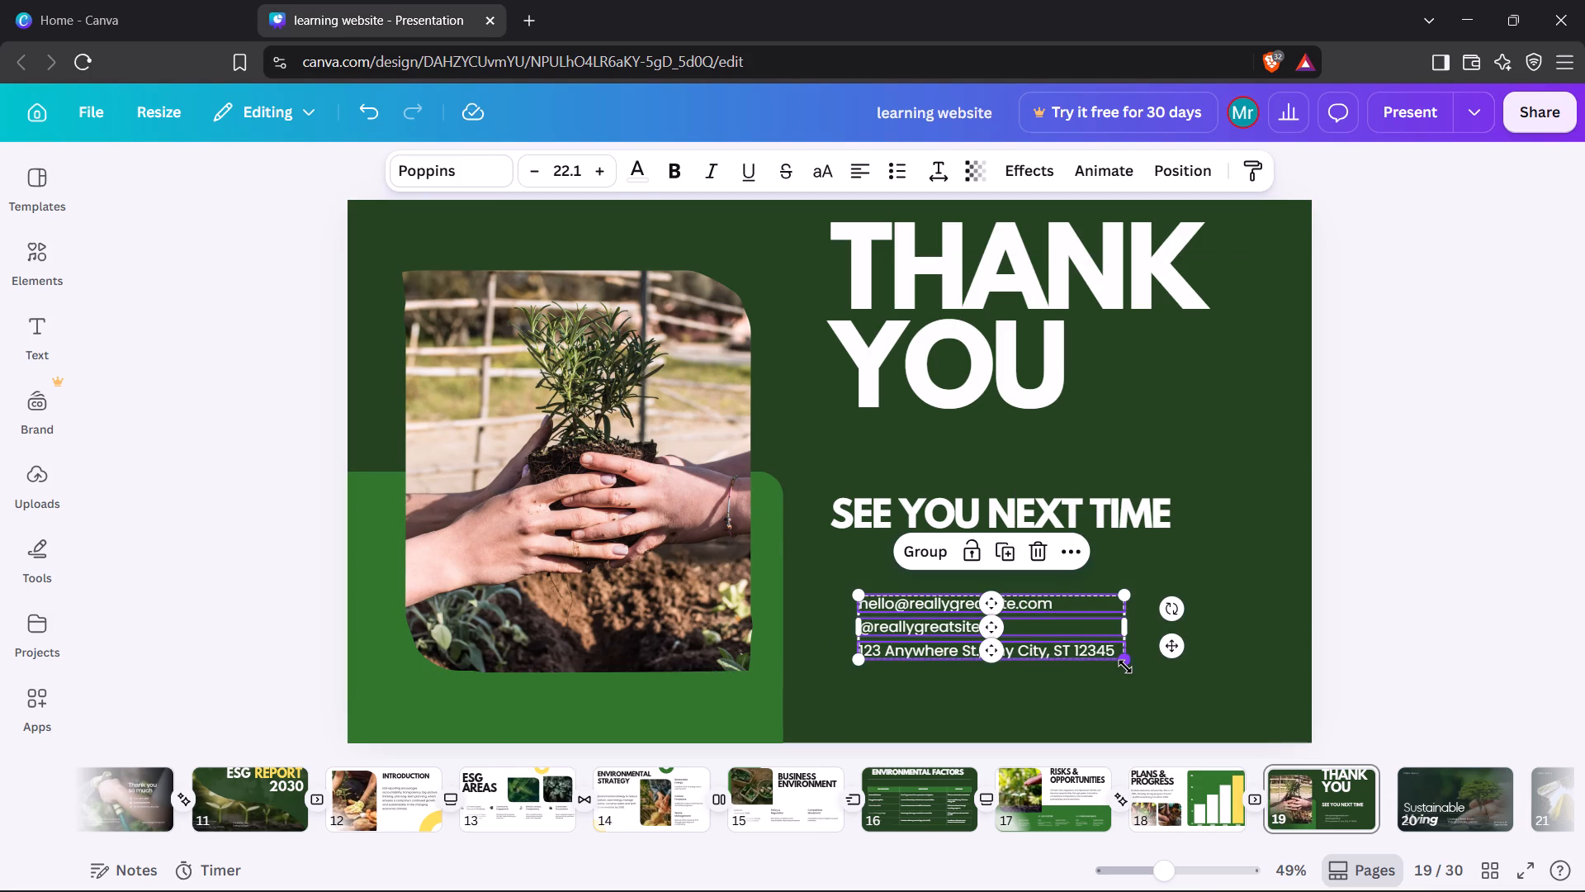
{"action": "left_click_drag", "start_coordinate": [1125, 667], "coordinate": [1152, 656]}
{"action": "left_click_drag", "start_coordinate": [1067, 655], "coordinate": [1064, 695]}
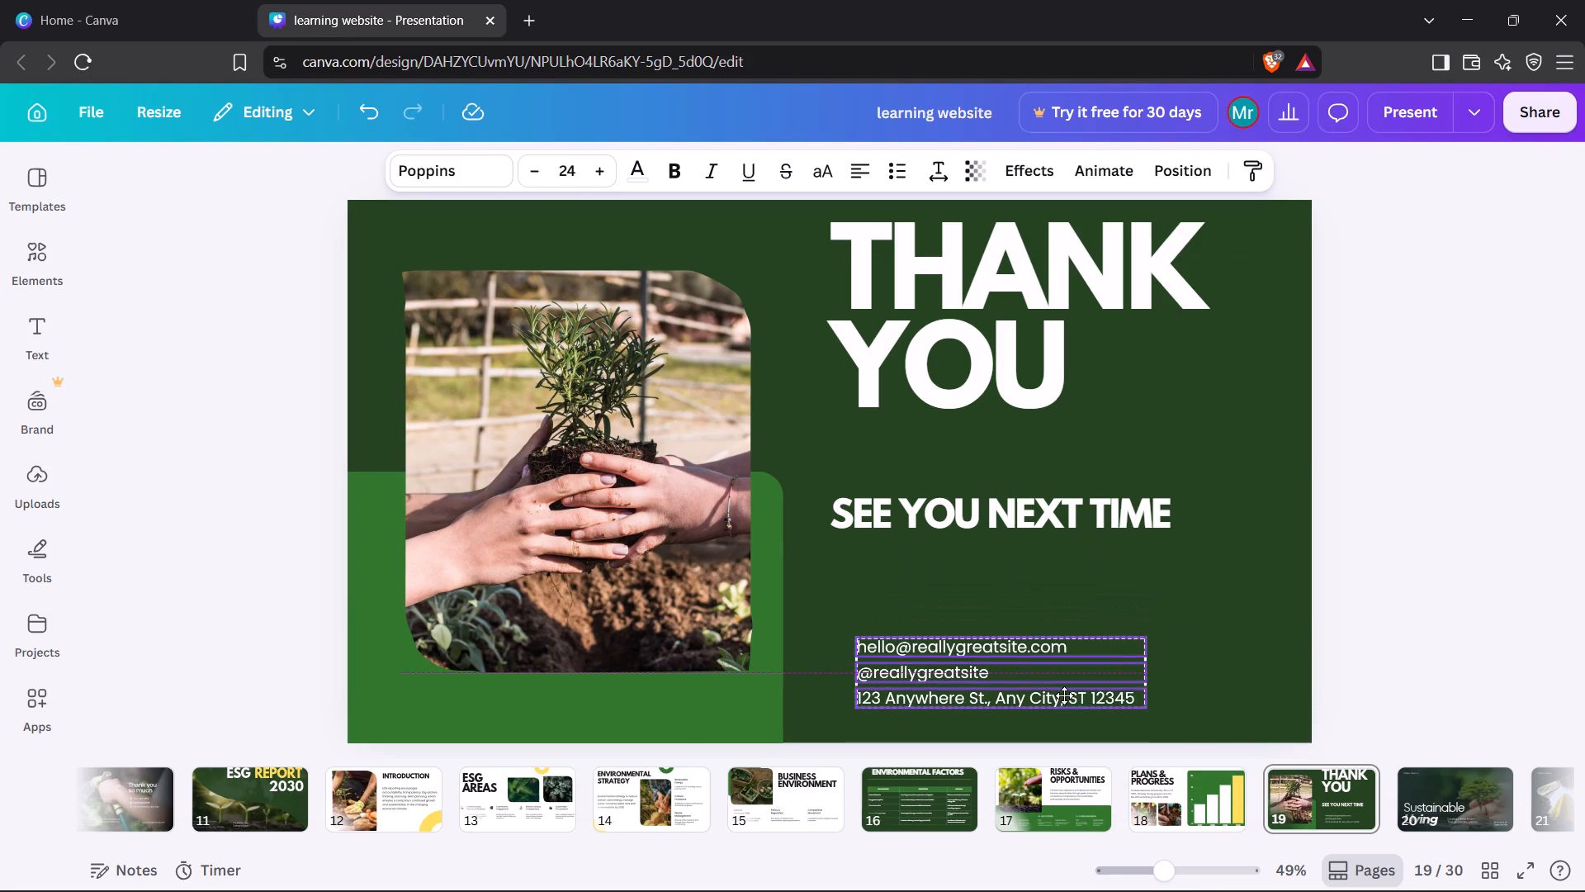
{"action": "left_click_drag", "start_coordinate": [1064, 695], "coordinate": [1066, 691]}
Lower the "SEE YOU NEXT TIME" line closer to the contact lines, and shift the "THANK YOU" heading down slightly.
{"action": "left_click_drag", "start_coordinate": [1058, 524], "coordinate": [1053, 554]}
{"action": "left_click", "coordinate": [1252, 420]}
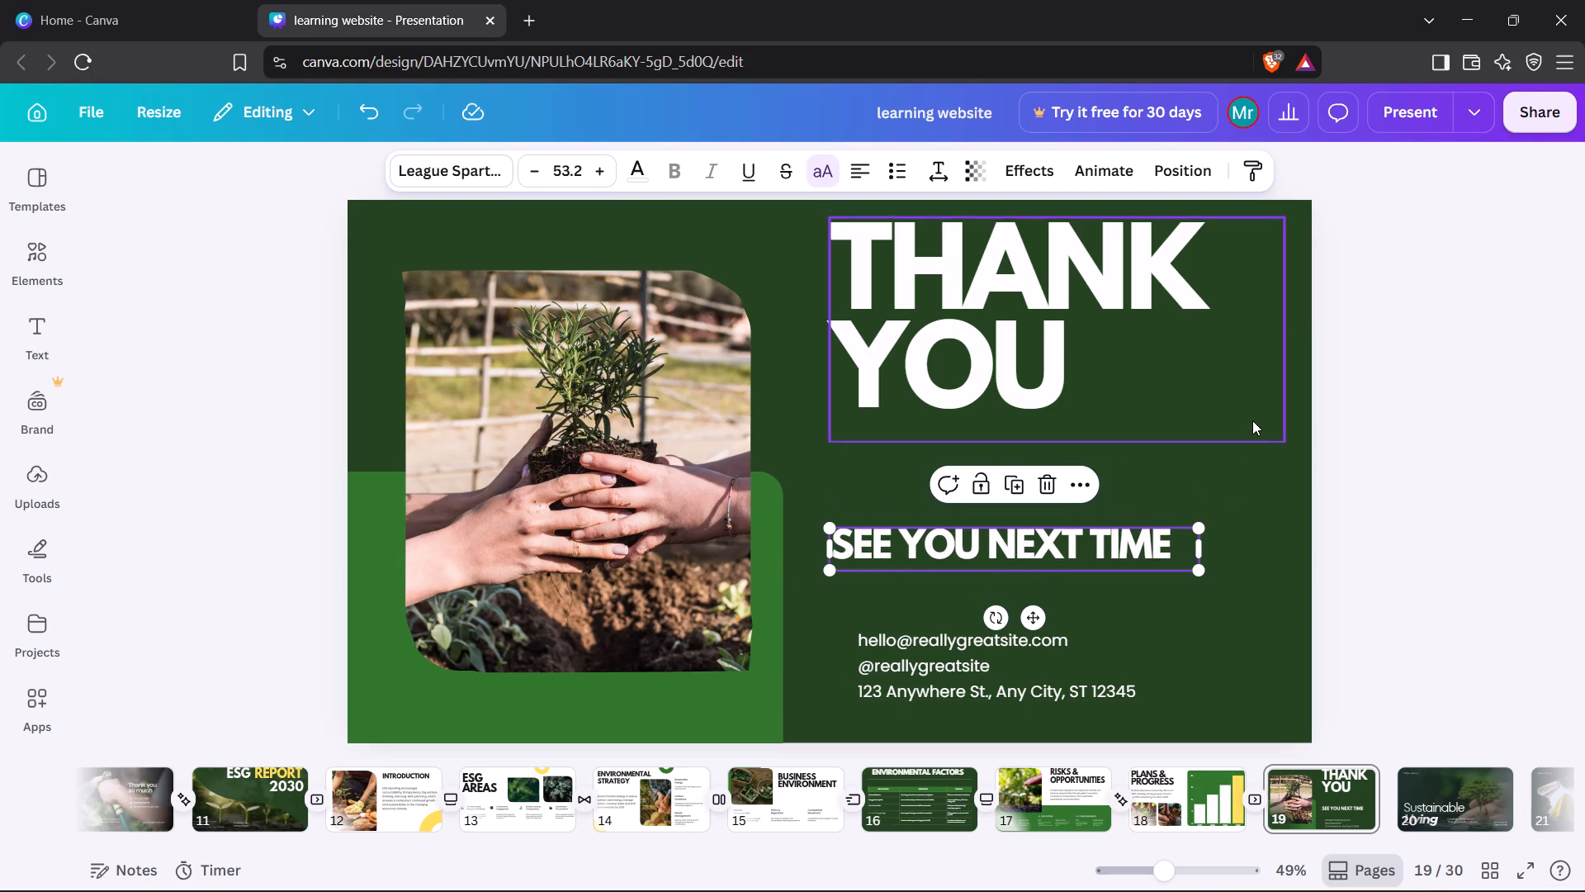
{"action": "left_click_drag", "start_coordinate": [1157, 385], "coordinate": [1156, 408]}
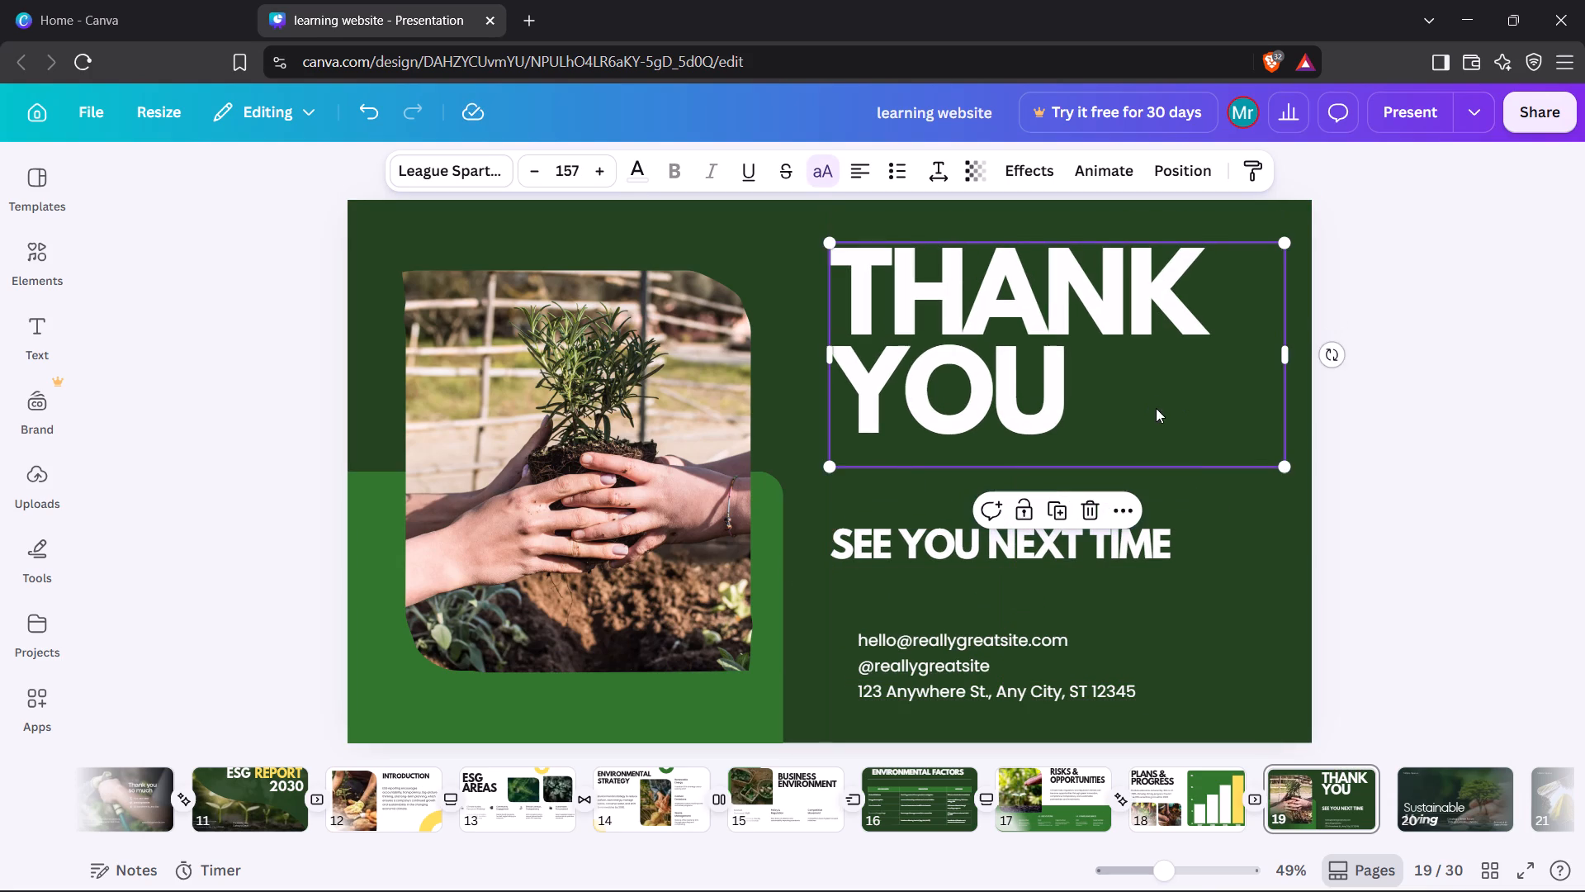
Stretch the plant photo upward to a height of about 915, and widen it slightly on both sides.
{"action": "left_click", "coordinate": [635, 371]}
{"action": "left_click_drag", "start_coordinate": [584, 273], "coordinate": [591, 215]}
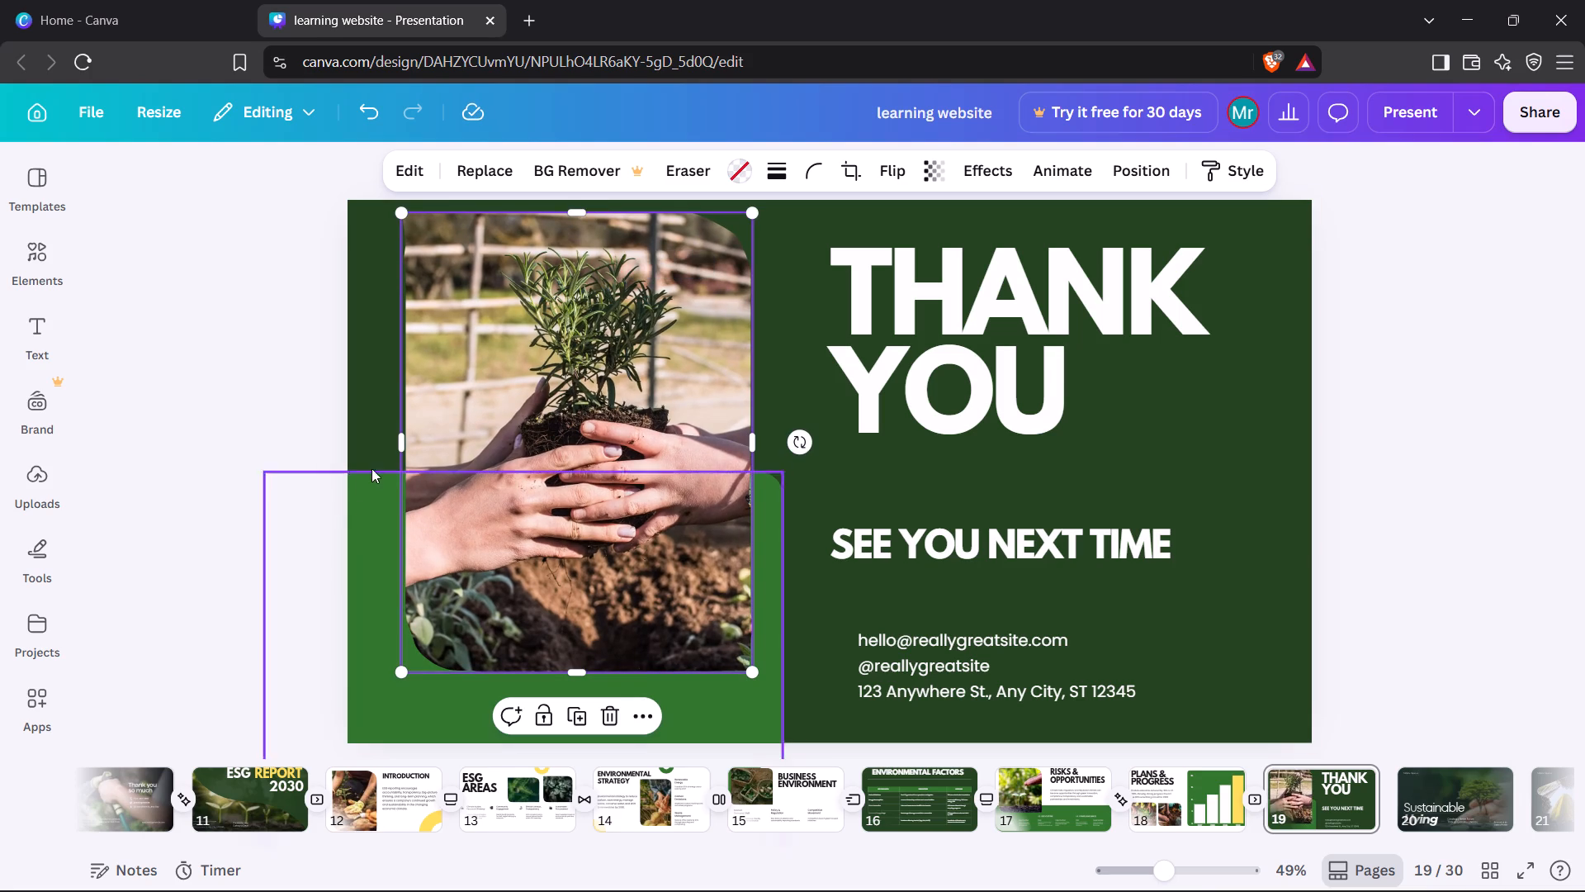
{"action": "left_click_drag", "start_coordinate": [405, 441], "coordinate": [382, 441]}
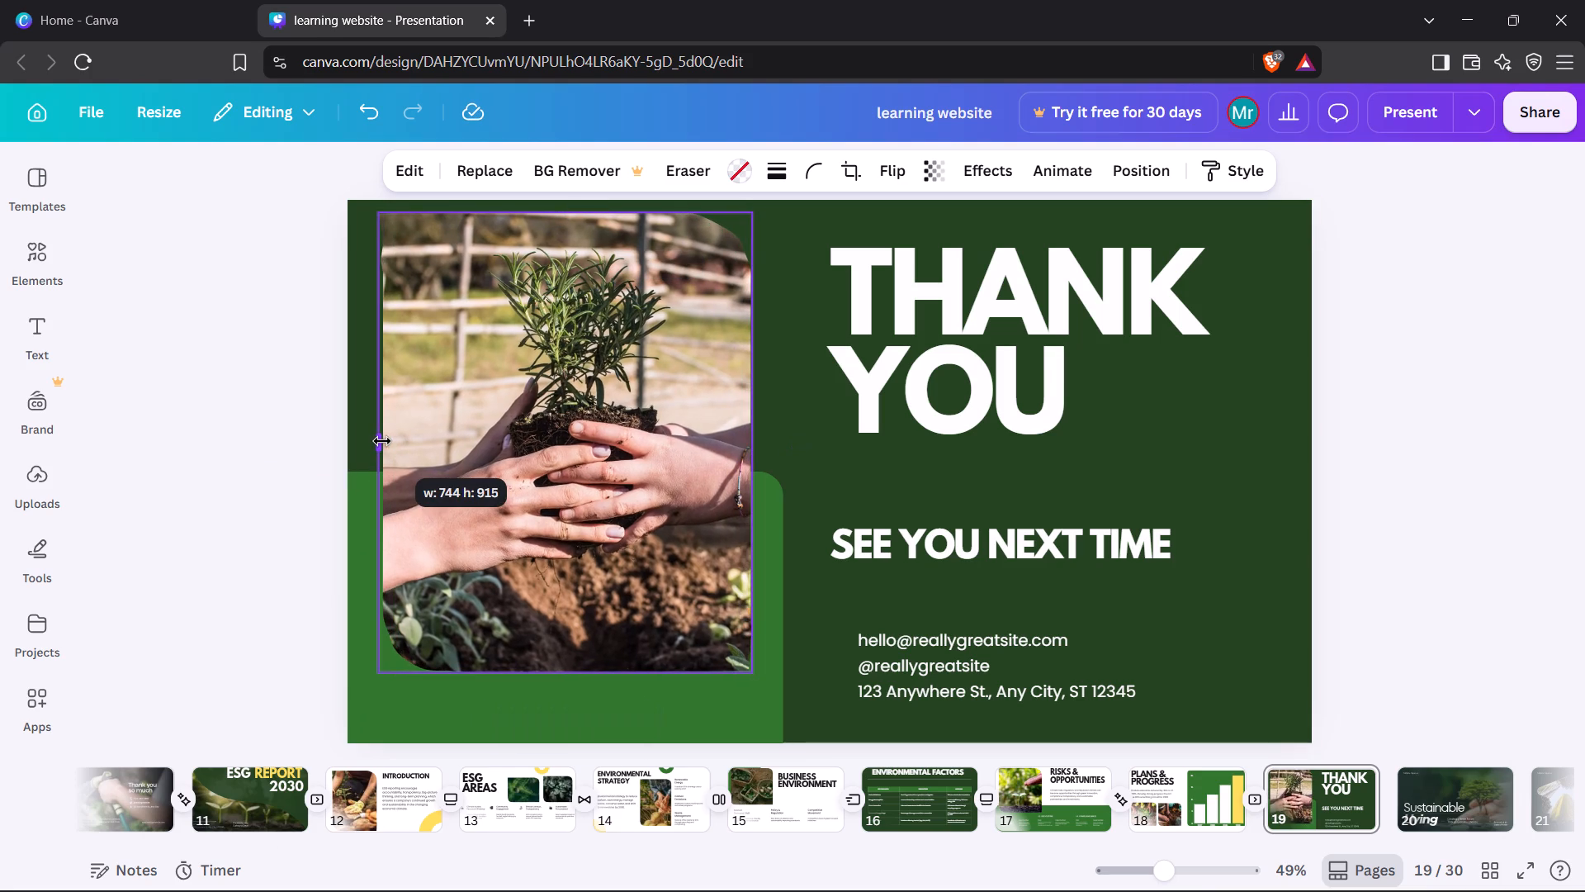
{"action": "left_click_drag", "start_coordinate": [382, 441], "coordinate": [380, 445]}
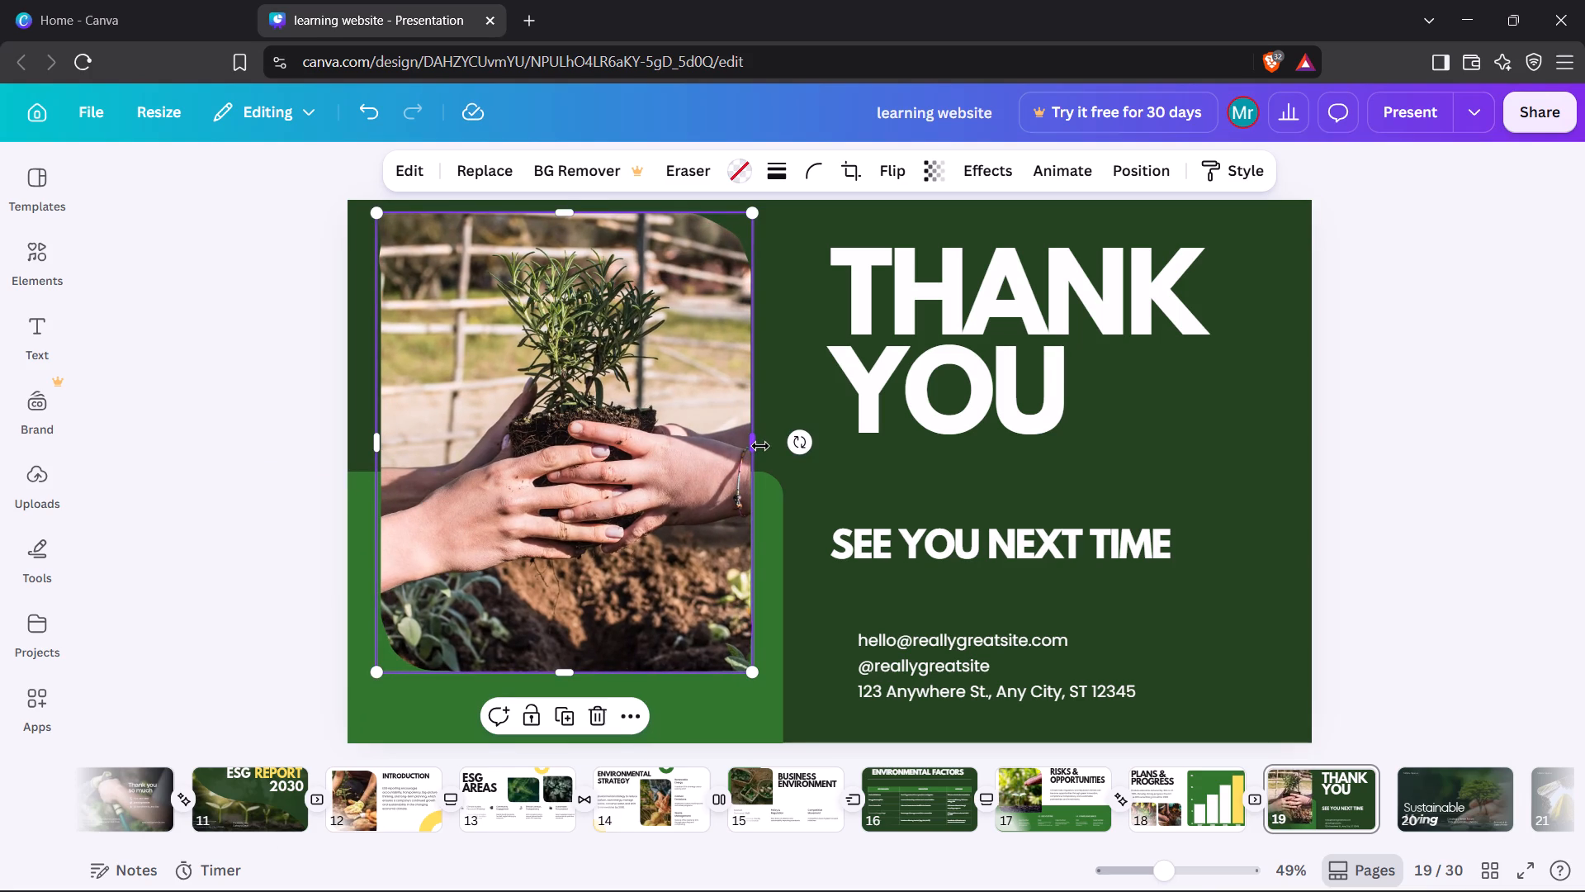
{"action": "left_click_drag", "start_coordinate": [760, 446], "coordinate": [769, 444]}
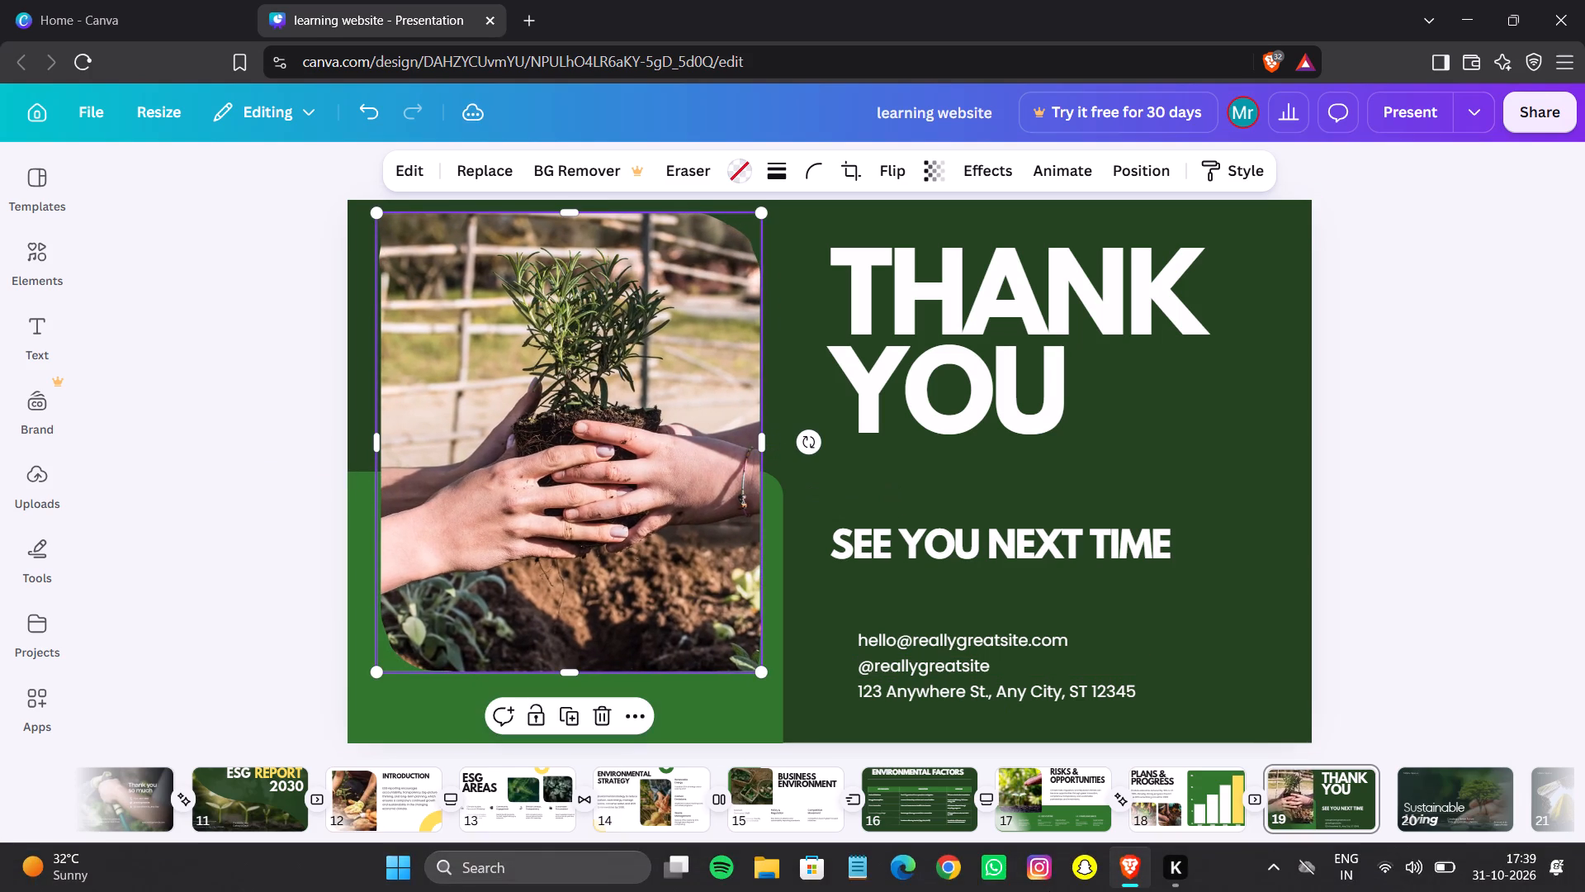
Apply the Sleek page animation to the "THANK YOU" page.
{"action": "left_click", "coordinate": [1007, 207]}
{"action": "left_click", "coordinate": [859, 168]}
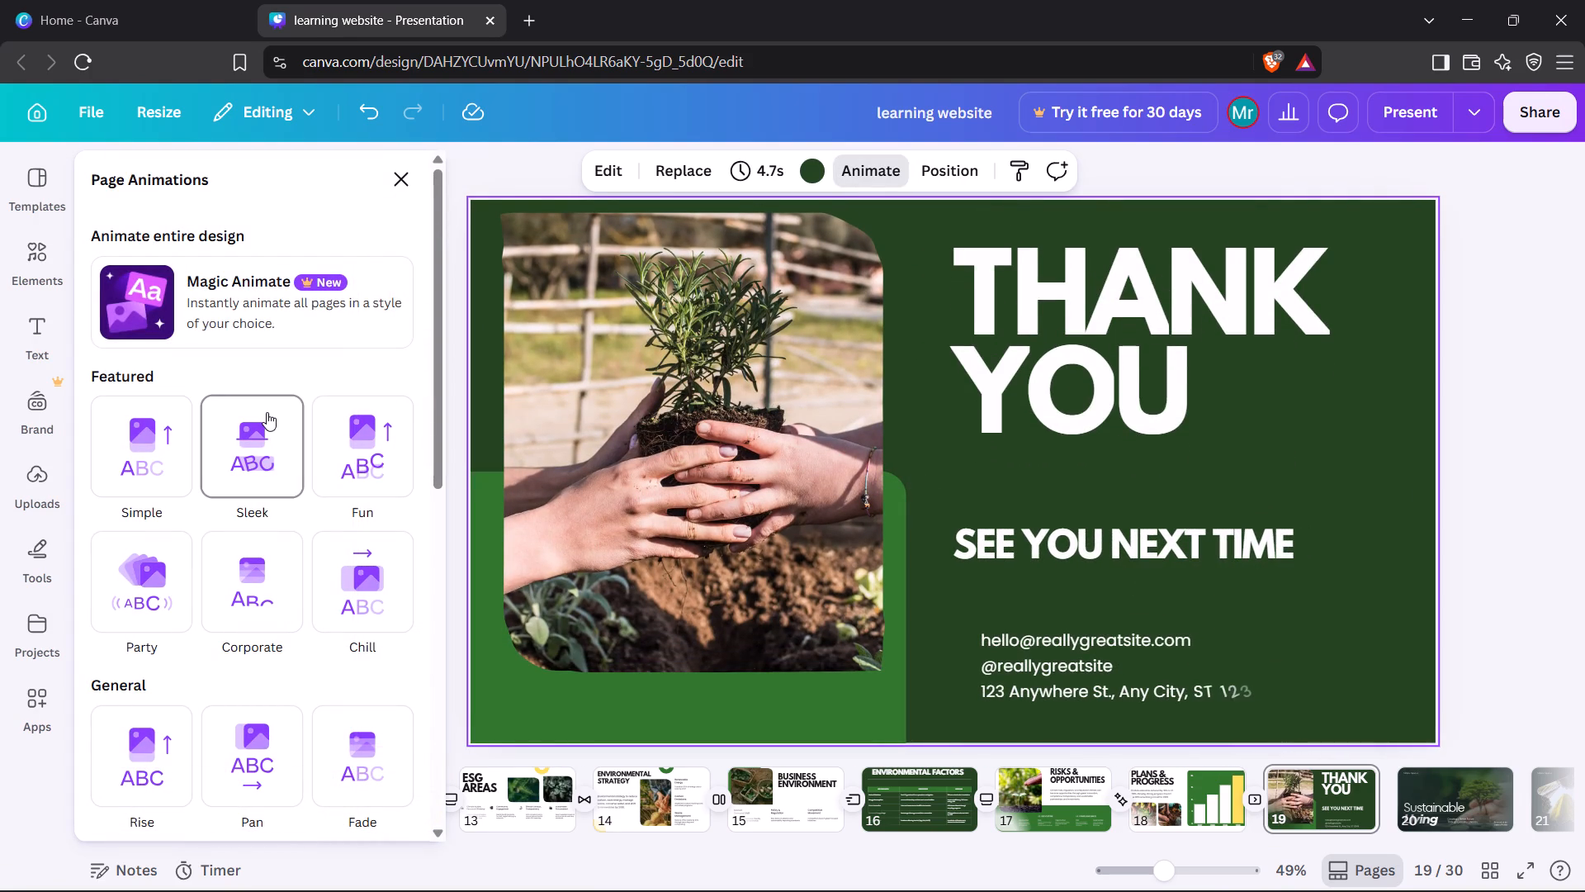
{"action": "left_click", "coordinate": [267, 412]}
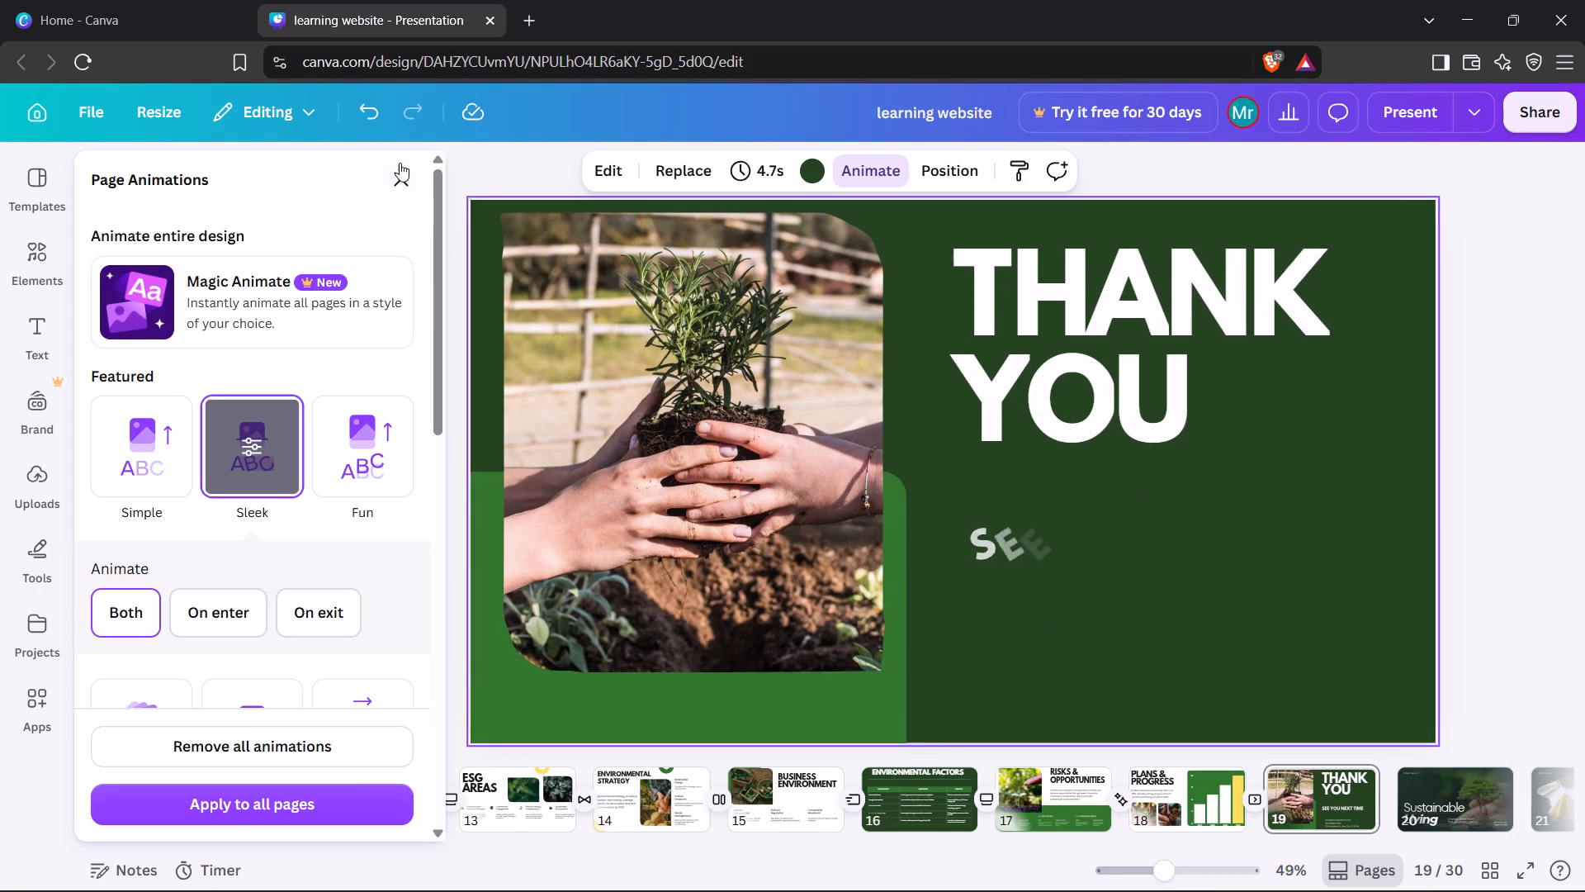
{"action": "left_click", "coordinate": [400, 163]}
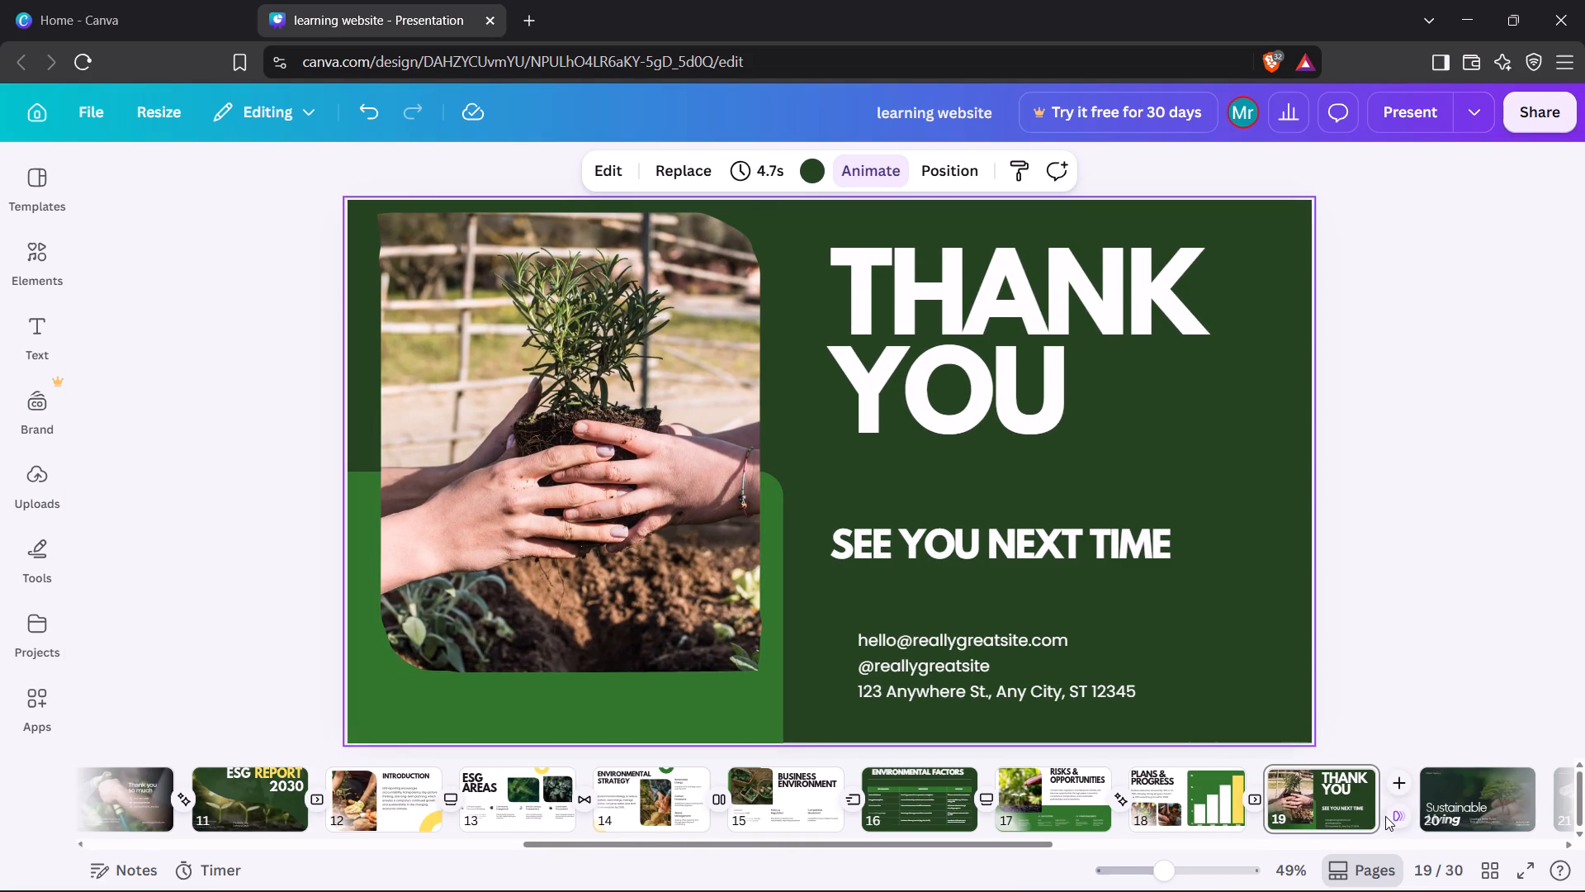
Add a Dissolve transition between pages 19 and 20, try several durations, and settle on 0.8 seconds.
{"action": "left_click", "coordinate": [1395, 816]}
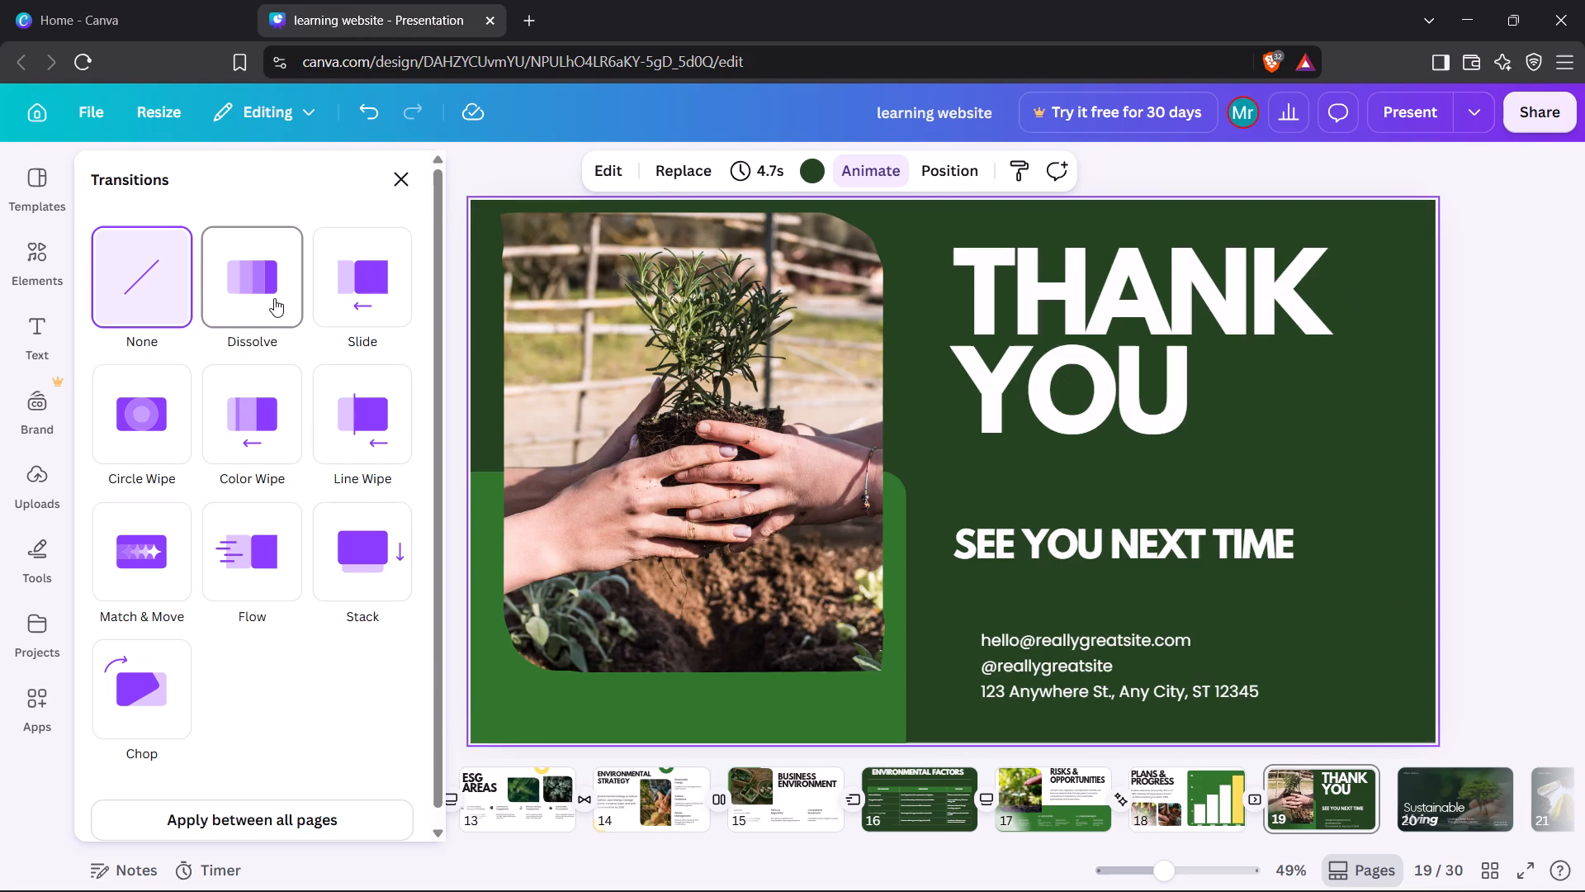
{"action": "left_click", "coordinate": [274, 298]}
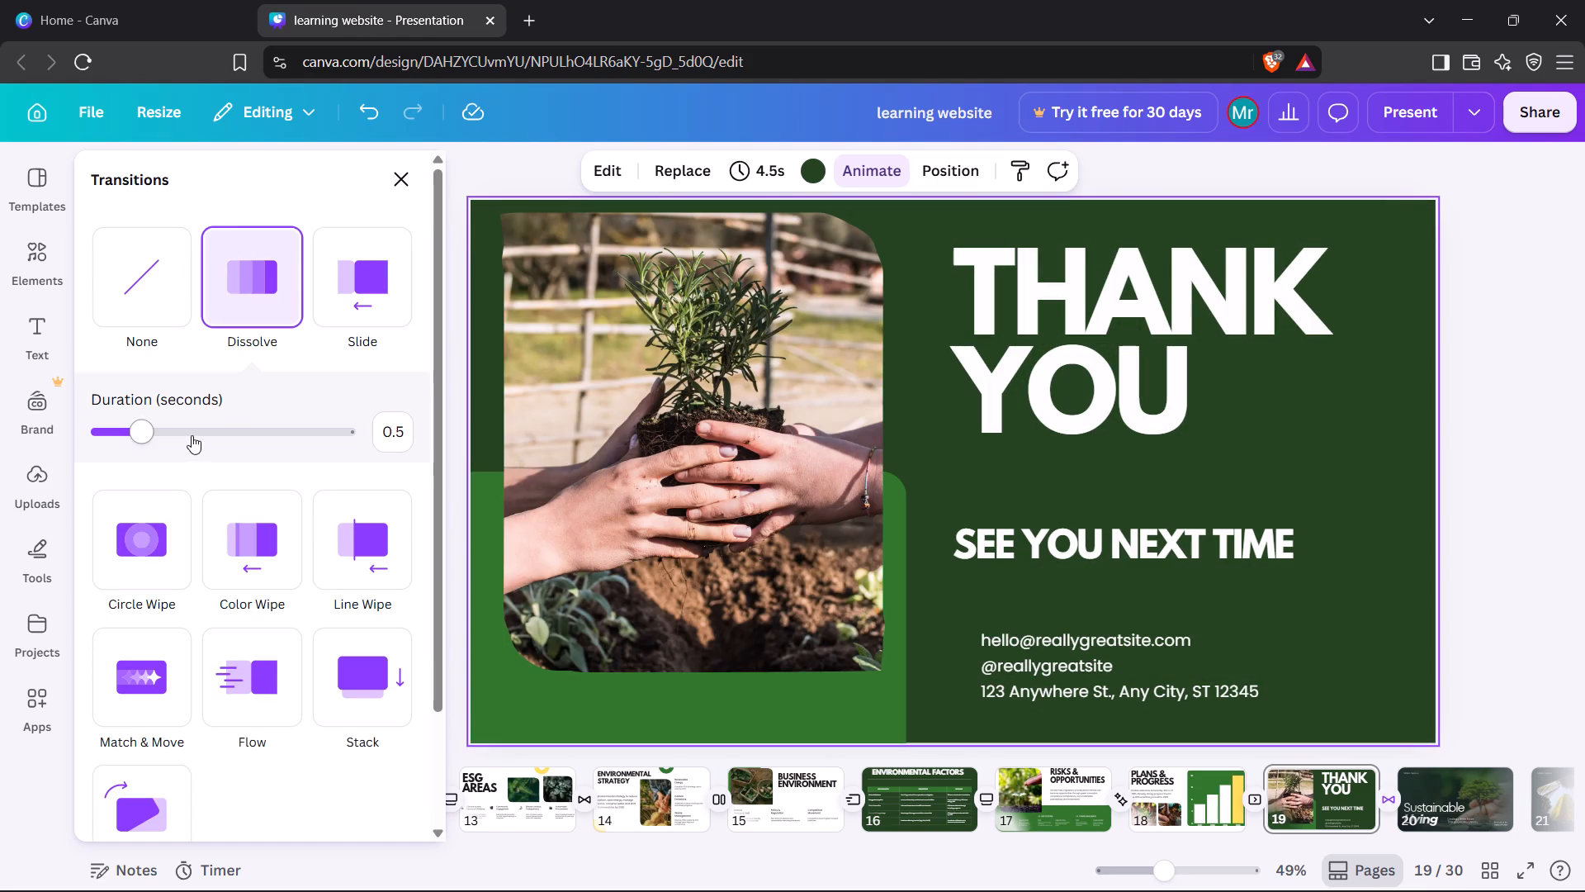
{"action": "left_click", "coordinate": [192, 435]}
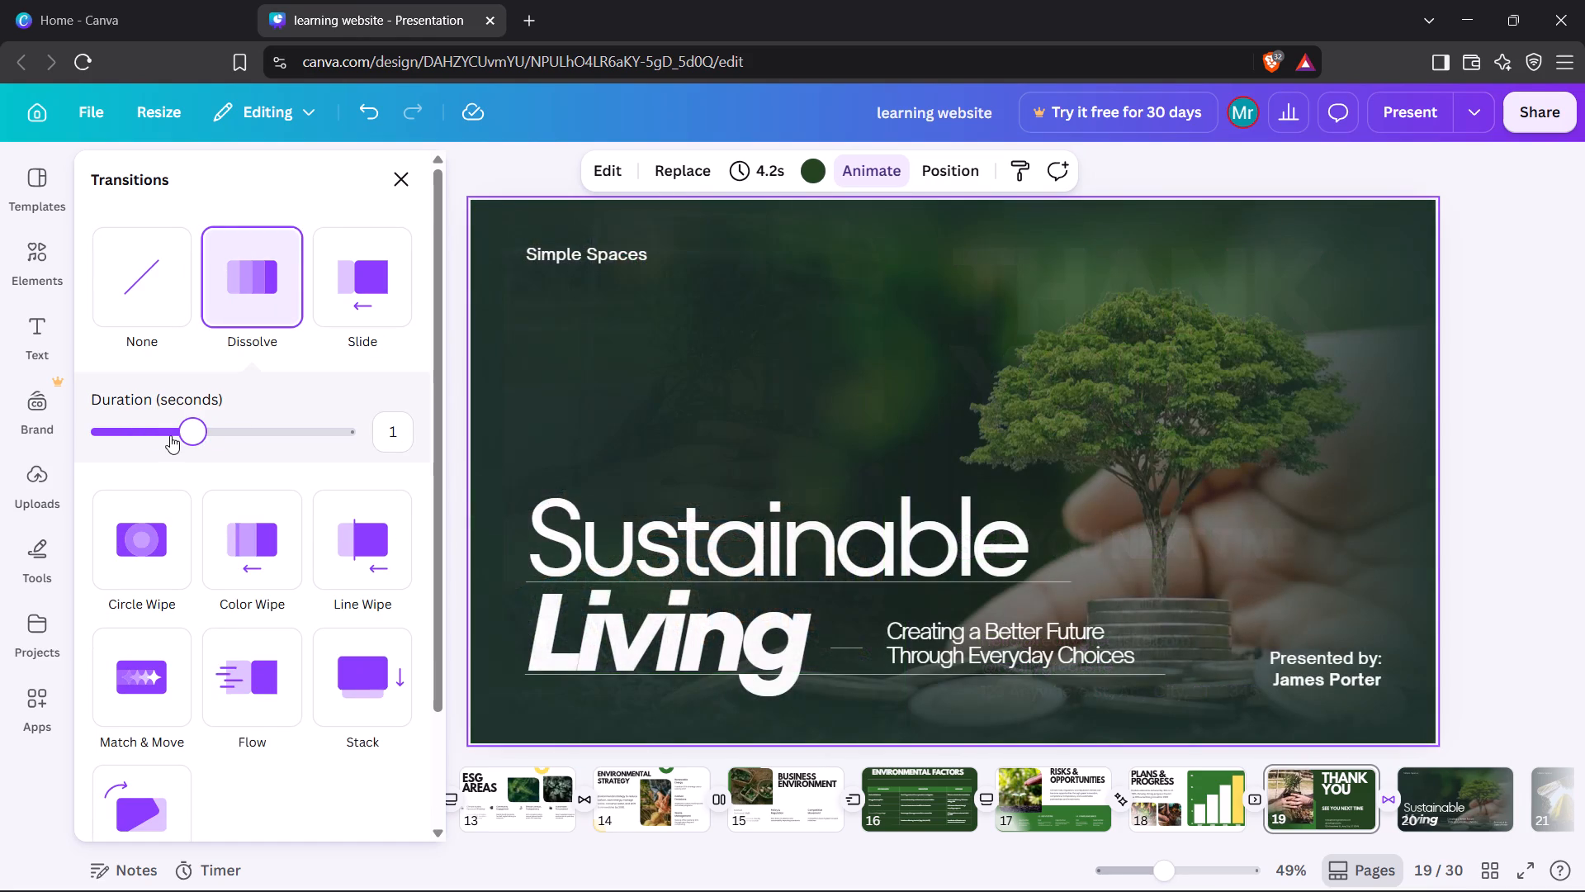
{"action": "left_click", "coordinate": [170, 435]}
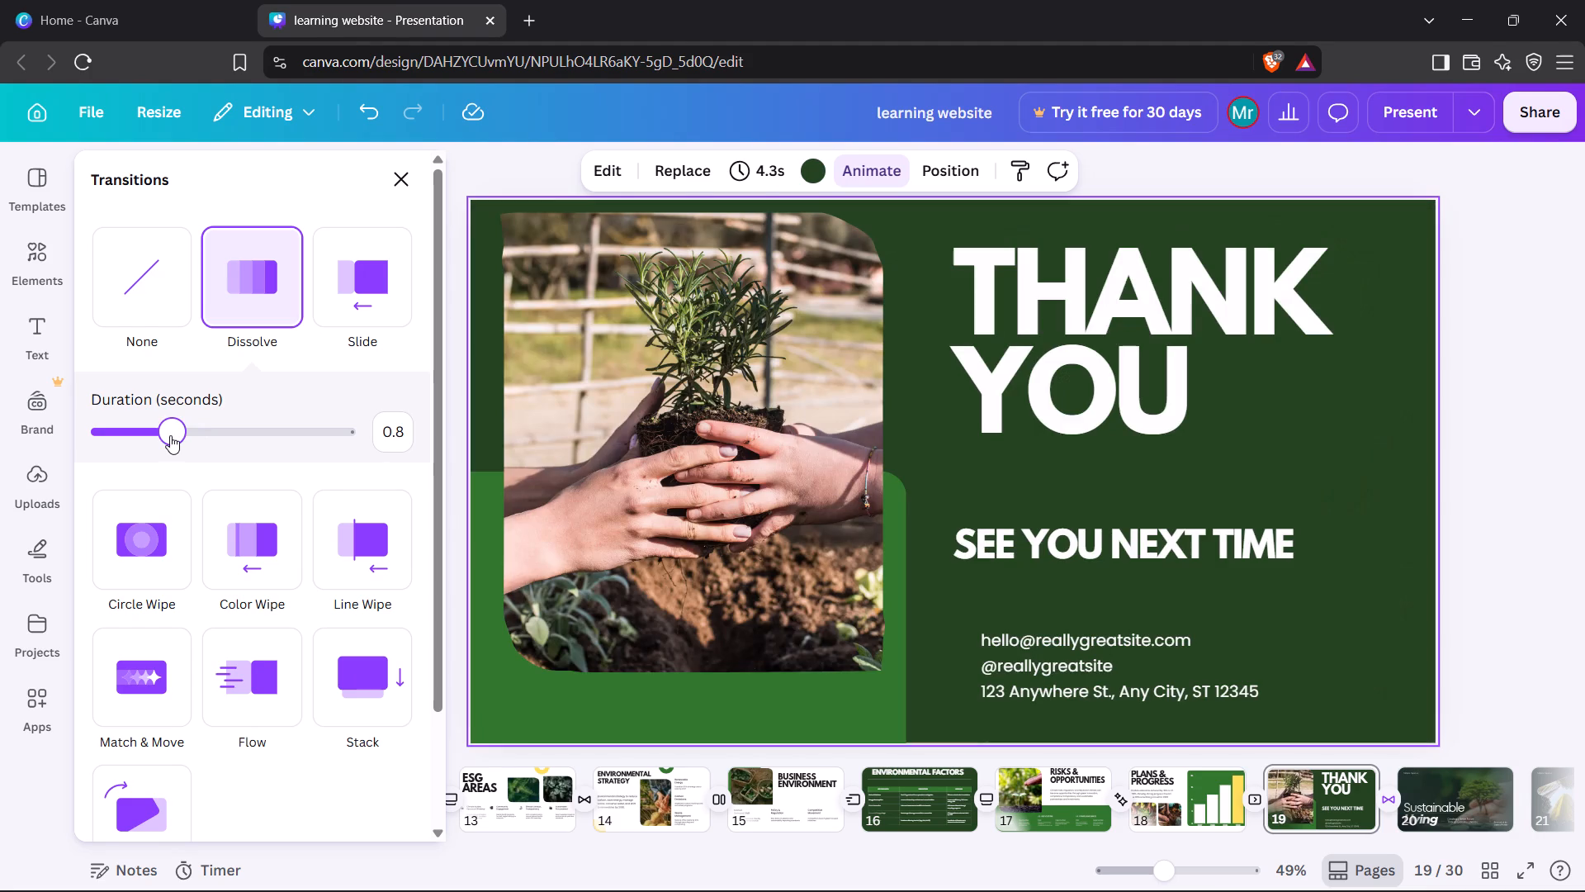
{"action": "left_click", "coordinate": [239, 432]}
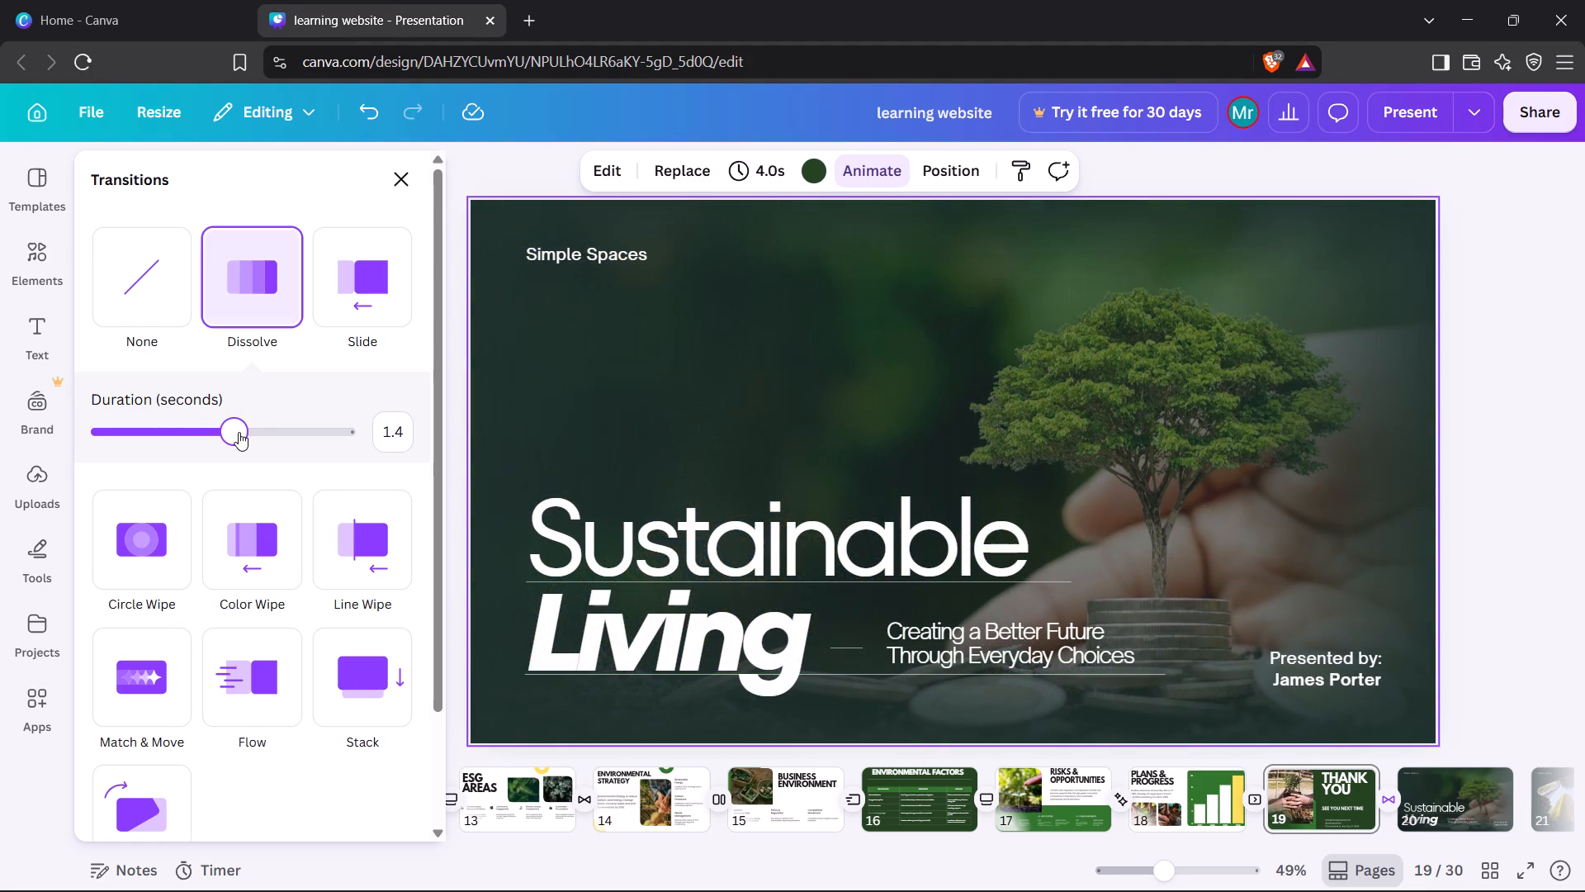
{"action": "left_click", "coordinate": [147, 433]}
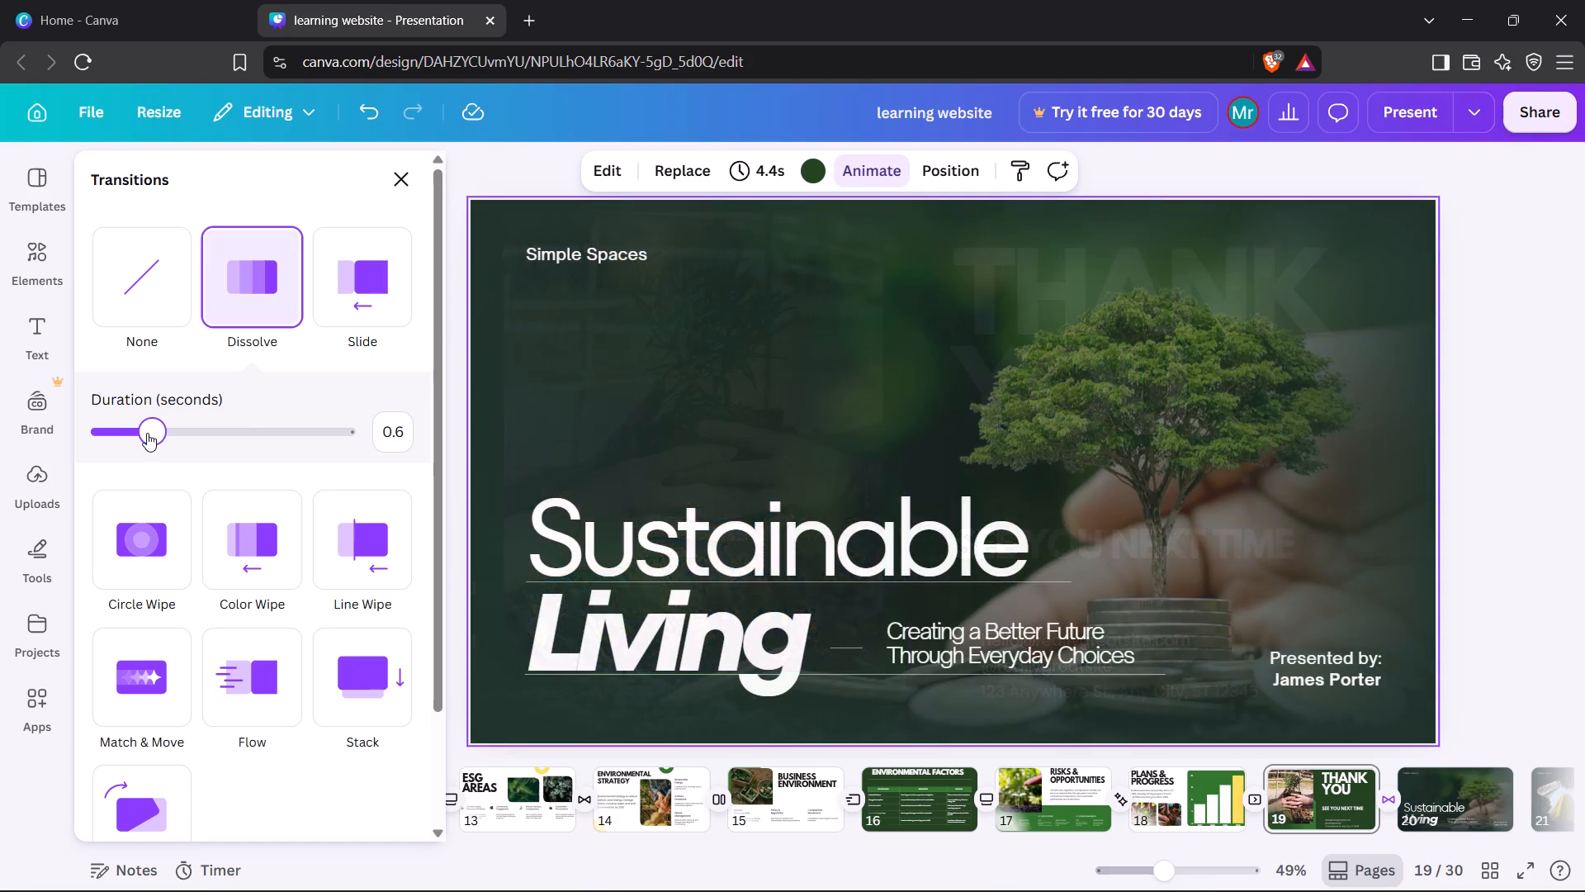
{"action": "left_click", "coordinate": [167, 436]}
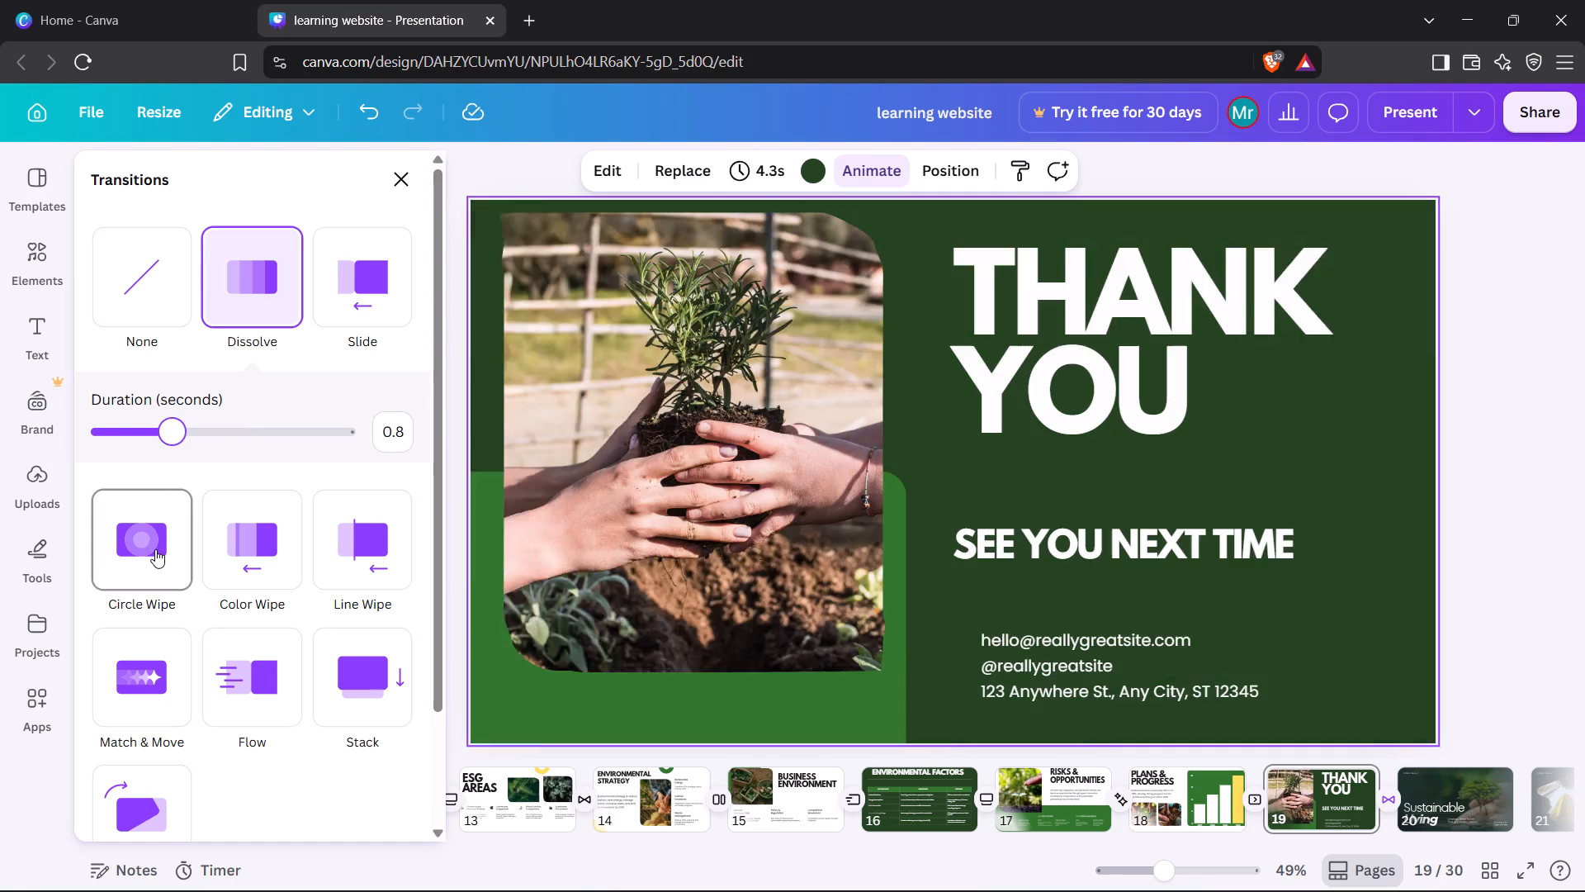
{"action": "left_click", "coordinate": [405, 174]}
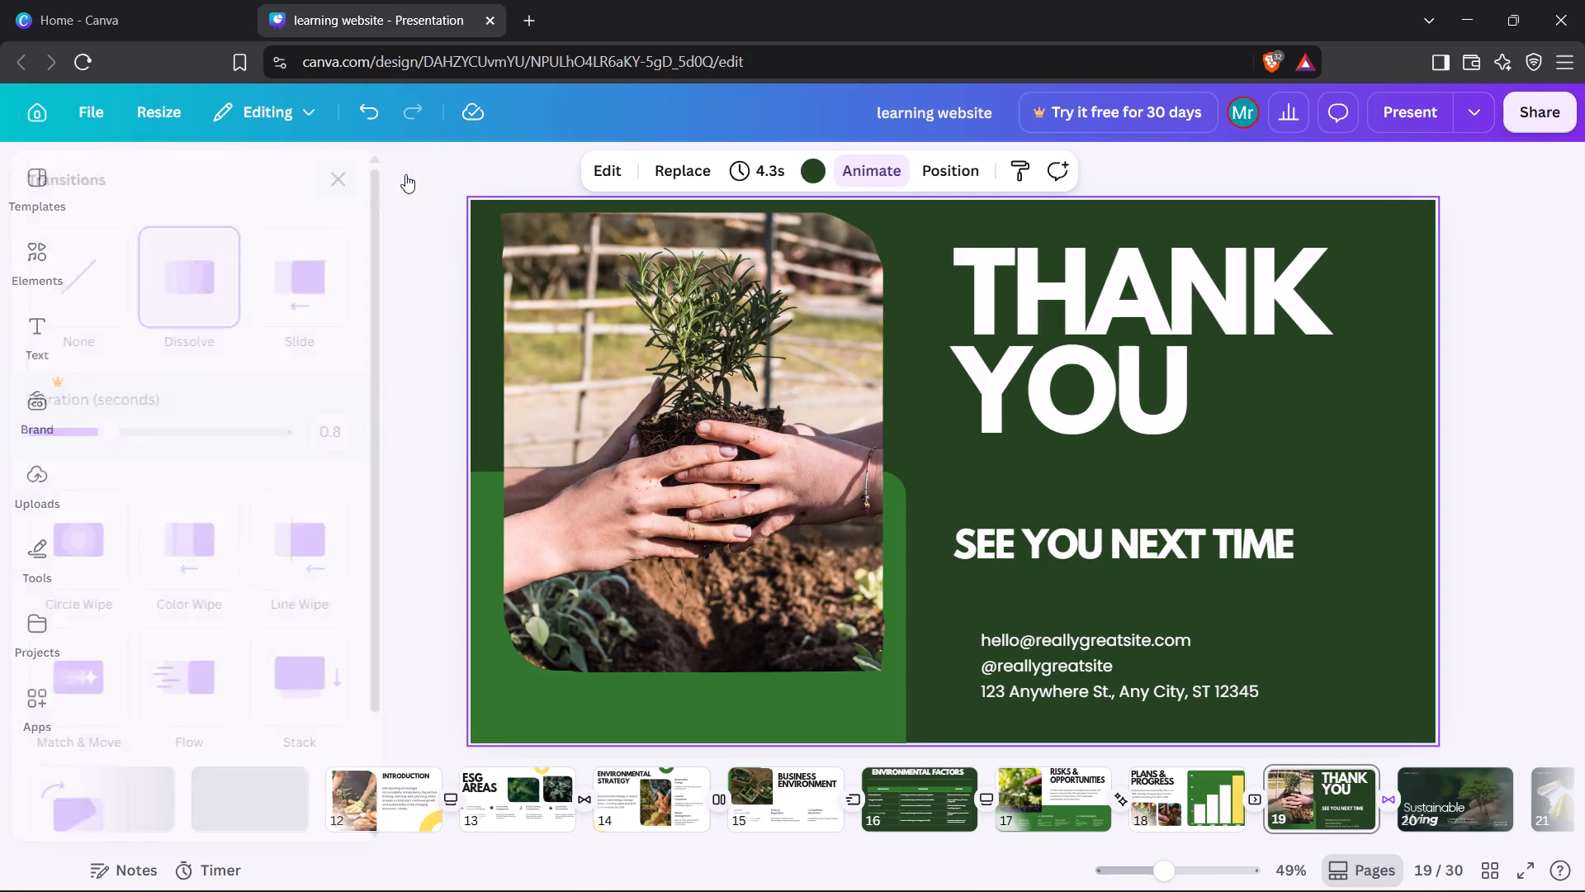
{"action": "left_click", "coordinate": [276, 410]}
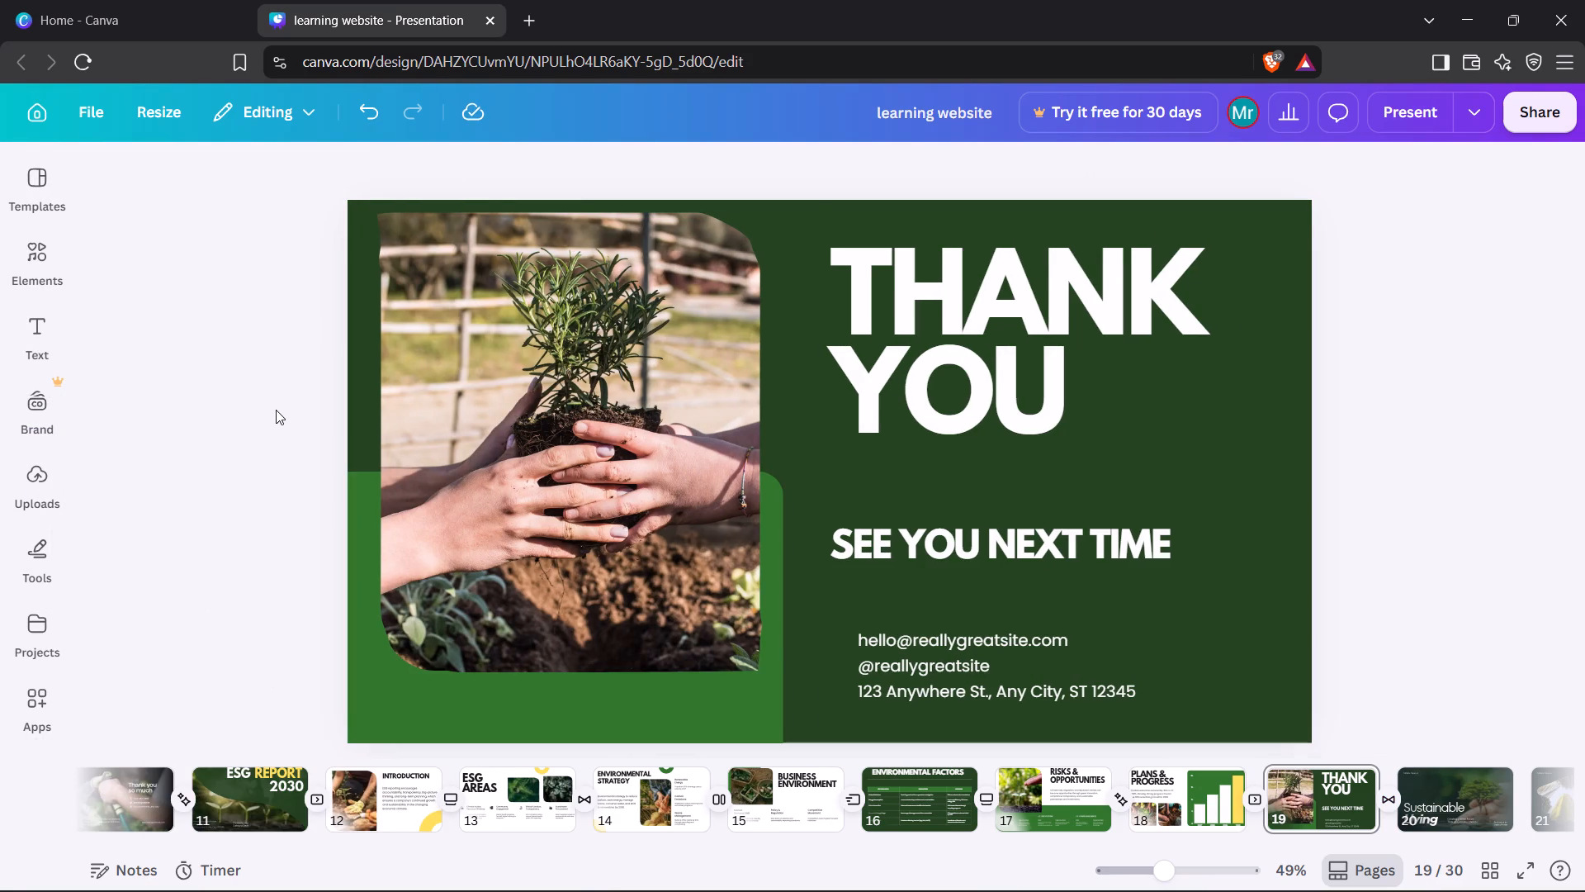
Set the transparency of the tree background image on the "Sustainable Living" page to 100.
{"action": "key", "text": "Right"}
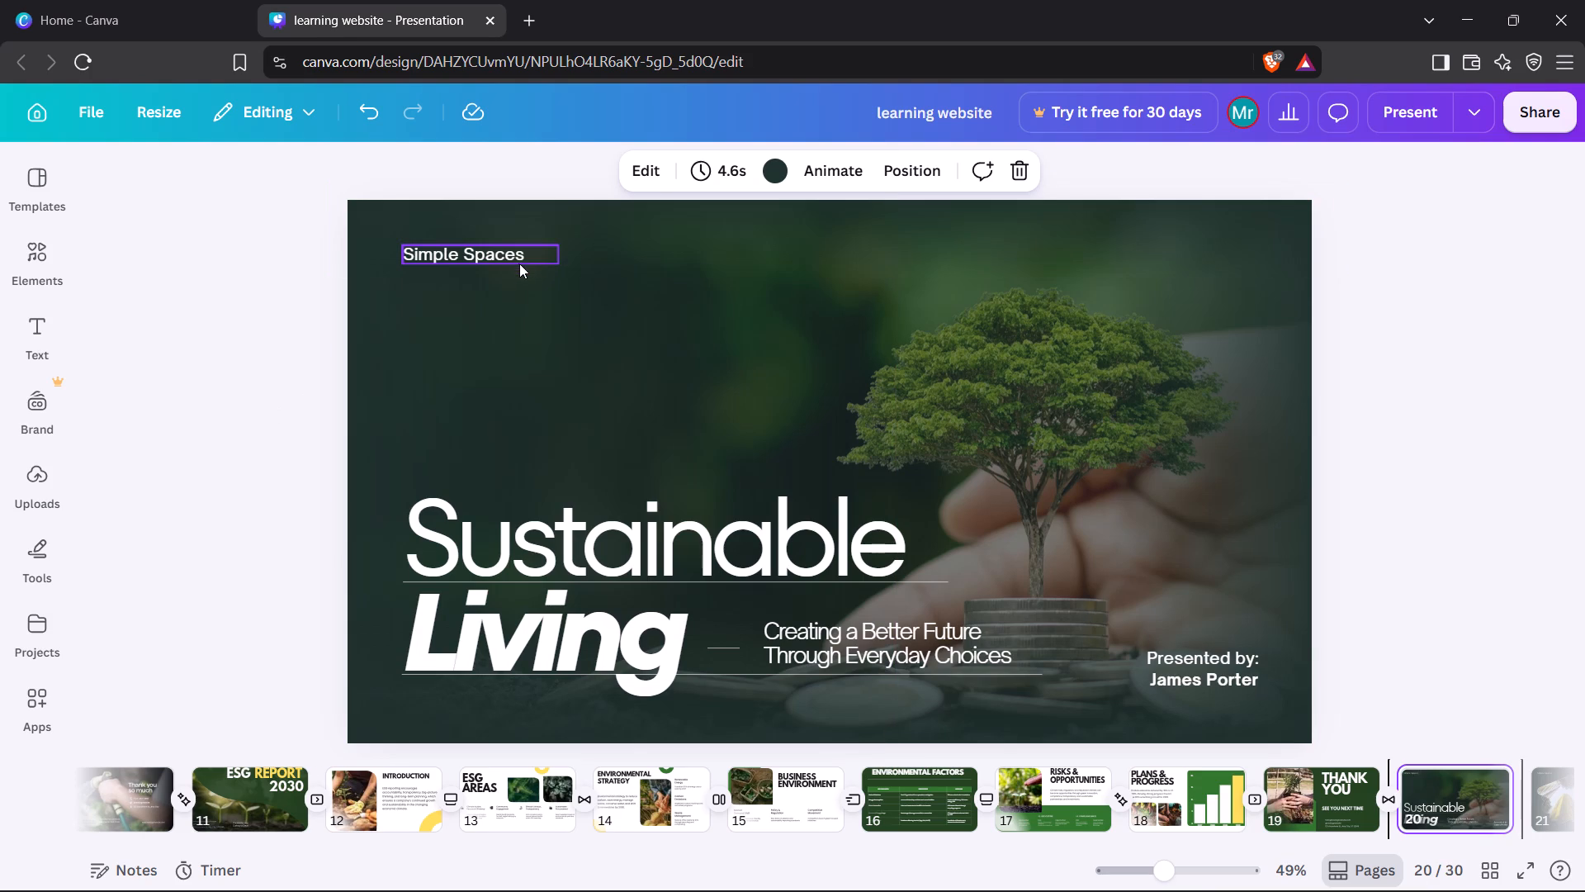
{"action": "left_click", "coordinate": [975, 403]}
{"action": "left_click", "coordinate": [962, 184]}
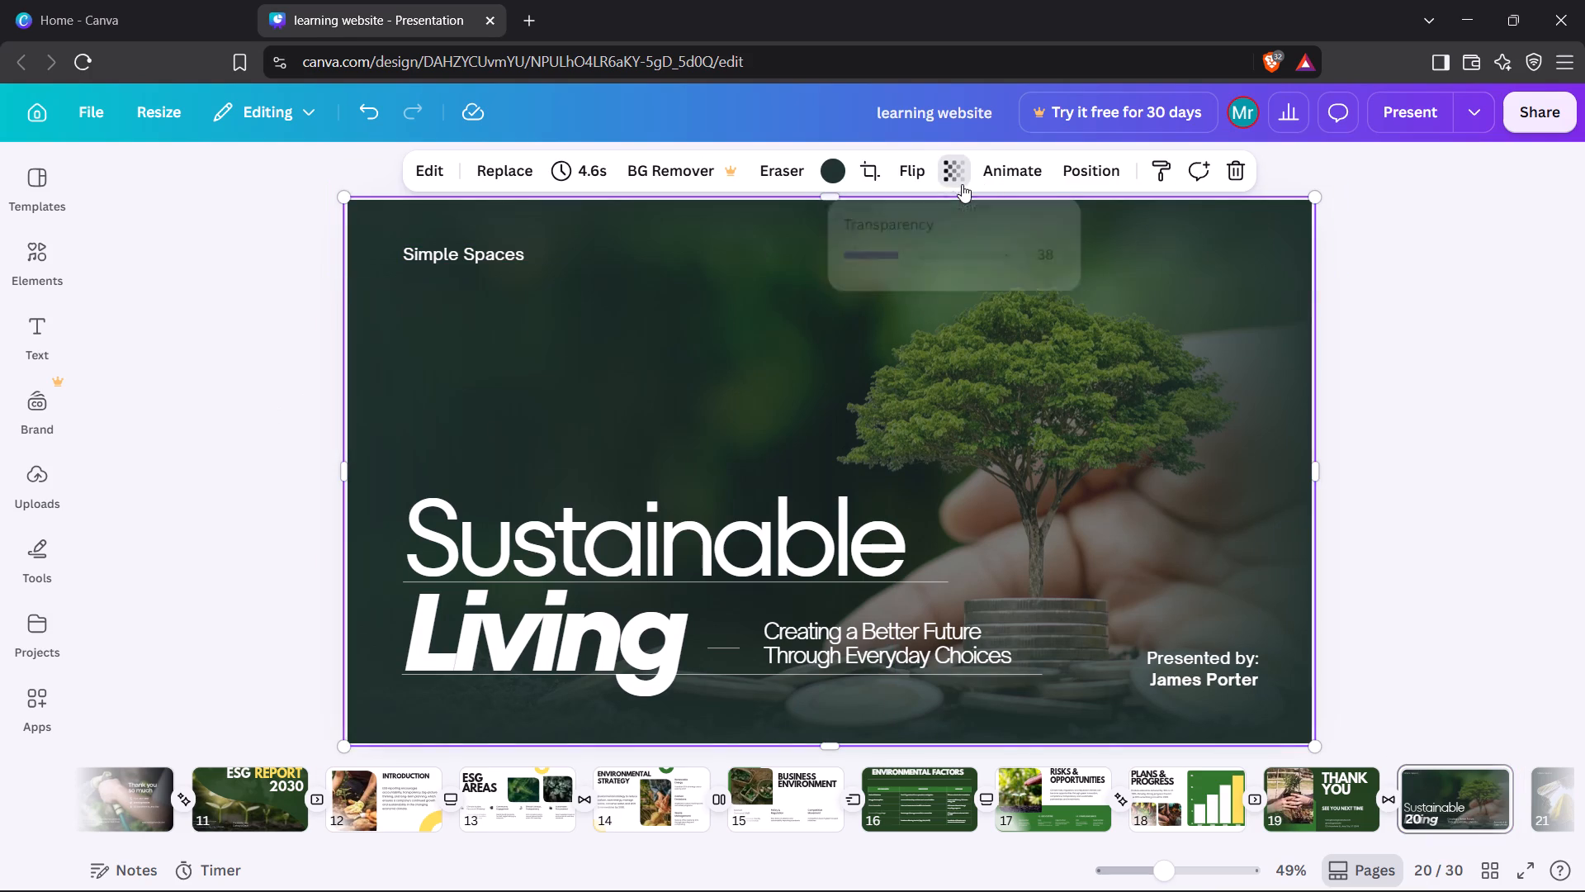
{"action": "left_click_drag", "start_coordinate": [914, 262], "coordinate": [1097, 273]}
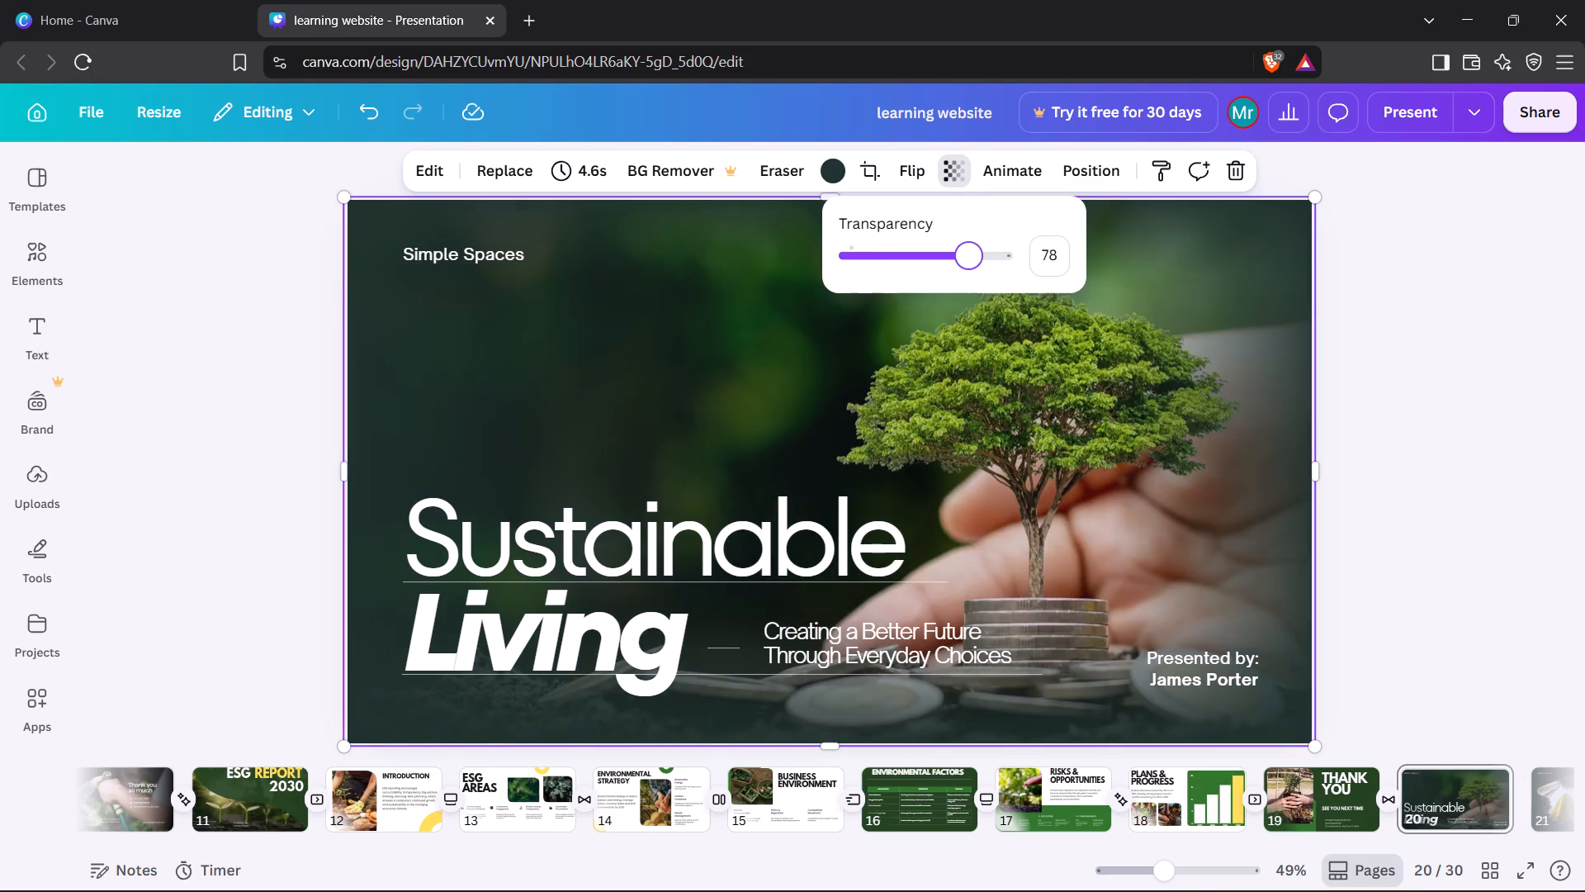
{"action": "left_click_drag", "start_coordinate": [1097, 273], "coordinate": [1108, 271]}
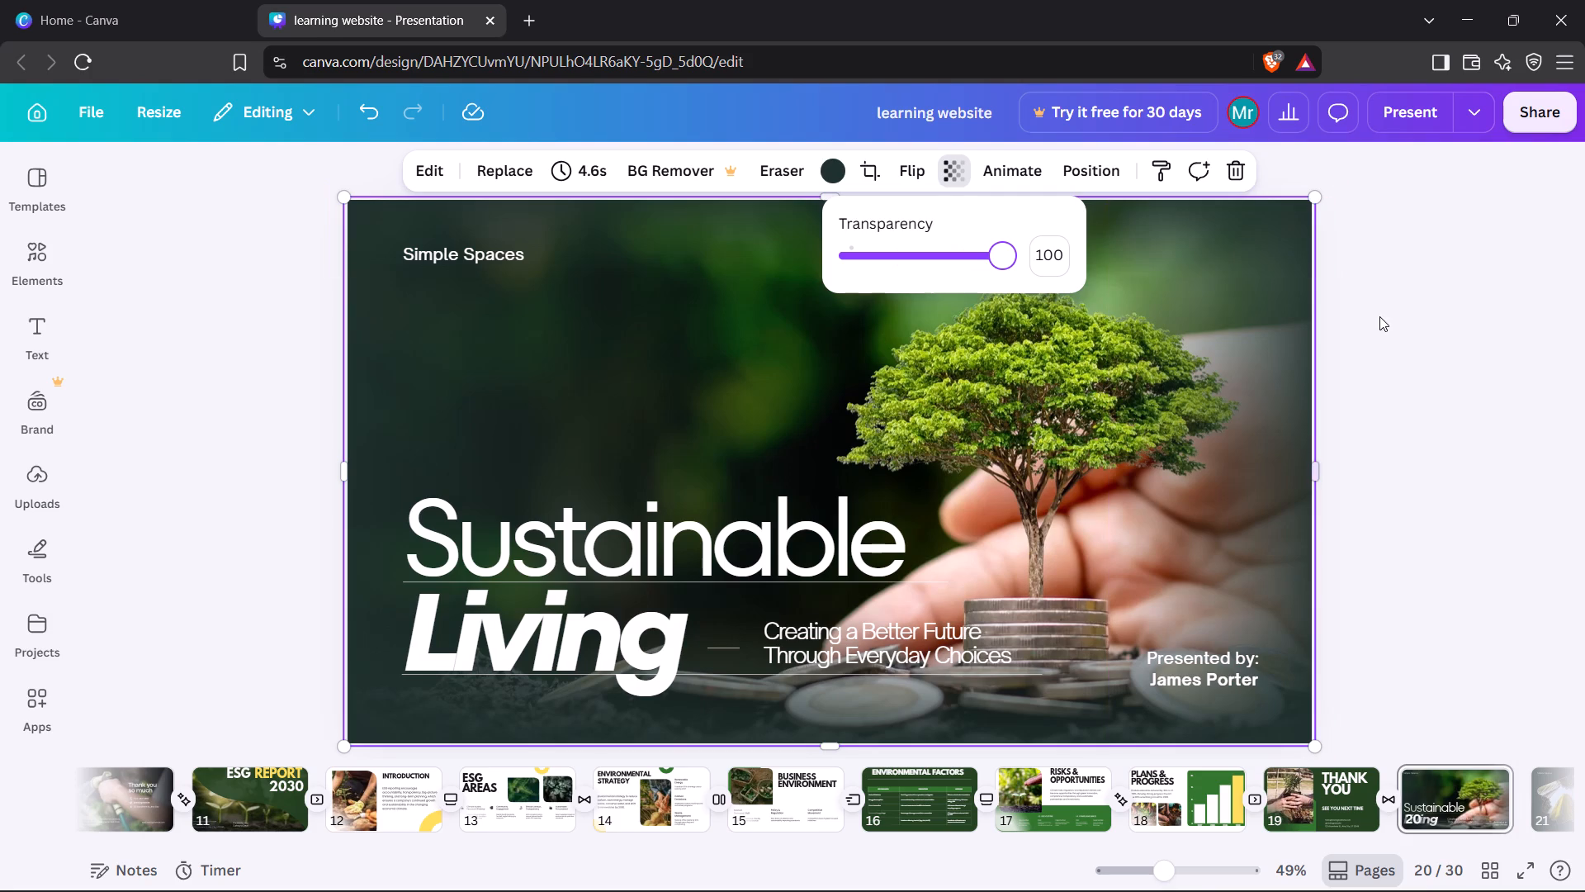
{"action": "left_click", "coordinate": [1379, 316]}
Enlarge the "Simple Spaces" text to font size 32.6 and align its left edge with the title lines below.
{"action": "left_click_drag", "start_coordinate": [480, 256], "coordinate": [488, 259]}
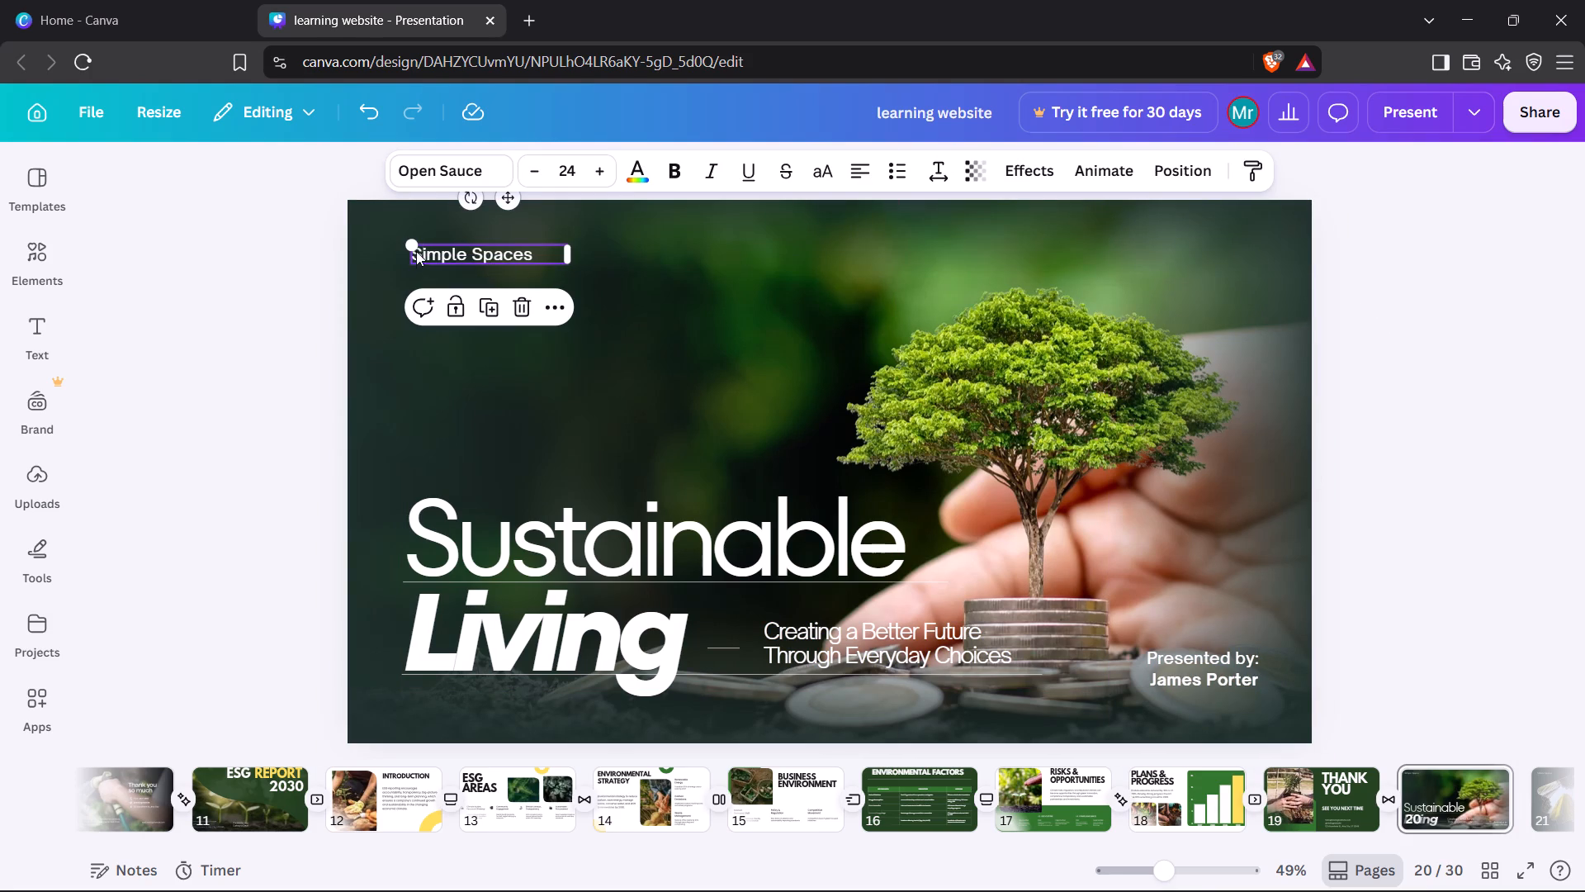
{"action": "left_click_drag", "start_coordinate": [417, 248], "coordinate": [364, 221]}
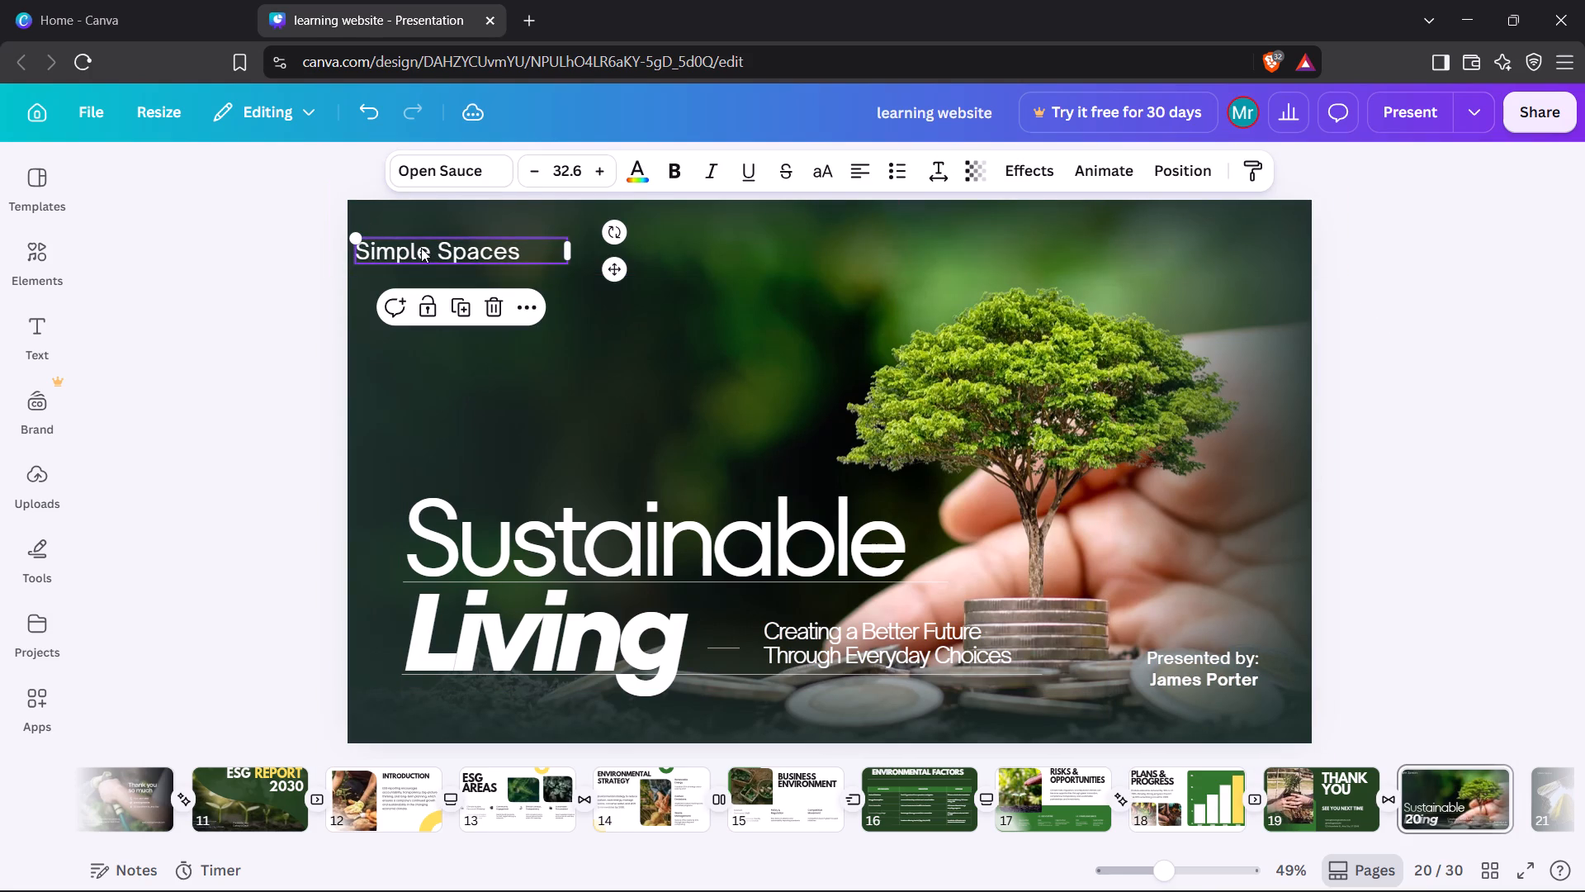
{"action": "left_click_drag", "start_coordinate": [421, 248], "coordinate": [475, 254]}
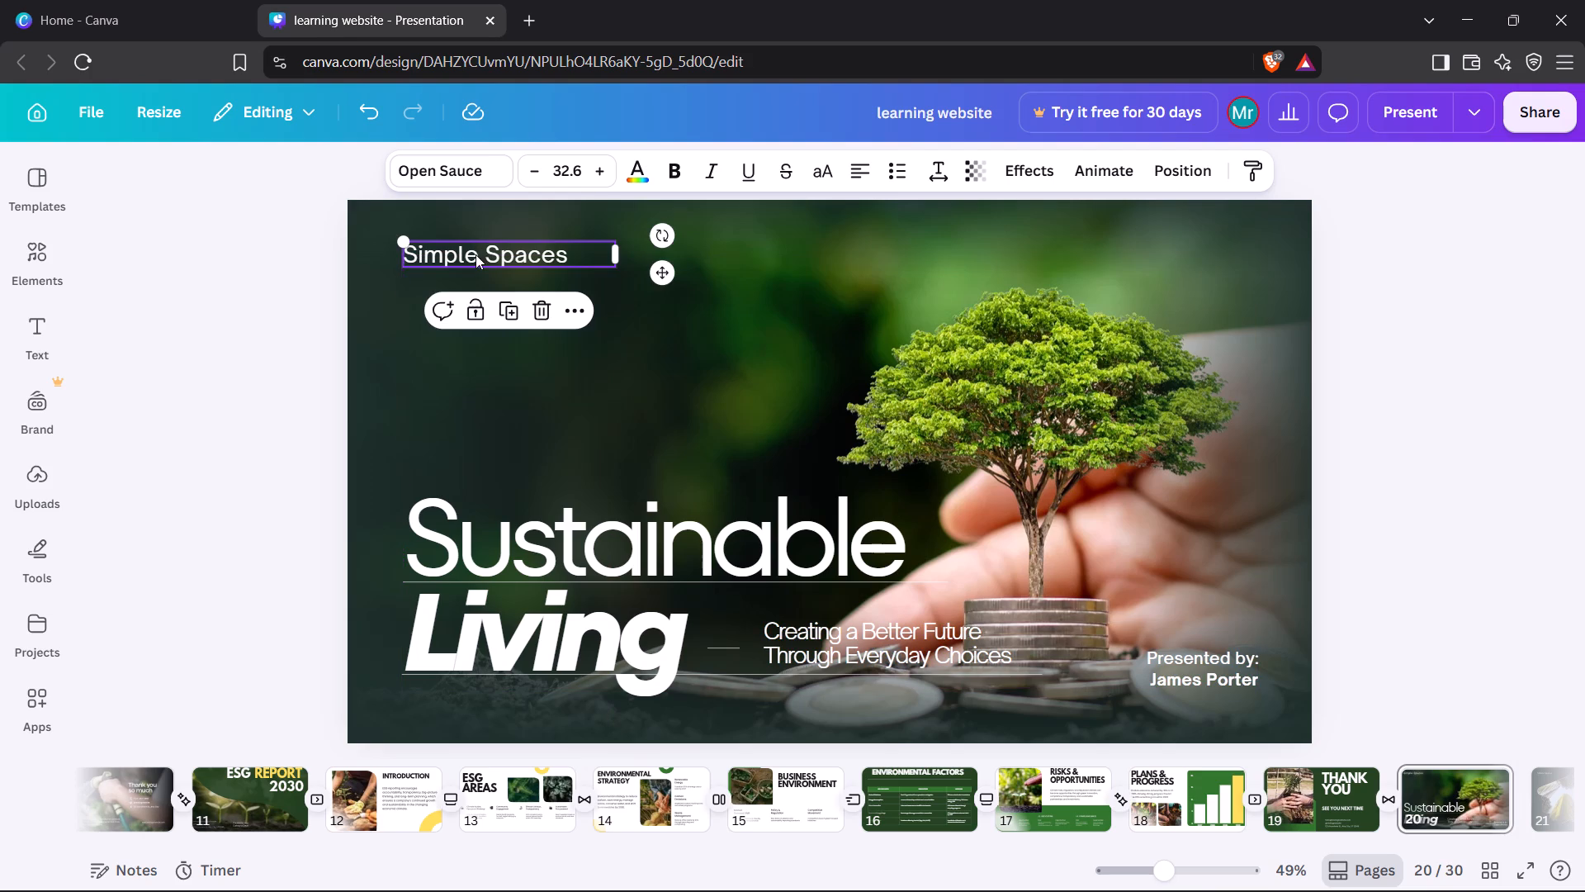
Move the "Sustainable" title up toward the "Simple Spaces" text and bring its thin divider line up directly beneath it.
{"action": "left_click_drag", "start_coordinate": [559, 550], "coordinate": [538, 413]}
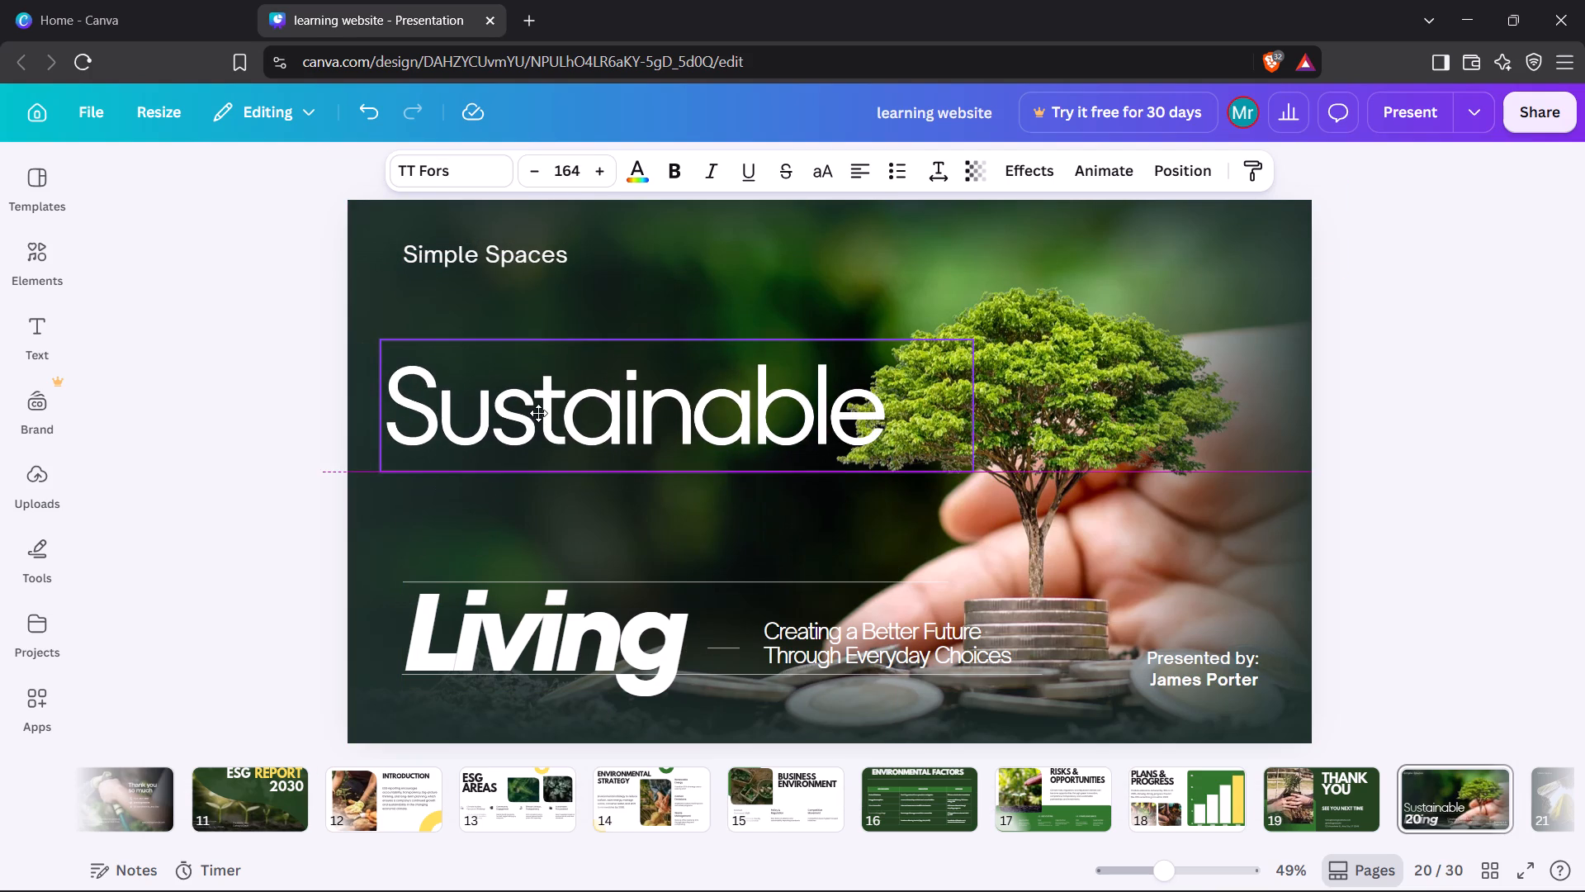
{"action": "left_click_drag", "start_coordinate": [538, 413], "coordinate": [538, 410]}
{"action": "left_click_drag", "start_coordinate": [634, 585], "coordinate": [617, 527]}
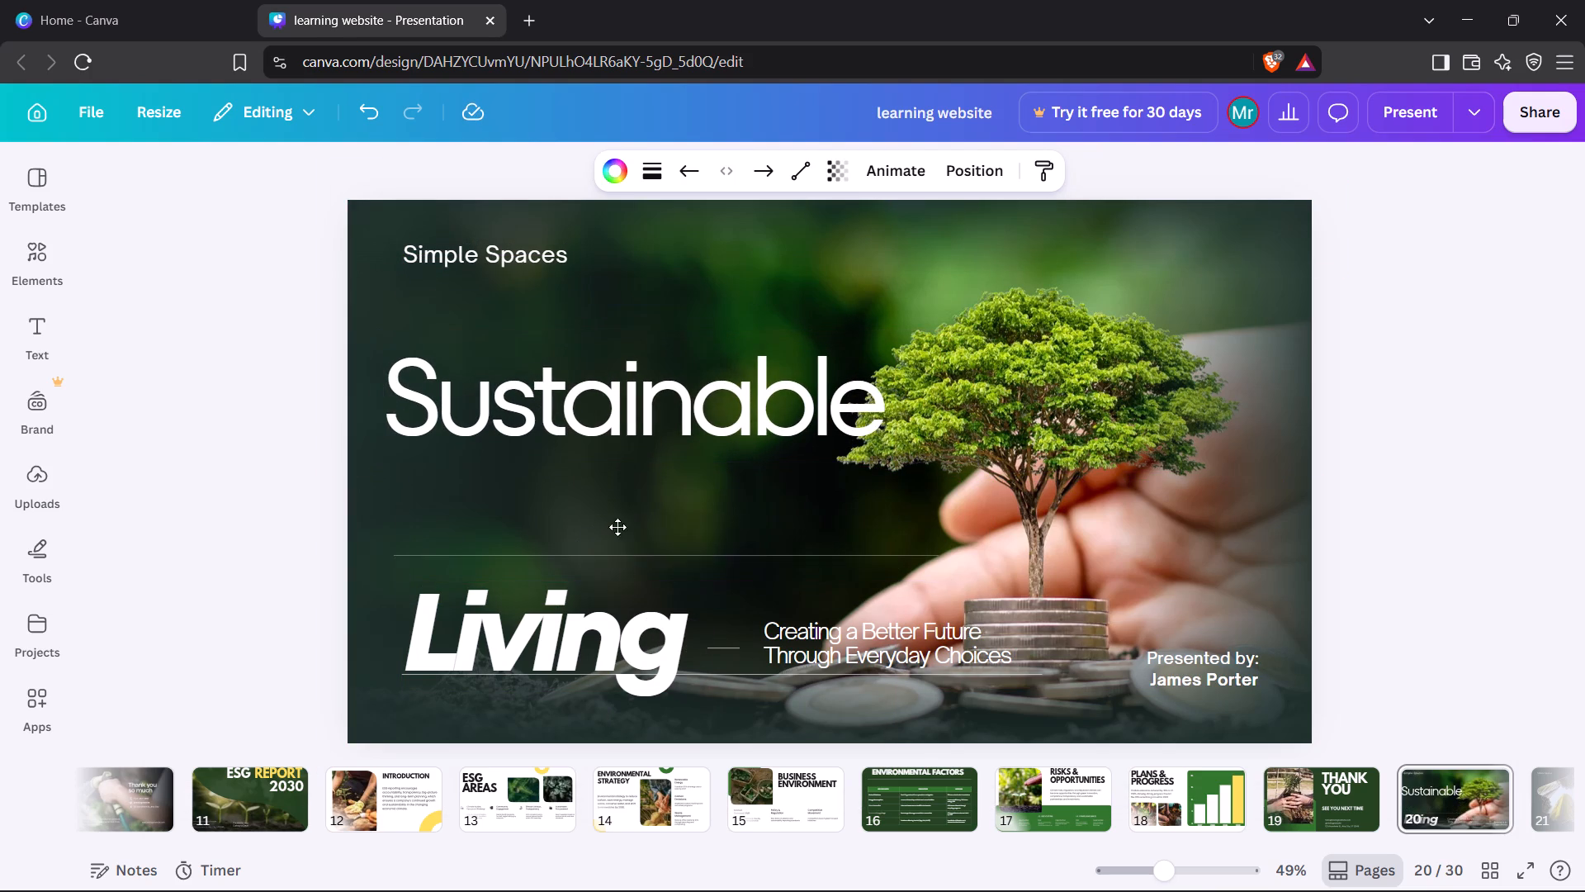
{"action": "left_click_drag", "start_coordinate": [617, 527], "coordinate": [599, 453]}
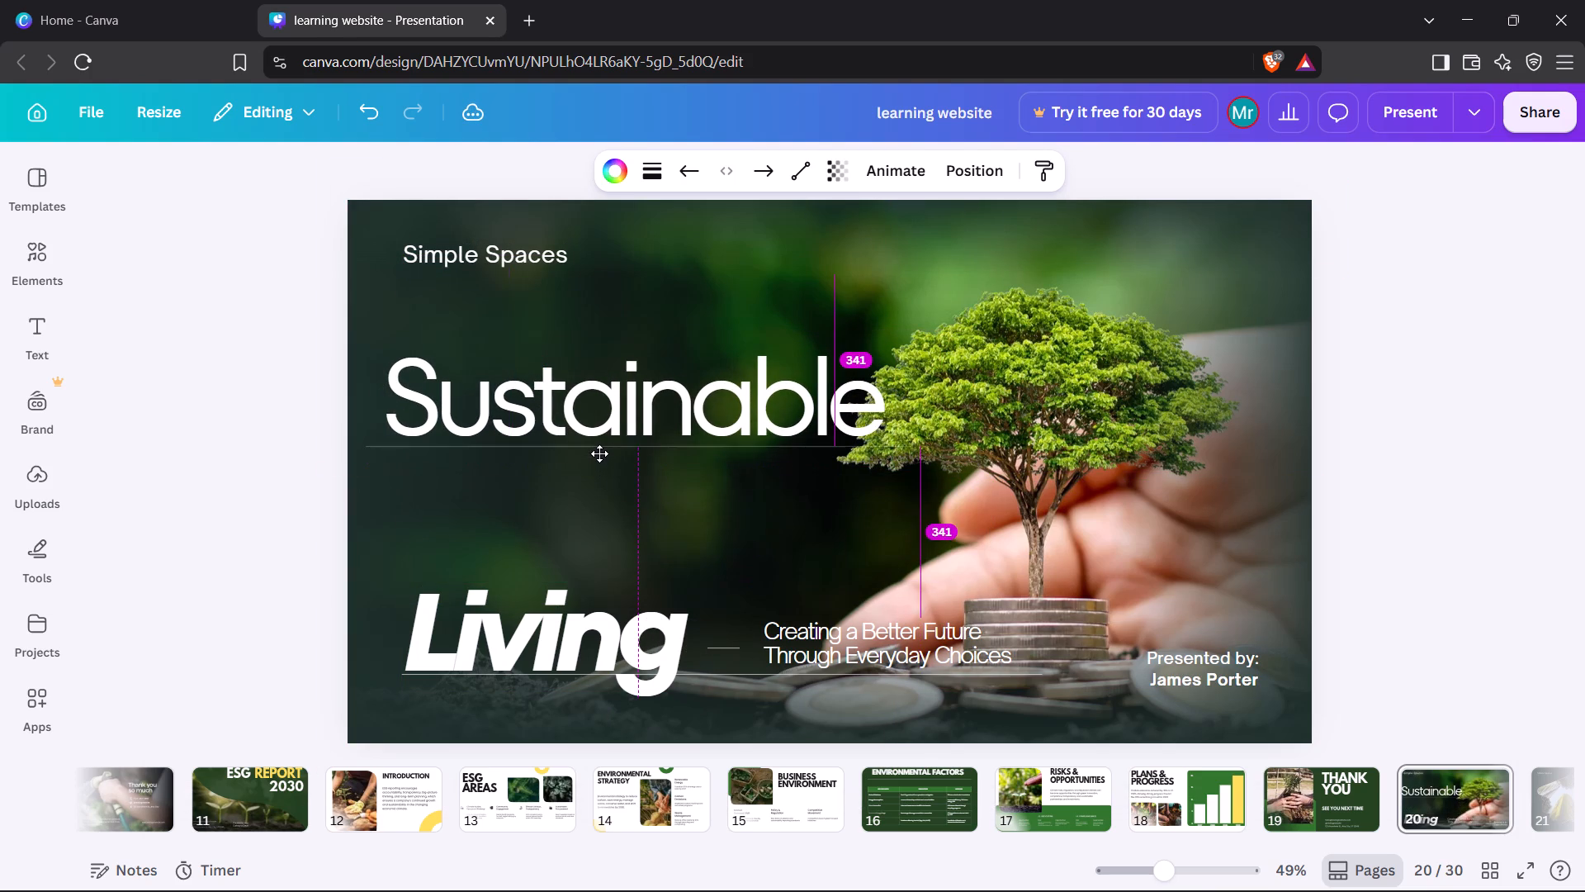
{"action": "left_click_drag", "start_coordinate": [599, 453], "coordinate": [599, 458]}
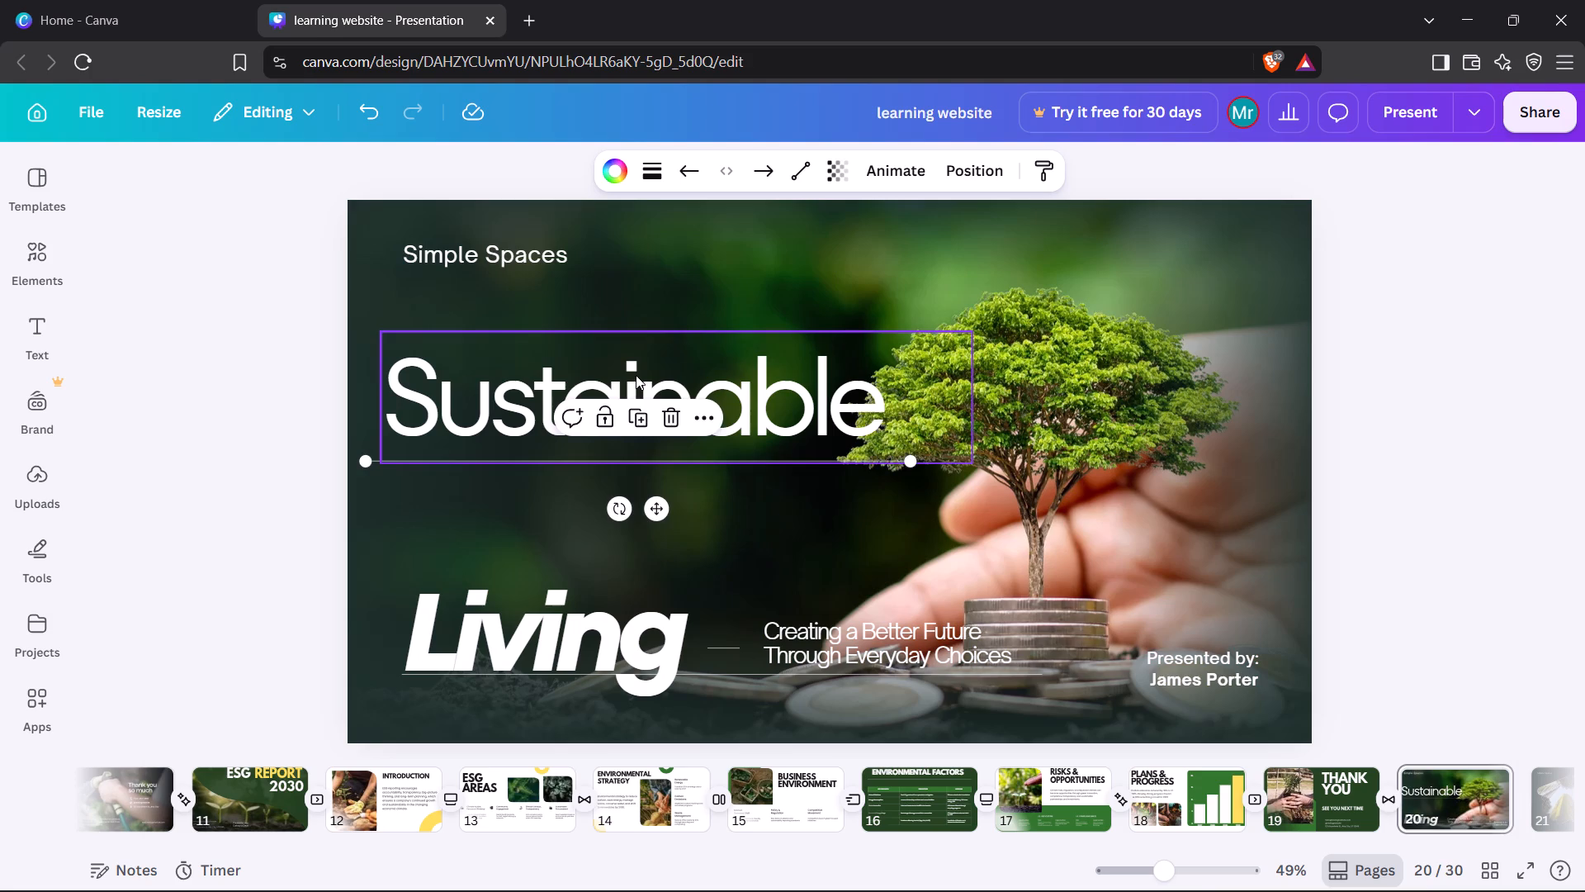
Underline the "Sustainable" title text.
{"action": "triple_click", "coordinate": [636, 375]}
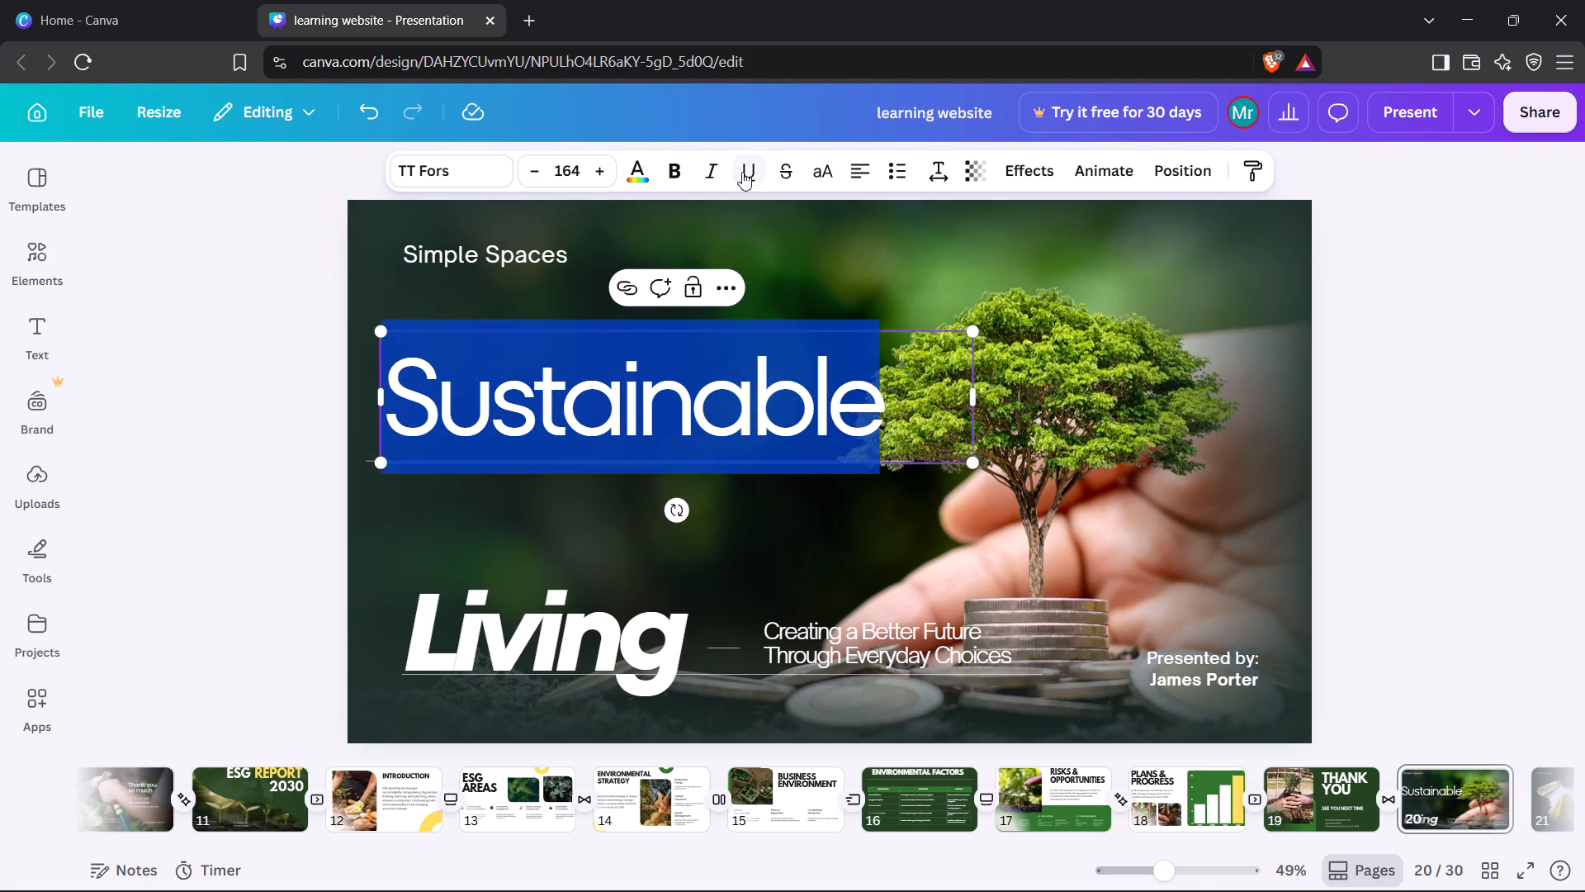
{"action": "left_click", "coordinate": [742, 172]}
{"action": "left_click", "coordinate": [215, 431]}
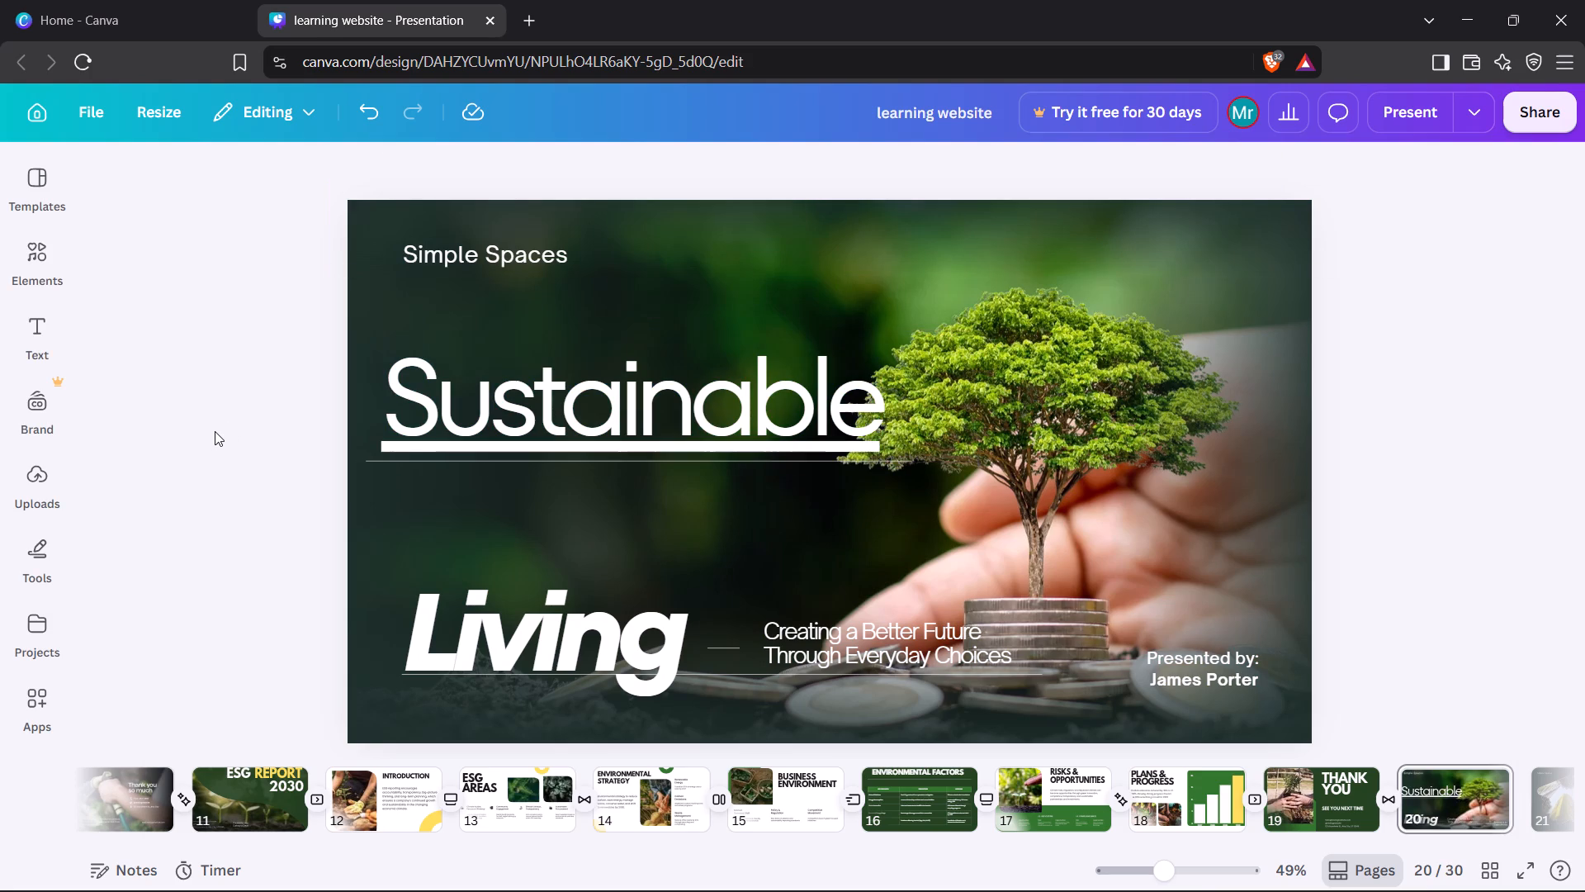
Move the "Living" title up to just below "Sustainable" and underline it.
{"action": "left_click_drag", "start_coordinate": [546, 638], "coordinate": [539, 527]}
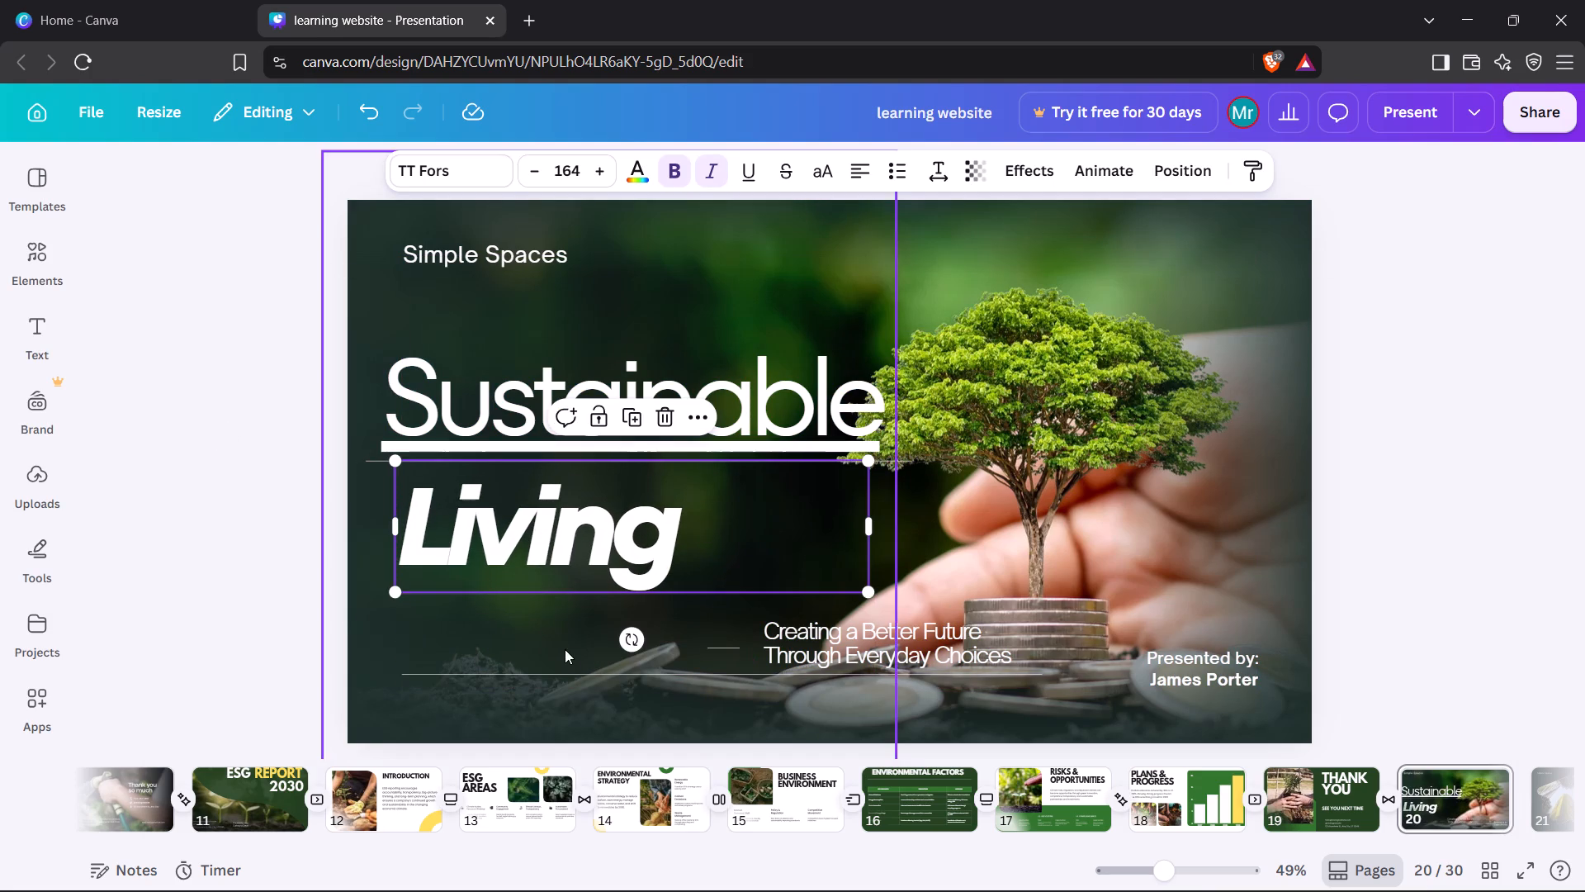
{"action": "triple_click", "coordinate": [600, 551]}
{"action": "left_click", "coordinate": [740, 170]}
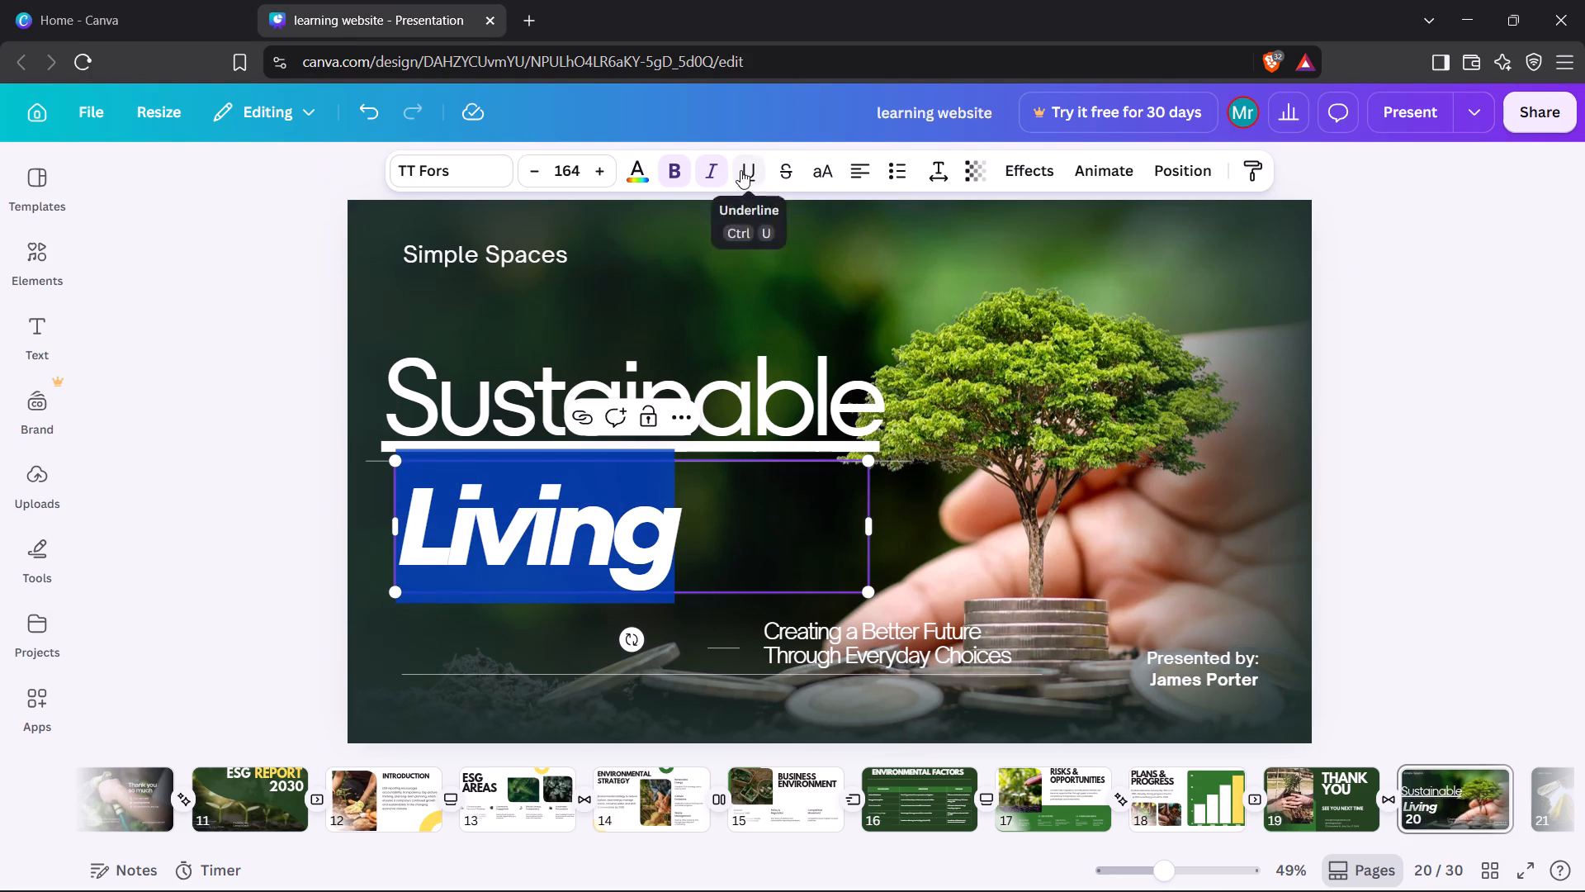
{"action": "left_click", "coordinate": [267, 371]}
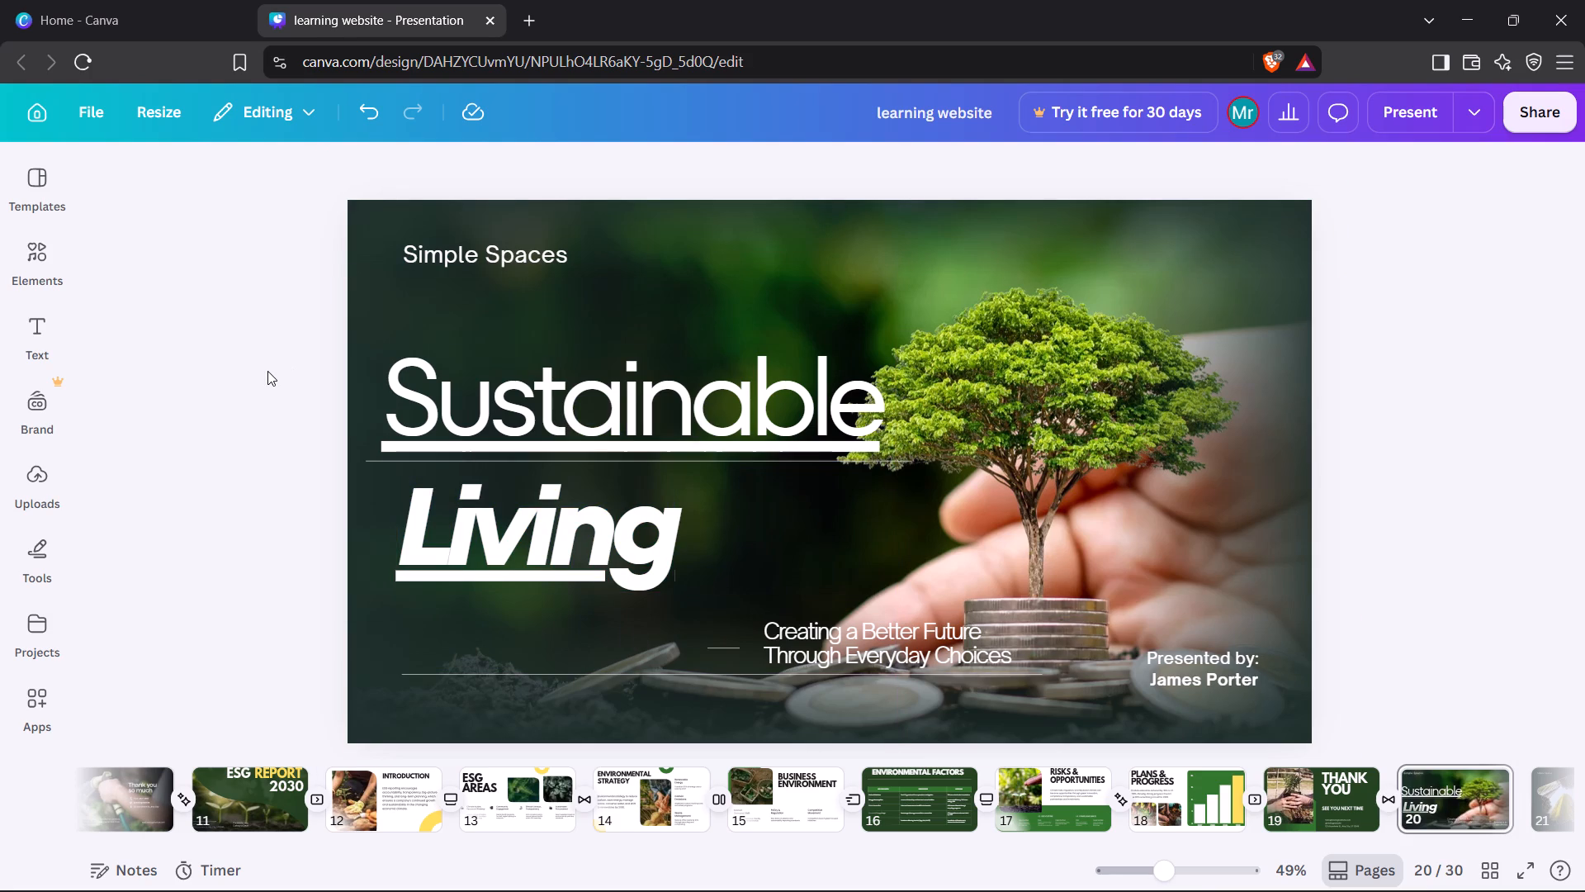
Make both lines of the "Creating a Better Future Through Everyday Choices" subtitle bold and italic.
{"action": "triple_click", "coordinate": [788, 631]}
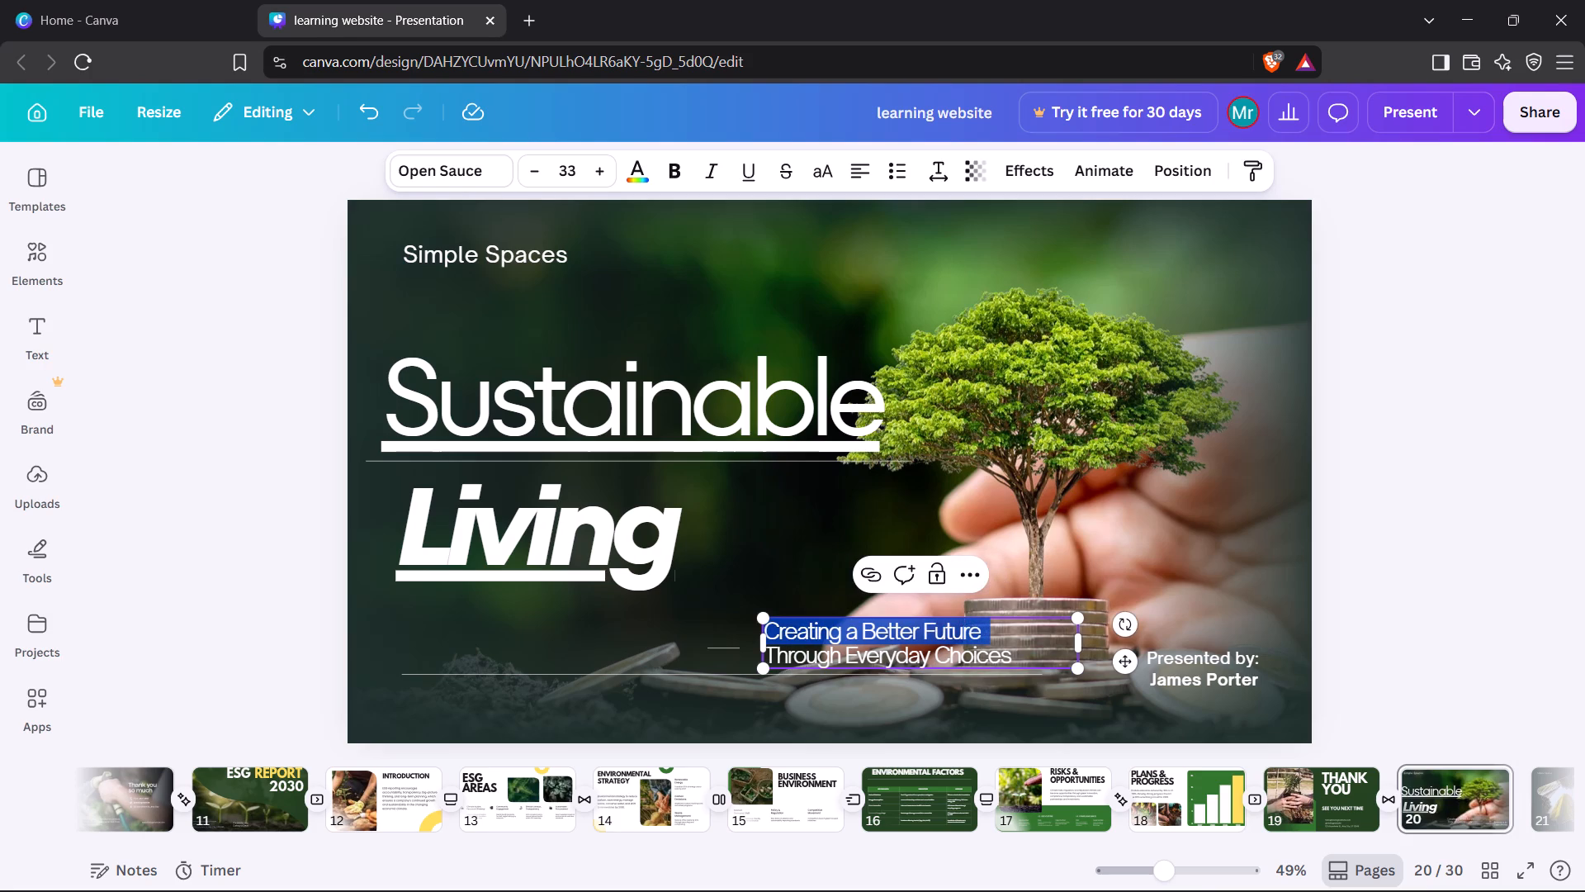
{"action": "triple_click", "coordinate": [788, 631]}
{"action": "triple_click", "coordinate": [788, 631]}
{"action": "double_click", "coordinate": [788, 631]}
{"action": "left_click_drag", "start_coordinate": [1031, 660], "coordinate": [756, 633]}
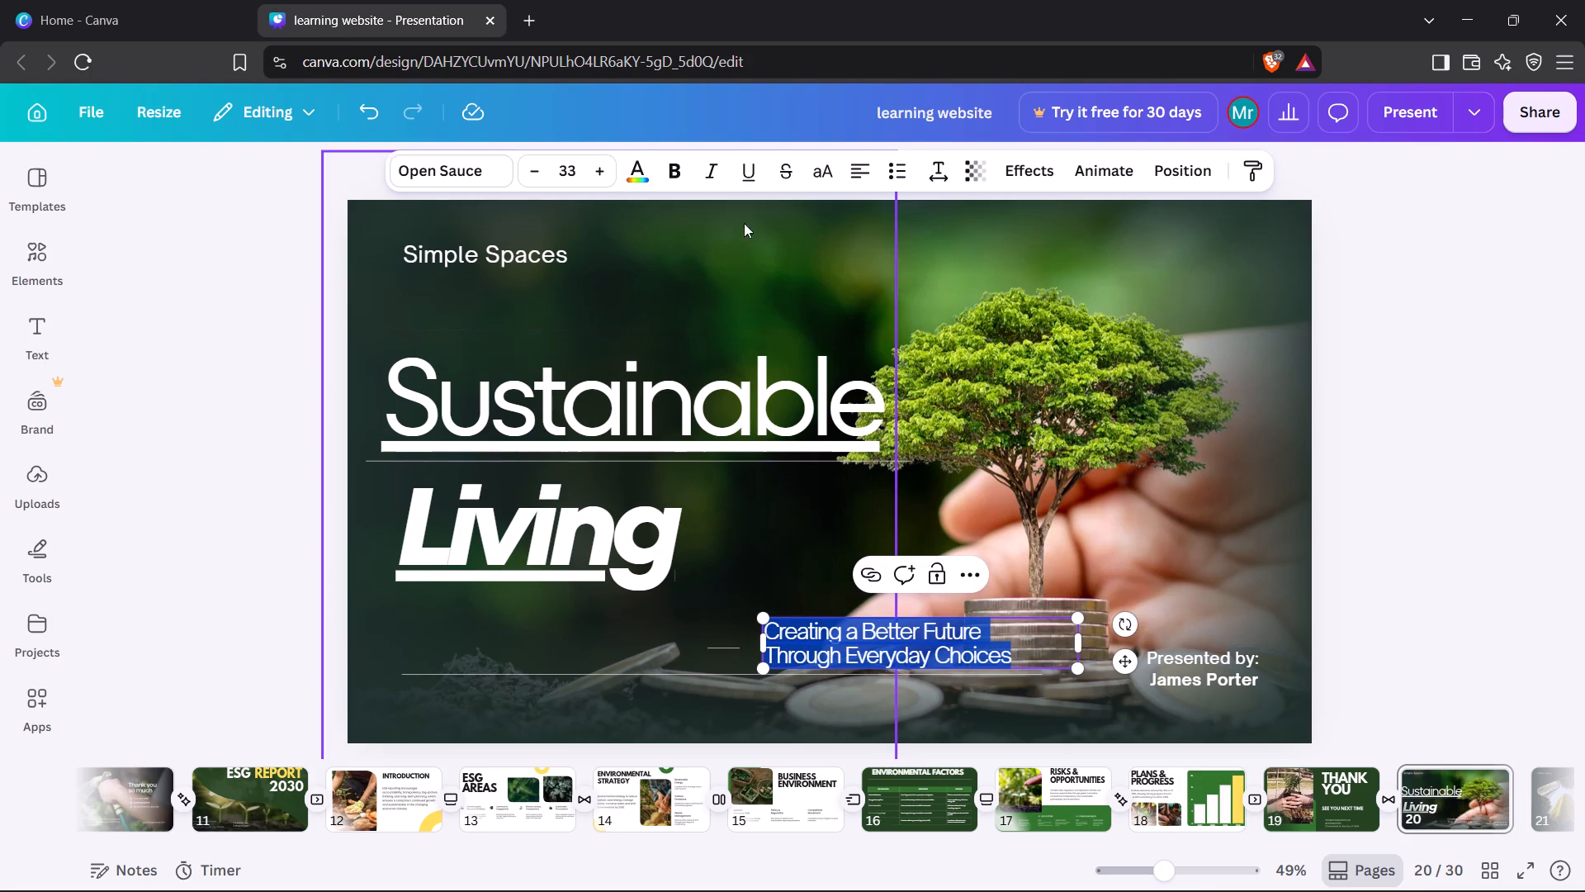
{"action": "left_click", "coordinate": [672, 172]}
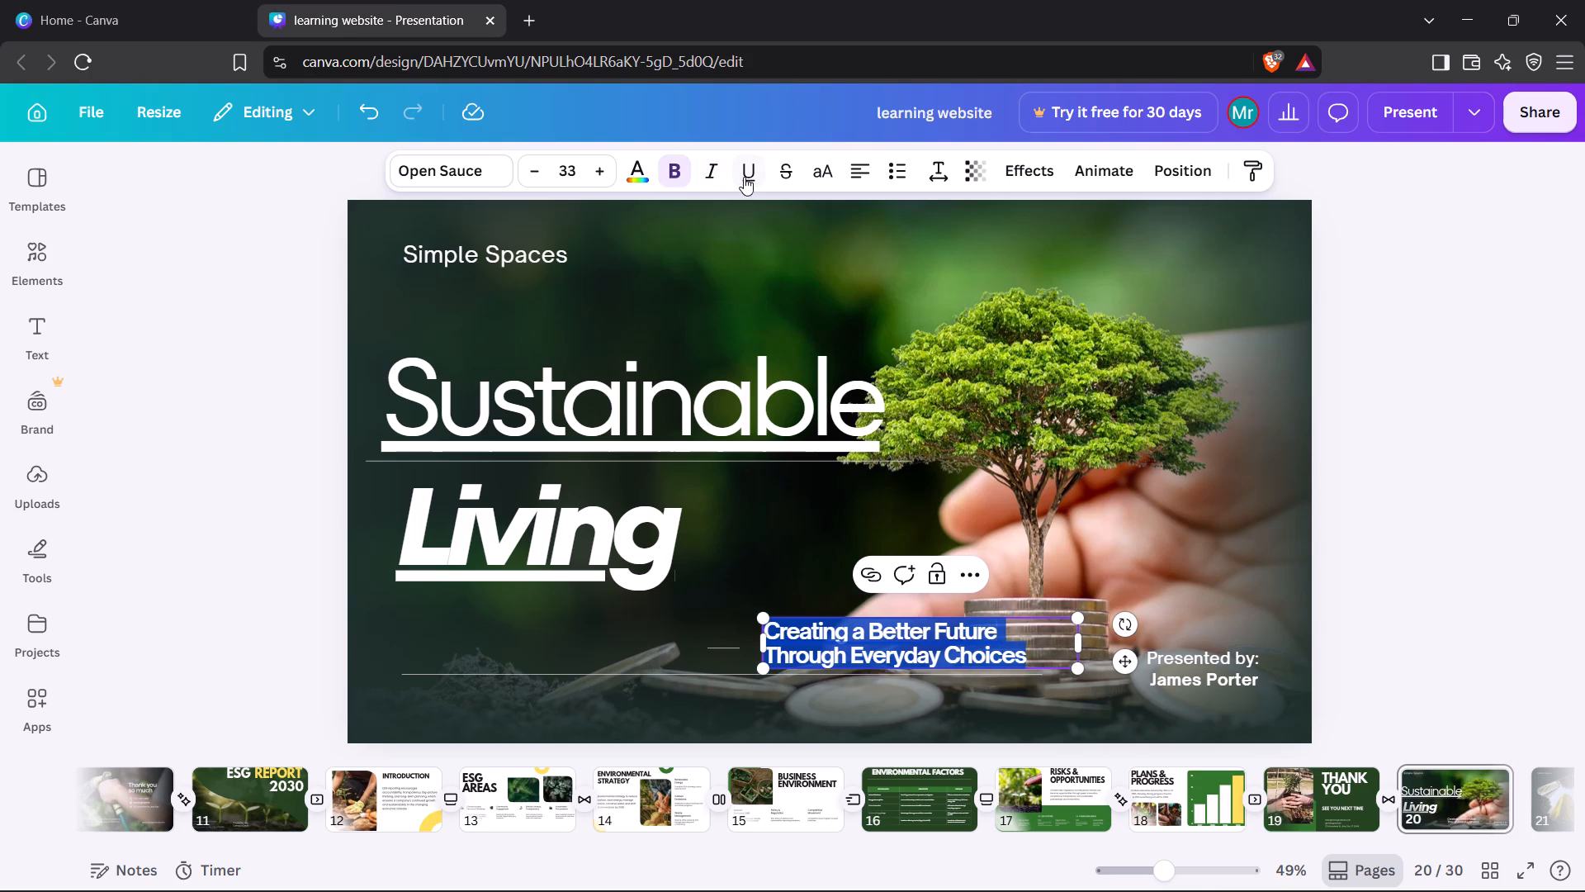
{"action": "left_click", "coordinate": [702, 167]}
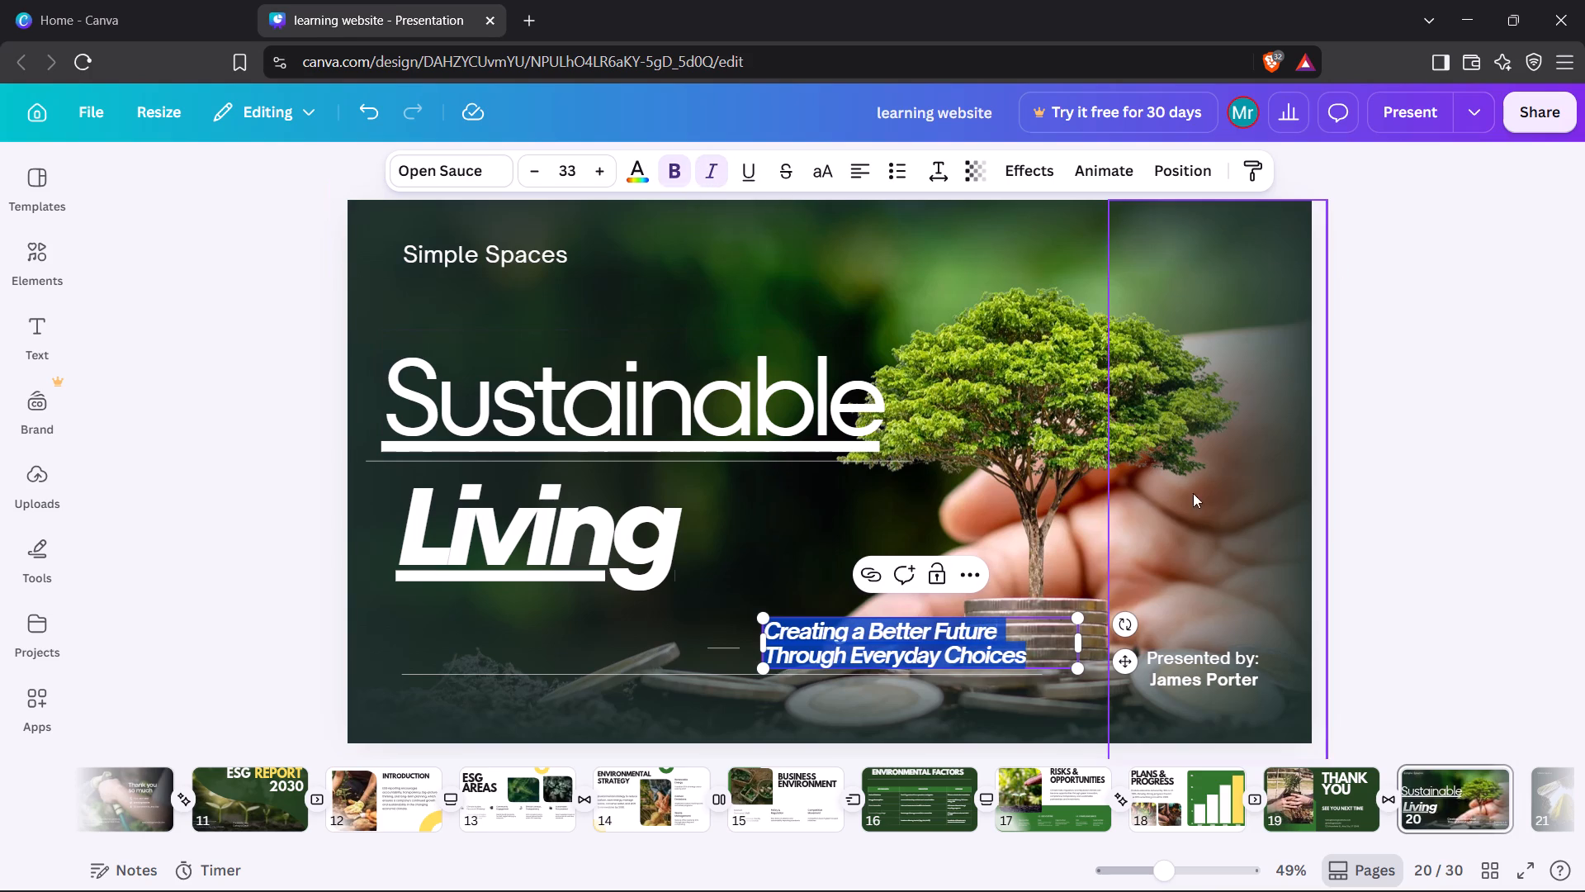
{"action": "left_click", "coordinate": [1209, 516]}
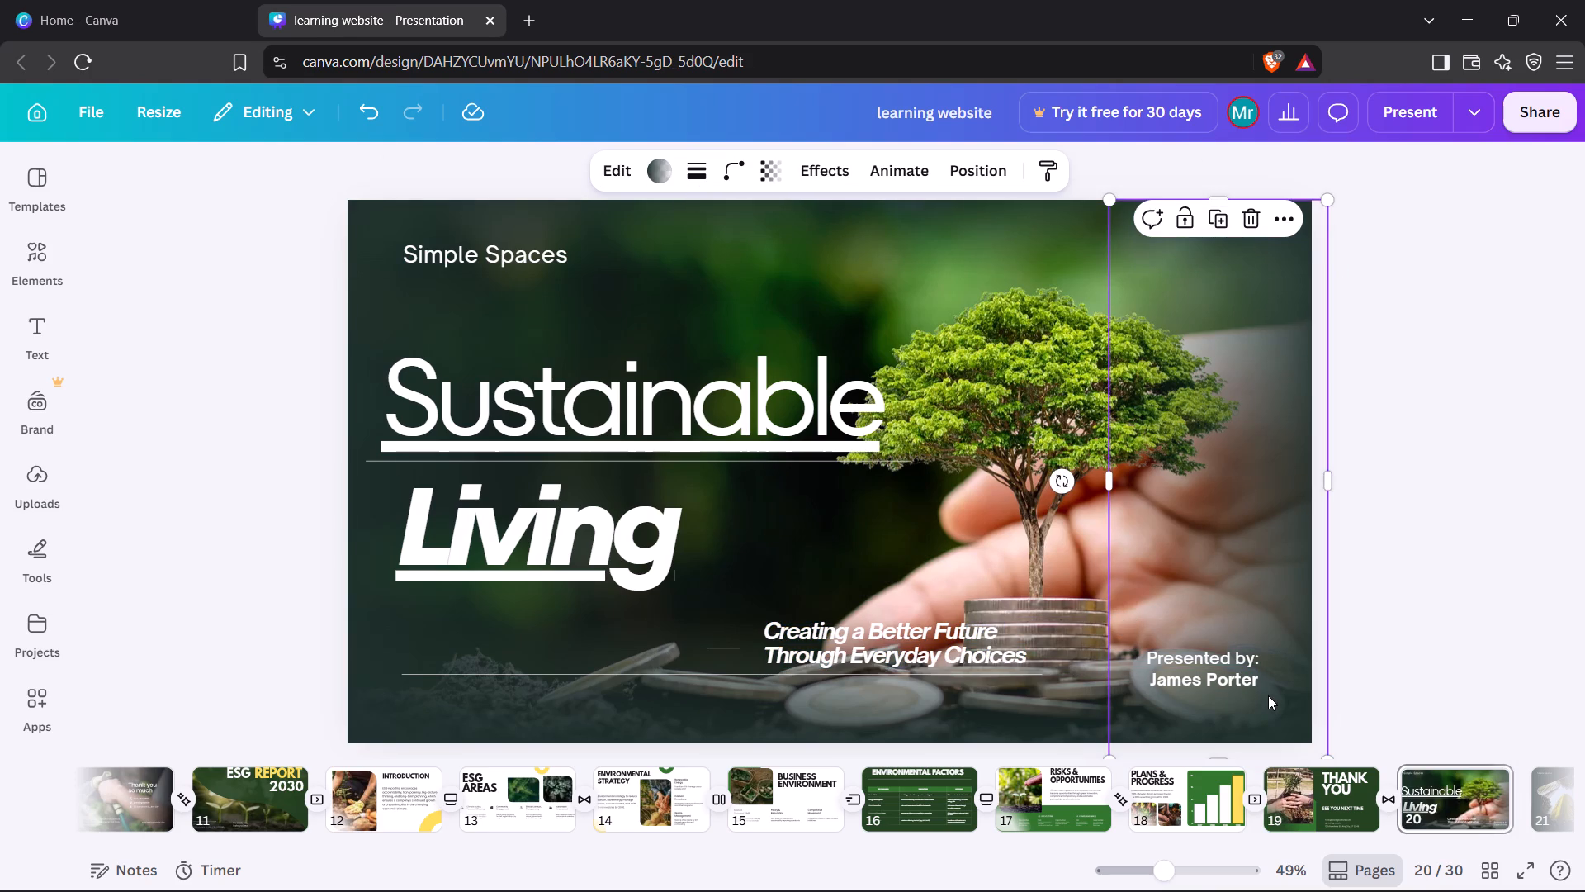
Italicize the presenter's name and make the "Presented by:" line above it bold and italic.
{"action": "left_click_drag", "start_coordinate": [1267, 692], "coordinate": [1255, 686]}
{"action": "triple_click", "coordinate": [1235, 676]}
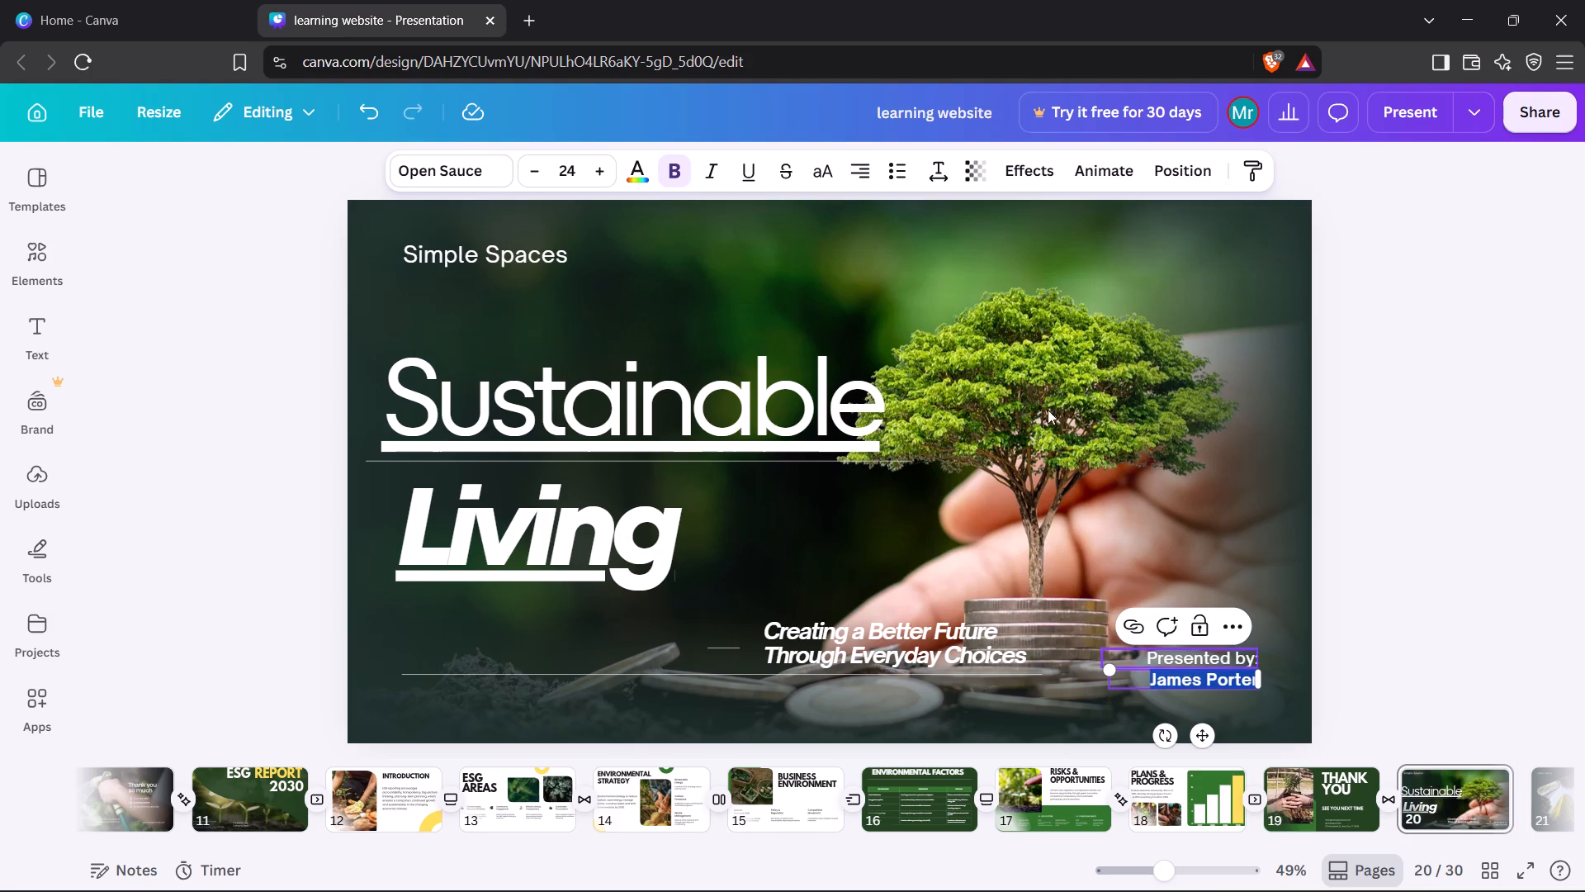
{"action": "left_click", "coordinate": [720, 168]}
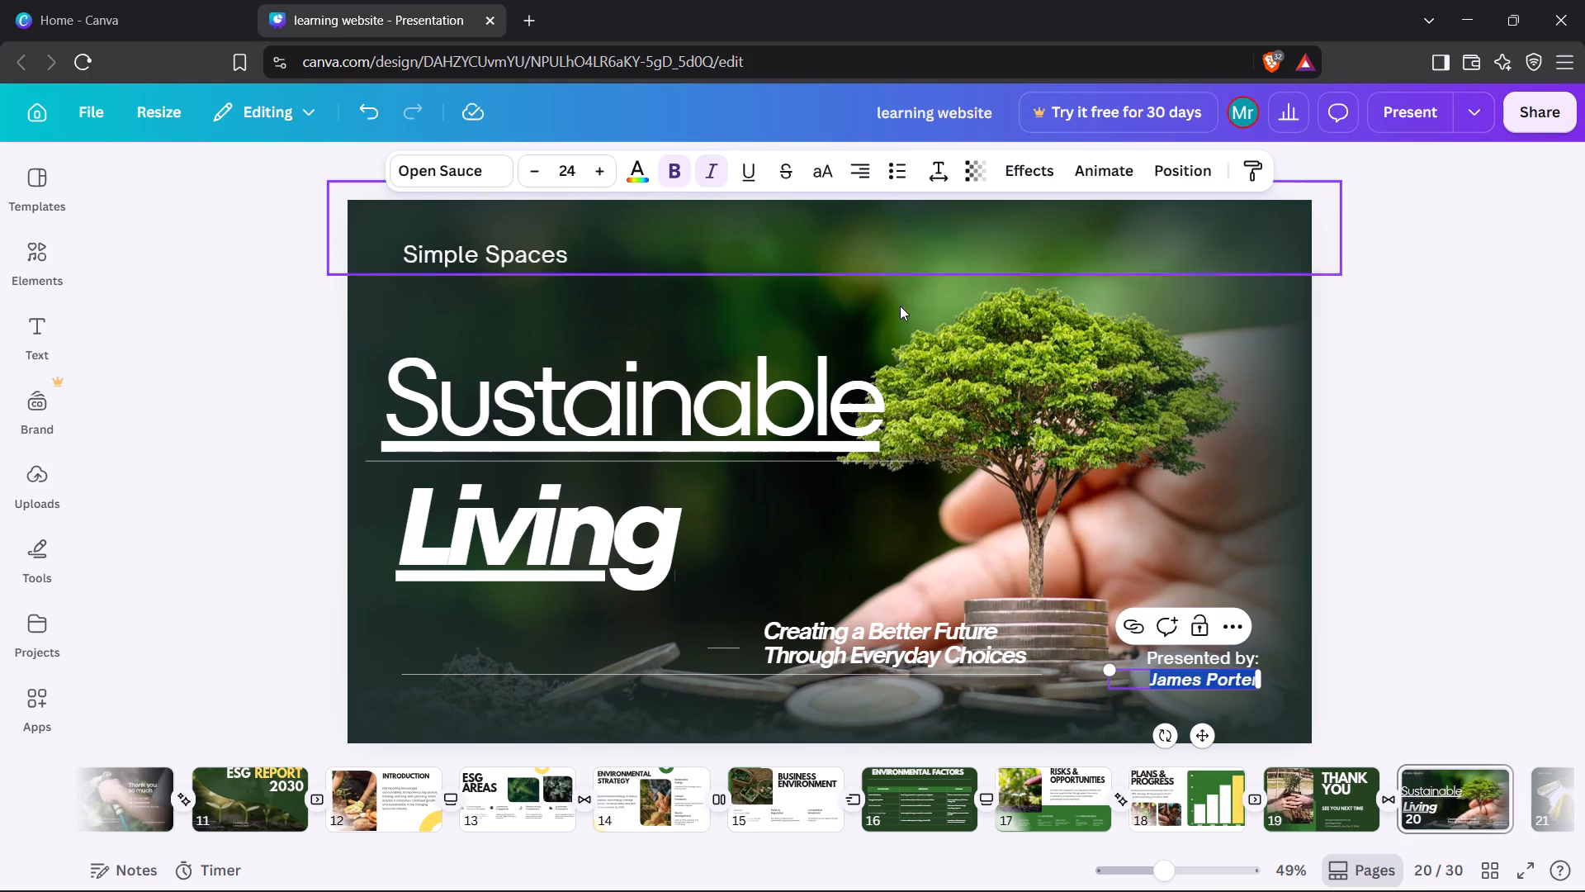
{"action": "left_click", "coordinate": [1233, 662]}
{"action": "triple_click", "coordinate": [1224, 659]}
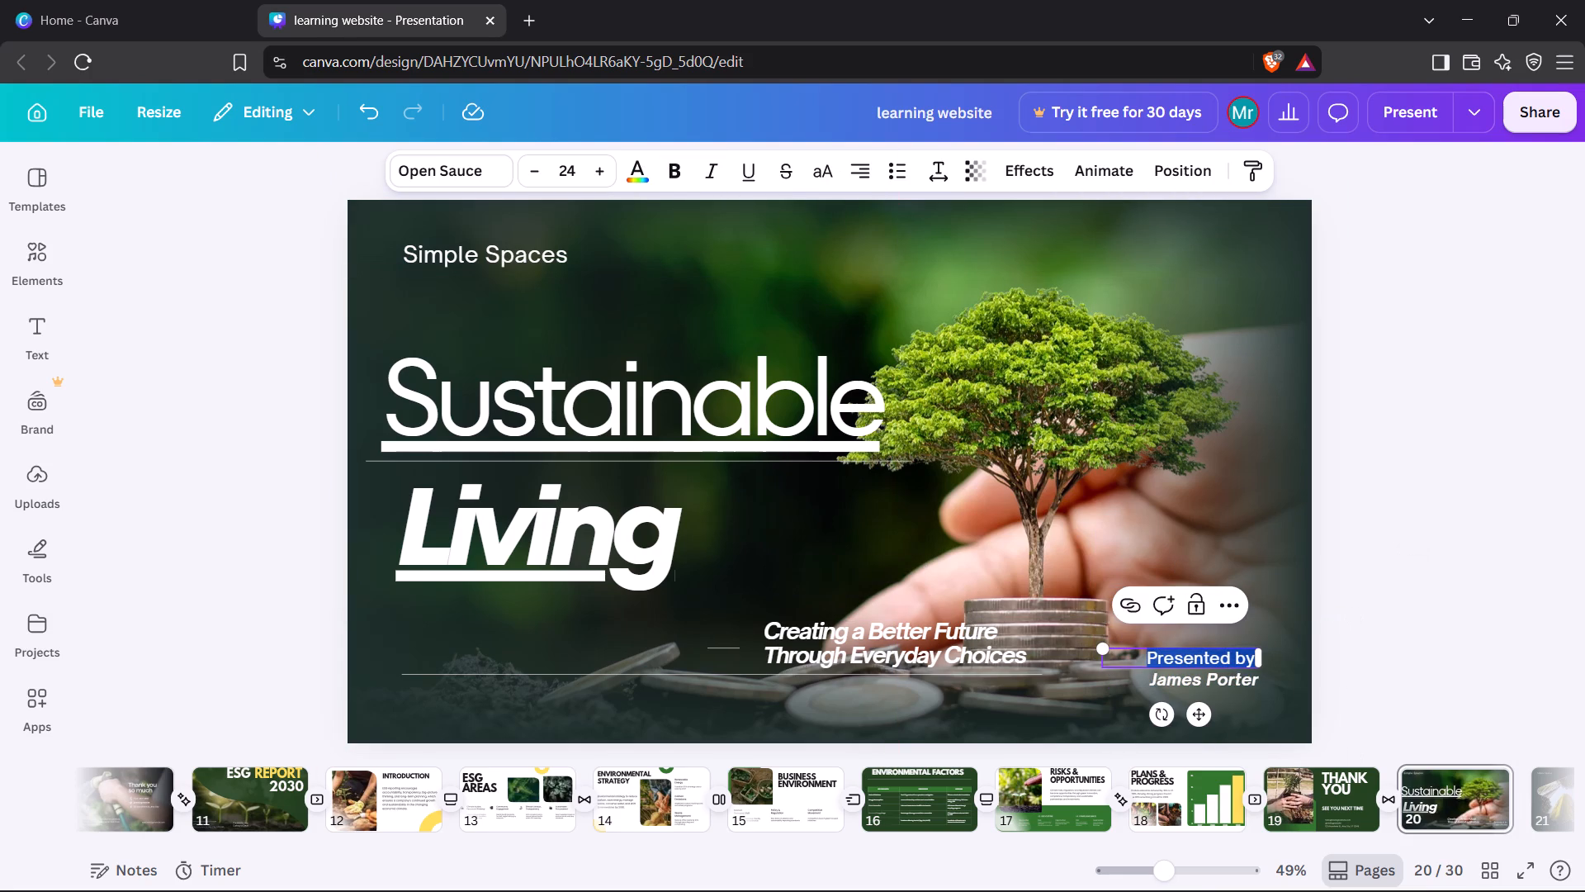
{"action": "left_click", "coordinate": [708, 169]}
{"action": "left_click", "coordinate": [677, 167]}
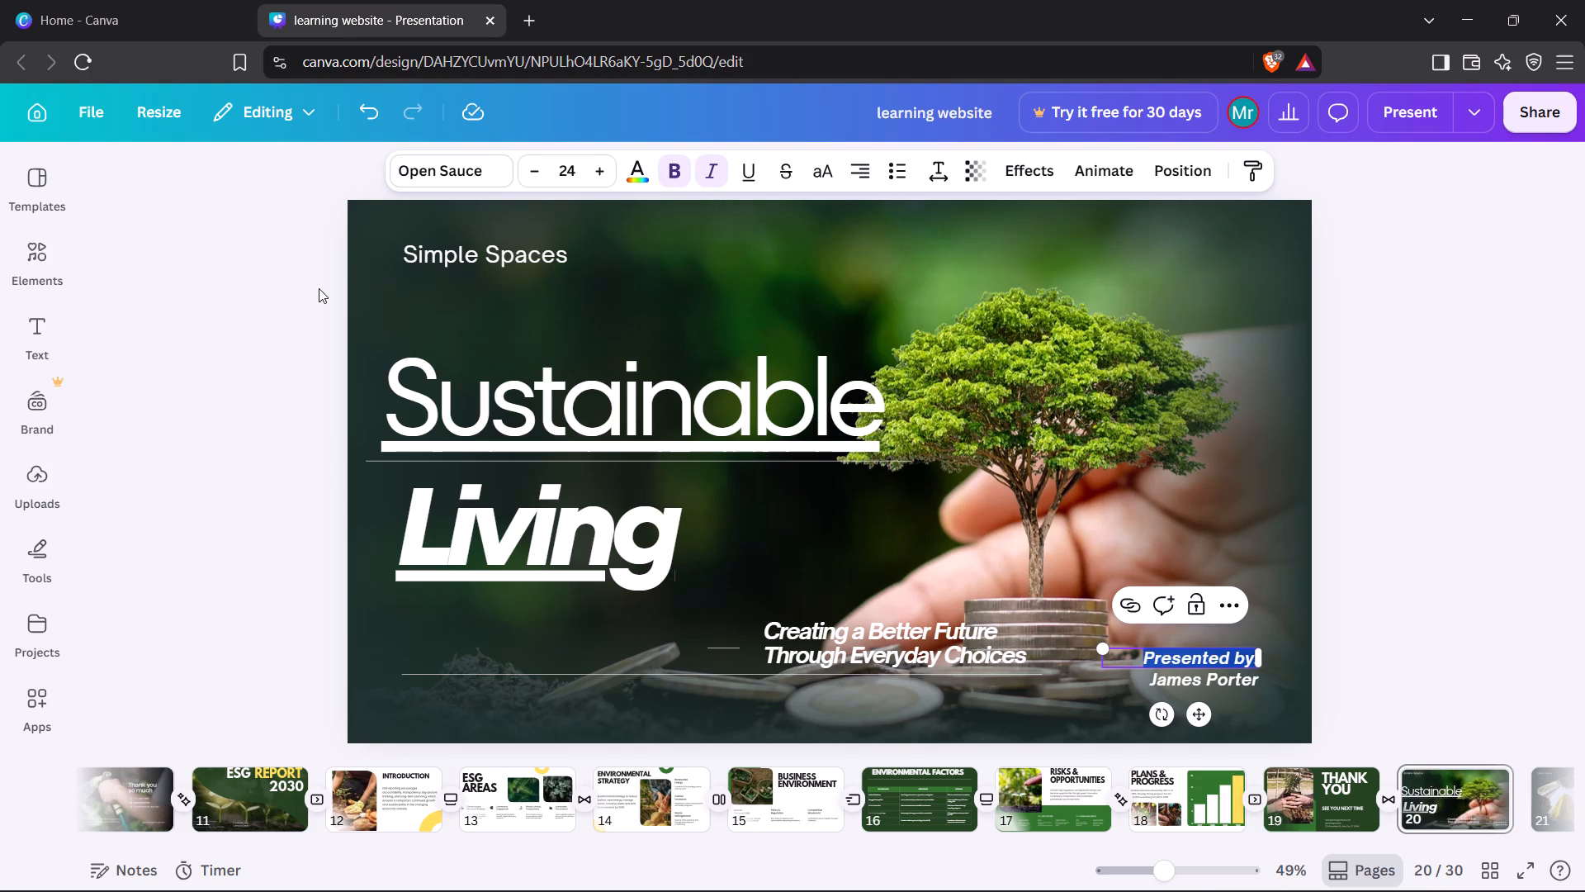
{"action": "left_click", "coordinate": [300, 289]}
Make the "Simple Spaces" text bold and italic.
{"action": "triple_click", "coordinate": [470, 251]}
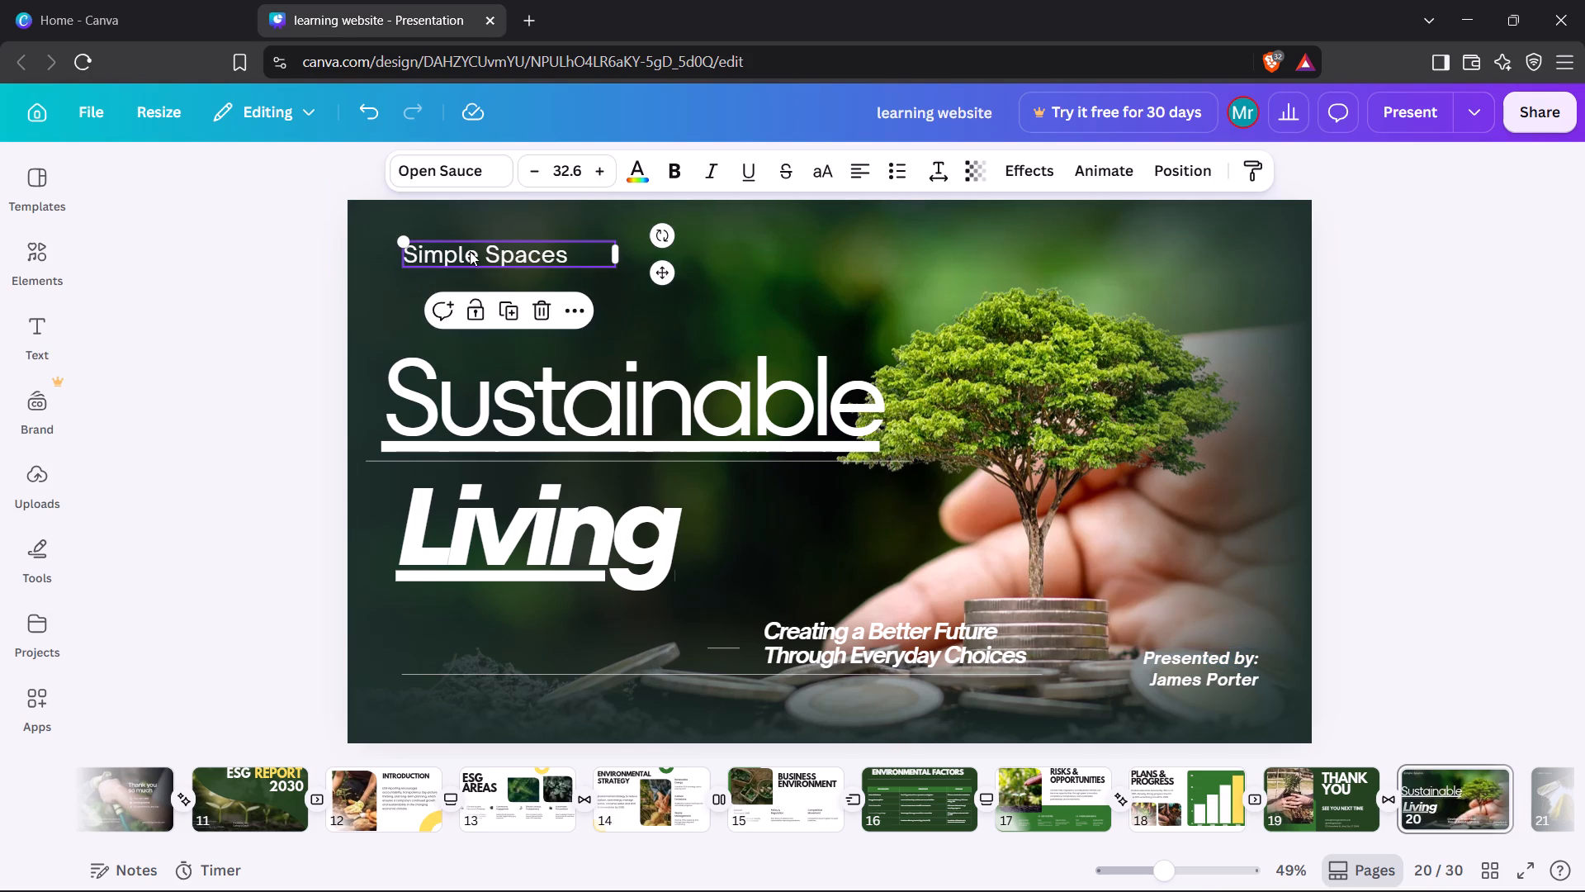
{"action": "left_click", "coordinate": [680, 179]}
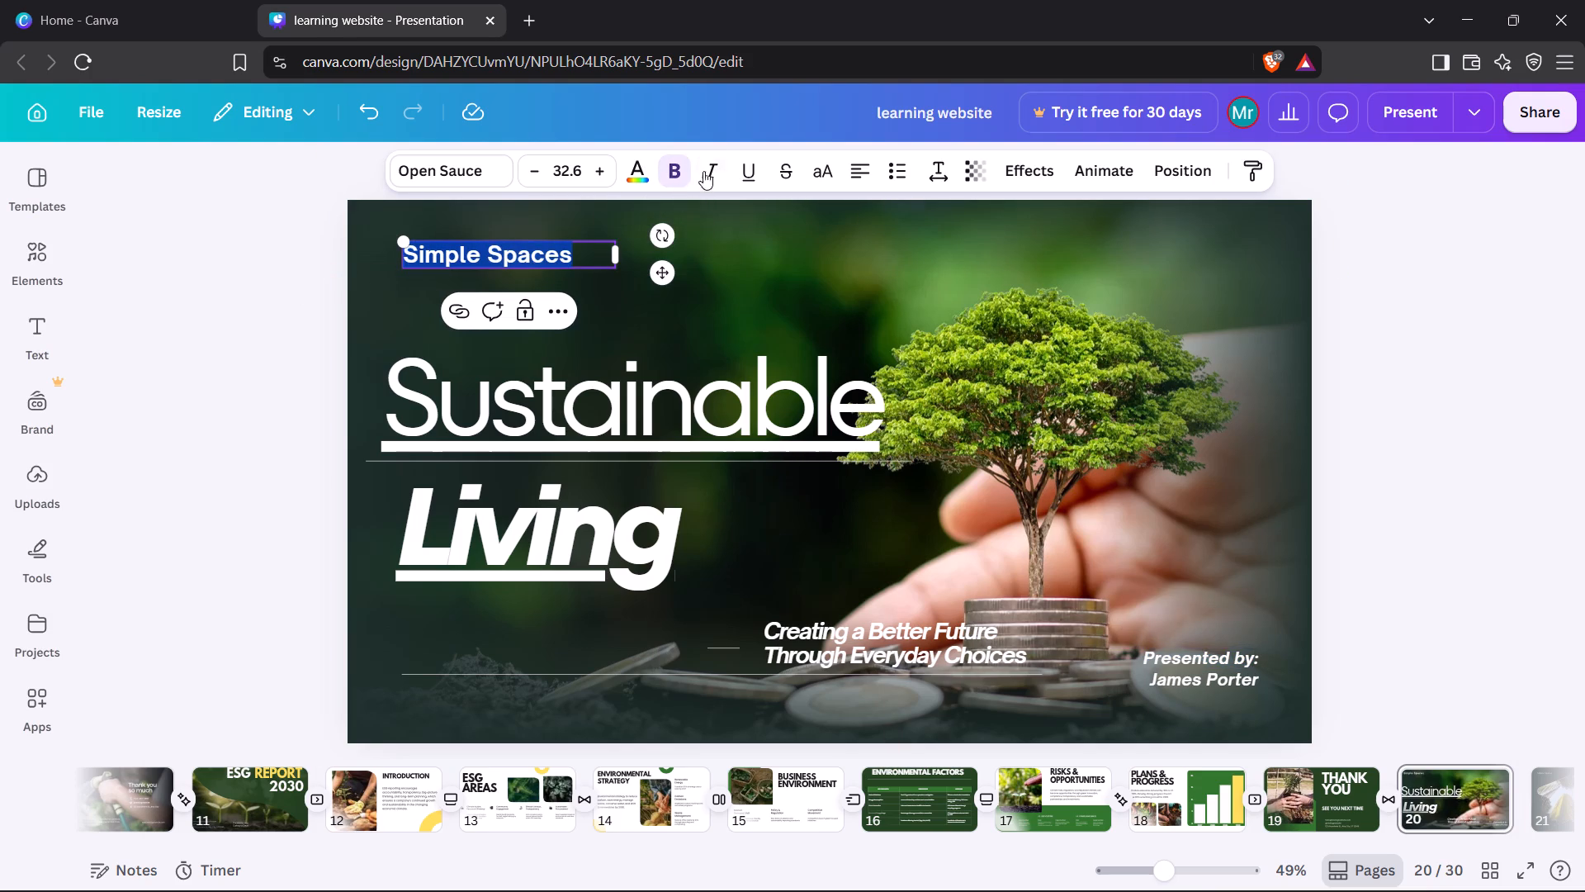
{"action": "left_click", "coordinate": [722, 164]}
{"action": "left_click", "coordinate": [244, 325]}
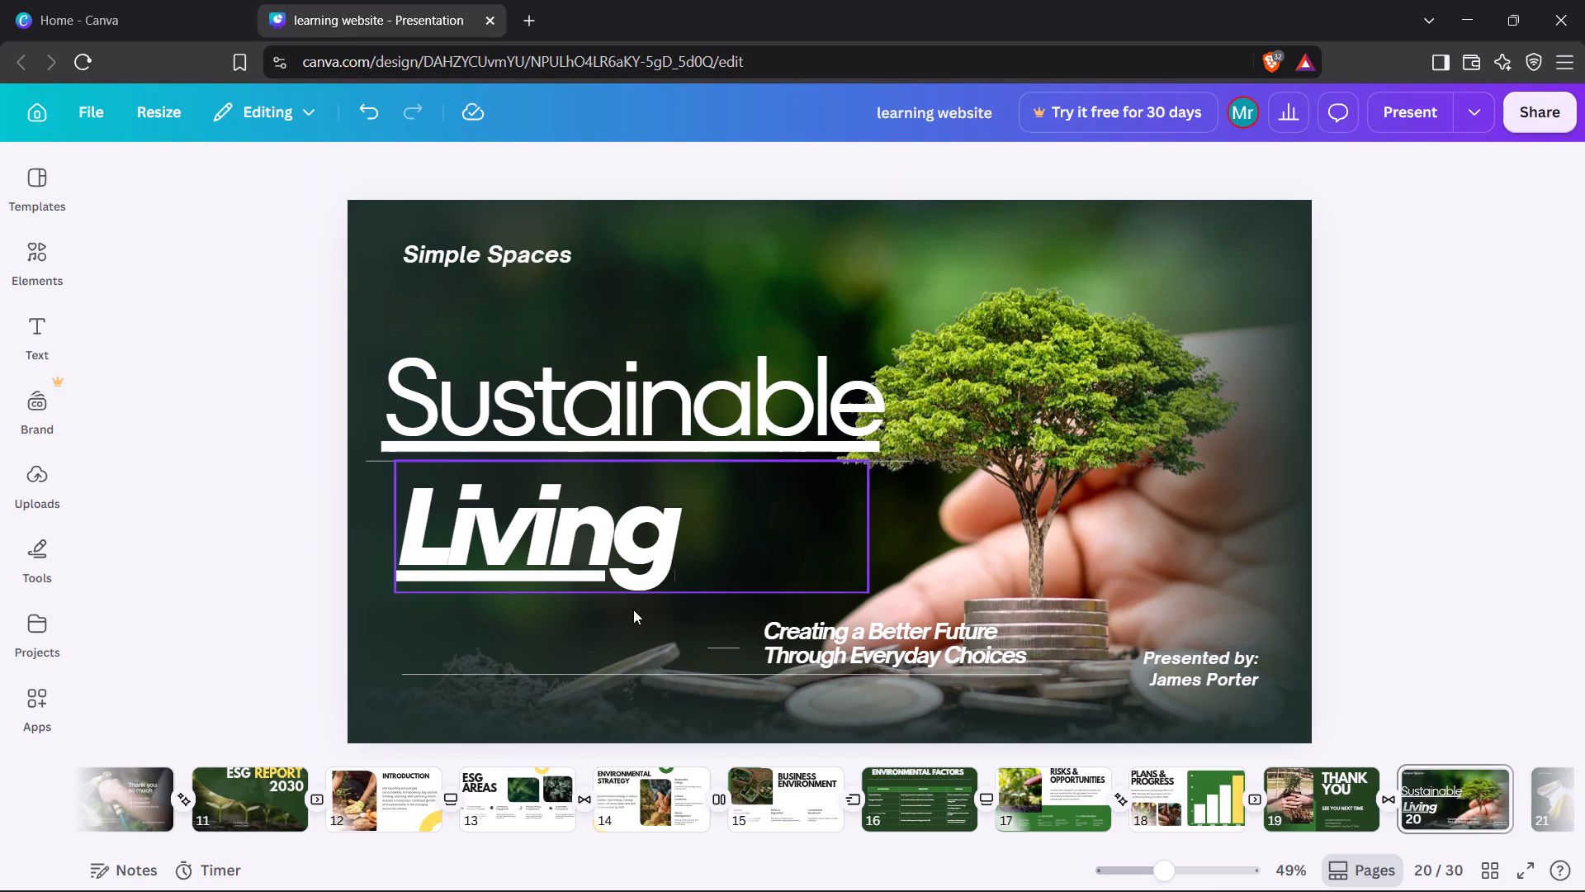
Apply the Corporate page animation to the "Sustainable Living" page.
{"action": "double_click", "coordinate": [712, 673]}
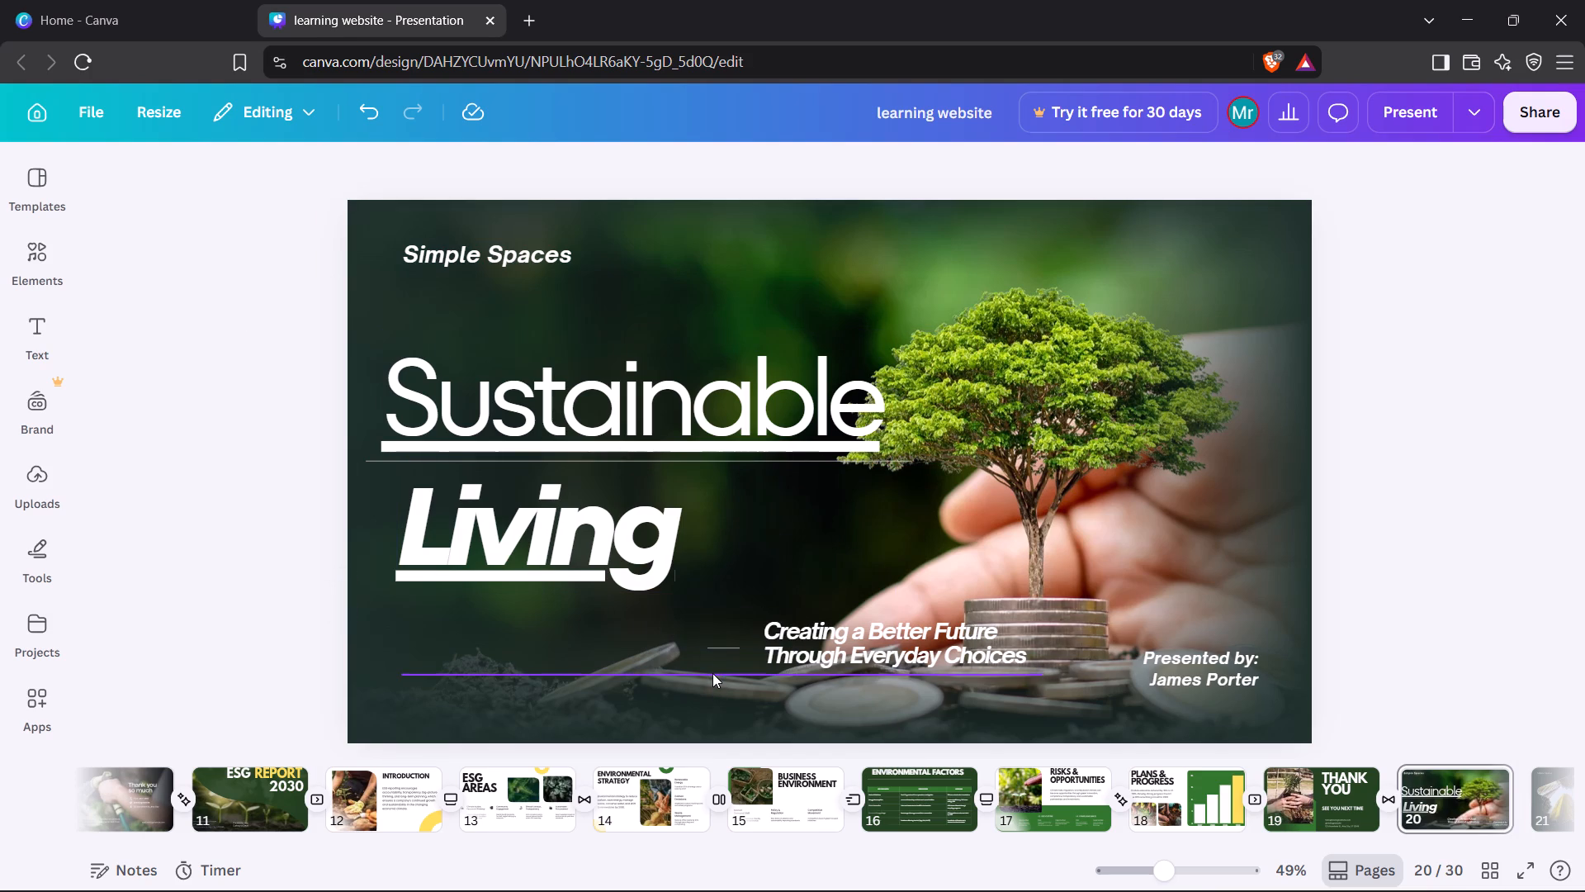
{"action": "left_click", "coordinate": [885, 344]}
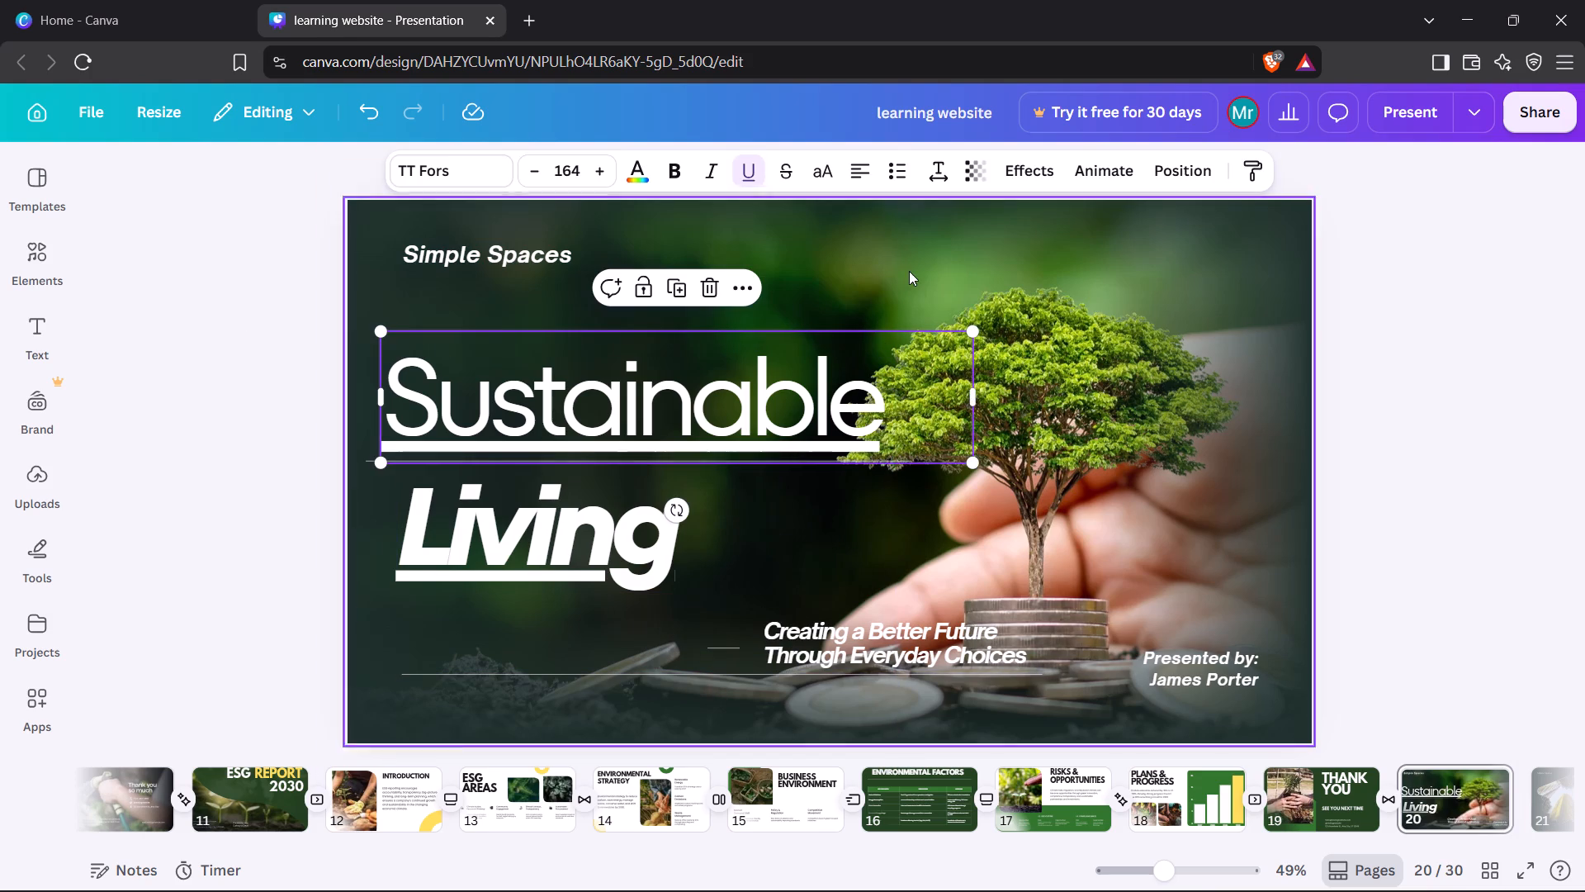
{"action": "left_click", "coordinate": [910, 265]}
{"action": "left_click", "coordinate": [916, 293]}
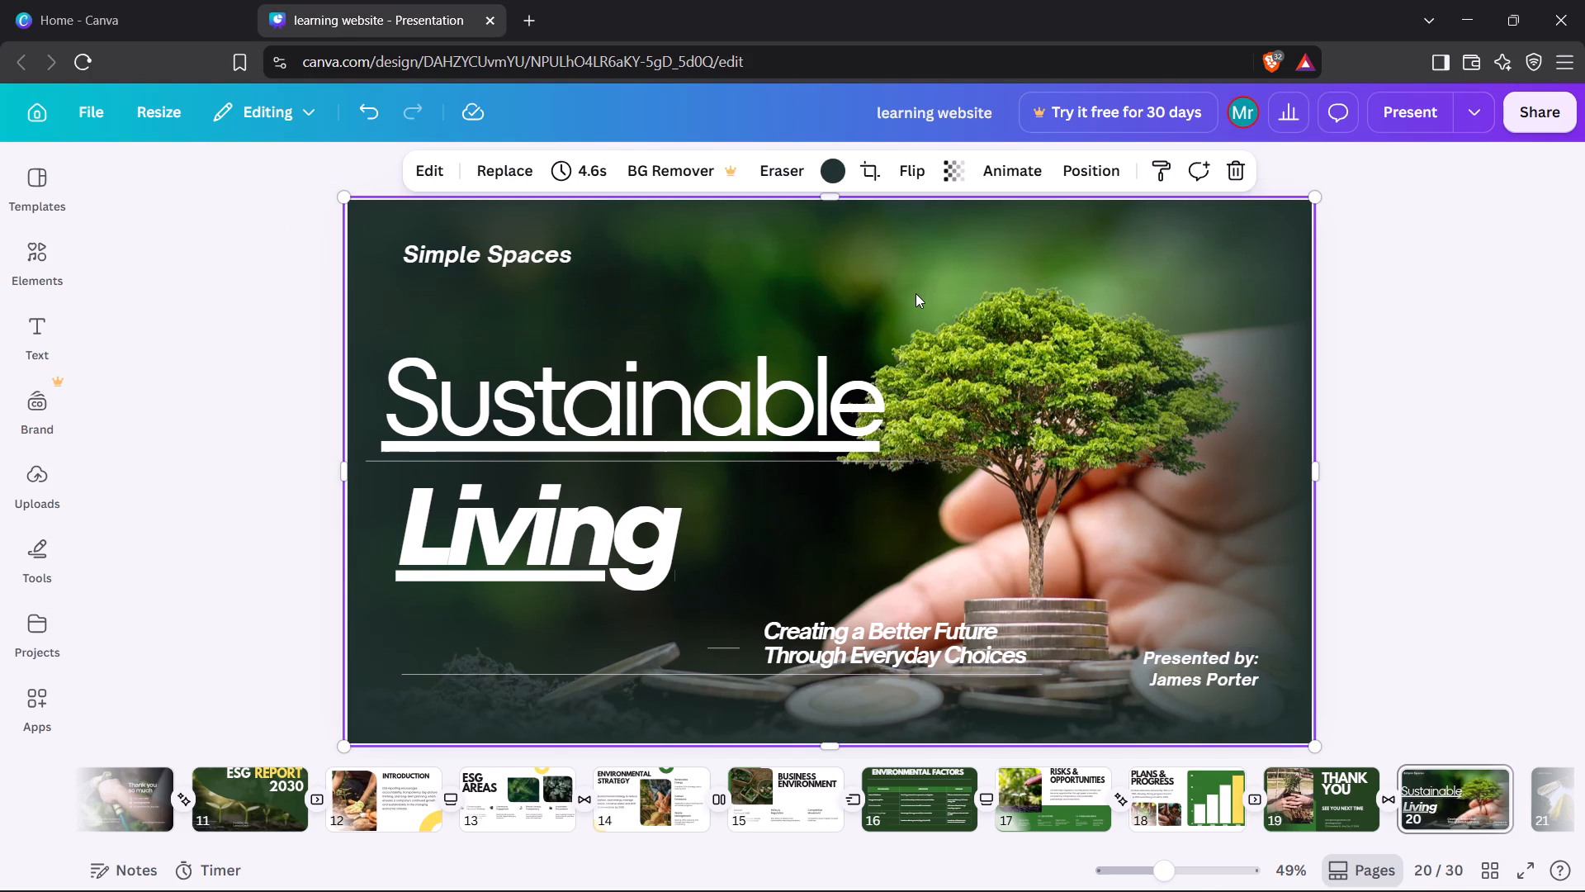
{"action": "left_click", "coordinate": [1013, 168]}
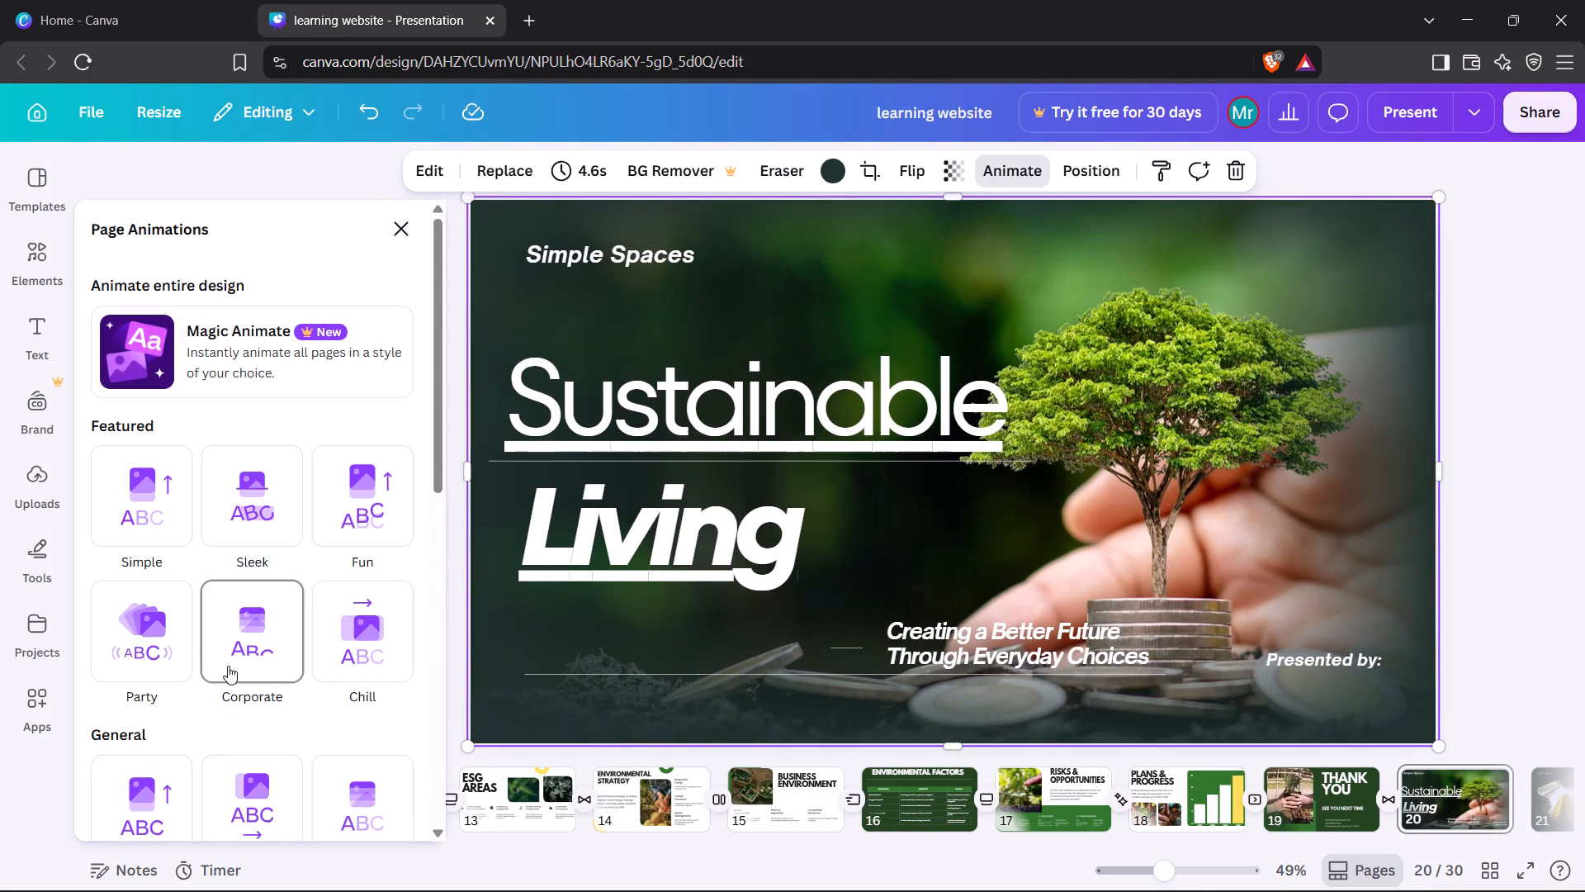
{"action": "left_click", "coordinate": [228, 666]}
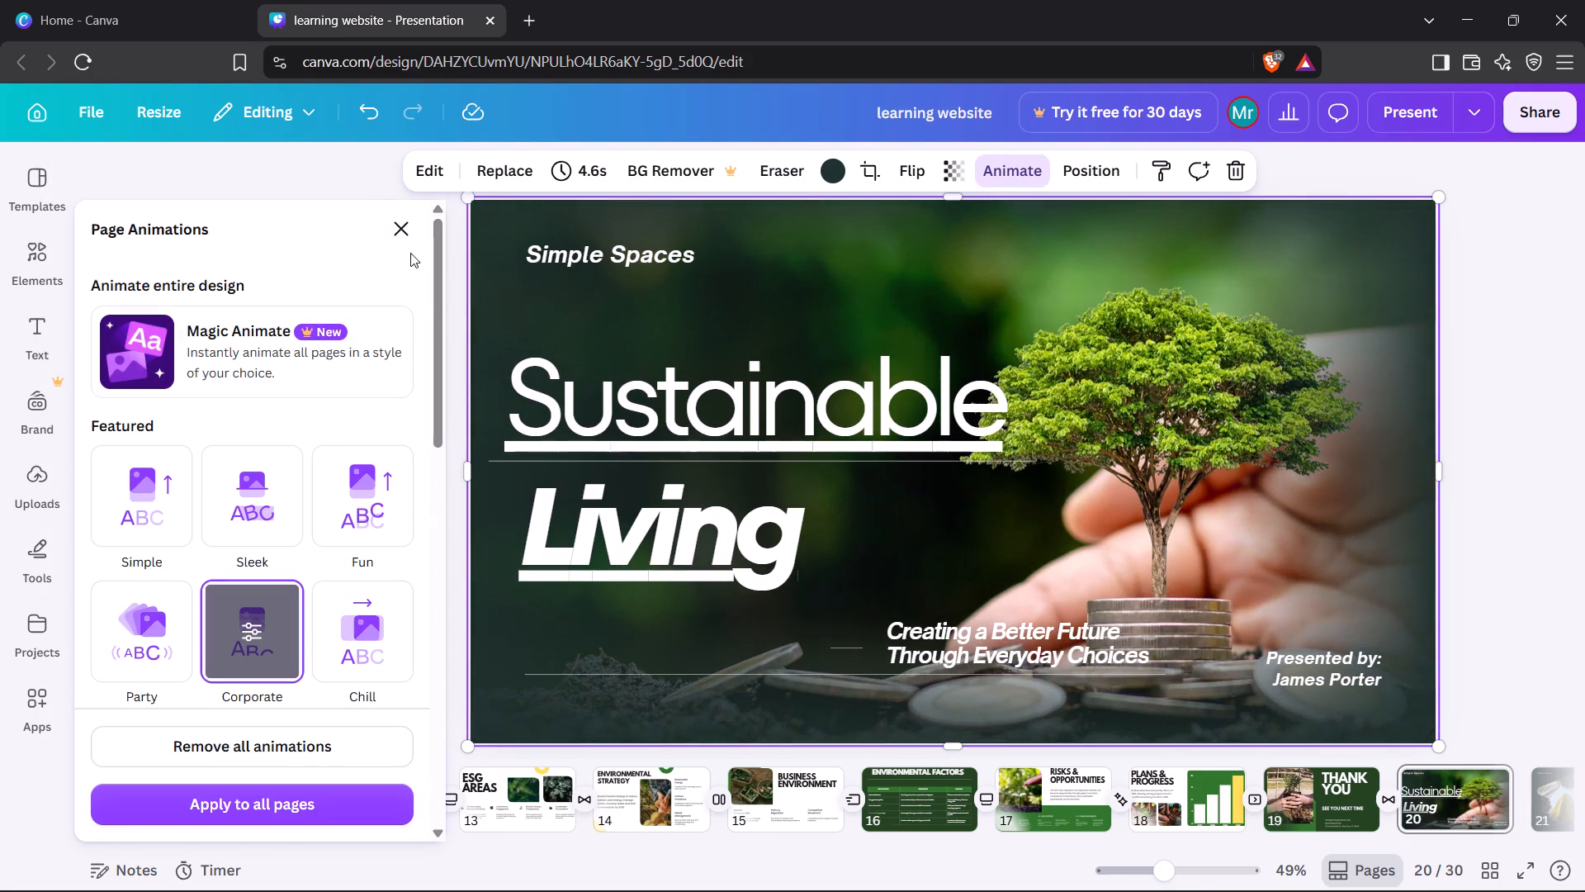
{"action": "left_click", "coordinate": [401, 230]}
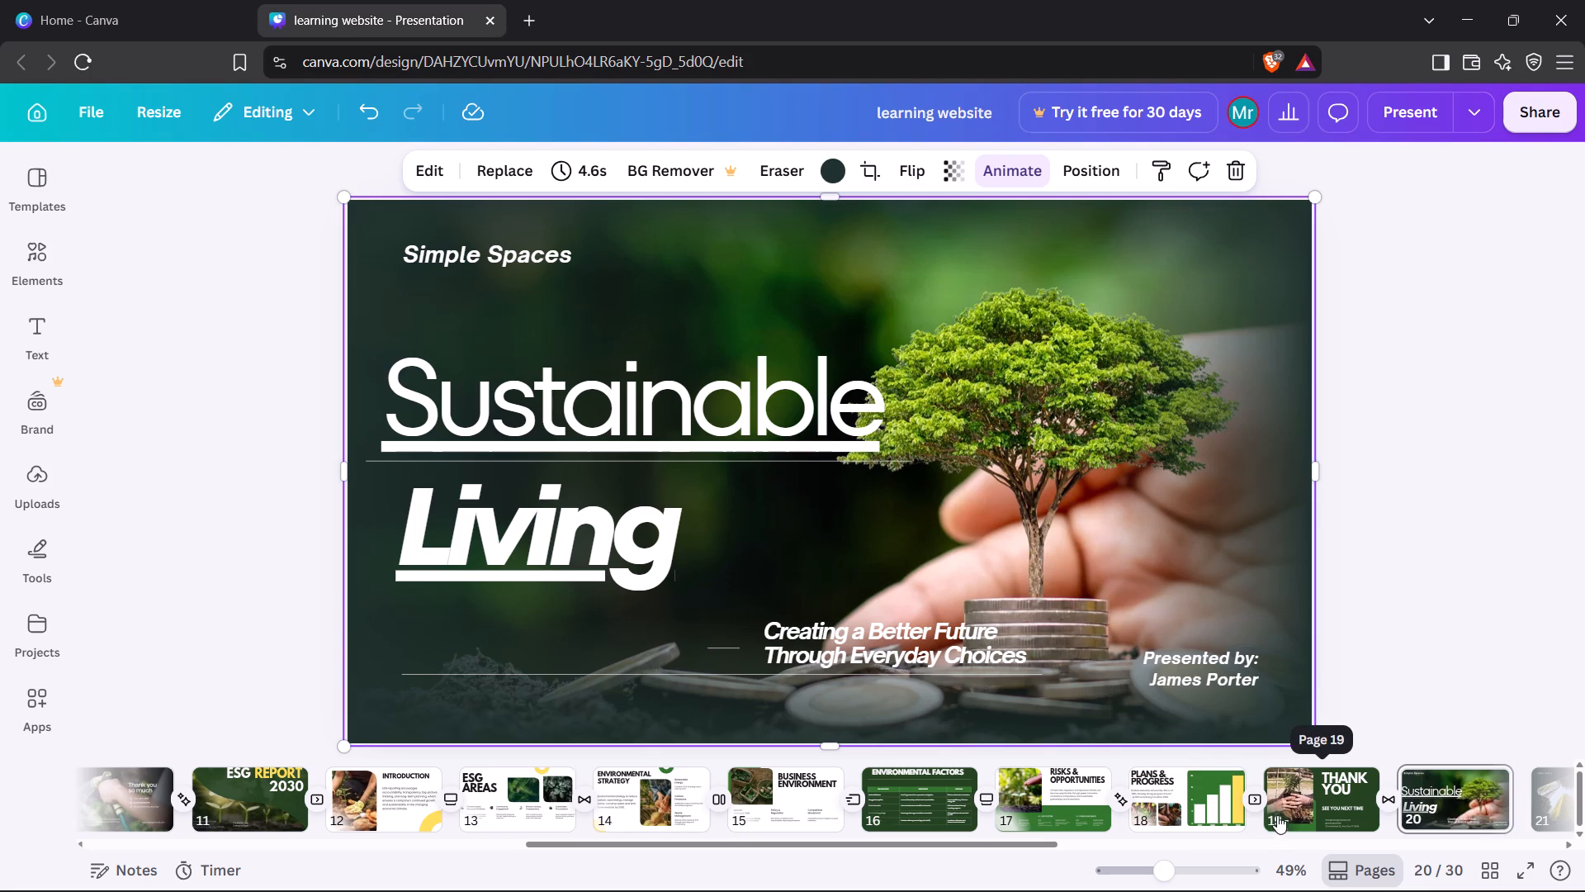
Add a Slide transition between pages 20 and 21.
{"action": "scroll", "coordinate": [1276, 812], "scroll_direction": "left", "scroll_amount": 8}
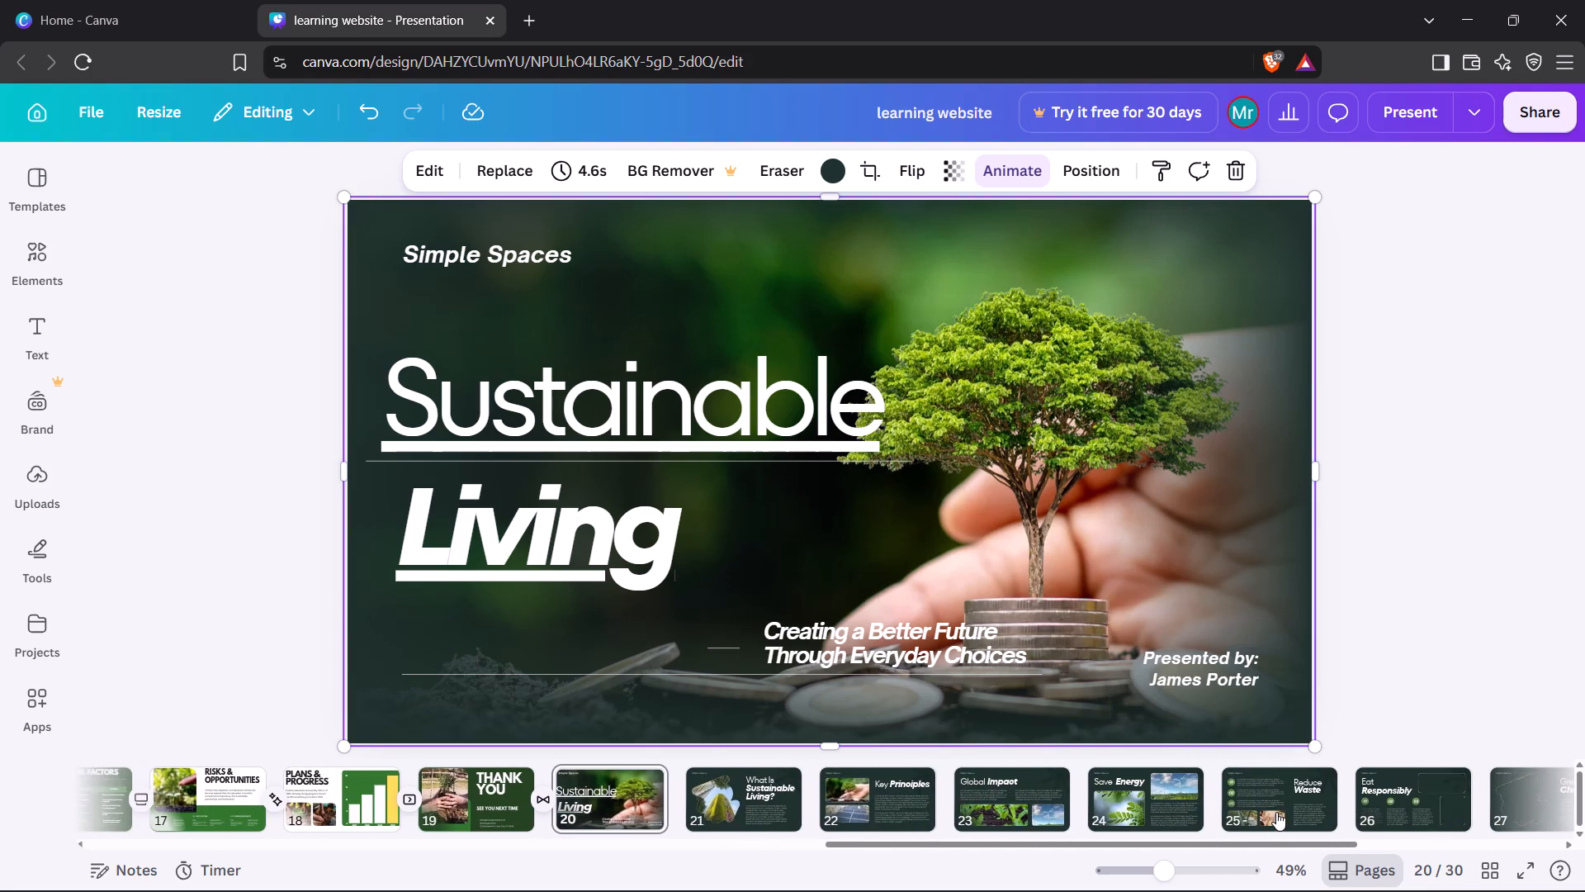
{"action": "scroll", "coordinate": [1276, 812], "scroll_direction": "left", "scroll_amount": 1}
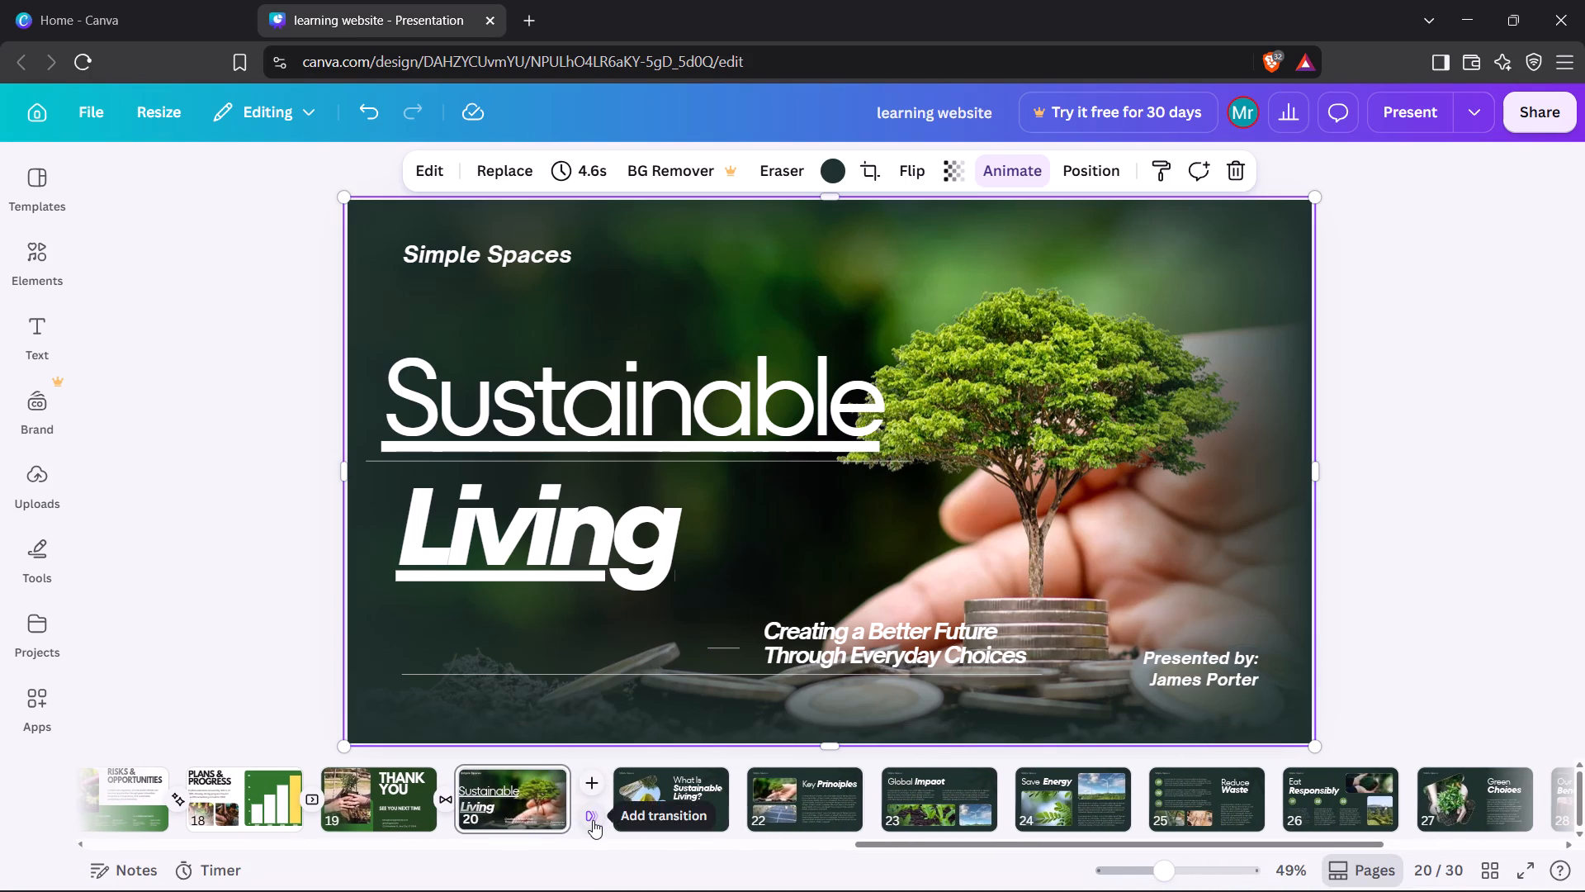
{"action": "left_click", "coordinate": [593, 820]}
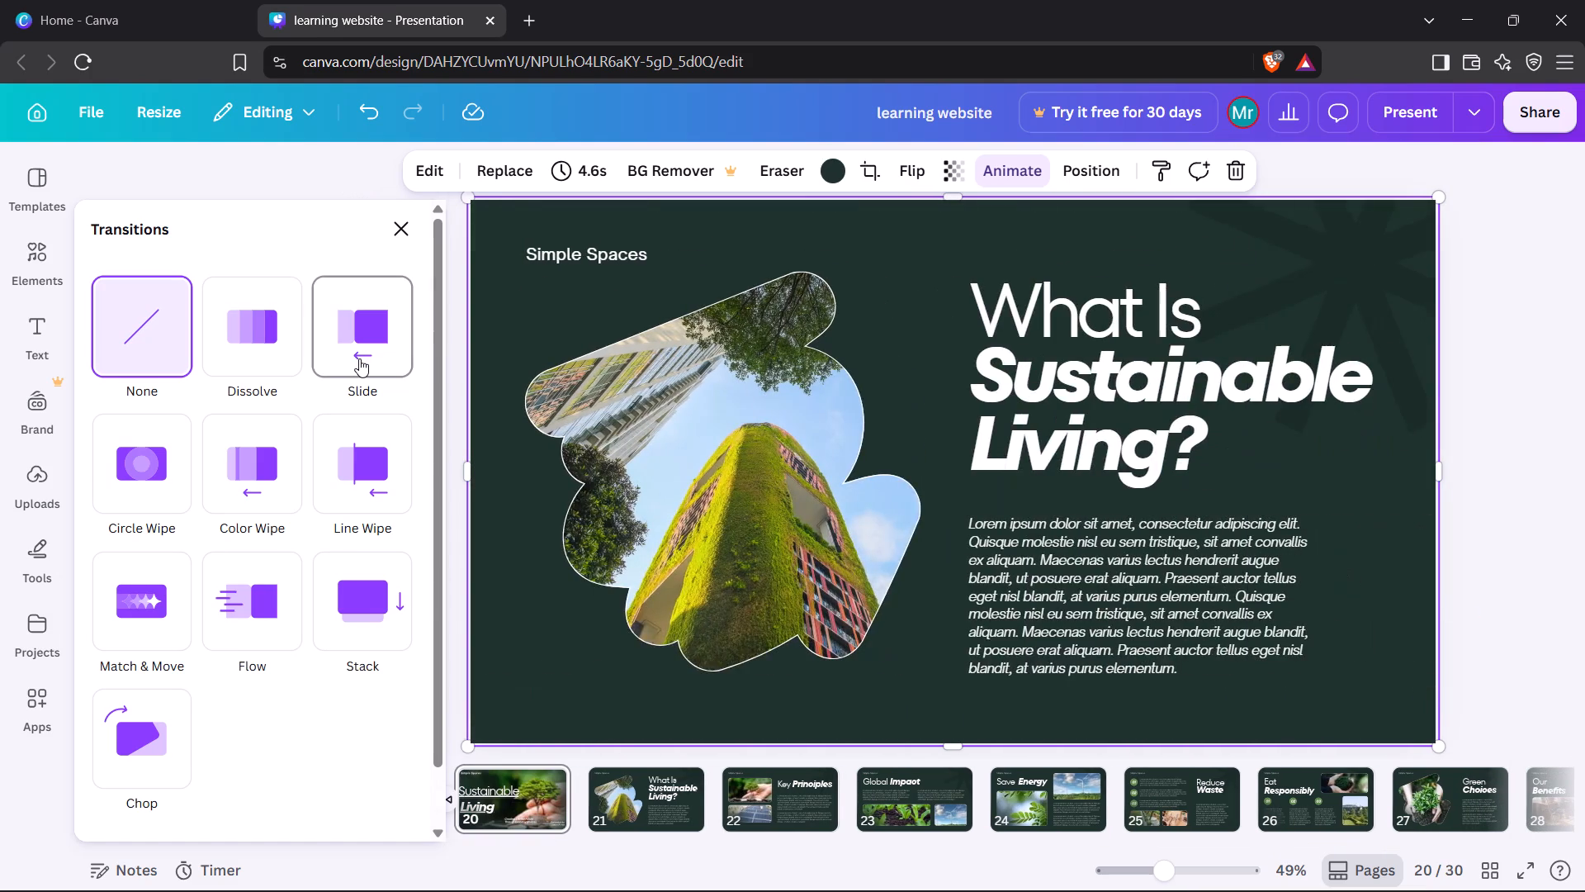
{"action": "left_click", "coordinate": [359, 358]}
{"action": "left_click", "coordinate": [401, 223]}
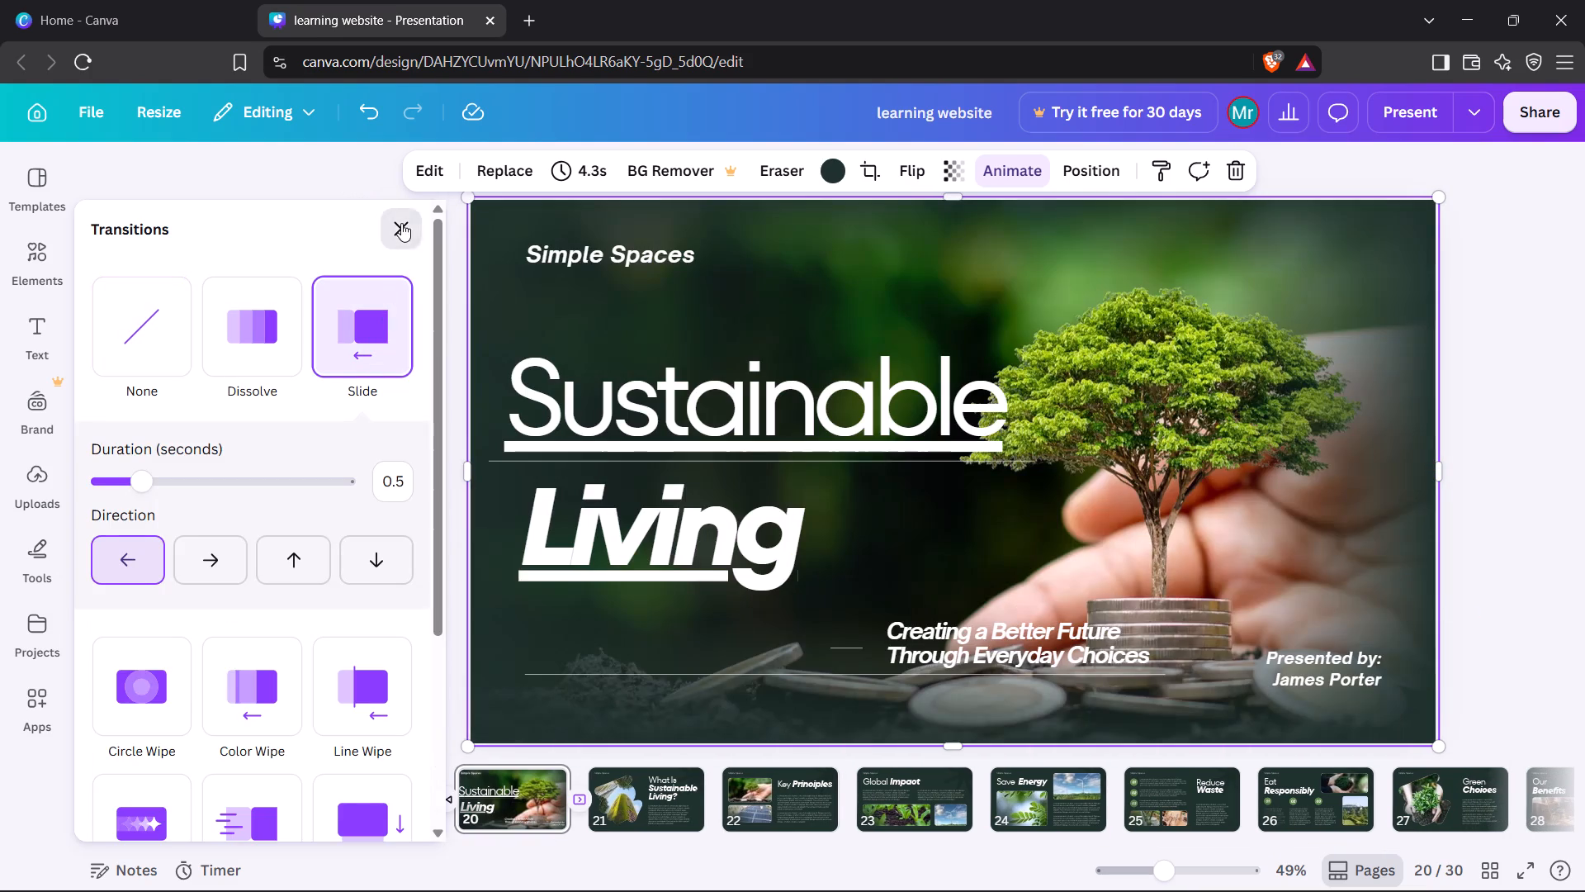
{"action": "left_click", "coordinate": [272, 311]}
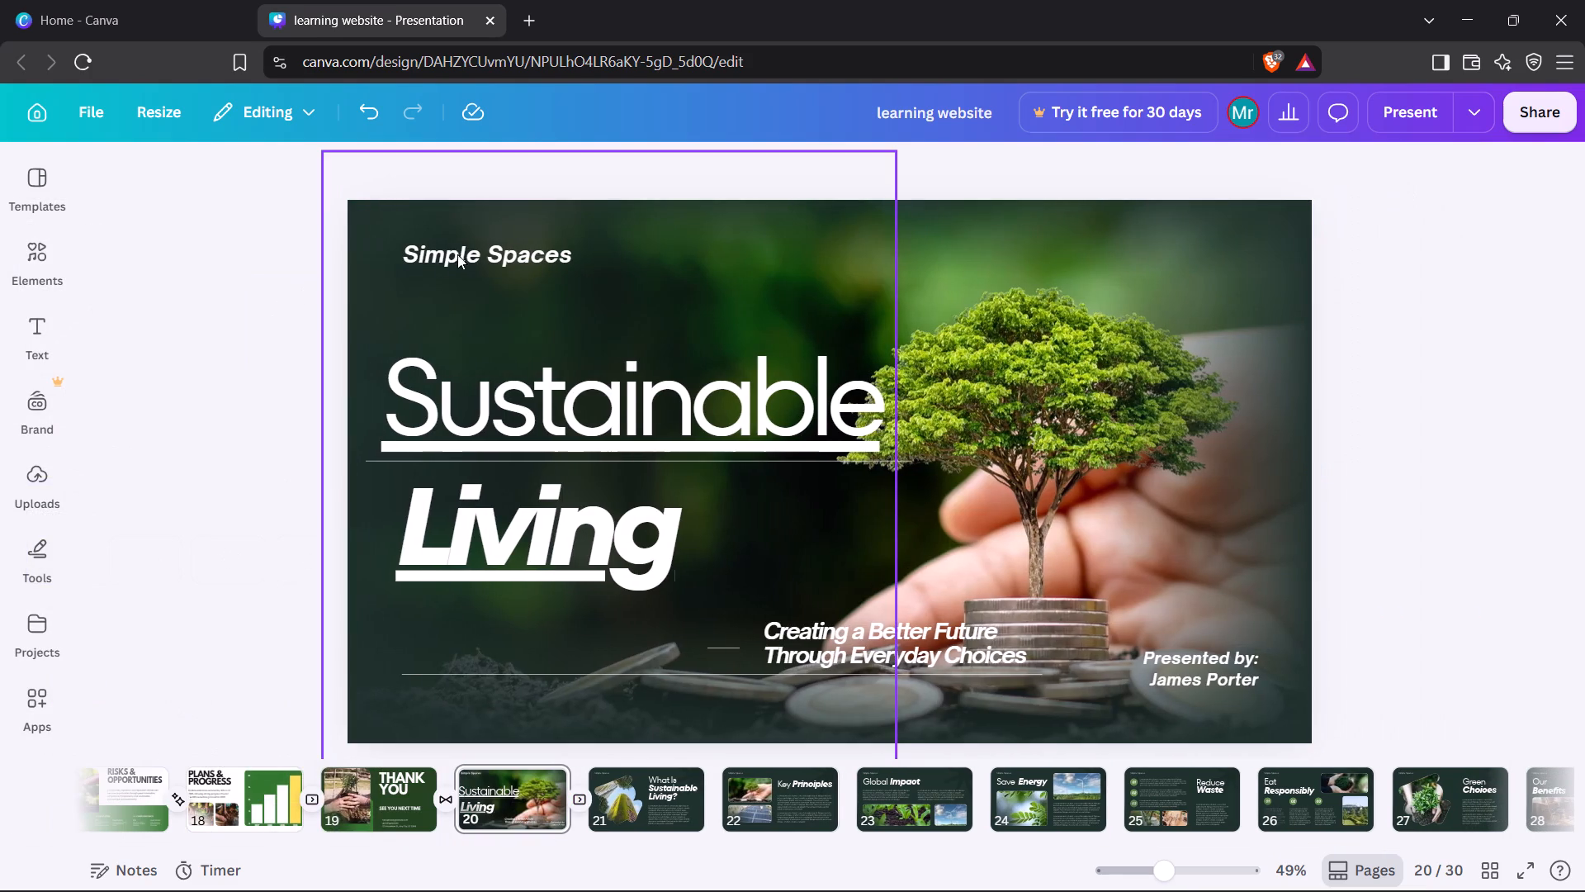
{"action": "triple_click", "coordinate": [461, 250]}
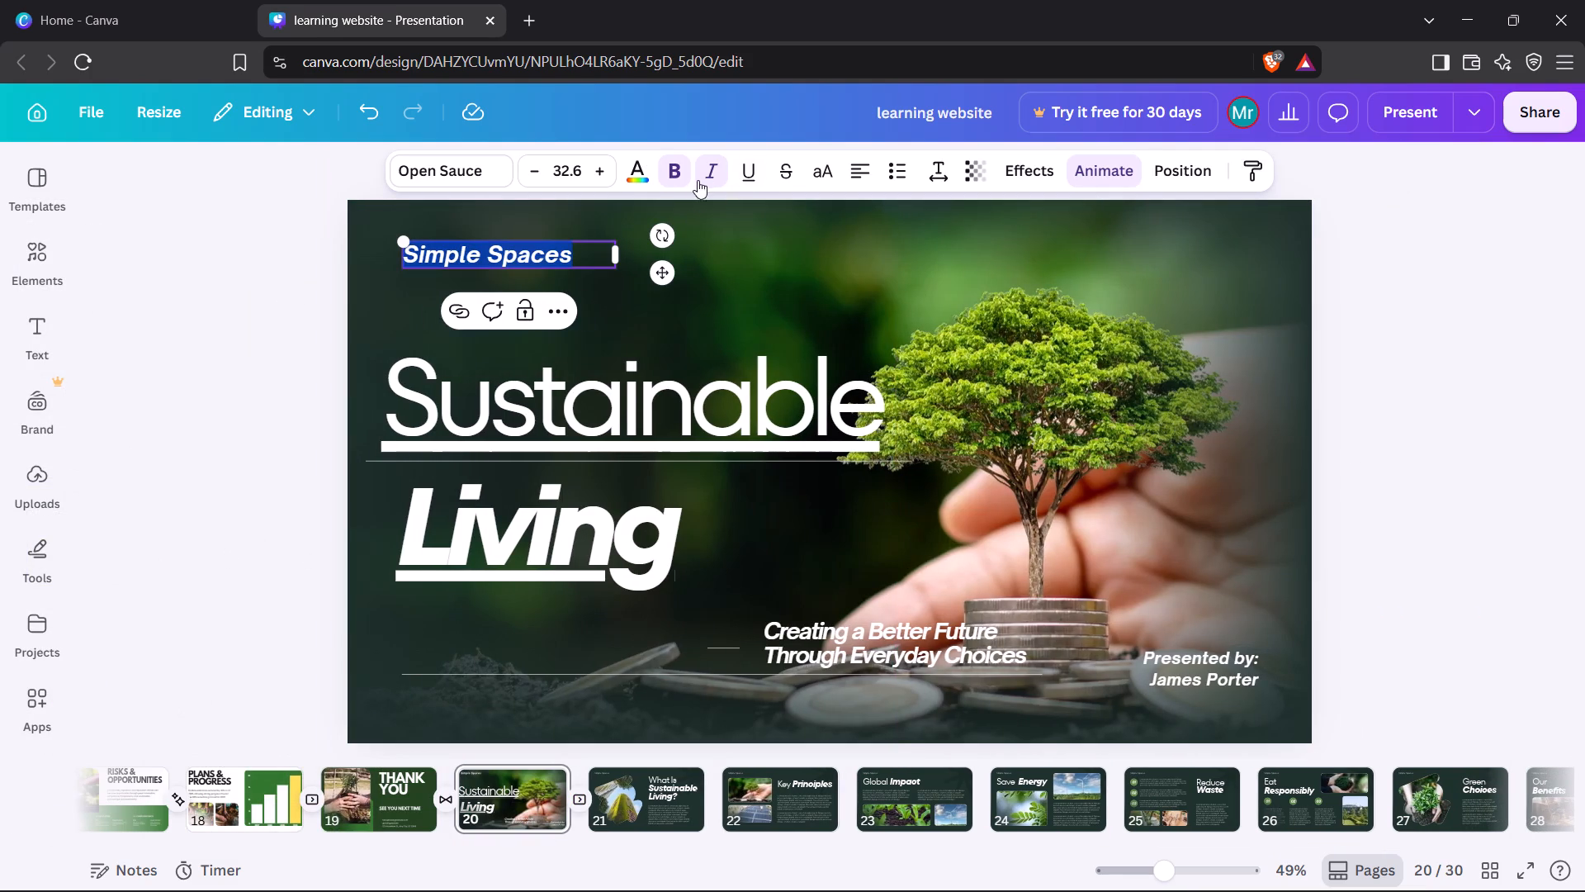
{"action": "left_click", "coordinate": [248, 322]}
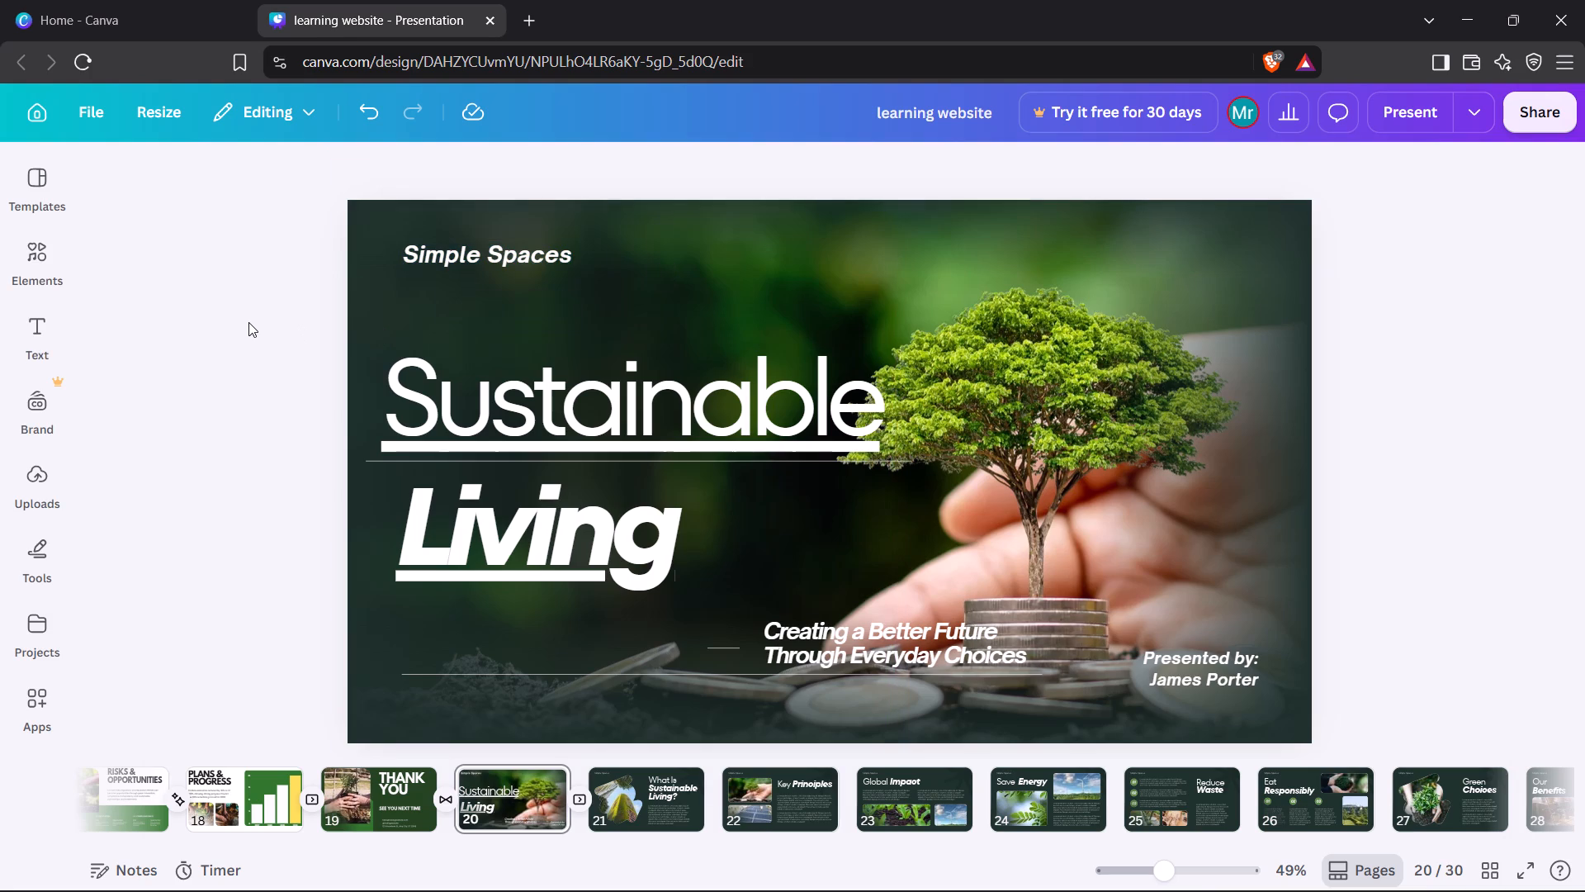
On page 21, enlarge the "Simple Spaces" text to size 29.2 and make it bold and italic.
{"action": "key", "text": "Right"}
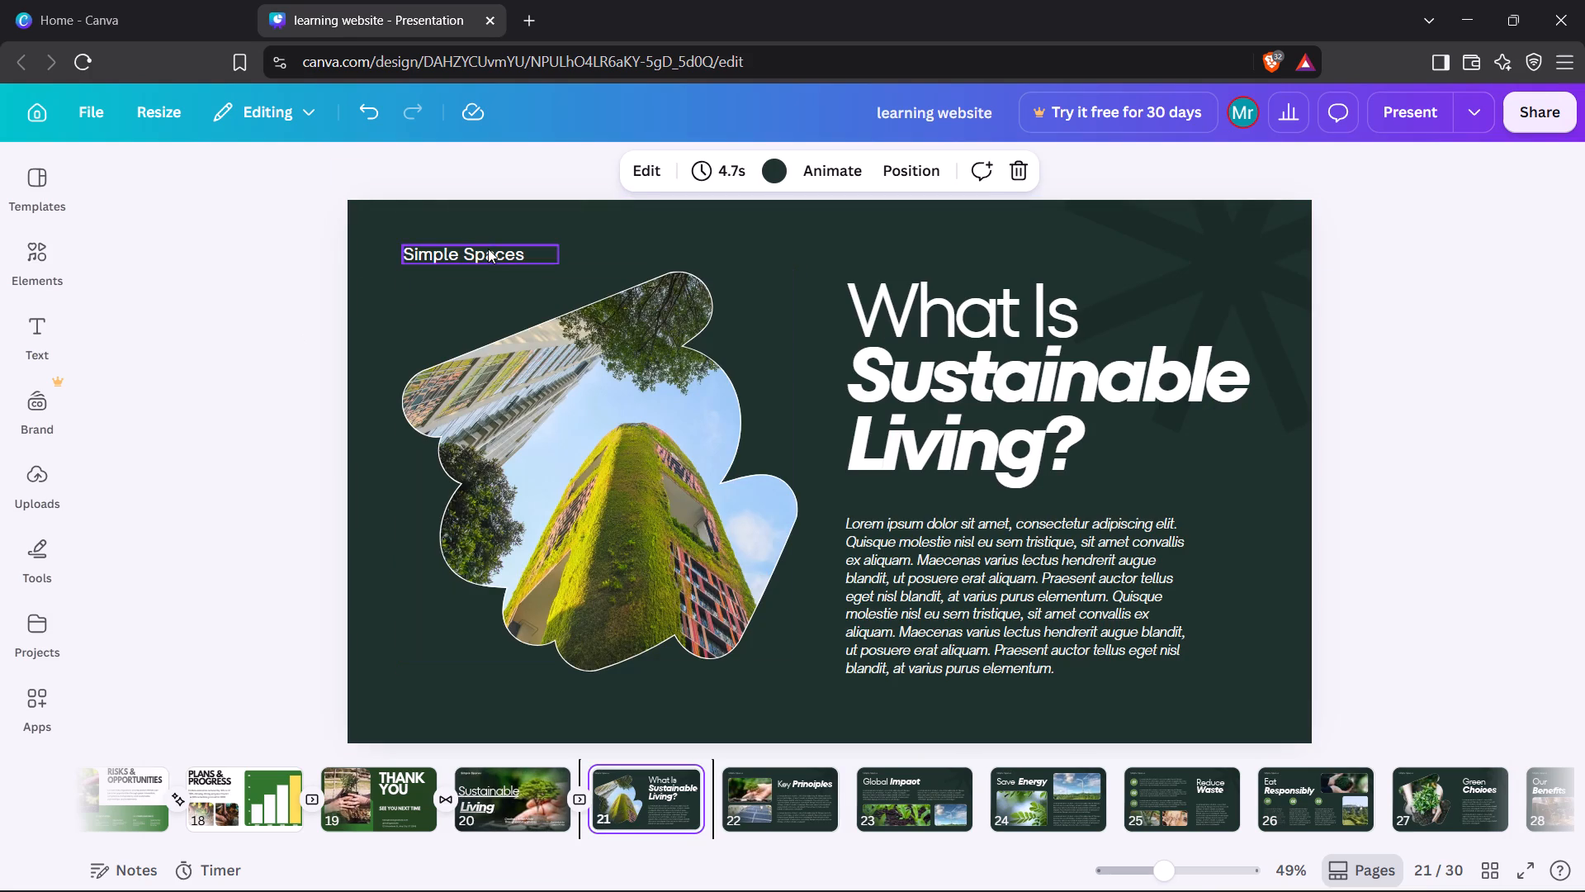
{"action": "double_click", "coordinate": [488, 249]}
{"action": "left_click_drag", "start_coordinate": [404, 246], "coordinate": [371, 226]}
{"action": "left_click", "coordinate": [666, 167]}
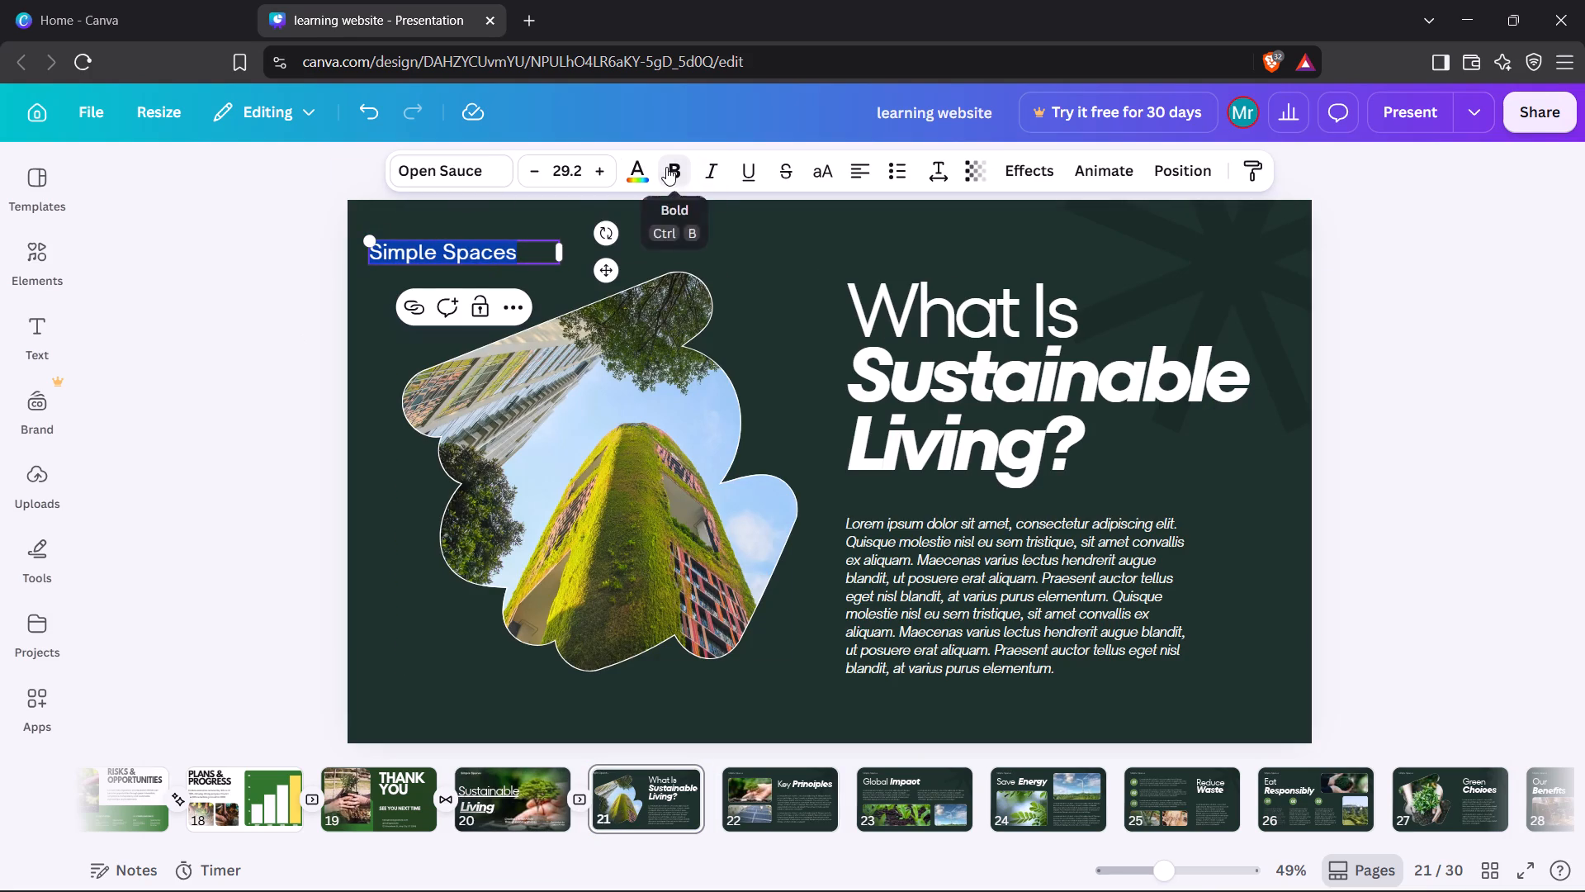
{"action": "left_click", "coordinate": [707, 167]}
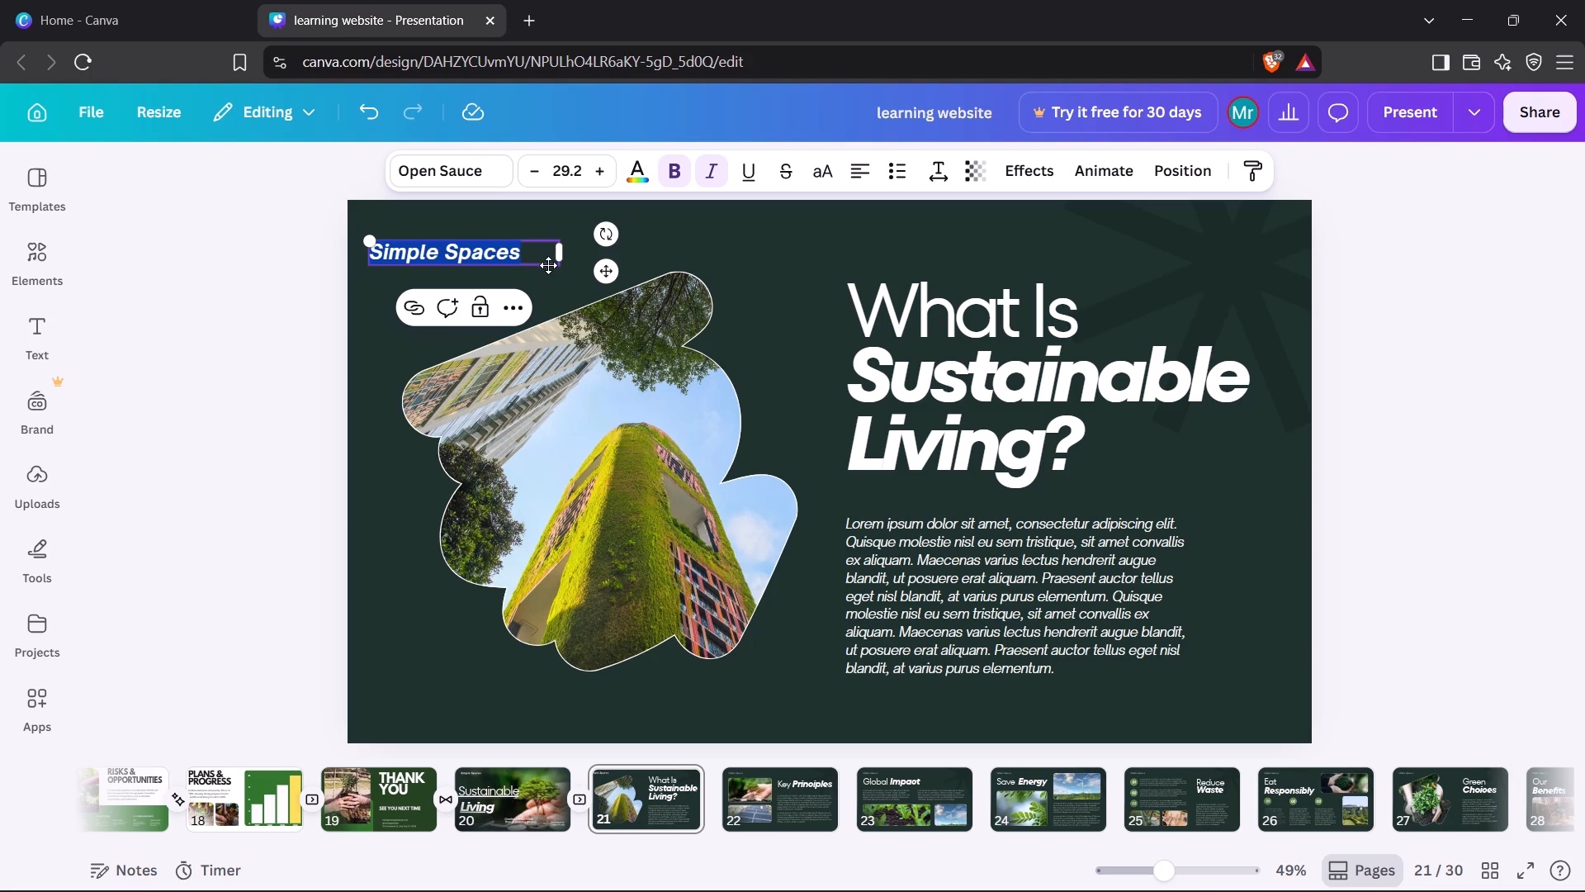
Move the "Simple Spaces" text so it lines up with the left edge of the building image and sits slightly higher.
{"action": "left_click", "coordinate": [543, 259]}
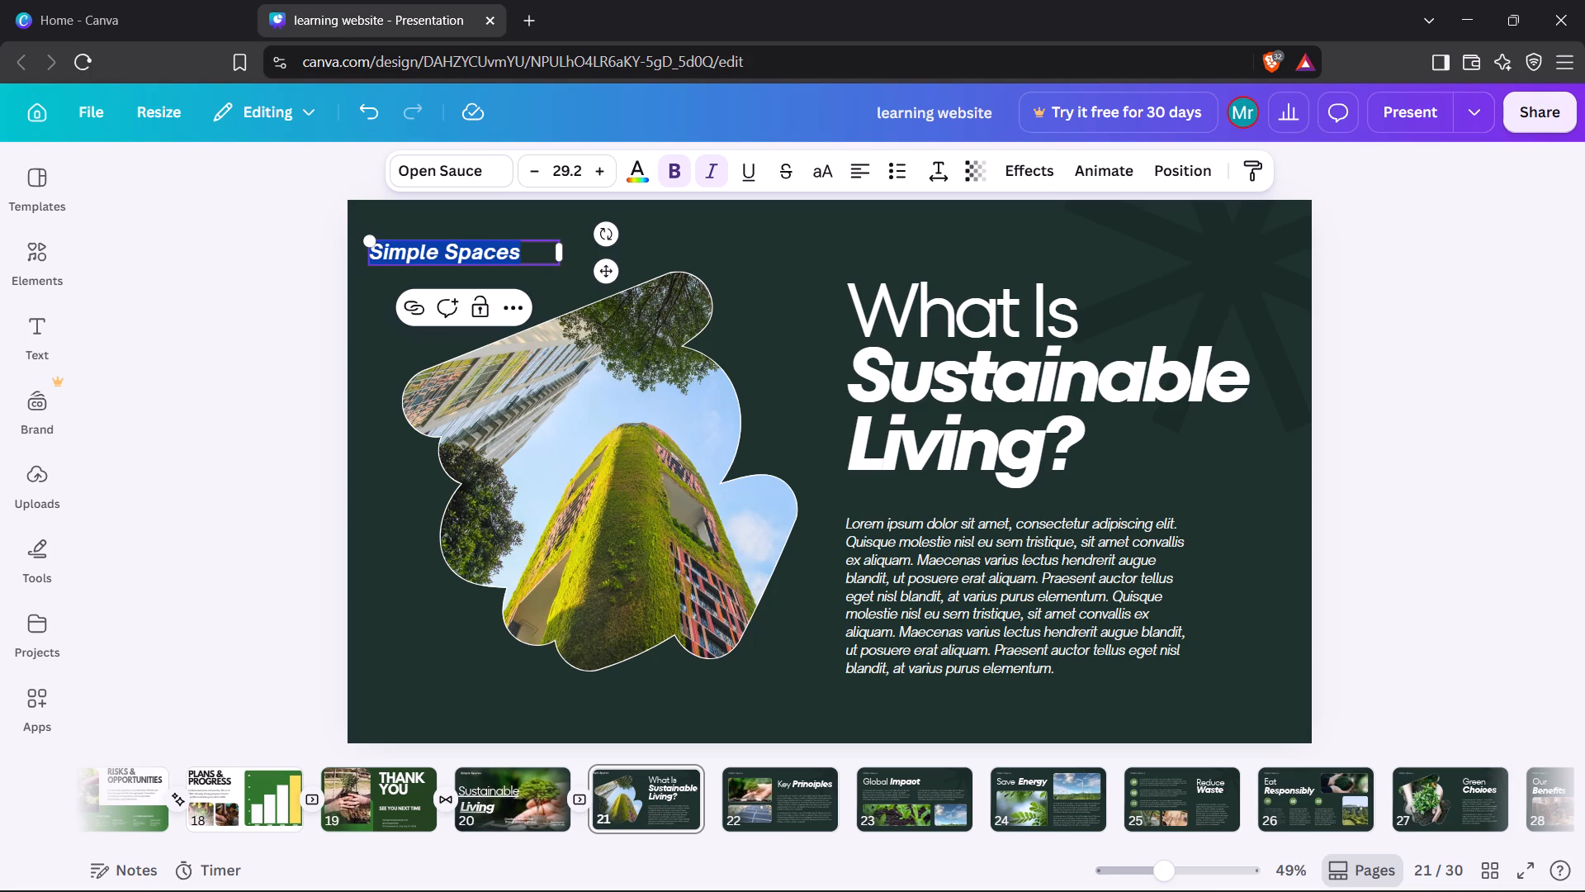
{"action": "left_click", "coordinate": [543, 262]}
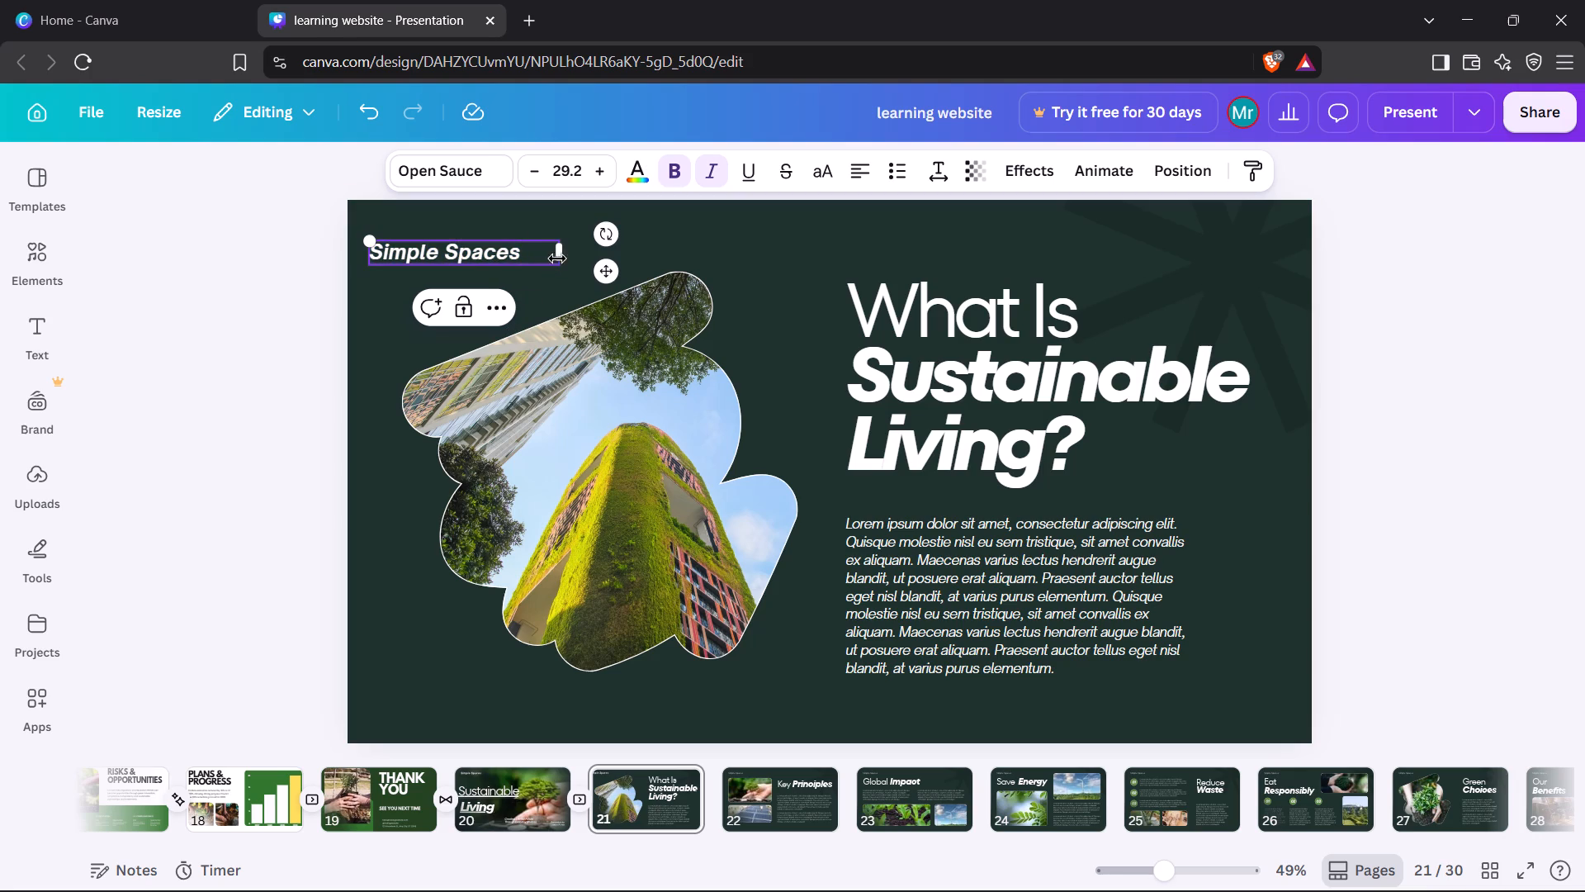
{"action": "left_click_drag", "start_coordinate": [545, 265], "coordinate": [559, 262]}
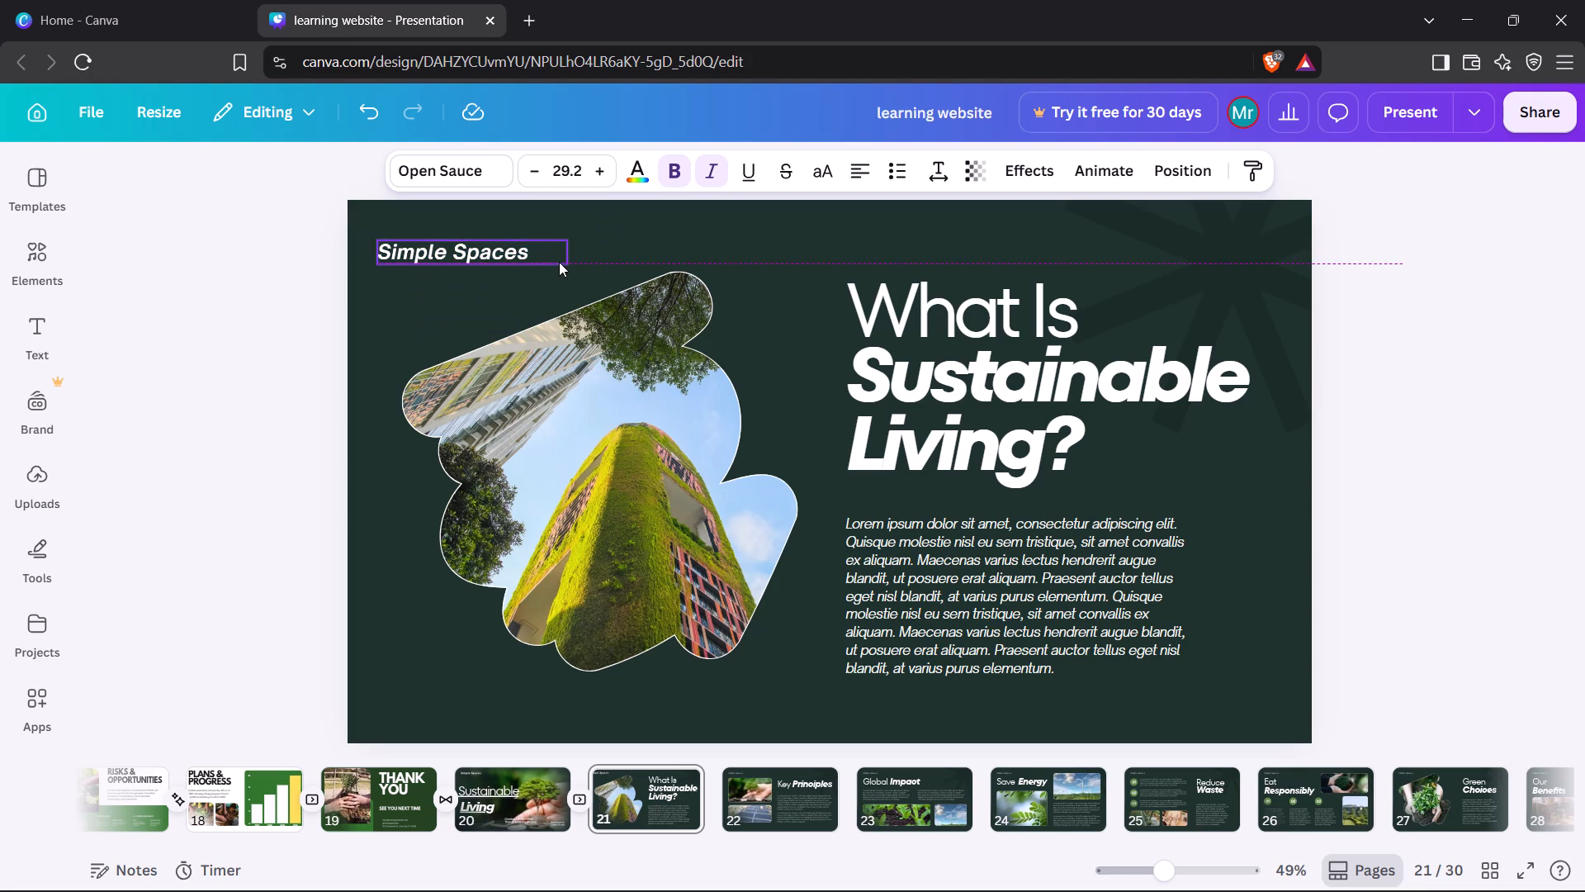
{"action": "left_click_drag", "start_coordinate": [559, 262], "coordinate": [575, 259]}
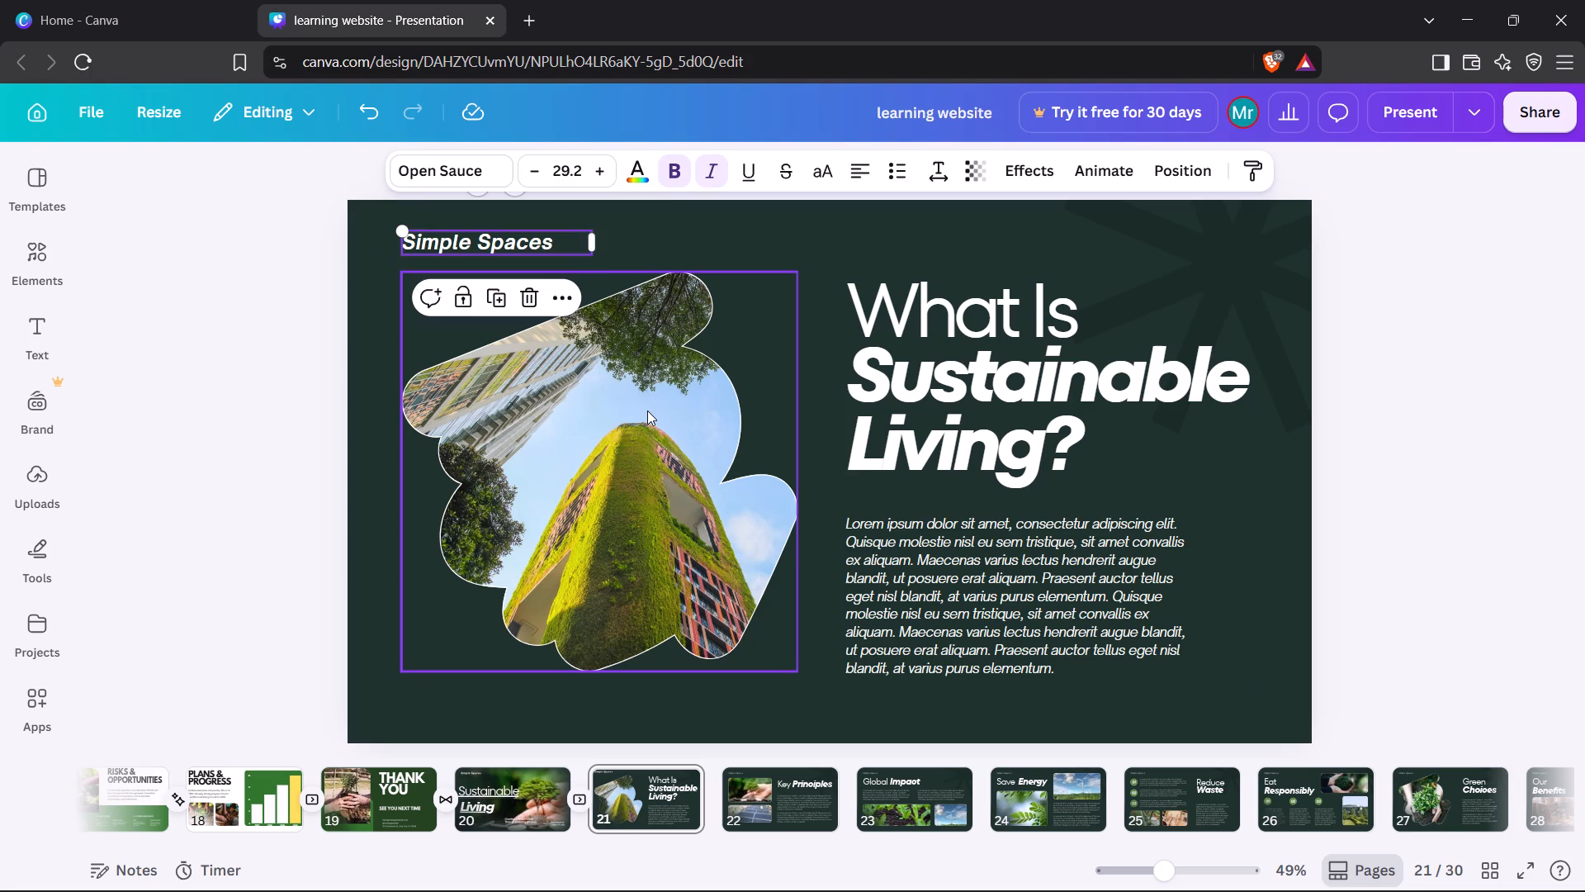
Resize the building image on page 21 by lowering its top edge and extending its bottom edge slightly downward.
{"action": "left_click", "coordinate": [647, 410]}
{"action": "left_click_drag", "start_coordinate": [603, 274], "coordinate": [602, 276]}
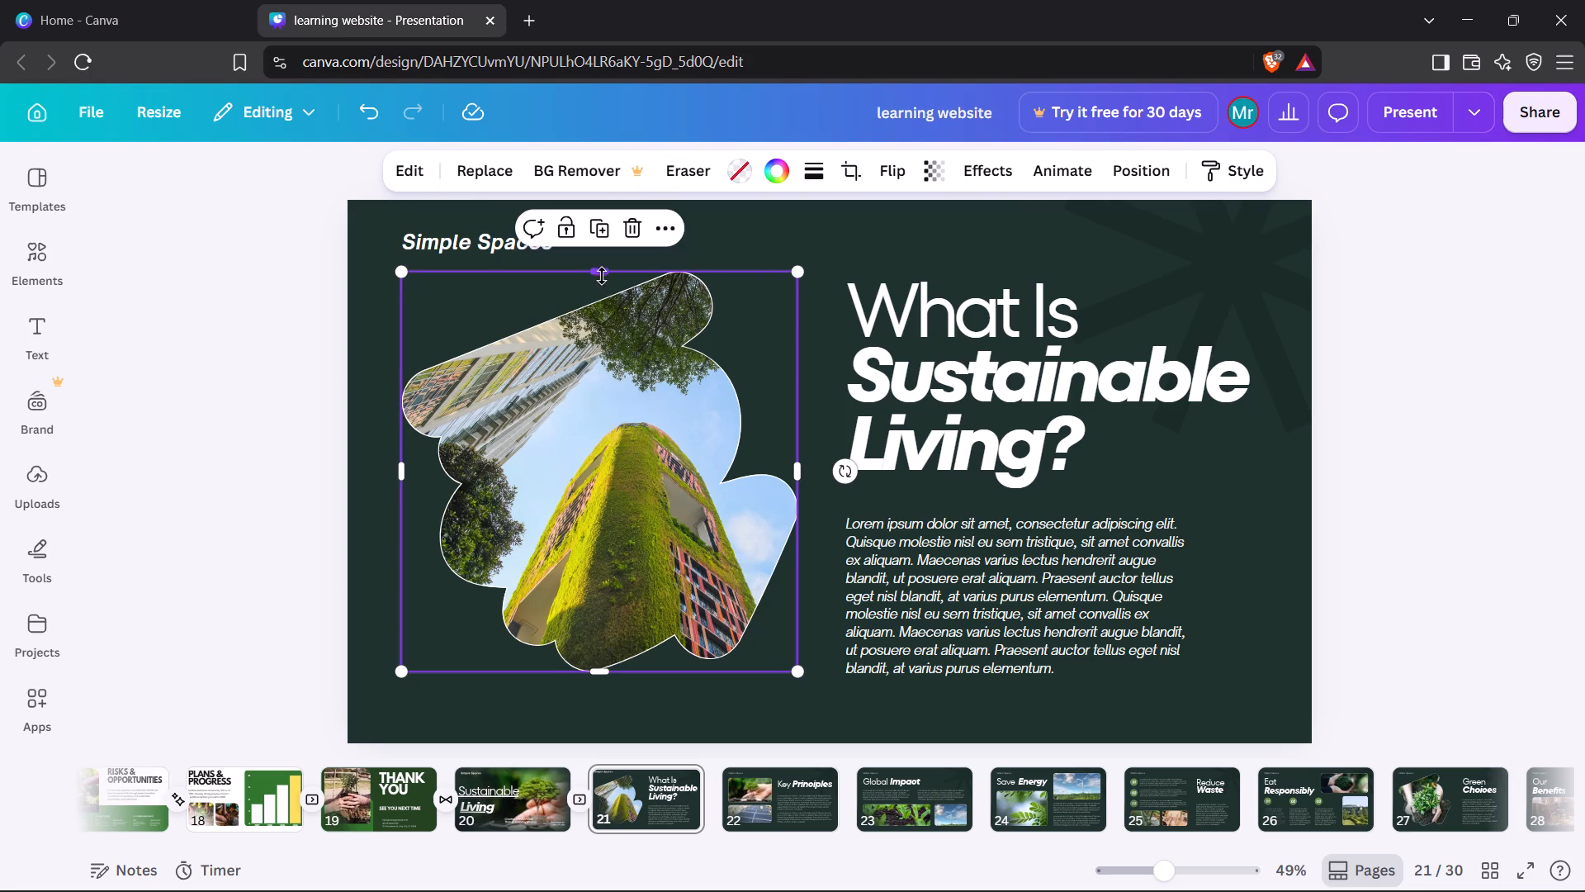
{"action": "left_click_drag", "start_coordinate": [602, 276], "coordinate": [601, 301]}
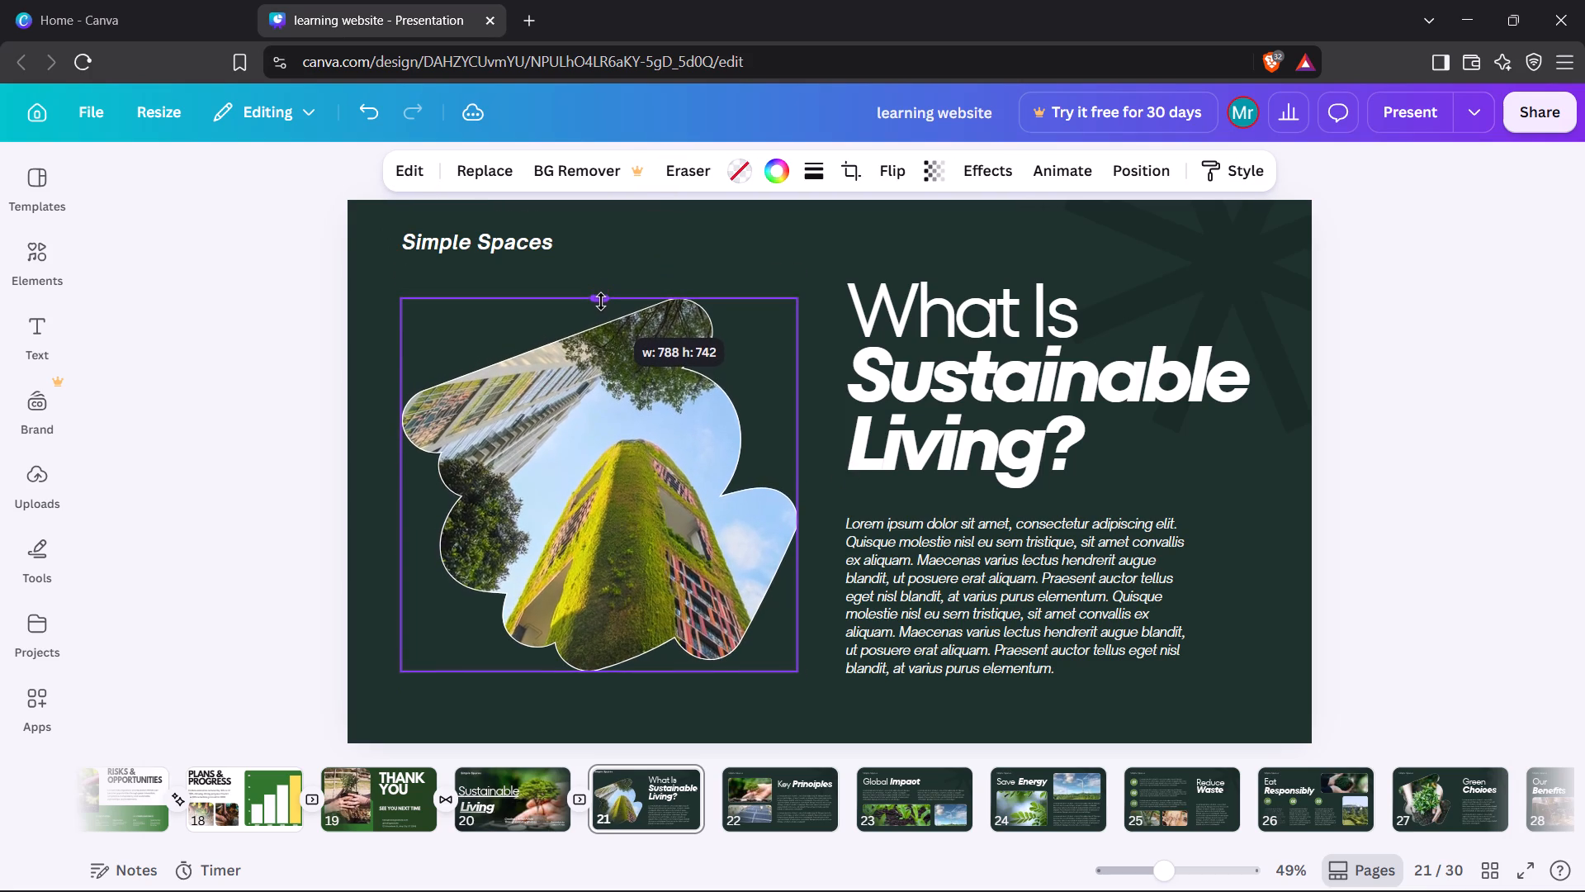
{"action": "left_click_drag", "start_coordinate": [601, 301], "coordinate": [601, 301]}
{"action": "left_click_drag", "start_coordinate": [597, 671], "coordinate": [596, 681]}
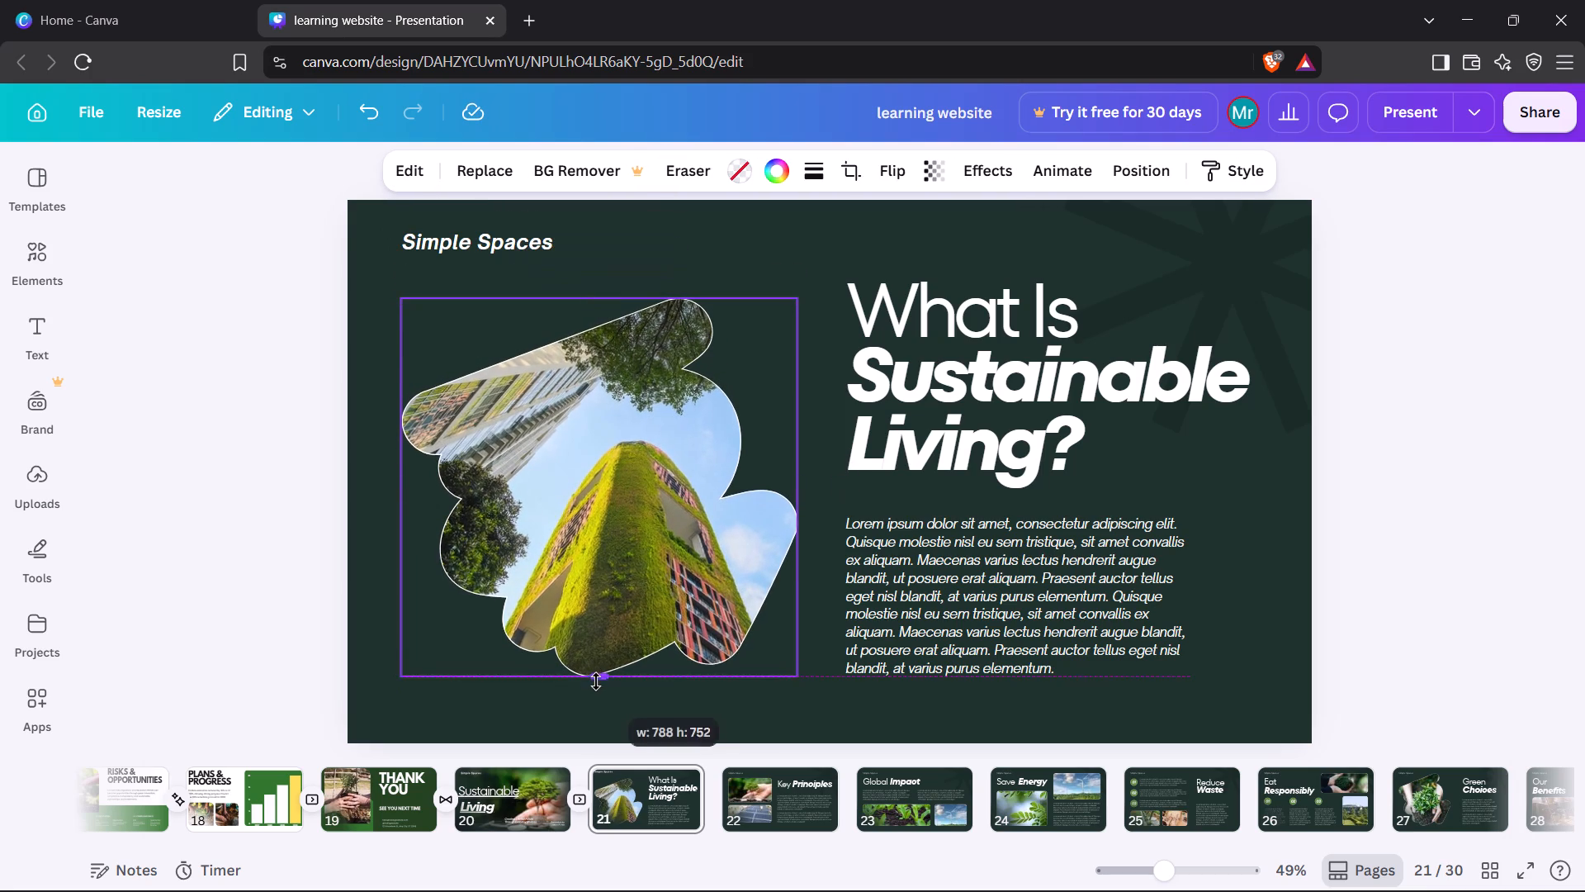
{"action": "left_click_drag", "start_coordinate": [596, 681], "coordinate": [603, 694]}
Enlarge the body paragraph to text size 22.8 and position it directly under the heading, aligned with the heading's left edge.
{"action": "left_click", "coordinate": [934, 543]}
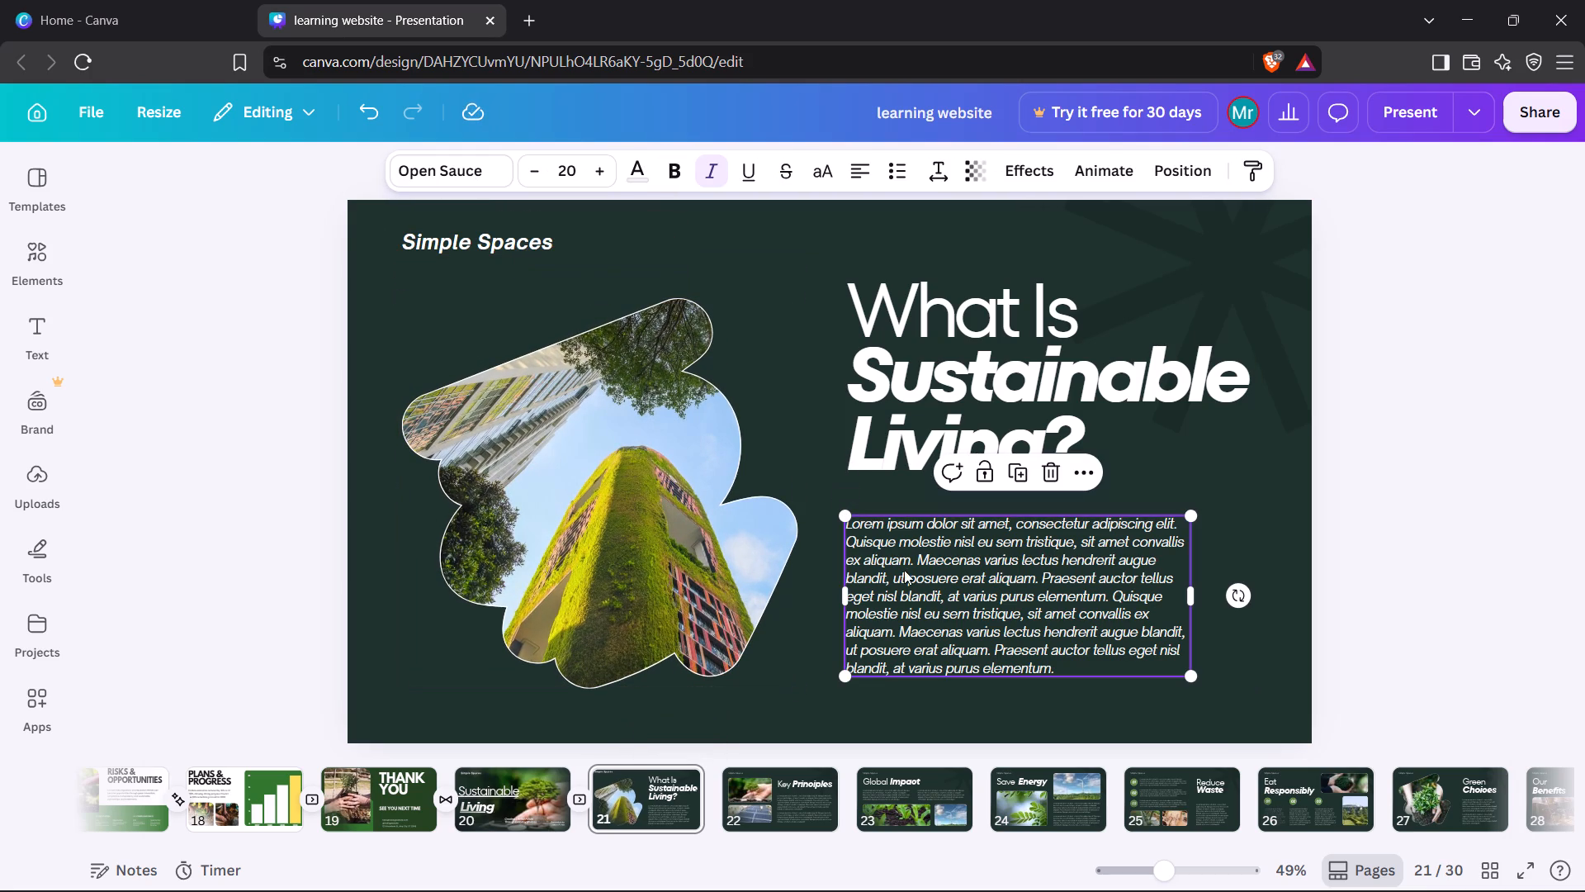
{"action": "left_click_drag", "start_coordinate": [847, 676], "coordinate": [811, 711]}
{"action": "left_click_drag", "start_coordinate": [919, 614], "coordinate": [964, 597]}
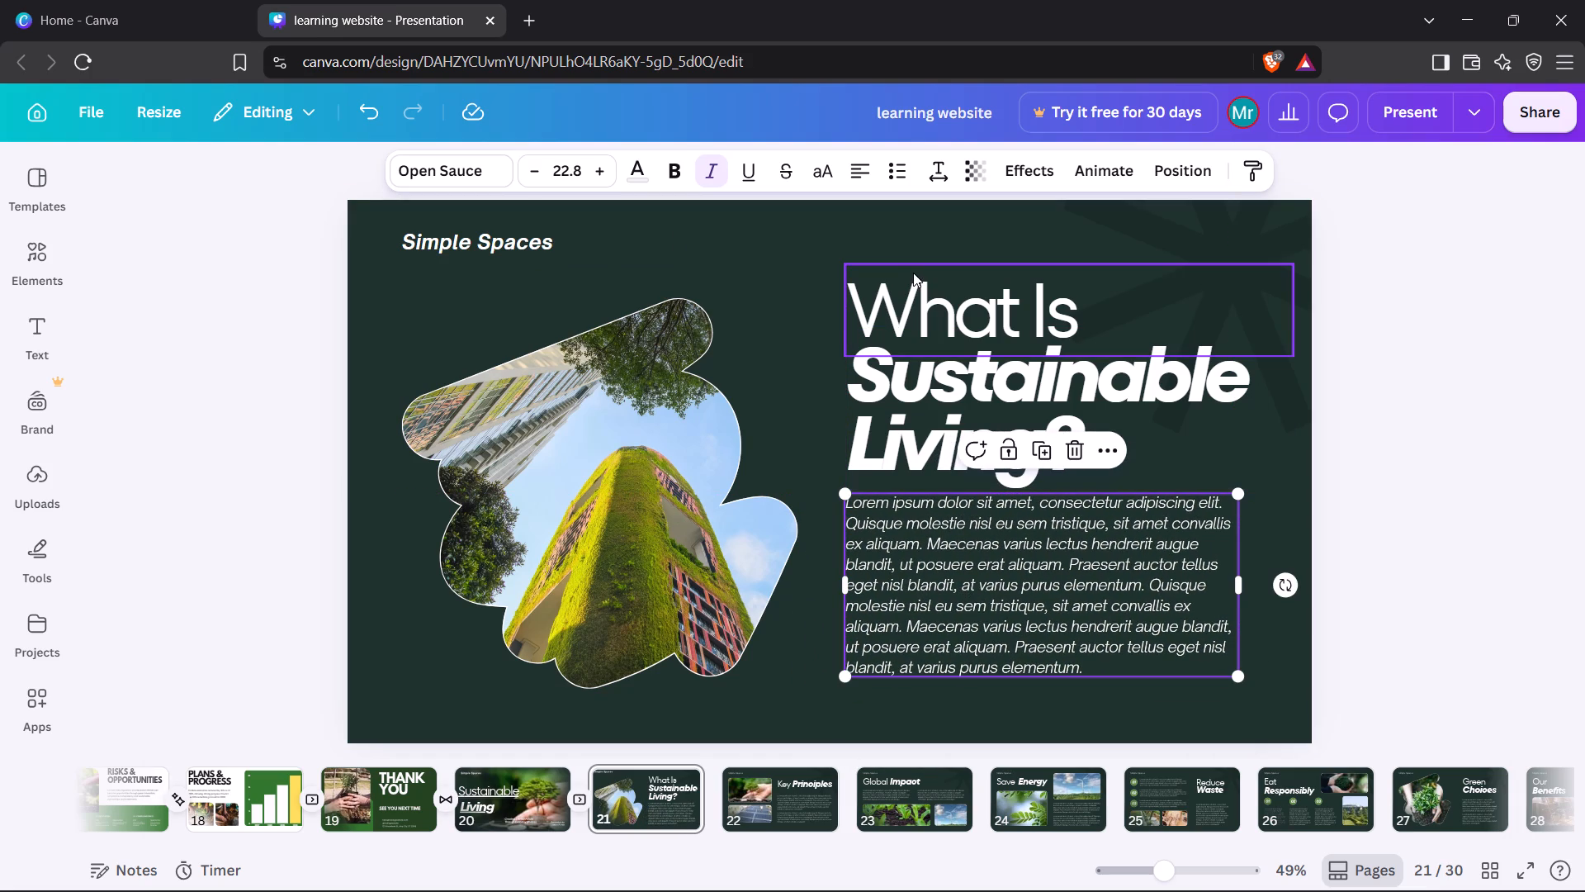
Move the "What Is" heading line up, away from "Sustainable Living?", and make it bold and italic.
{"action": "left_click_drag", "start_coordinate": [922, 313], "coordinate": [911, 282]}
{"action": "triple_click", "coordinate": [911, 282]}
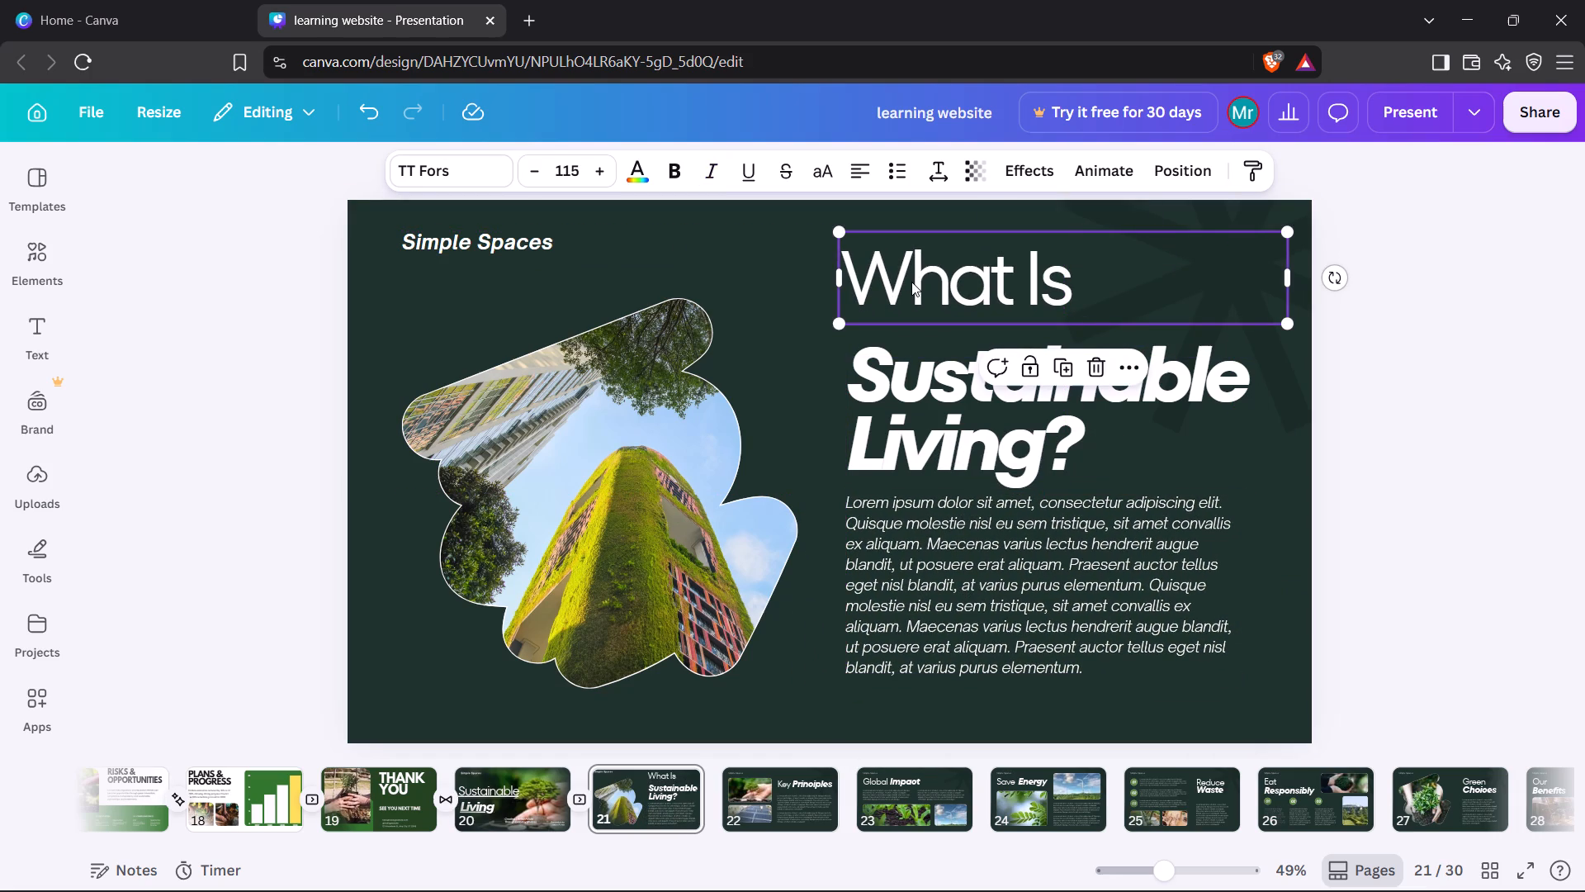
{"action": "left_click", "coordinate": [705, 170]}
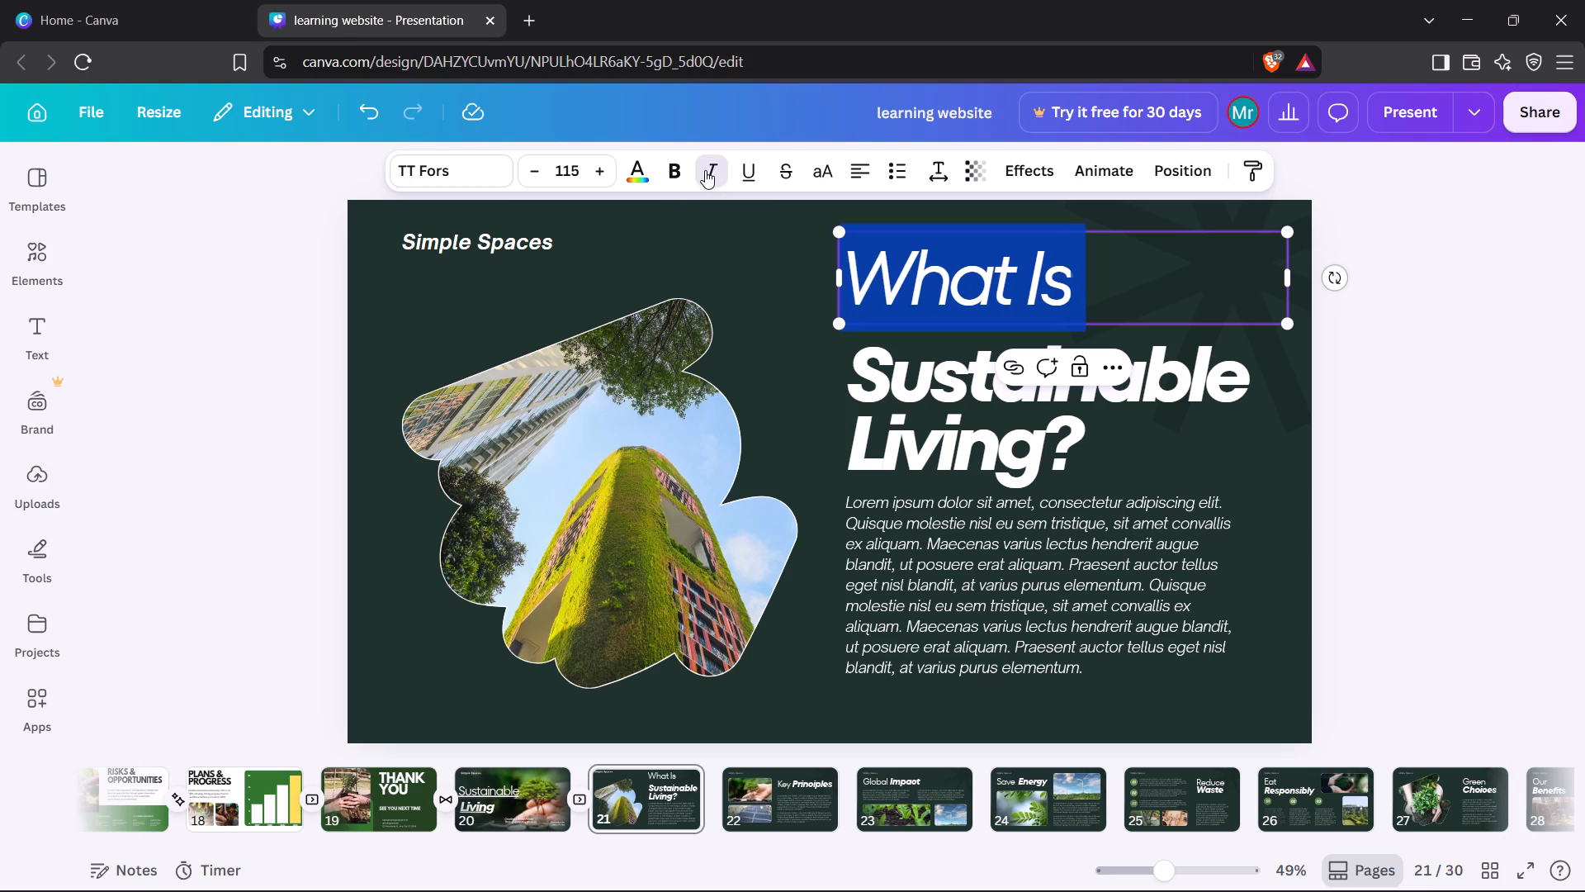
{"action": "left_click", "coordinate": [681, 170]}
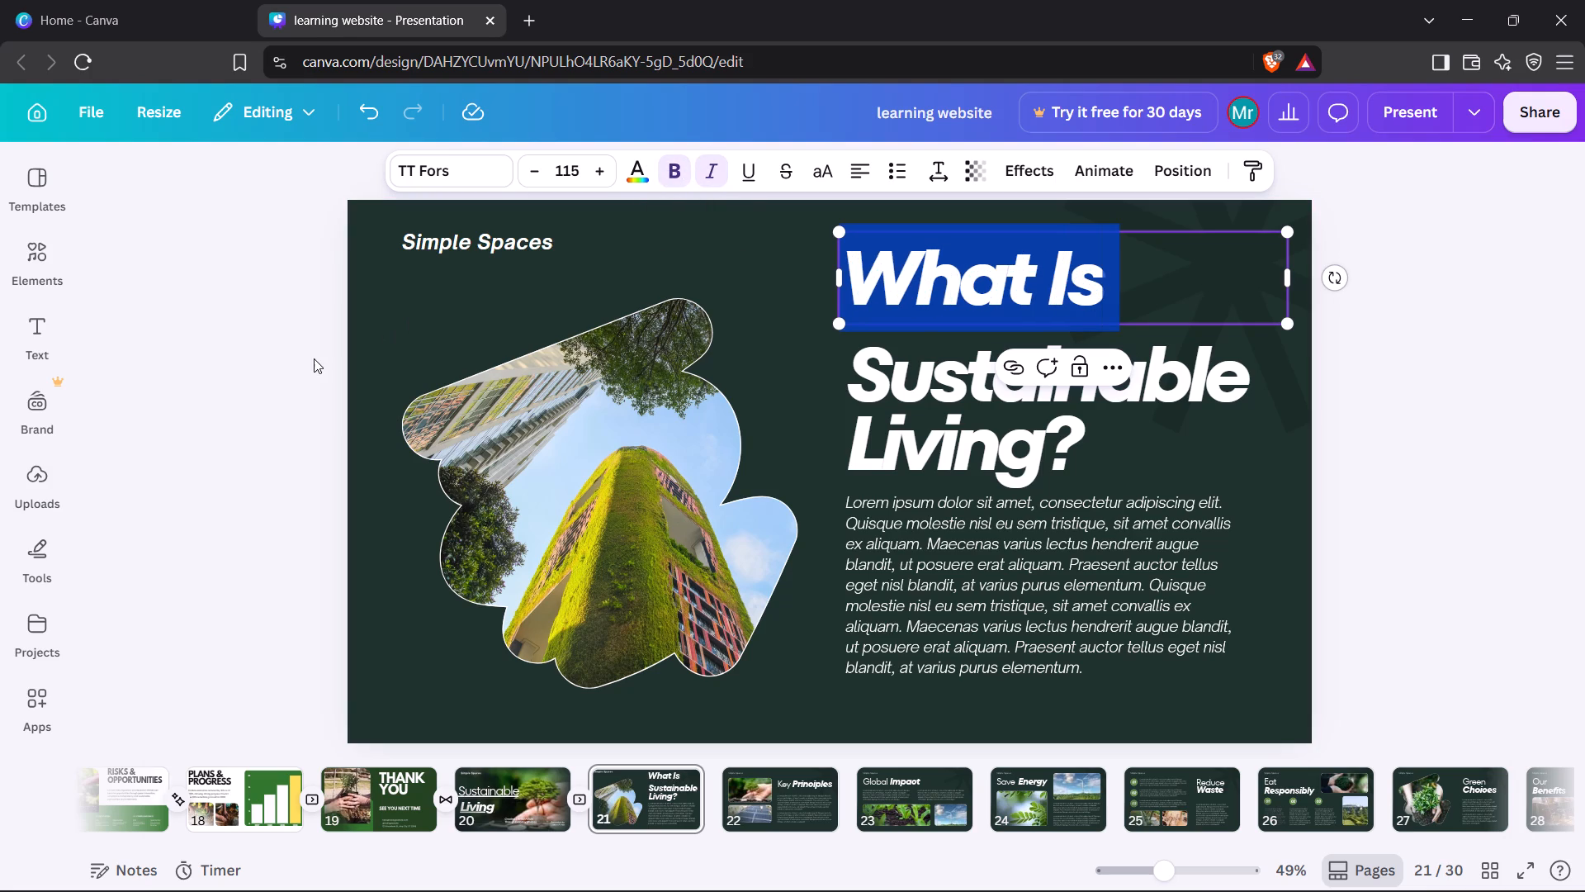
{"action": "left_click", "coordinate": [314, 358]}
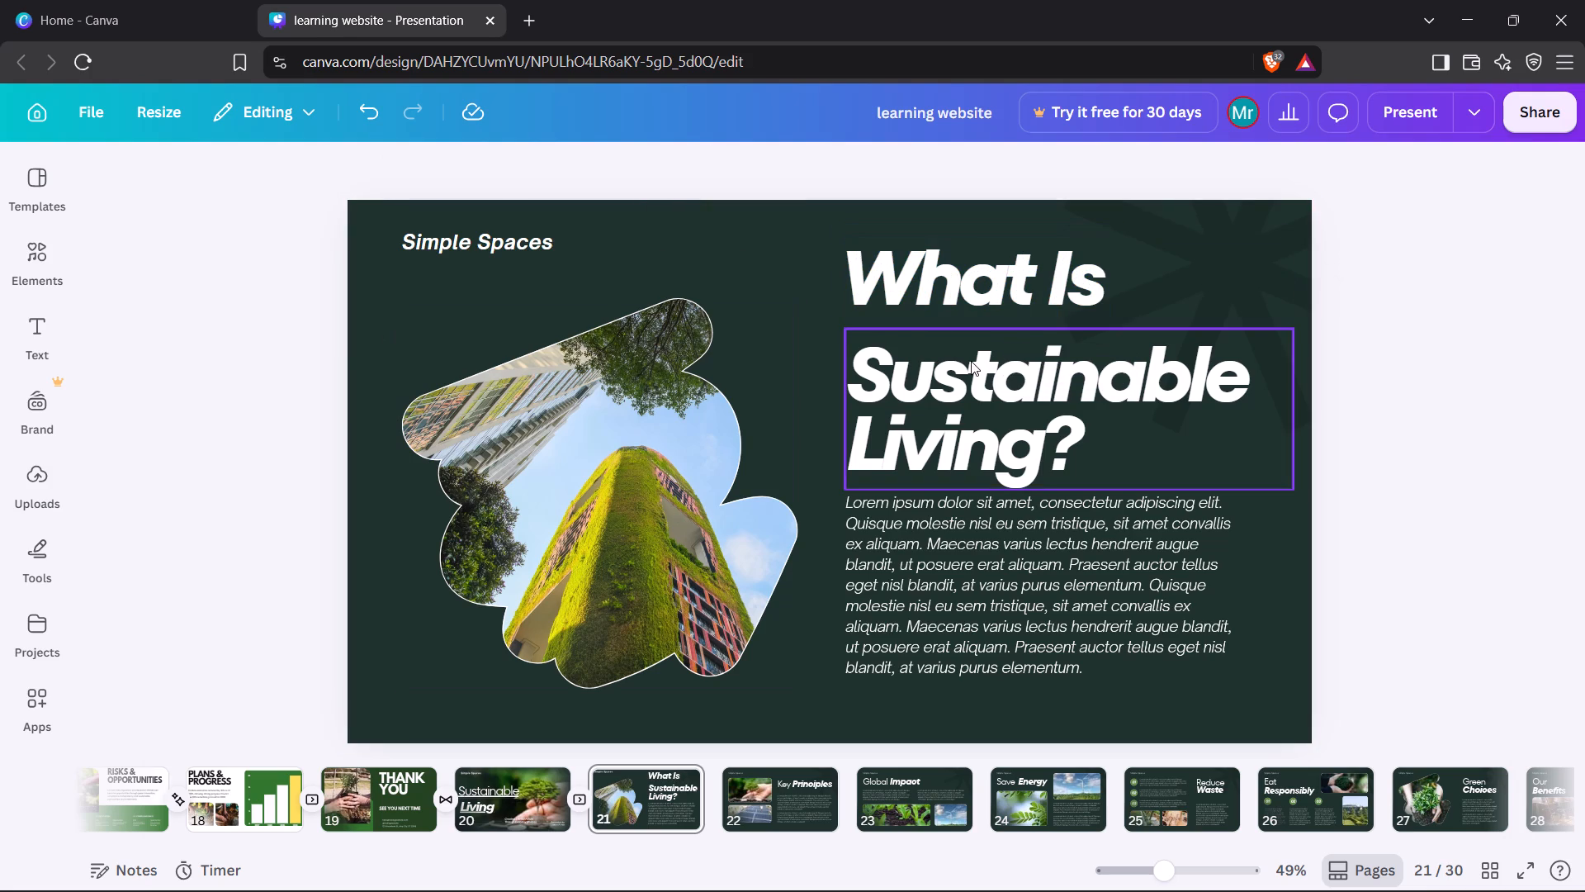
Nudge the "Sustainable Living?" heading slightly up and to the left, aligning its box with the "What Is" line.
{"action": "left_click_drag", "start_coordinate": [980, 377], "coordinate": [970, 368]}
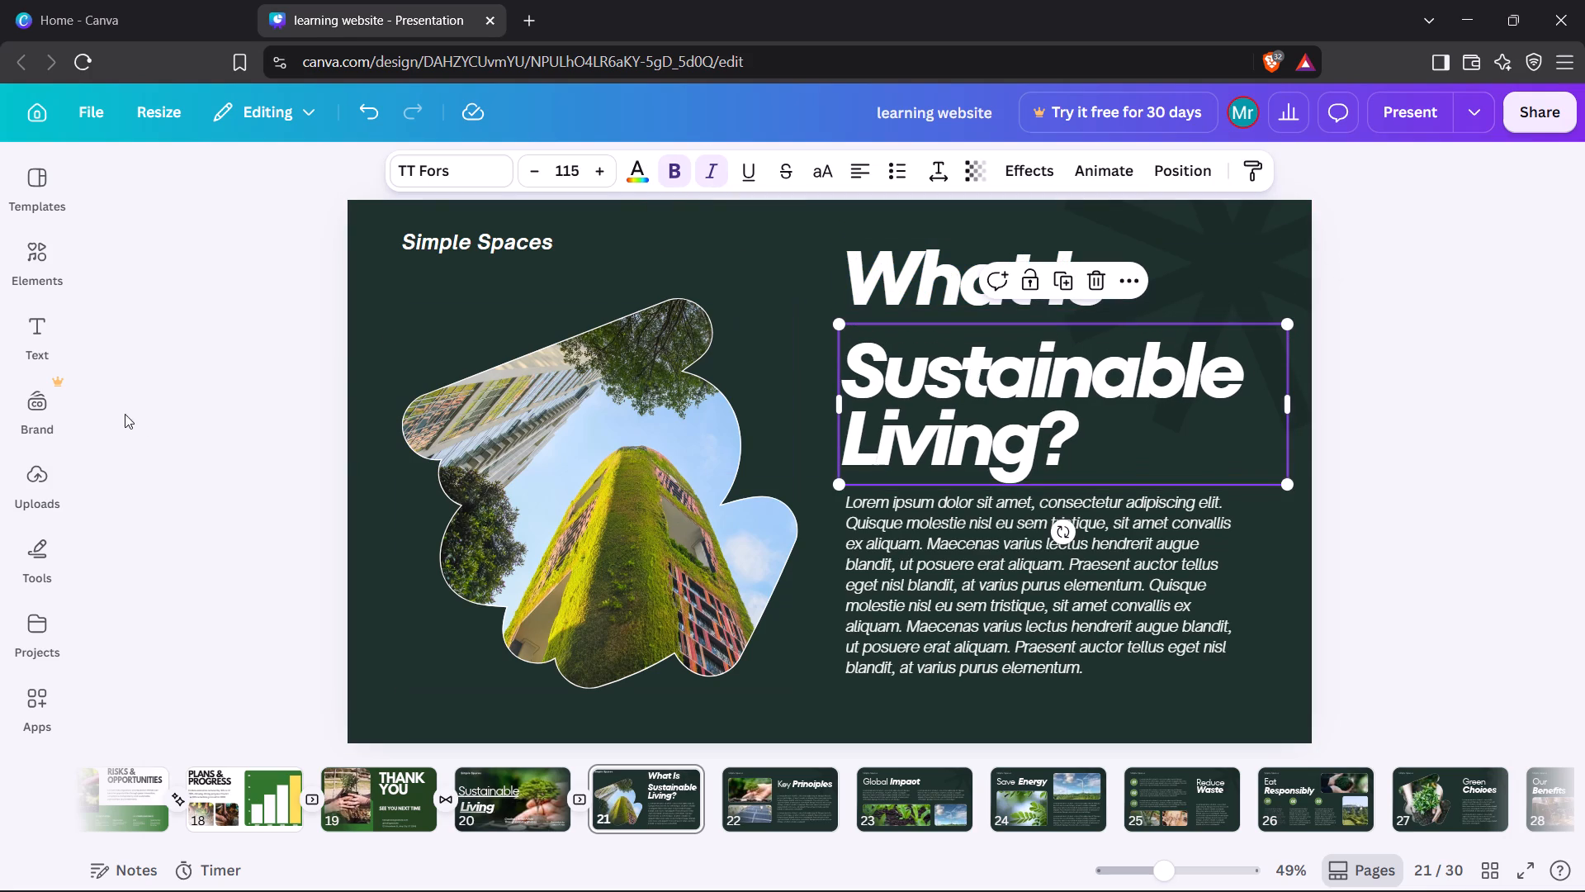
{"action": "left_click", "coordinate": [256, 413]}
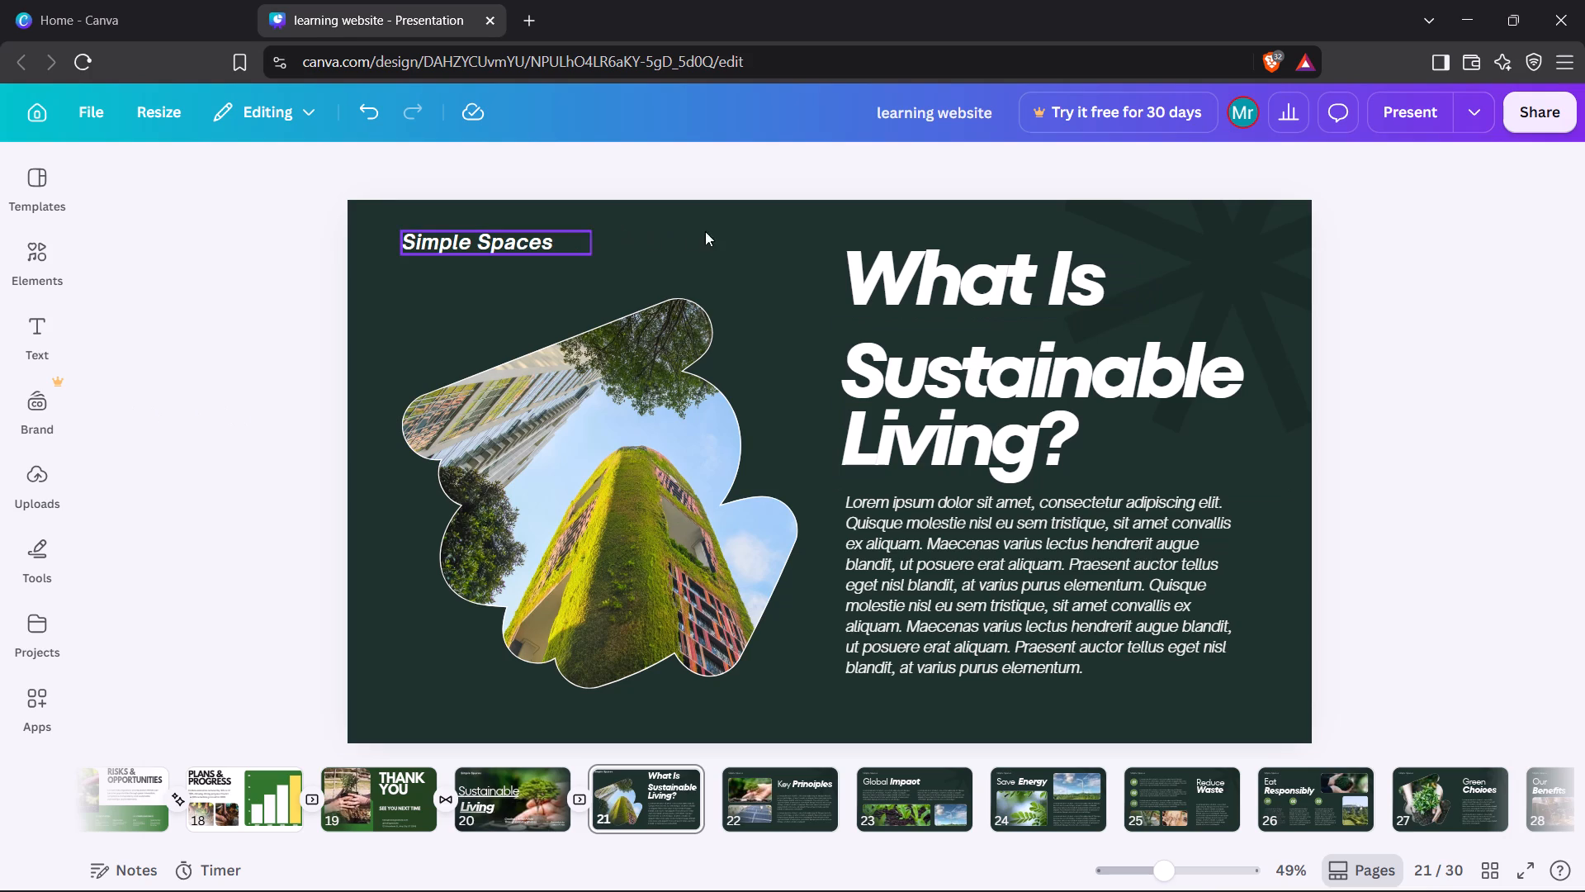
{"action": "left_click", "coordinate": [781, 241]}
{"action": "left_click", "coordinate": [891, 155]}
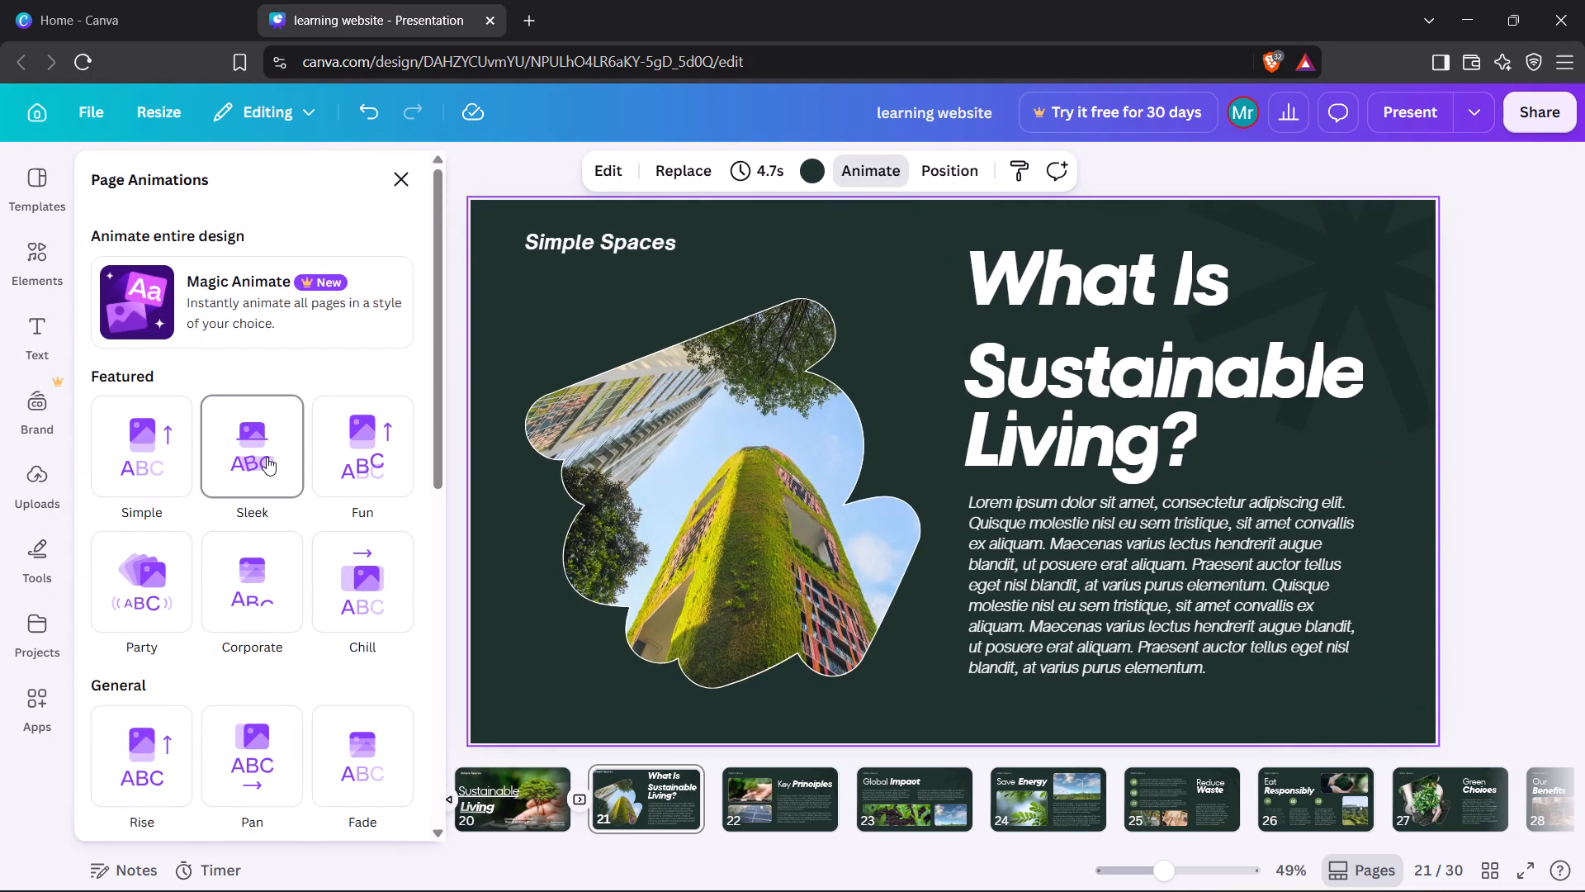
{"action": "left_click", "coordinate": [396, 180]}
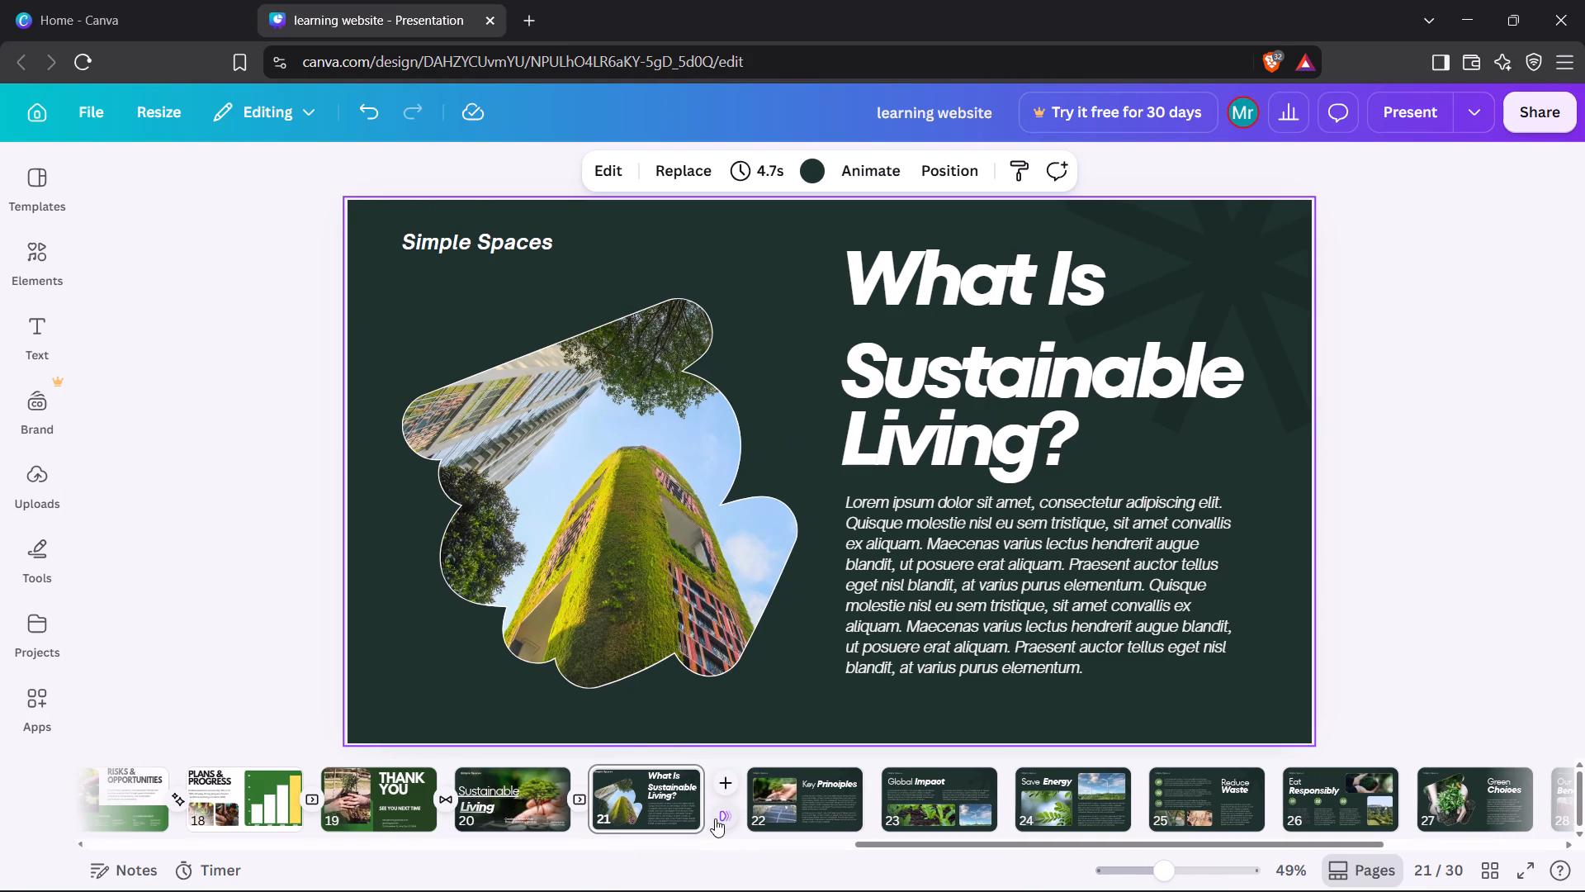
Add a Flow transition between pages 21 and 22.
{"action": "left_click", "coordinate": [719, 814]}
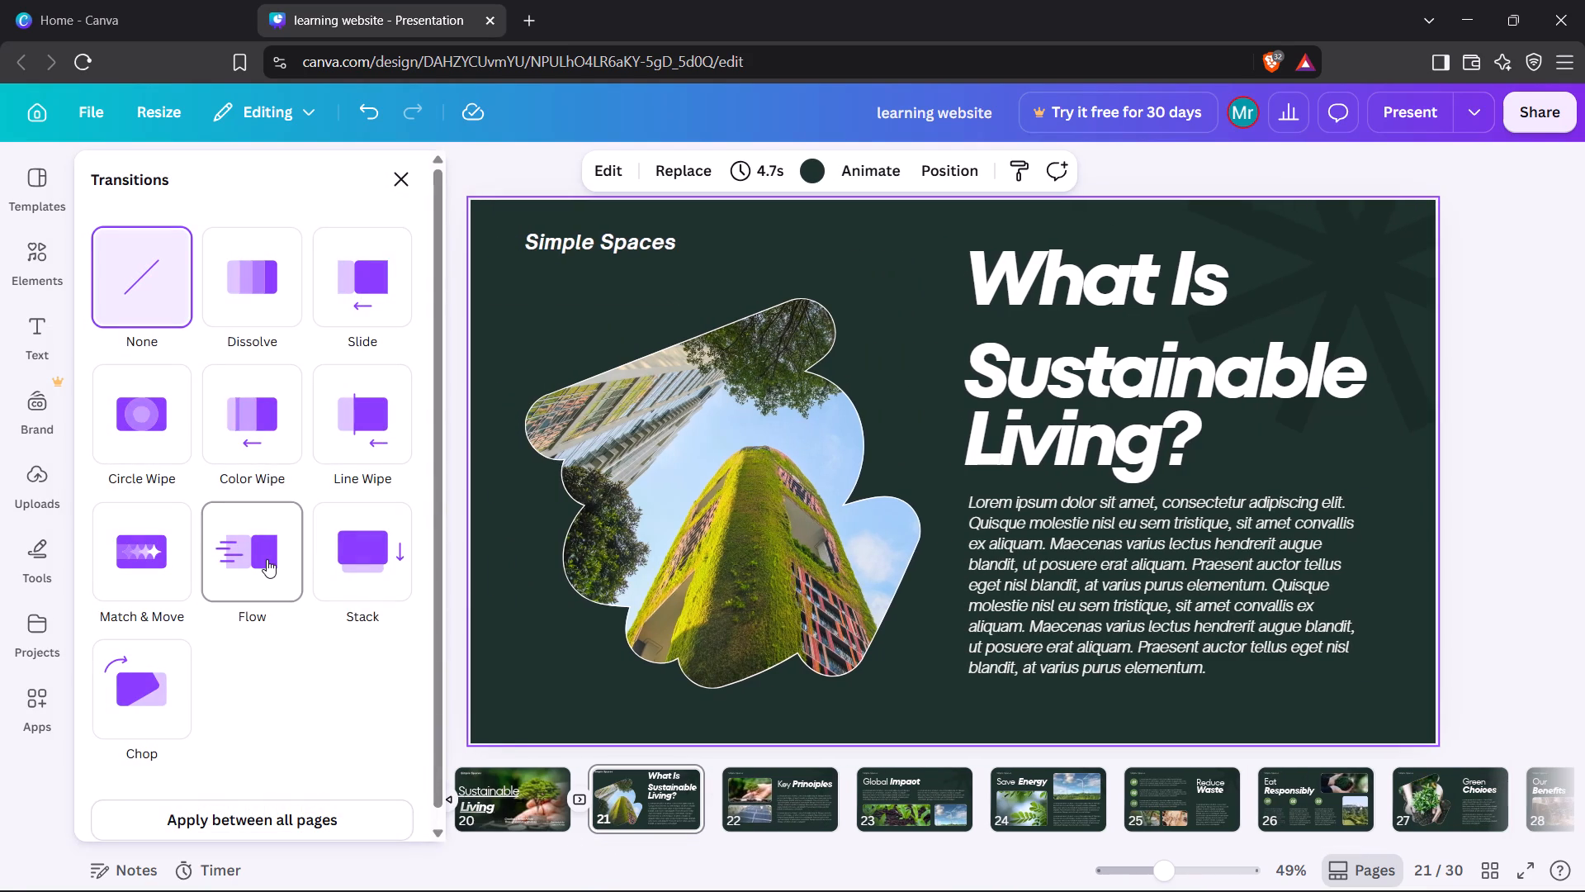
{"action": "left_click", "coordinate": [267, 558]}
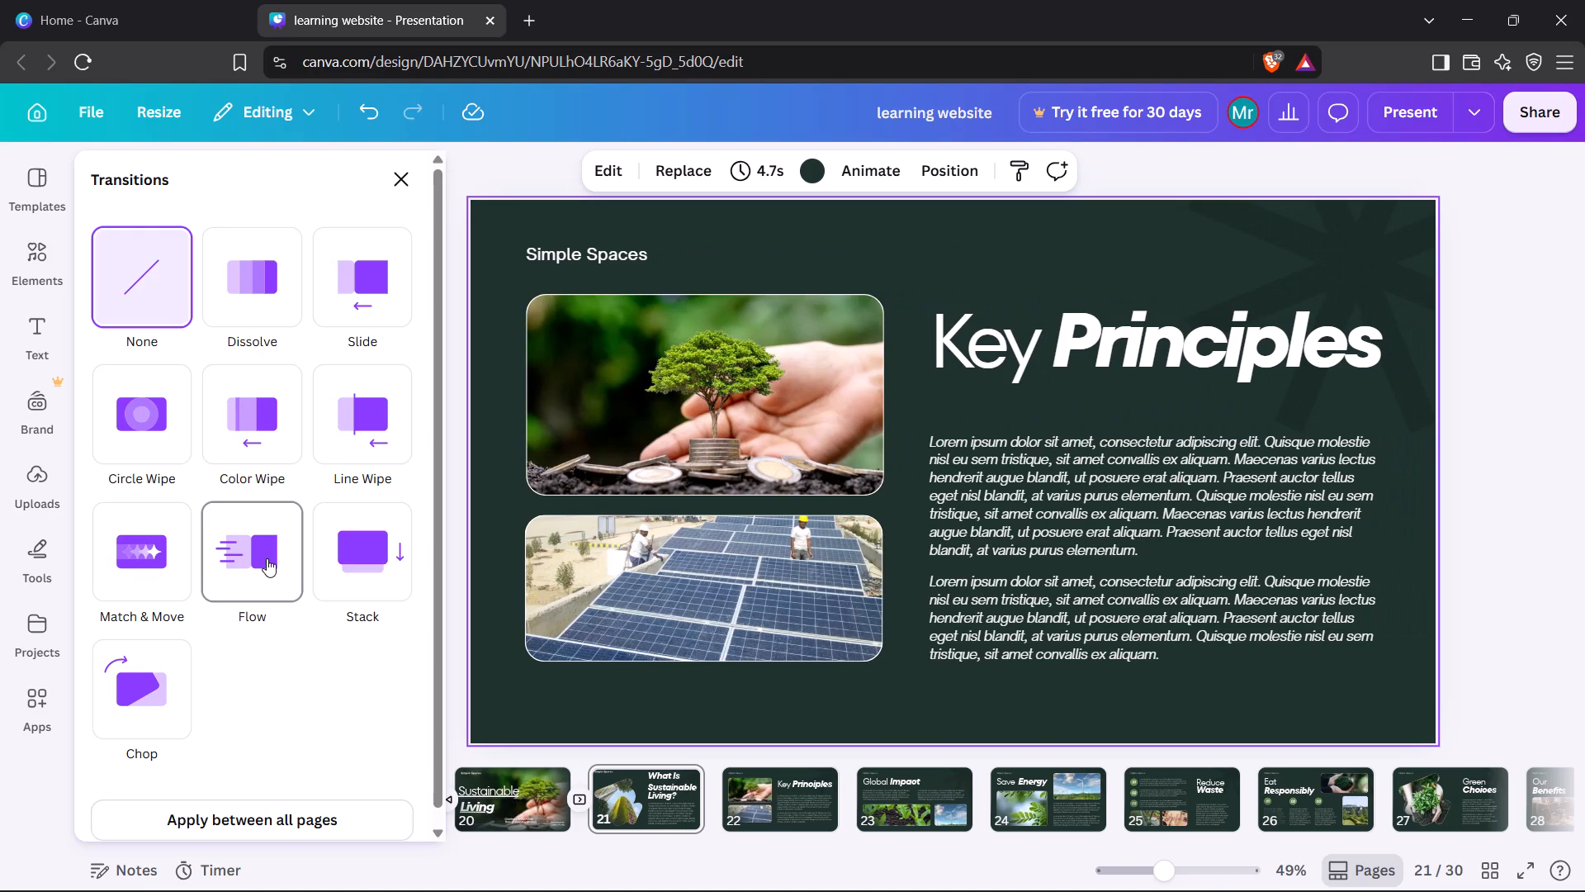
{"action": "left_click", "coordinate": [405, 188]}
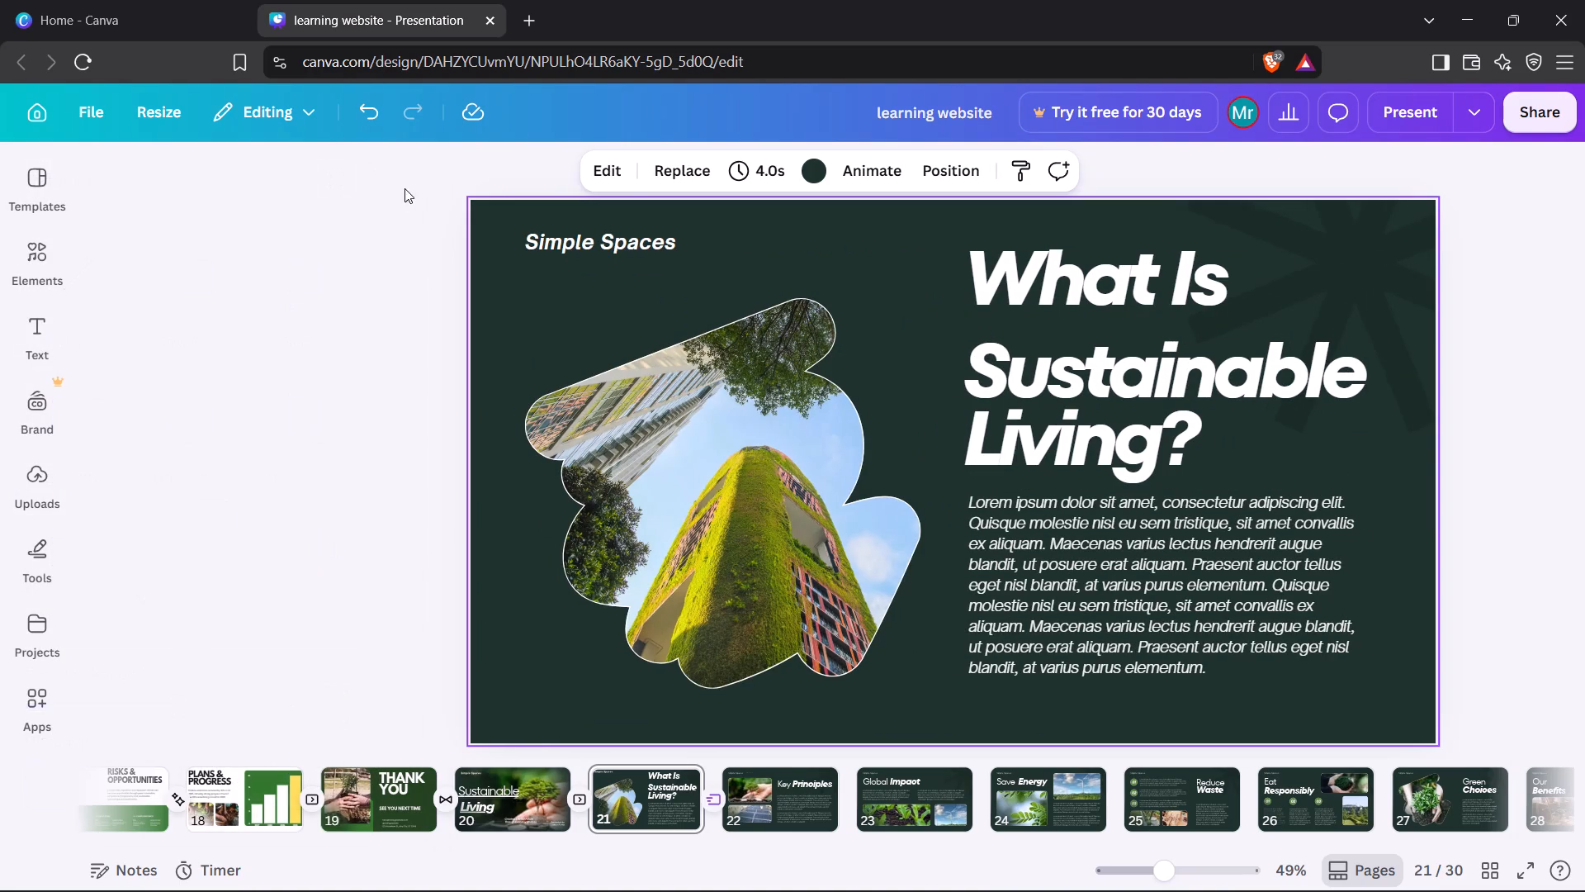
{"action": "left_click", "coordinate": [230, 324]}
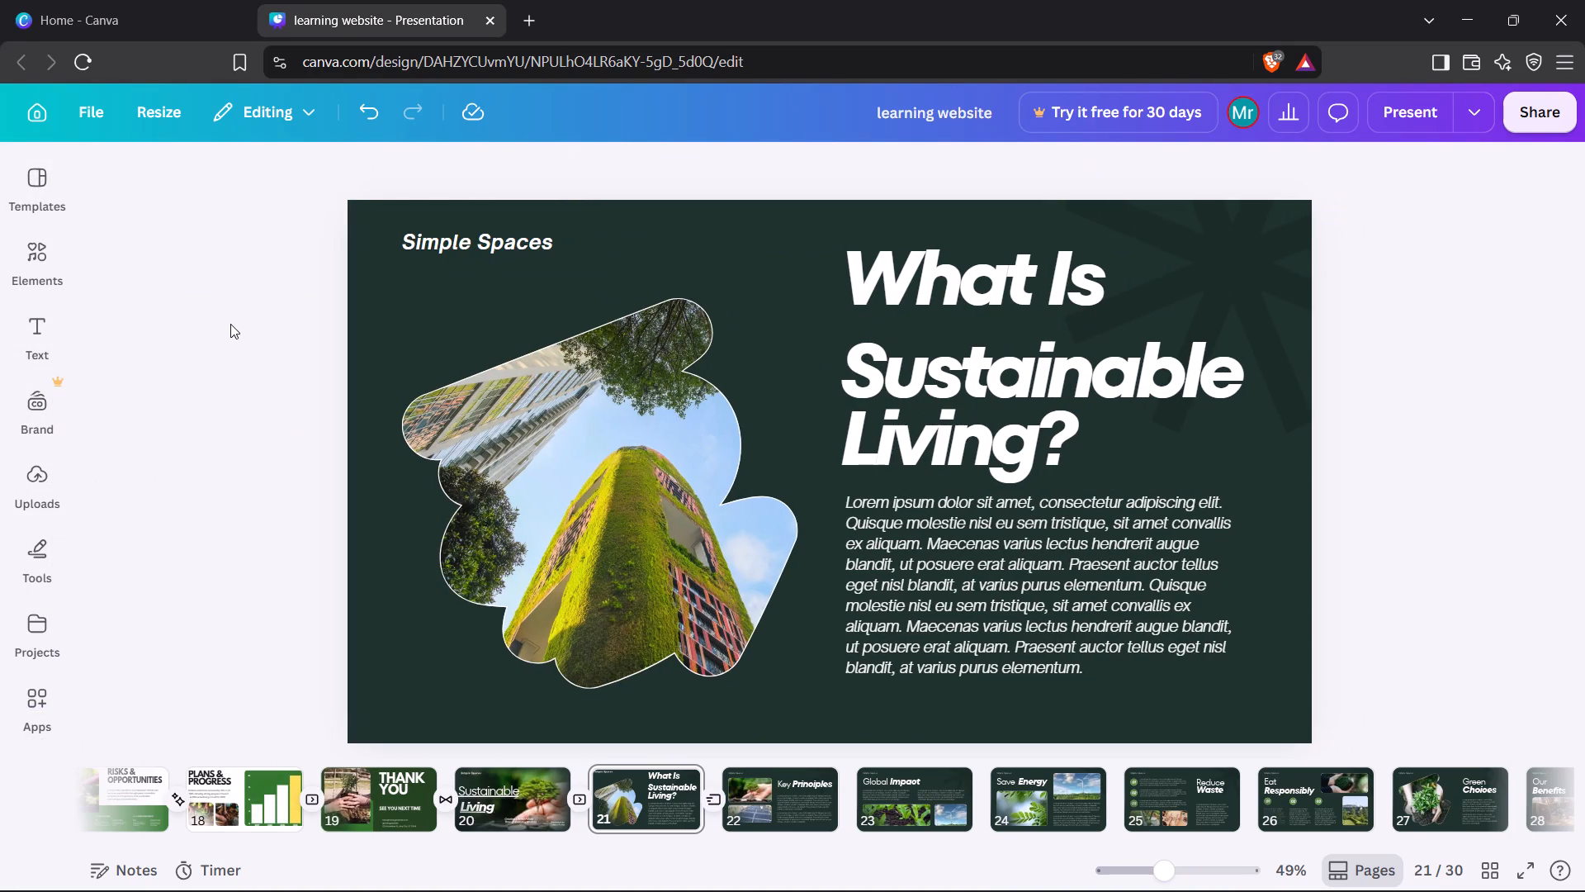
On the "Key Principles" page, extend the solar panel image downward by lowering its bottom edge.
{"action": "key", "text": "Right"}
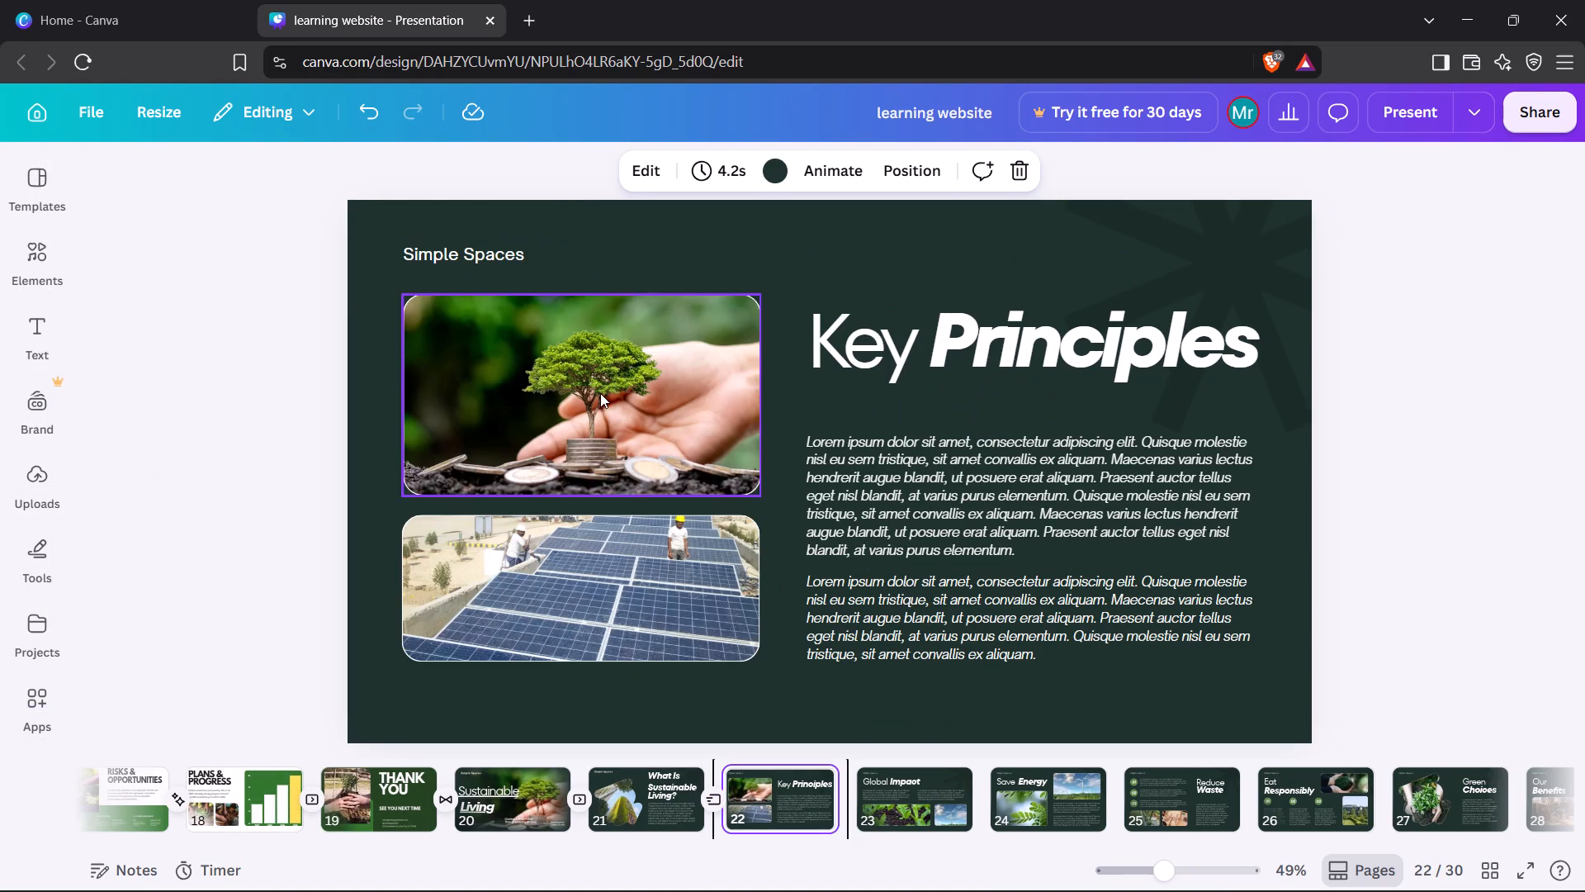
{"action": "left_click", "coordinate": [591, 587]}
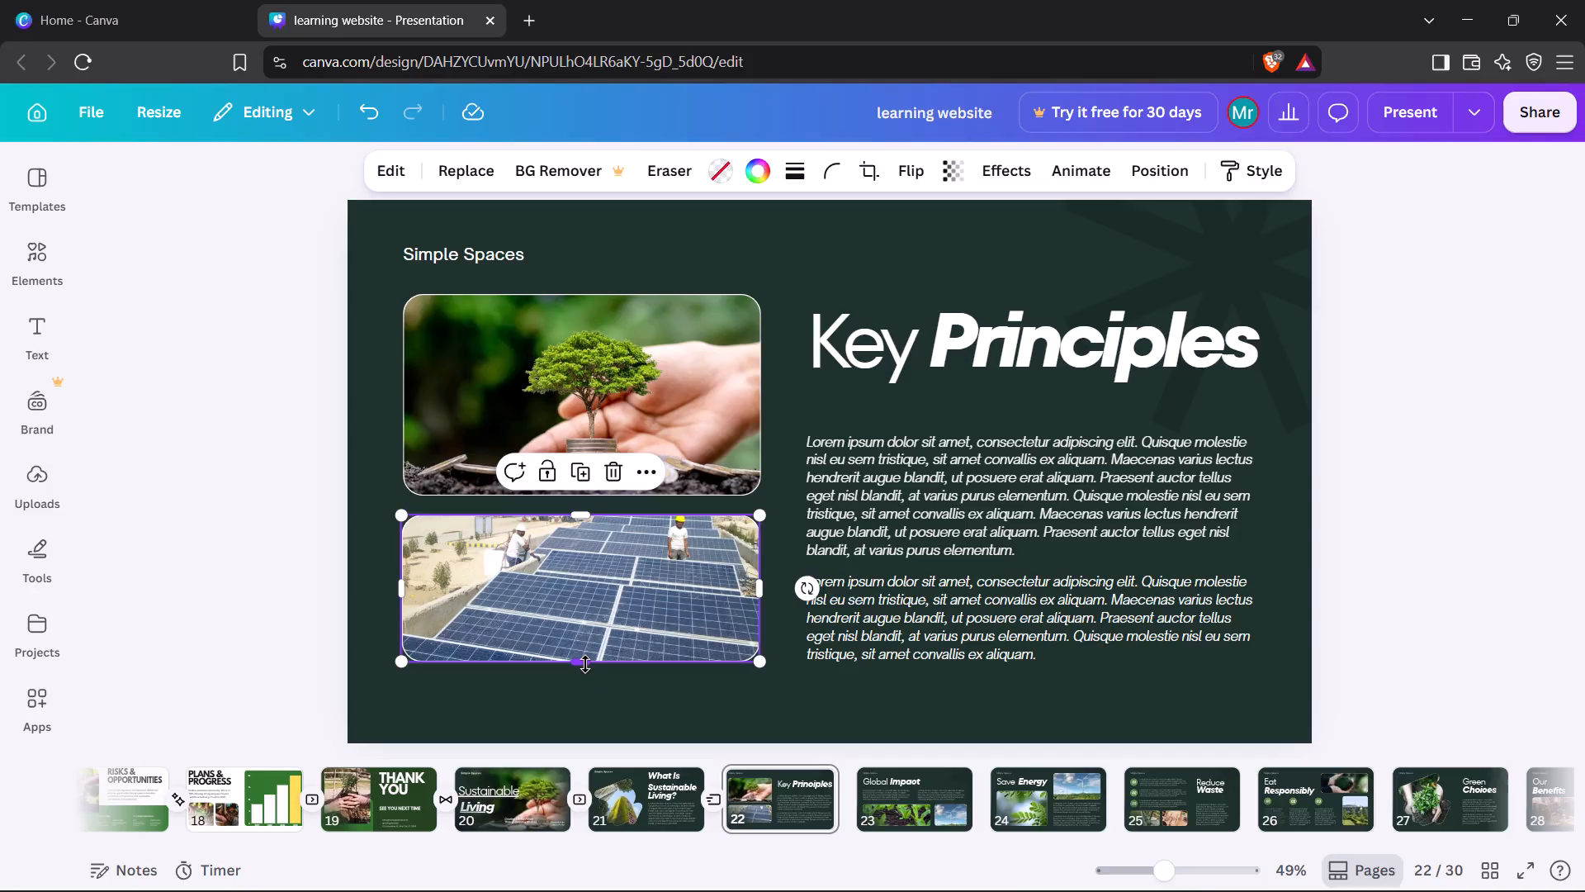
{"action": "left_click_drag", "start_coordinate": [584, 664], "coordinate": [584, 704]}
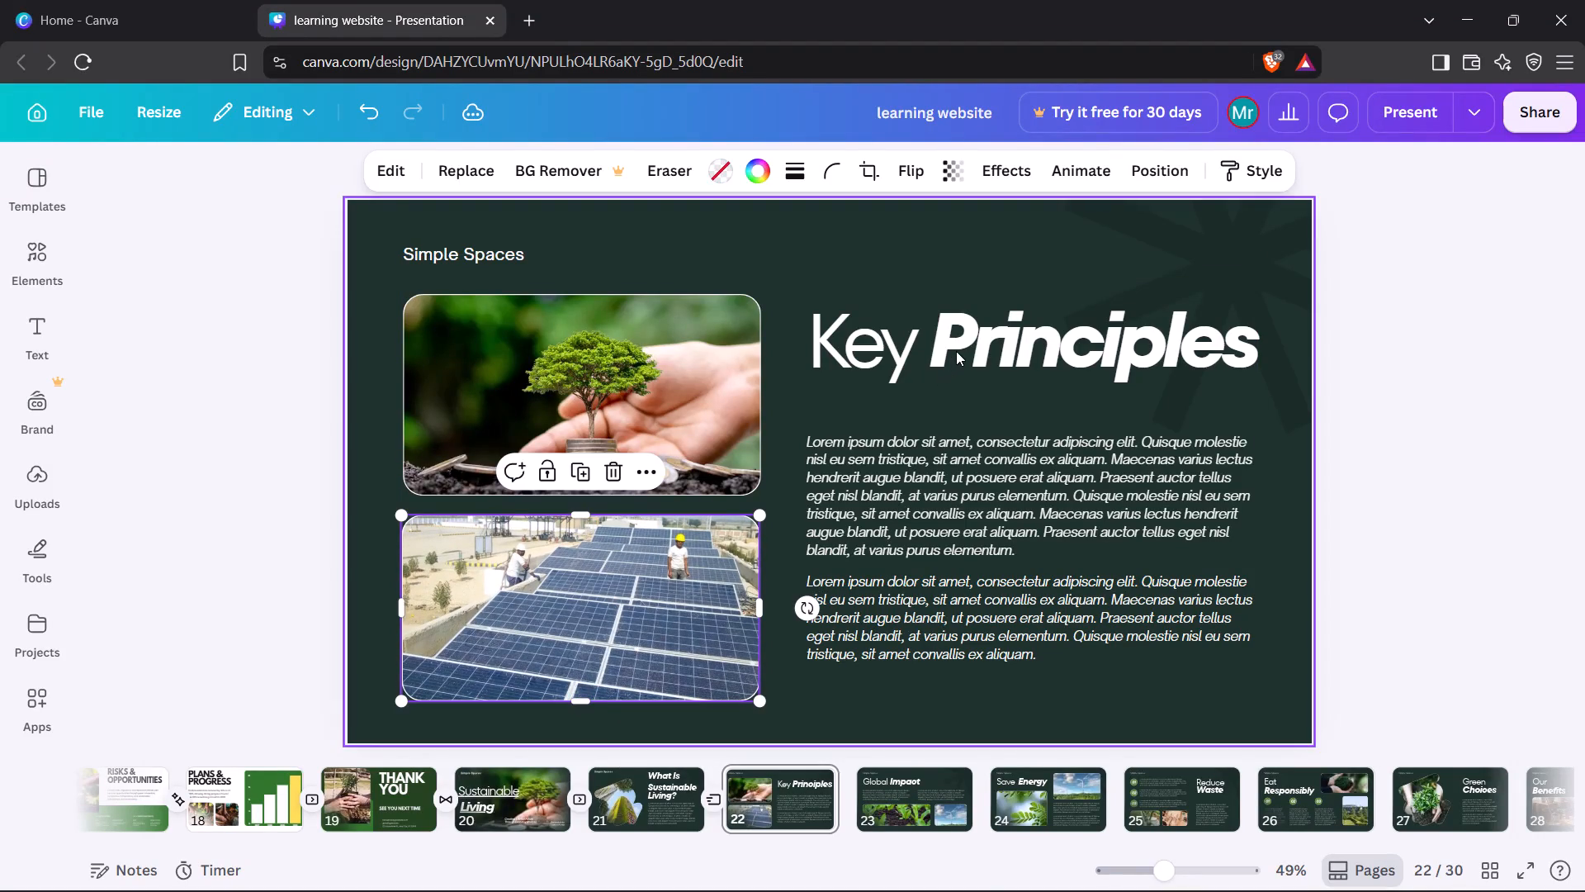
Make the word "Key" in the page 22 heading bold and italic.
{"action": "left_click", "coordinate": [956, 351]}
{"action": "triple_click", "coordinate": [879, 351]}
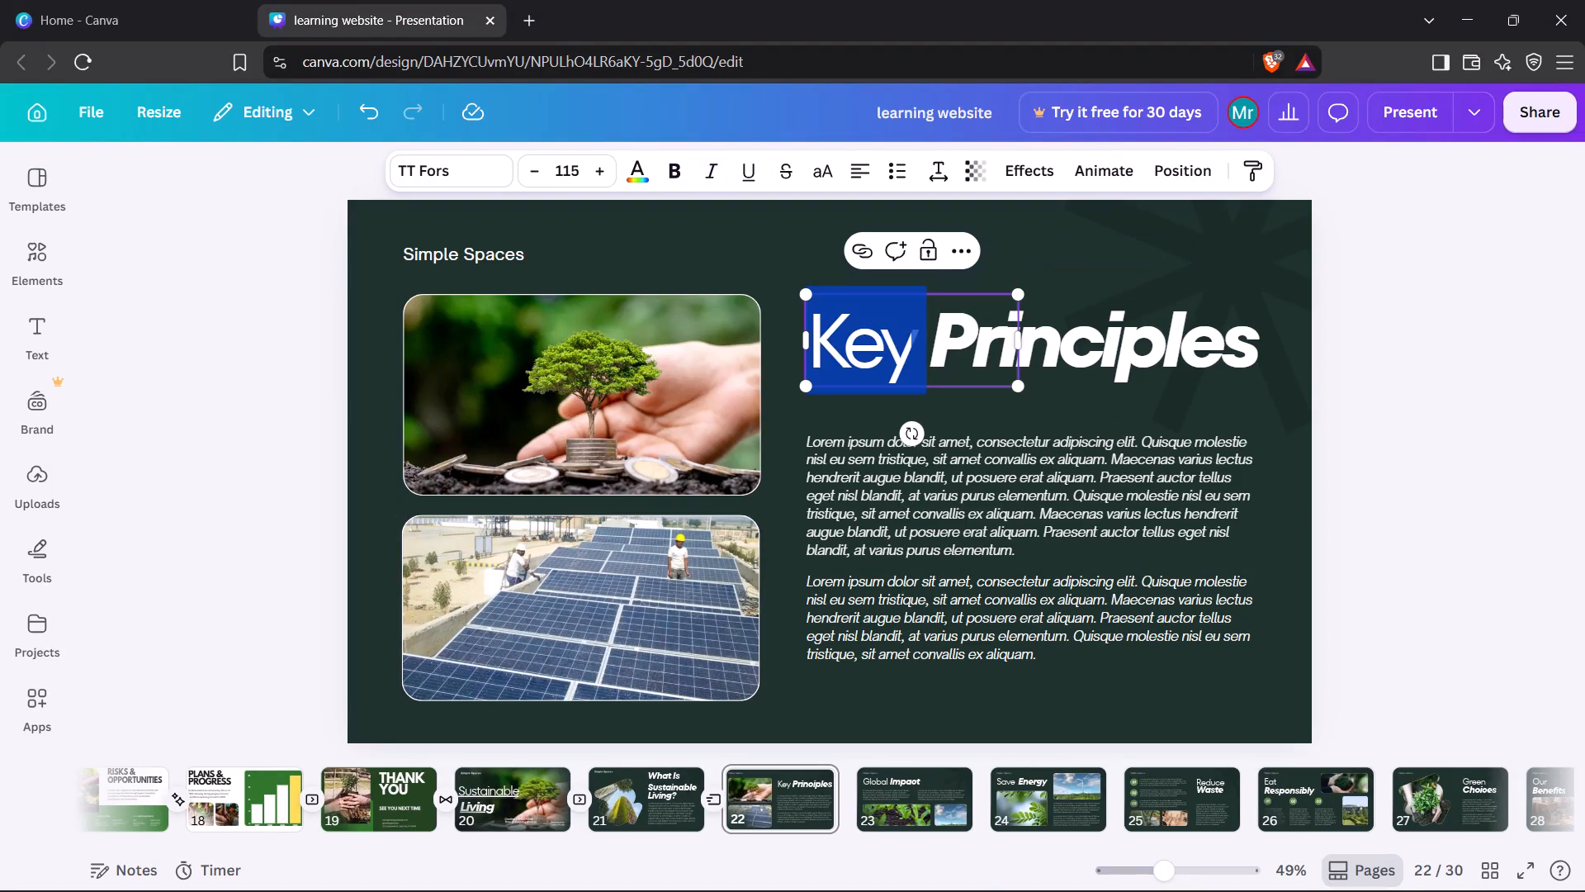
{"action": "left_click", "coordinate": [678, 169]}
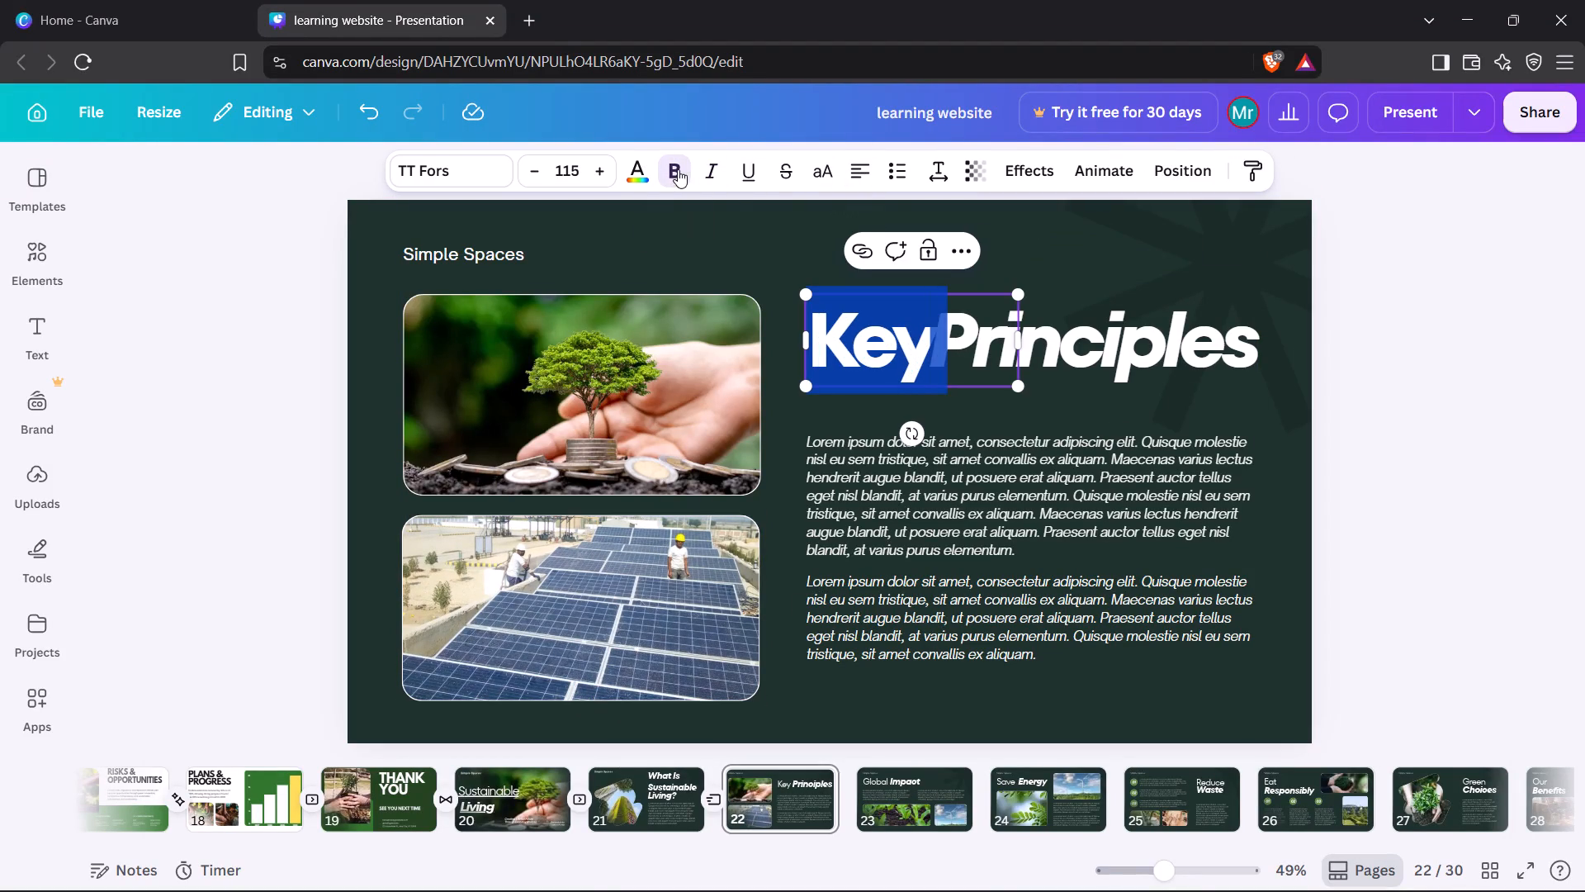
{"action": "left_click", "coordinate": [715, 169]}
Shift the word "Principles" slightly down and to the right of "Key".
{"action": "triple_click", "coordinate": [1171, 350]}
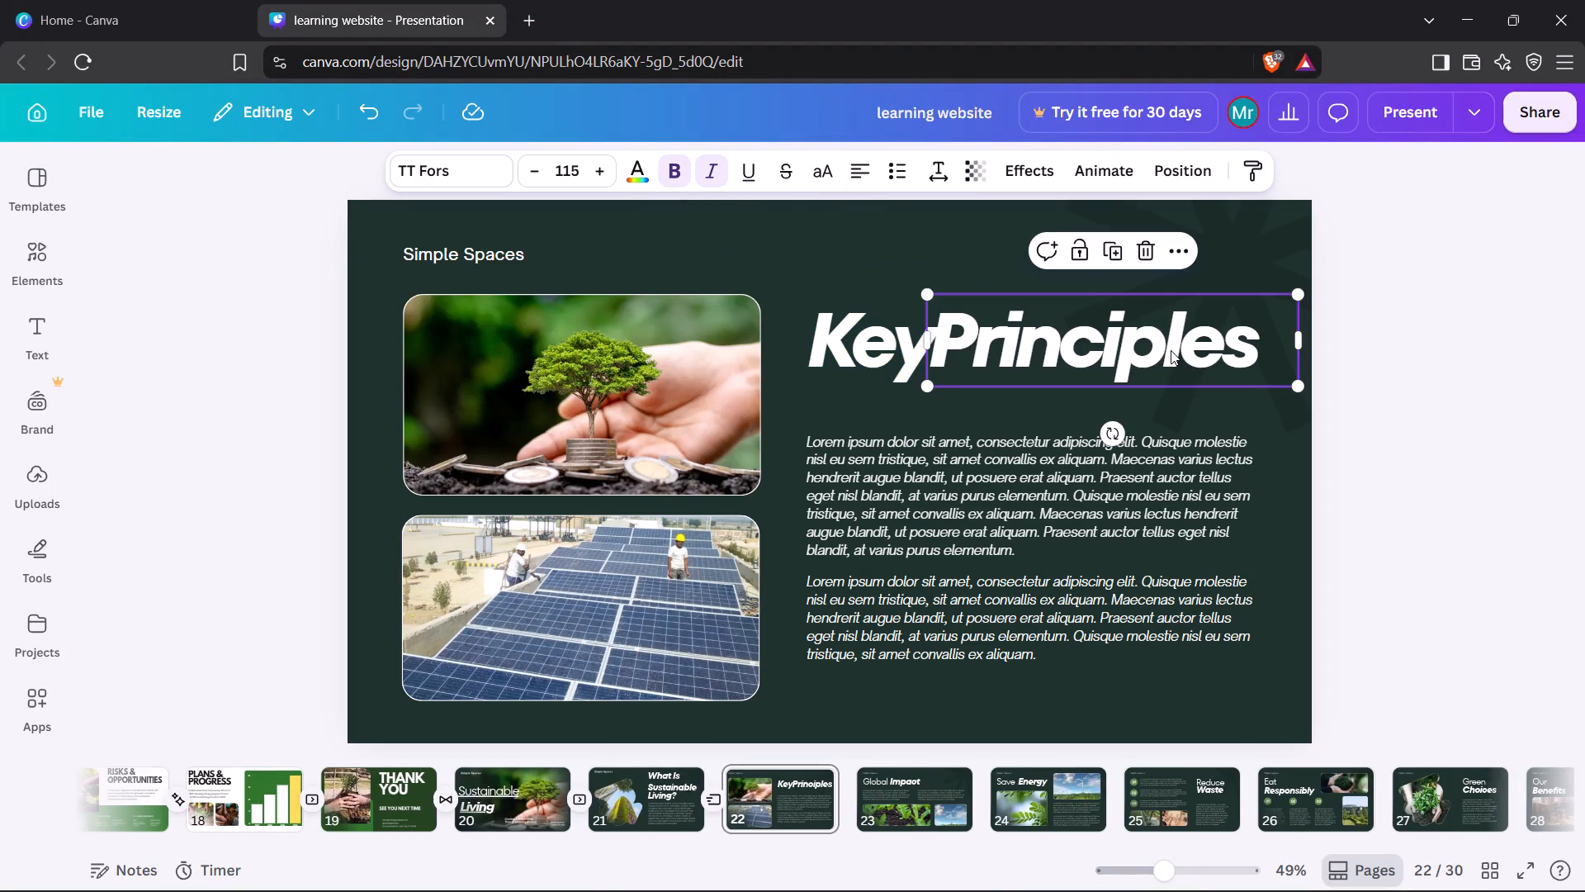
{"action": "left_click_drag", "start_coordinate": [1038, 327], "coordinate": [1048, 327]}
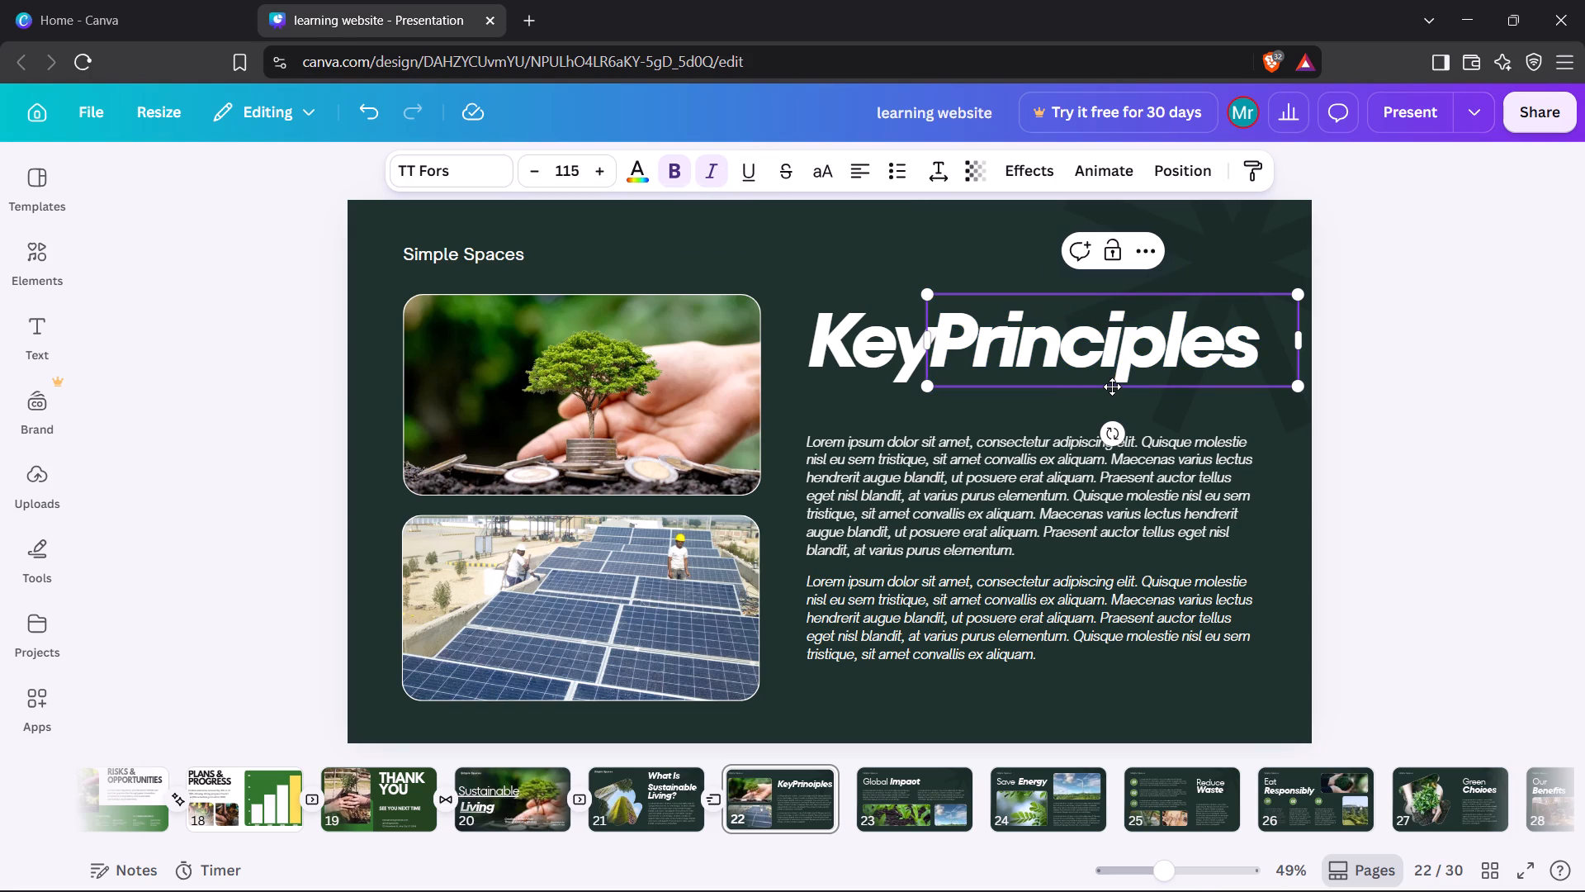
{"action": "left_click_drag", "start_coordinate": [1112, 387], "coordinate": [1119, 393]}
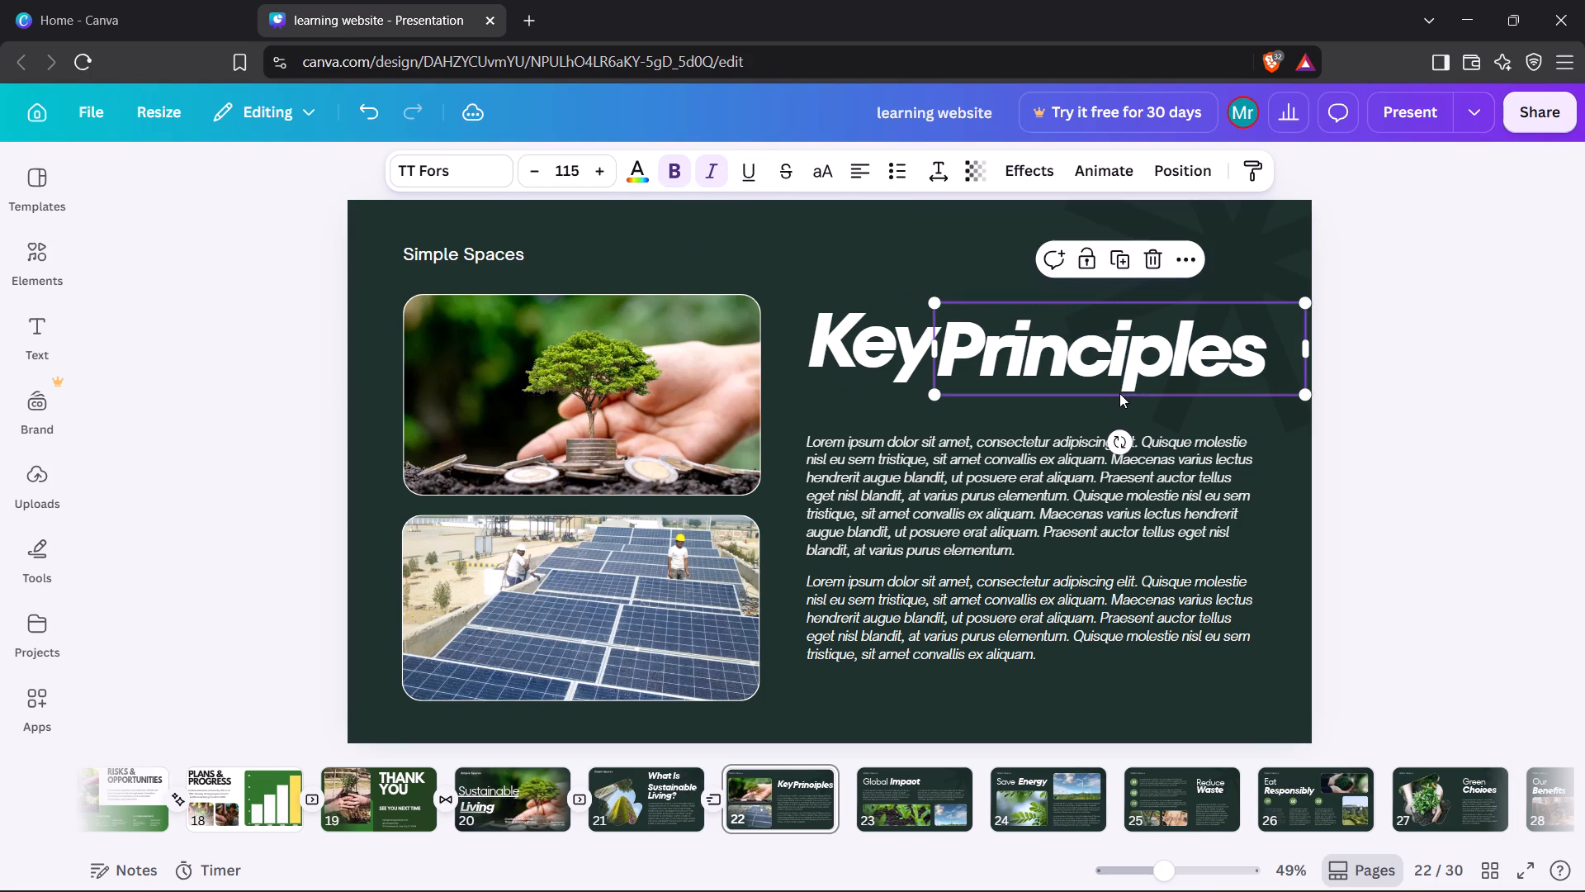
{"action": "left_click", "coordinate": [1351, 458]}
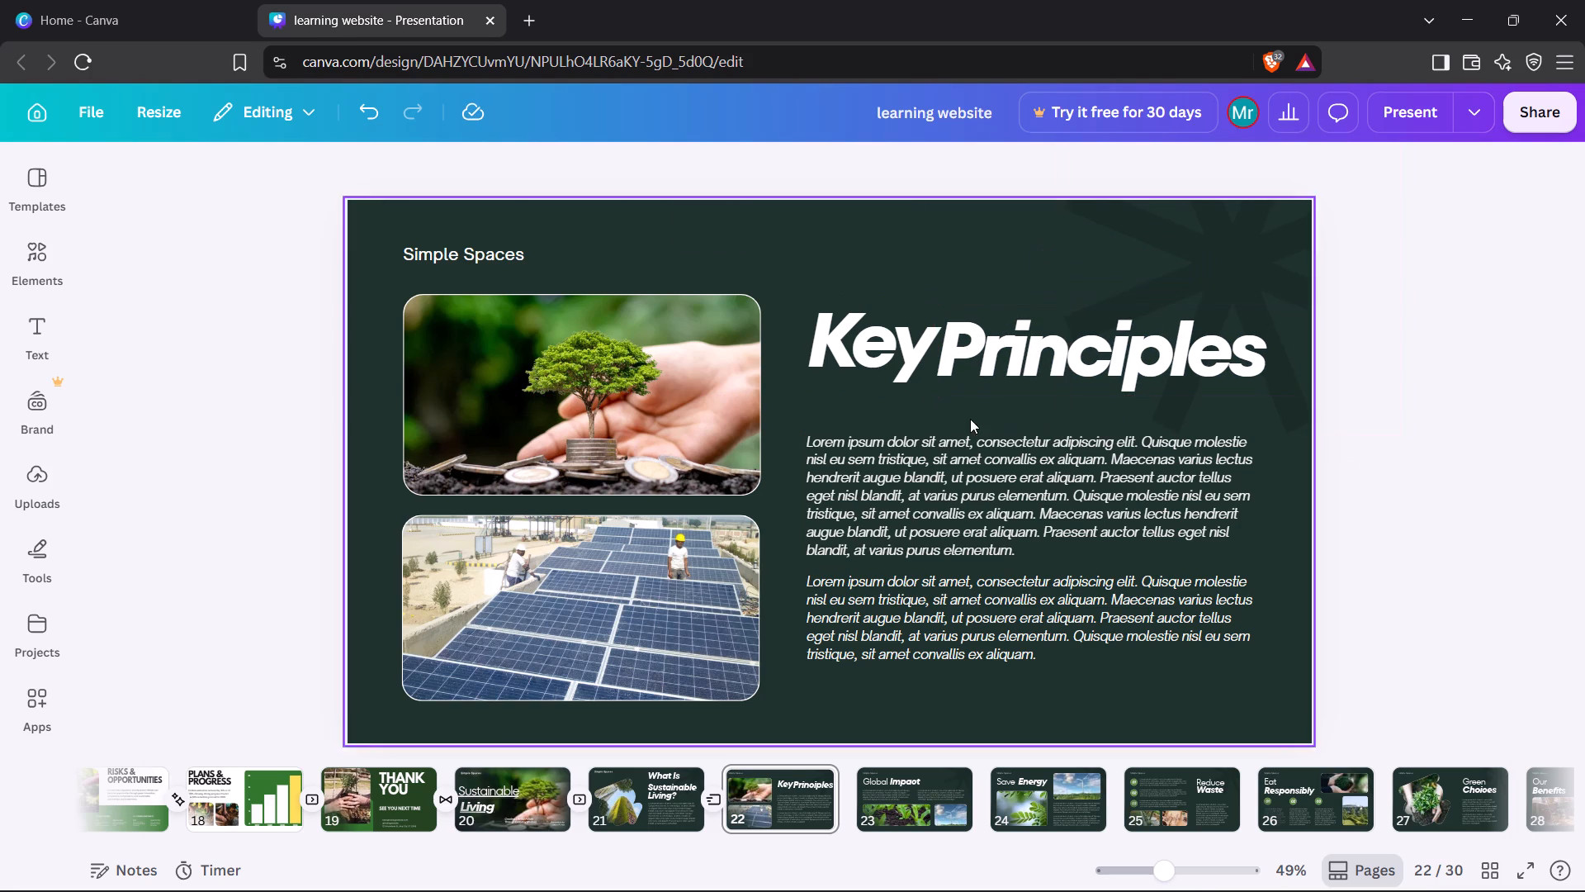
On the "Key Principles" page, enlarge the first body paragraph to about 20.6 pt and move it up slightly.
{"action": "triple_click", "coordinate": [845, 469]}
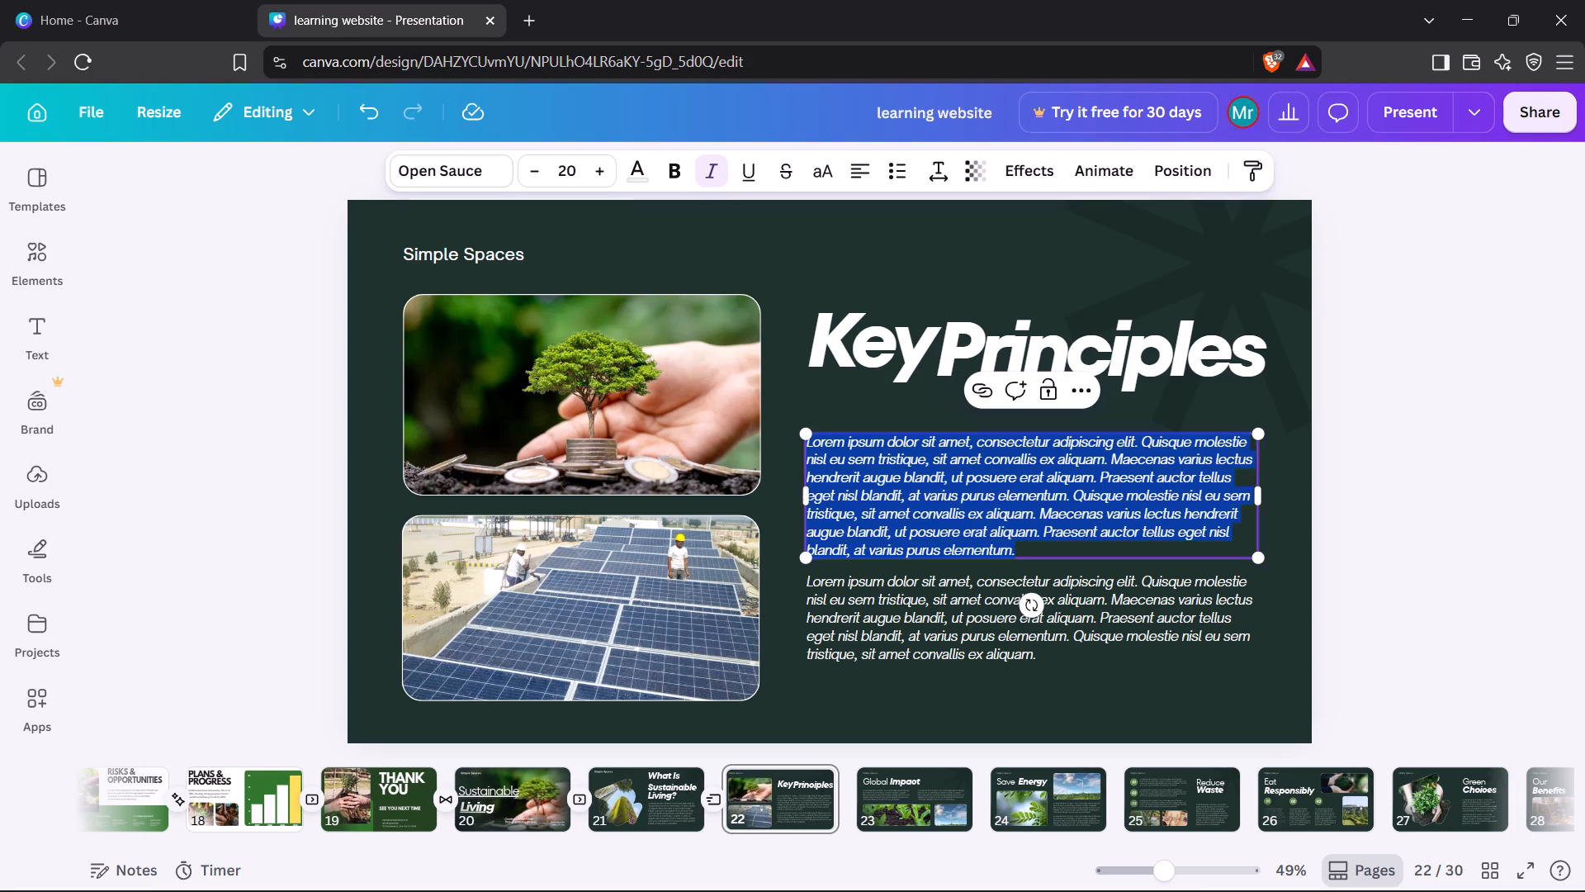
{"action": "left_click_drag", "start_coordinate": [802, 433], "coordinate": [792, 416]}
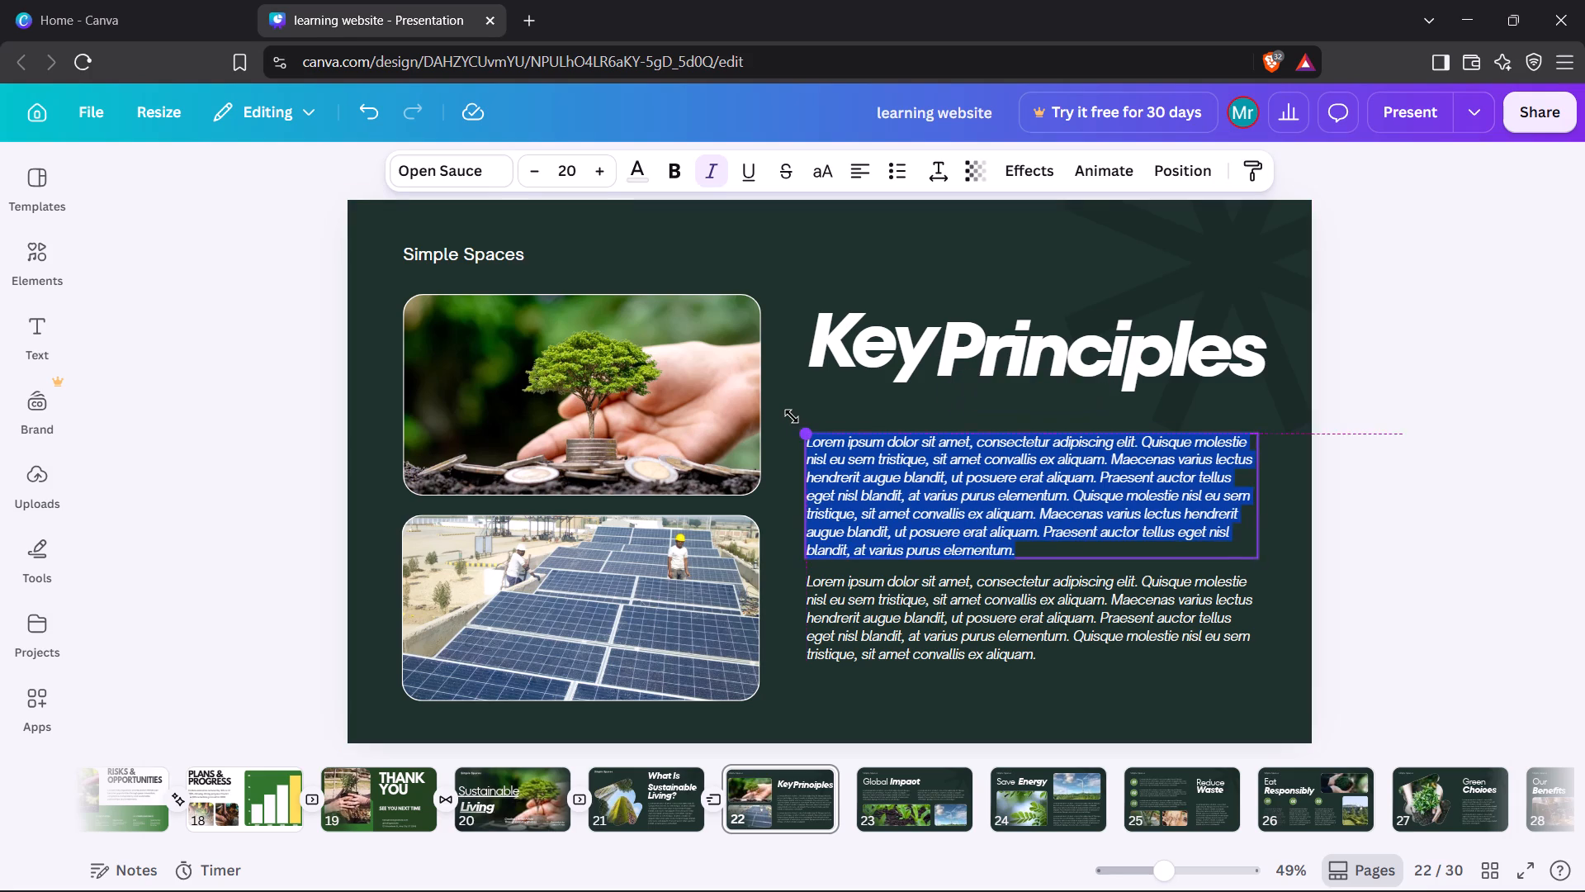
{"action": "left_click_drag", "start_coordinate": [792, 416], "coordinate": [792, 416]}
{"action": "left_click_drag", "start_coordinate": [986, 496], "coordinate": [993, 467]}
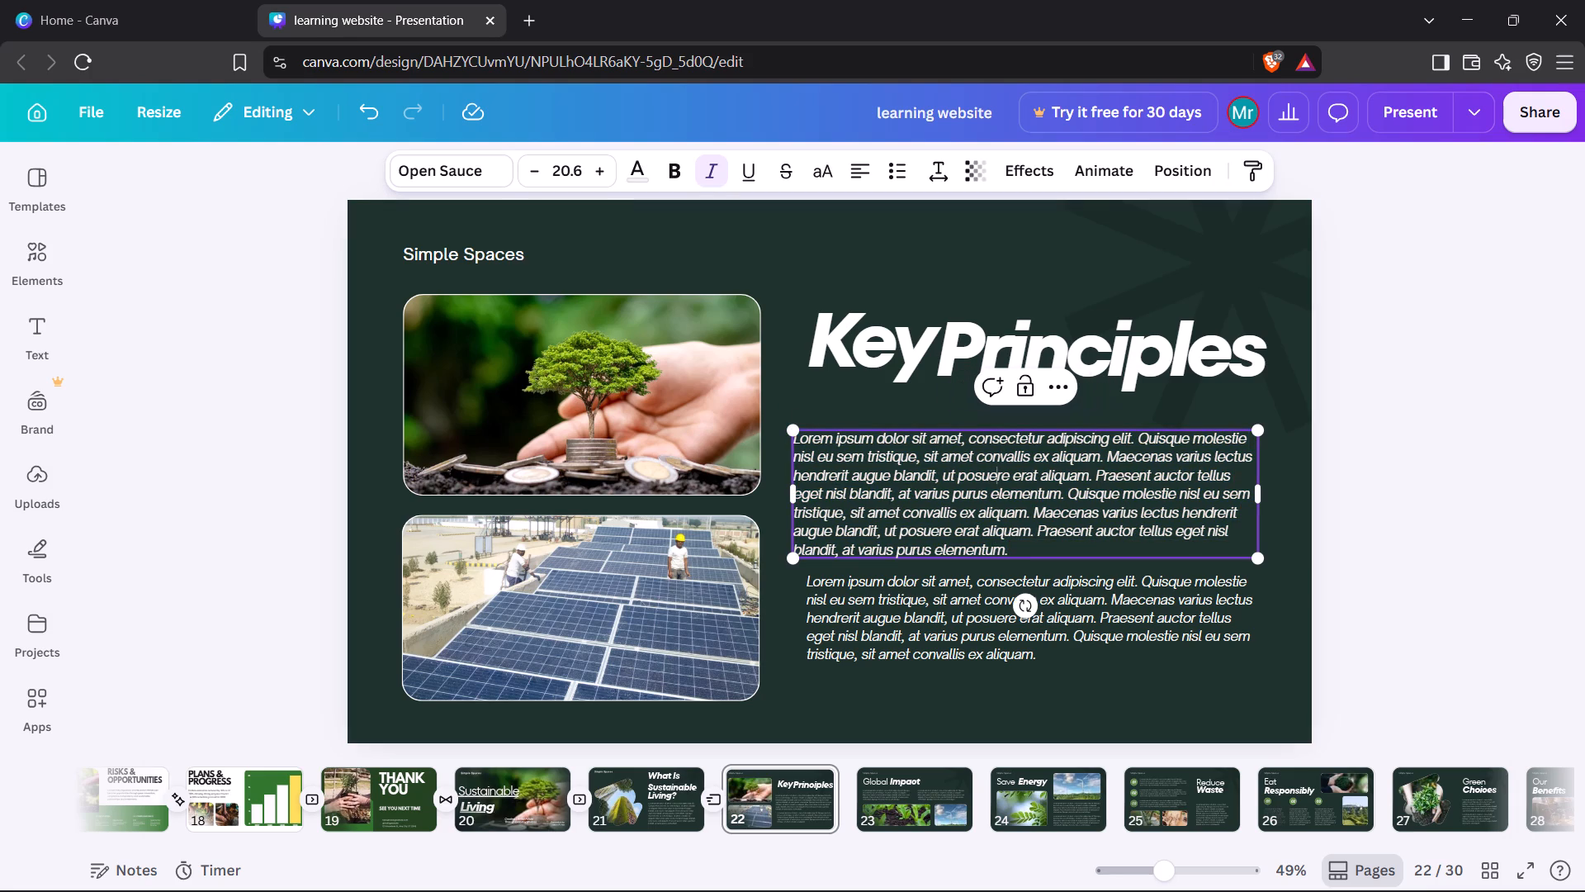
{"action": "left_click", "coordinate": [1076, 548]}
{"action": "left_click_drag", "start_coordinate": [1088, 560], "coordinate": [1089, 544]}
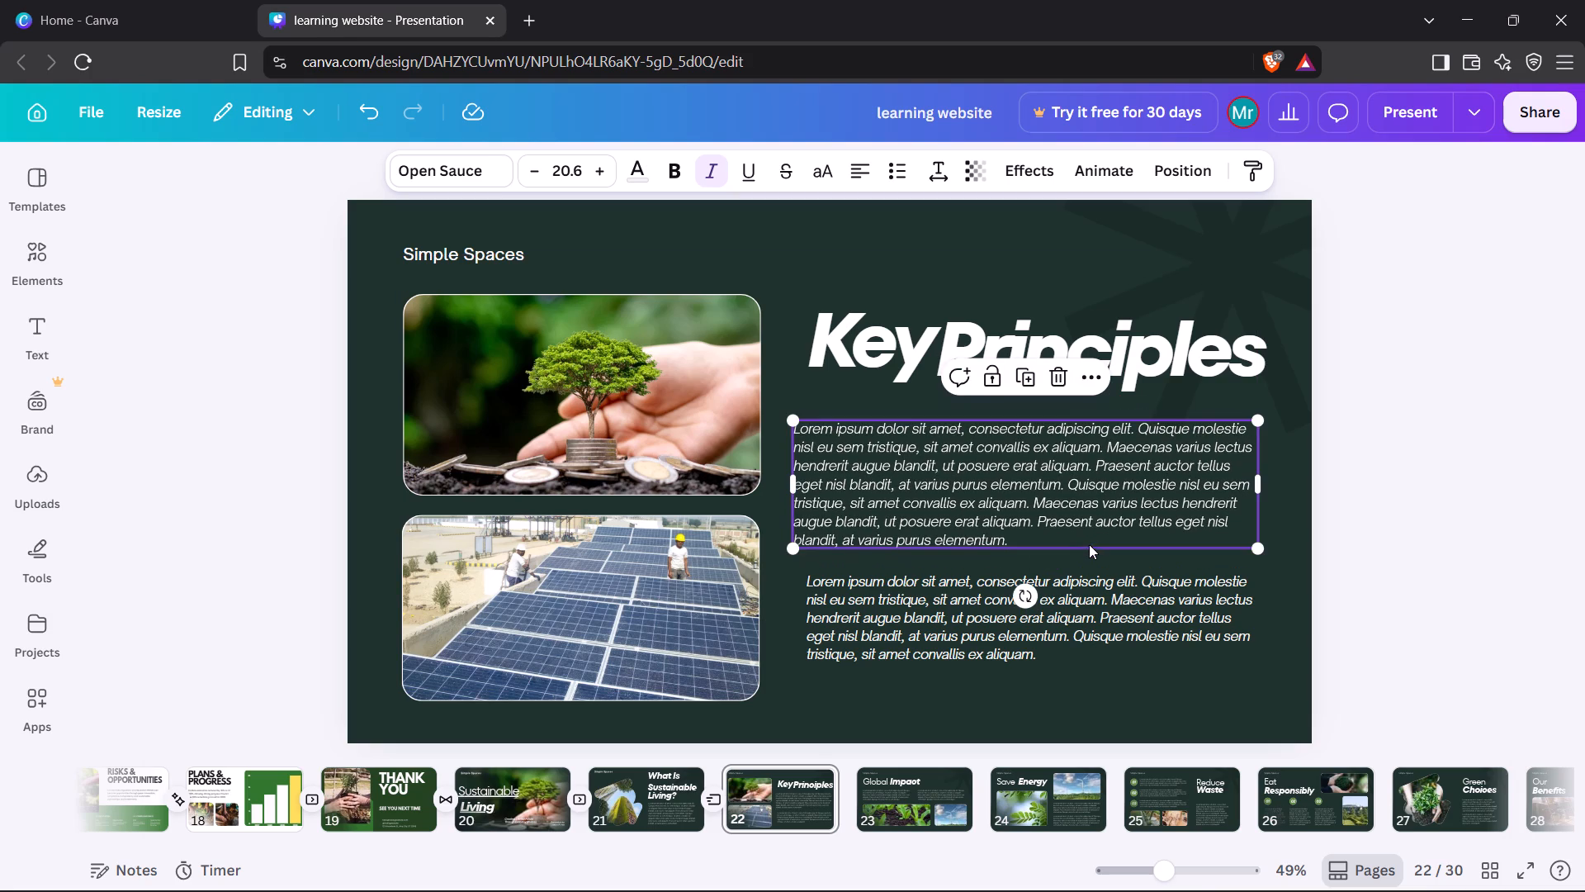
Move the second body paragraph up, enlarge it to about 21.5 pt and align its left edge with the first paragraph.
{"action": "left_click", "coordinate": [1093, 597]}
{"action": "left_click_drag", "start_coordinate": [1093, 597], "coordinate": [1093, 588]}
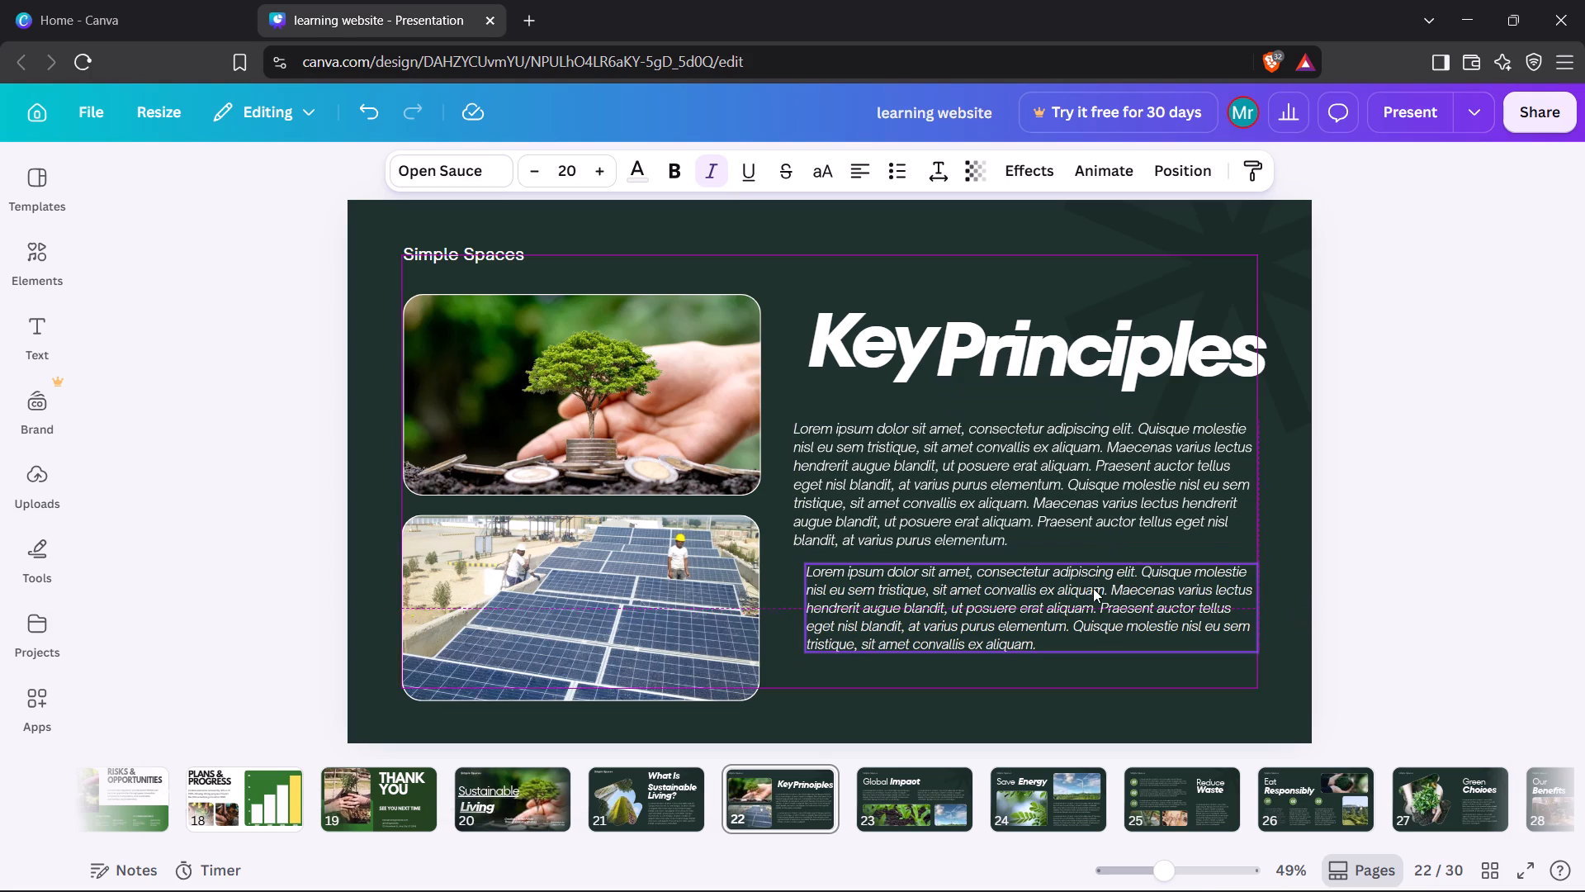
{"action": "left_click_drag", "start_coordinate": [1261, 651], "coordinate": [1289, 678]}
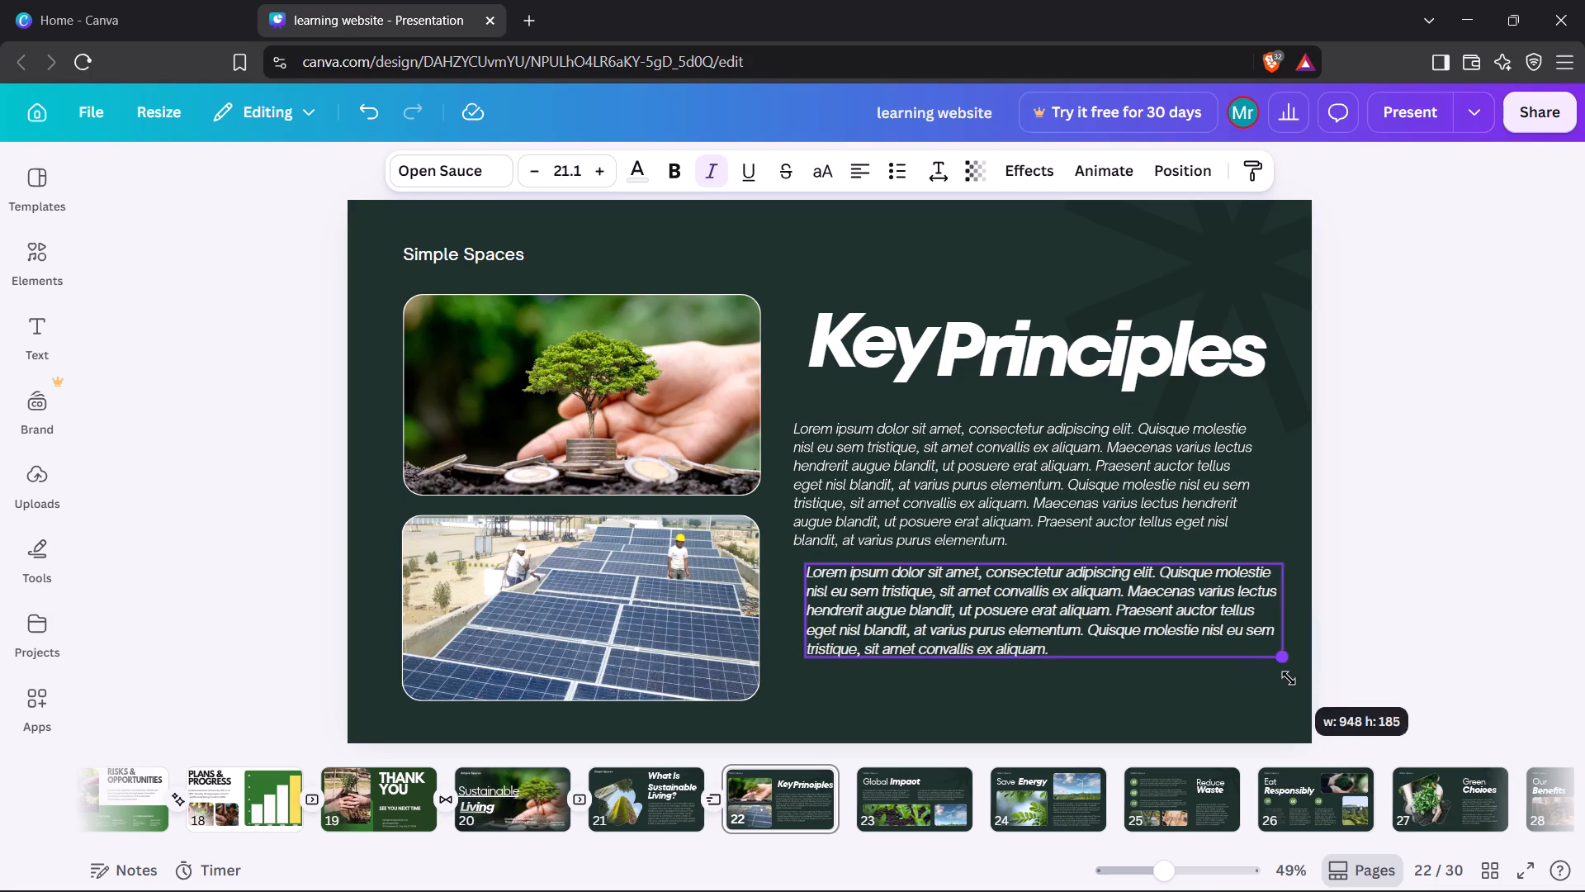
{"action": "left_click_drag", "start_coordinate": [1289, 678], "coordinate": [1289, 679]}
{"action": "left_click_drag", "start_coordinate": [1196, 652], "coordinate": [1168, 654]}
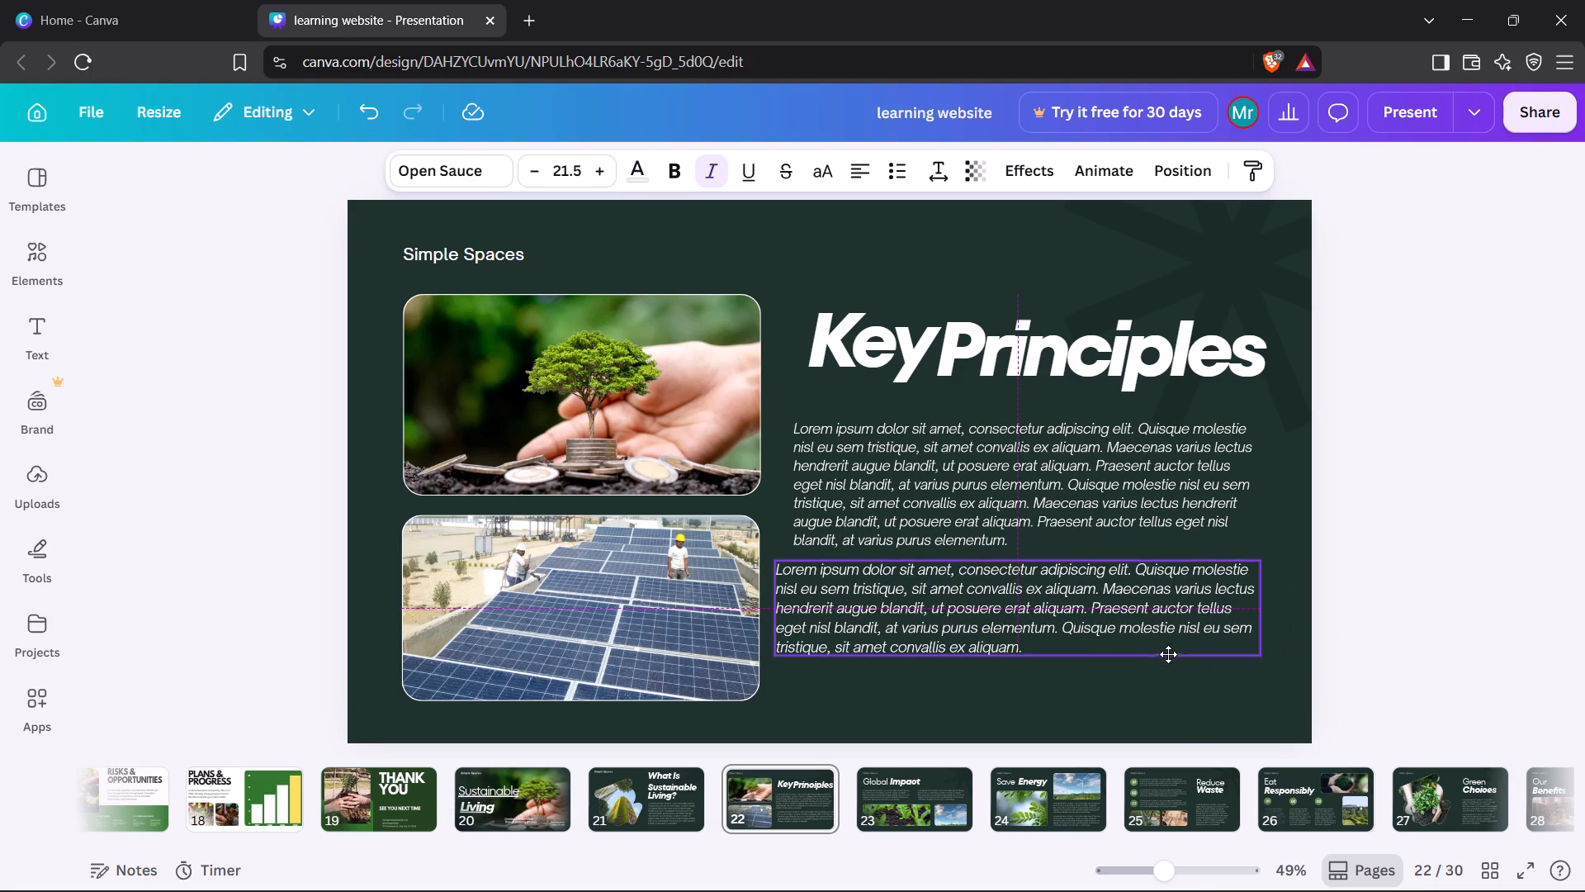
{"action": "left_click_drag", "start_coordinate": [1168, 654], "coordinate": [1182, 655]}
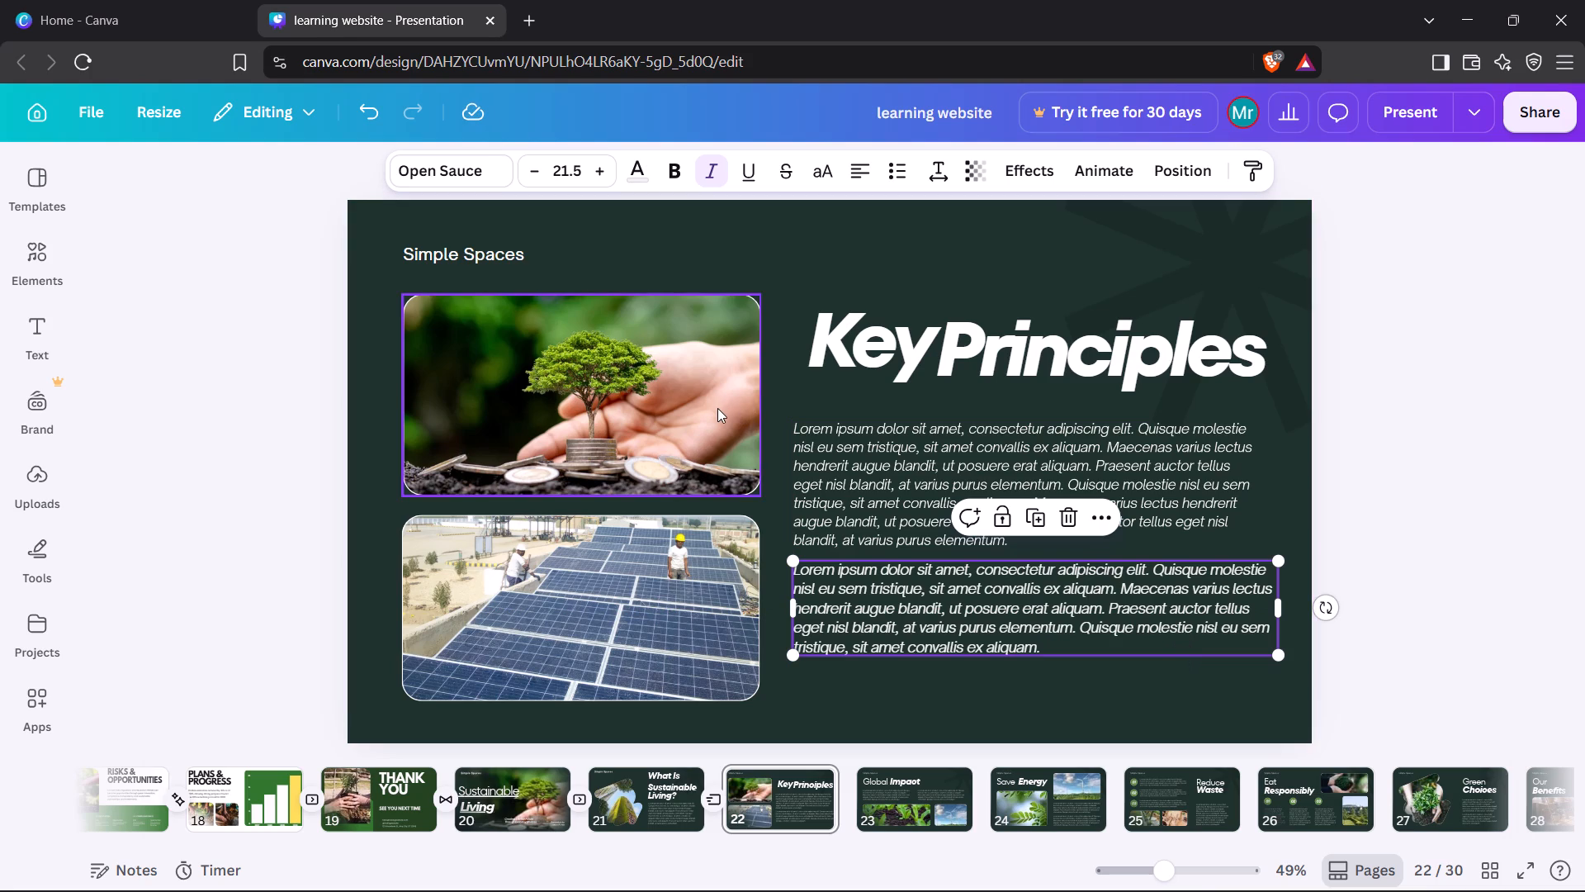
Make the "Simple Spaces" label on page 22 bold and italic, enlarge it to about 28.3 pt and reposition it above the tree image.
{"action": "triple_click", "coordinate": [513, 248]}
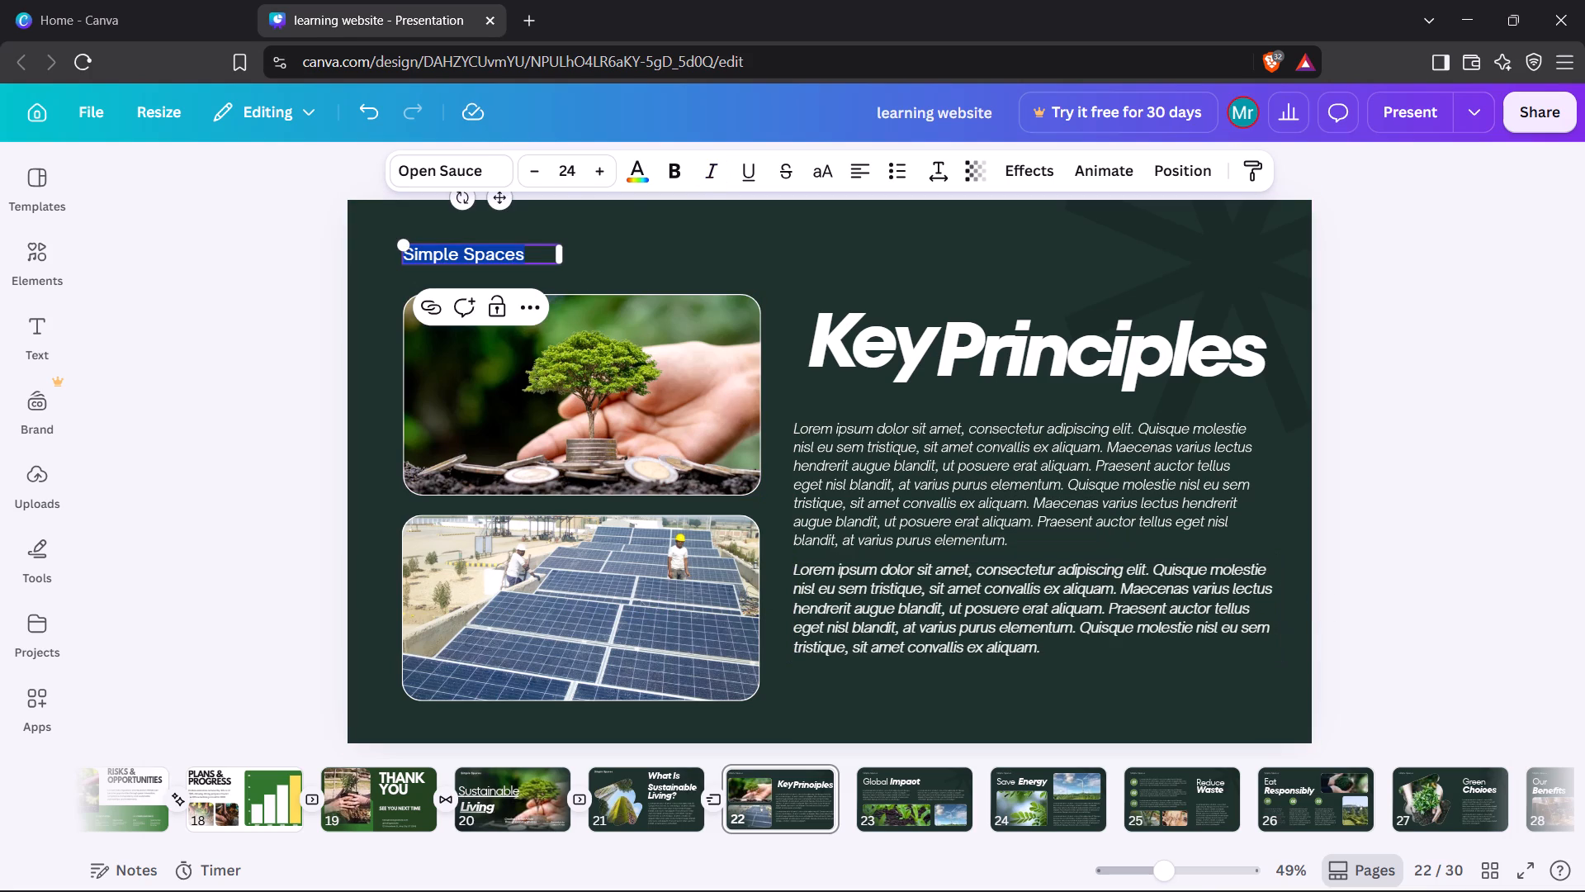
{"action": "left_click", "coordinate": [684, 171]}
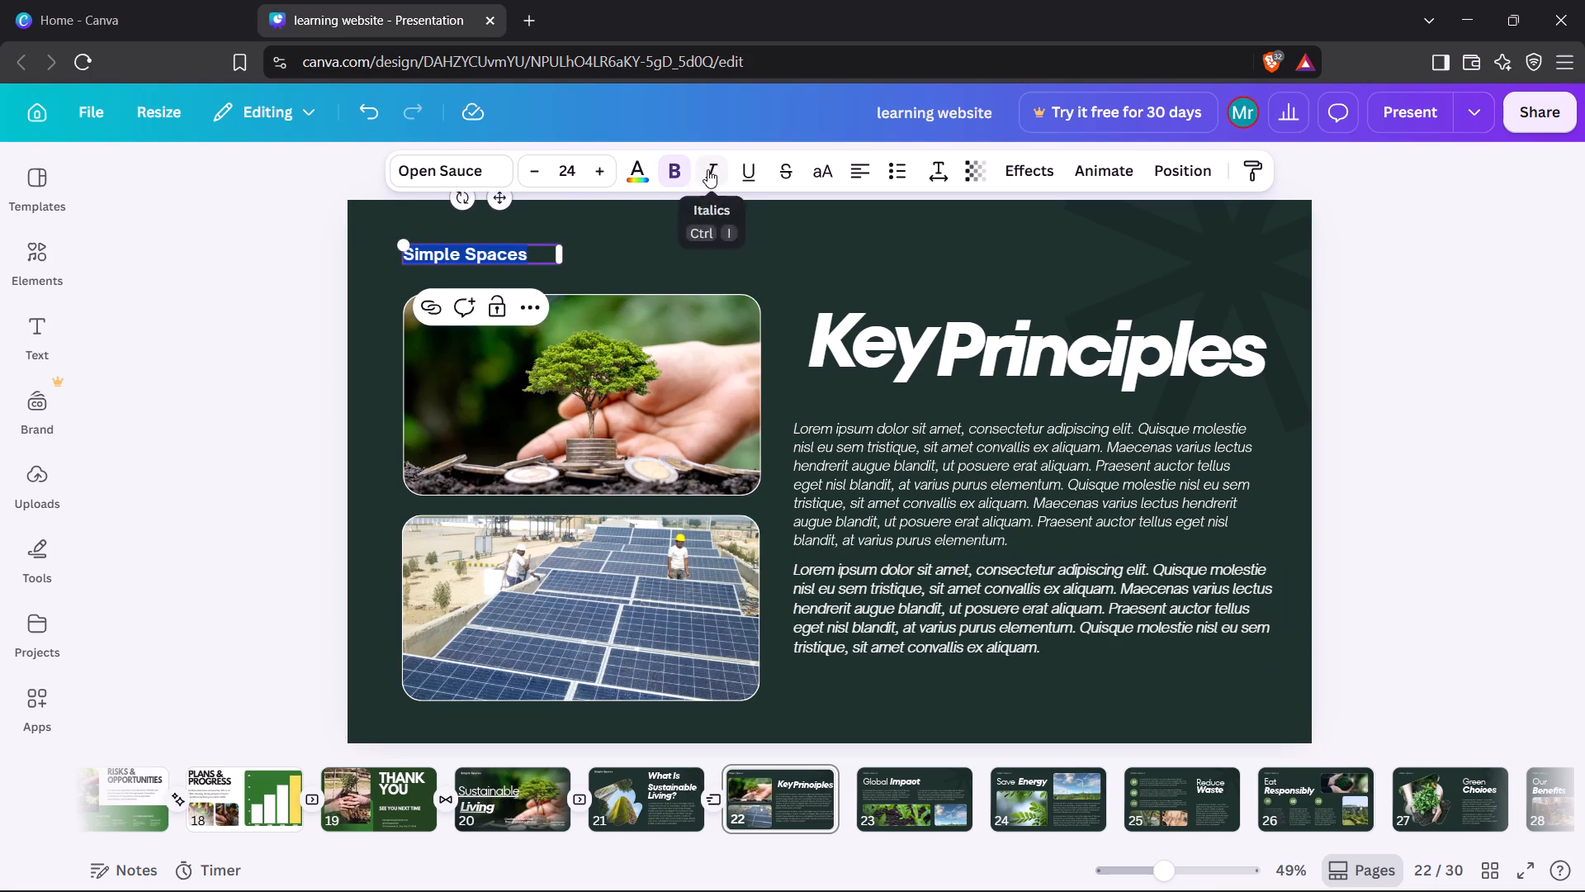
{"action": "left_click", "coordinate": [707, 169]}
{"action": "left_click_drag", "start_coordinate": [407, 244], "coordinate": [380, 231]}
{"action": "left_click_drag", "start_coordinate": [438, 254], "coordinate": [452, 252]}
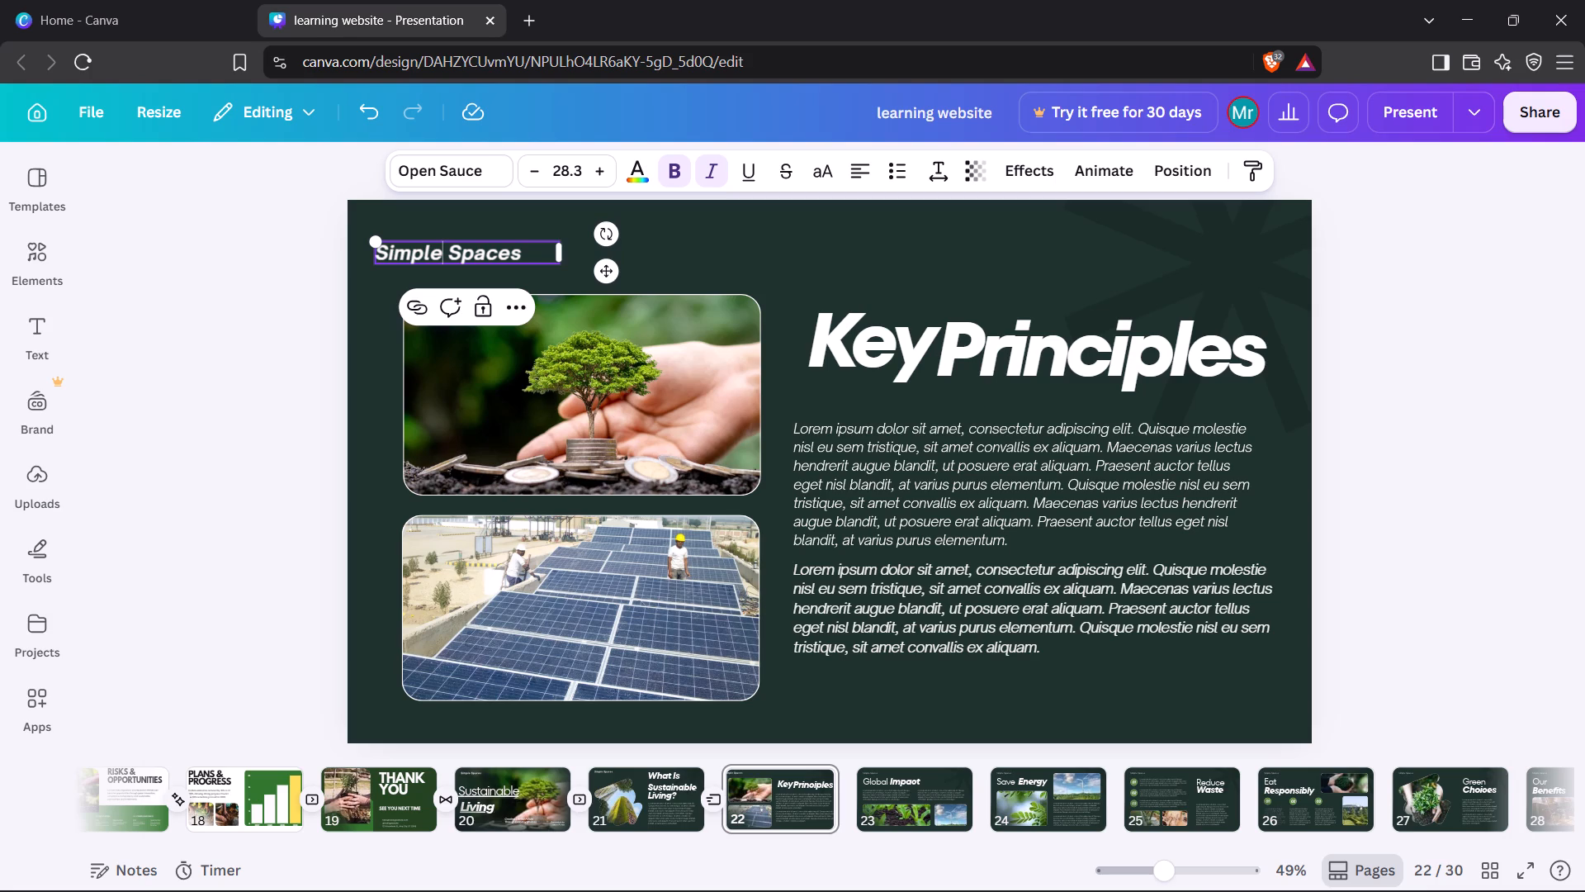
{"action": "left_click_drag", "start_coordinate": [452, 252], "coordinate": [452, 252]}
{"action": "left_click_drag", "start_coordinate": [545, 264], "coordinate": [570, 259]}
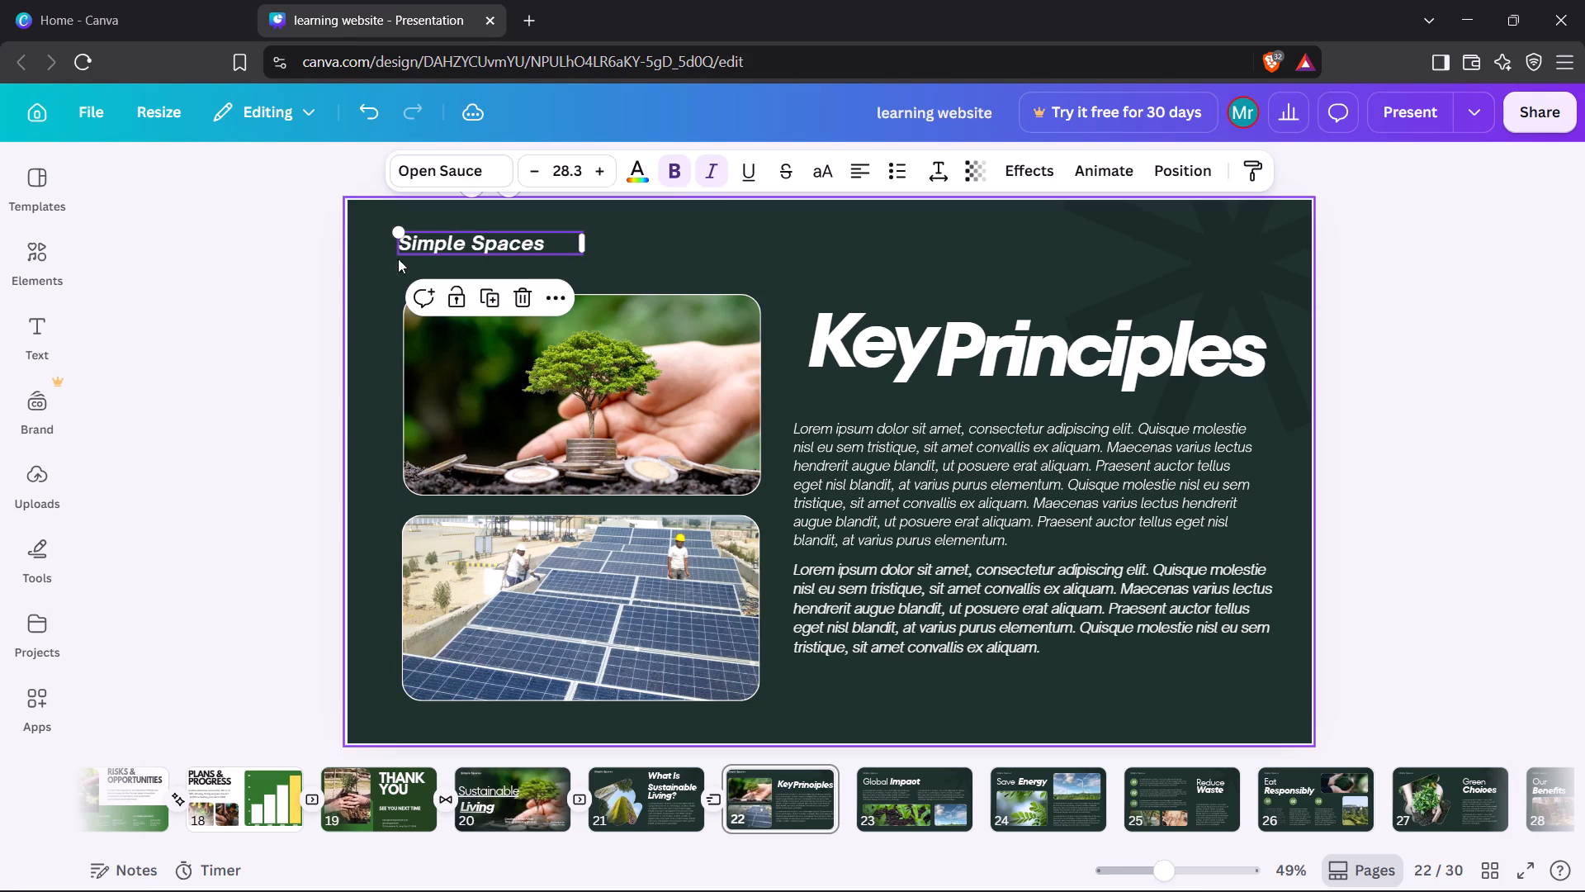
{"action": "left_click", "coordinate": [218, 278]}
Apply the Fun page animation to page 22.
{"action": "left_click", "coordinate": [944, 246]}
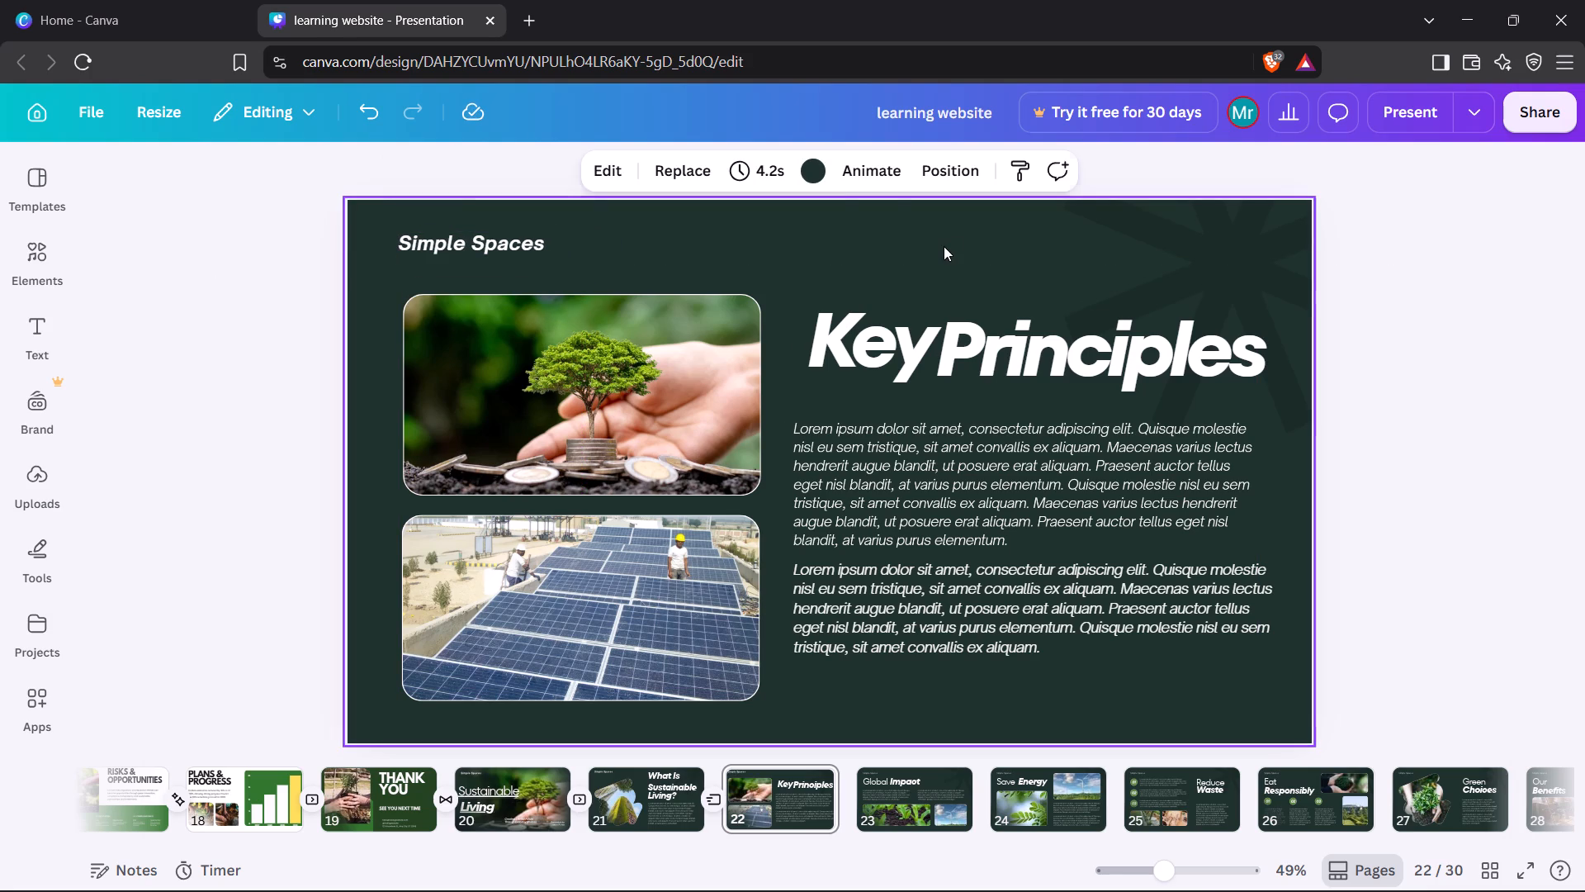
{"action": "left_click", "coordinate": [838, 174]}
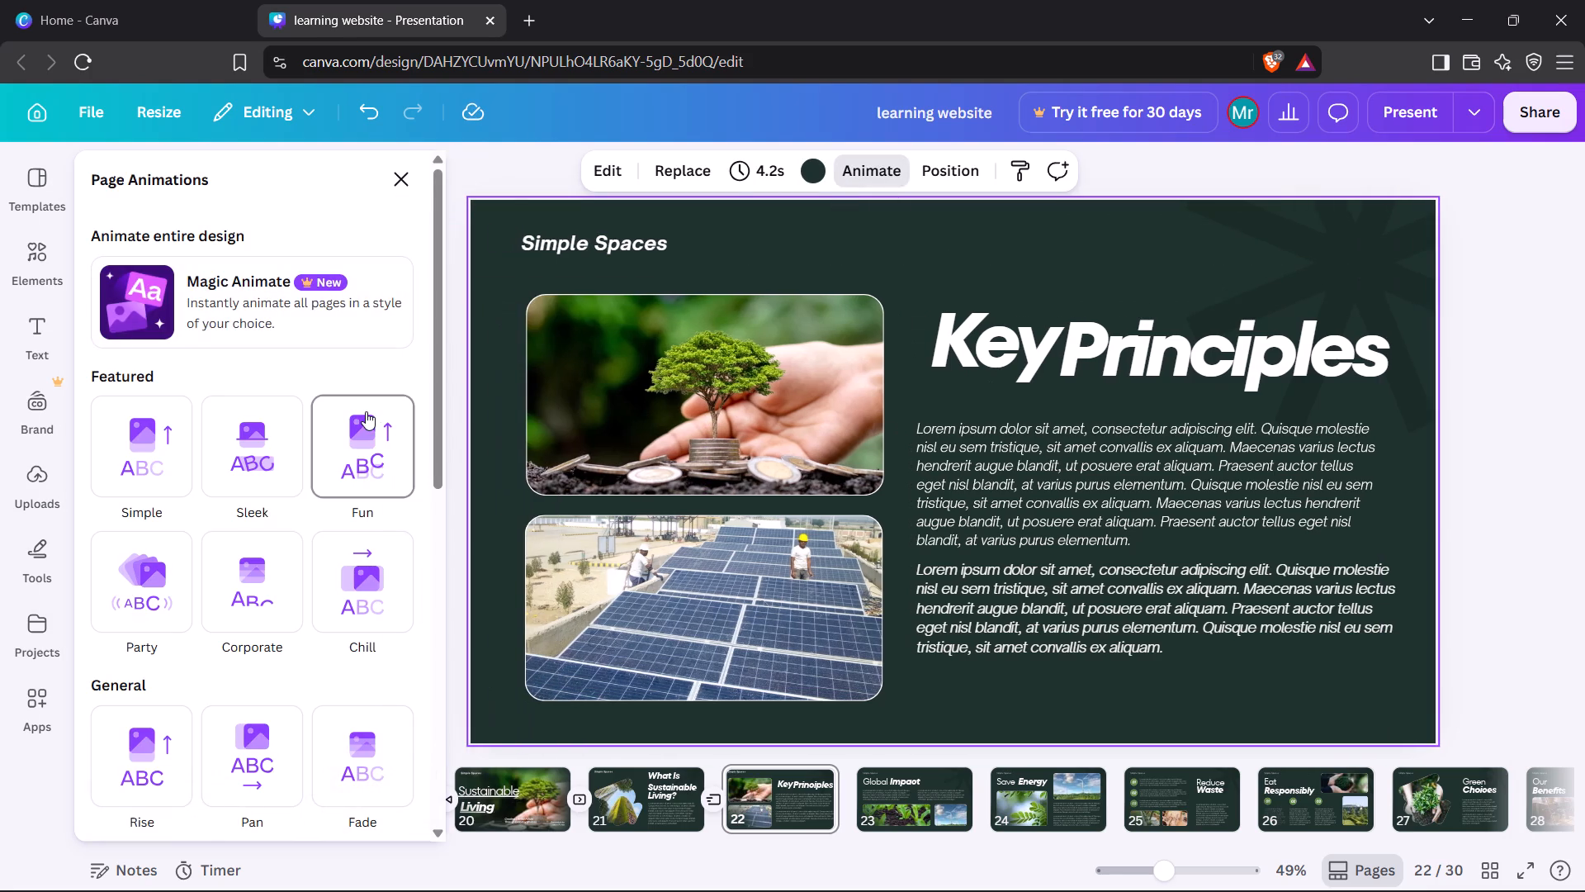
{"action": "left_click", "coordinate": [366, 411]}
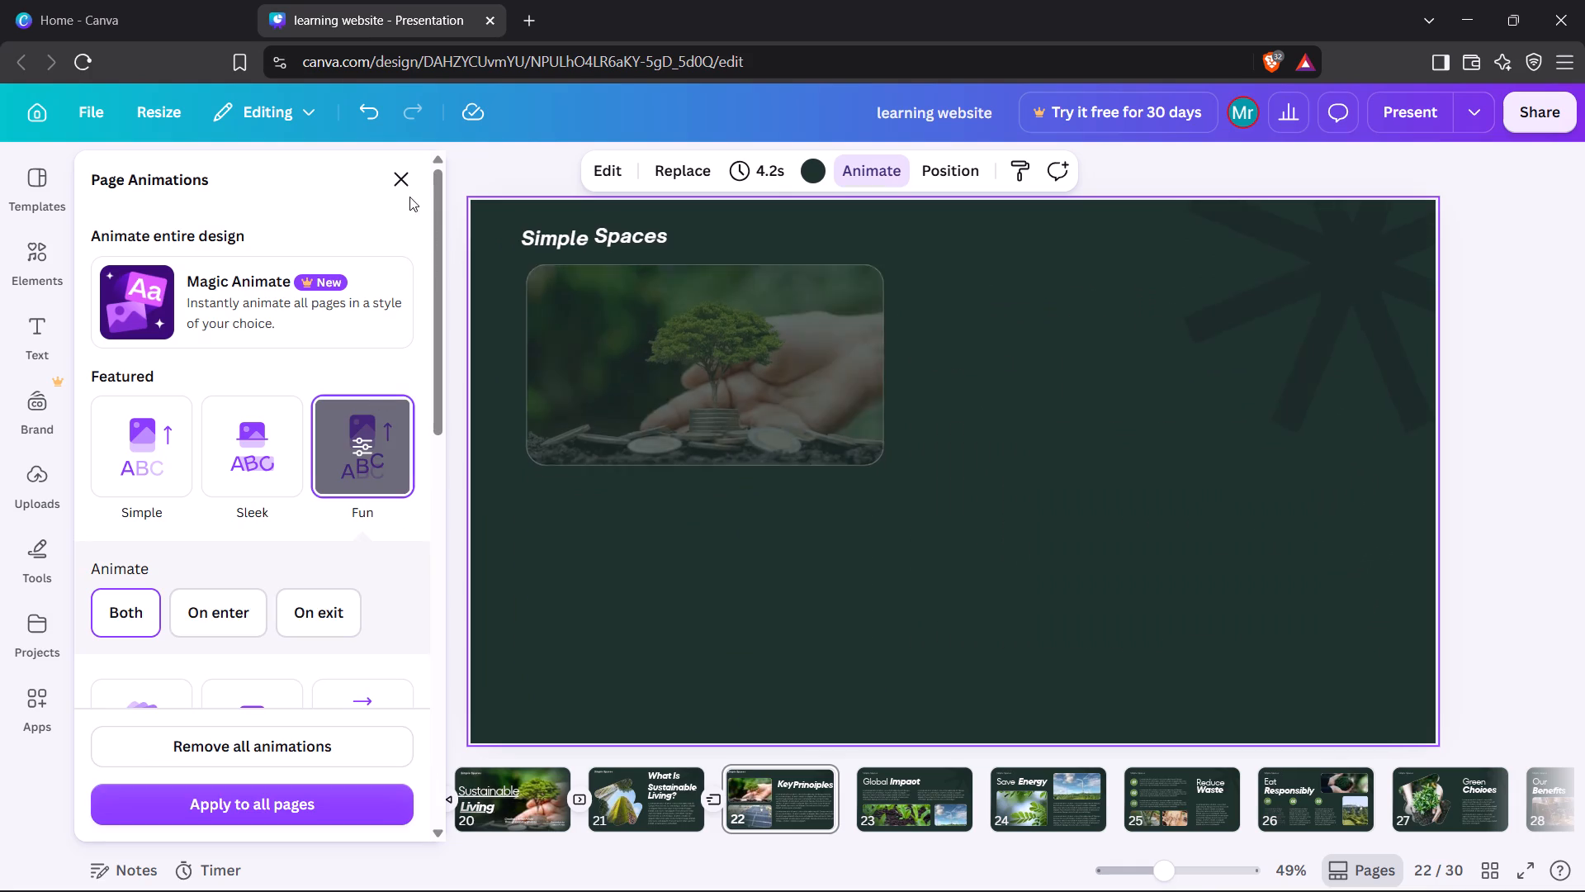
{"action": "left_click", "coordinate": [405, 178]}
{"action": "left_click", "coordinate": [246, 431]}
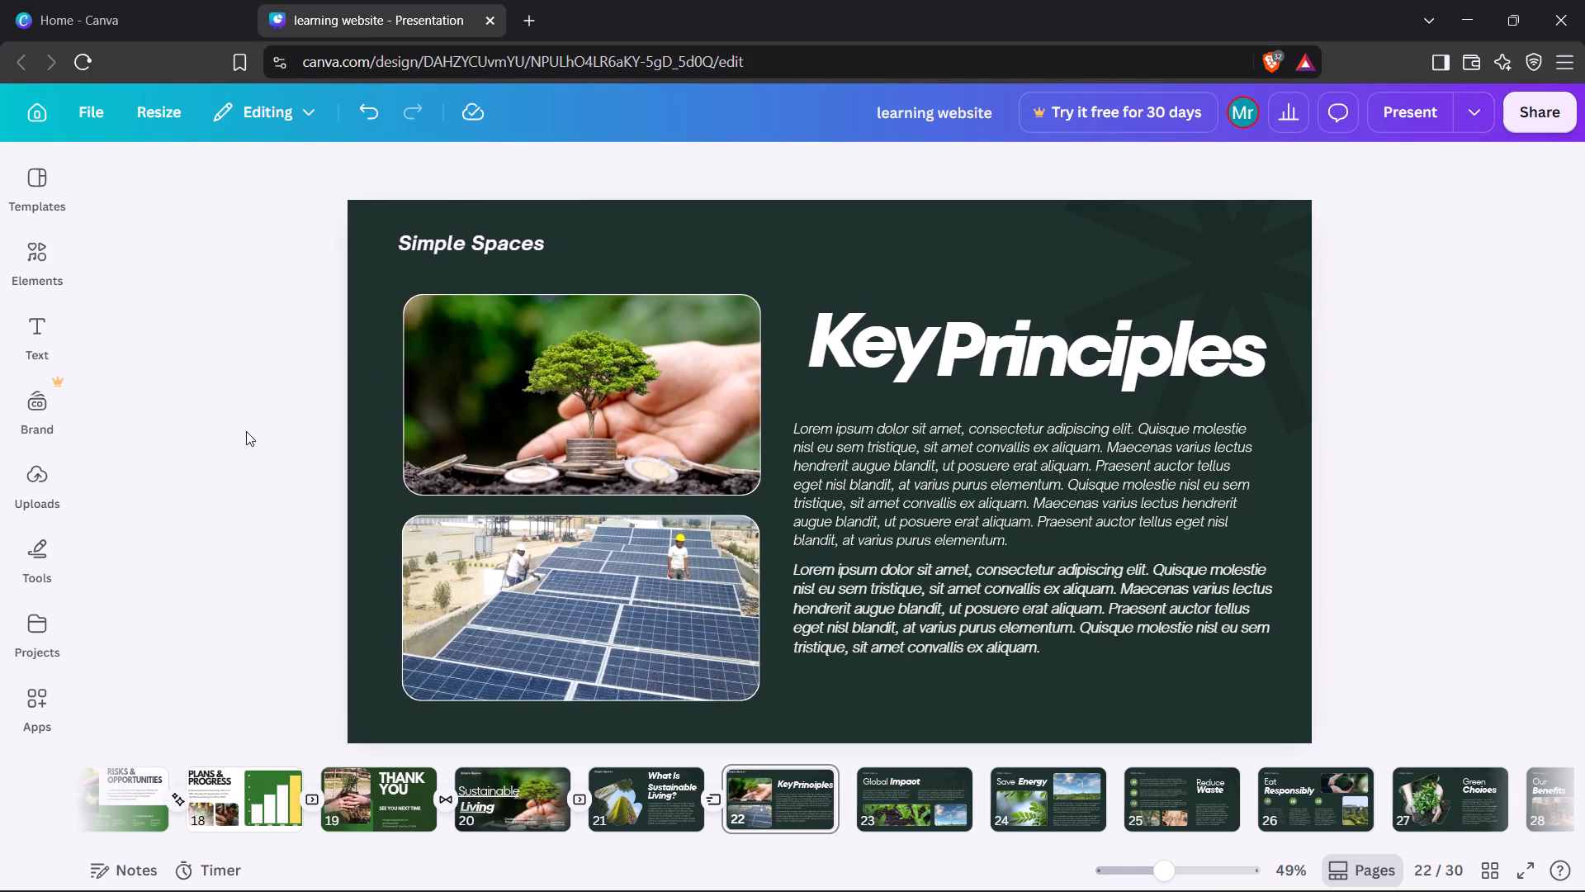
Add a Match & Move transition between pages 22 and 23.
{"action": "left_click", "coordinate": [853, 809]}
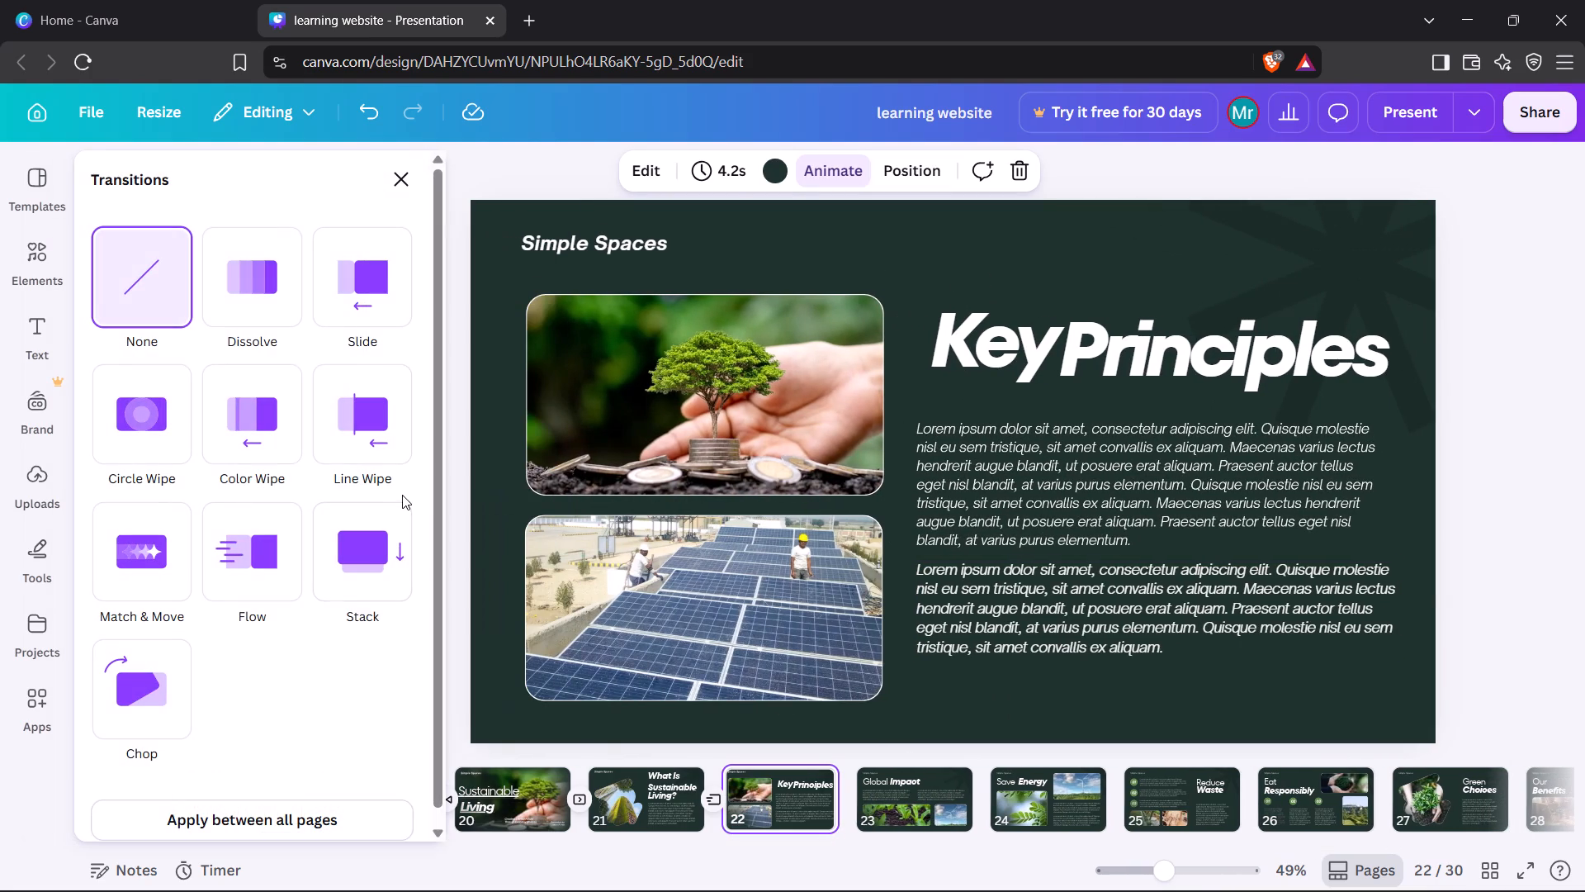
{"action": "left_click", "coordinate": [171, 552]}
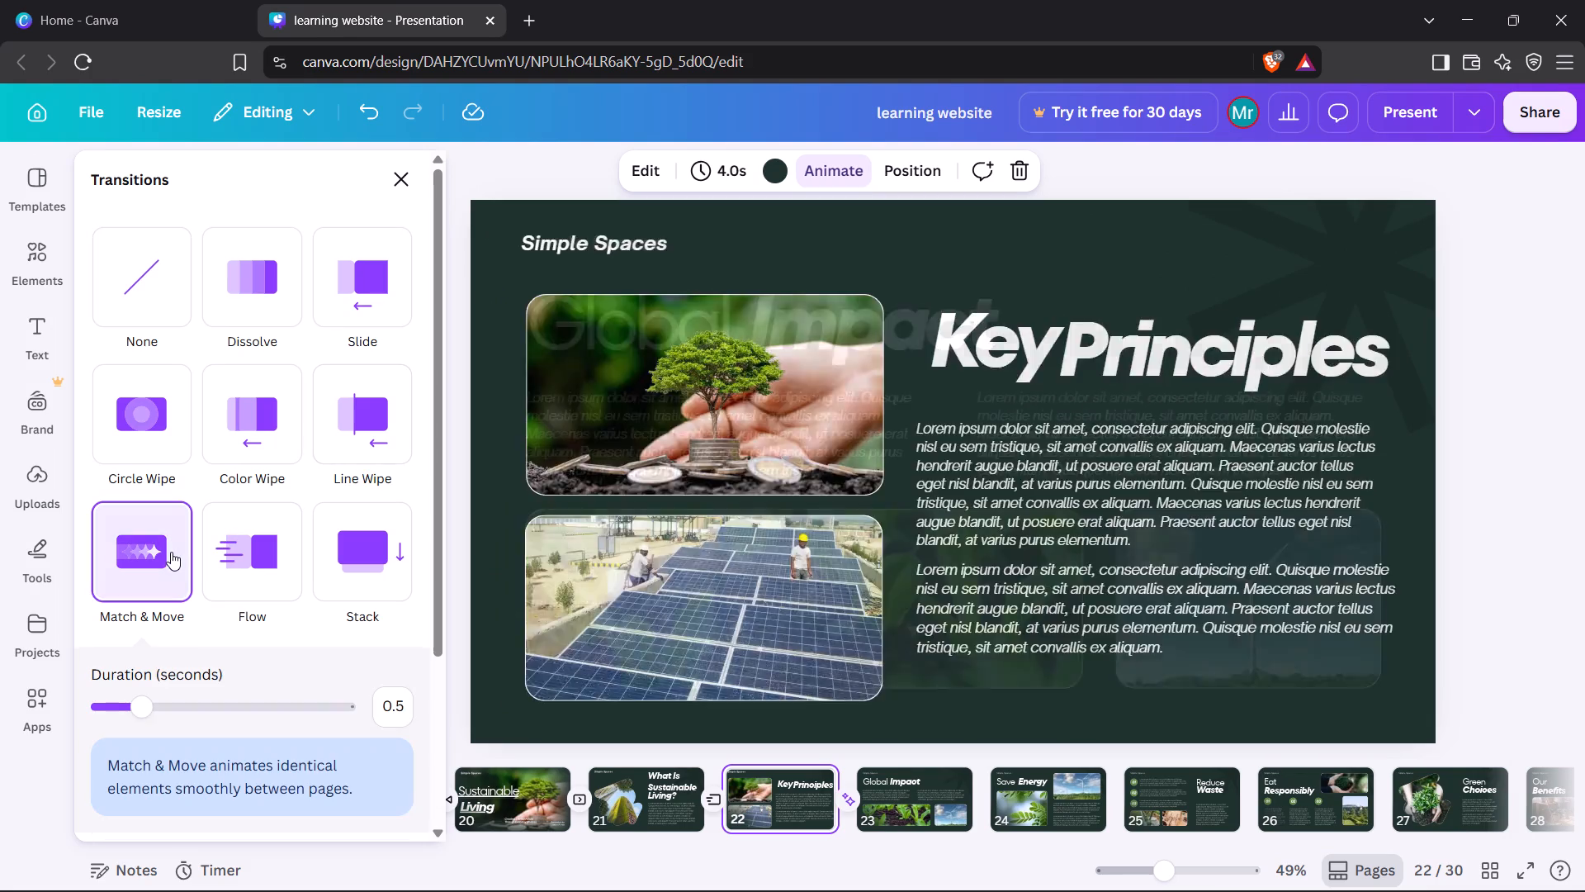
{"action": "left_click", "coordinate": [400, 188]}
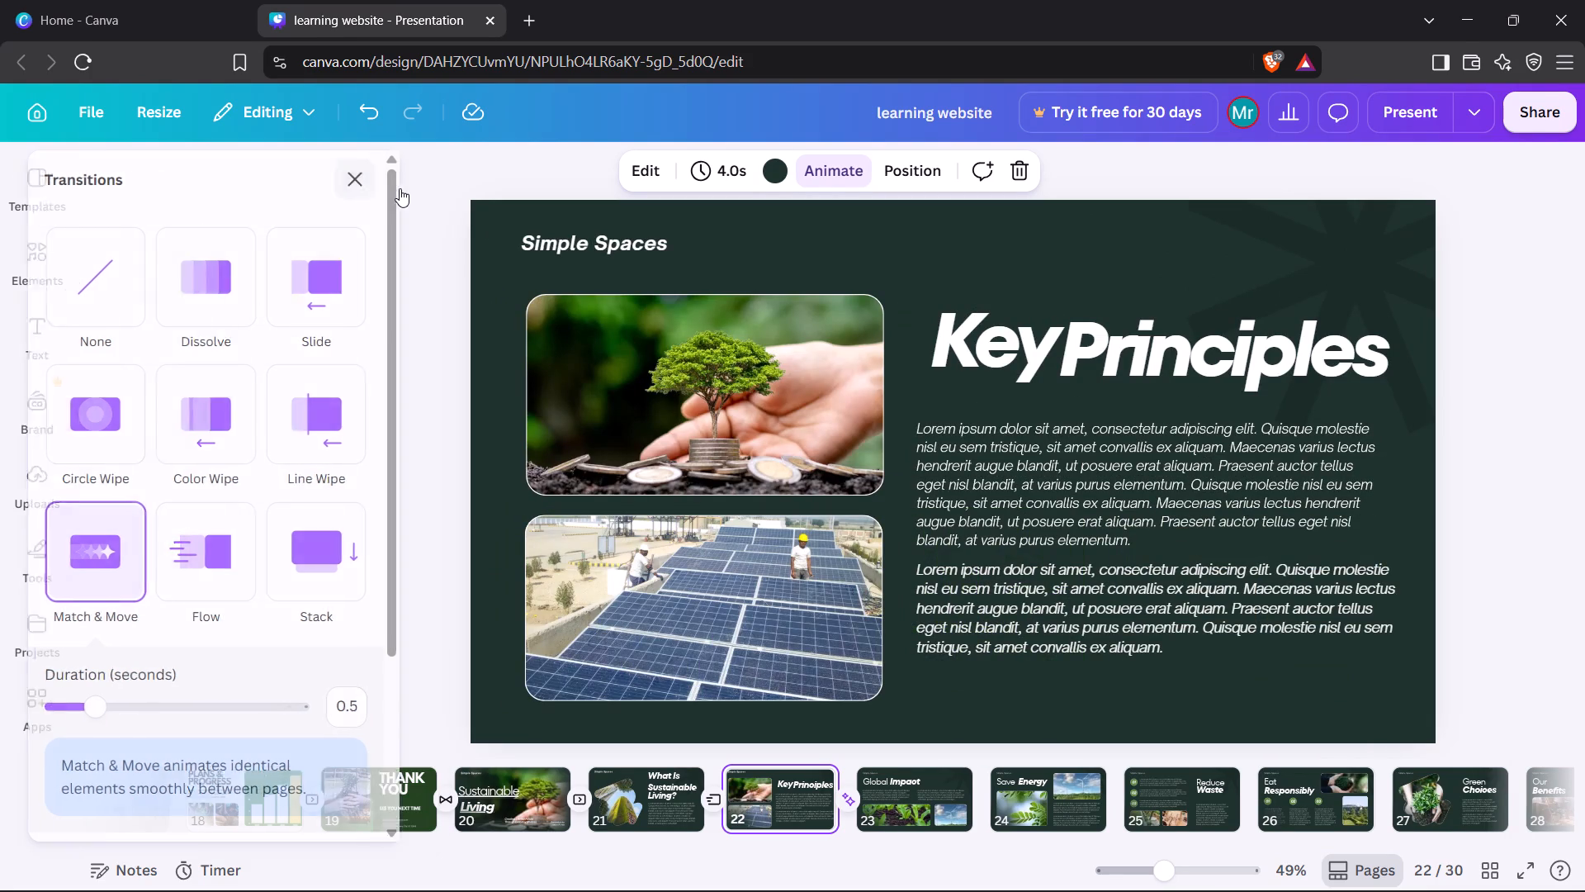
{"action": "left_click", "coordinate": [229, 373]}
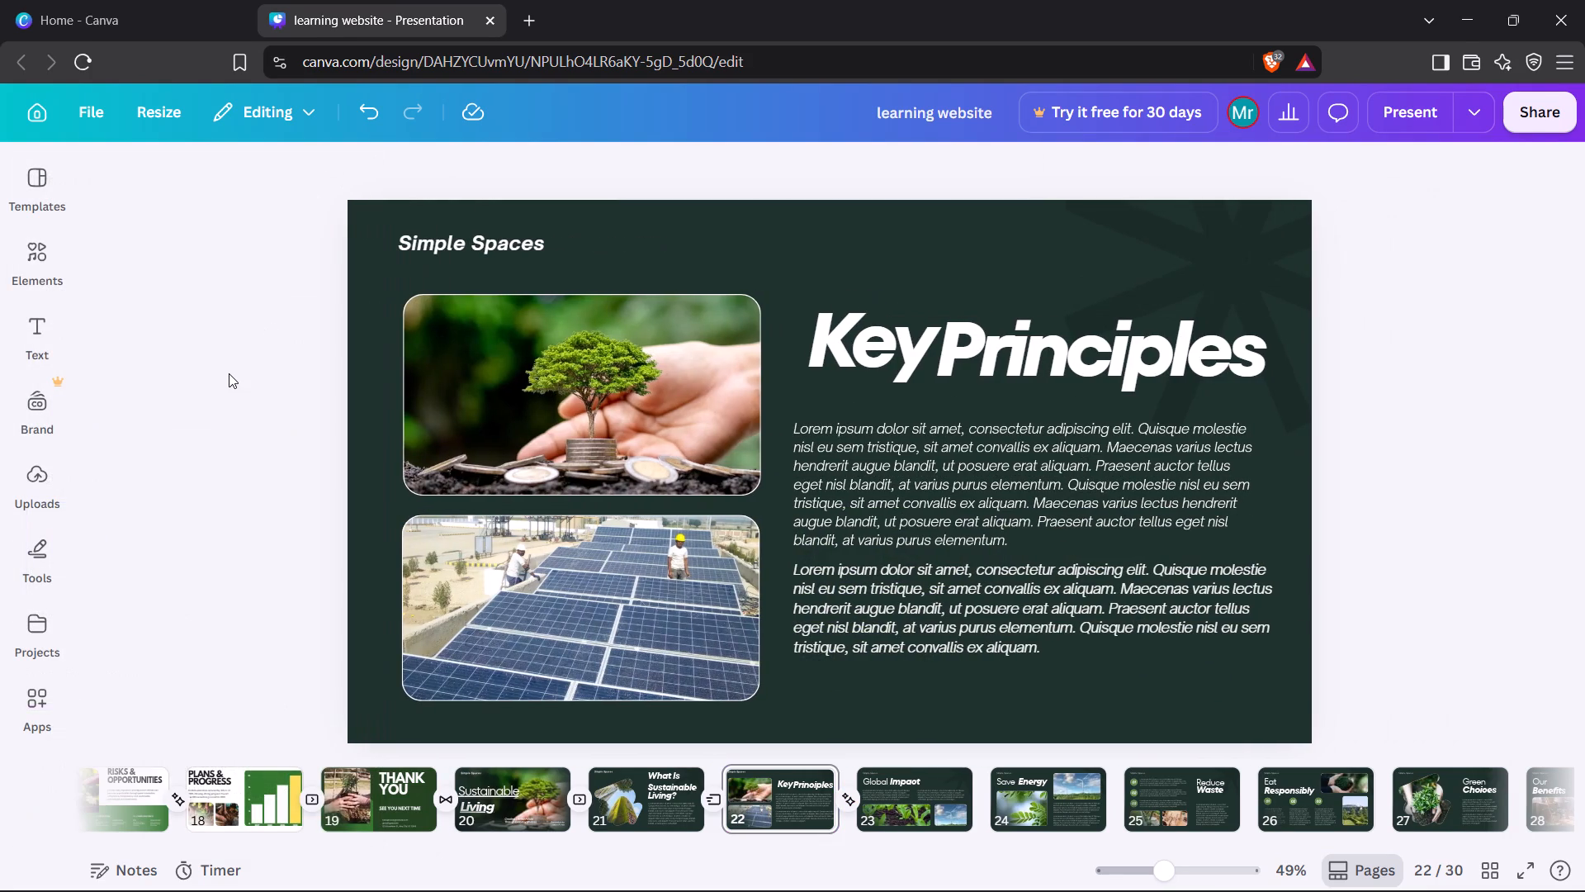
On page 23, make the "Simple Spaces" label bold and italic, enlarge it to about 27.7 pt and align it above the heading's left edge.
{"action": "key", "text": "Right"}
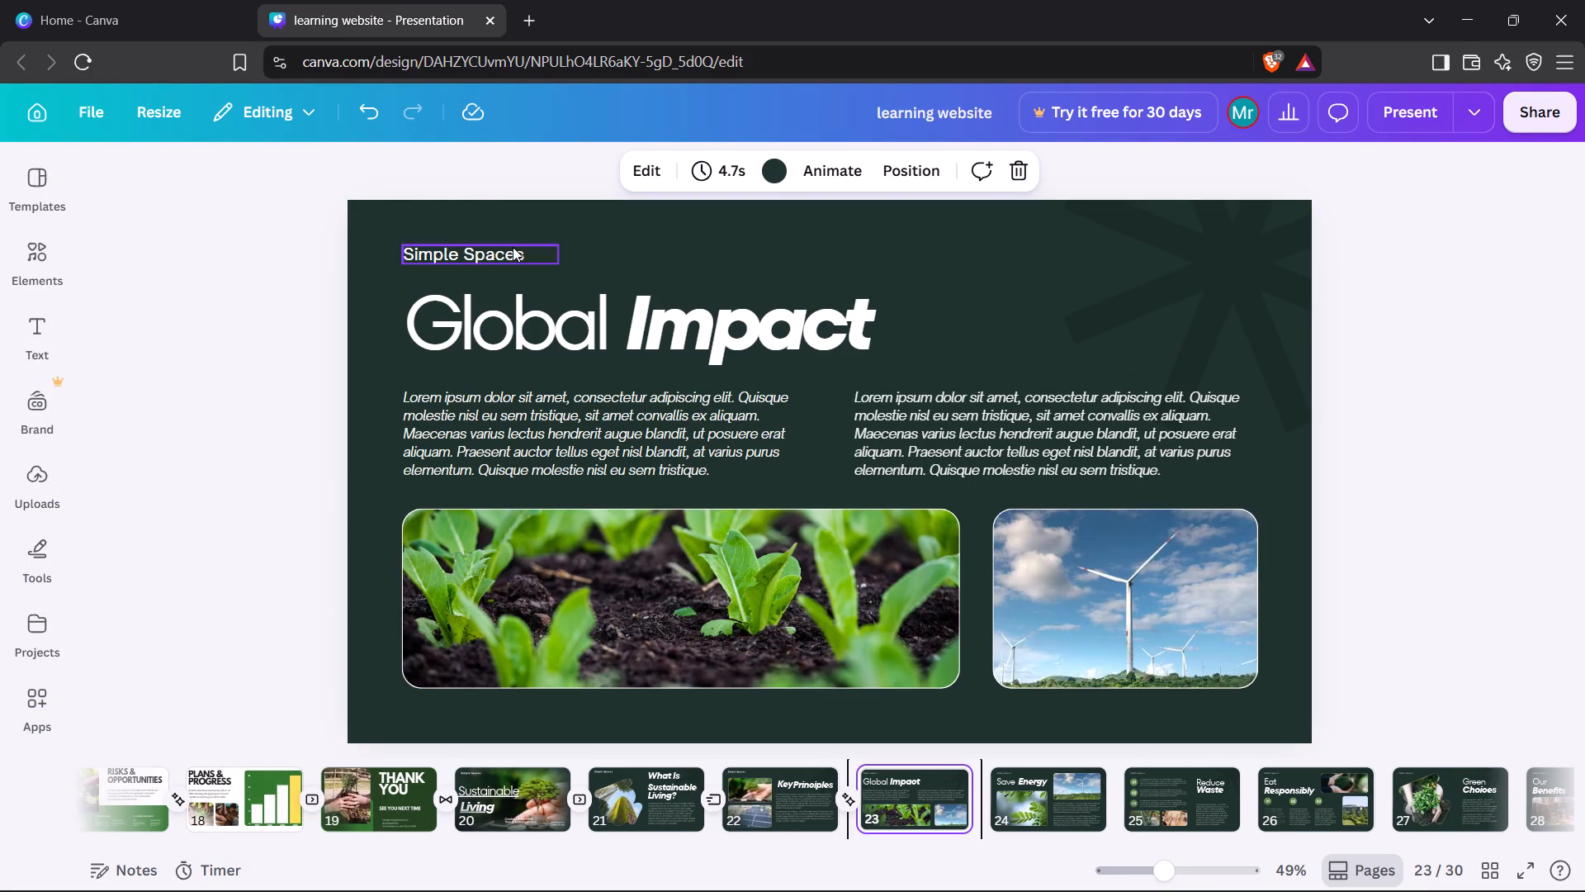
{"action": "triple_click", "coordinate": [513, 247]}
{"action": "left_click", "coordinate": [676, 168]}
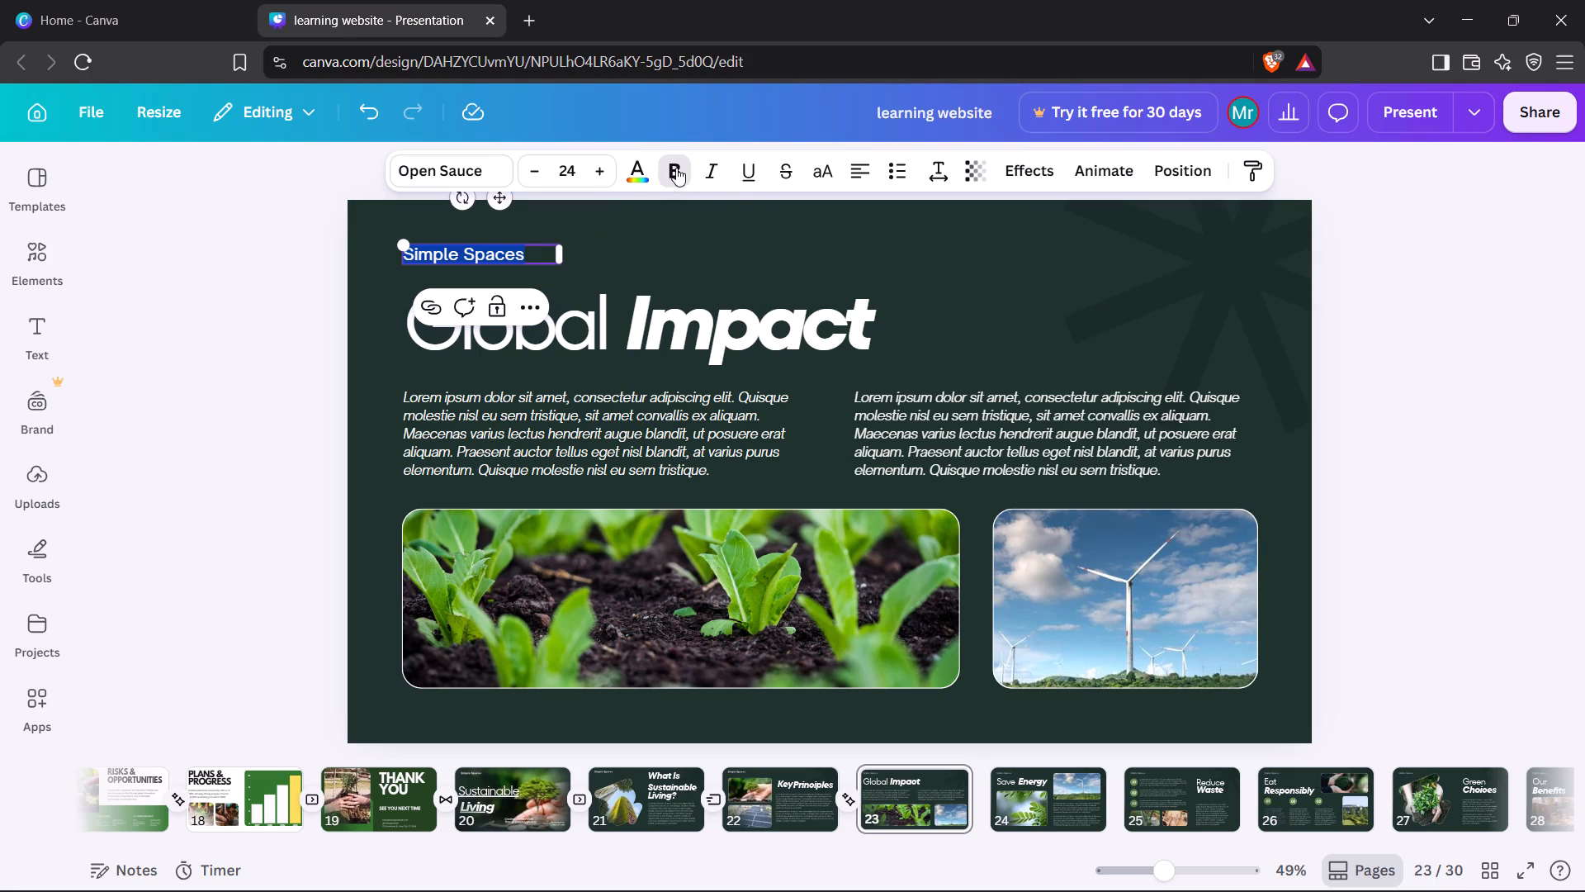
{"action": "left_click", "coordinate": [717, 166]}
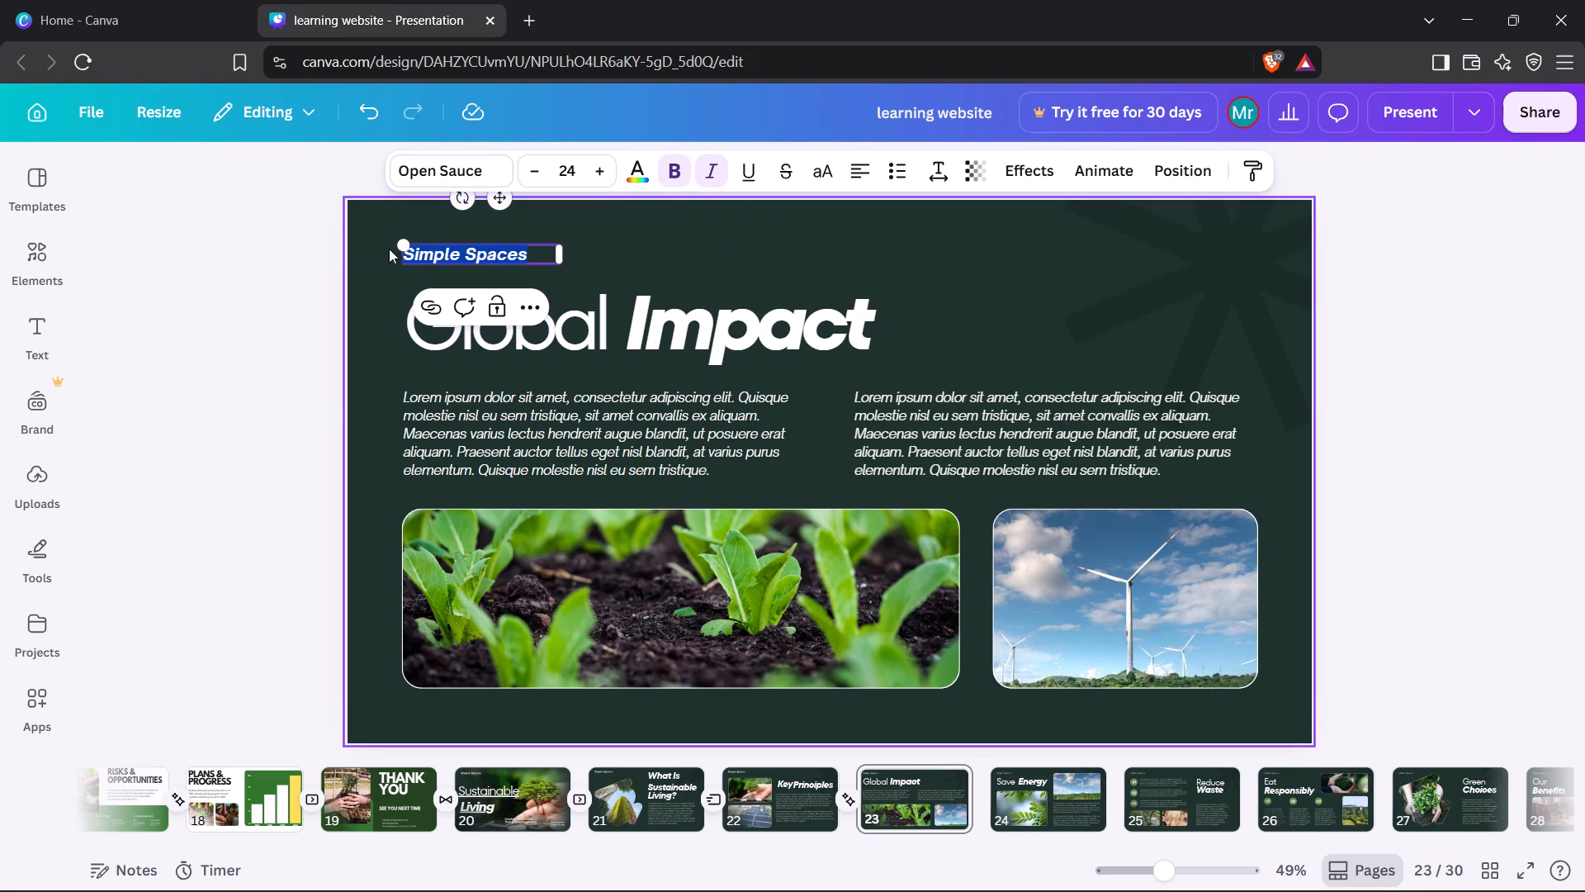
{"action": "left_click_drag", "start_coordinate": [405, 243], "coordinate": [382, 231]}
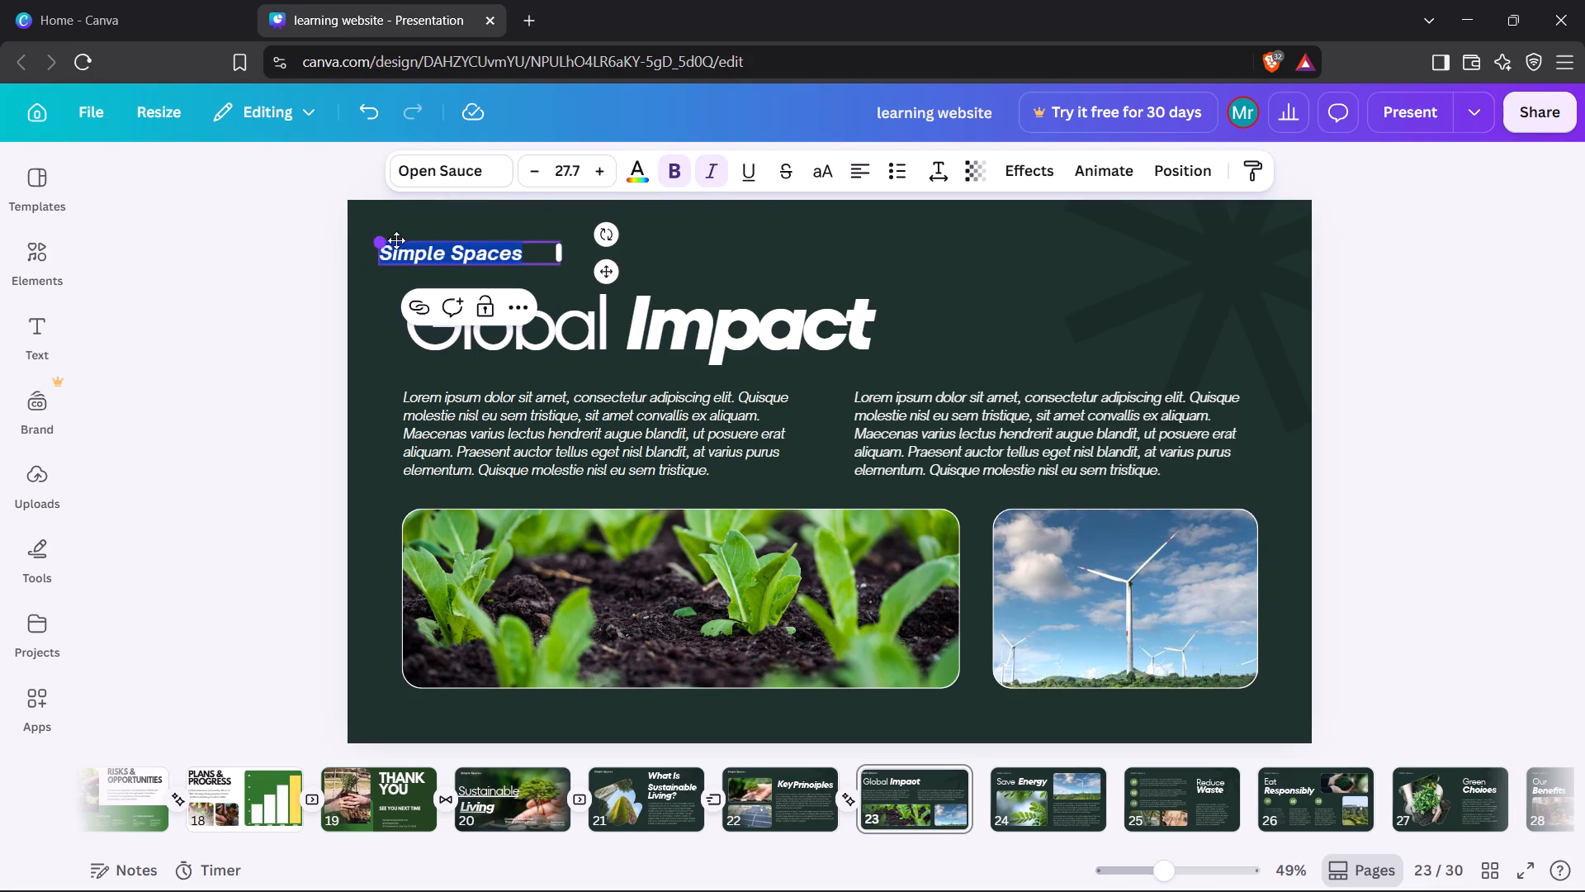
{"action": "left_click_drag", "start_coordinate": [442, 264], "coordinate": [480, 264]}
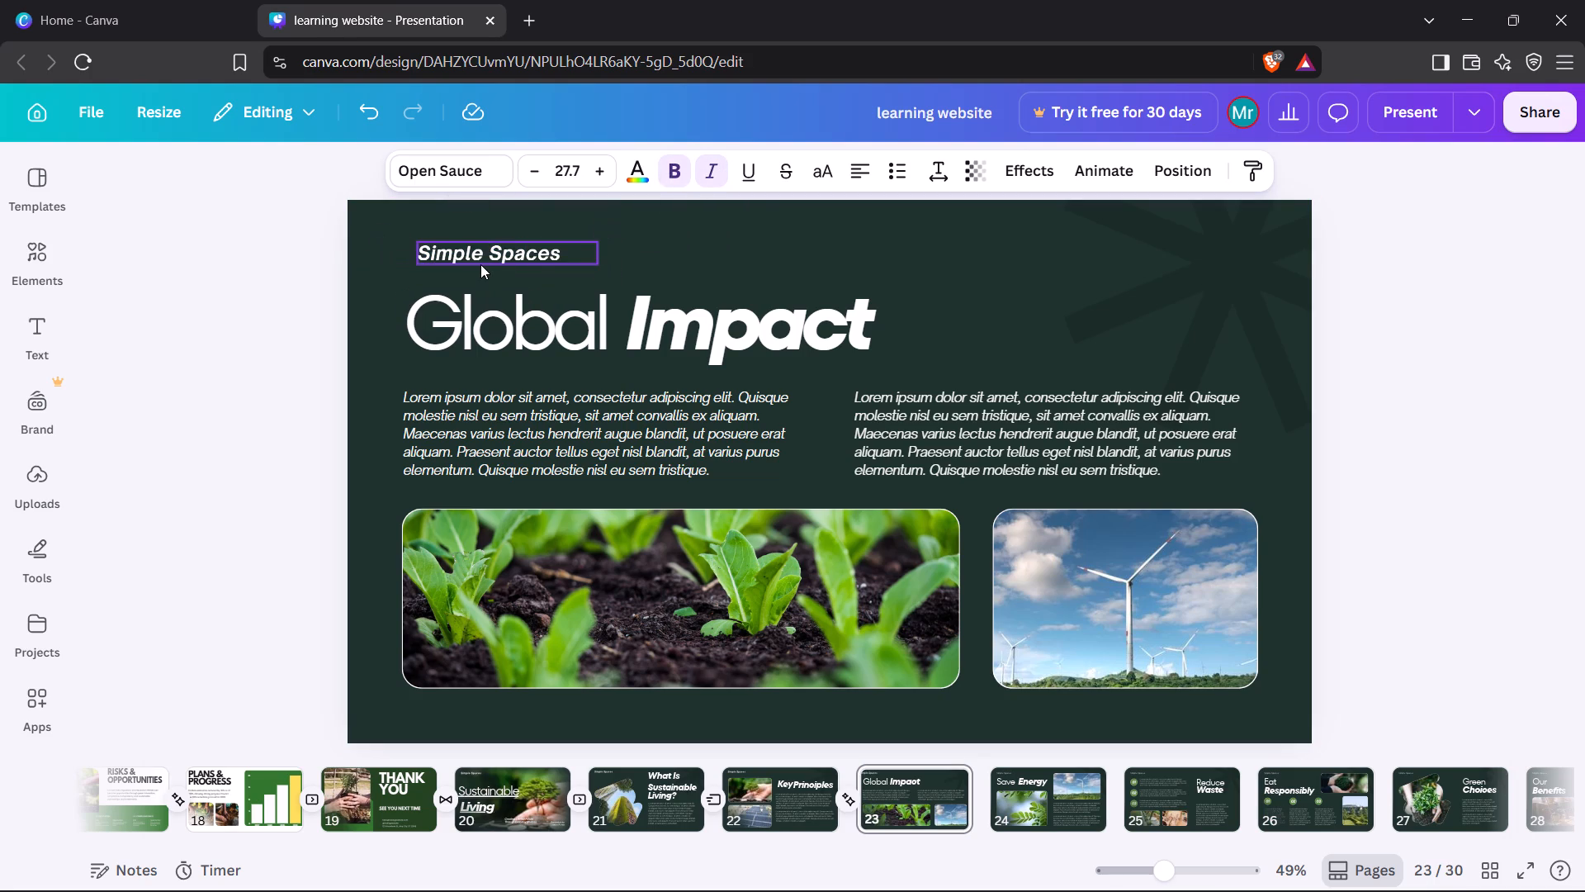
{"action": "left_click_drag", "start_coordinate": [480, 264], "coordinate": [468, 261]}
Make the word "Global" in the page 23 heading bold and italic.
{"action": "triple_click", "coordinate": [494, 330]}
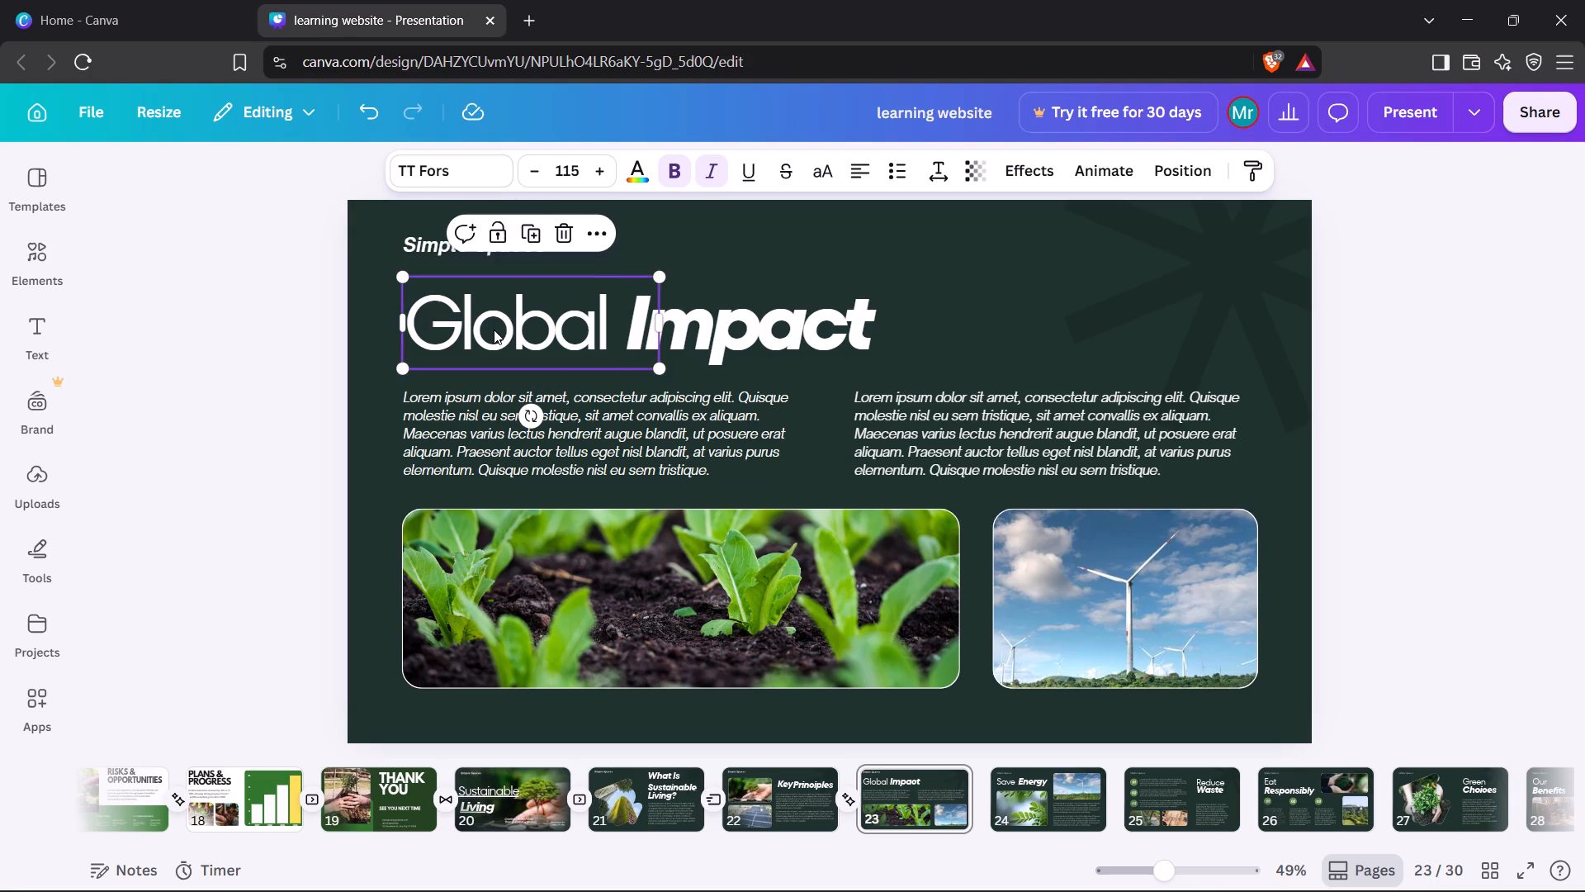
{"action": "left_click", "coordinate": [673, 189]}
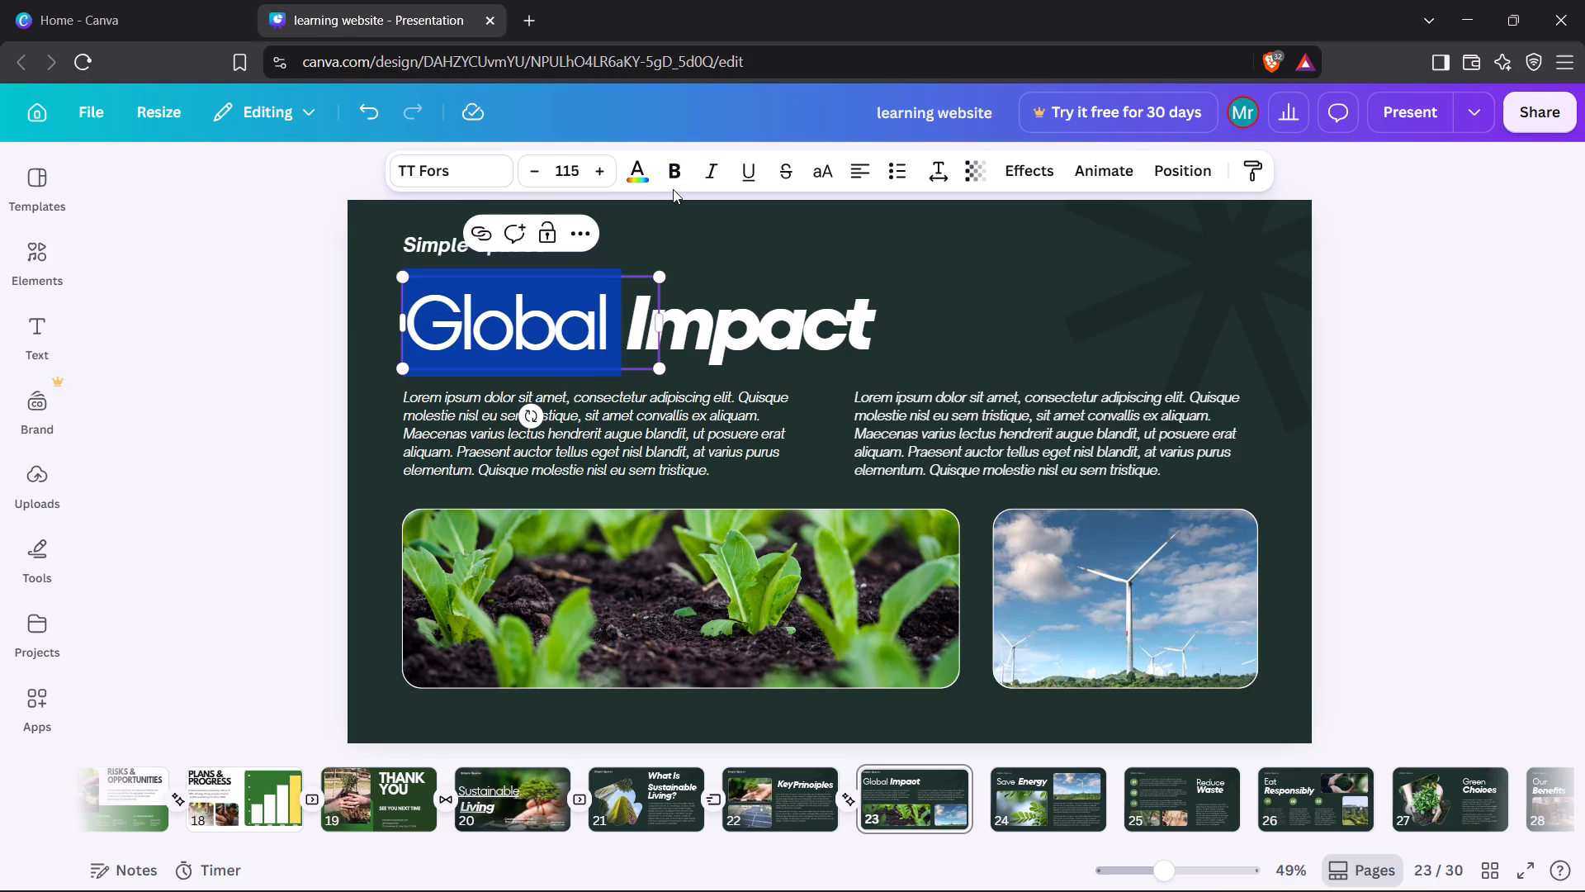
{"action": "left_click", "coordinate": [677, 173]}
{"action": "left_click", "coordinate": [707, 167]}
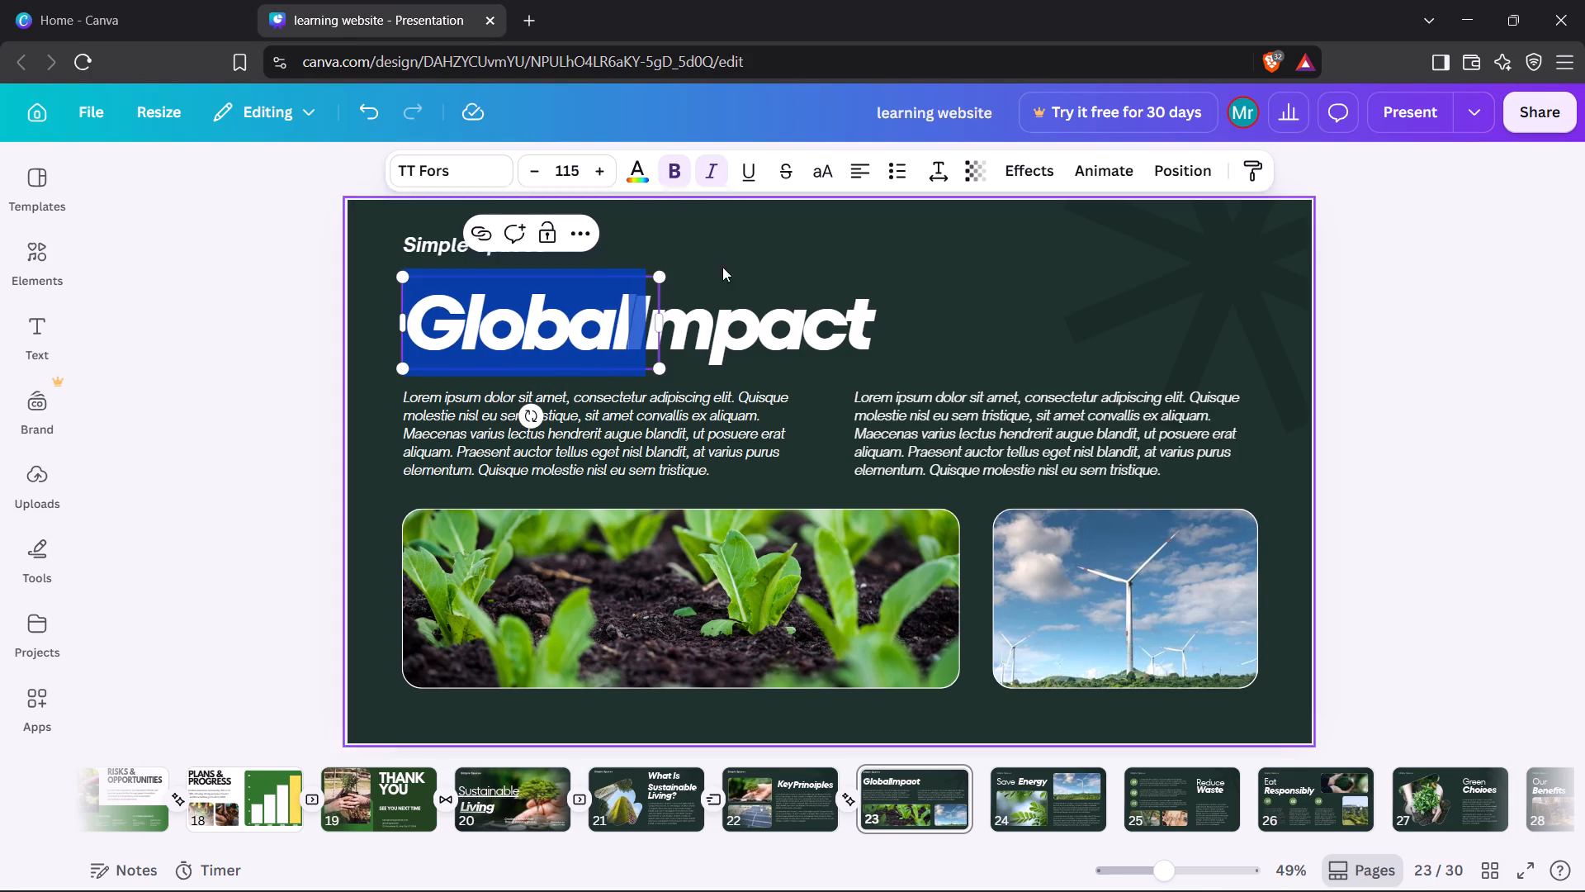
Shift the word "Impact" slightly to the right, clear of "Global".
{"action": "left_click", "coordinate": [747, 309]}
{"action": "left_click_drag", "start_coordinate": [747, 309], "coordinate": [764, 311]}
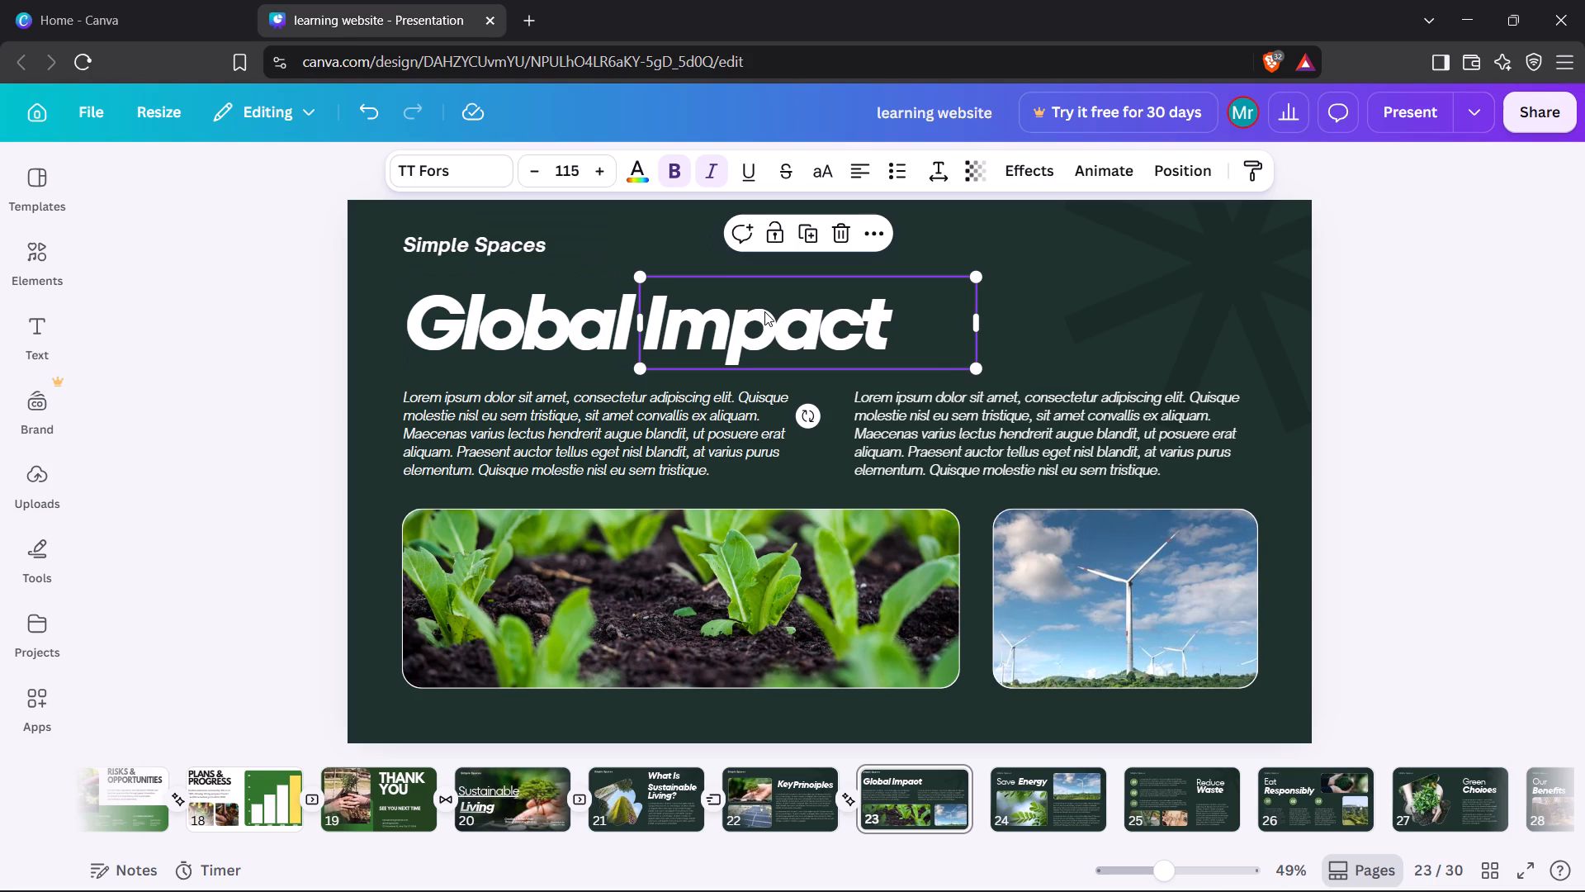
Enlarge both body paragraphs on the "Global Impact" page to about 21.4 pt.
{"action": "double_click", "coordinate": [693, 436]}
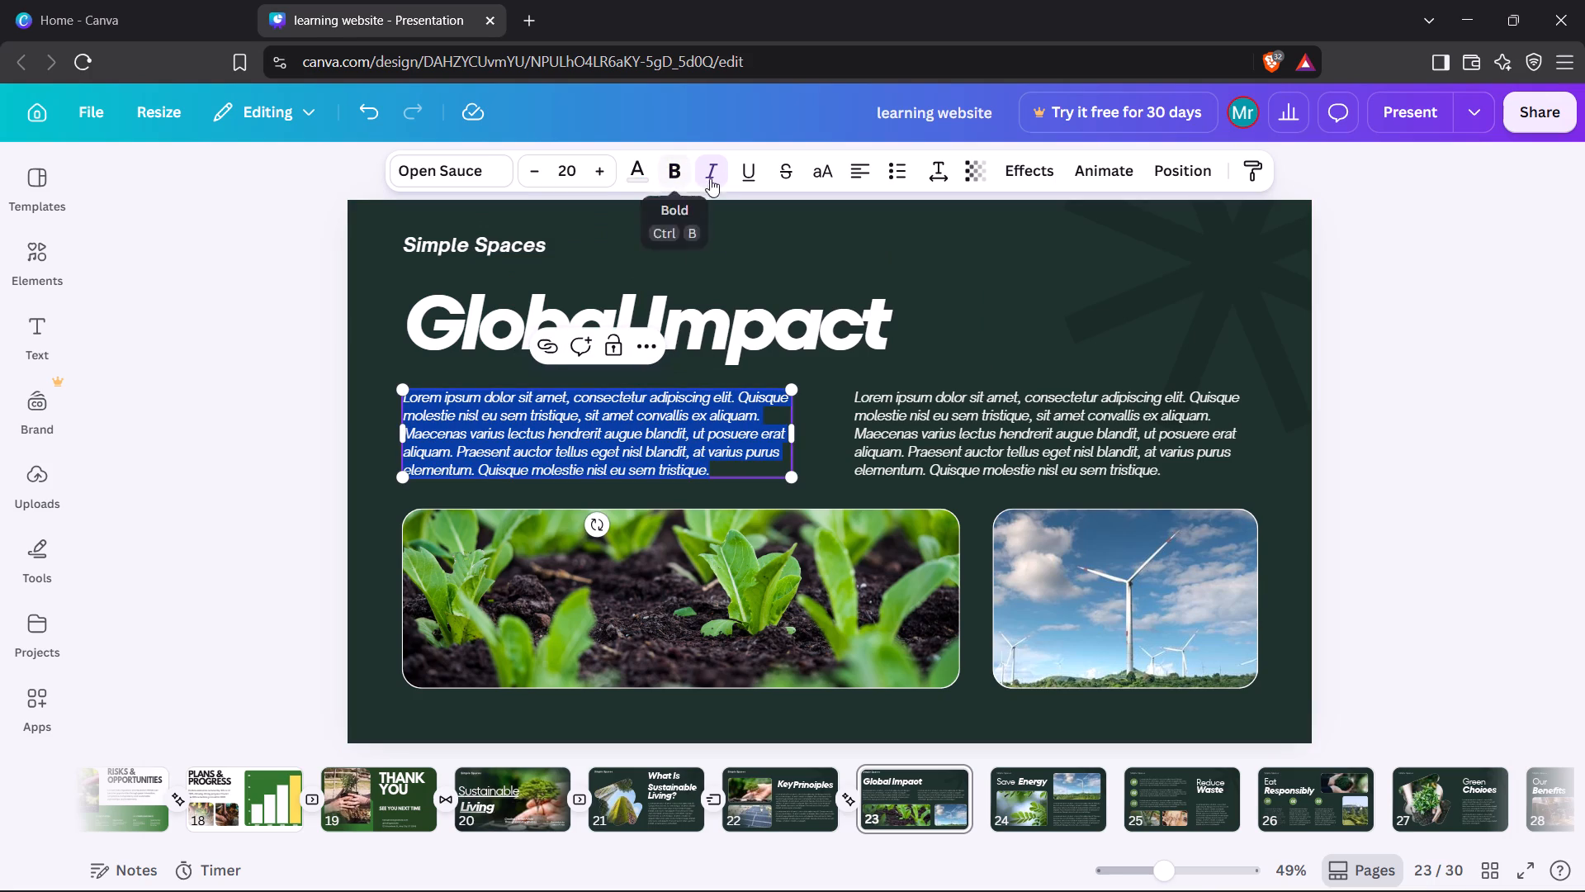
{"action": "left_click_drag", "start_coordinate": [793, 481], "coordinate": [797, 481]}
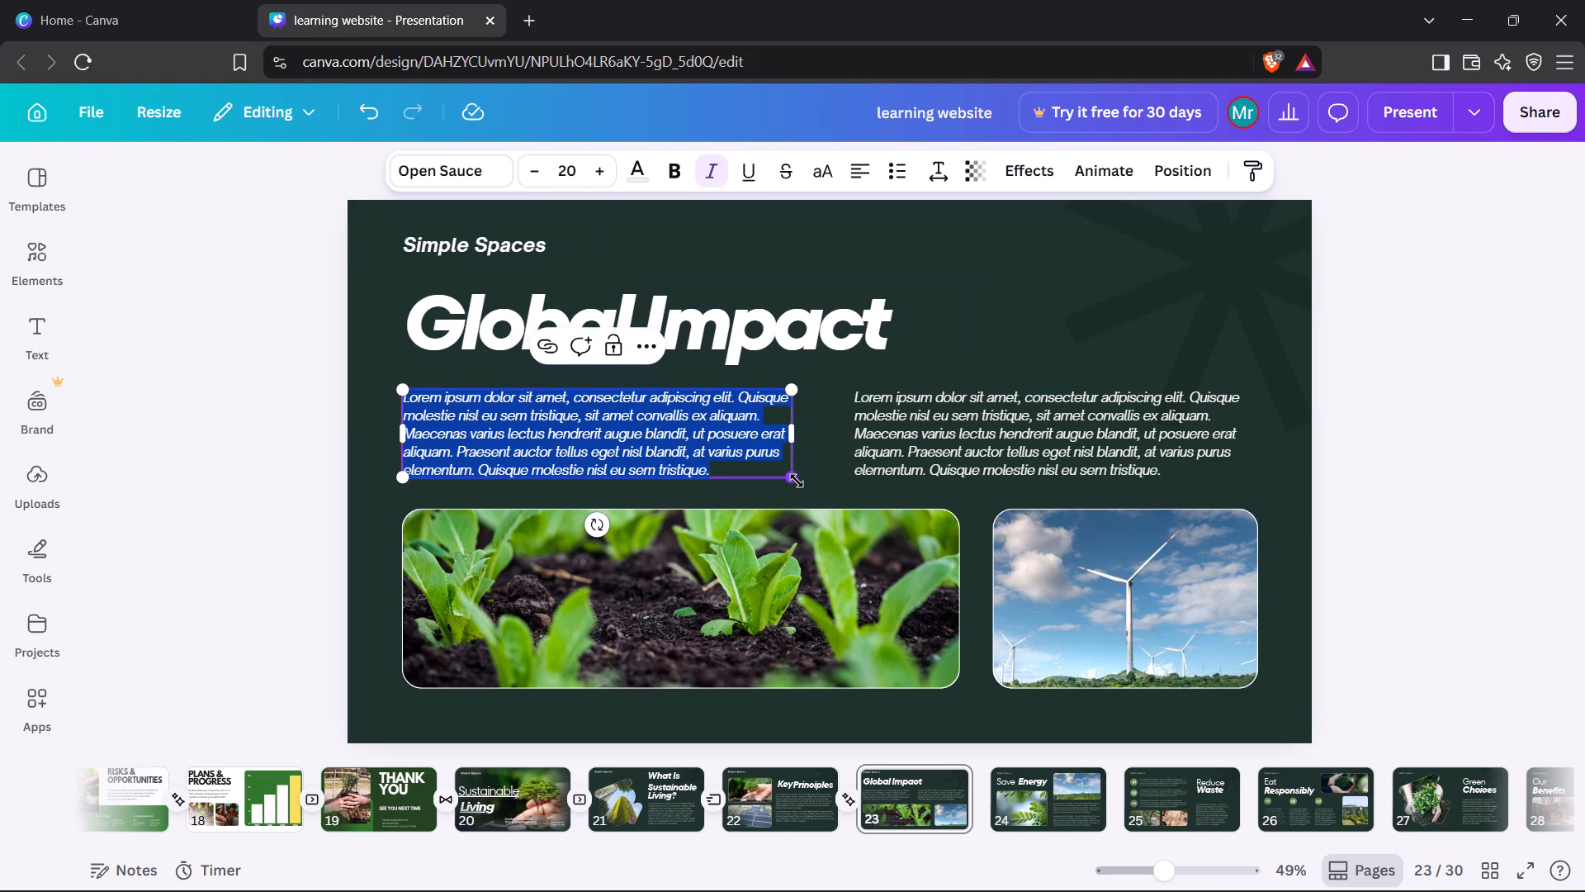
{"action": "left_click_drag", "start_coordinate": [797, 481], "coordinate": [822, 481]}
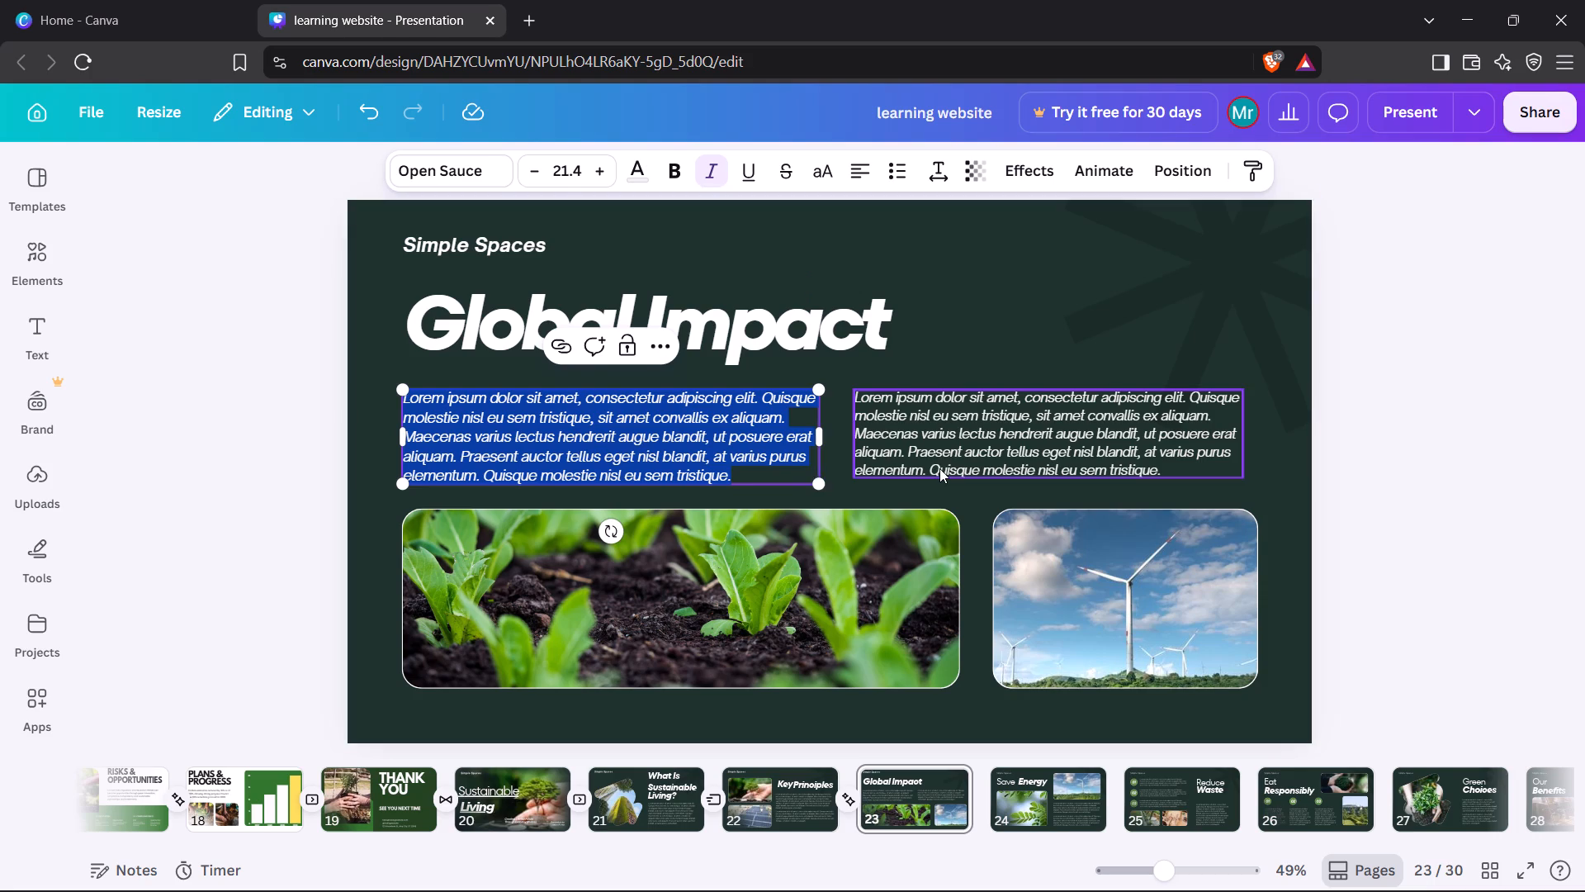
{"action": "double_click", "coordinate": [939, 468]}
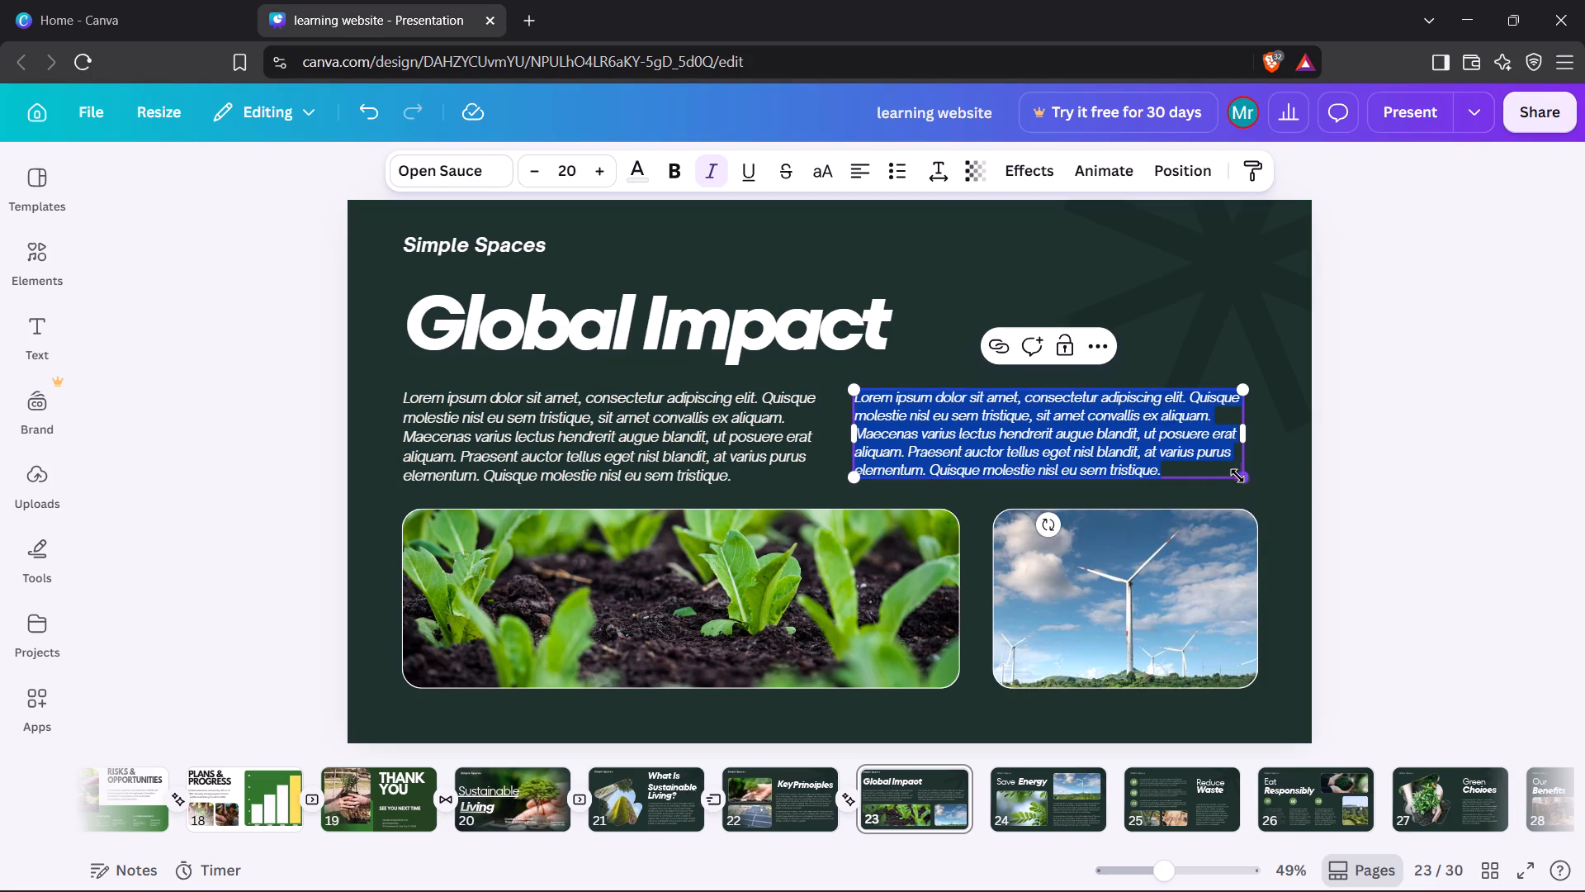
{"action": "left_click_drag", "start_coordinate": [1247, 478], "coordinate": [1276, 482]}
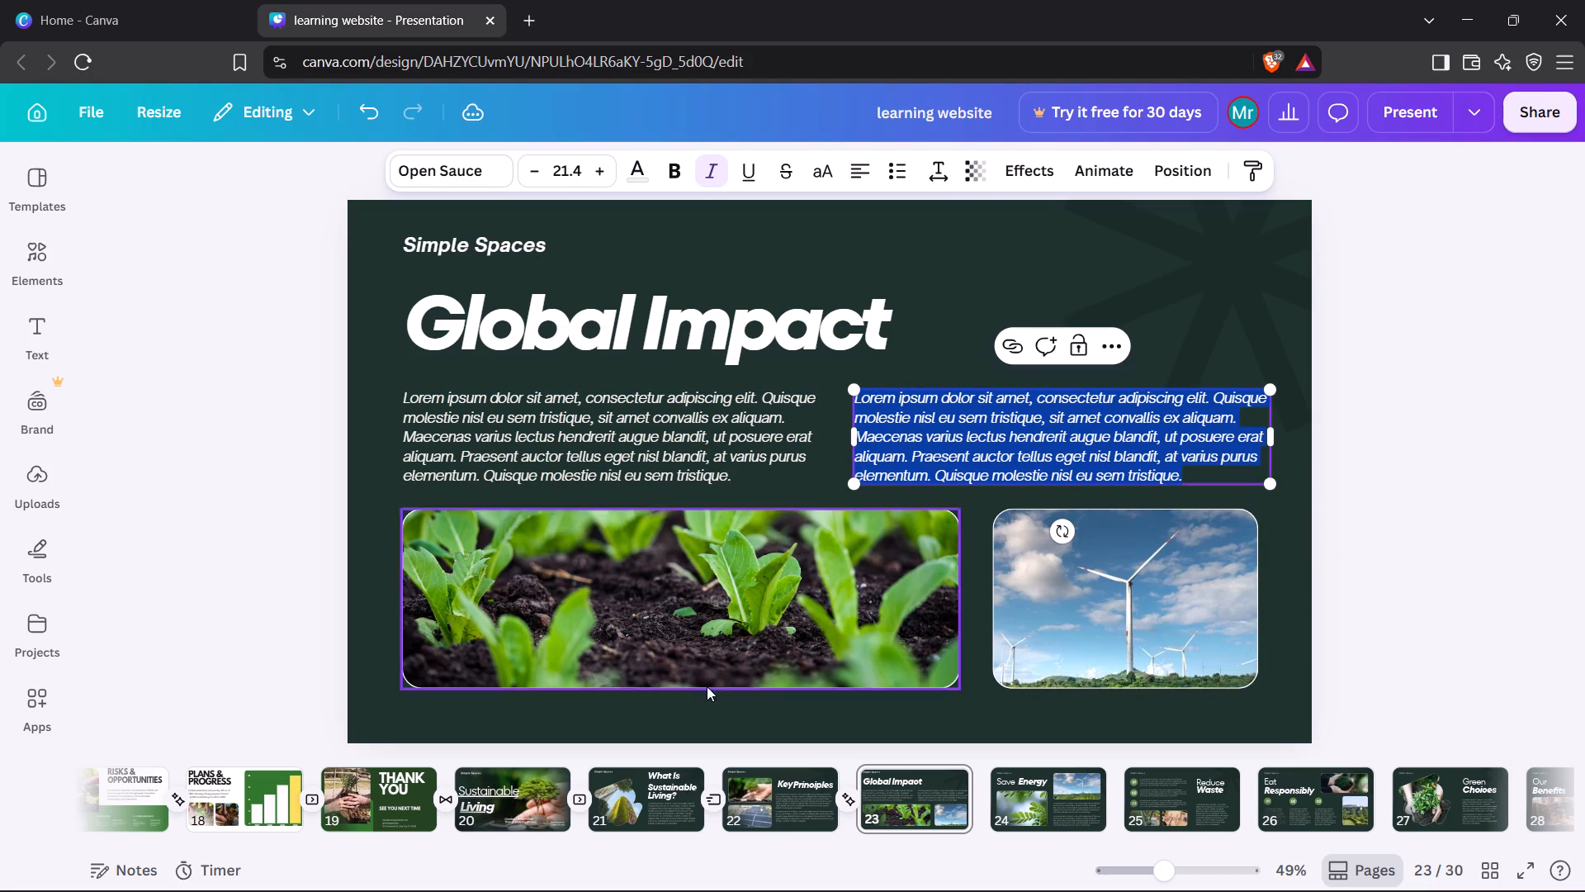
Move the seedling photo on page 23 slightly down and to the left.
{"action": "left_click_drag", "start_coordinate": [694, 665], "coordinate": [691, 672]}
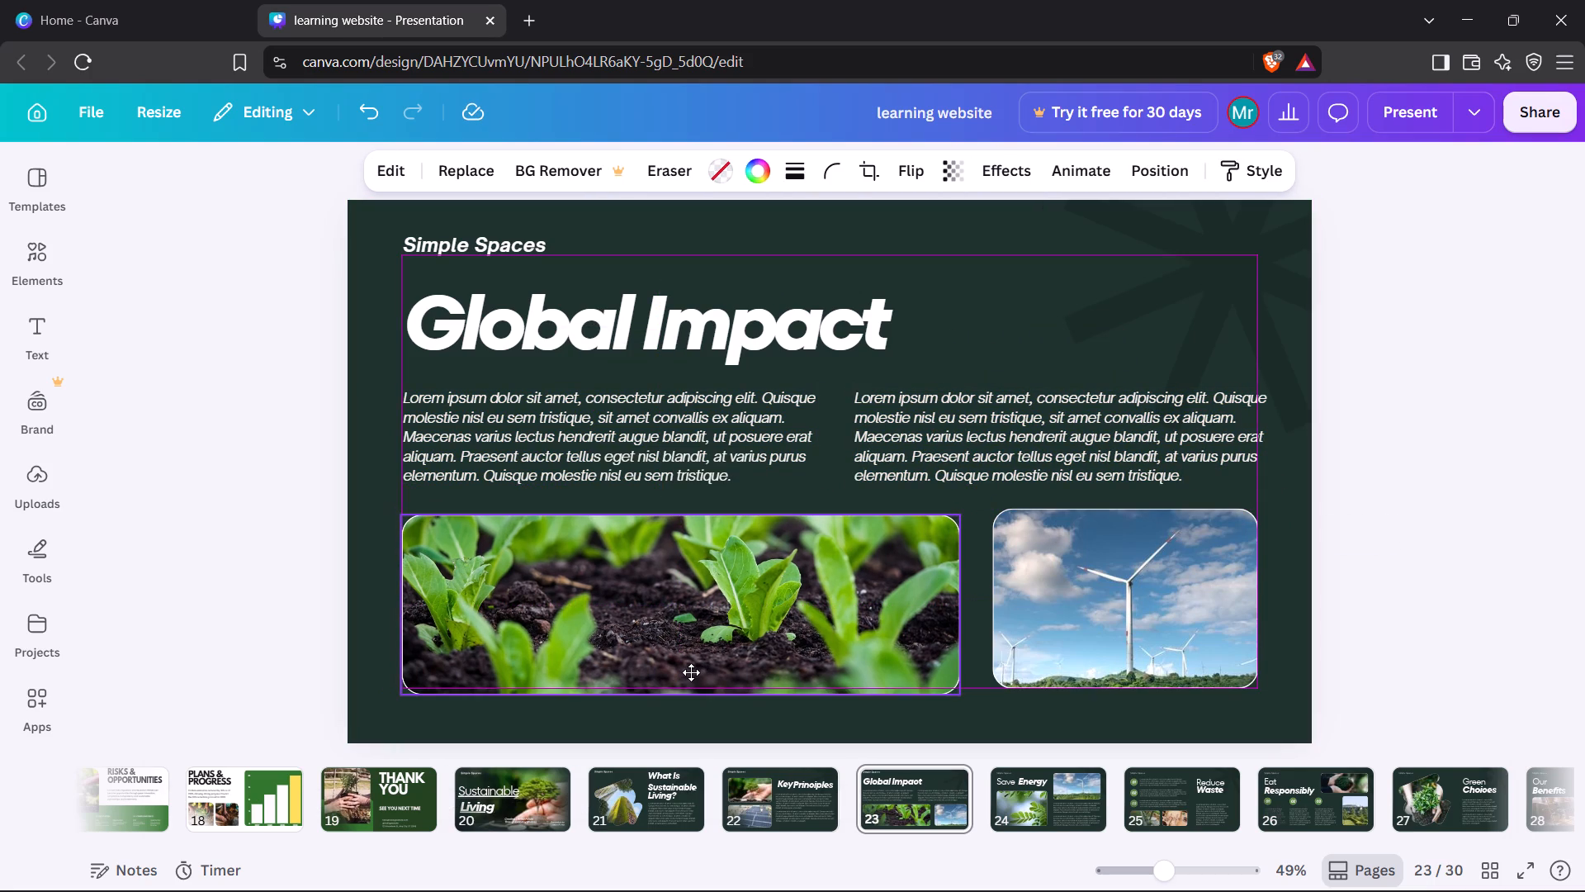
{"action": "left_click_drag", "start_coordinate": [691, 672], "coordinate": [686, 675]}
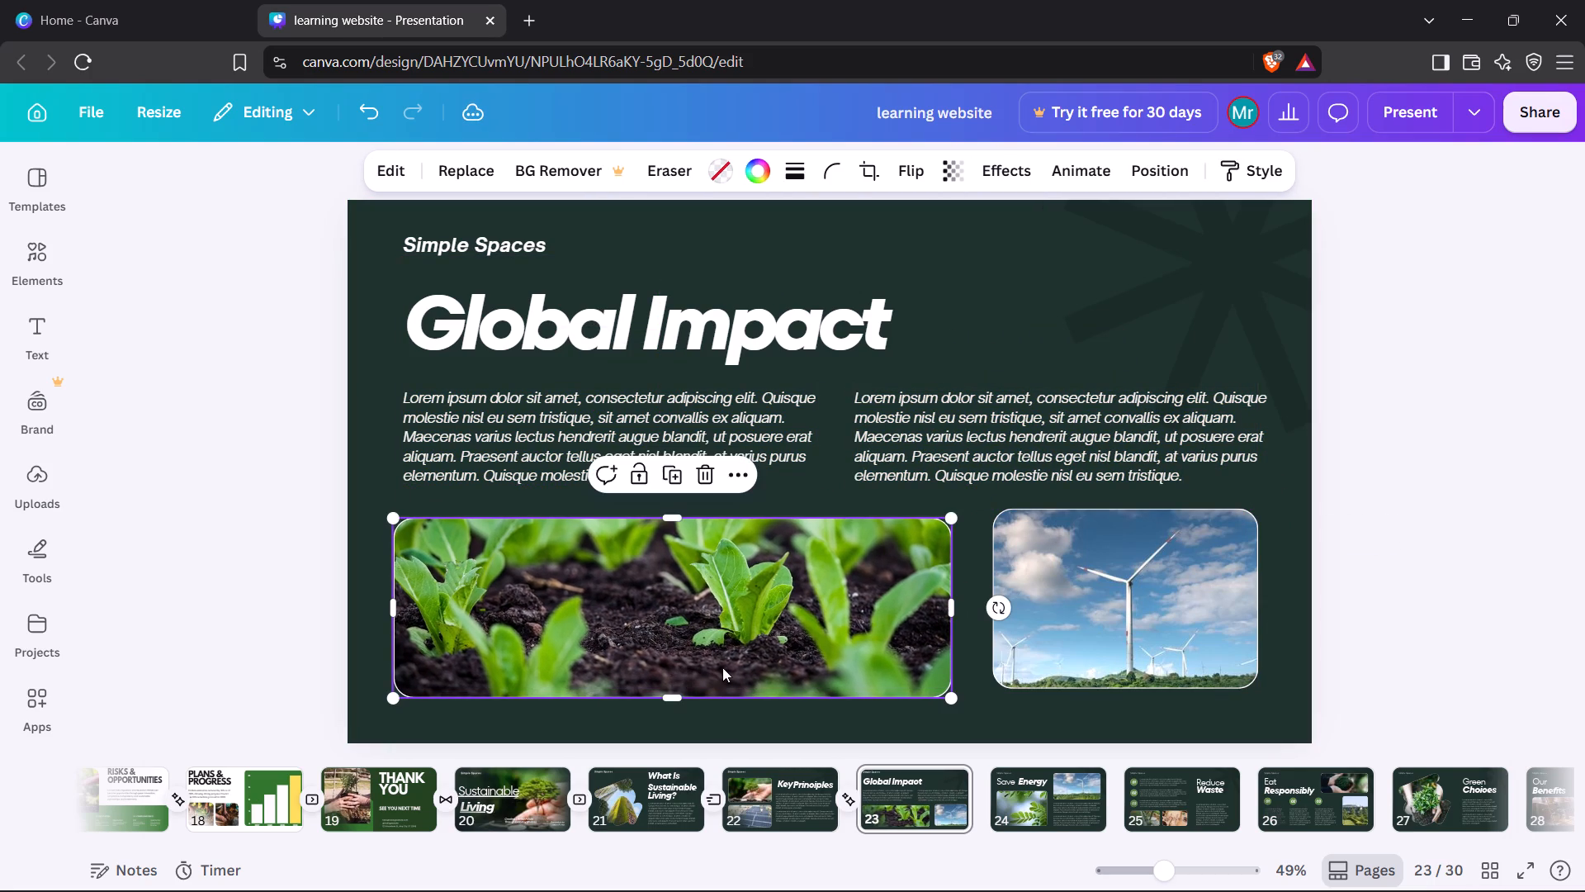
Widen the wind turbine photo on the "Global Impact" page slightly on both its left and right sides.
{"action": "left_click", "coordinate": [1090, 672]}
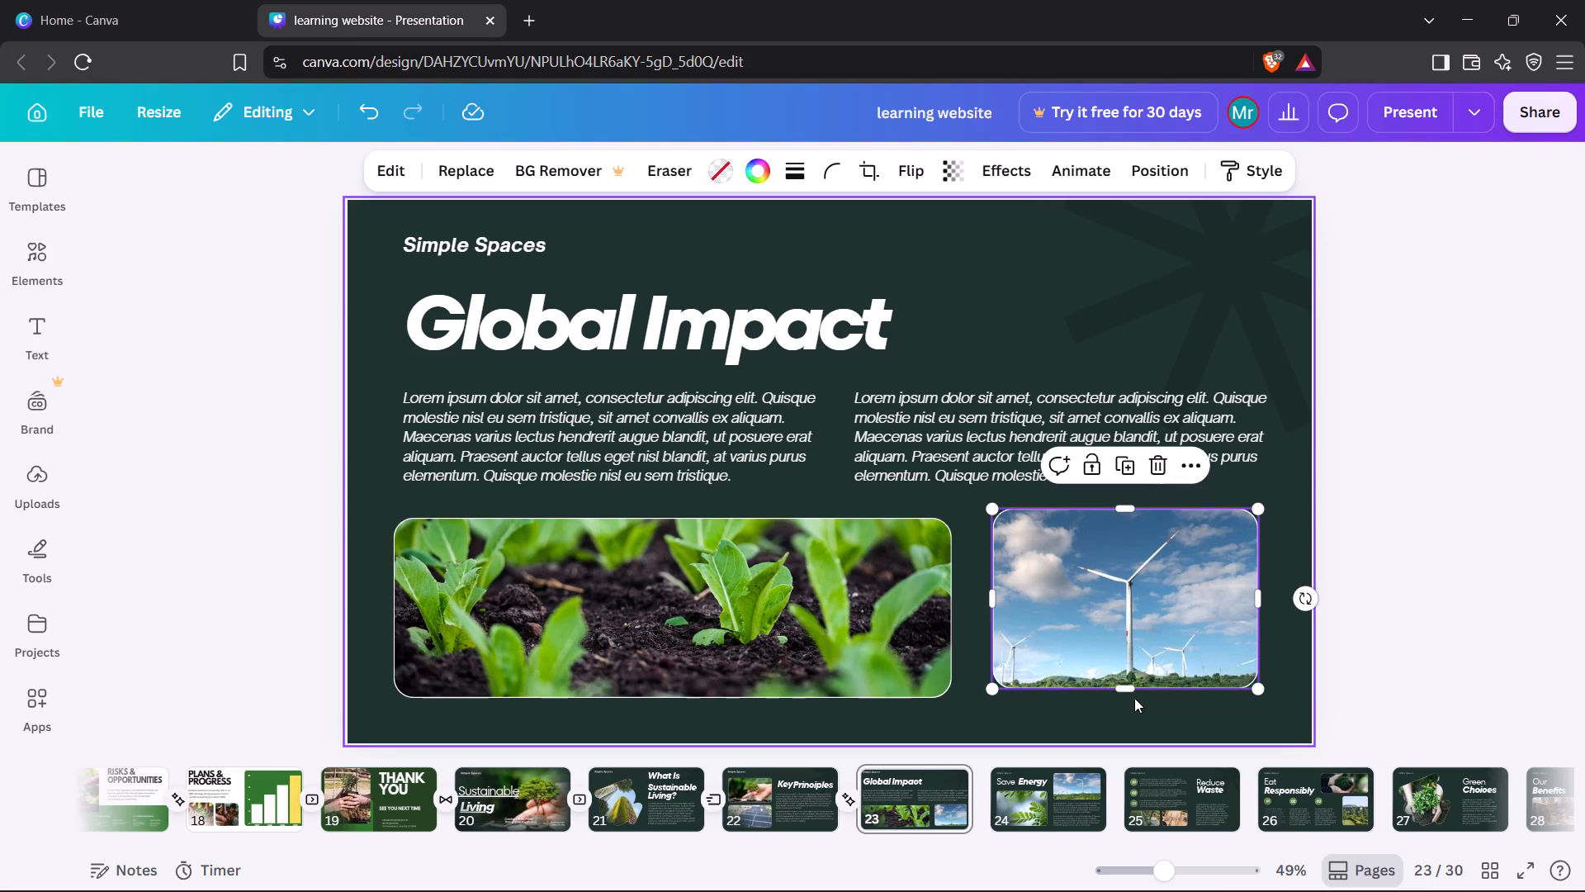
{"action": "left_click_drag", "start_coordinate": [1257, 595], "coordinate": [1266, 593]}
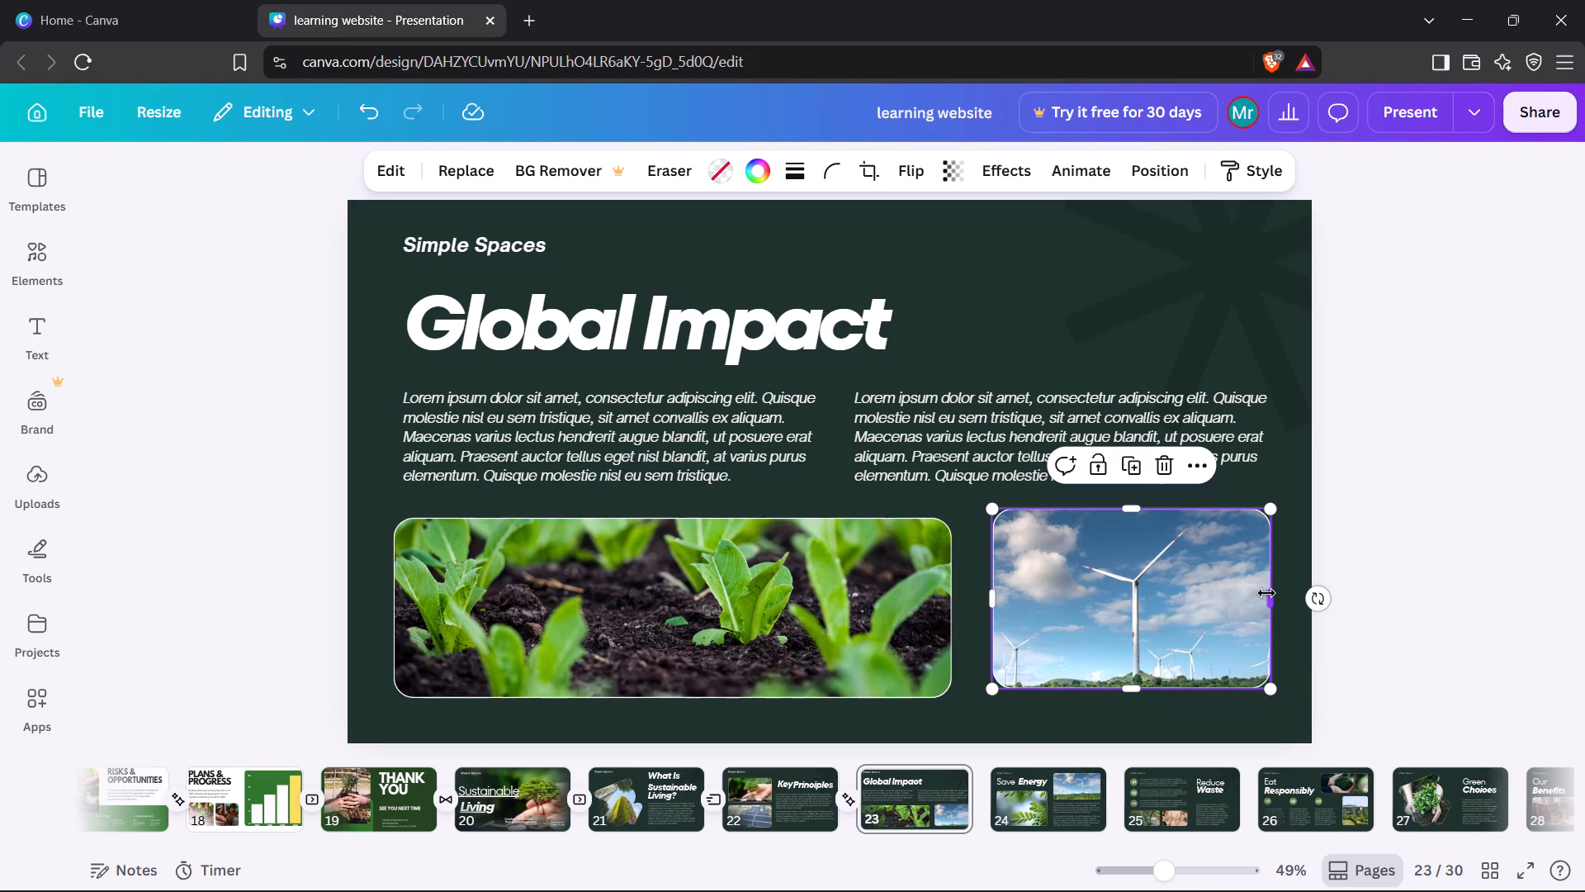
{"action": "left_click", "coordinate": [1422, 548]}
{"action": "left_click", "coordinate": [1063, 592]}
{"action": "left_click_drag", "start_coordinate": [993, 597], "coordinate": [982, 596]}
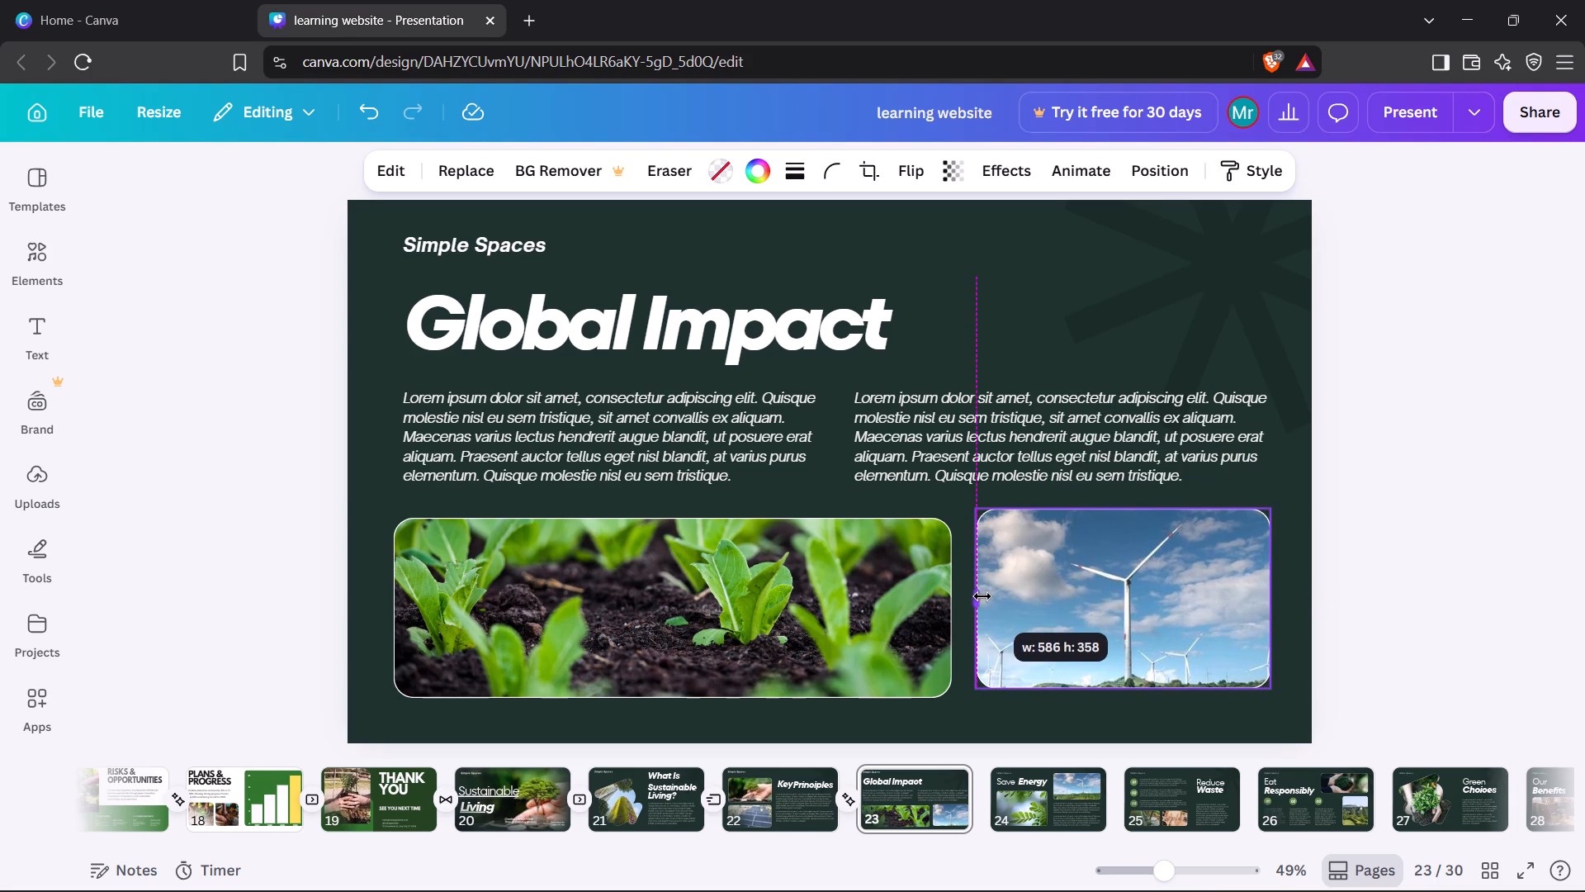
{"action": "left_click_drag", "start_coordinate": [982, 596], "coordinate": [984, 597]}
Extend the seedling photo's top edge upward to line up with the top of the wind turbine photo.
{"action": "left_click", "coordinate": [808, 587]}
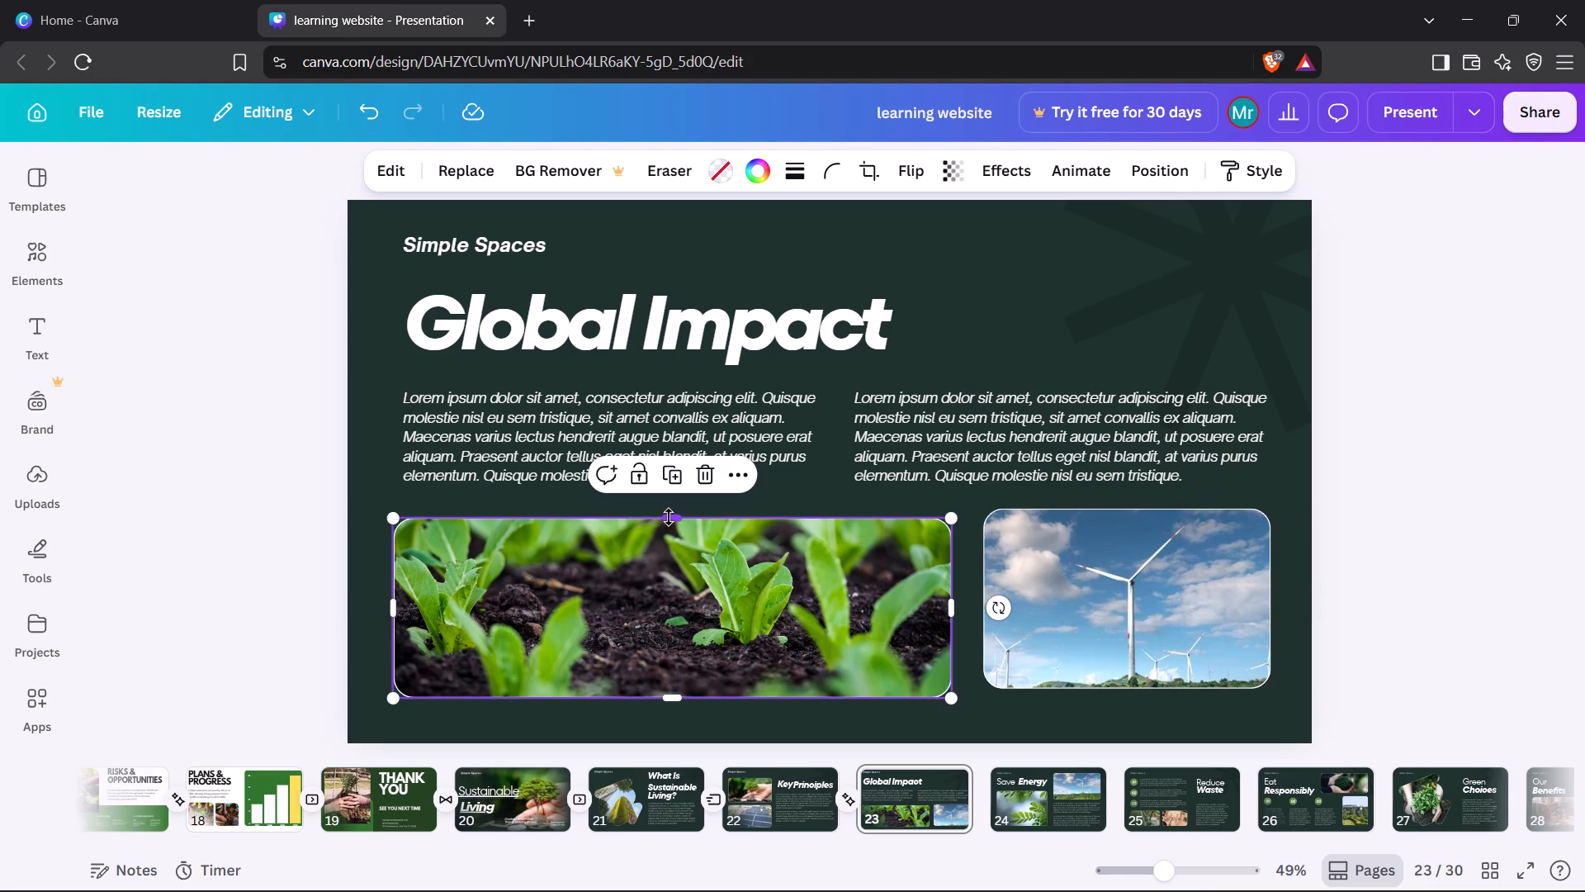
{"action": "left_click_drag", "start_coordinate": [669, 517], "coordinate": [670, 508]}
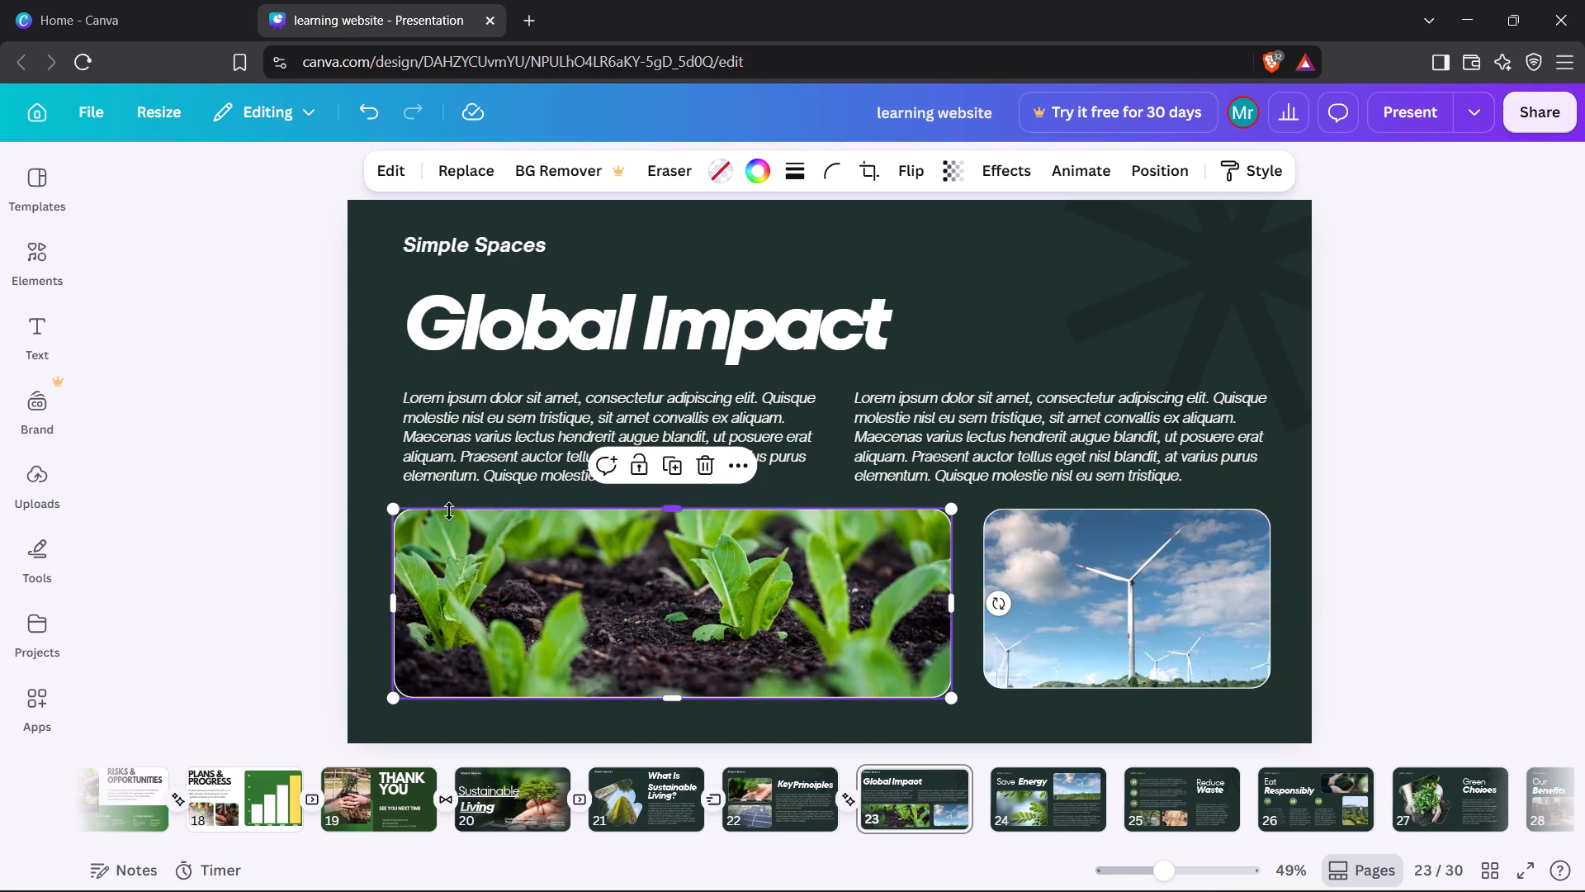
{"action": "left_click", "coordinate": [265, 510]}
Apply the General page animation listed directly below Pop to the "Global Impact" page.
{"action": "left_click", "coordinate": [912, 225]}
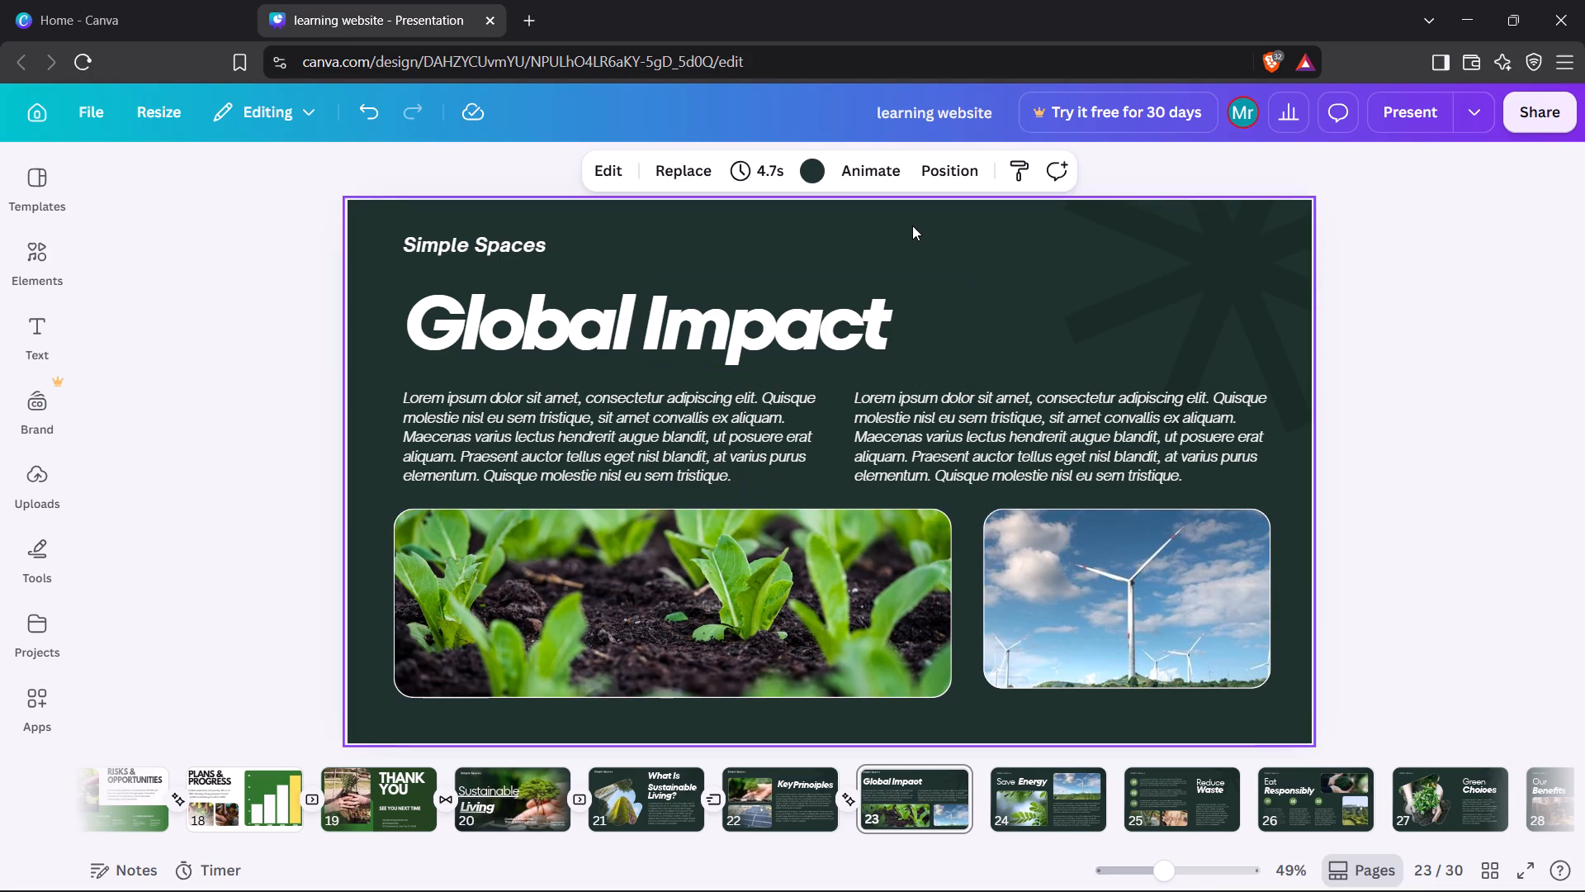
{"action": "left_click", "coordinate": [838, 173]}
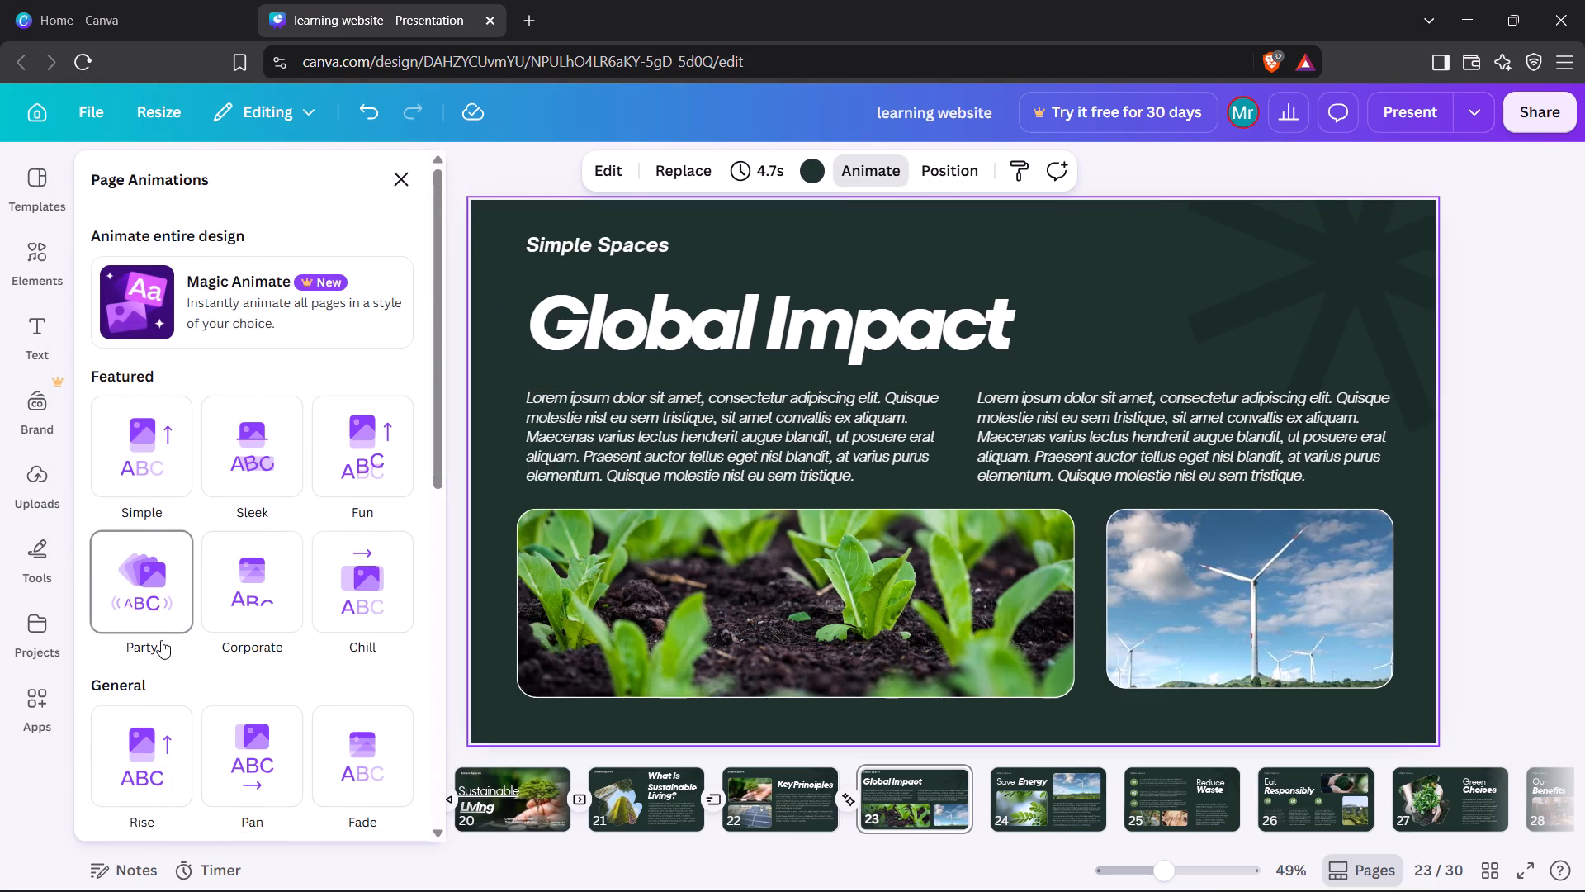
{"action": "scroll", "coordinate": [159, 766], "scroll_direction": "down", "scroll_amount": 2}
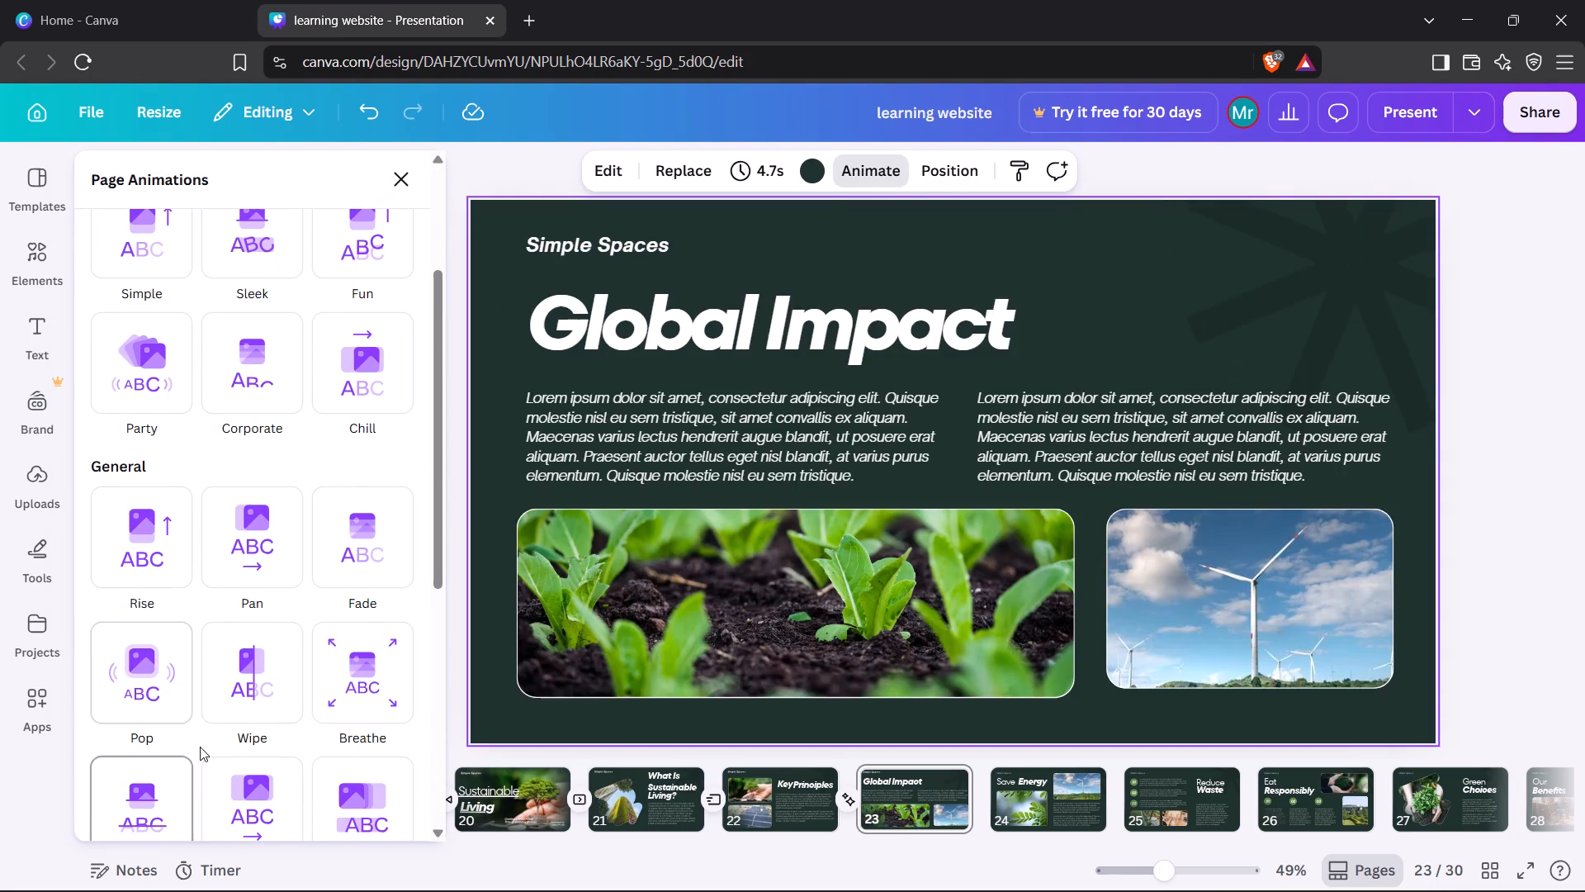
{"action": "left_click", "coordinate": [166, 806]}
{"action": "left_click", "coordinate": [400, 178]}
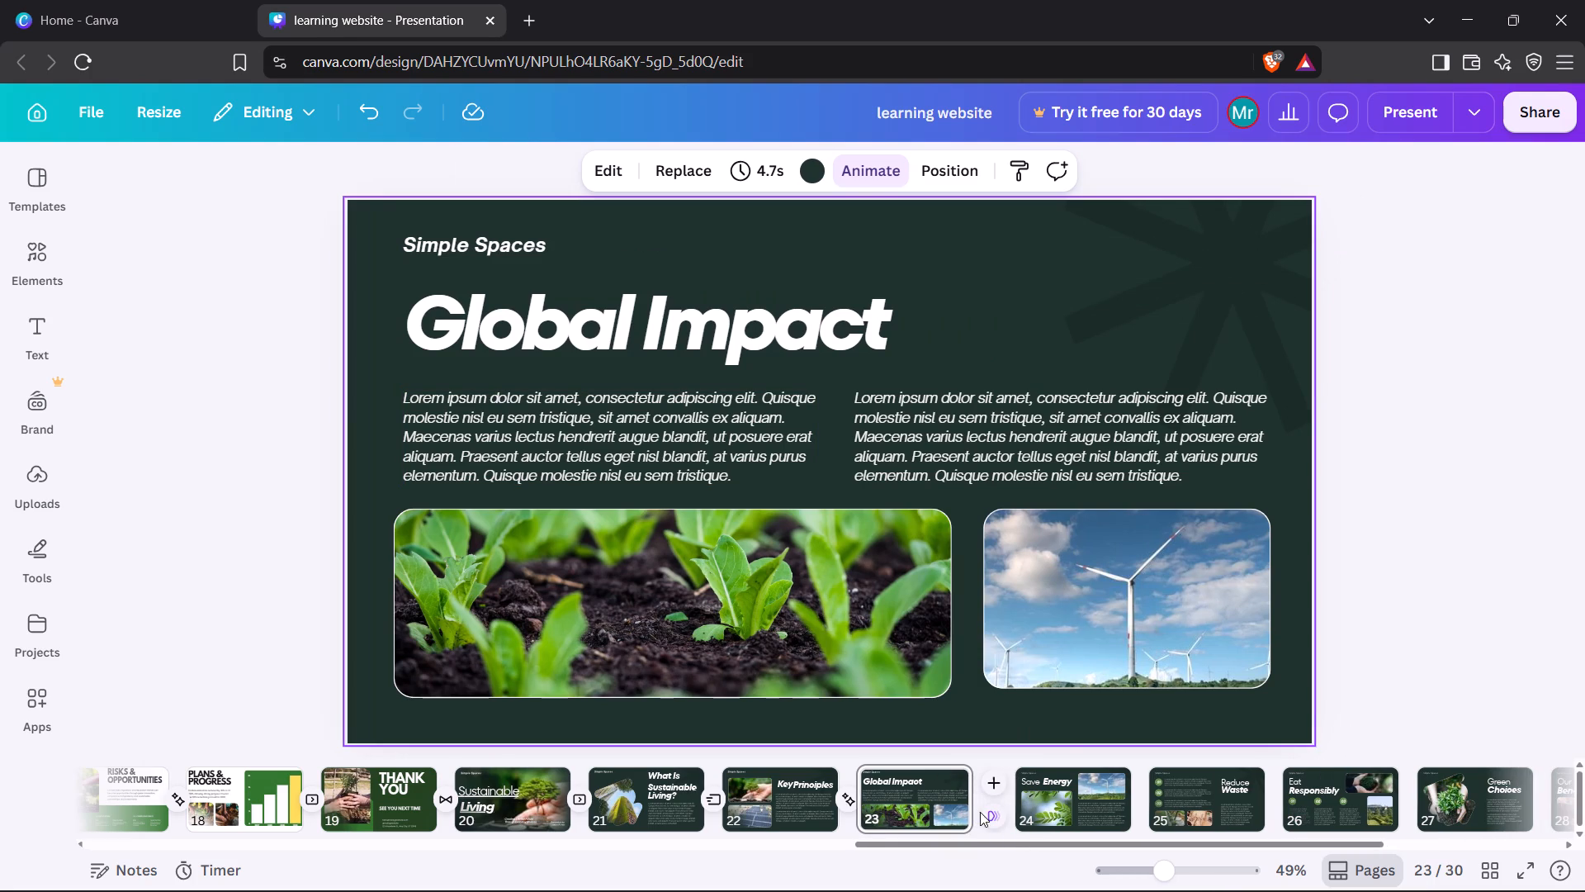
Add a Line Wipe transition between pages 23 and 24.
{"action": "left_click", "coordinate": [987, 813]}
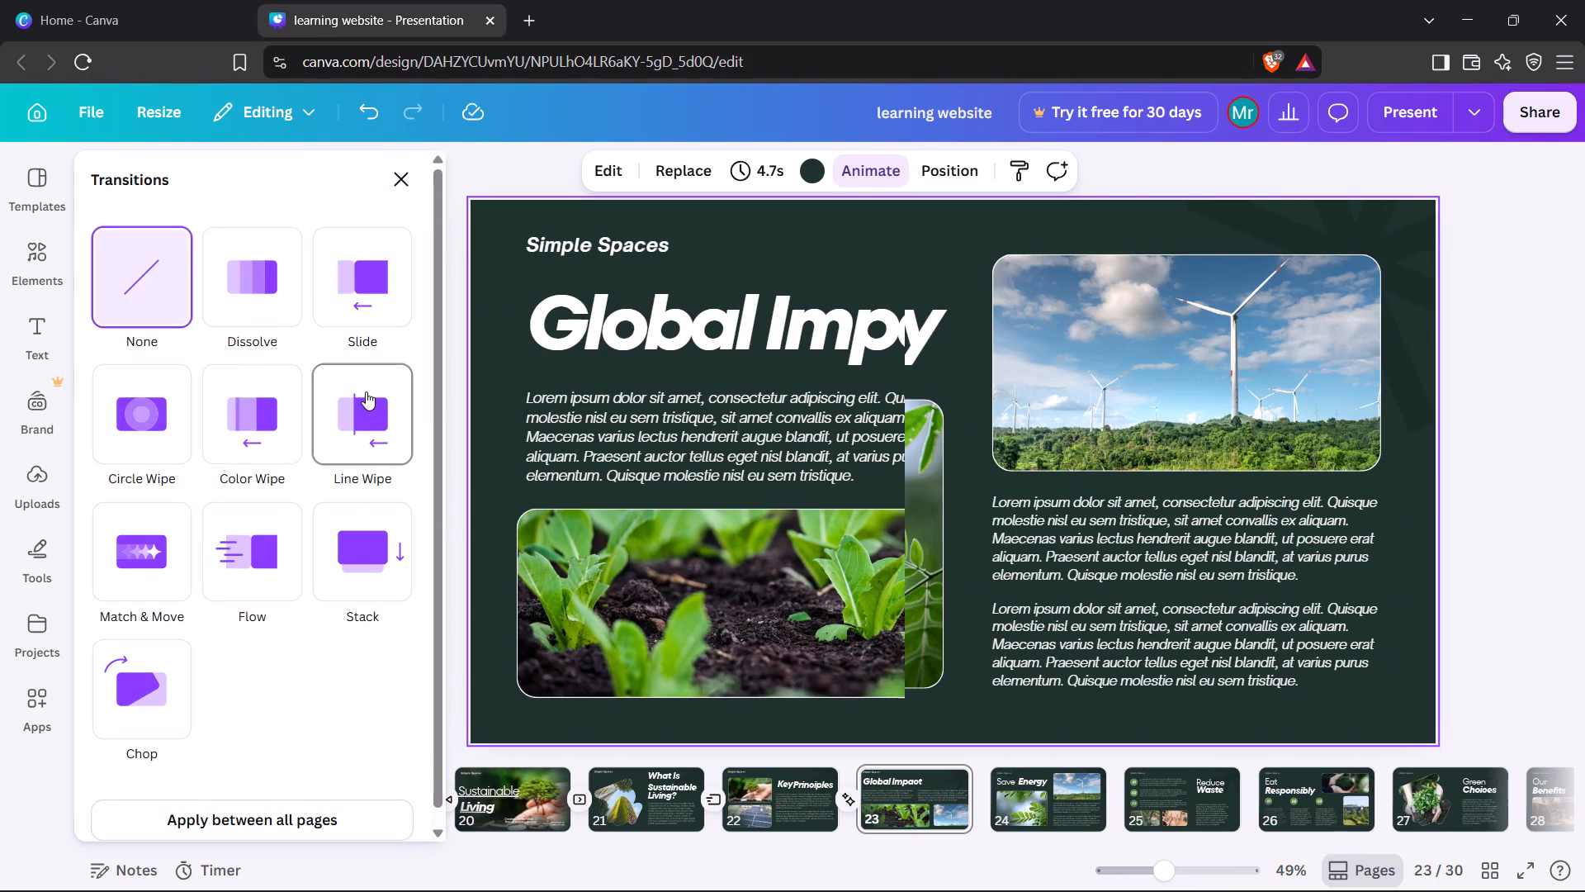
{"action": "left_click", "coordinate": [366, 391]}
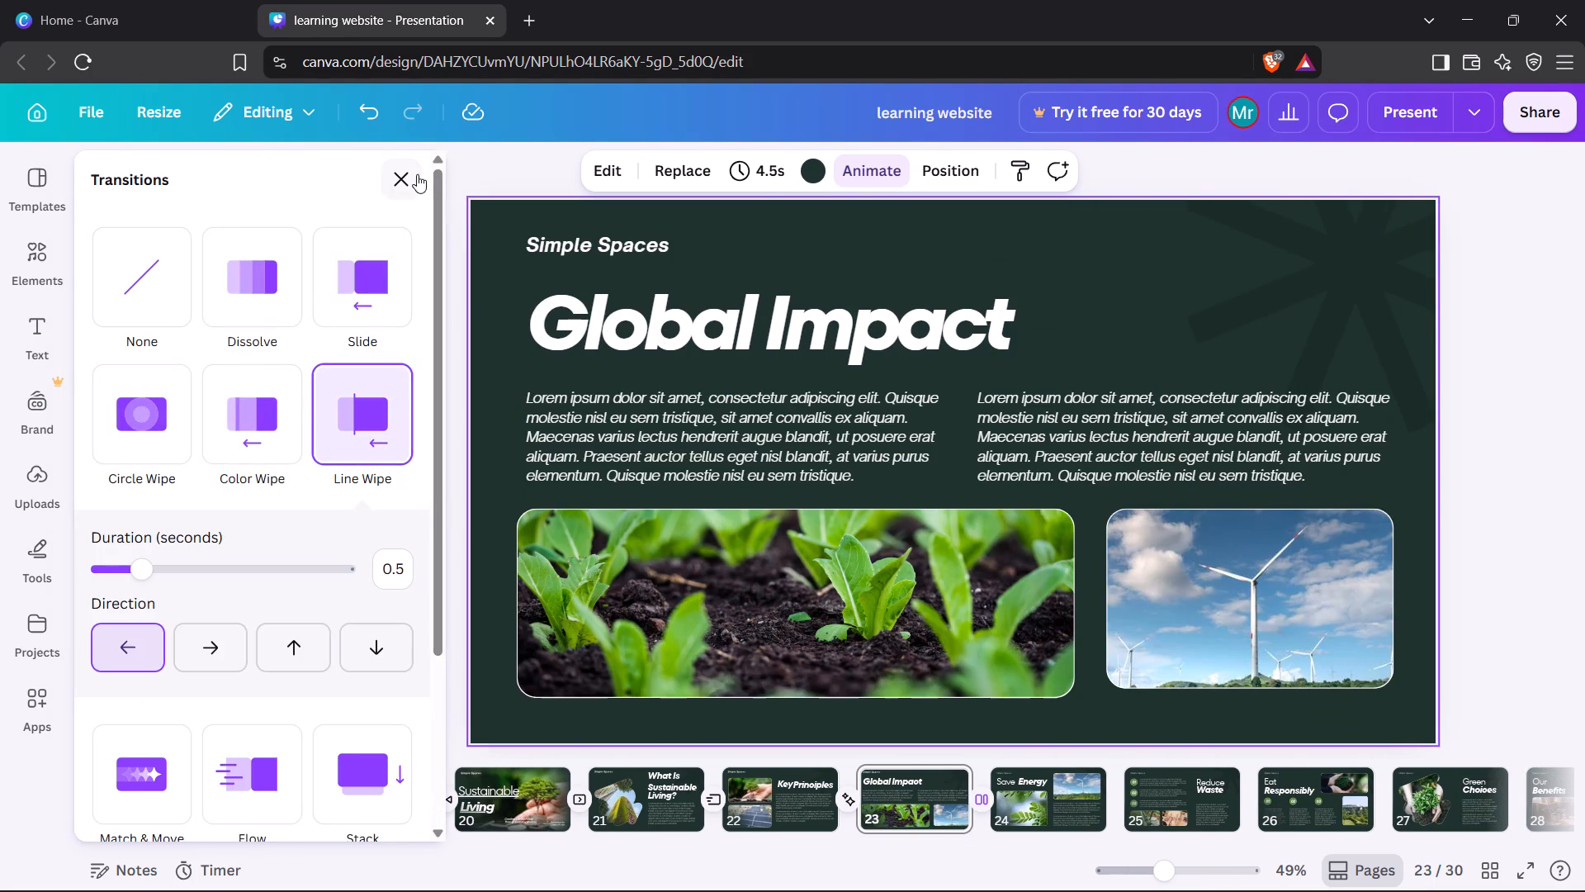
{"action": "left_click", "coordinate": [416, 177]}
{"action": "left_click", "coordinate": [316, 343]}
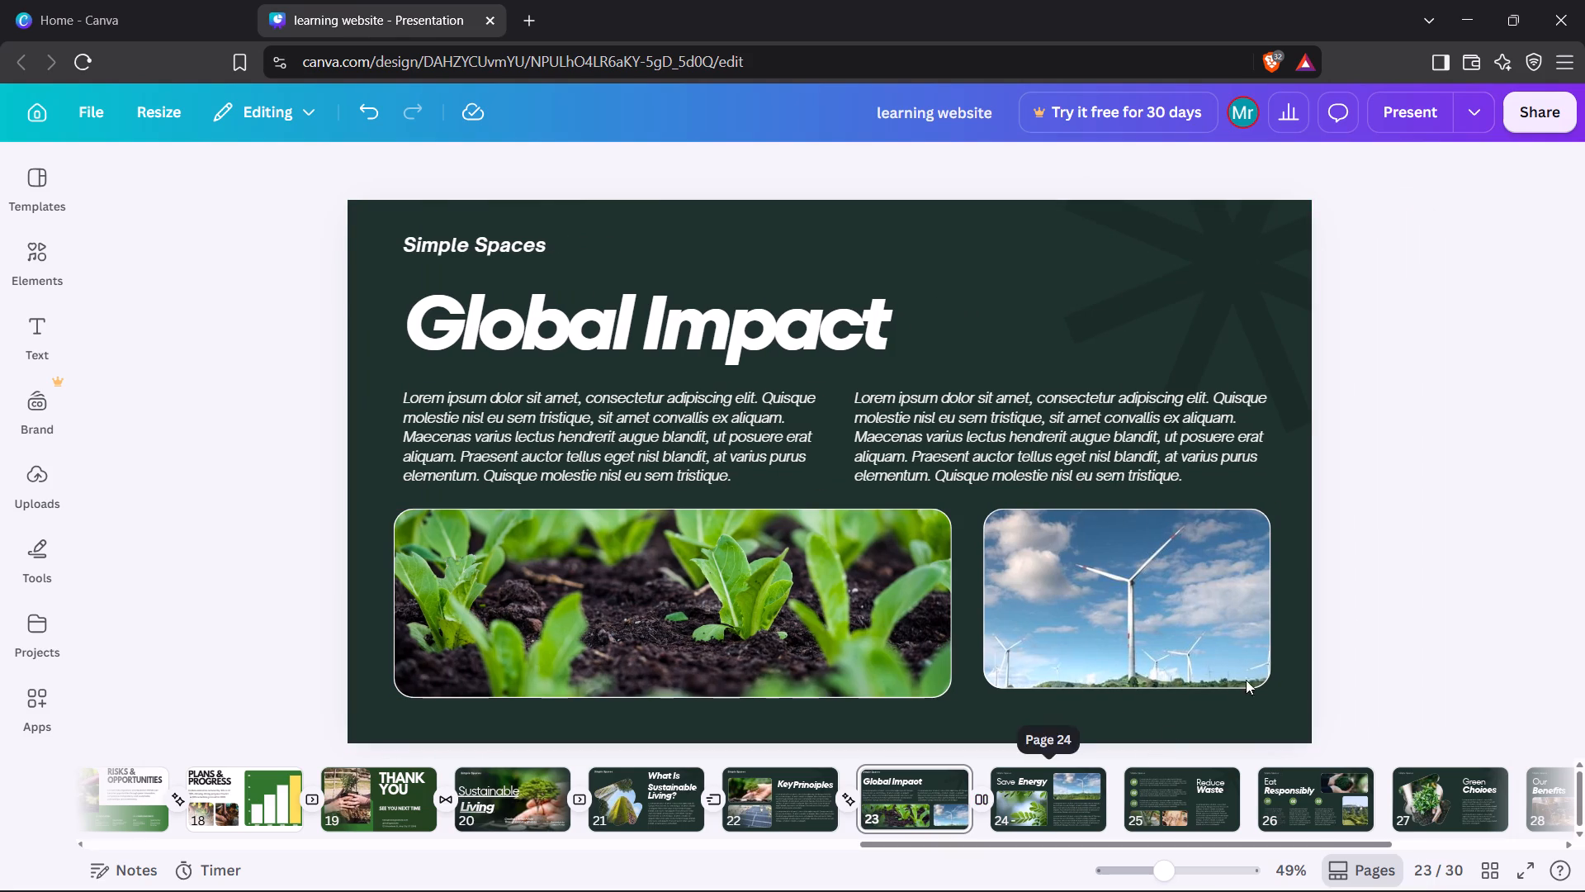
On page 24, move the green leaf photo down, leaving more space beneath the "Save Energy" heading.
{"action": "left_click", "coordinate": [1376, 613]}
{"action": "key", "text": "Right"}
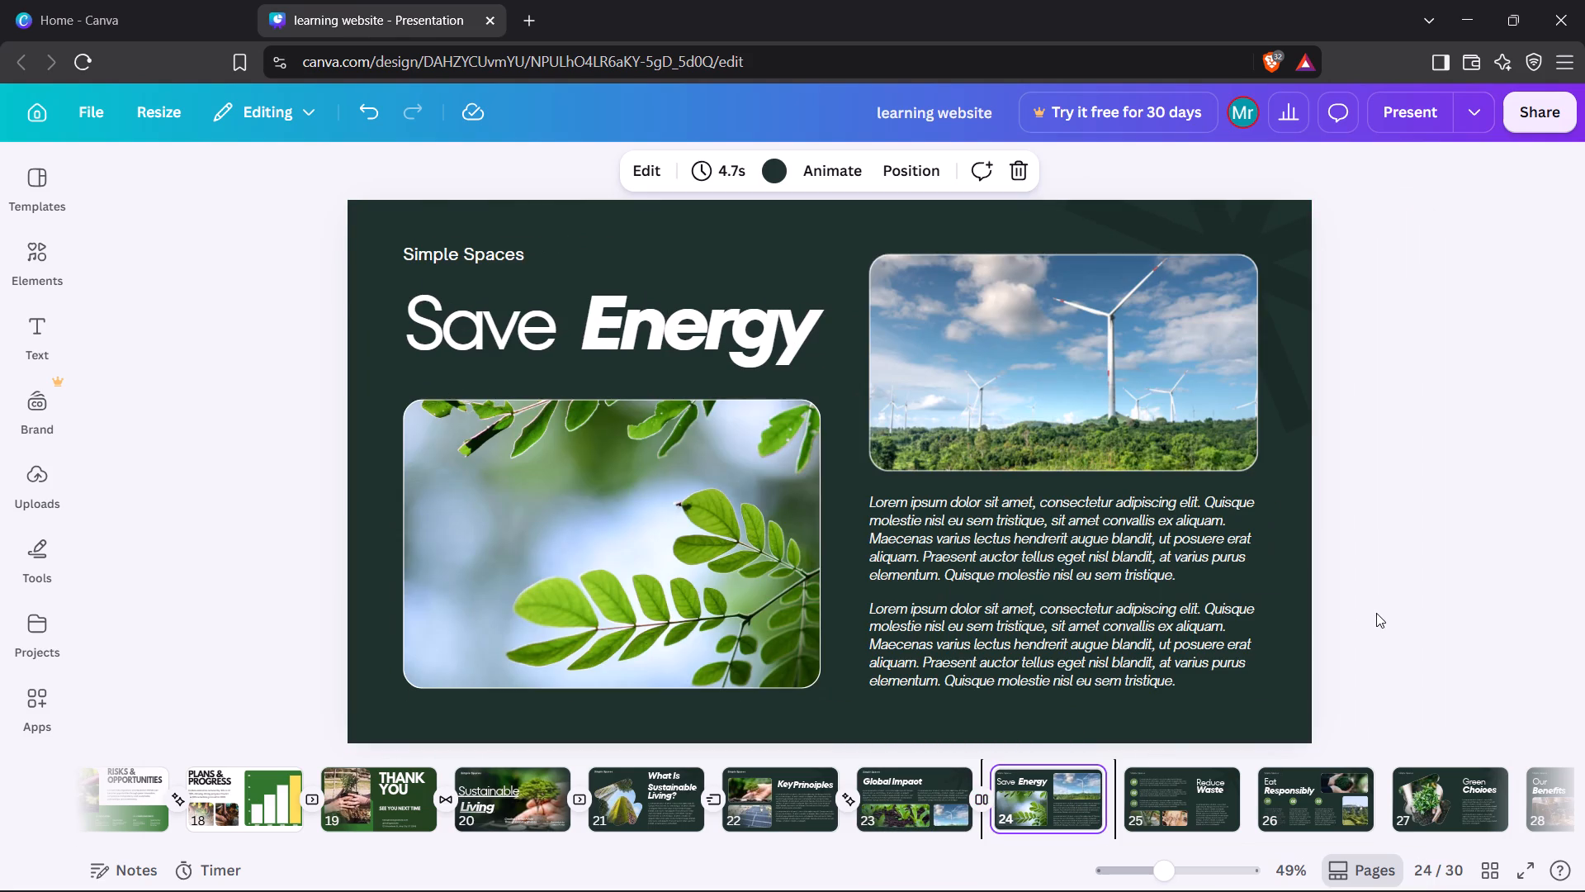
{"action": "left_click_drag", "start_coordinate": [676, 484], "coordinate": [675, 510]}
Make the word "Save" in the page 24 heading bold and italic.
{"action": "triple_click", "coordinate": [542, 349]}
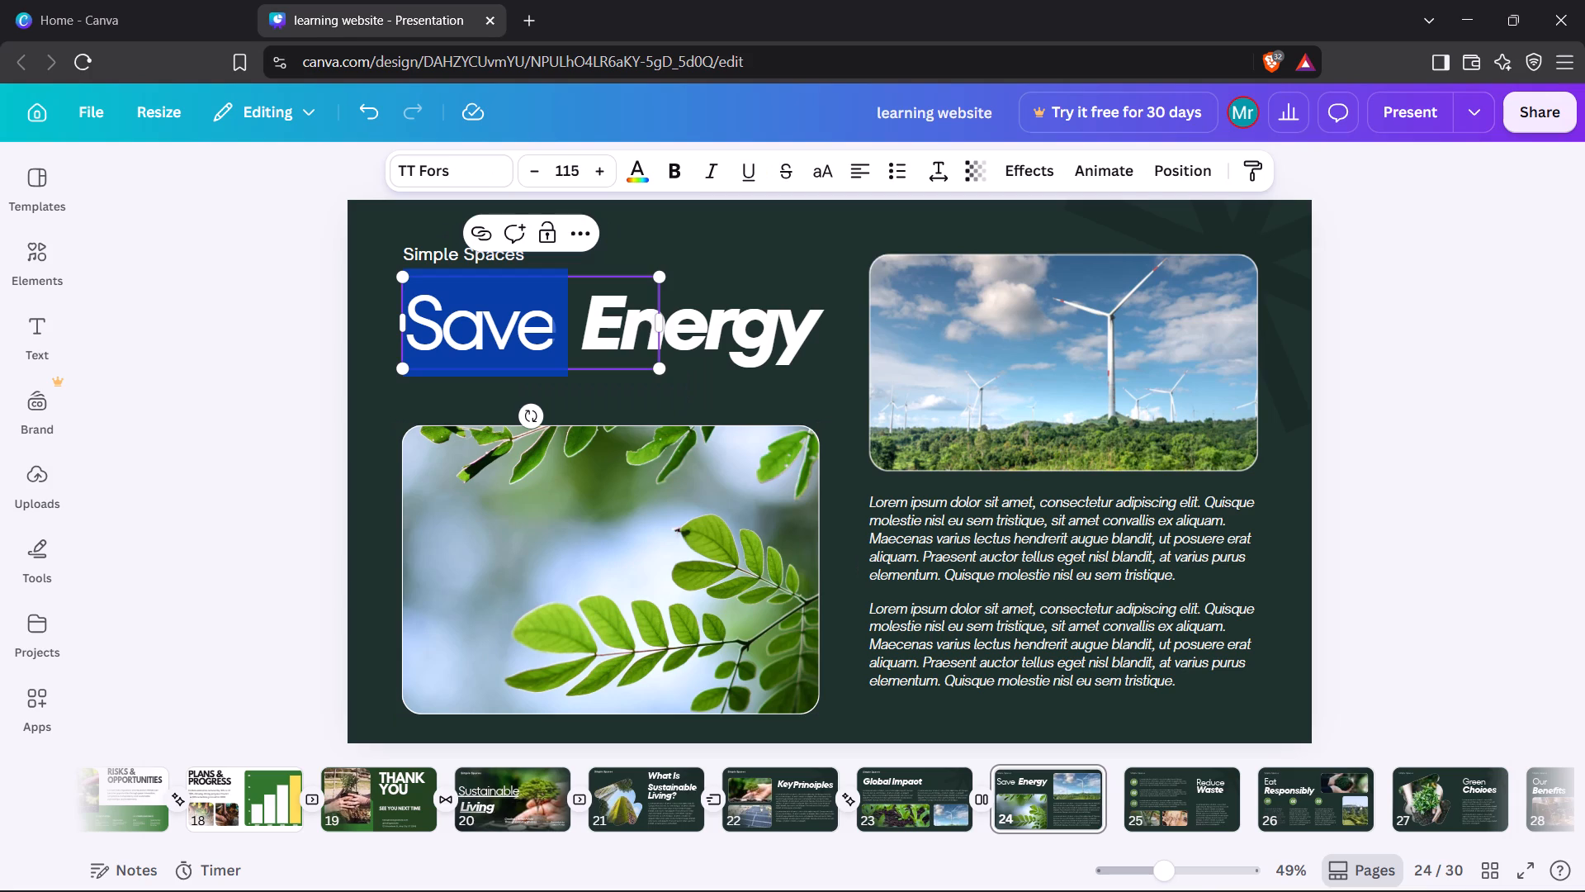
{"action": "left_click", "coordinate": [673, 176]}
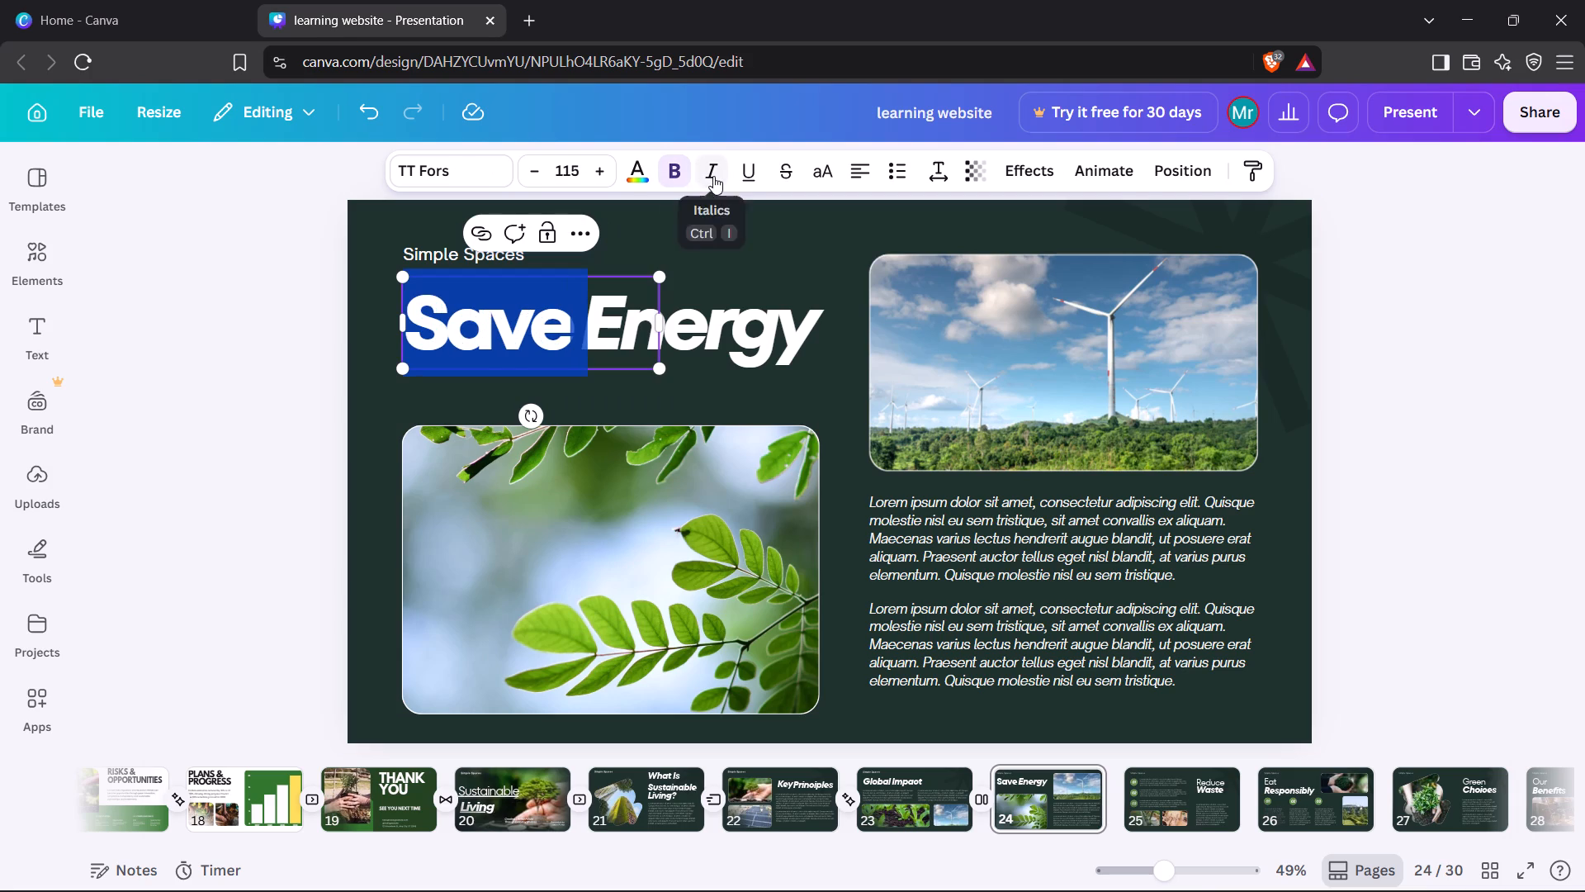
{"action": "left_click", "coordinate": [713, 176]}
Shift the word "Energy" slightly to the right, clear of "Save".
{"action": "left_click", "coordinate": [719, 319]}
{"action": "left_click_drag", "start_coordinate": [719, 319], "coordinate": [722, 319]}
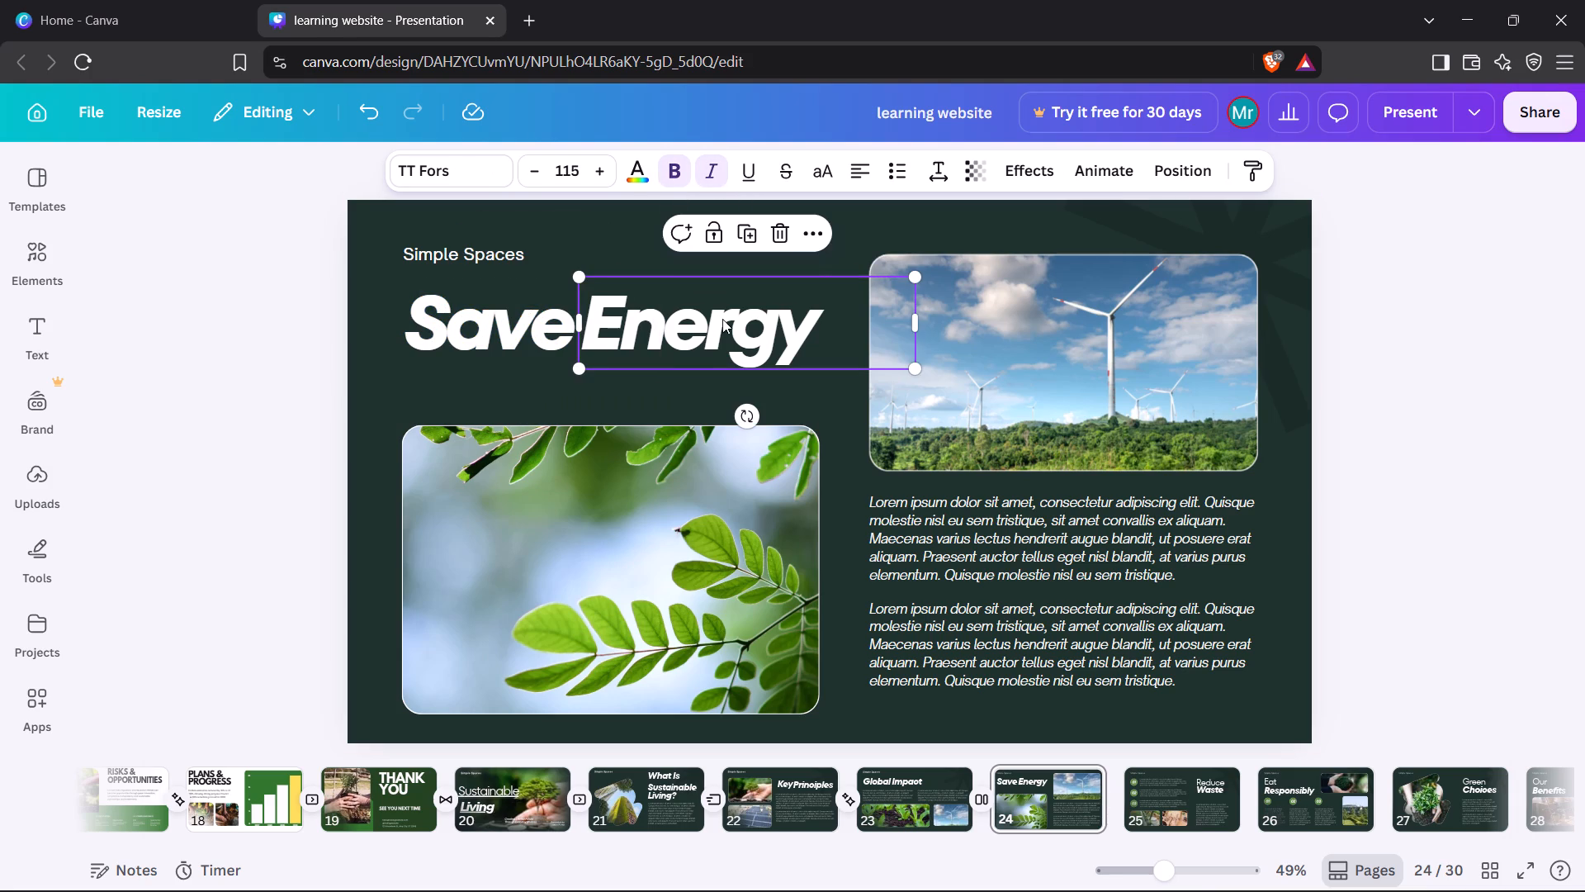
{"action": "left_click_drag", "start_coordinate": [722, 319], "coordinate": [728, 320]}
Move the wind turbine photo on the "Save Energy" page slightly upward.
{"action": "left_click", "coordinate": [1052, 403]}
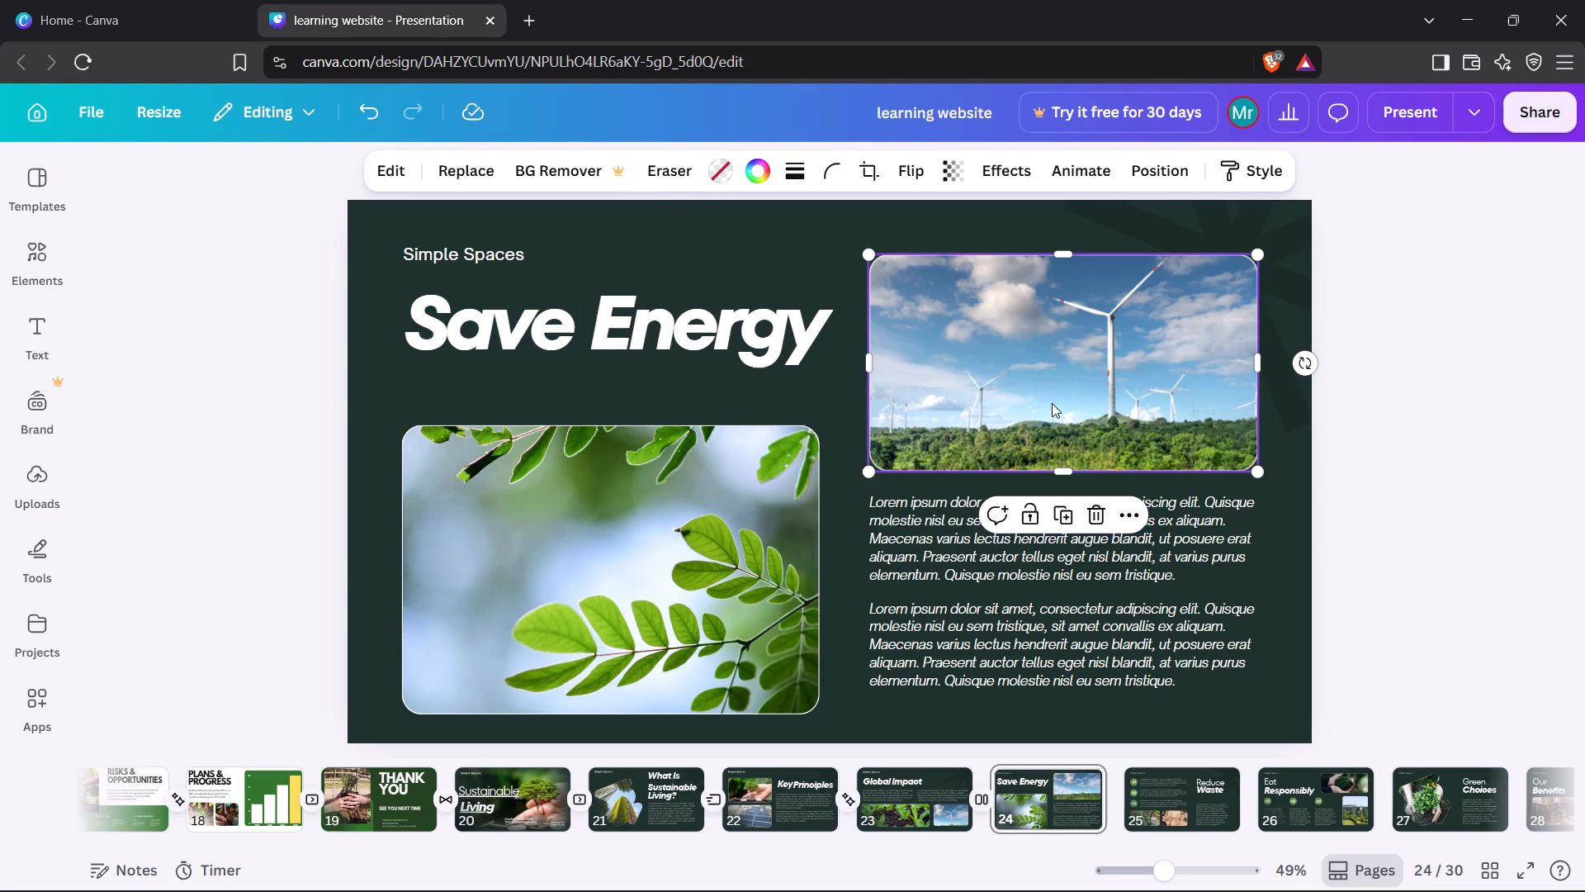
{"action": "left_click", "coordinate": [1052, 403]}
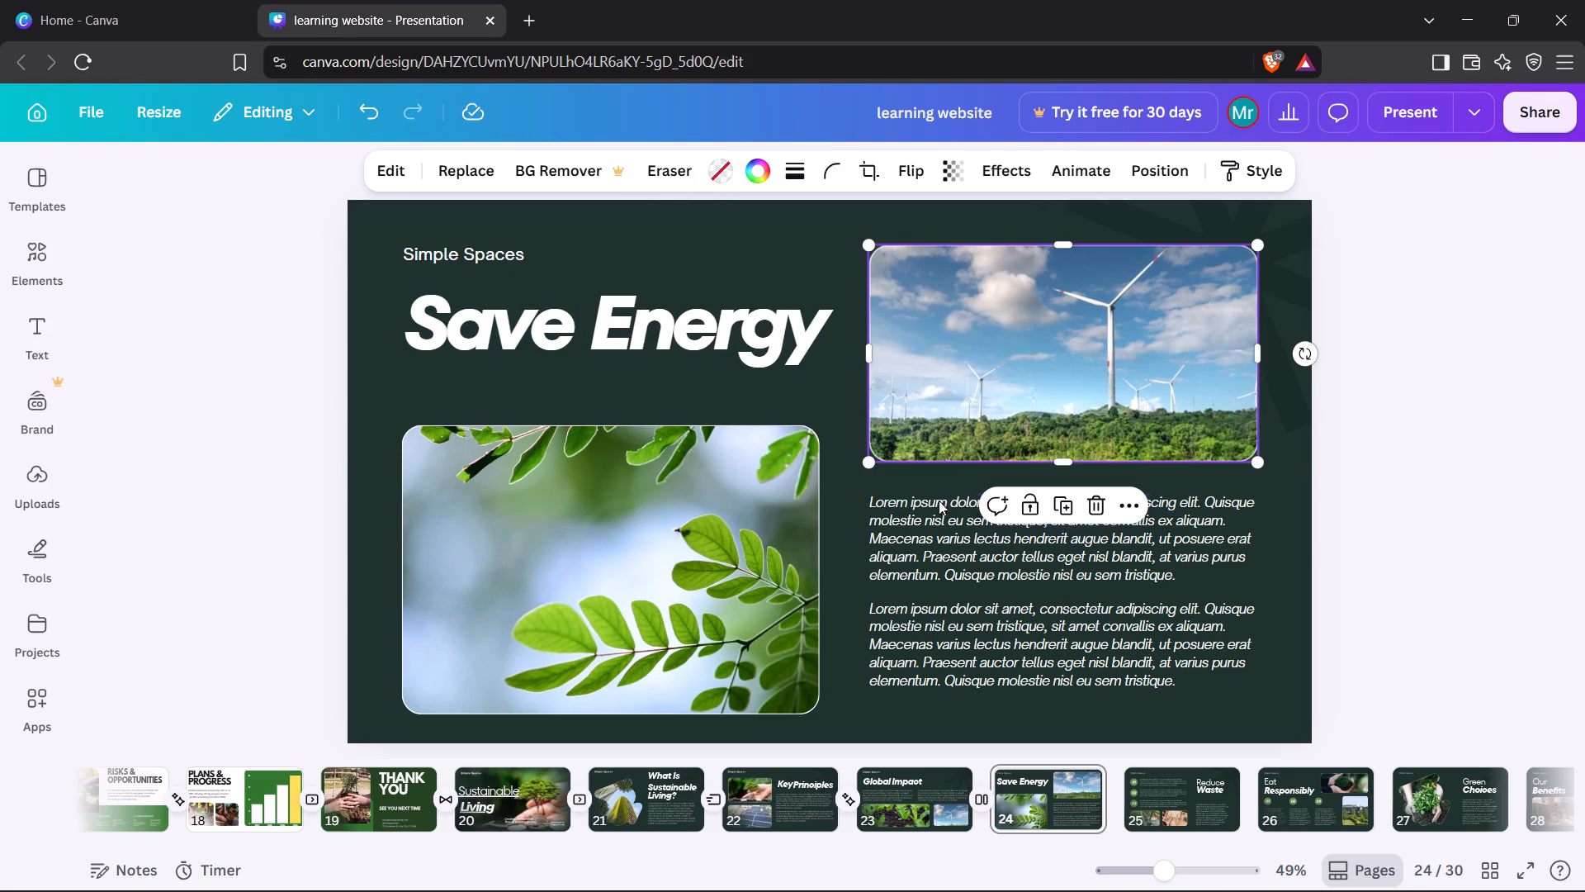
Enlarge both body paragraphs on the "Save Energy" page to about 20.8 pt.
{"action": "double_click", "coordinate": [878, 506]}
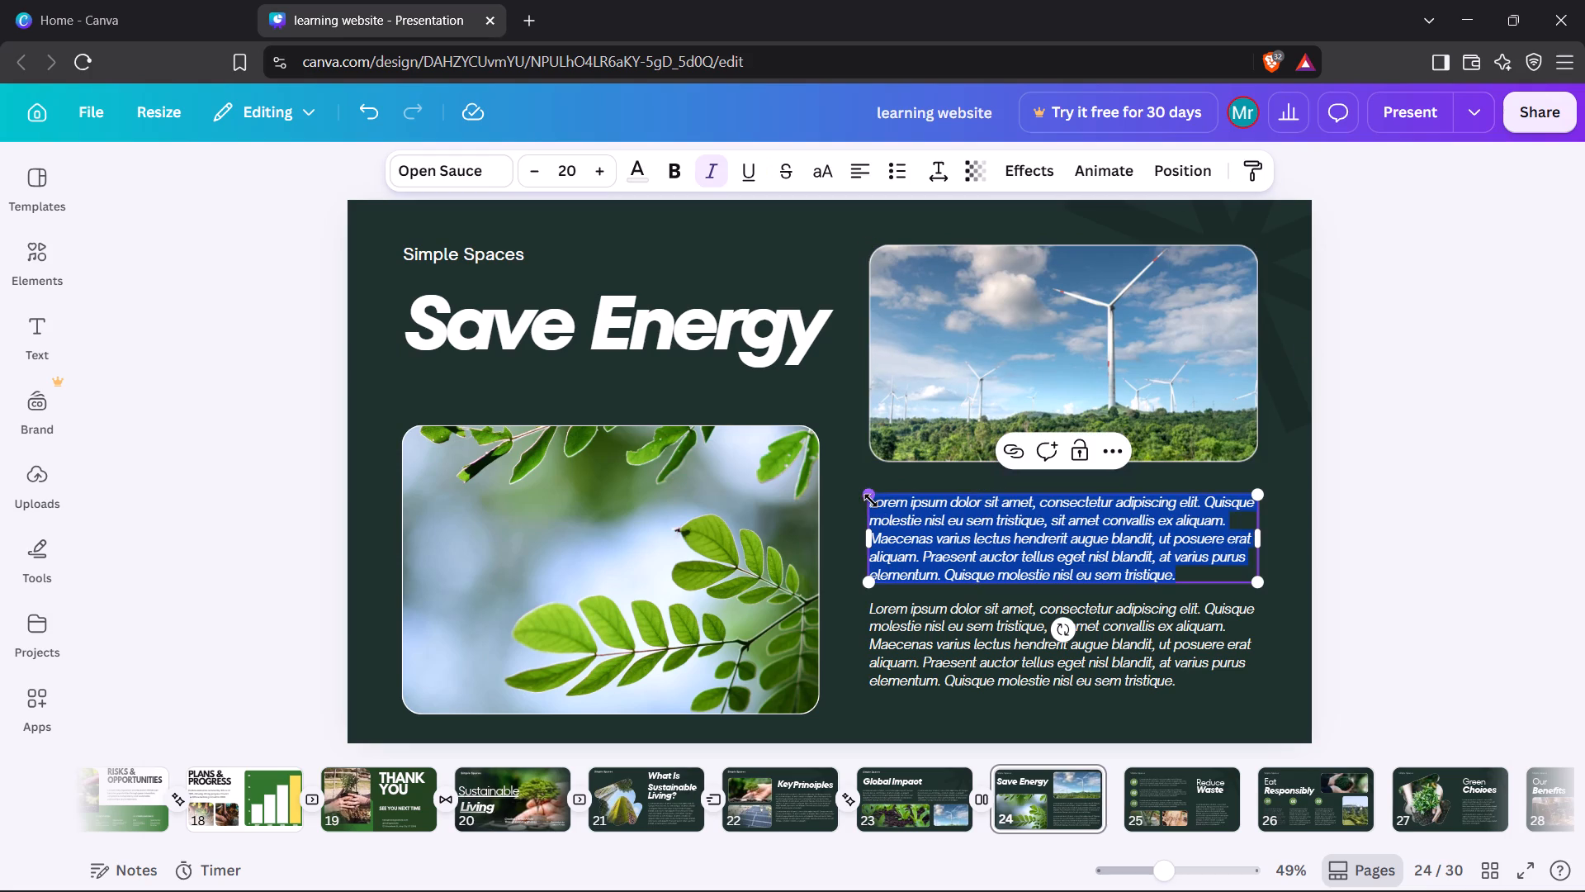
{"action": "left_click_drag", "start_coordinate": [871, 501], "coordinate": [857, 490]}
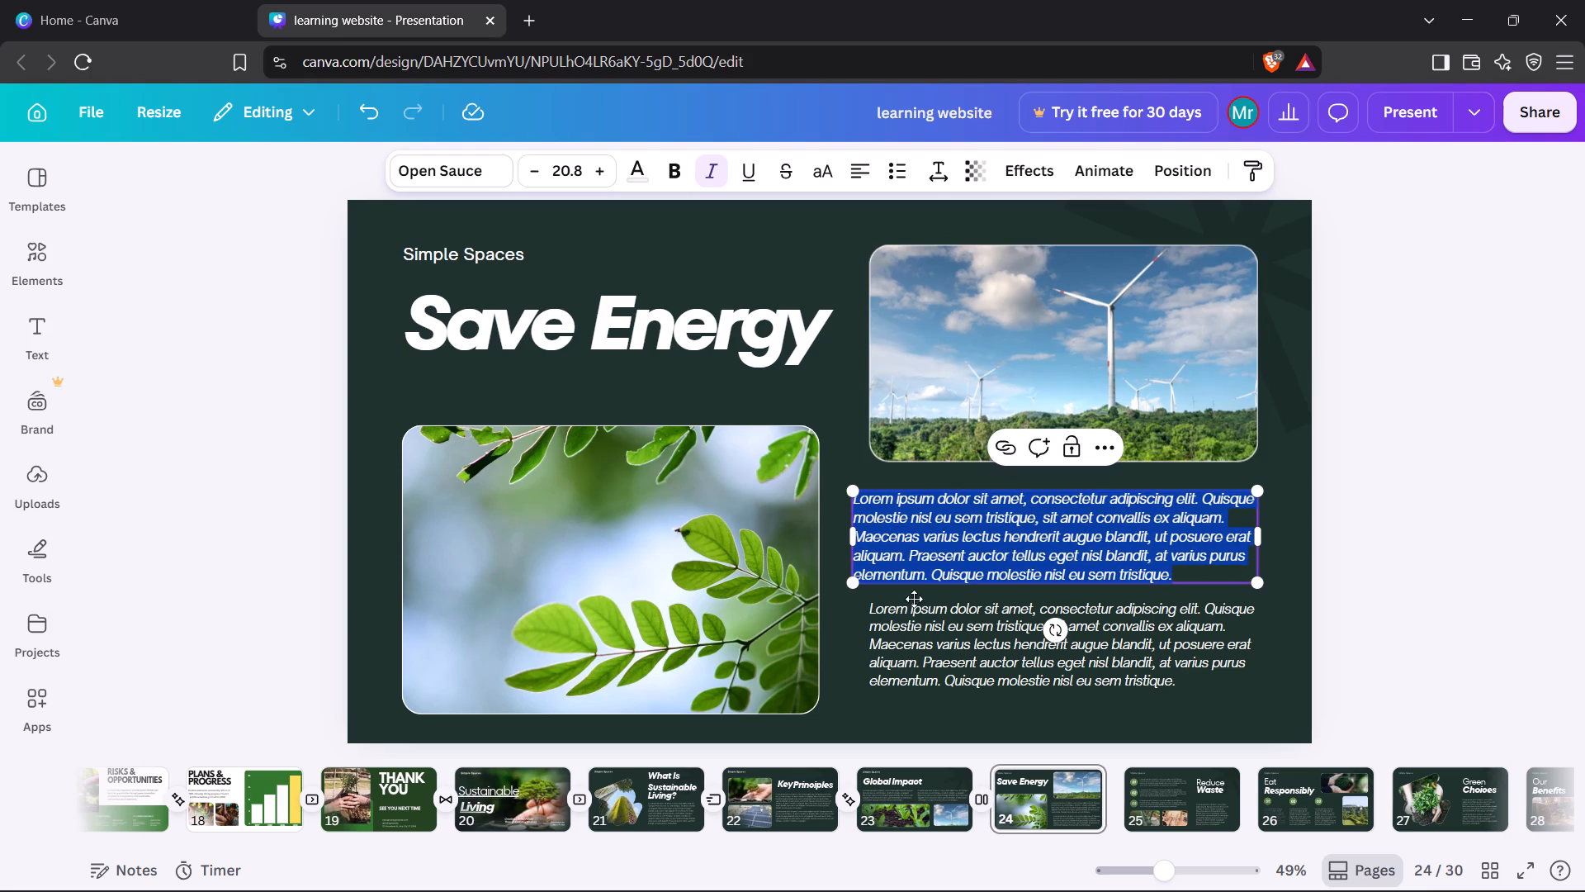
{"action": "left_click", "coordinate": [919, 626]}
{"action": "left_click_drag", "start_coordinate": [871, 600], "coordinate": [860, 597]}
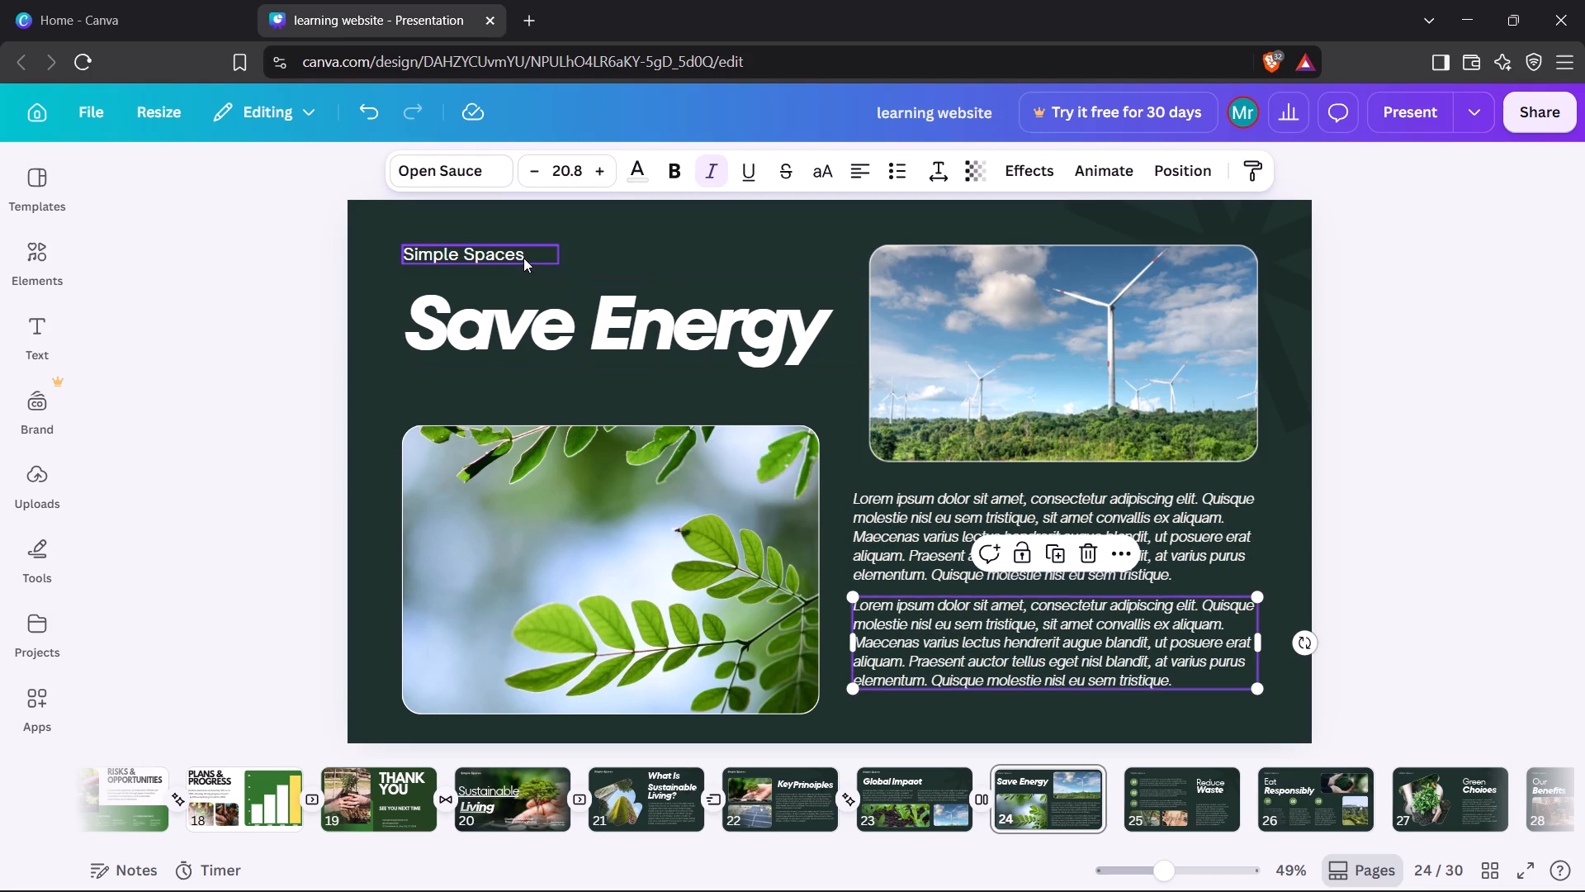
Make the "Simple Spaces" label on page 24 bold and italic, enlarge it to about 29.6 pt and align it with the leaf photo's left edge.
{"action": "double_click", "coordinate": [523, 256]}
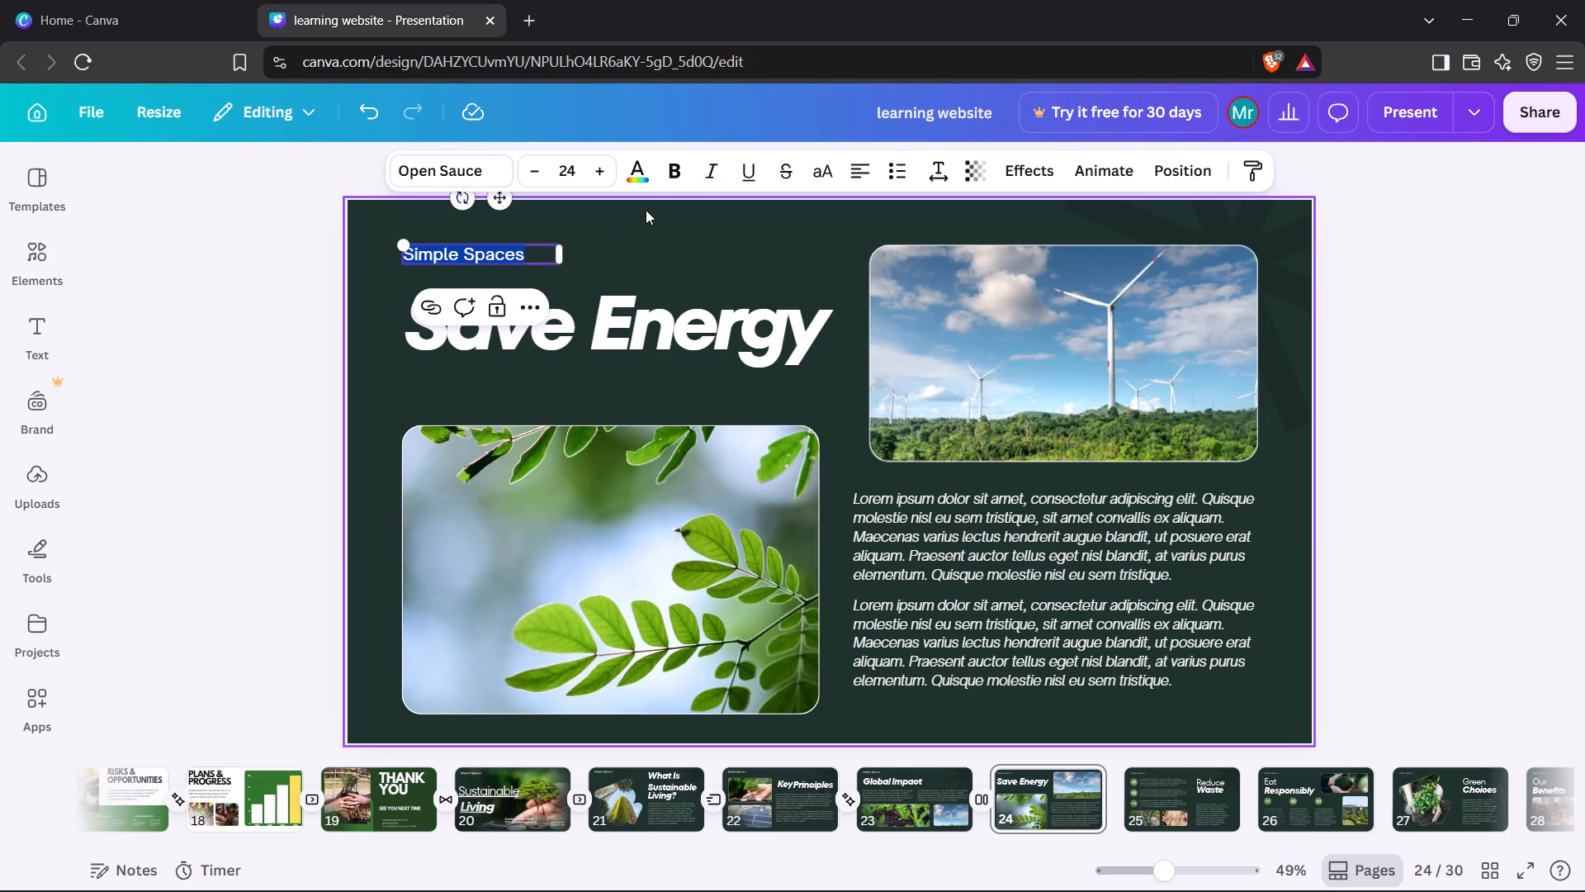
{"action": "left_click", "coordinate": [676, 177]}
{"action": "left_click", "coordinate": [724, 173]}
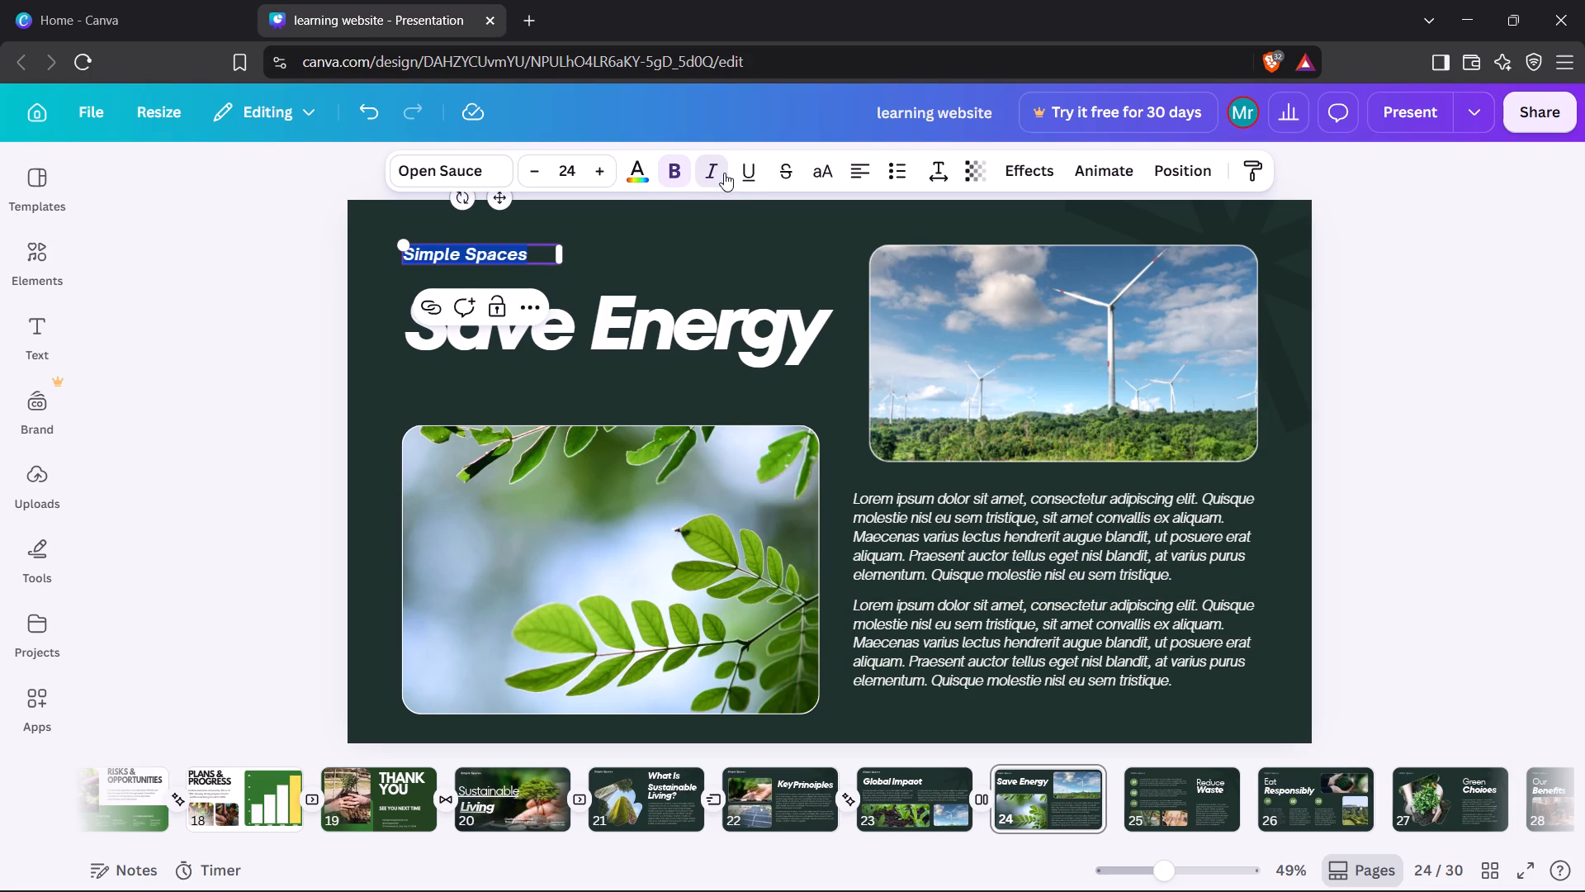
{"action": "left_click_drag", "start_coordinate": [403, 242], "coordinate": [376, 230]}
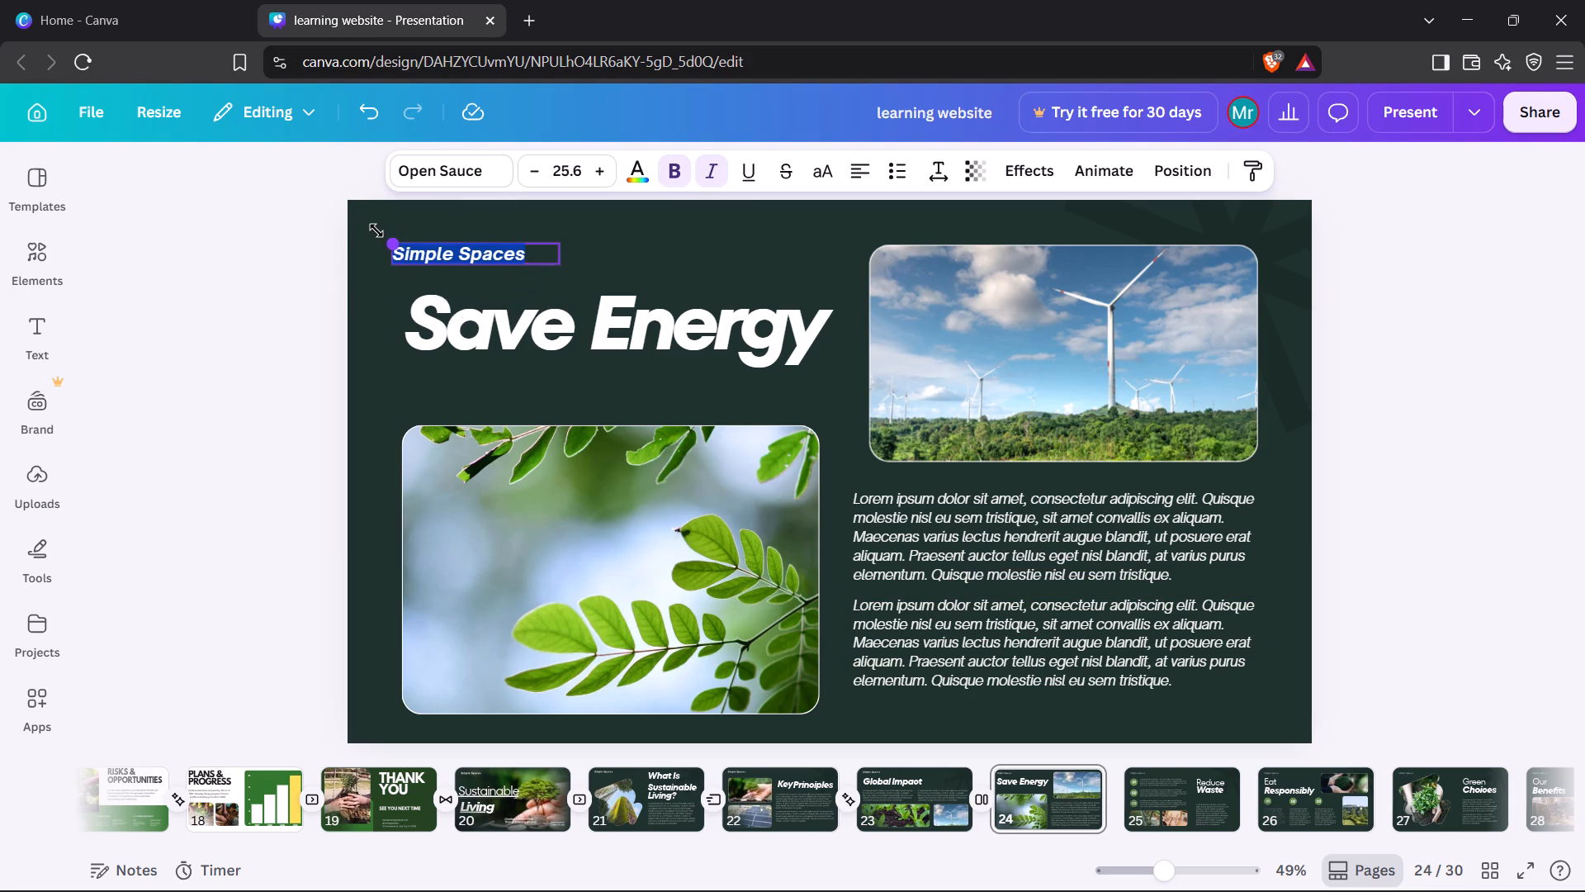
{"action": "left_click_drag", "start_coordinate": [376, 230], "coordinate": [367, 227]}
{"action": "left_click_drag", "start_coordinate": [409, 250], "coordinate": [426, 250]}
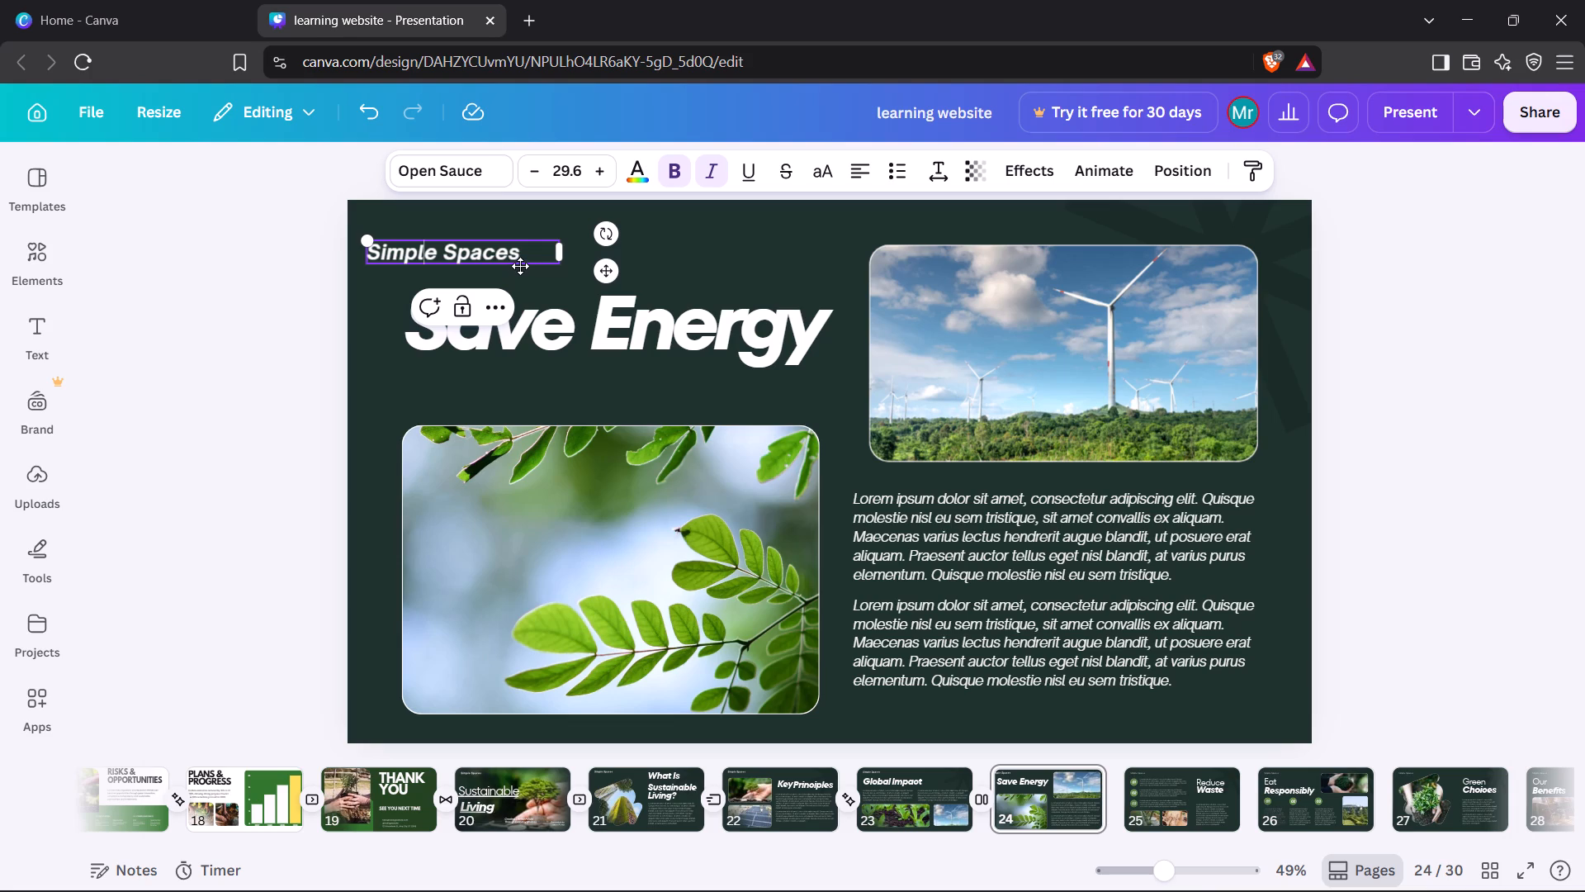
{"action": "left_click_drag", "start_coordinate": [519, 266], "coordinate": [554, 266]}
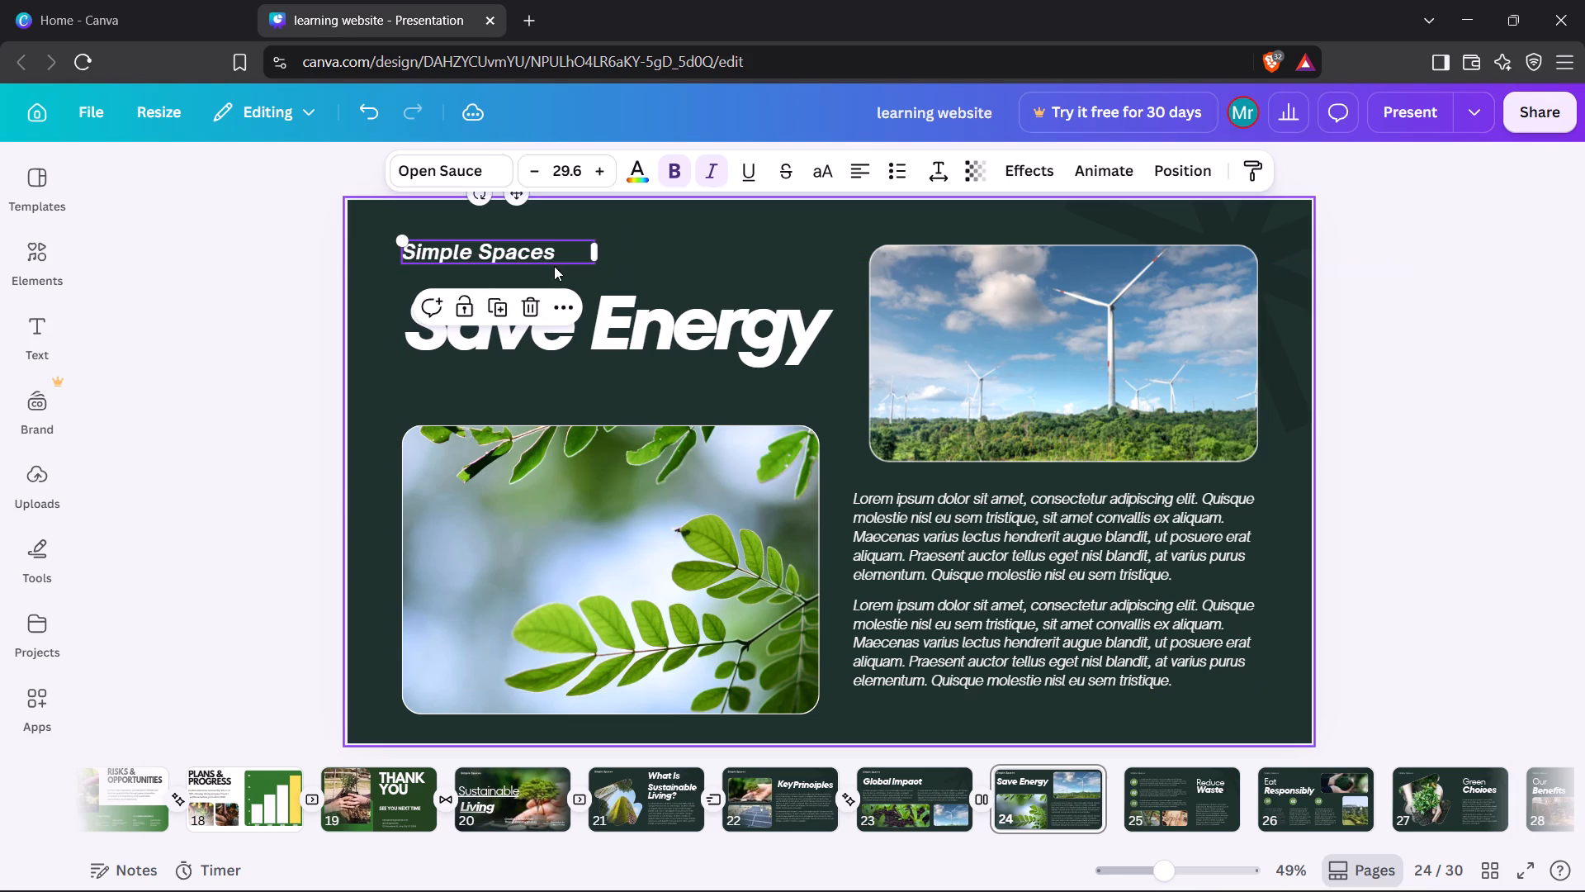
{"action": "left_click", "coordinate": [267, 319]}
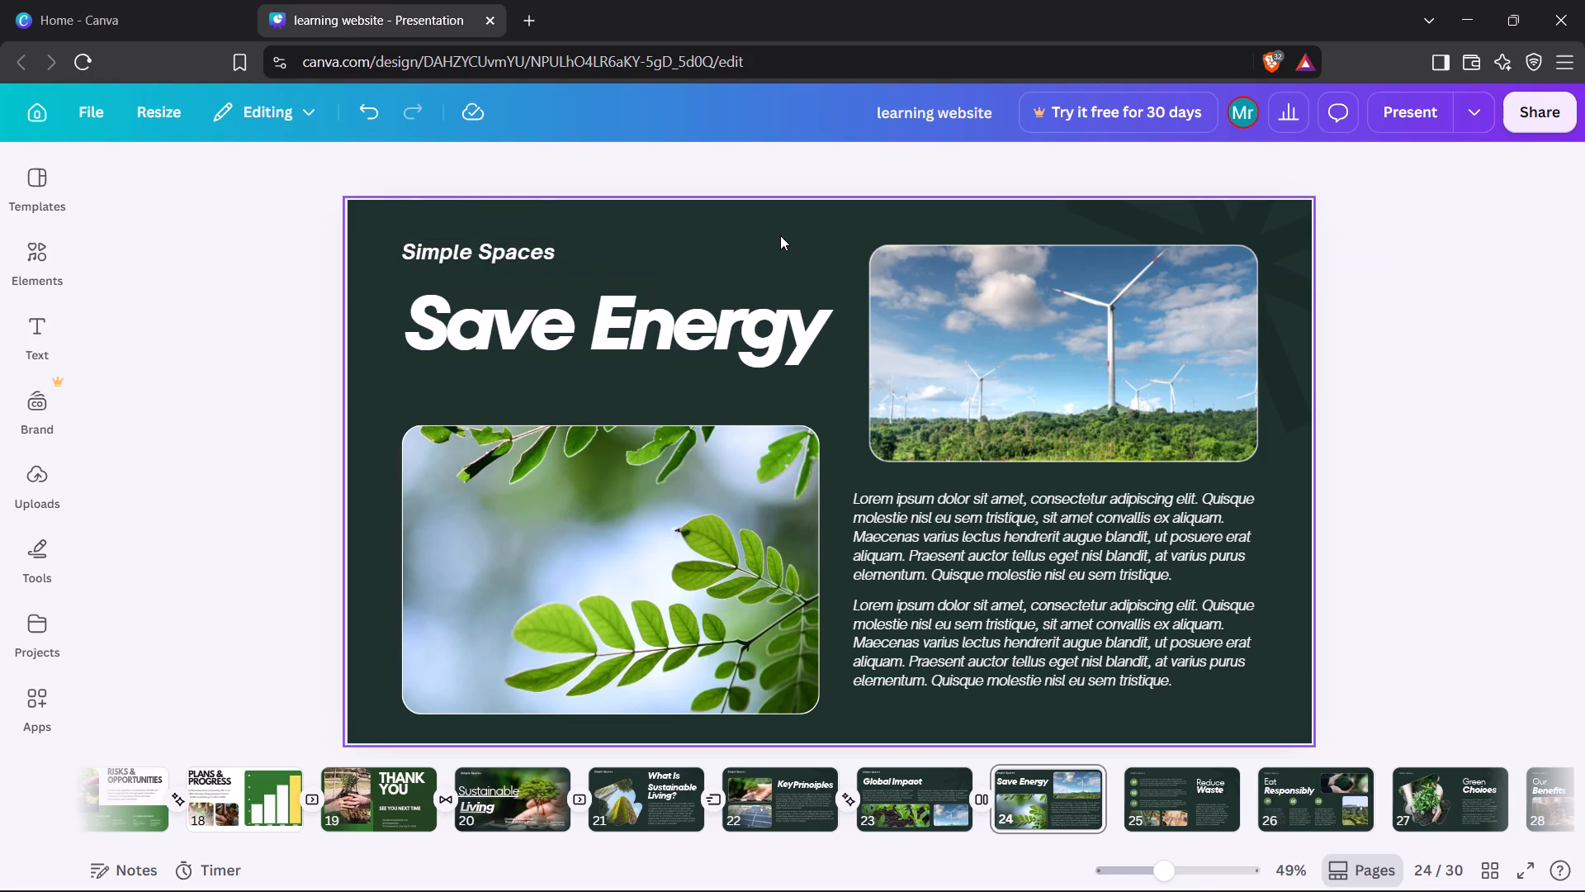
Apply the Sleek page animation to the "Save Energy" page.
{"action": "left_click", "coordinate": [780, 235]}
{"action": "left_click", "coordinate": [886, 165]}
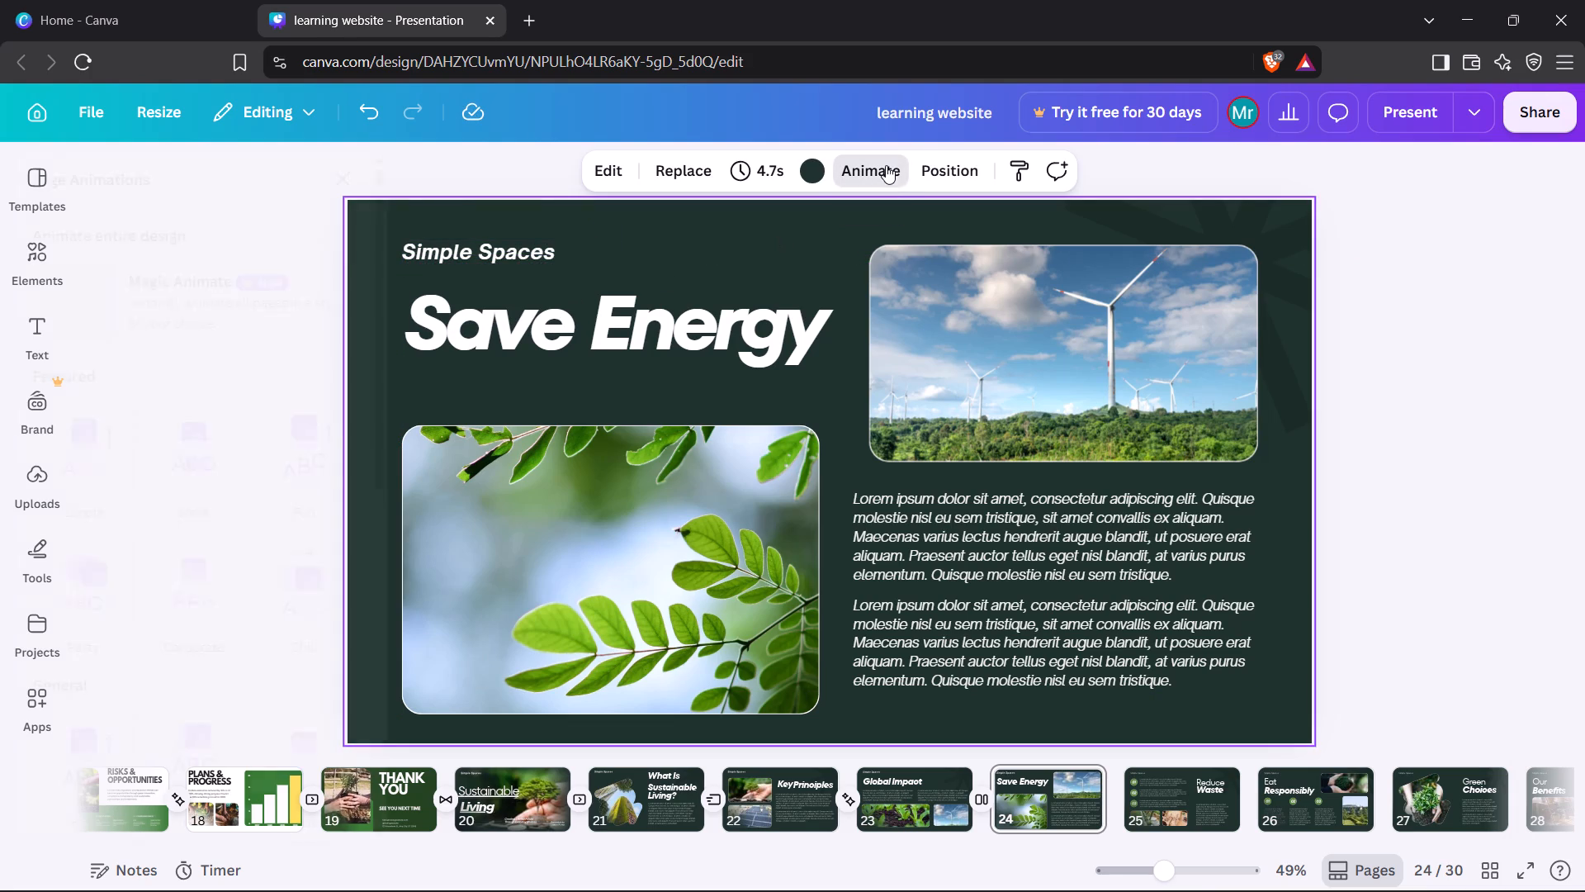
{"action": "left_click", "coordinate": [253, 467]}
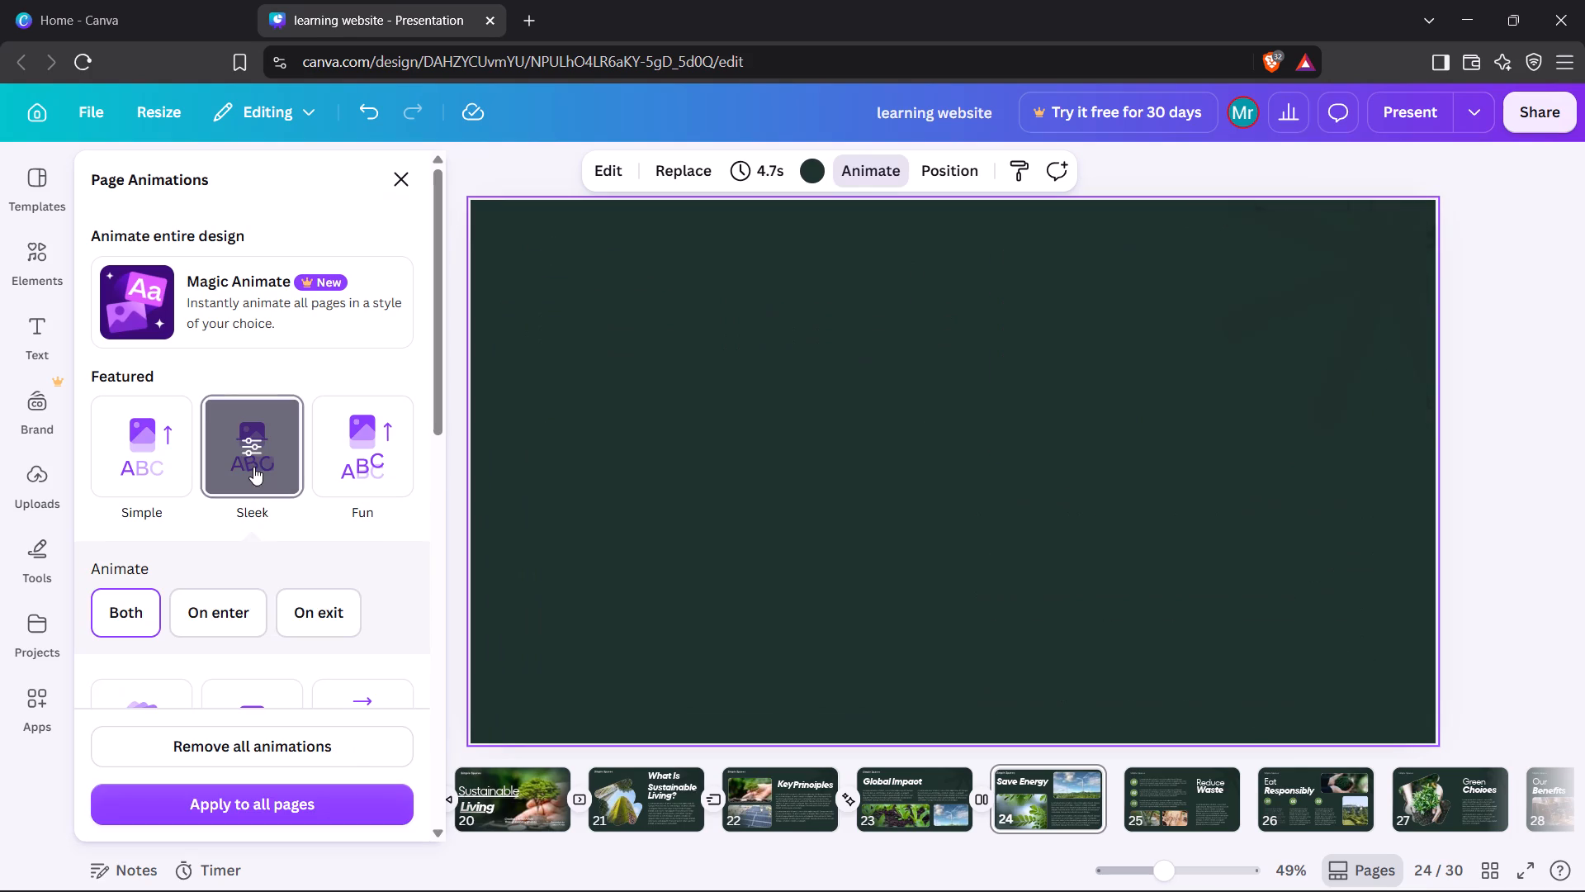
{"action": "left_click", "coordinate": [406, 179]}
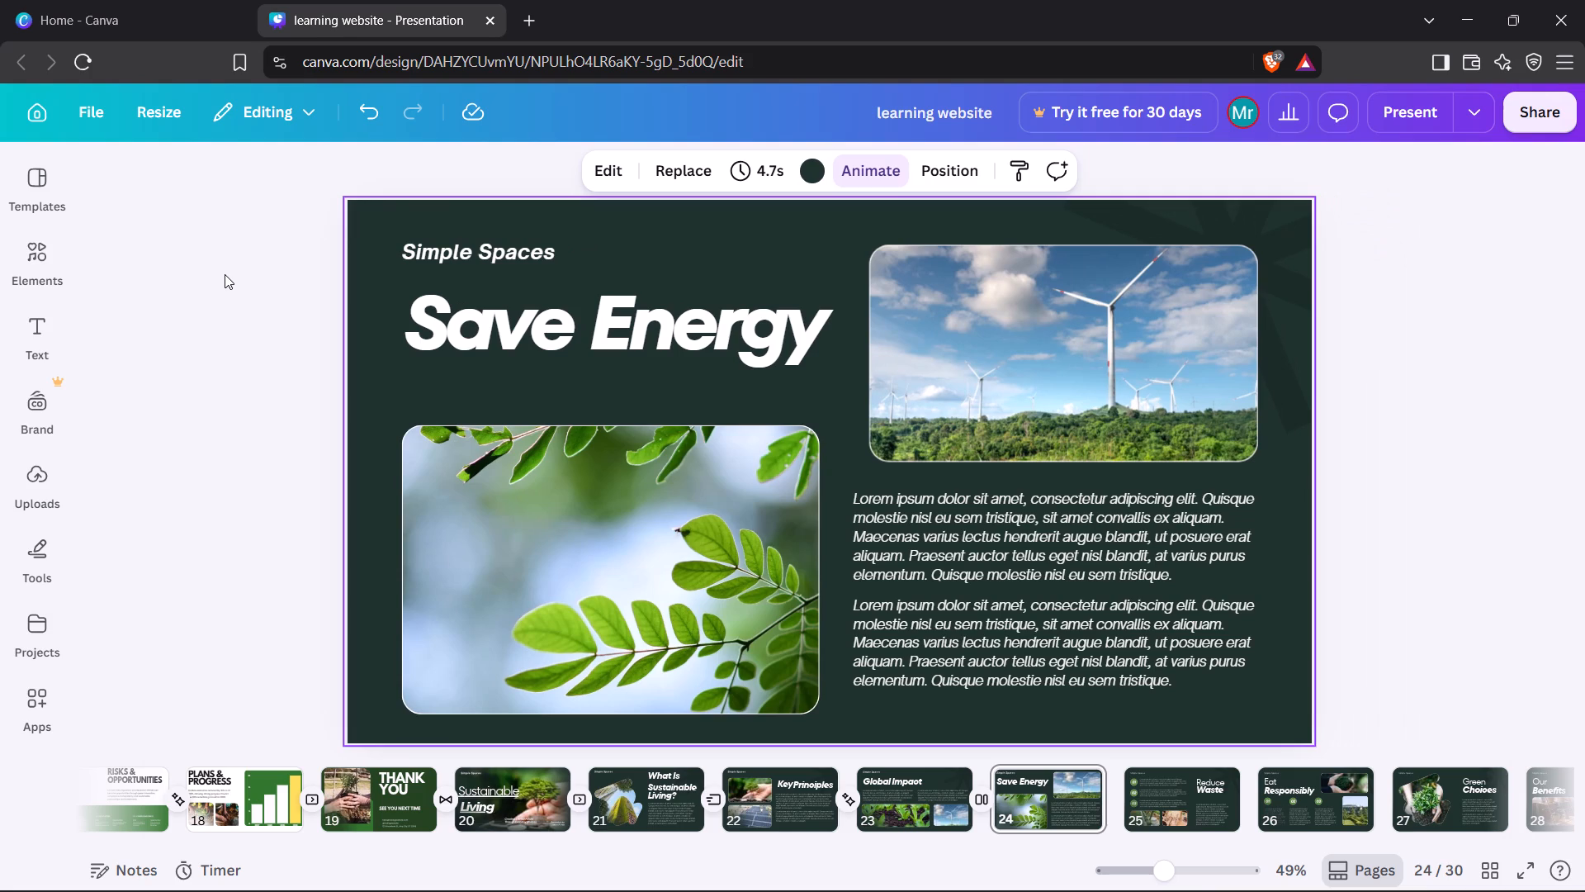
Add a Stack transition between pages 24 and 25.
{"action": "left_click", "coordinate": [1121, 821]}
{"action": "right_click_drag", "start_coordinate": [1121, 821], "coordinate": [328, 552]}
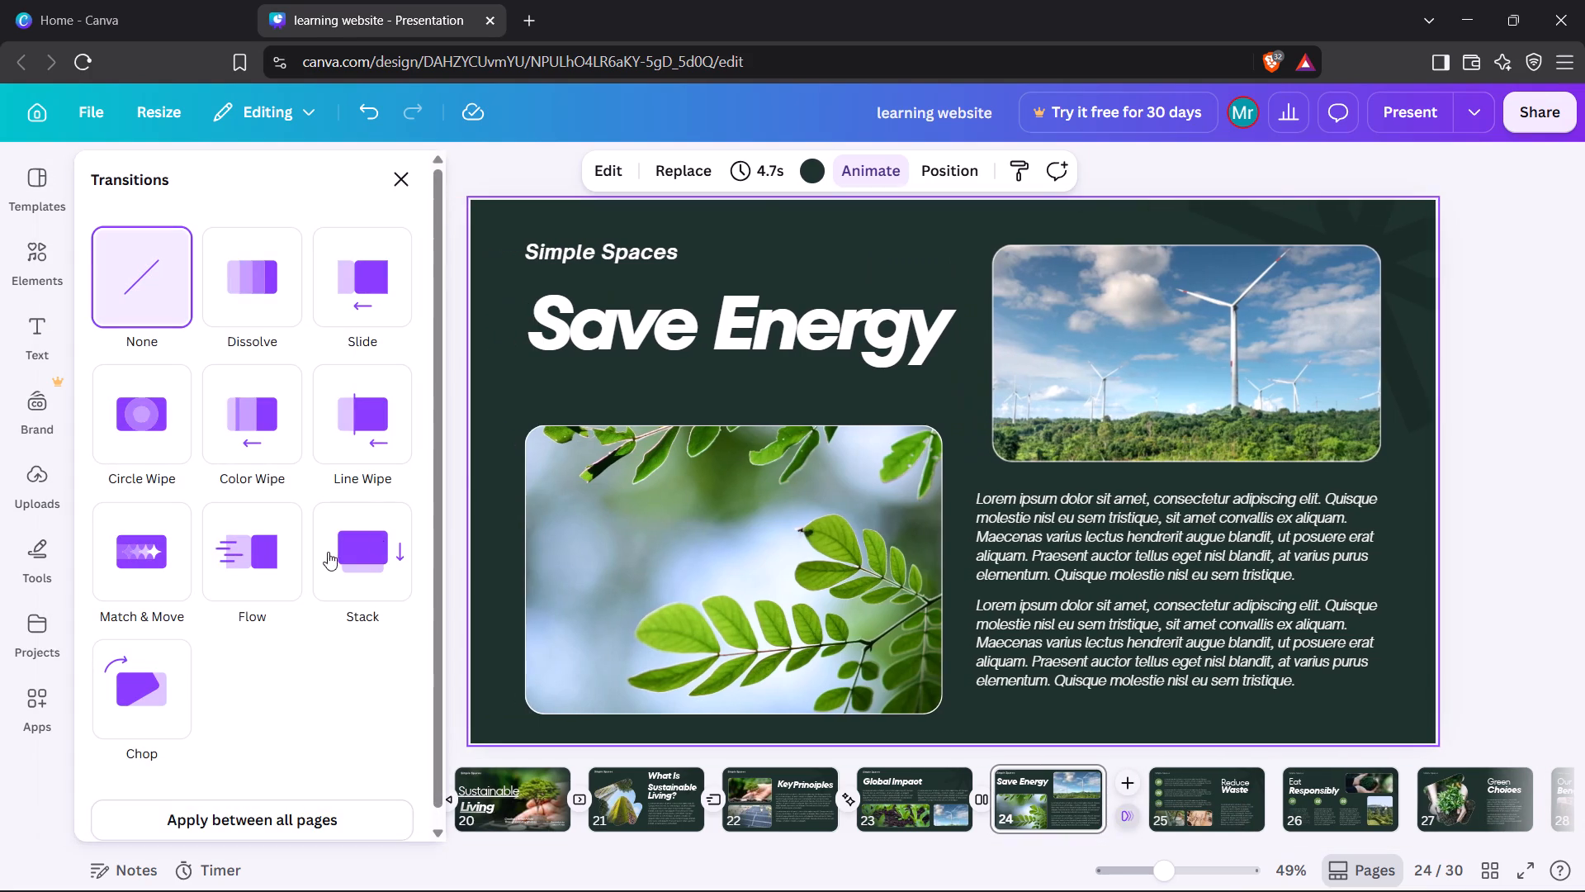
{"action": "right_click_drag", "start_coordinate": [328, 552], "coordinate": [357, 540]}
{"action": "left_click", "coordinate": [357, 540]}
{"action": "left_click", "coordinate": [401, 169]}
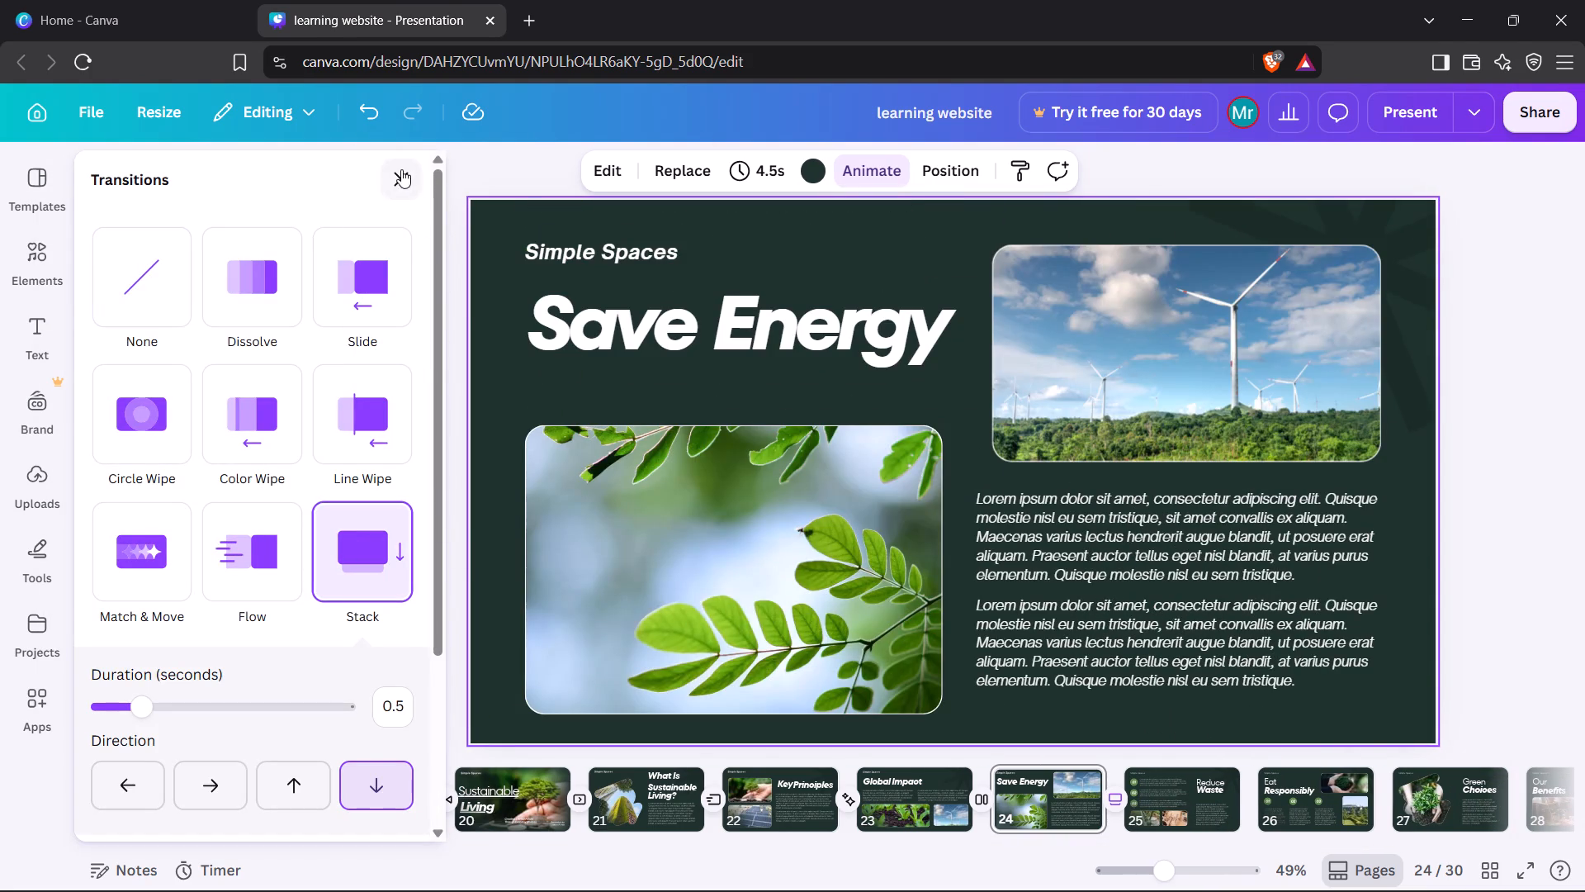
On page 25, make the title word "Reduce" bold and italic and move "Waste" slightly down to open up the line spacing.
{"action": "left_click", "coordinate": [292, 265]}
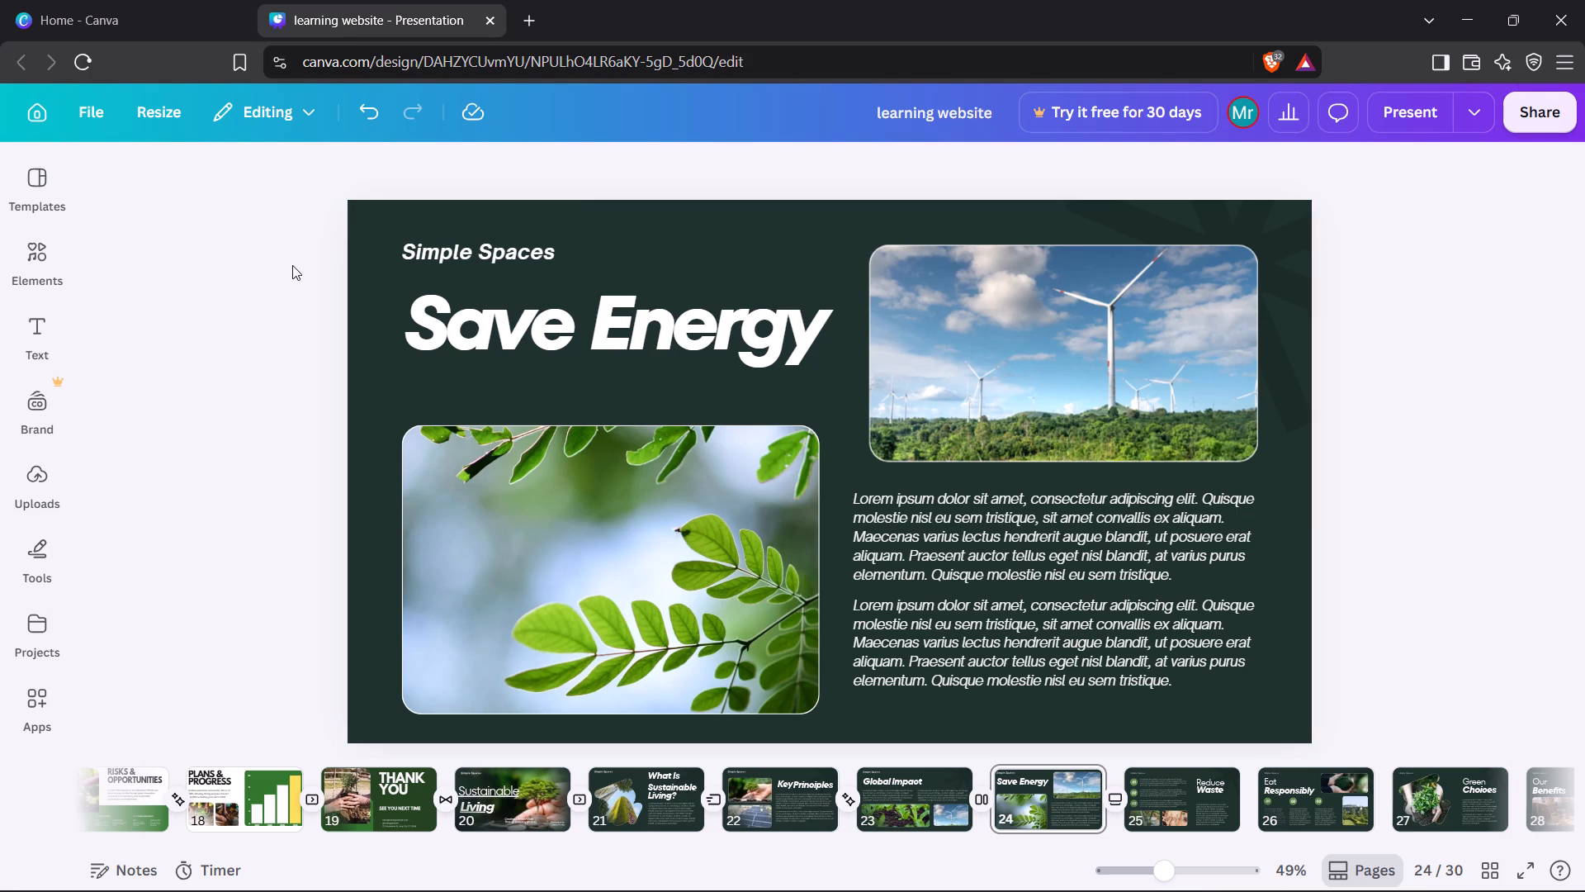
{"action": "left_click", "coordinate": [1388, 592]}
{"action": "key", "text": "Right"}
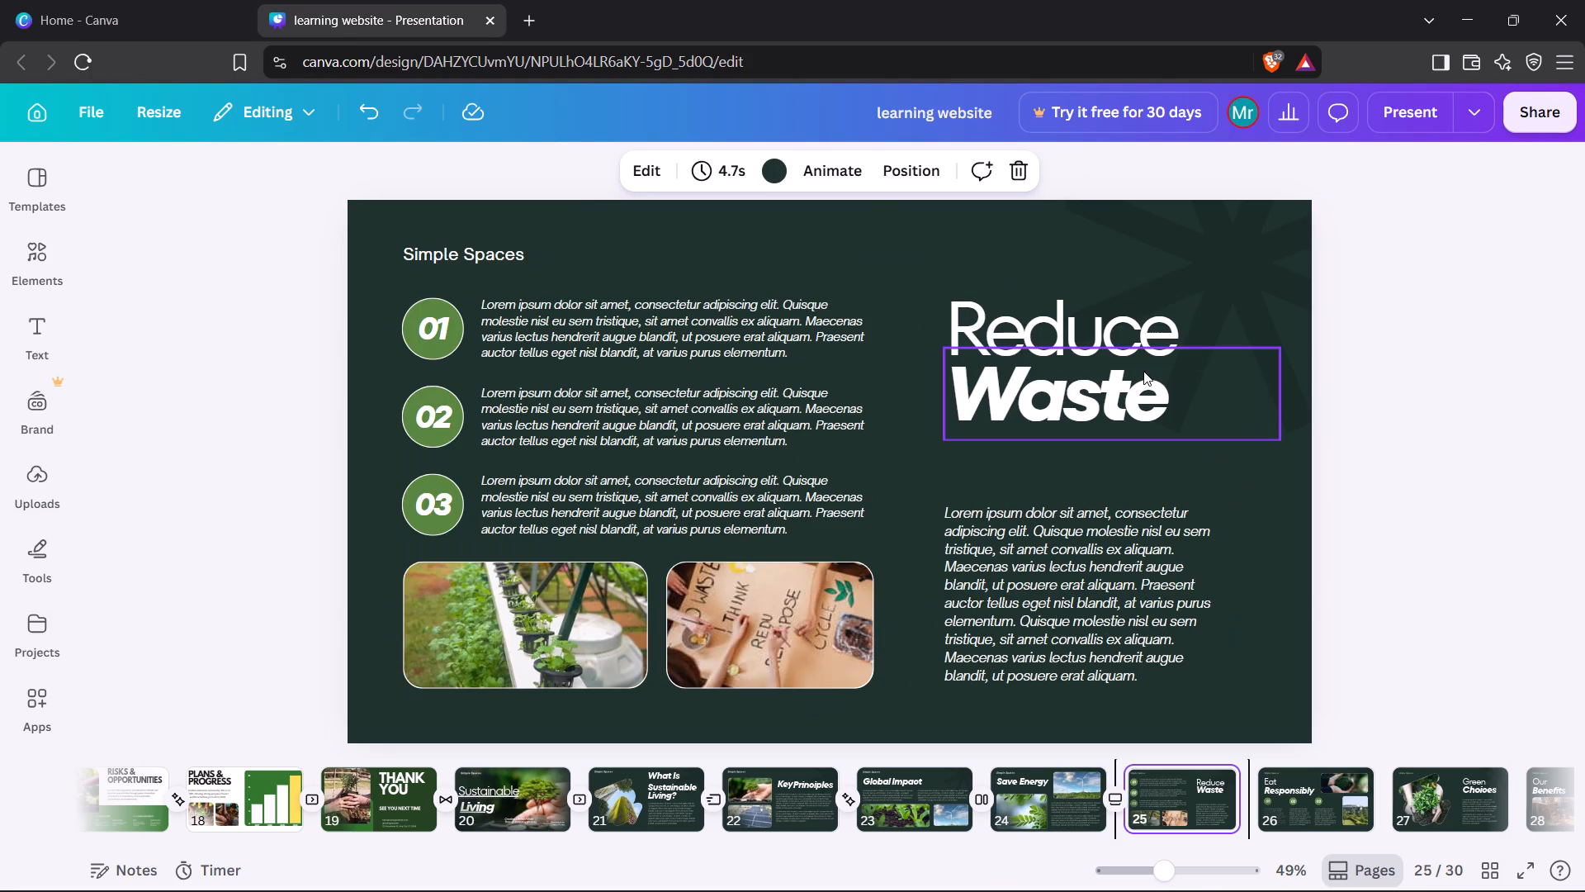
{"action": "triple_click", "coordinate": [1119, 325]}
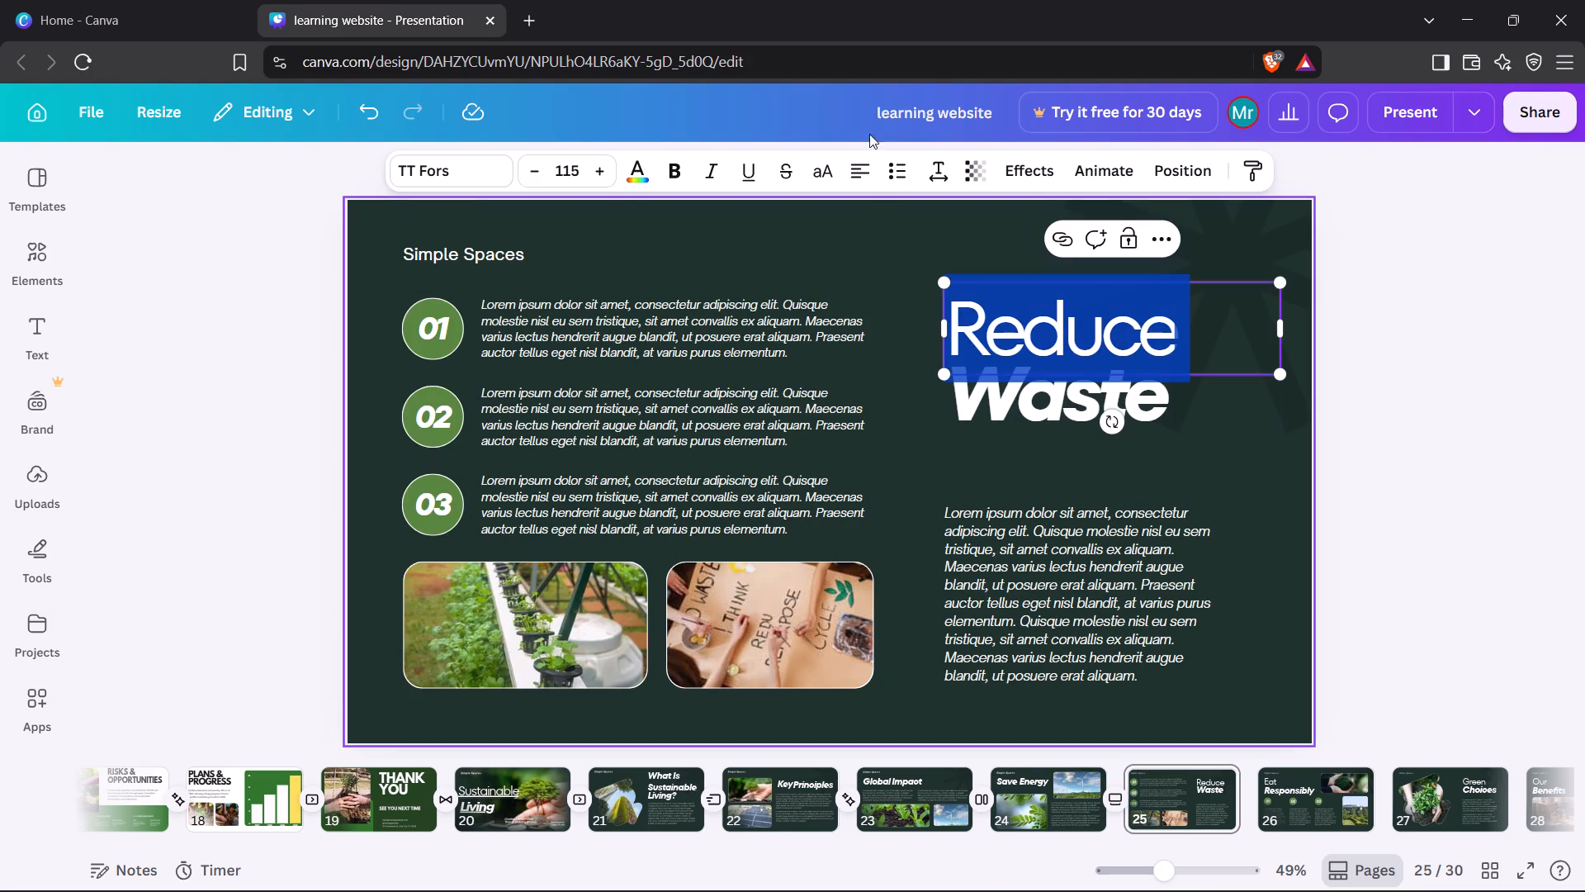
{"action": "left_click", "coordinate": [678, 185]}
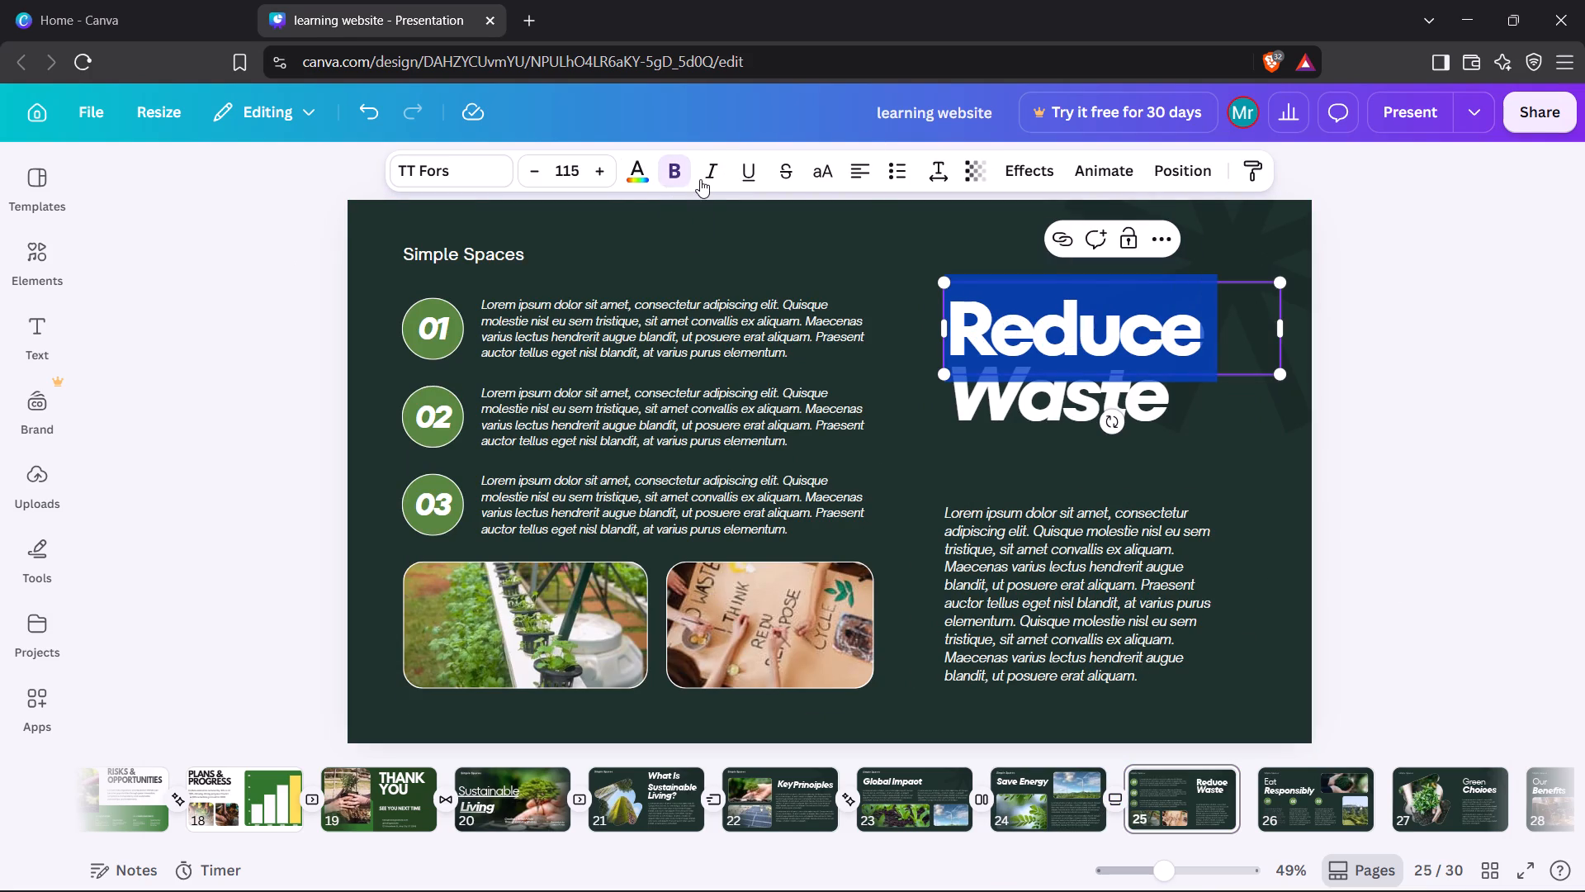
{"action": "left_click", "coordinate": [707, 178]}
{"action": "left_click_drag", "start_coordinate": [1014, 358], "coordinate": [1014, 357]}
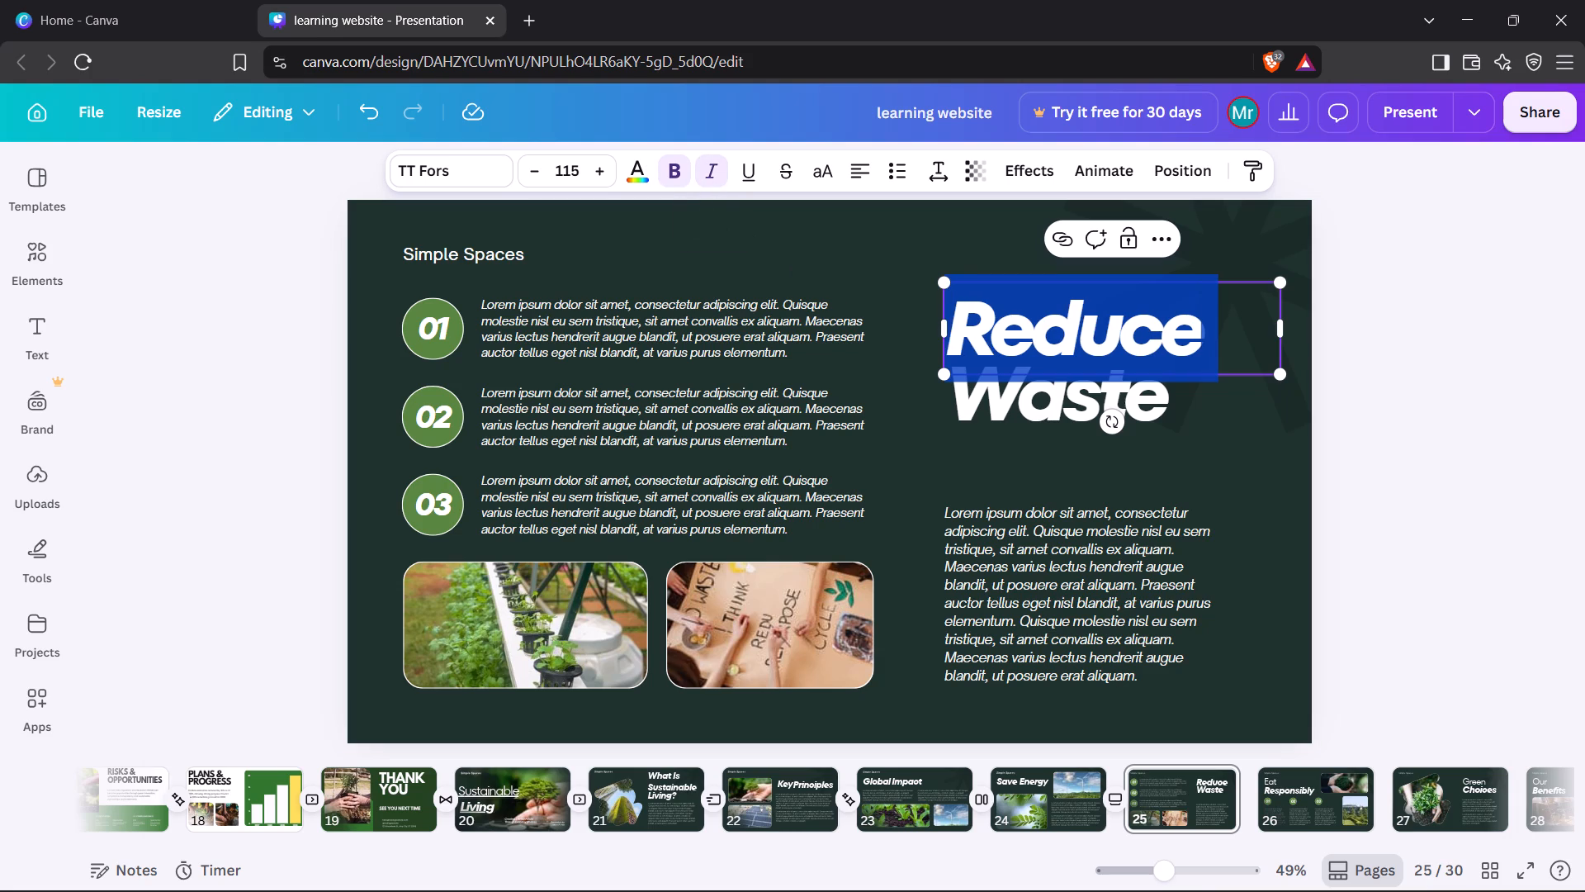
{"action": "left_click_drag", "start_coordinate": [1014, 357], "coordinate": [1021, 350]}
{"action": "left_click_drag", "start_coordinate": [983, 423], "coordinate": [983, 430]}
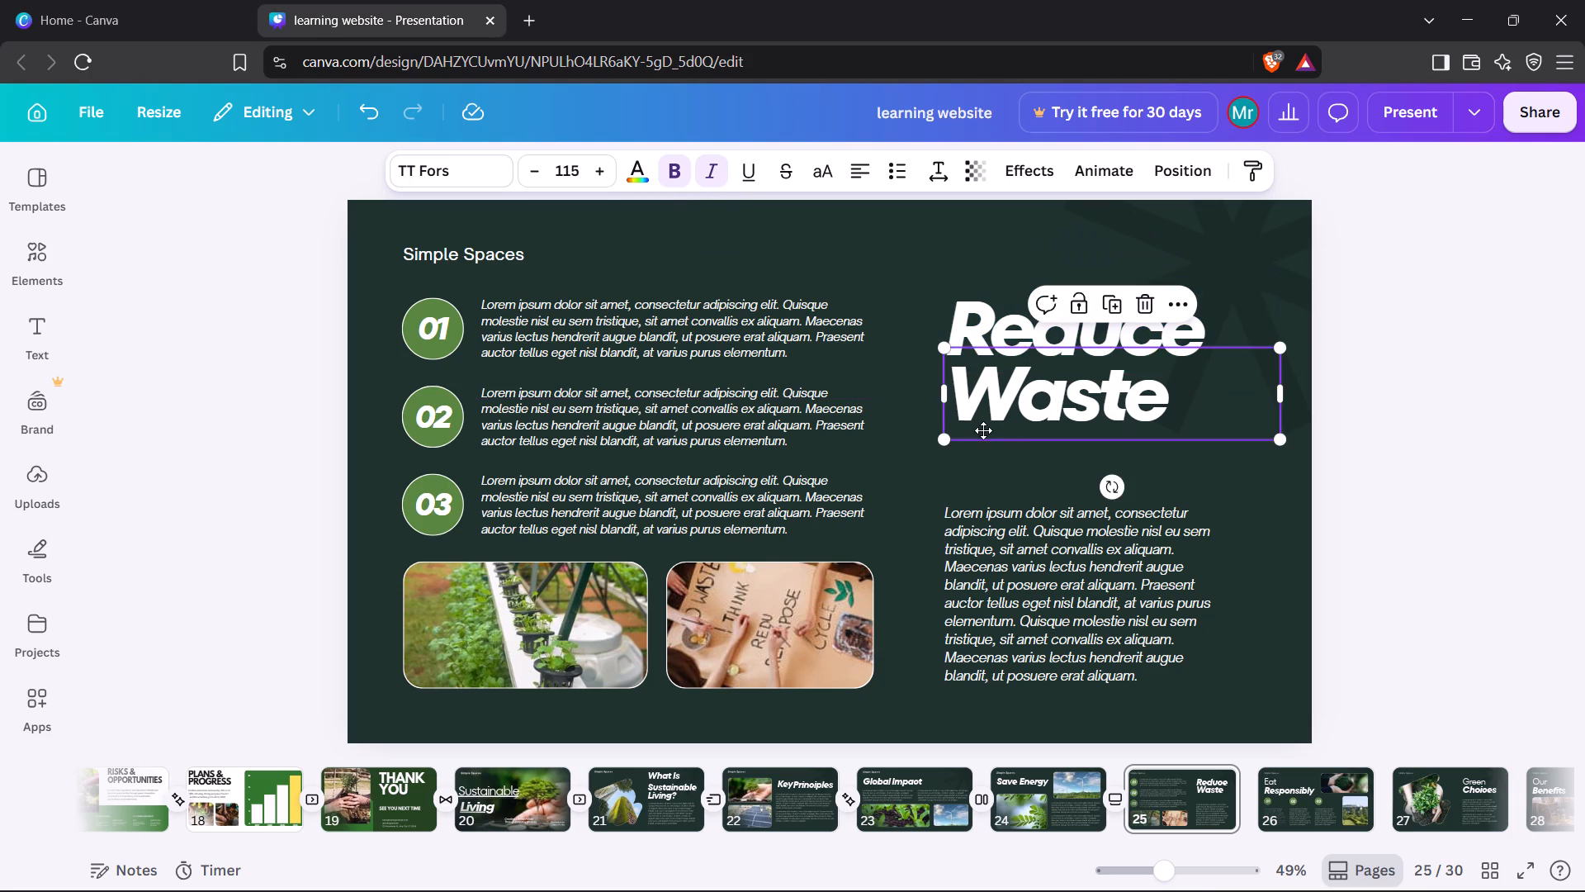
{"action": "left_click_drag", "start_coordinate": [983, 430], "coordinate": [981, 435]}
Enlarge the body paragraph under "Reduce Waste" to about 22.7 pt and align its bottom edge with the photos.
{"action": "double_click", "coordinate": [972, 520]}
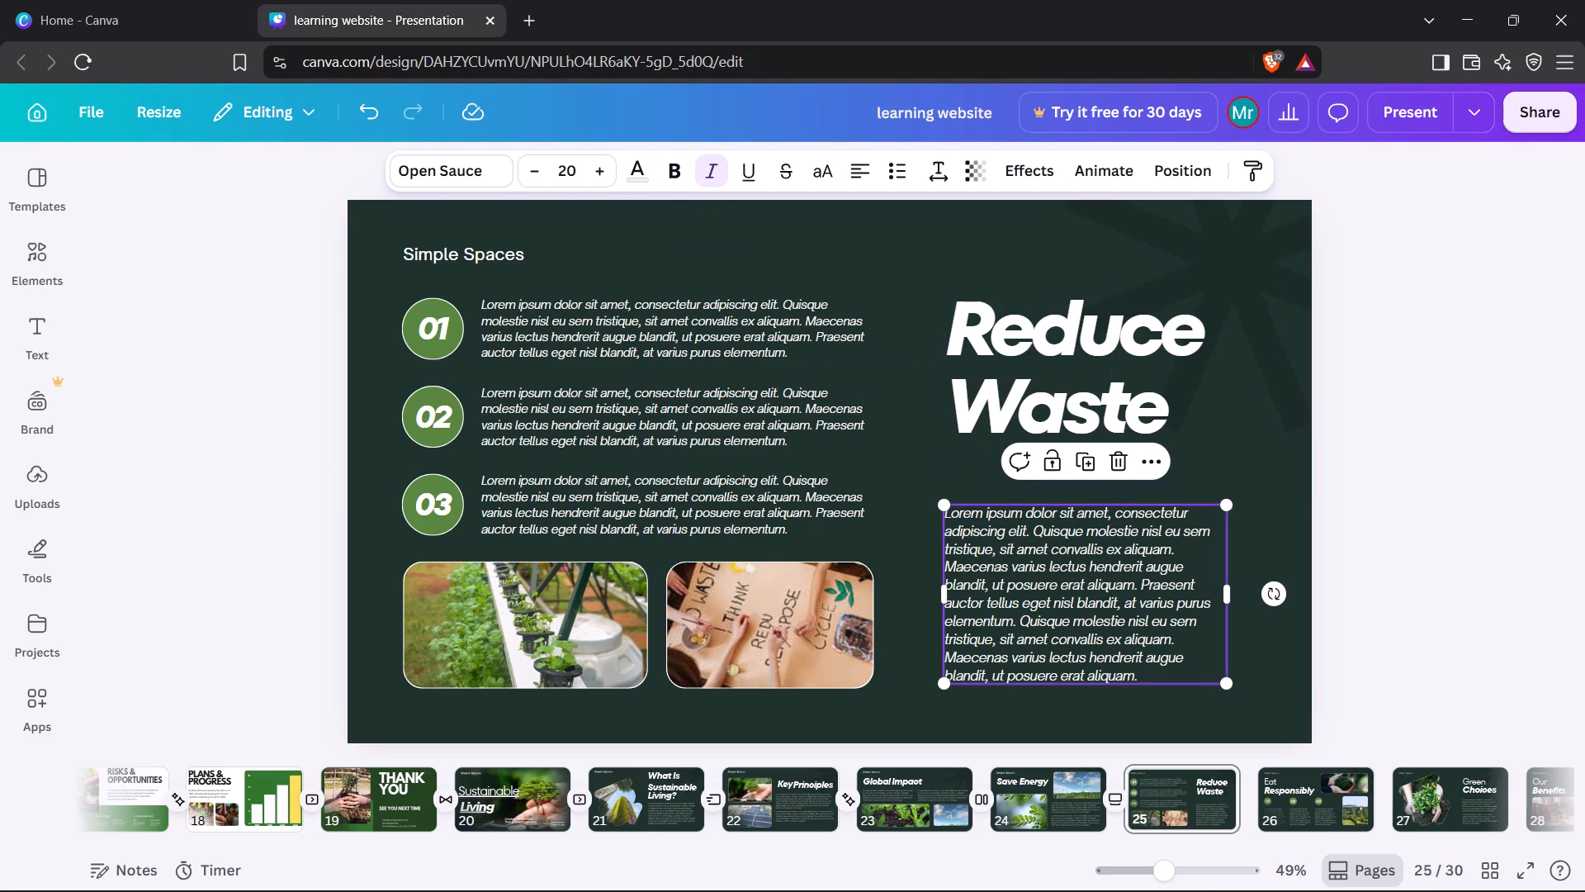
{"action": "left_click_drag", "start_coordinate": [947, 507], "coordinate": [935, 475]}
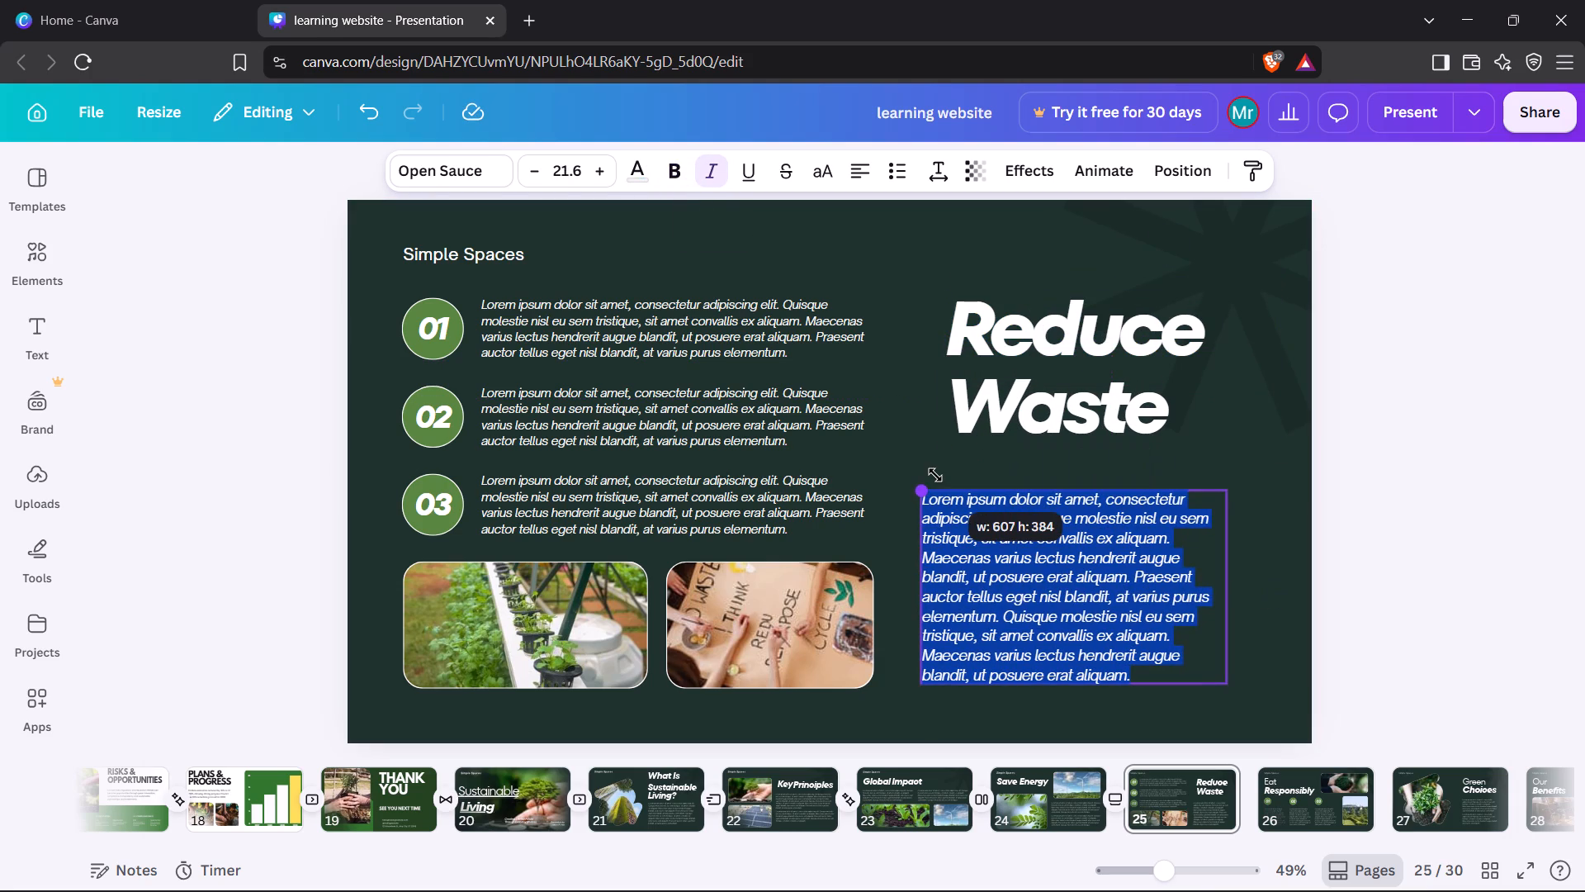
{"action": "left_click_drag", "start_coordinate": [935, 475], "coordinate": [925, 458]}
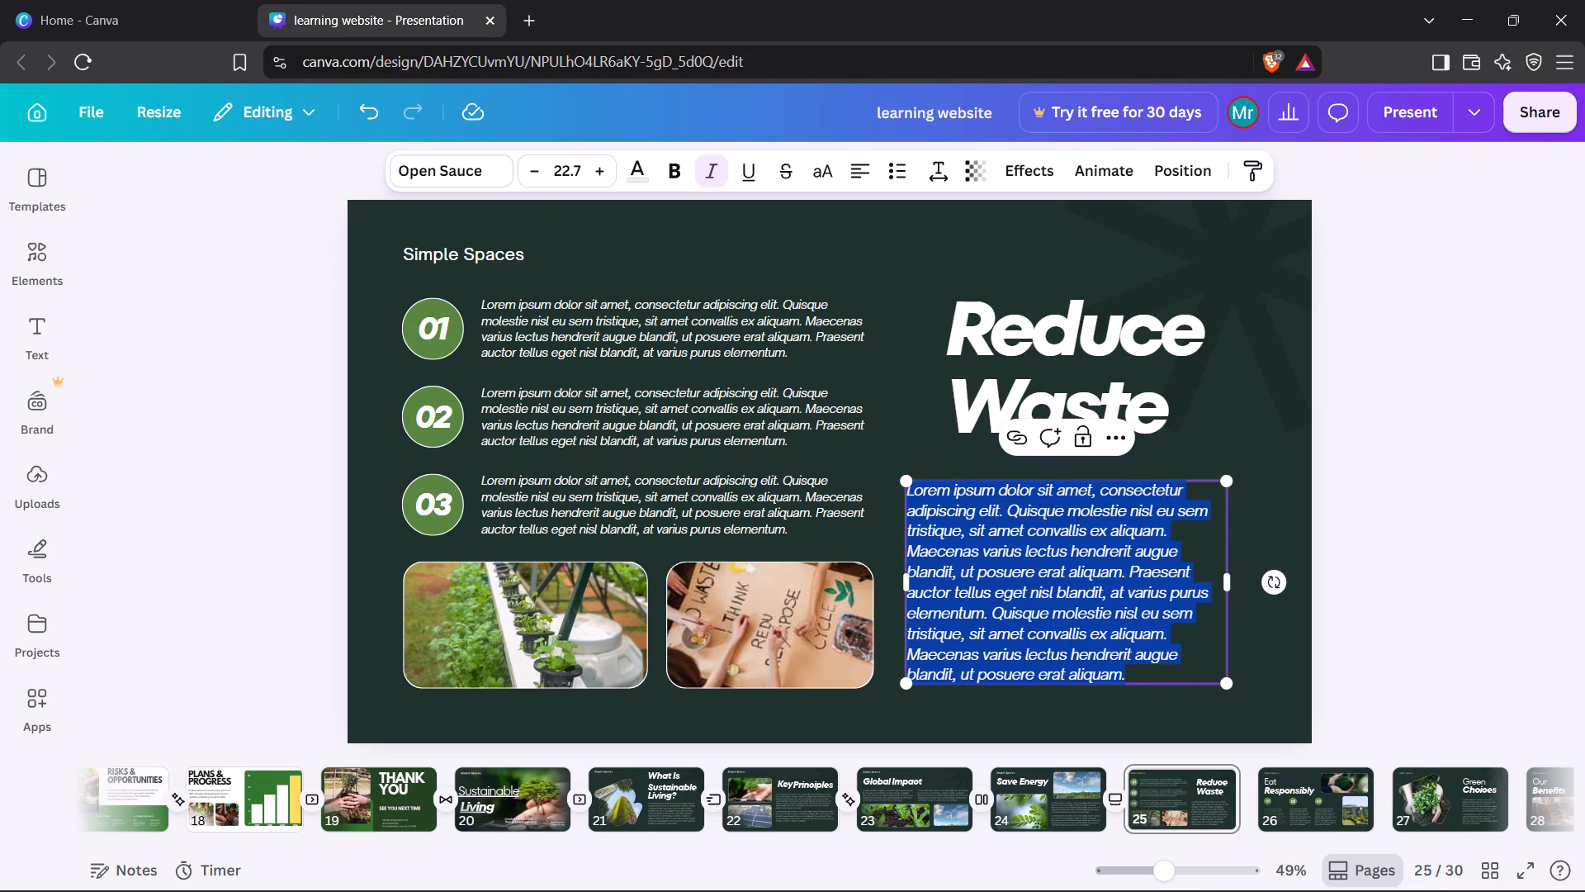
{"action": "left_click_drag", "start_coordinate": [1116, 619], "coordinate": [1128, 624]}
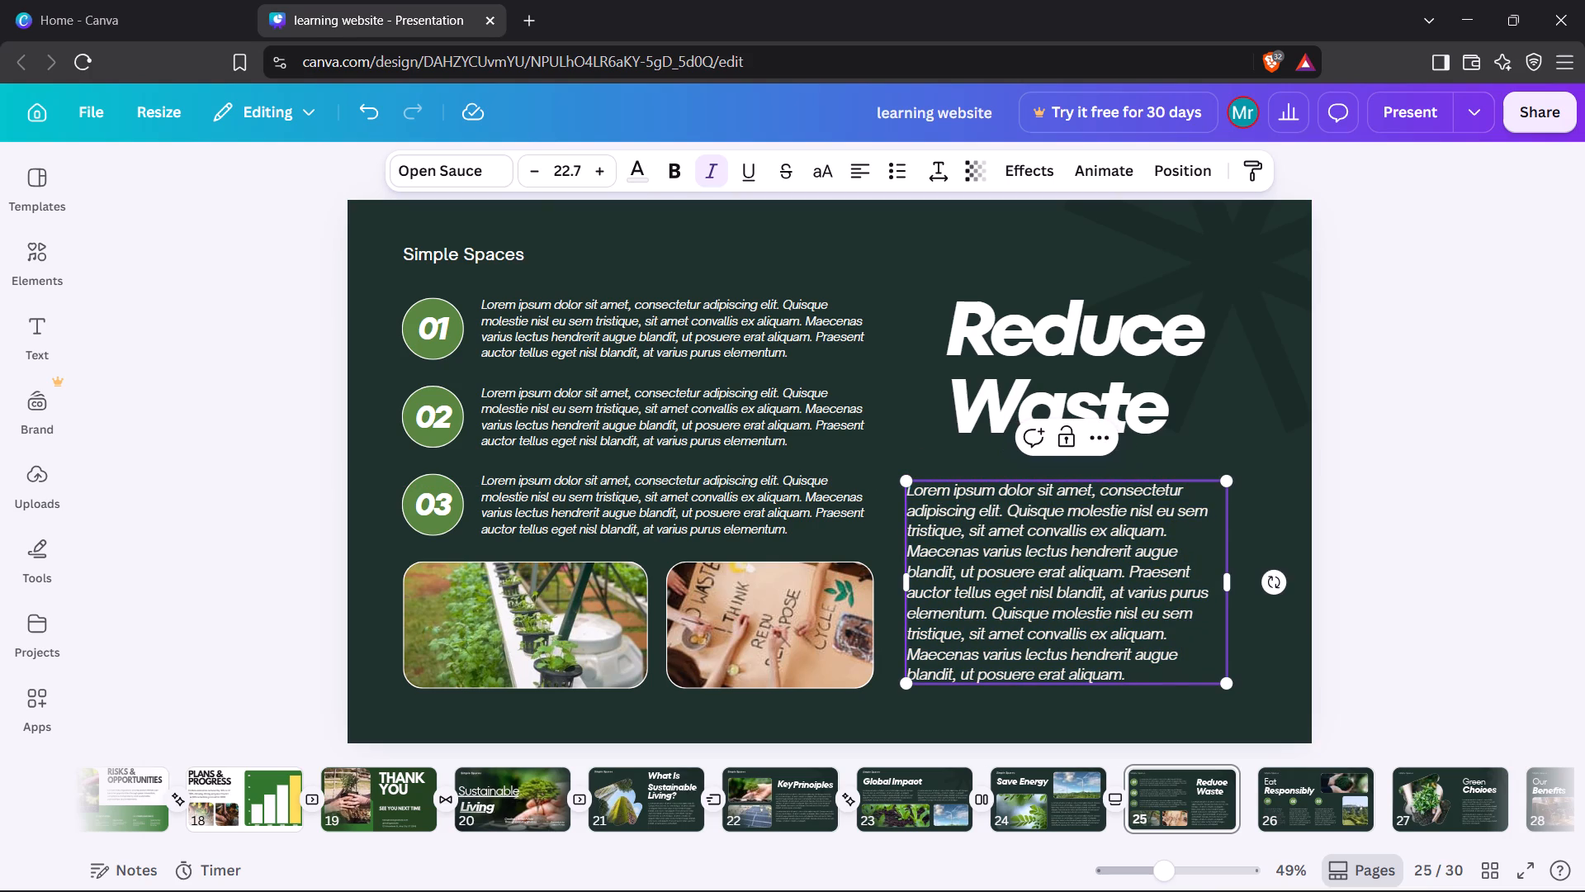
{"action": "left_click_drag", "start_coordinate": [1170, 686], "coordinate": [1191, 691]}
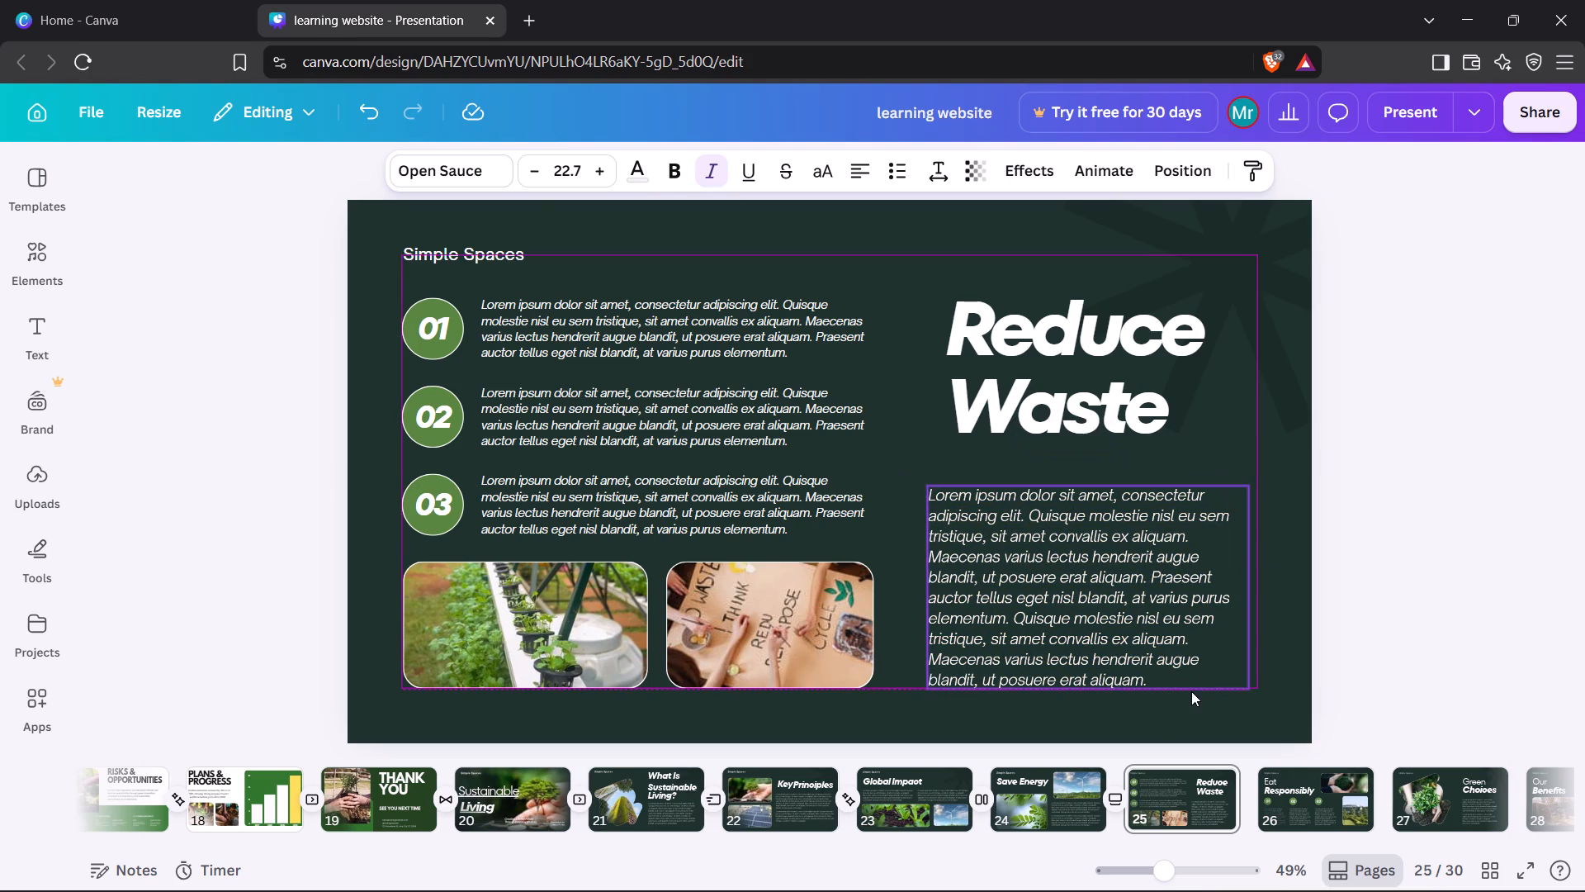
{"action": "left_click_drag", "start_coordinate": [1191, 691], "coordinate": [1195, 690]}
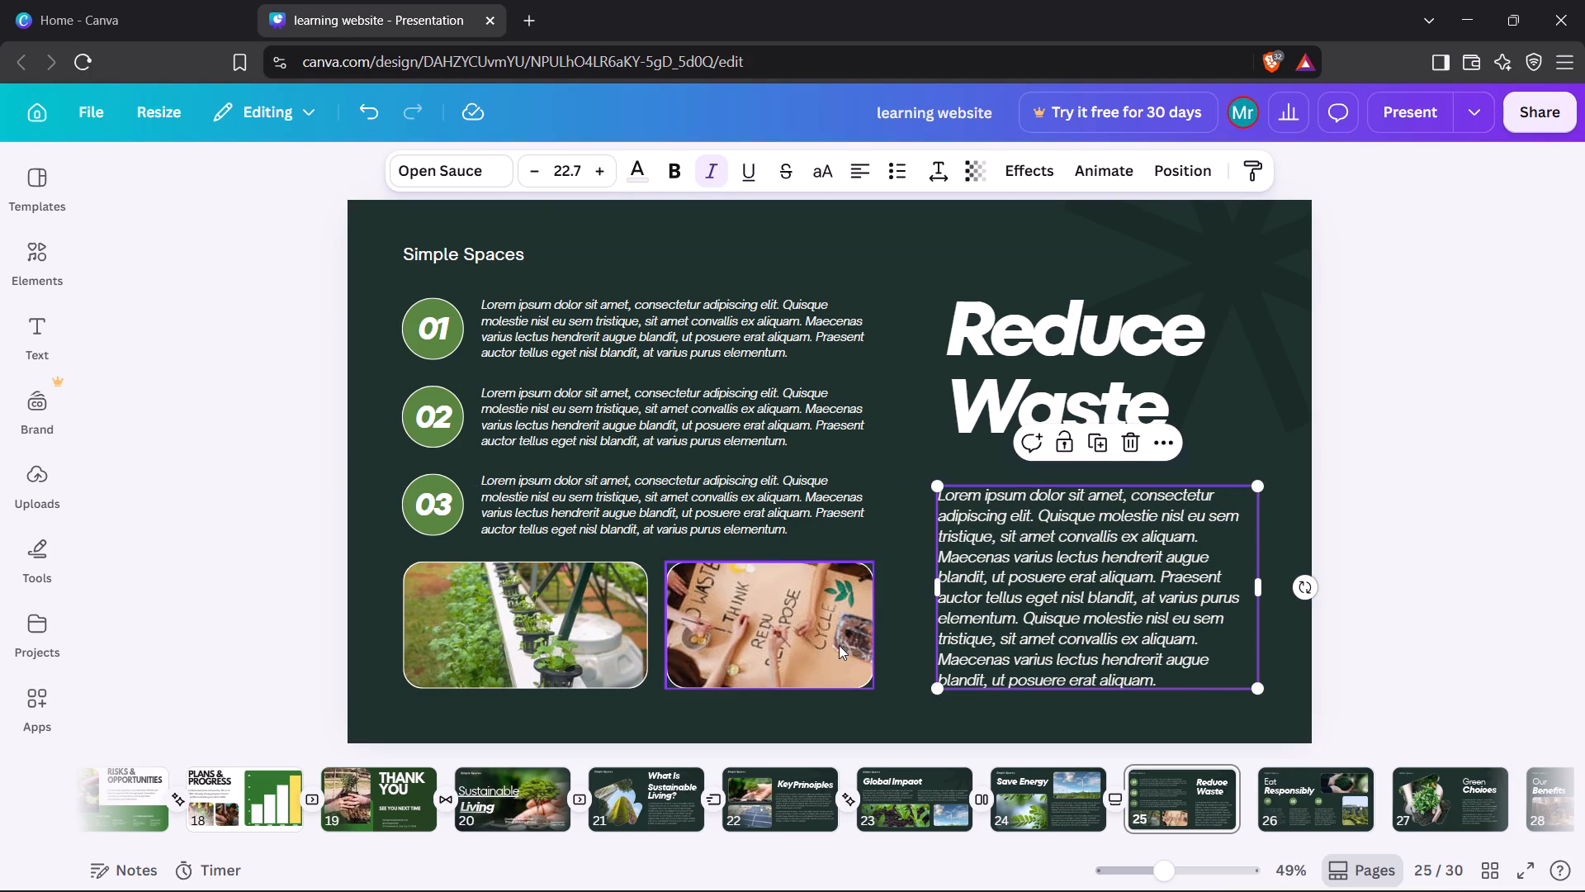
Widen the recycling poster photo on the "Reduce Waste" page to match the plant photo's width.
{"action": "left_click", "coordinate": [839, 645]}
{"action": "left_click_drag", "start_coordinate": [877, 624], "coordinate": [906, 614]}
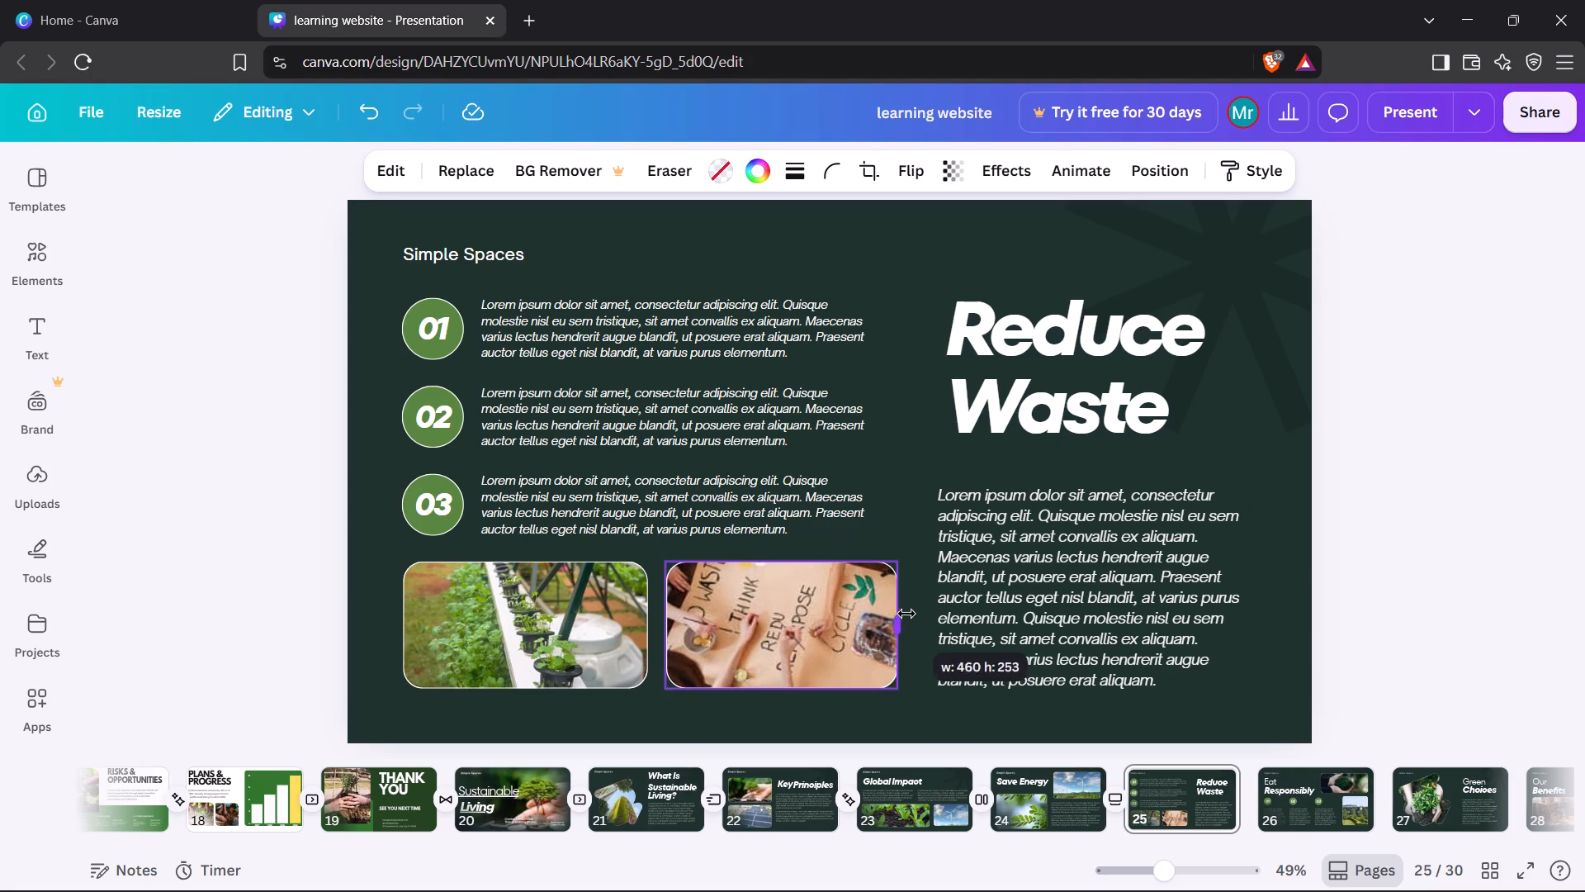
{"action": "left_click_drag", "start_coordinate": [906, 614], "coordinate": [913, 613]}
Enlarge the three numbered paragraphs, widening 03 to about the recycling photo's edge and scaling 02 to about 19.2 pt and 01 to 18.8 pt.
{"action": "left_click", "coordinate": [657, 490]}
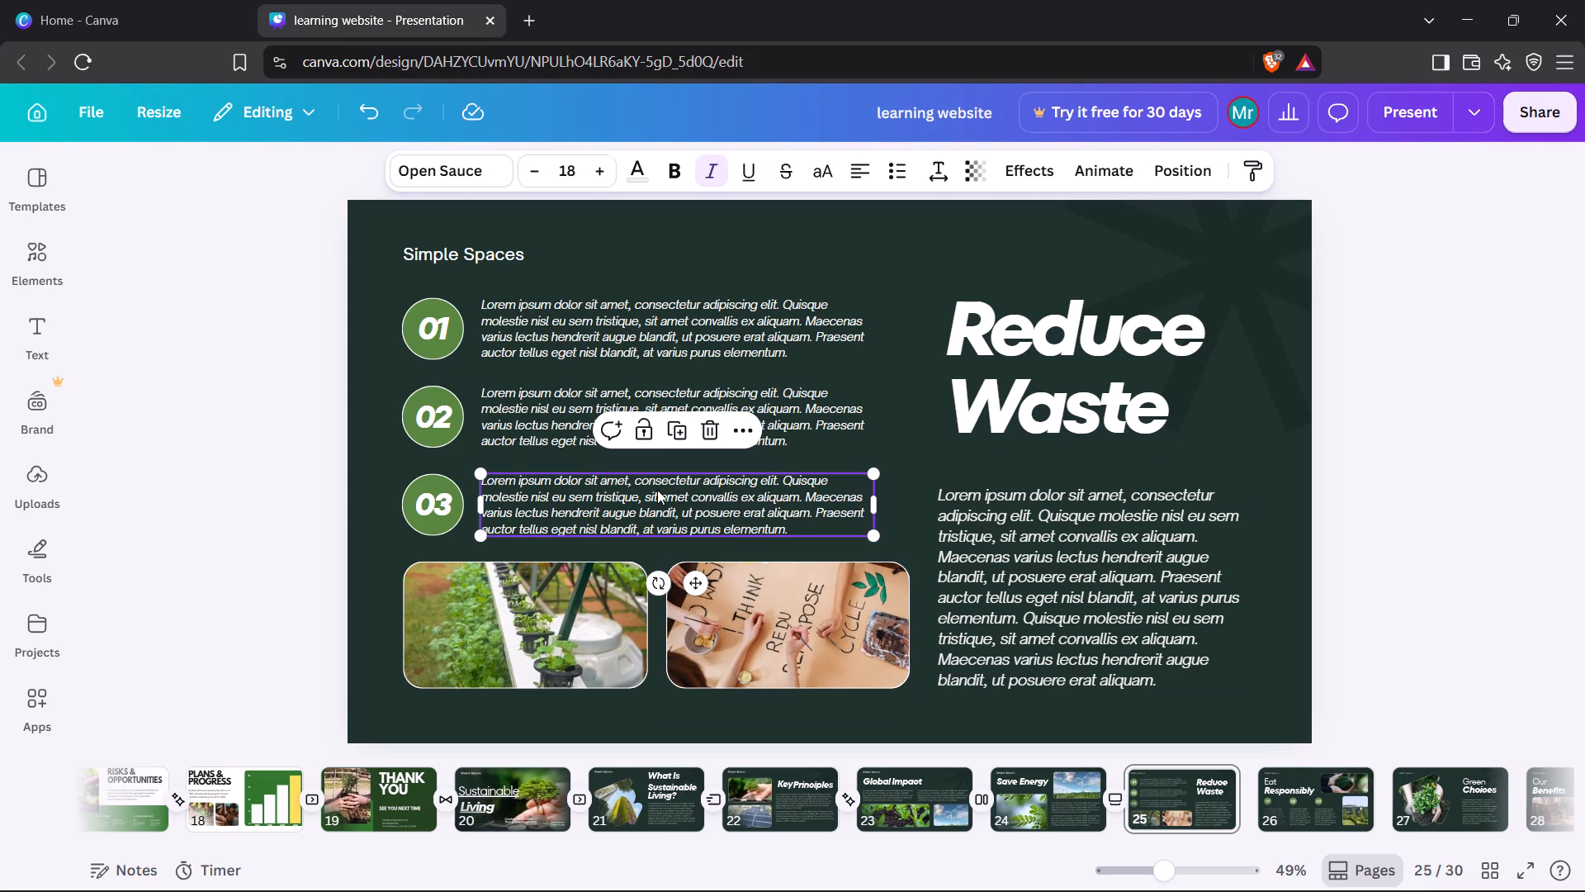
{"action": "left_click_drag", "start_coordinate": [877, 539], "coordinate": [900, 538]}
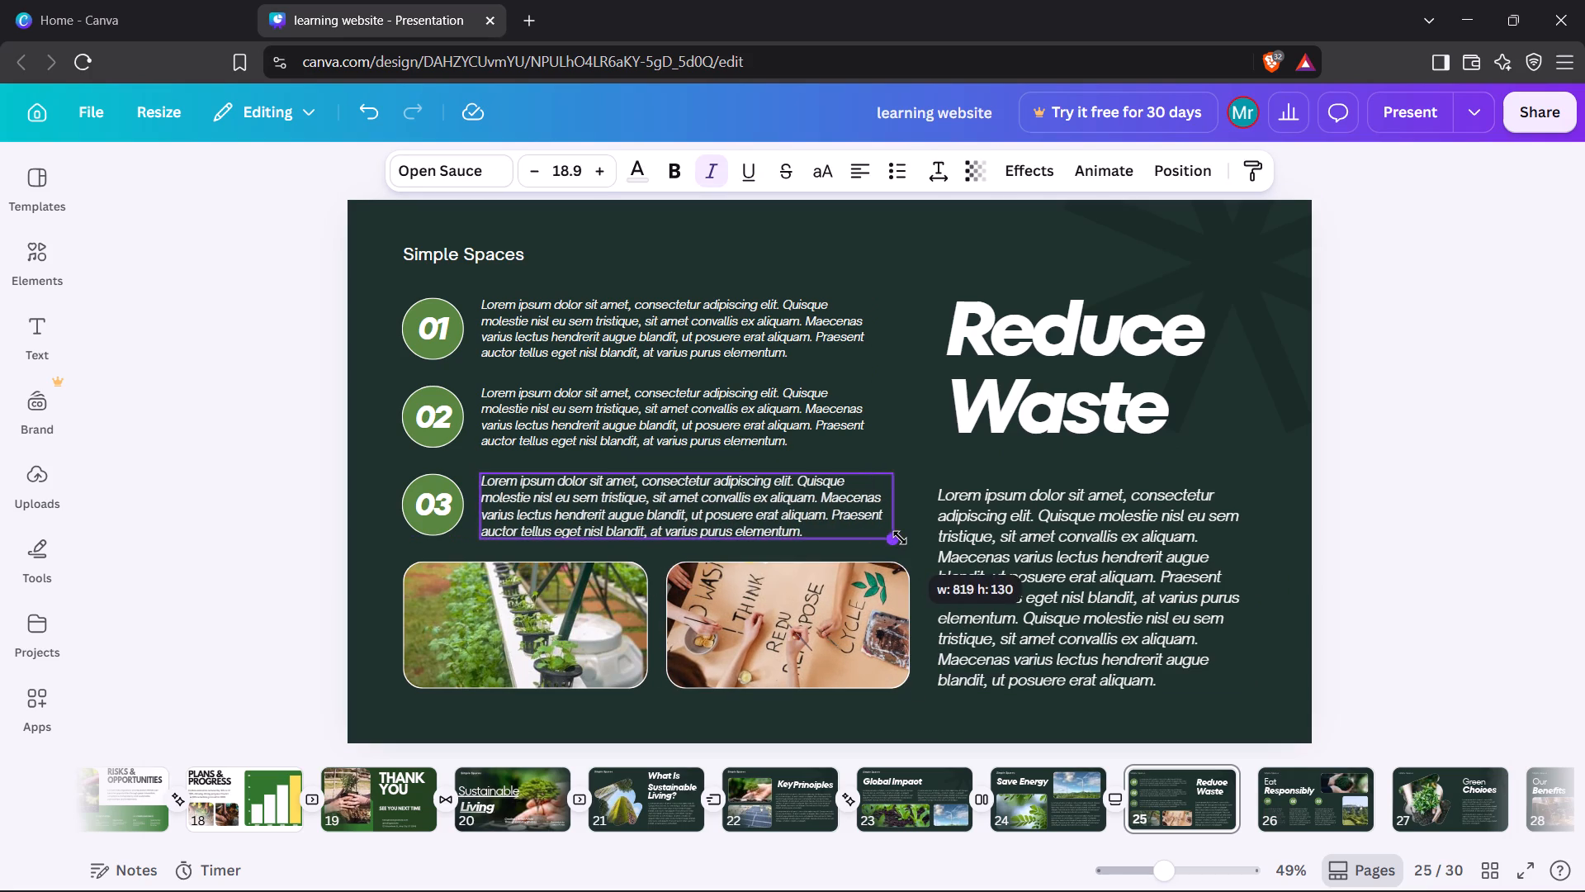
{"action": "left_click_drag", "start_coordinate": [900, 538], "coordinate": [911, 538]}
{"action": "left_click", "coordinate": [813, 425]}
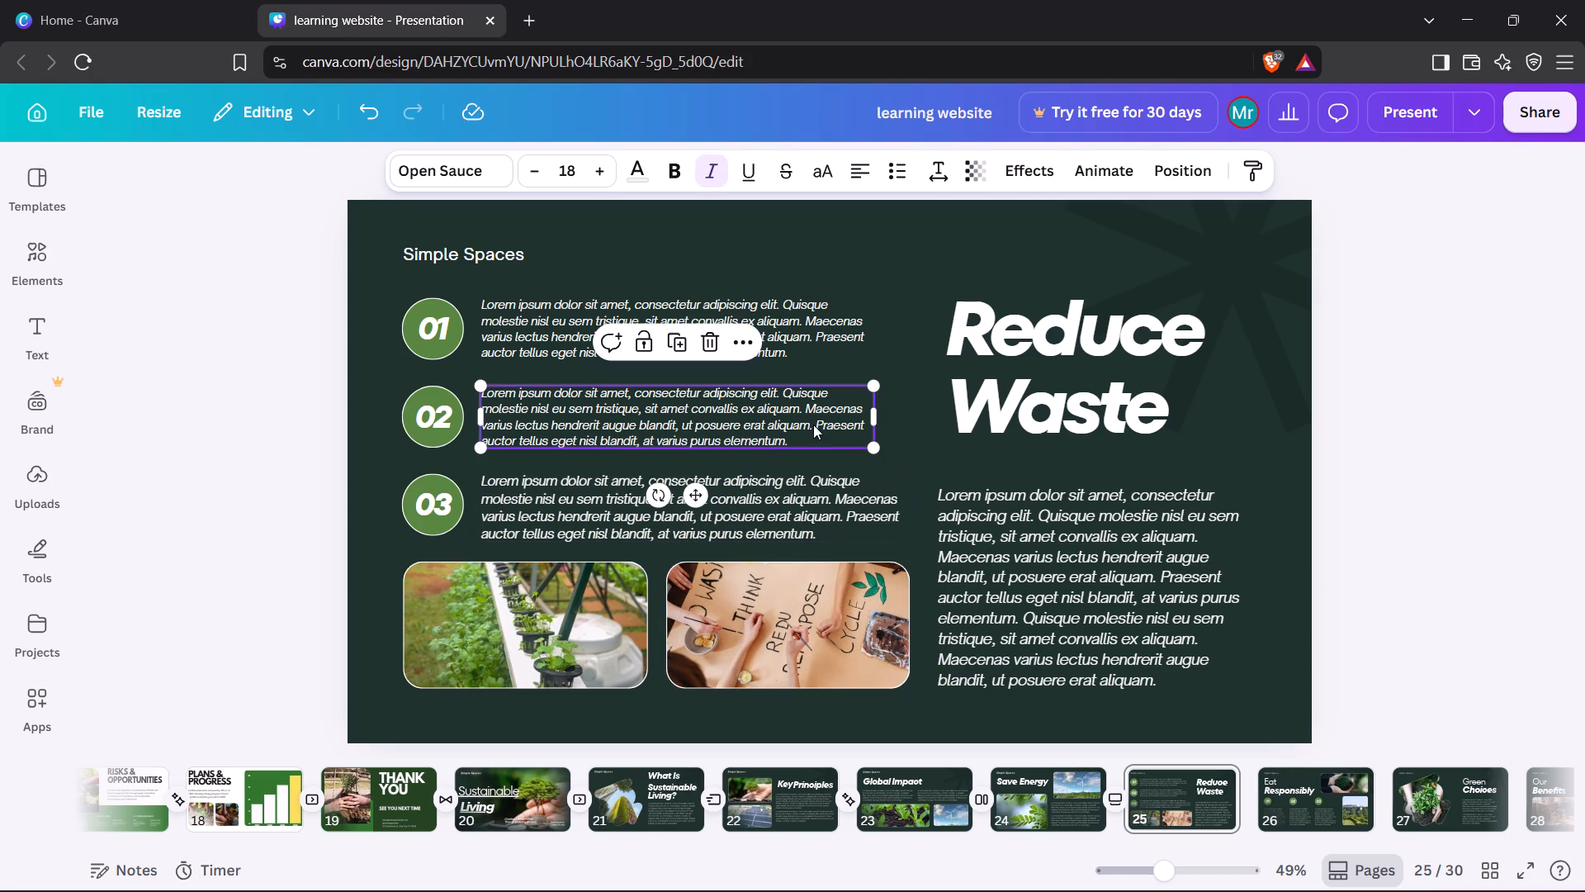
{"action": "left_click_drag", "start_coordinate": [873, 448], "coordinate": [892, 448]}
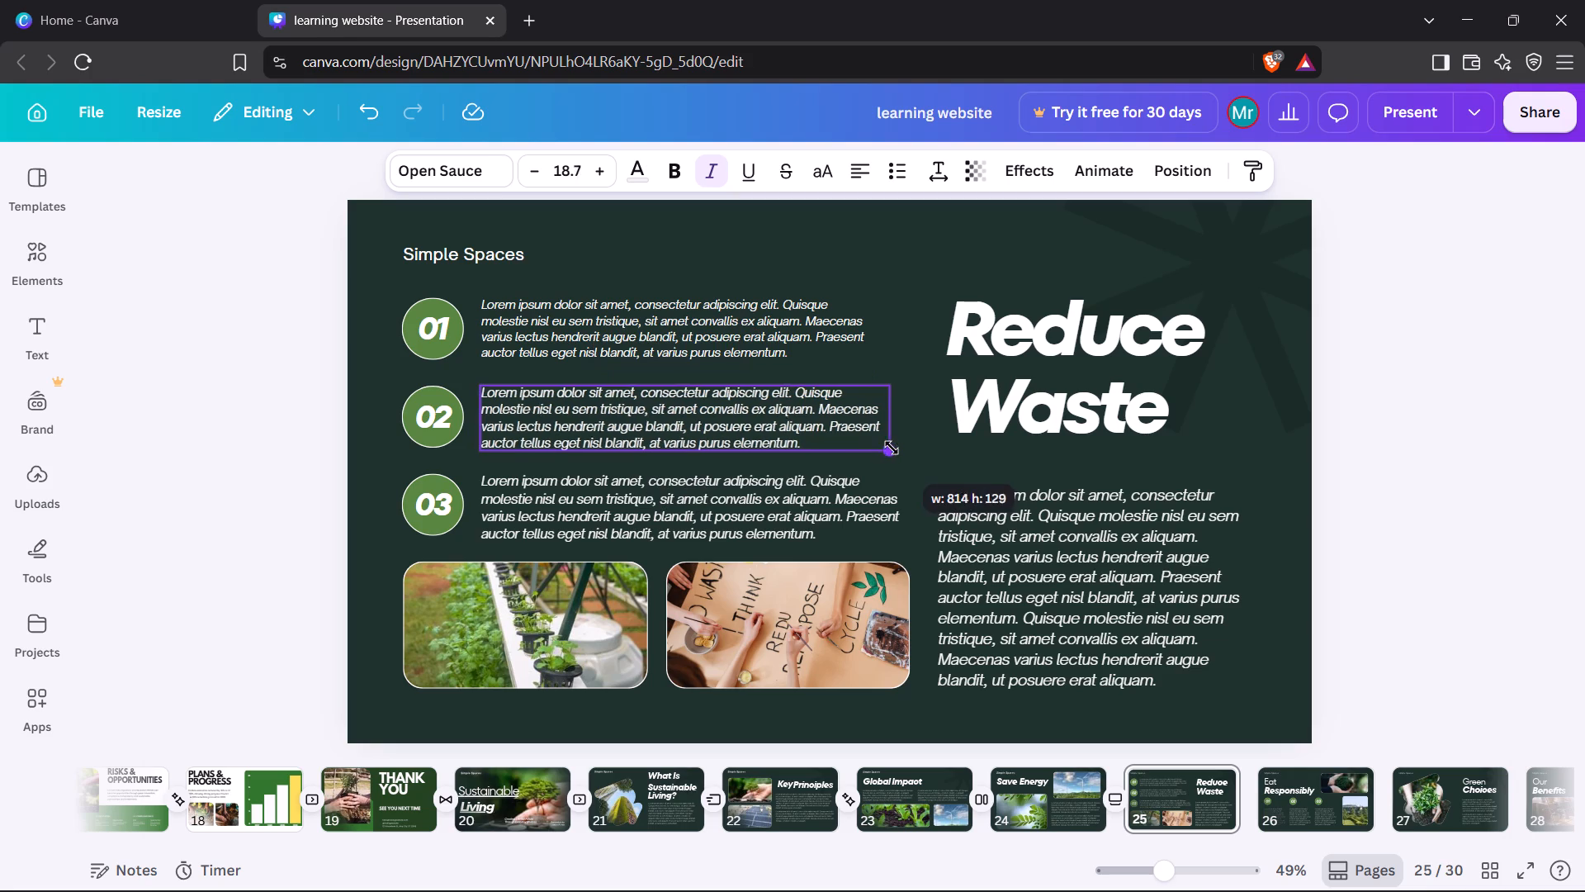
{"action": "left_click_drag", "start_coordinate": [892, 448], "coordinate": [897, 451]}
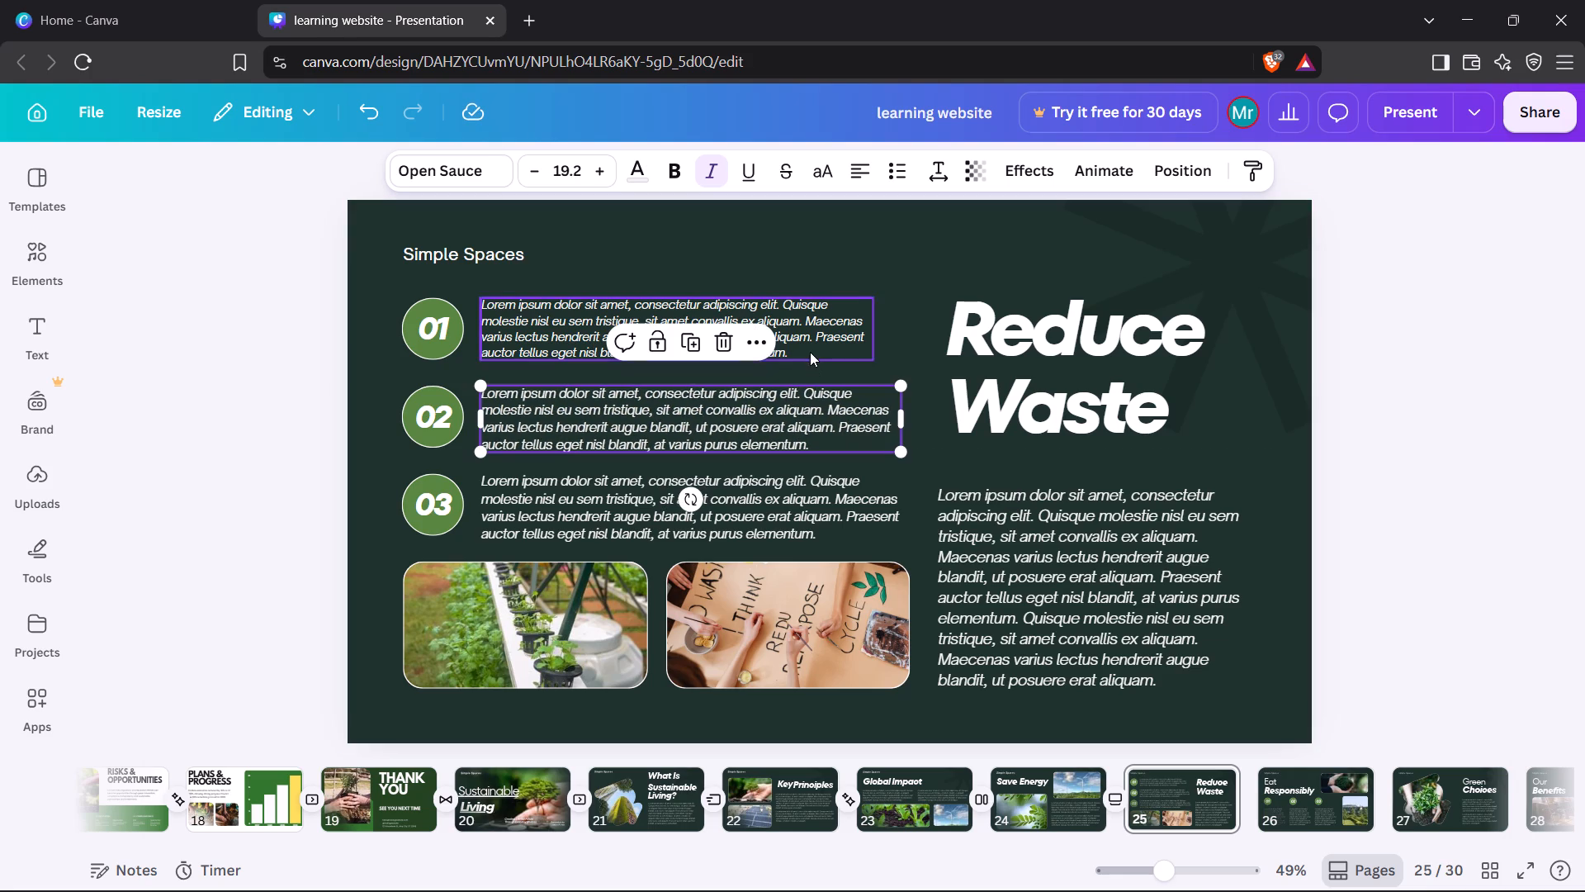
{"action": "left_click", "coordinate": [810, 352]}
{"action": "left_click_drag", "start_coordinate": [873, 358], "coordinate": [884, 361]}
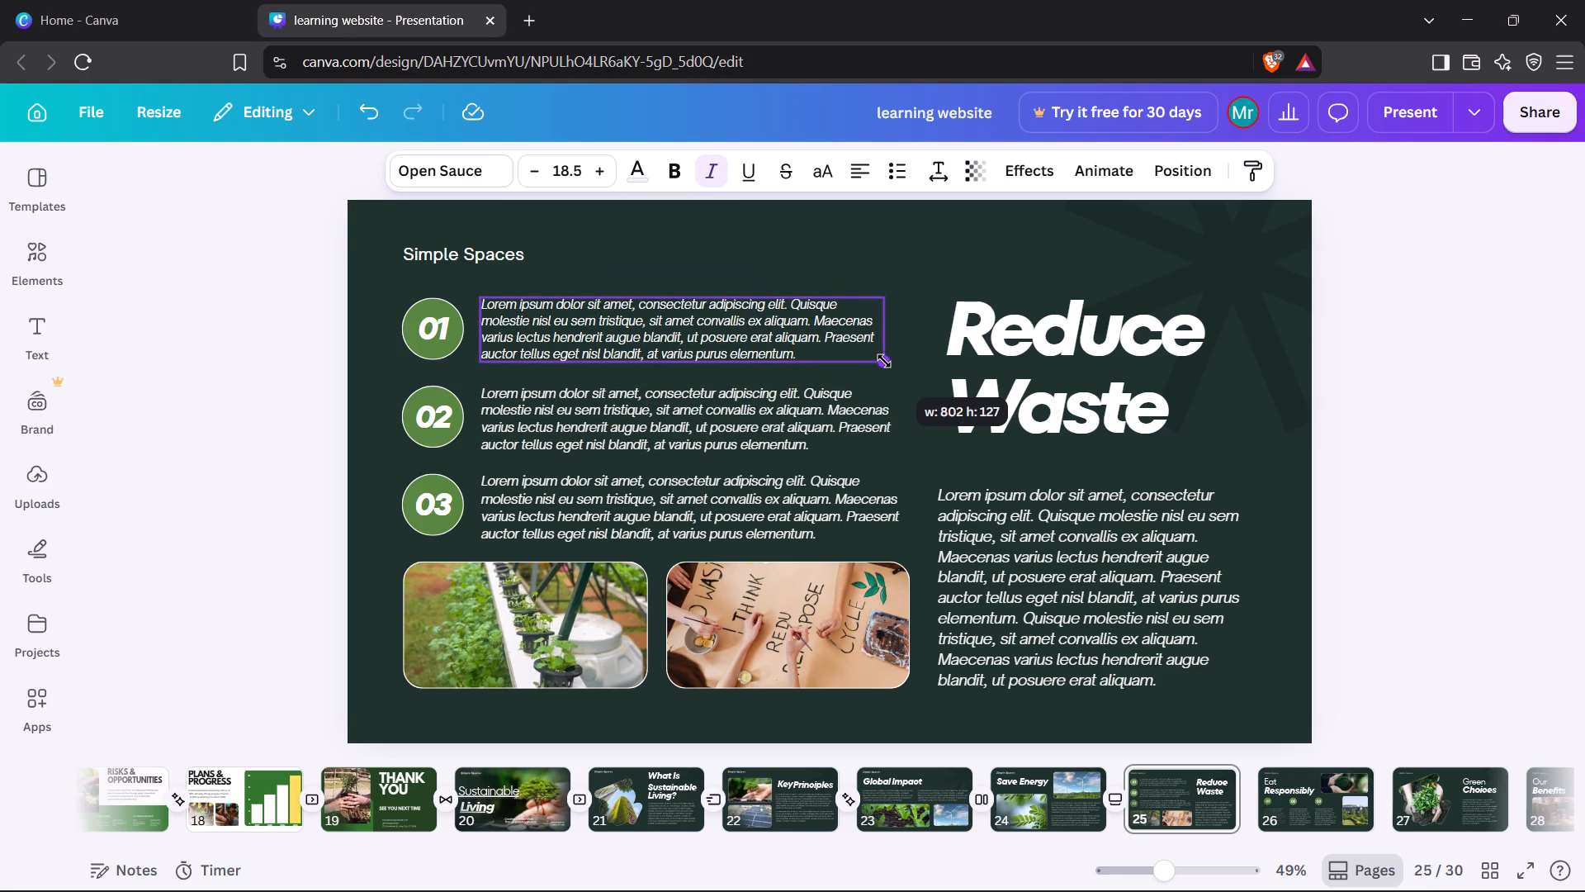
{"action": "left_click_drag", "start_coordinate": [884, 361], "coordinate": [891, 365]}
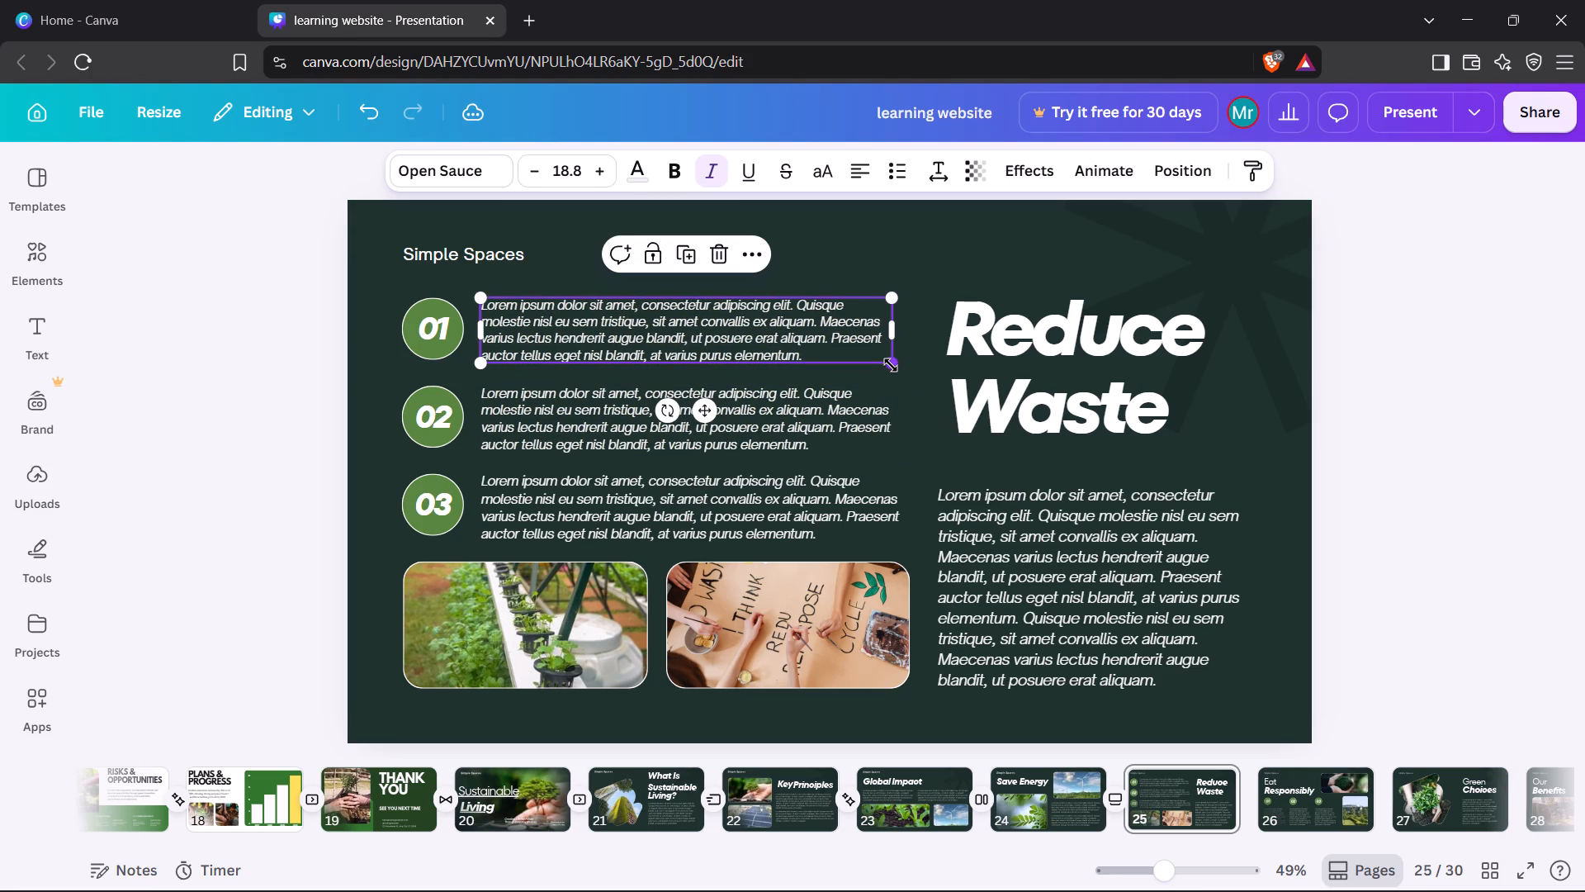
Make page 25's "Simple Spaces" label bold and italic, enlarge it to about 30.4 pt and align it with the plant photo's left edge.
{"action": "left_click", "coordinate": [492, 263]}
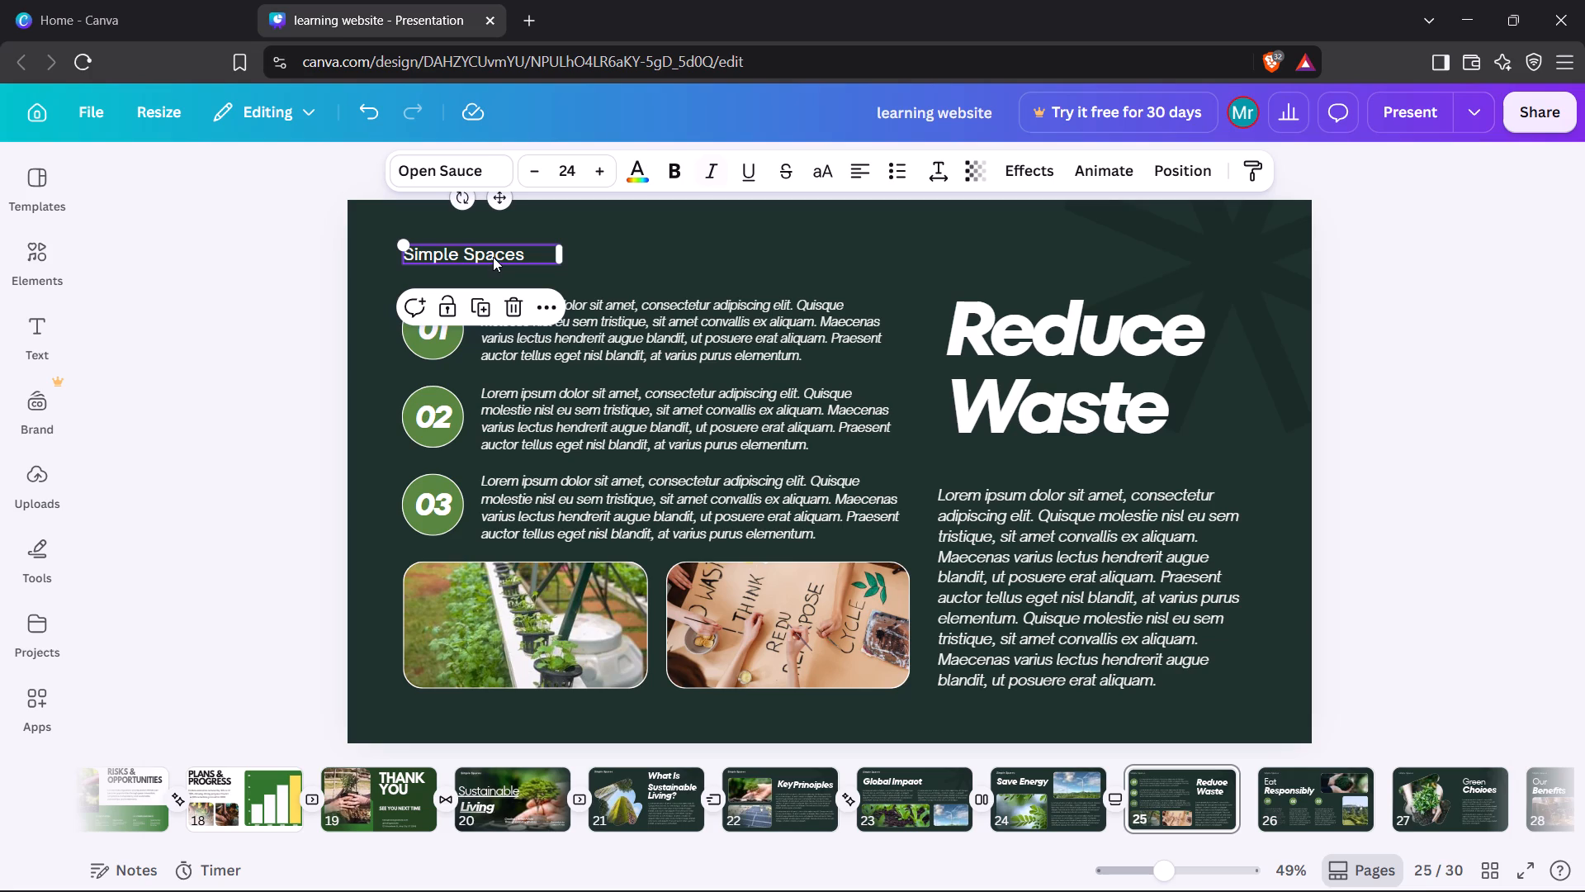
{"action": "triple_click", "coordinate": [494, 257]}
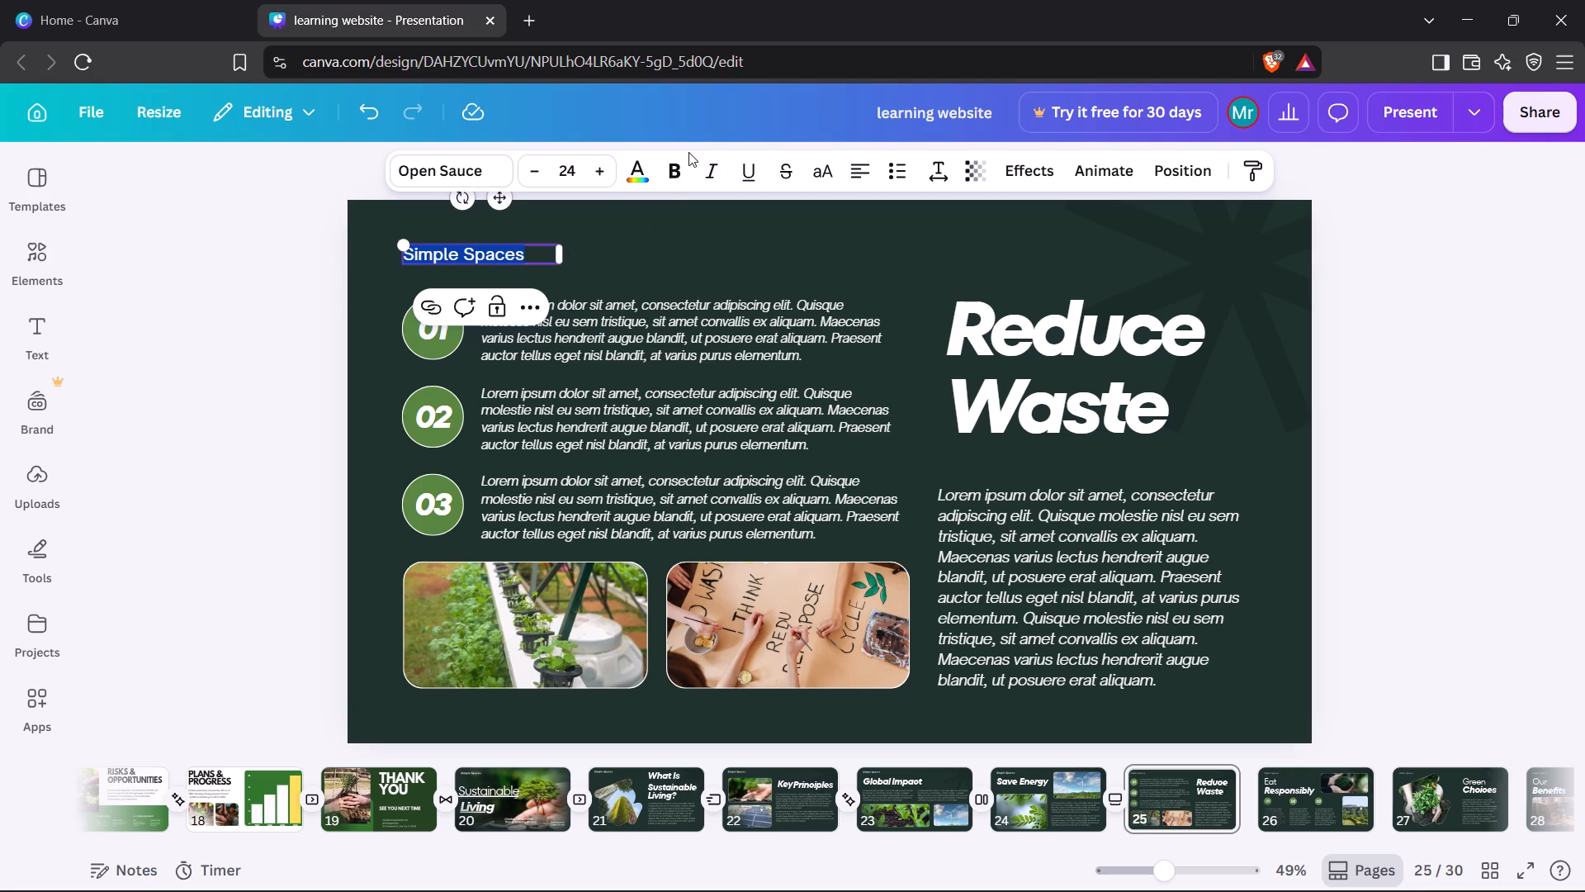
{"action": "left_click", "coordinate": [674, 173]}
{"action": "left_click", "coordinate": [717, 173]}
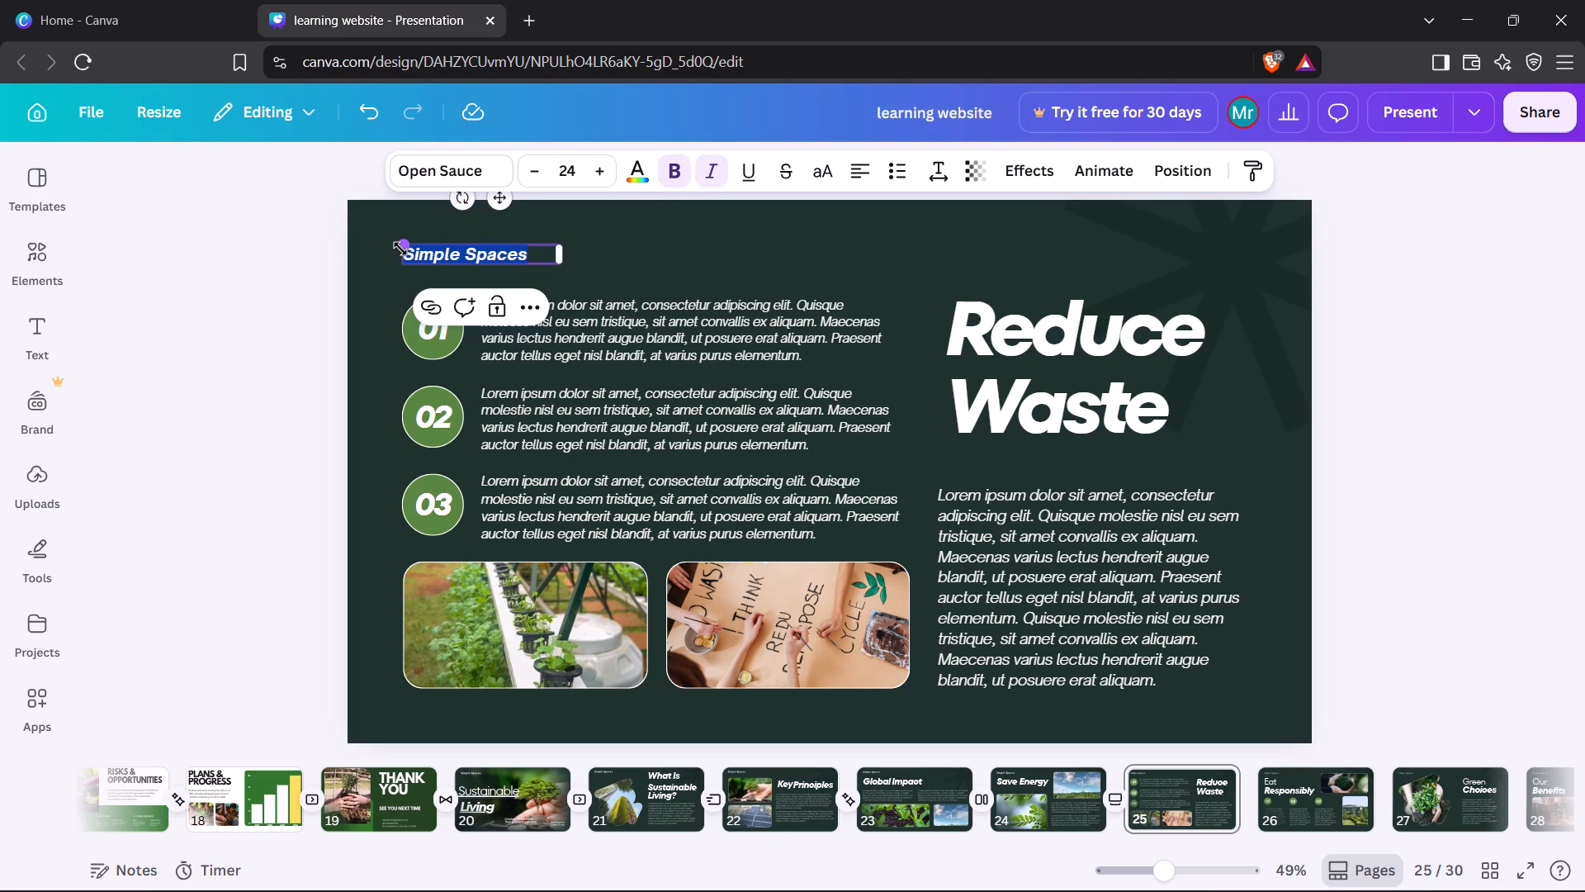
{"action": "left_click_drag", "start_coordinate": [400, 249], "coordinate": [362, 225]}
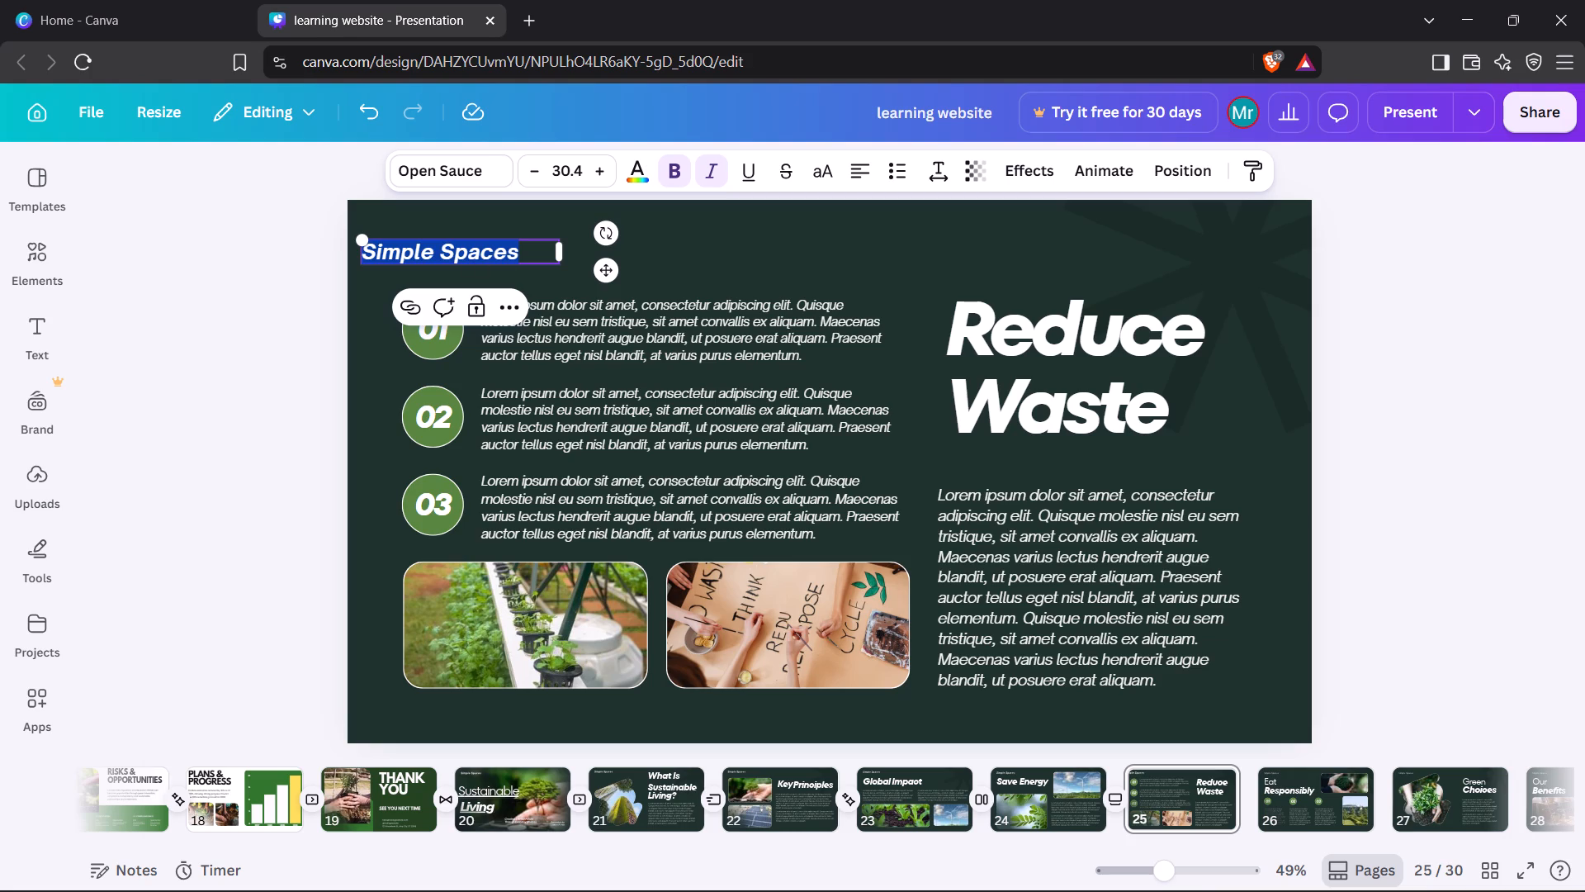
{"action": "left_click_drag", "start_coordinate": [533, 262], "coordinate": [556, 263]}
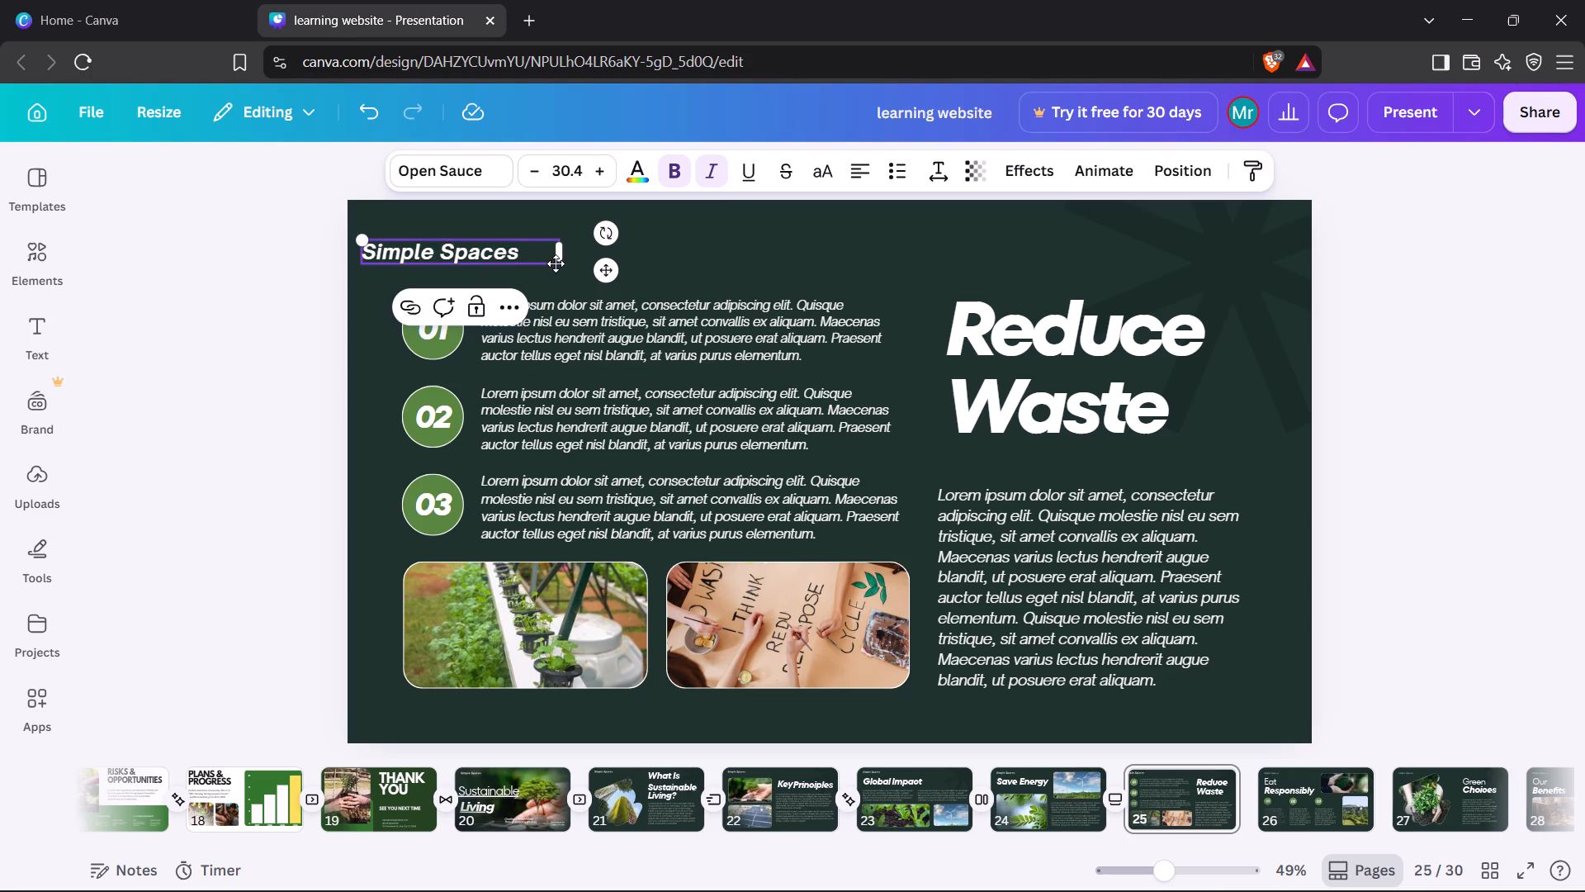
{"action": "left_click_drag", "start_coordinate": [556, 263], "coordinate": [545, 263]}
{"action": "left_click", "coordinate": [545, 263]}
{"action": "left_click_drag", "start_coordinate": [560, 263], "coordinate": [552, 263]}
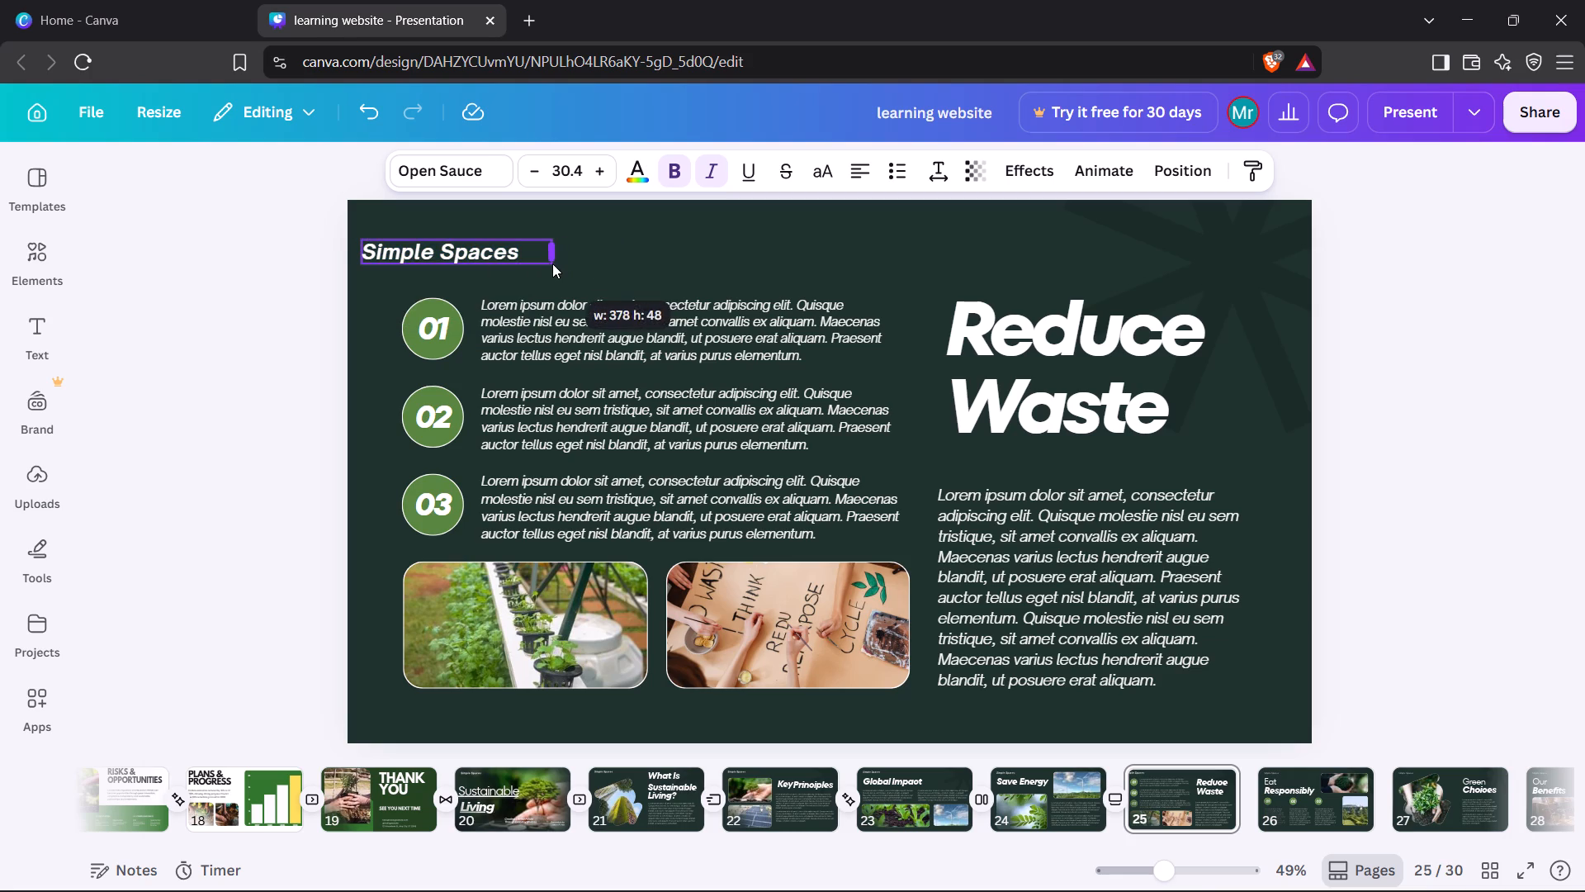
{"action": "left_click_drag", "start_coordinate": [552, 263], "coordinate": [551, 263]}
{"action": "left_click_drag", "start_coordinate": [528, 265], "coordinate": [563, 262]}
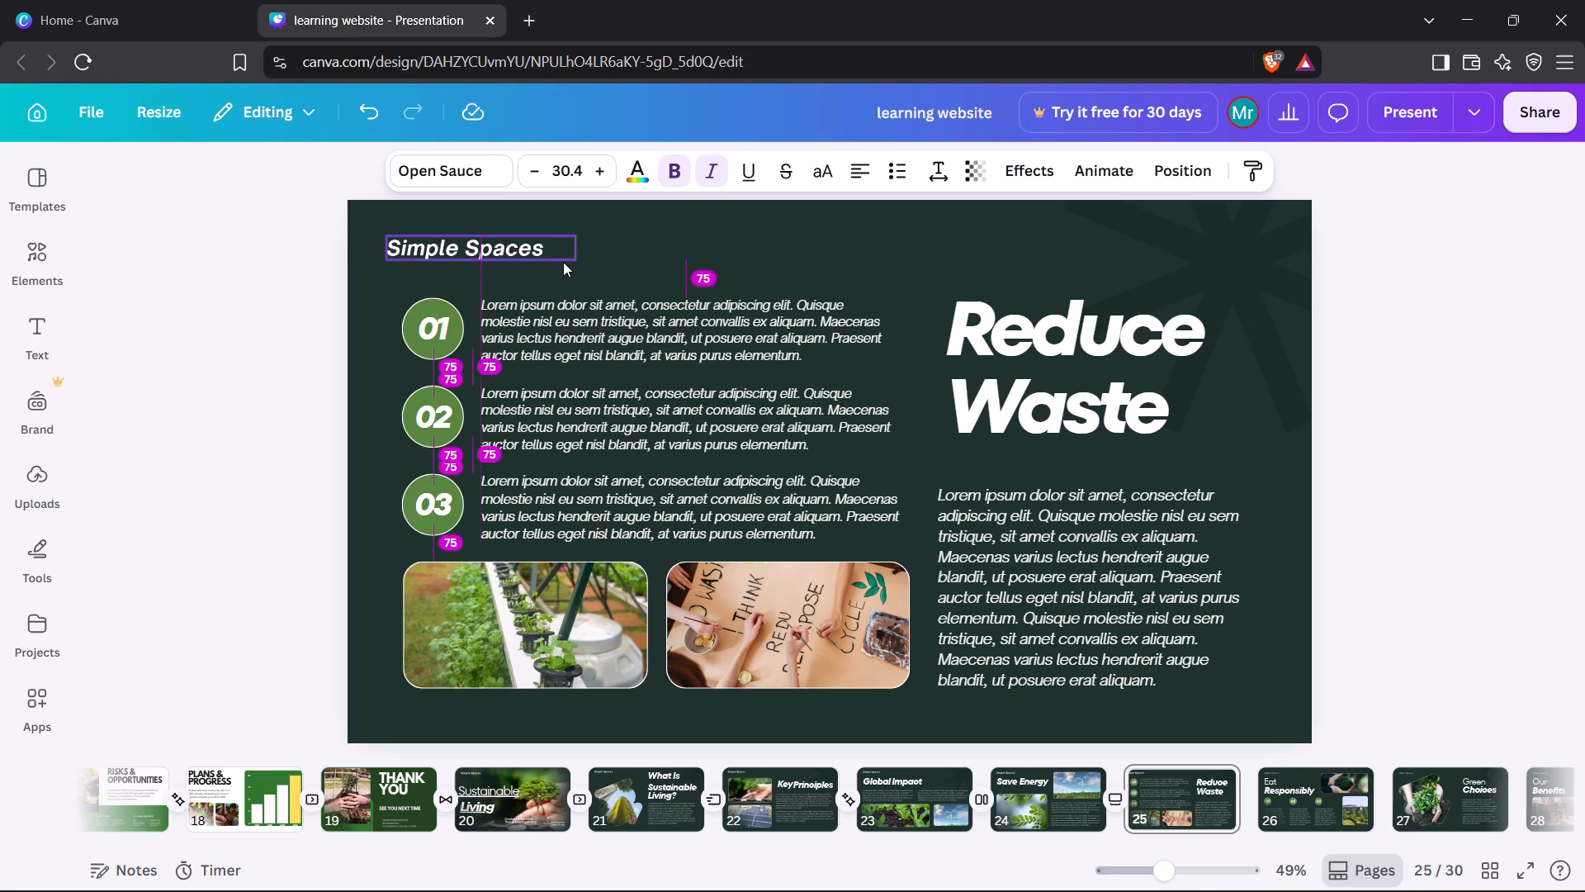
{"action": "left_click_drag", "start_coordinate": [563, 262], "coordinate": [573, 263]}
{"action": "left_click", "coordinate": [454, 600]}
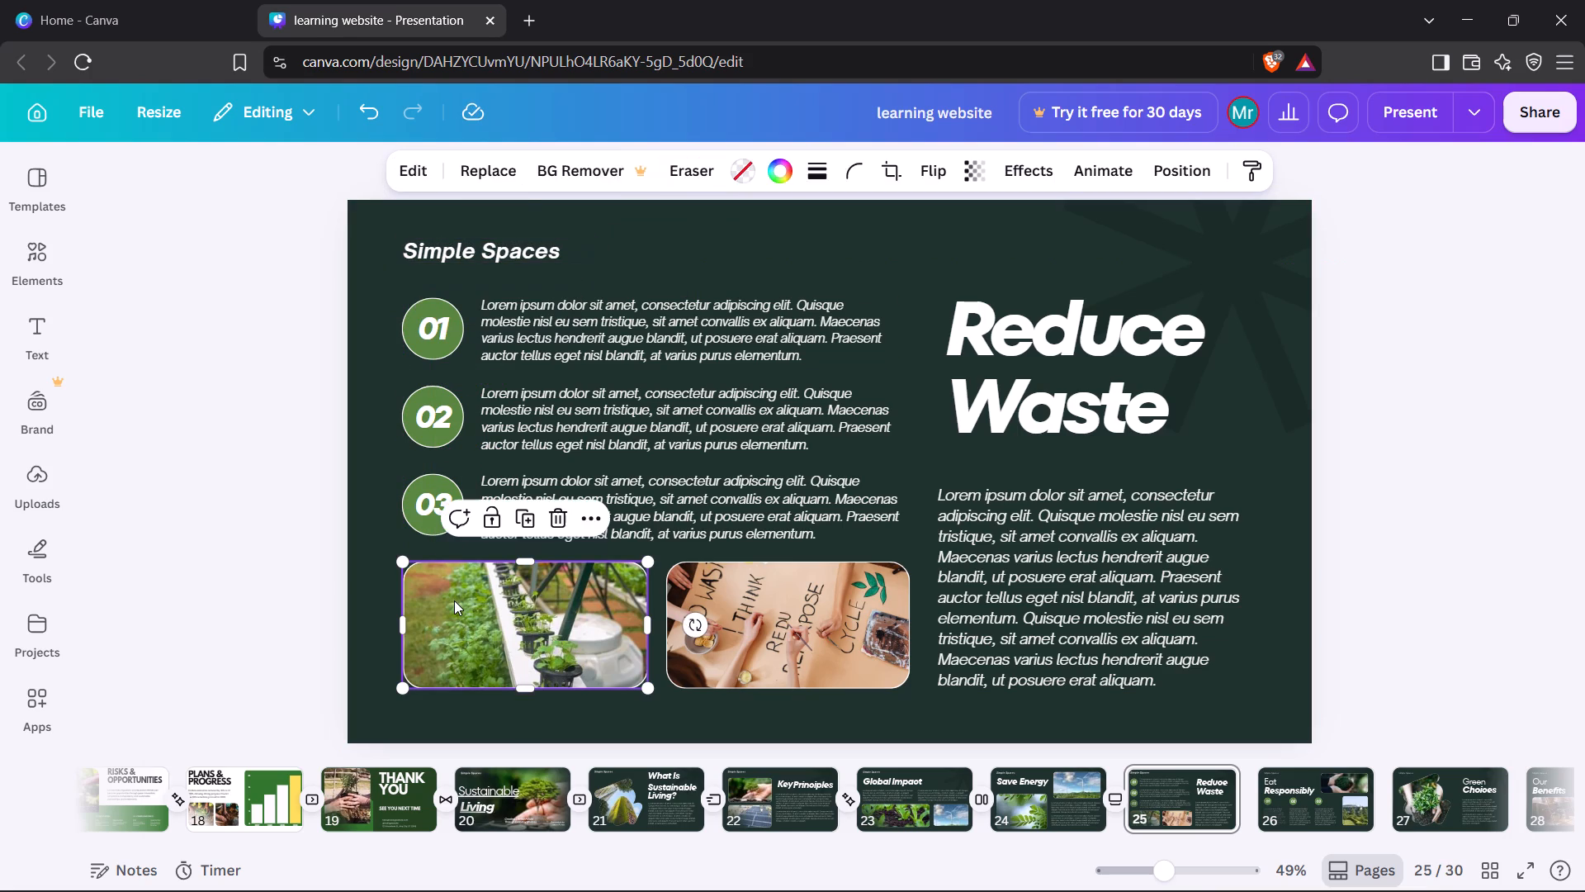
{"action": "left_click", "coordinate": [199, 577]}
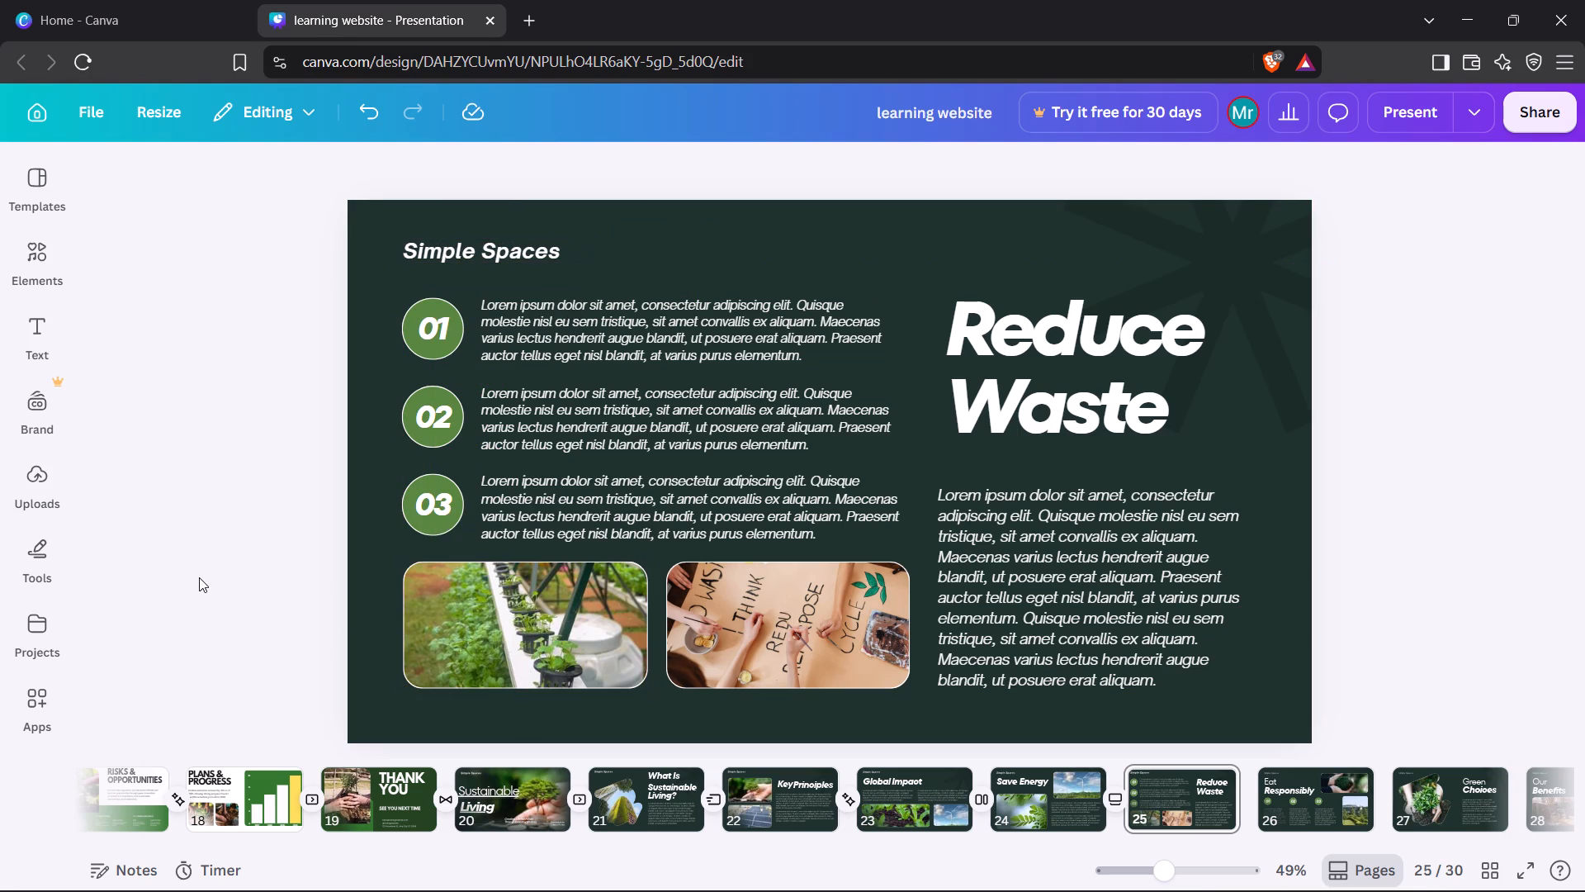
Apply the Photo Zoom page animation to the "Reduce Waste" page.
{"action": "left_click", "coordinate": [856, 234]}
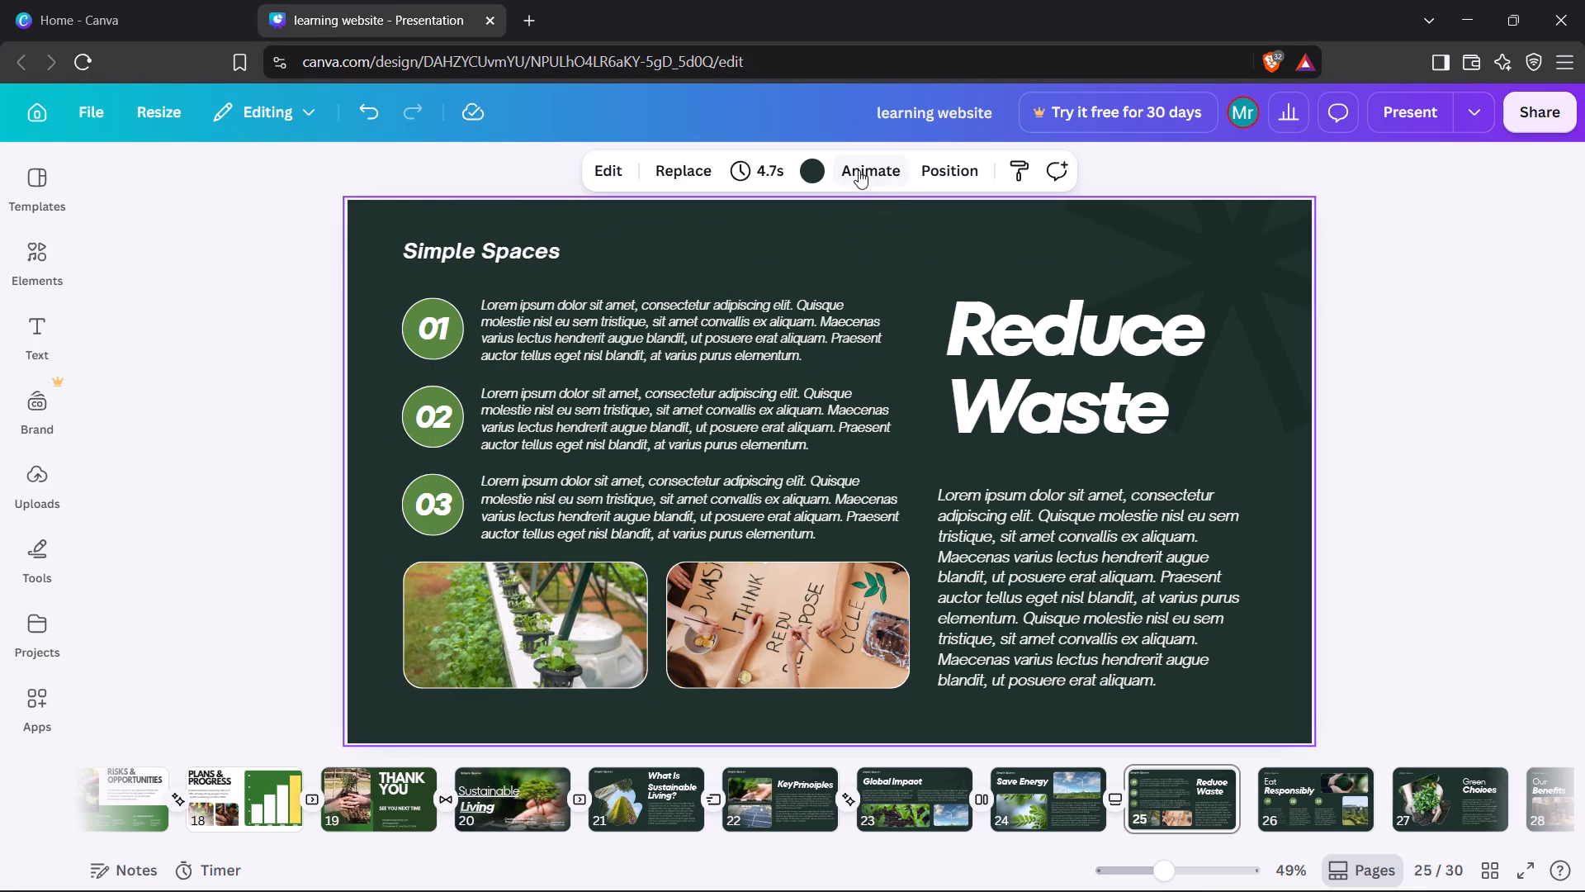
{"action": "left_click", "coordinate": [859, 170]}
{"action": "scroll", "coordinate": [269, 580], "scroll_direction": "down", "scroll_amount": 6}
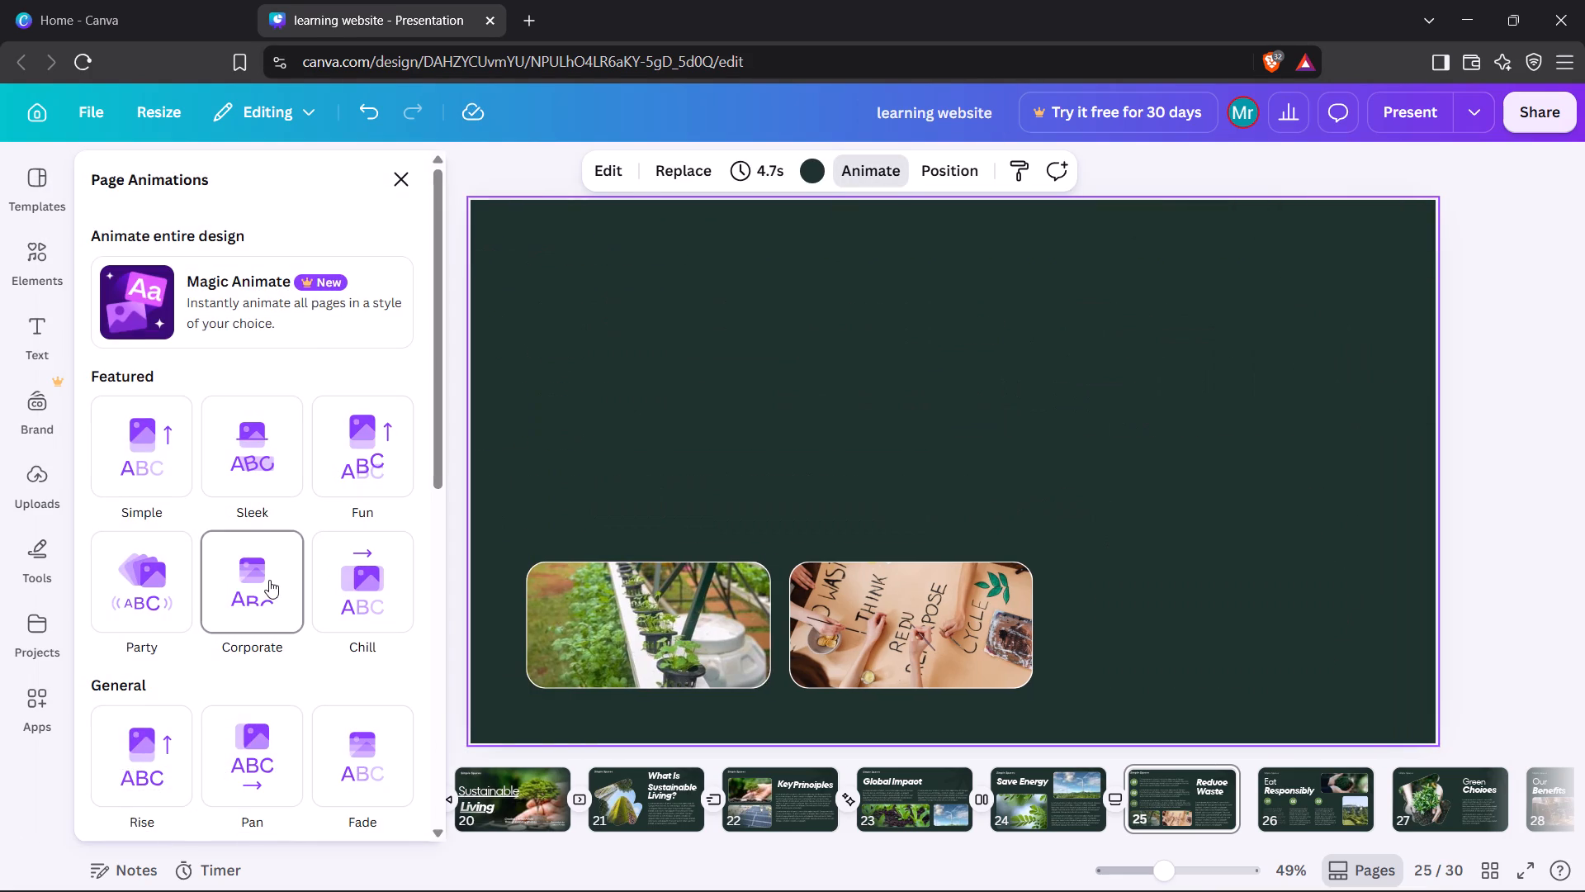
{"action": "scroll", "coordinate": [269, 580], "scroll_direction": "down", "scroll_amount": 4}
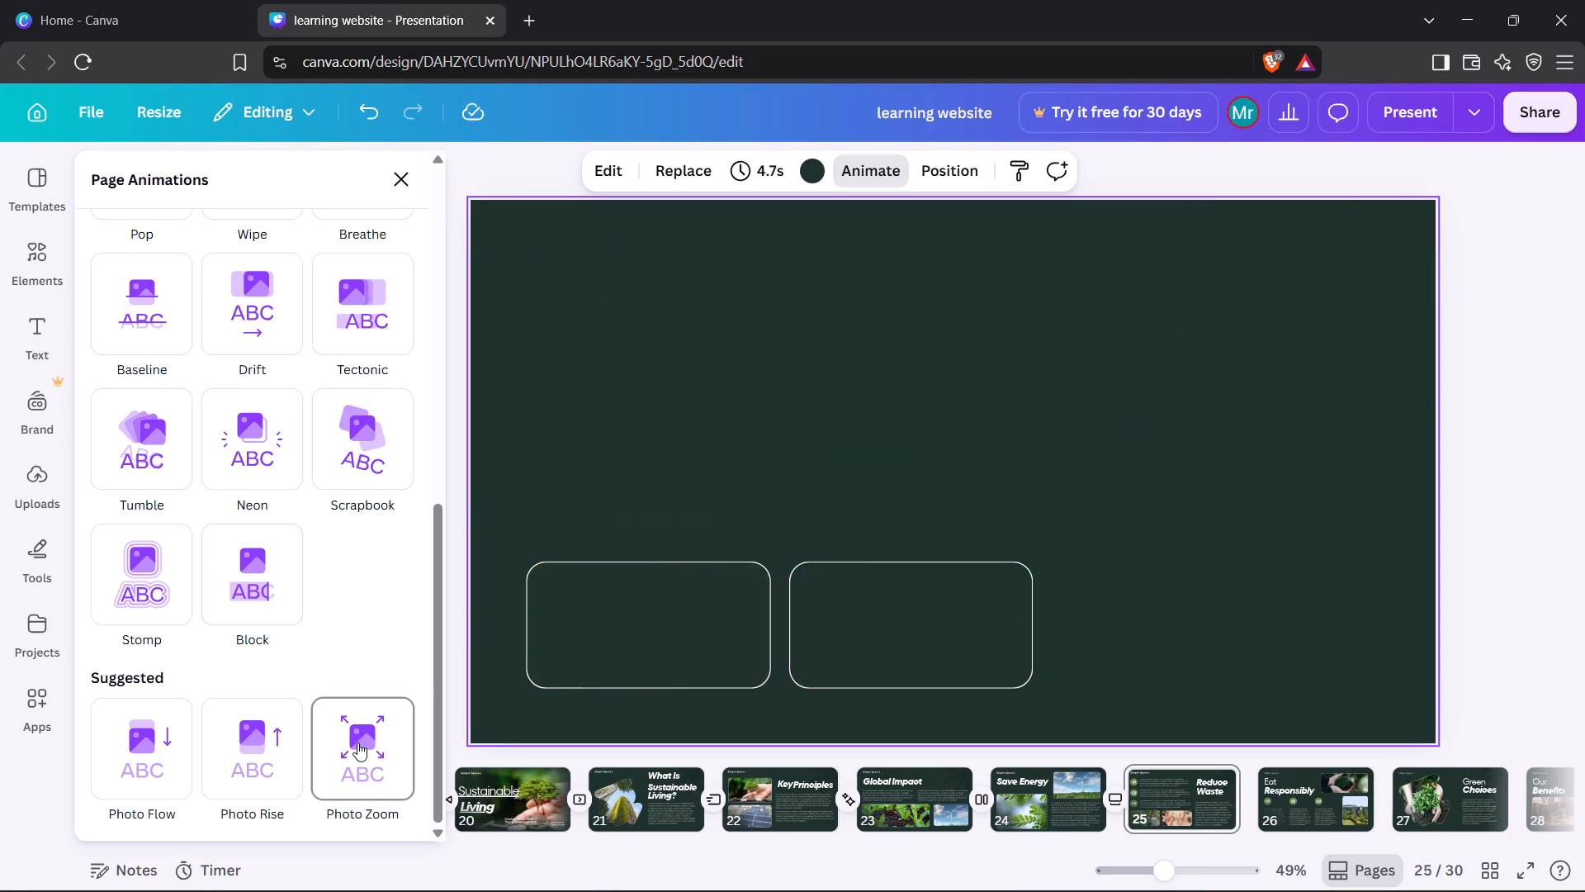
{"action": "left_click", "coordinate": [357, 743]}
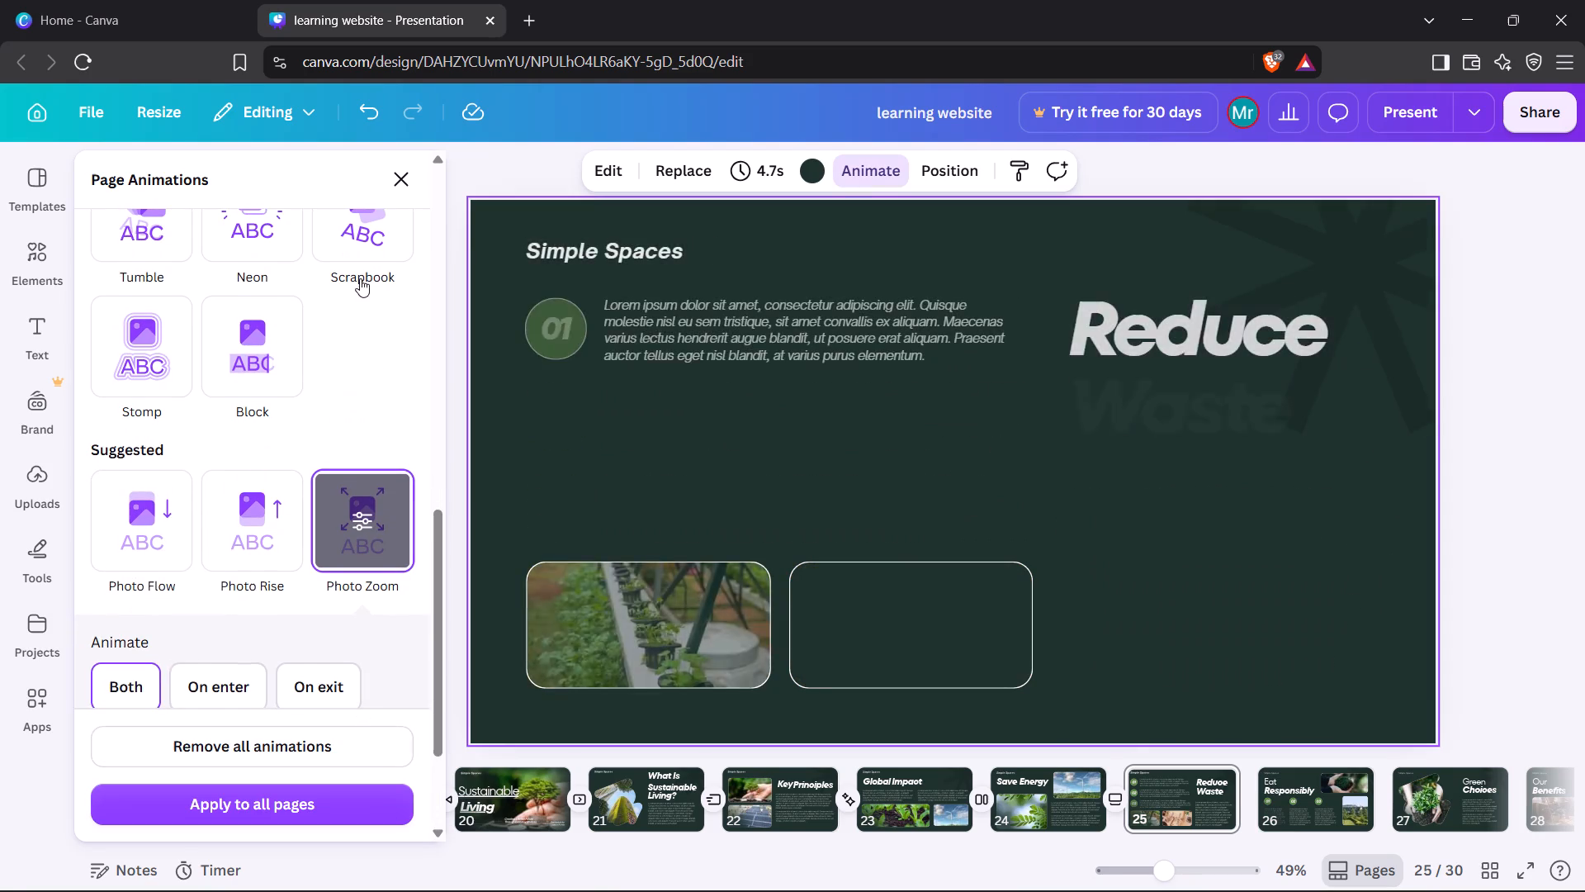
Add a Flow transition between pages 25 and 26.
{"action": "left_click", "coordinate": [400, 192]}
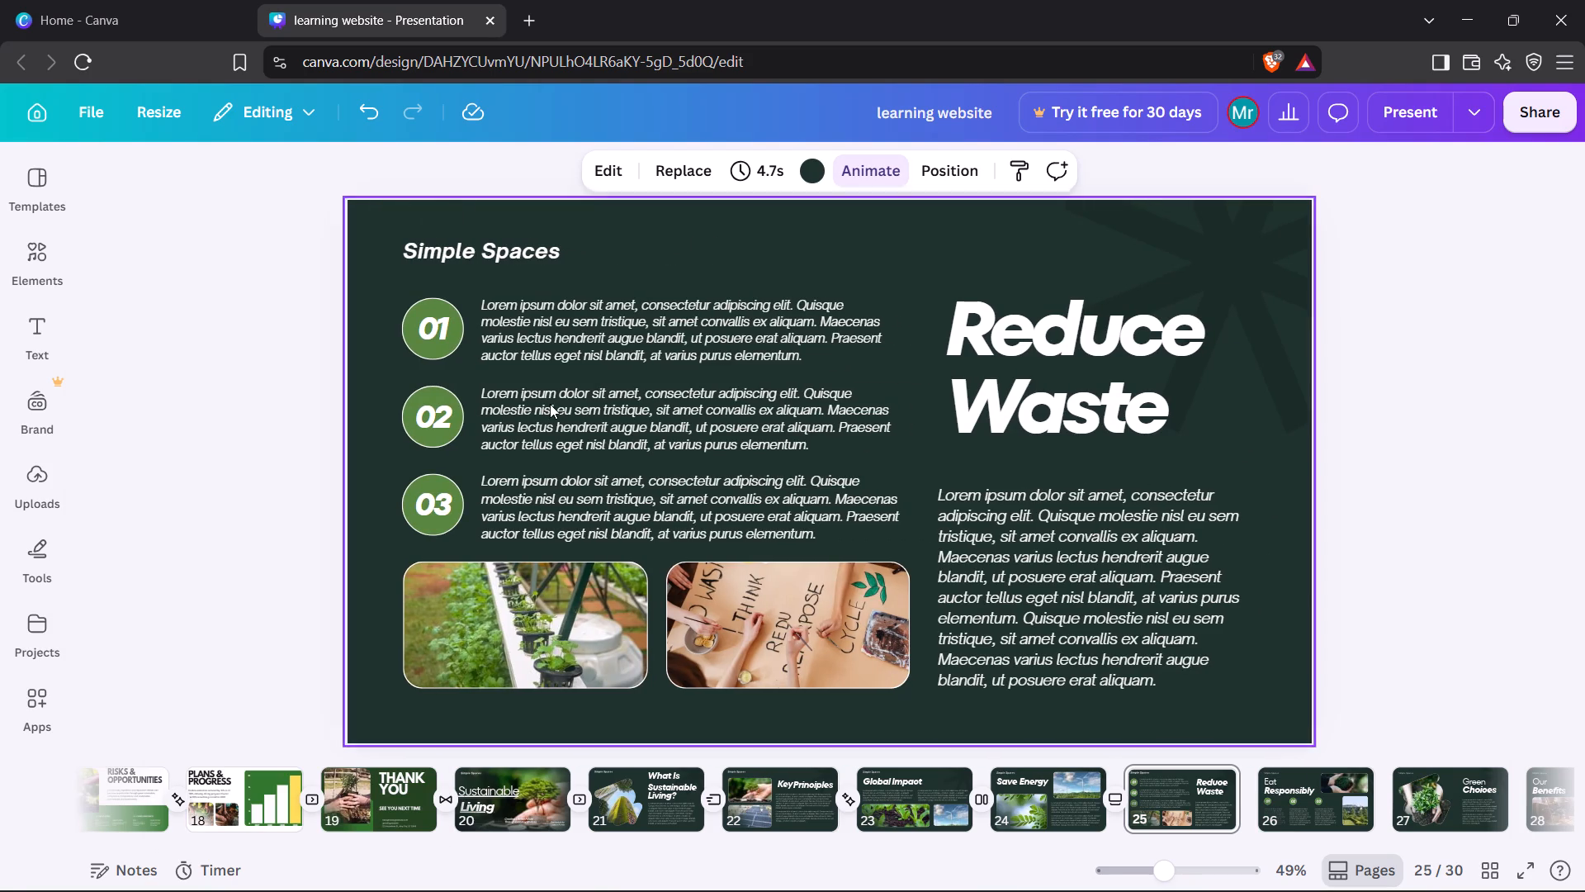
{"action": "left_click", "coordinate": [1251, 819]}
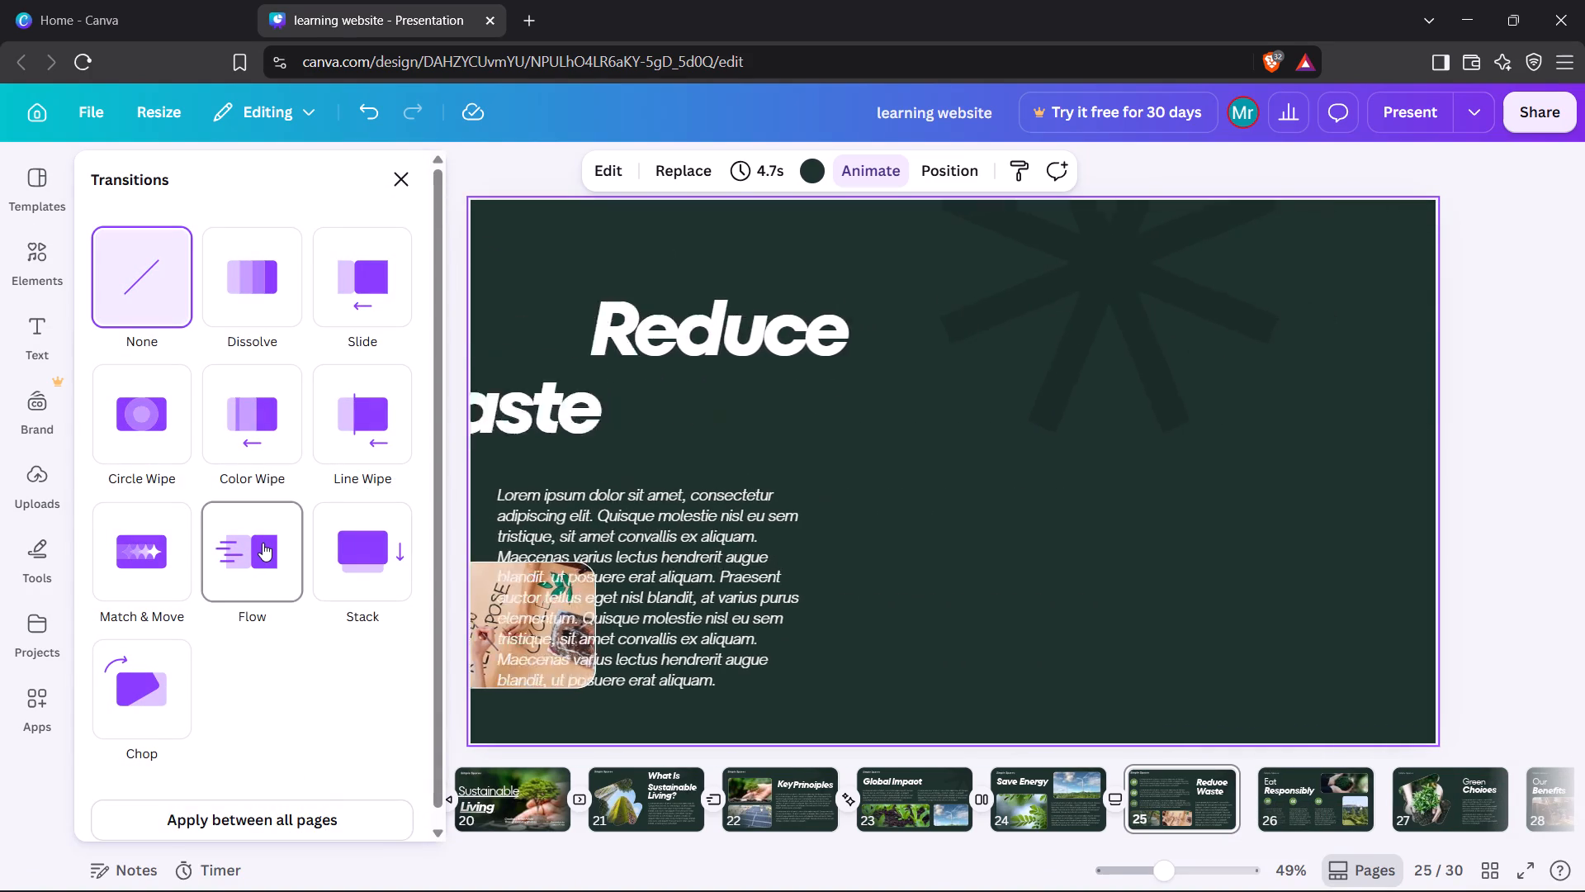
{"action": "left_click", "coordinate": [263, 543]}
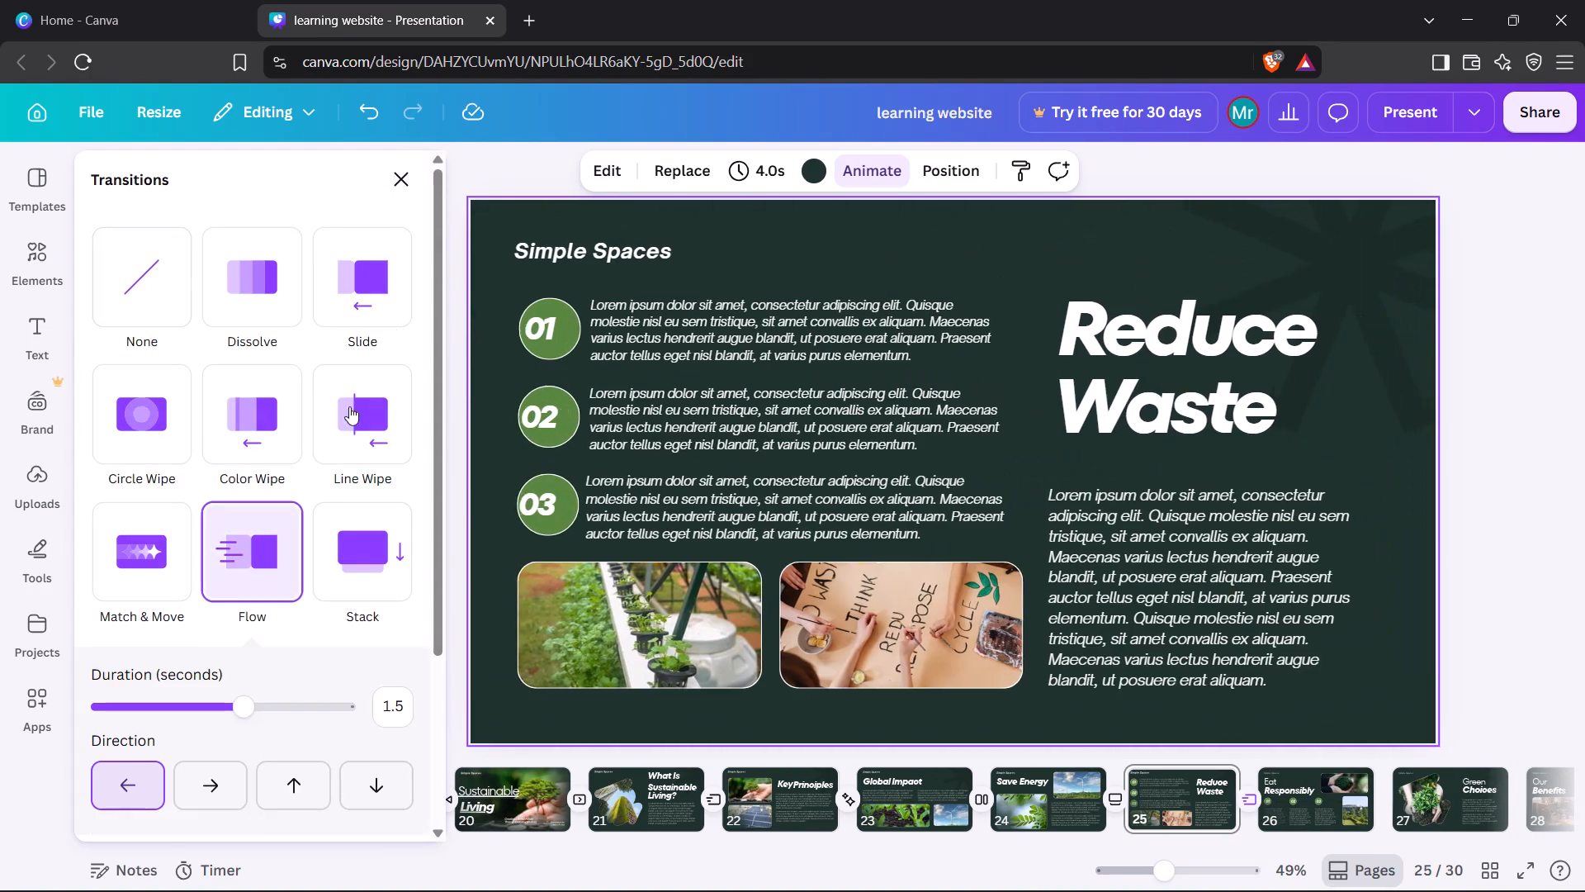
{"action": "left_click", "coordinate": [409, 178]}
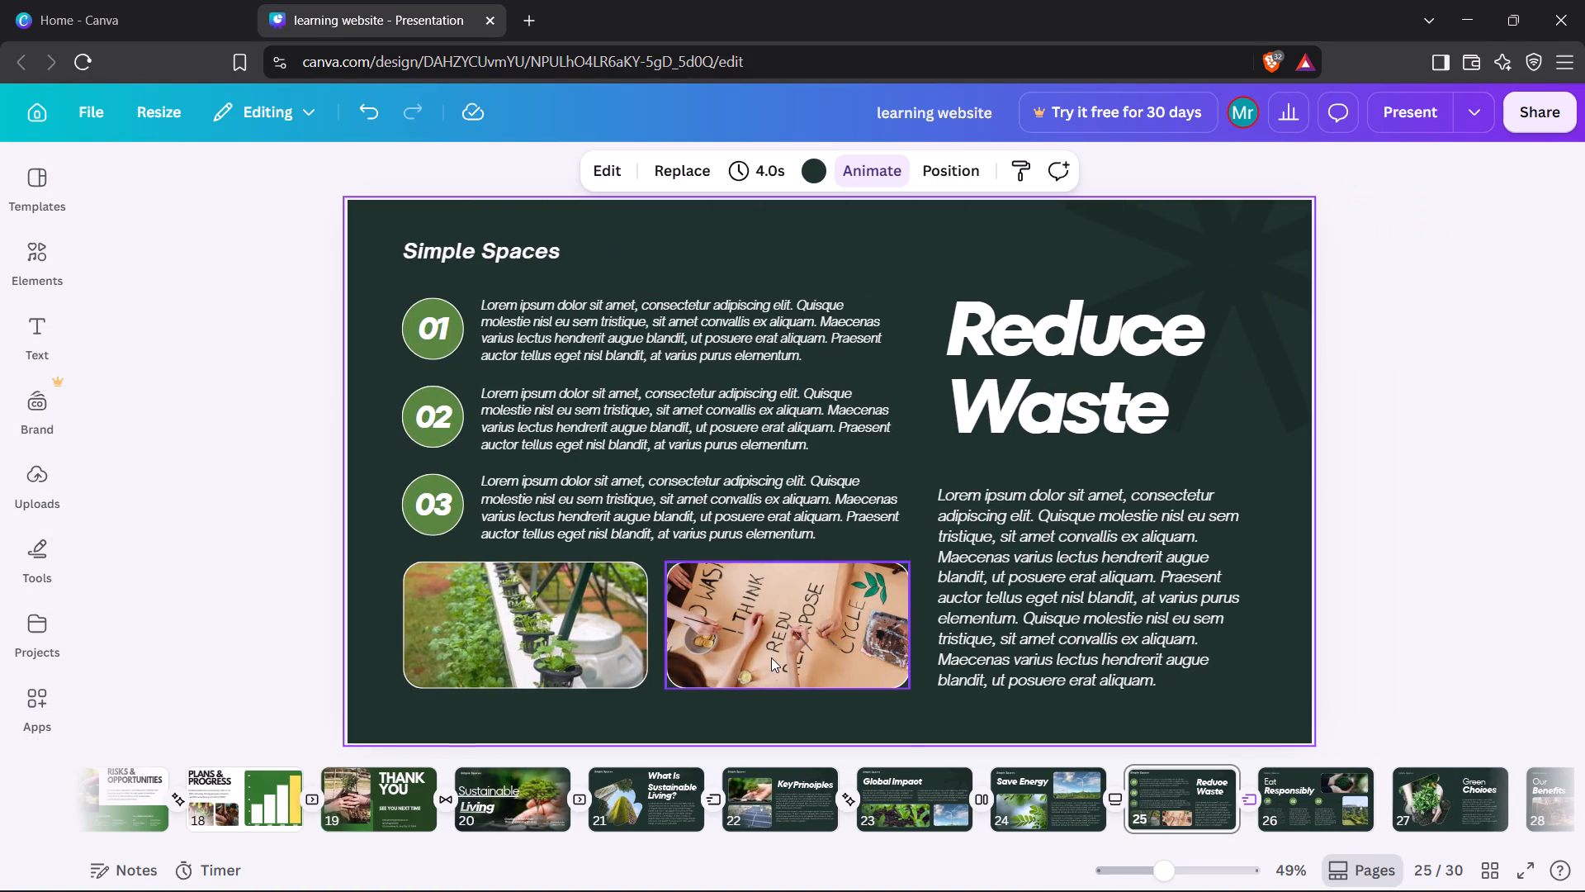
{"action": "left_click", "coordinate": [1373, 667]}
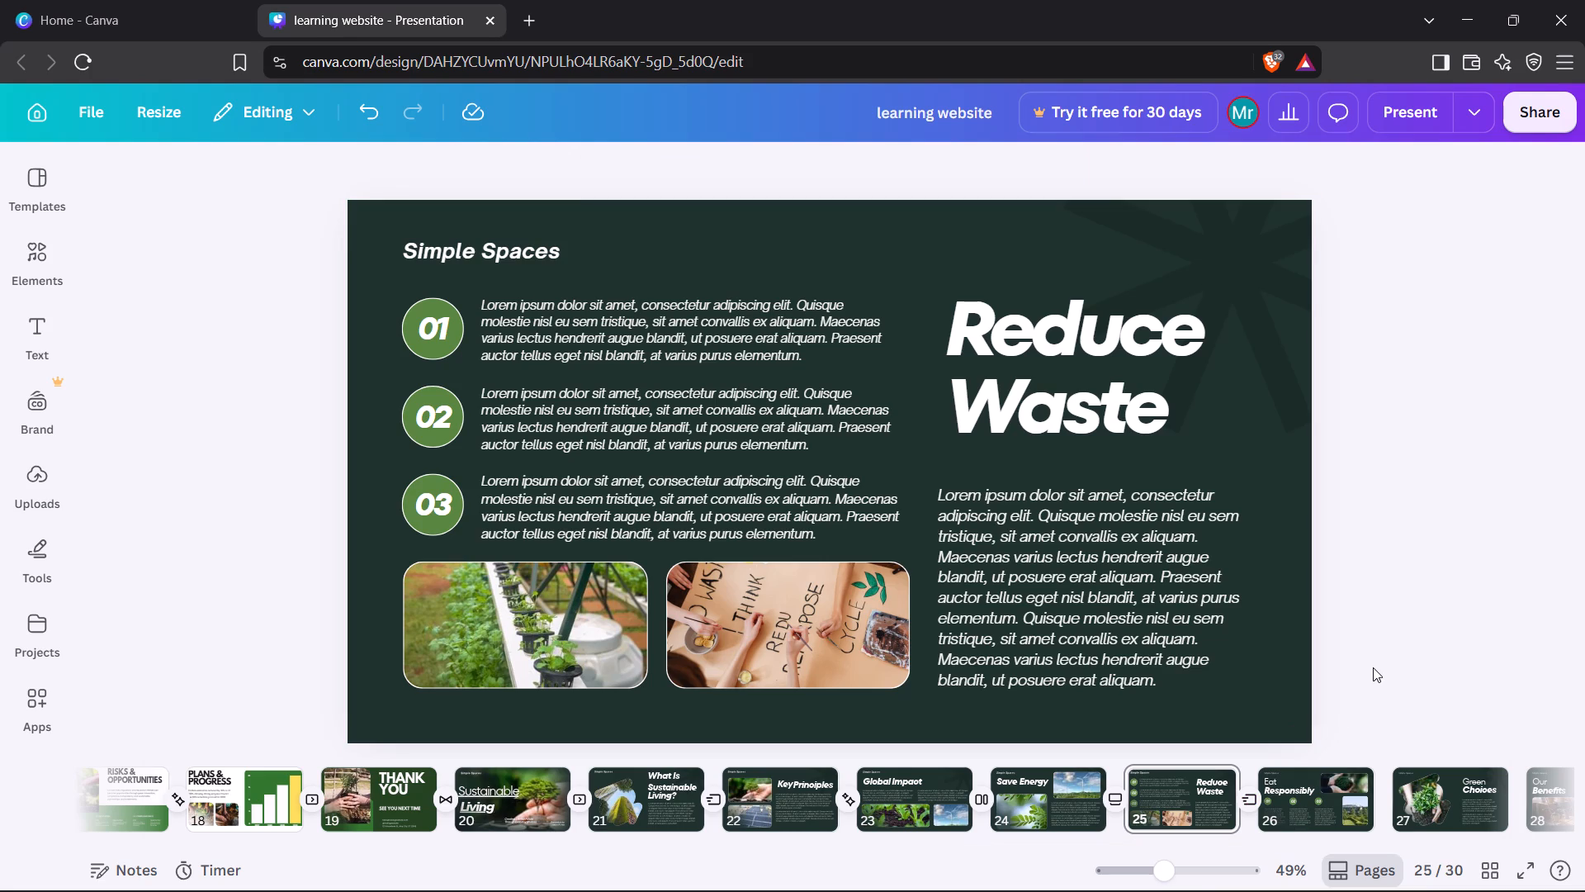
On page 26, "Eat Responsibly", move the hands-with-moss photo slightly up and the building photo slightly down and to the left.
{"action": "key", "text": "Right"}
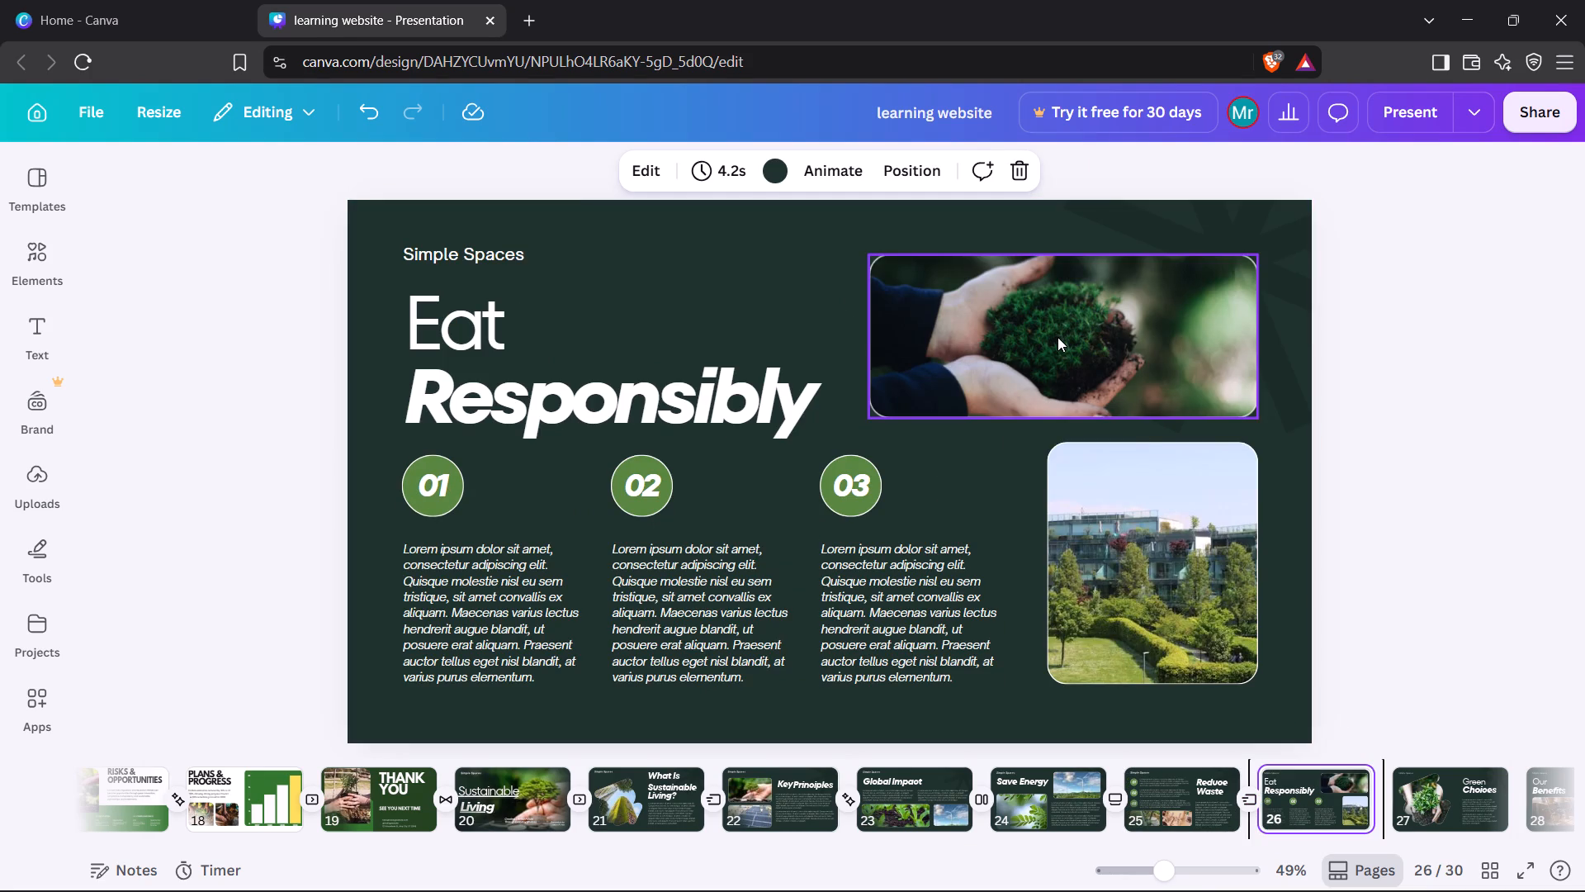
{"action": "left_click_drag", "start_coordinate": [1057, 337], "coordinate": [1058, 315]}
{"action": "left_click_drag", "start_coordinate": [1144, 584], "coordinate": [1134, 603]}
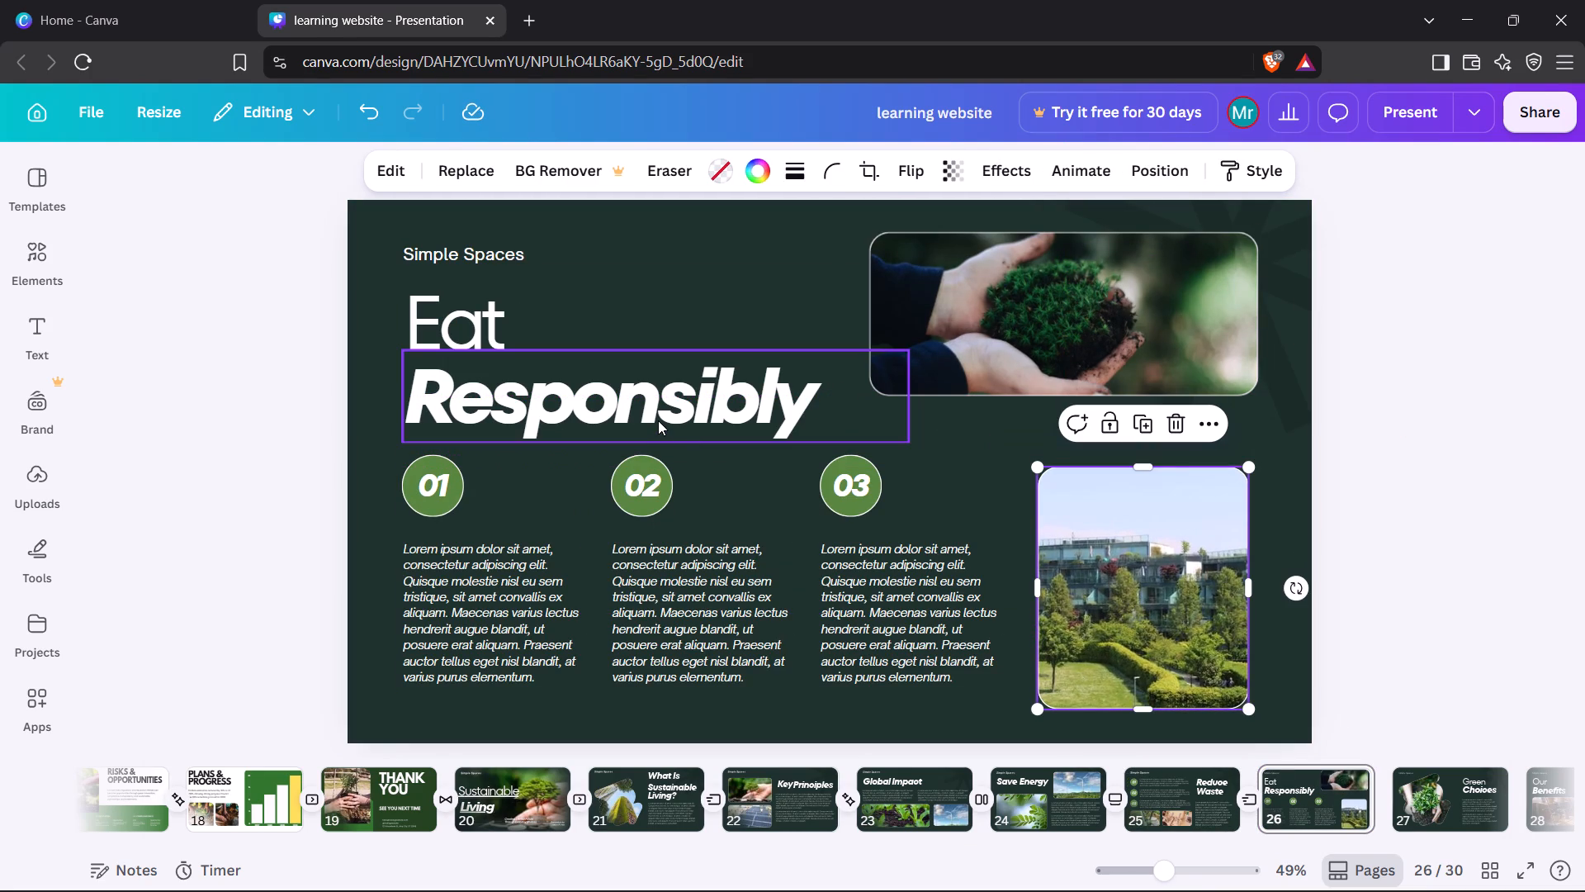
Make the word "Eat" in page 26's title bold and italic.
{"action": "triple_click", "coordinate": [490, 320]}
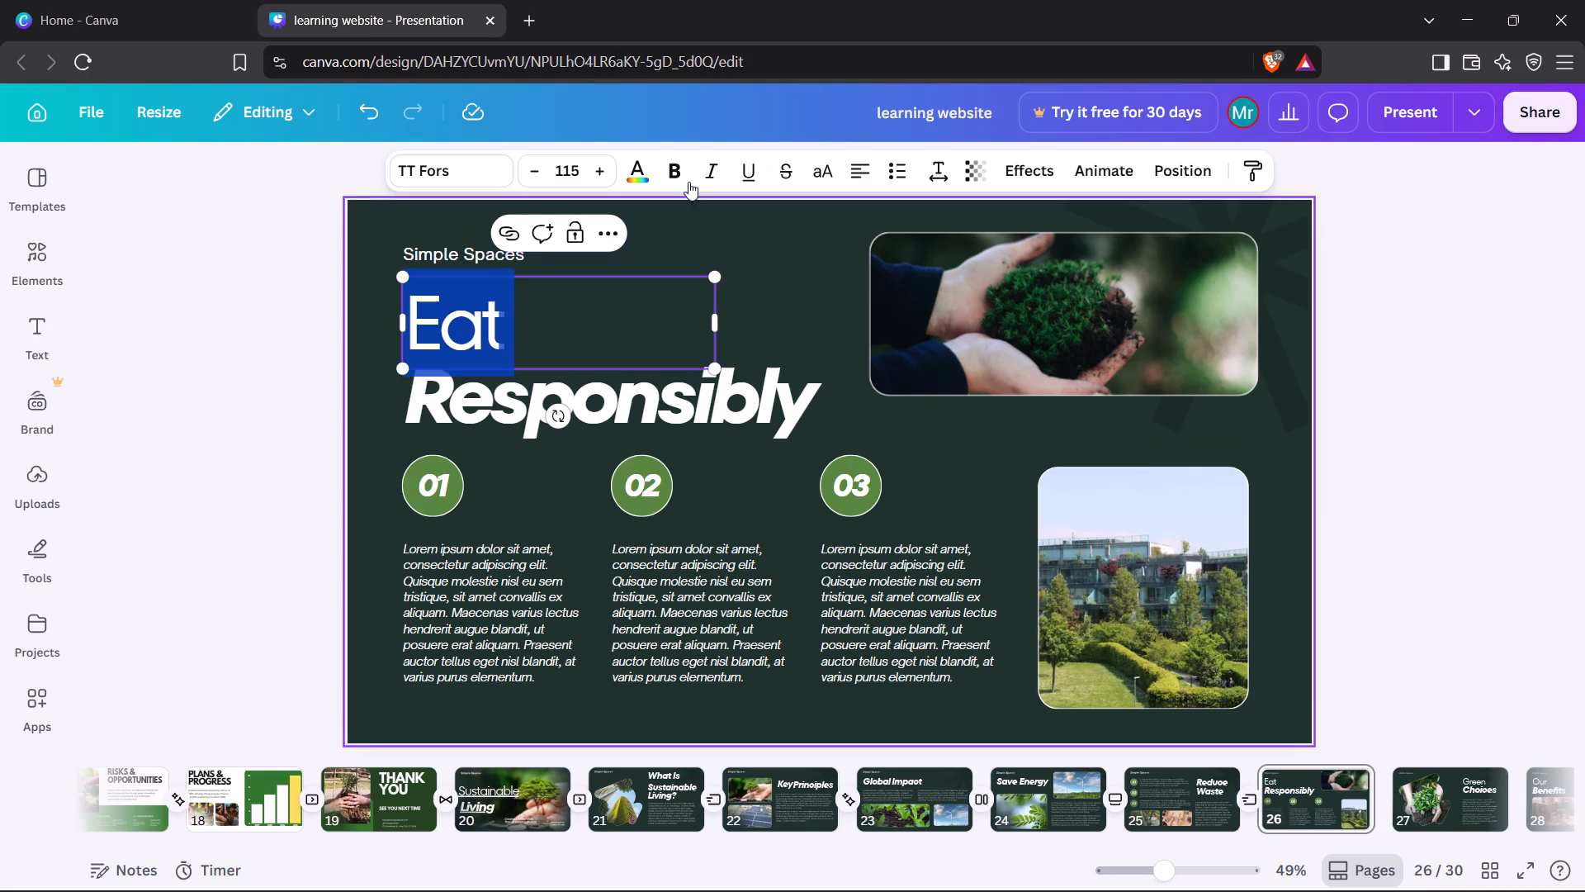
{"action": "left_click", "coordinate": [674, 173]}
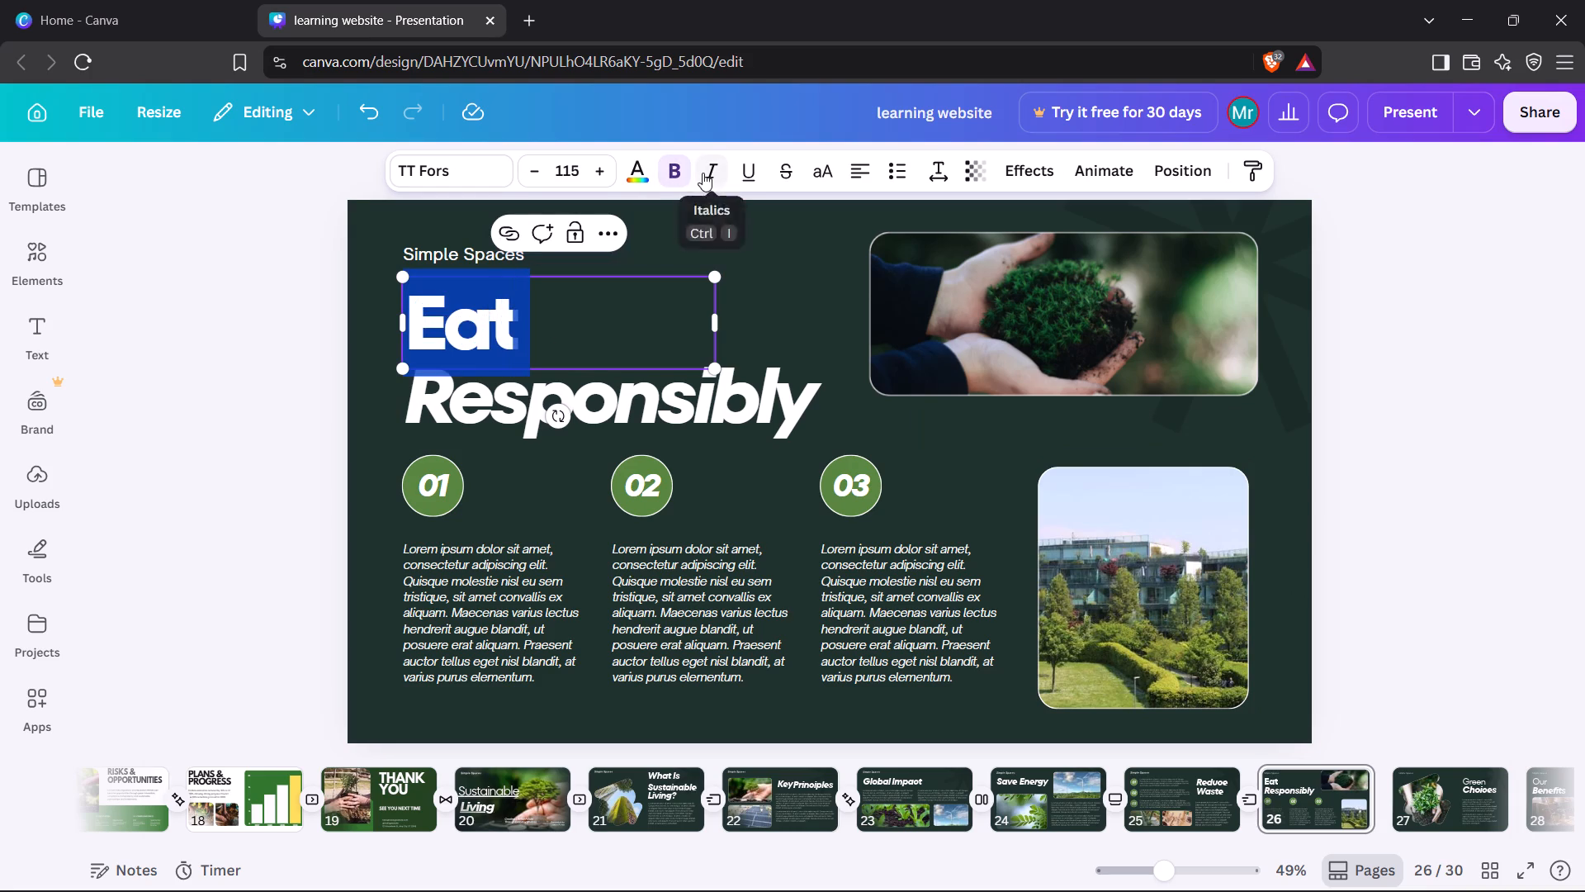
{"action": "left_click", "coordinate": [703, 173]}
Make page 26's "Simple Spaces" label bold and italic, enlarge it to about 28.5 pt and align it with the 01 circle's left edge.
{"action": "triple_click", "coordinate": [454, 249]}
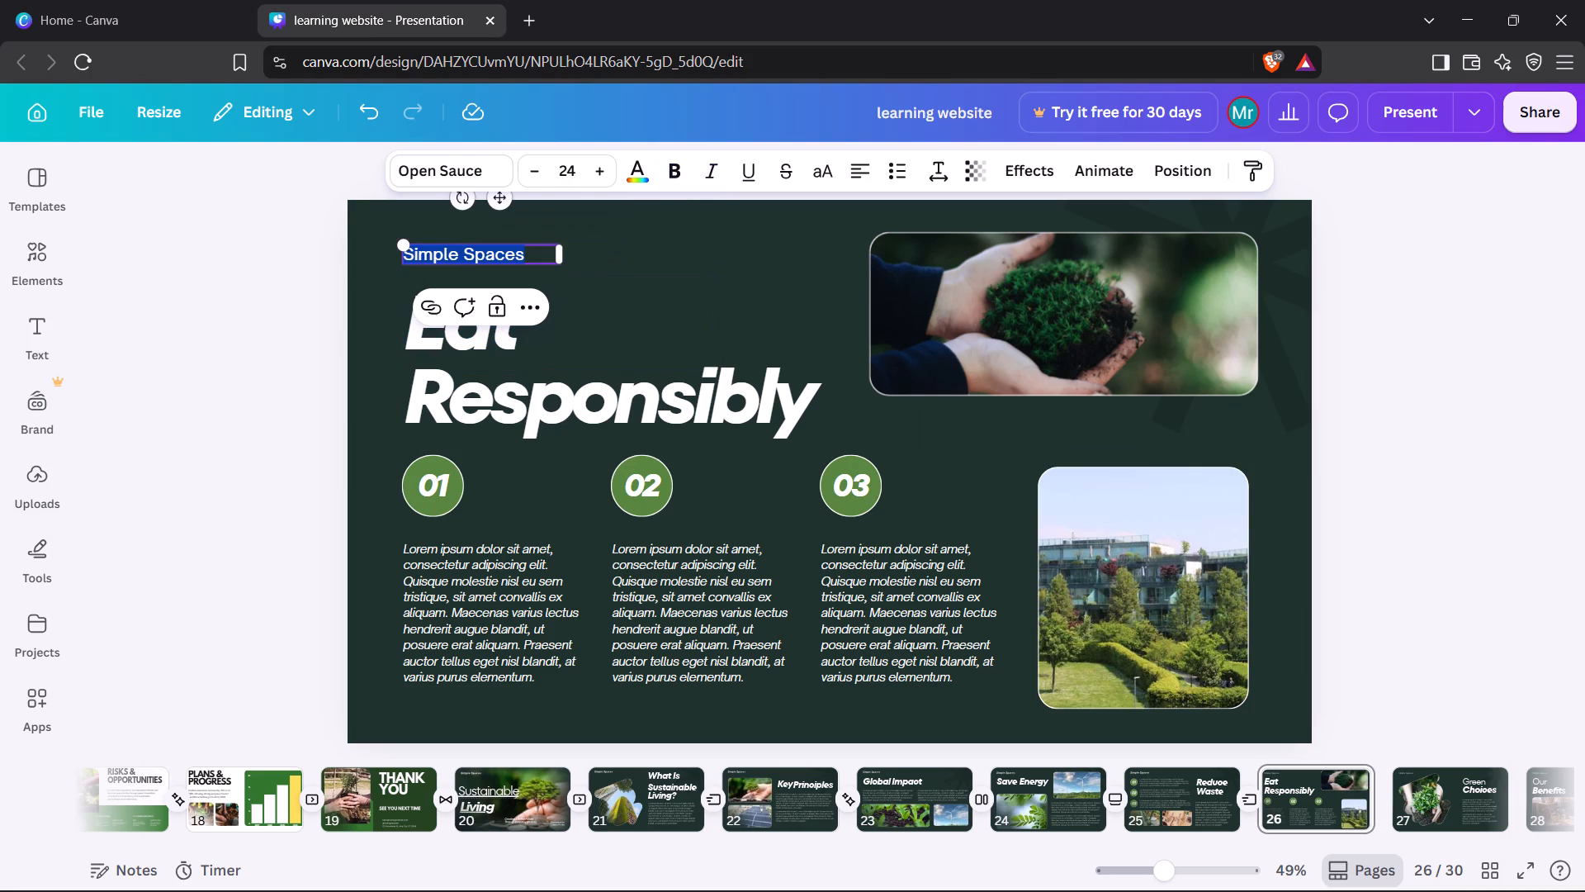
{"action": "left_click", "coordinate": [673, 165]}
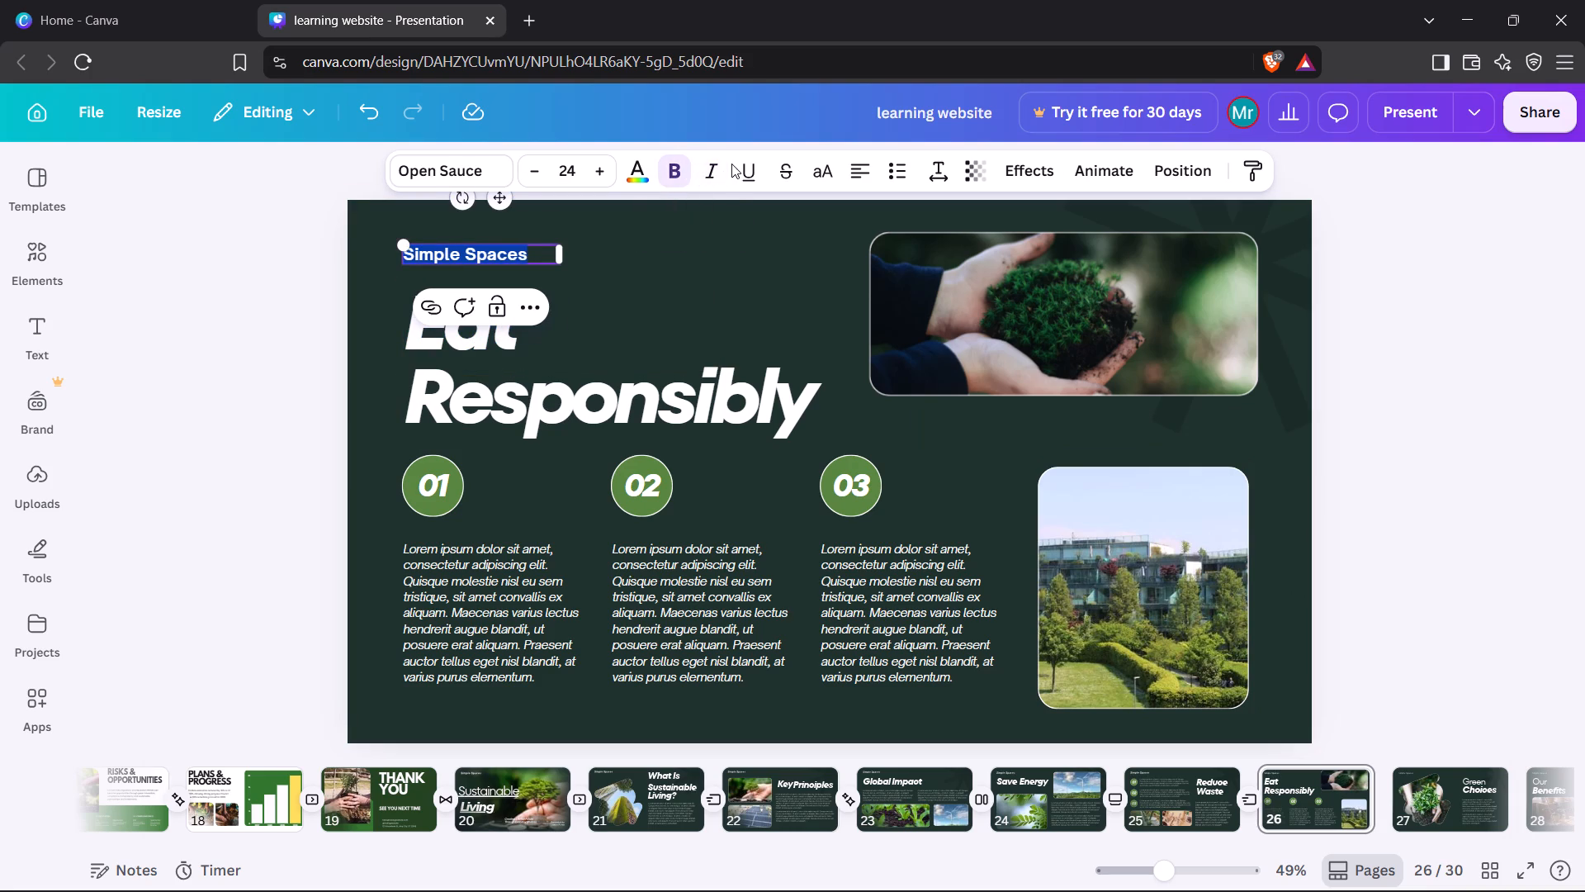
{"action": "left_click", "coordinate": [720, 166]}
{"action": "left_click_drag", "start_coordinate": [404, 244], "coordinate": [376, 228]}
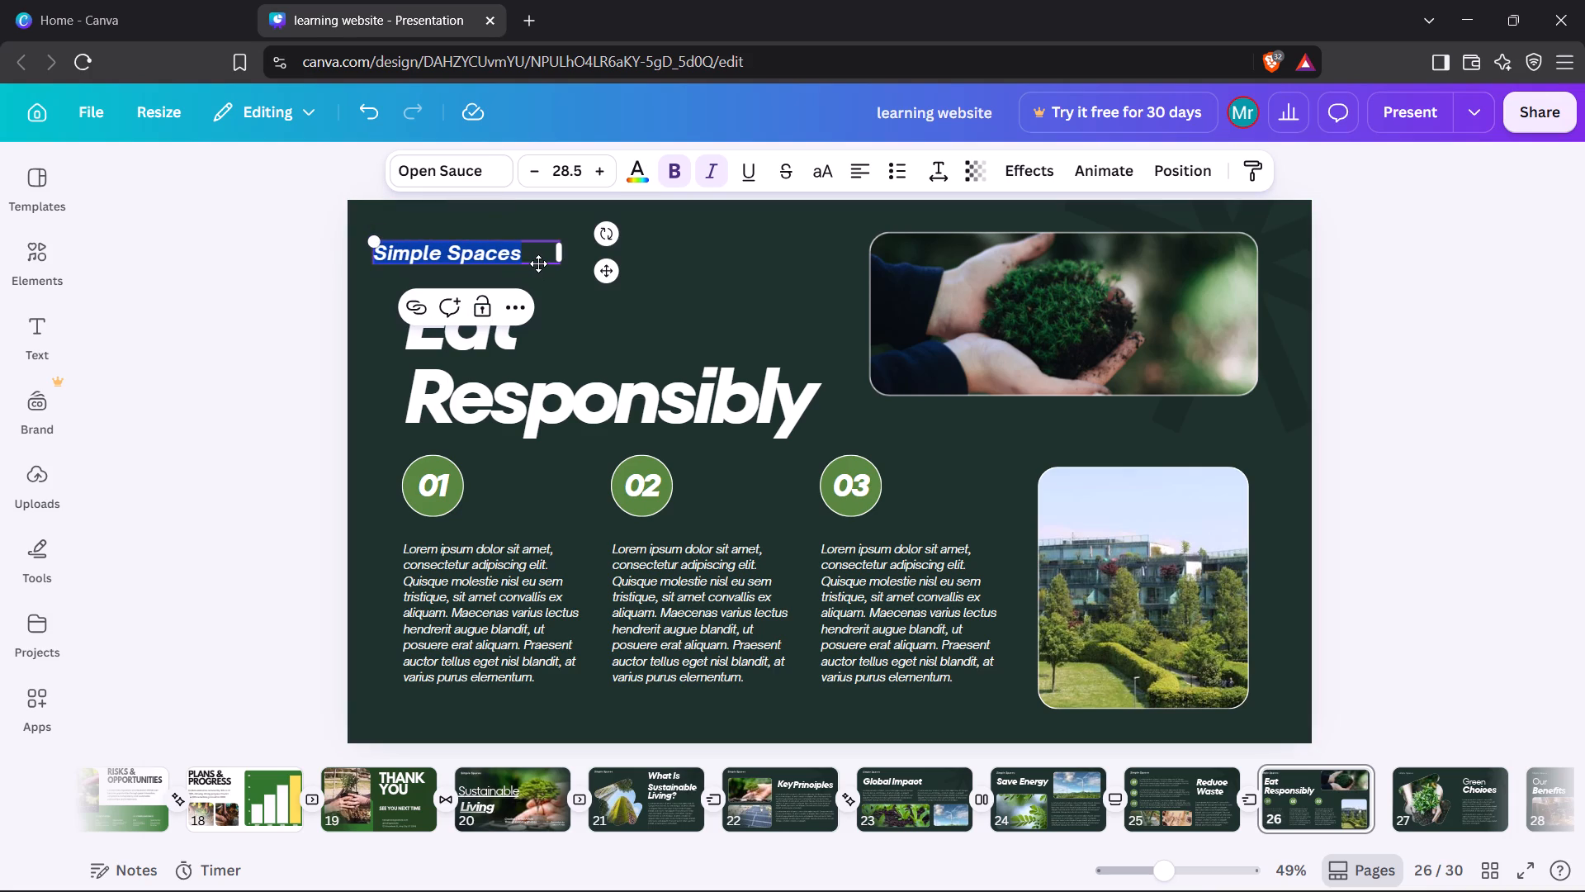
{"action": "left_click", "coordinate": [538, 263]}
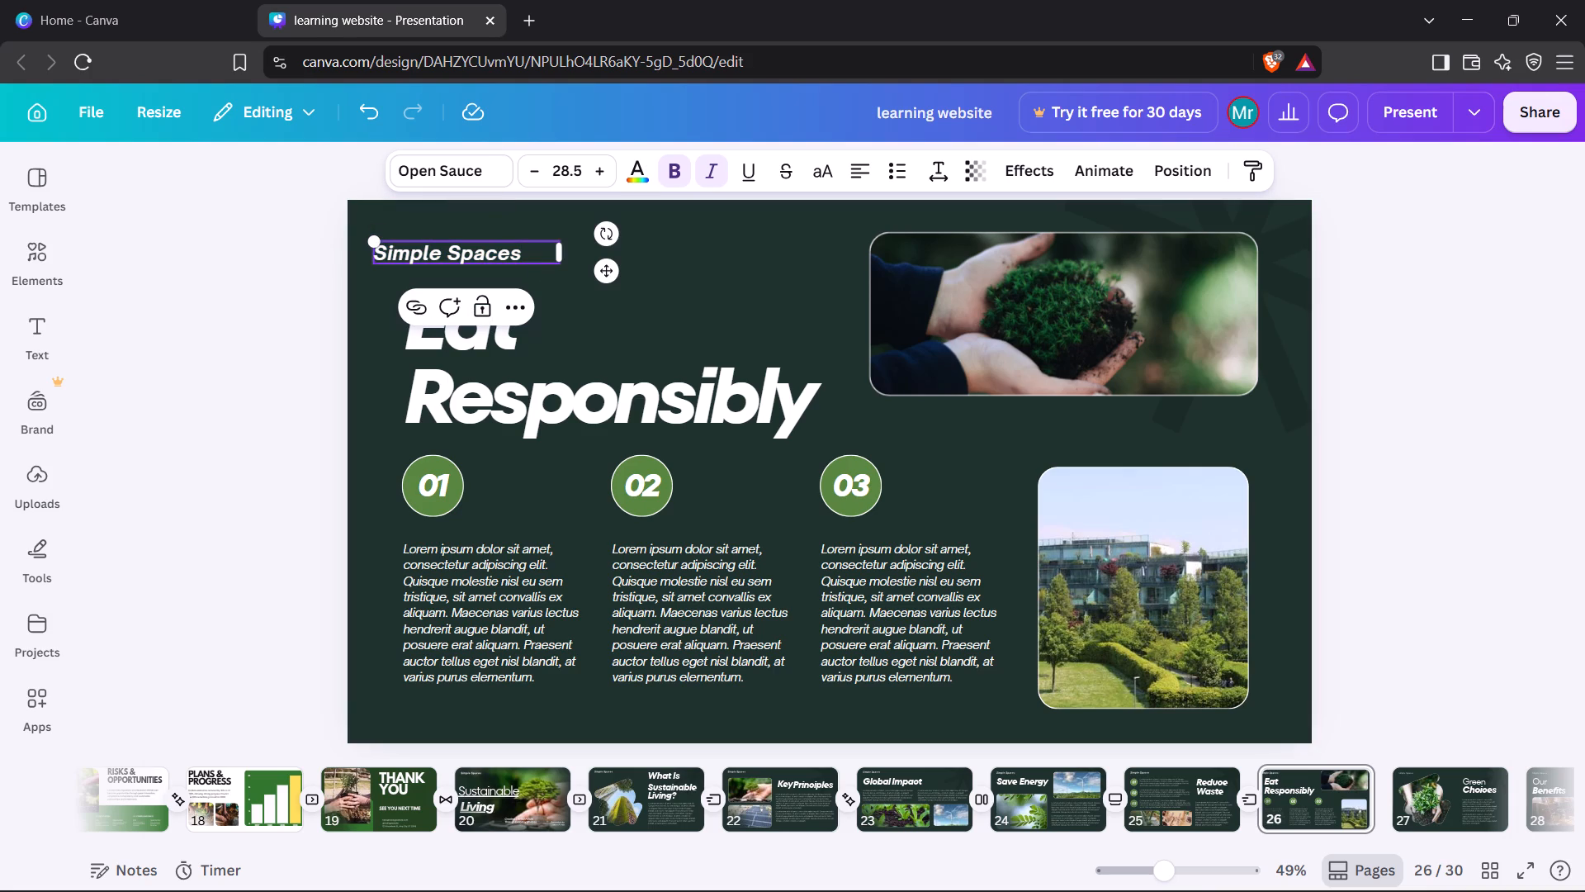
{"action": "left_click", "coordinate": [534, 260]}
{"action": "left_click_drag", "start_coordinate": [536, 263], "coordinate": [561, 259]}
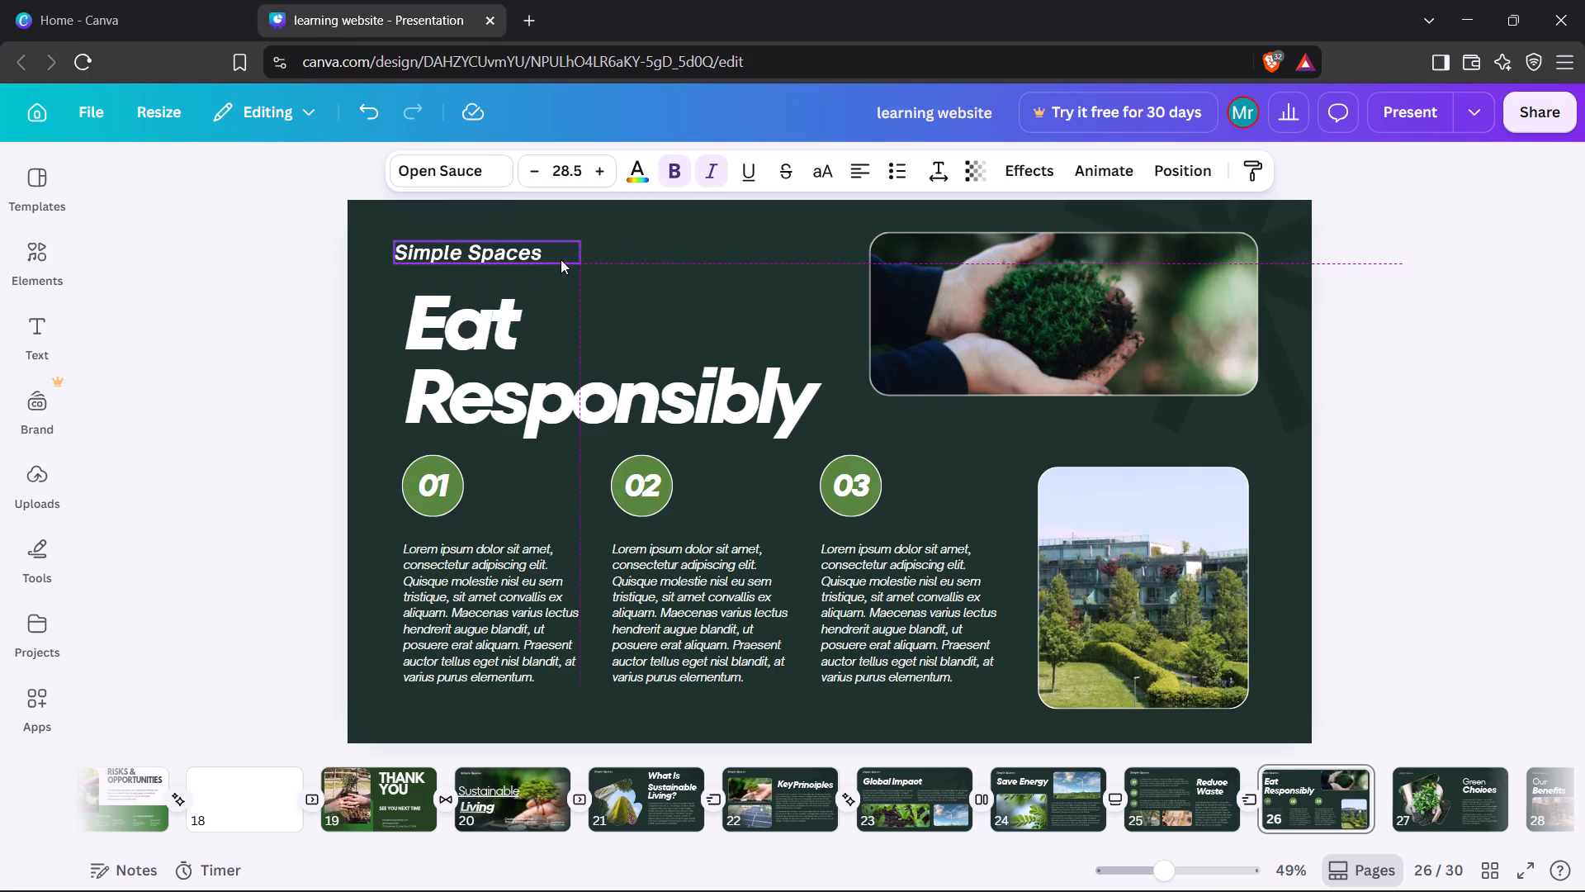
{"action": "left_click_drag", "start_coordinate": [561, 259], "coordinate": [563, 259]}
{"action": "left_click", "coordinate": [311, 348]}
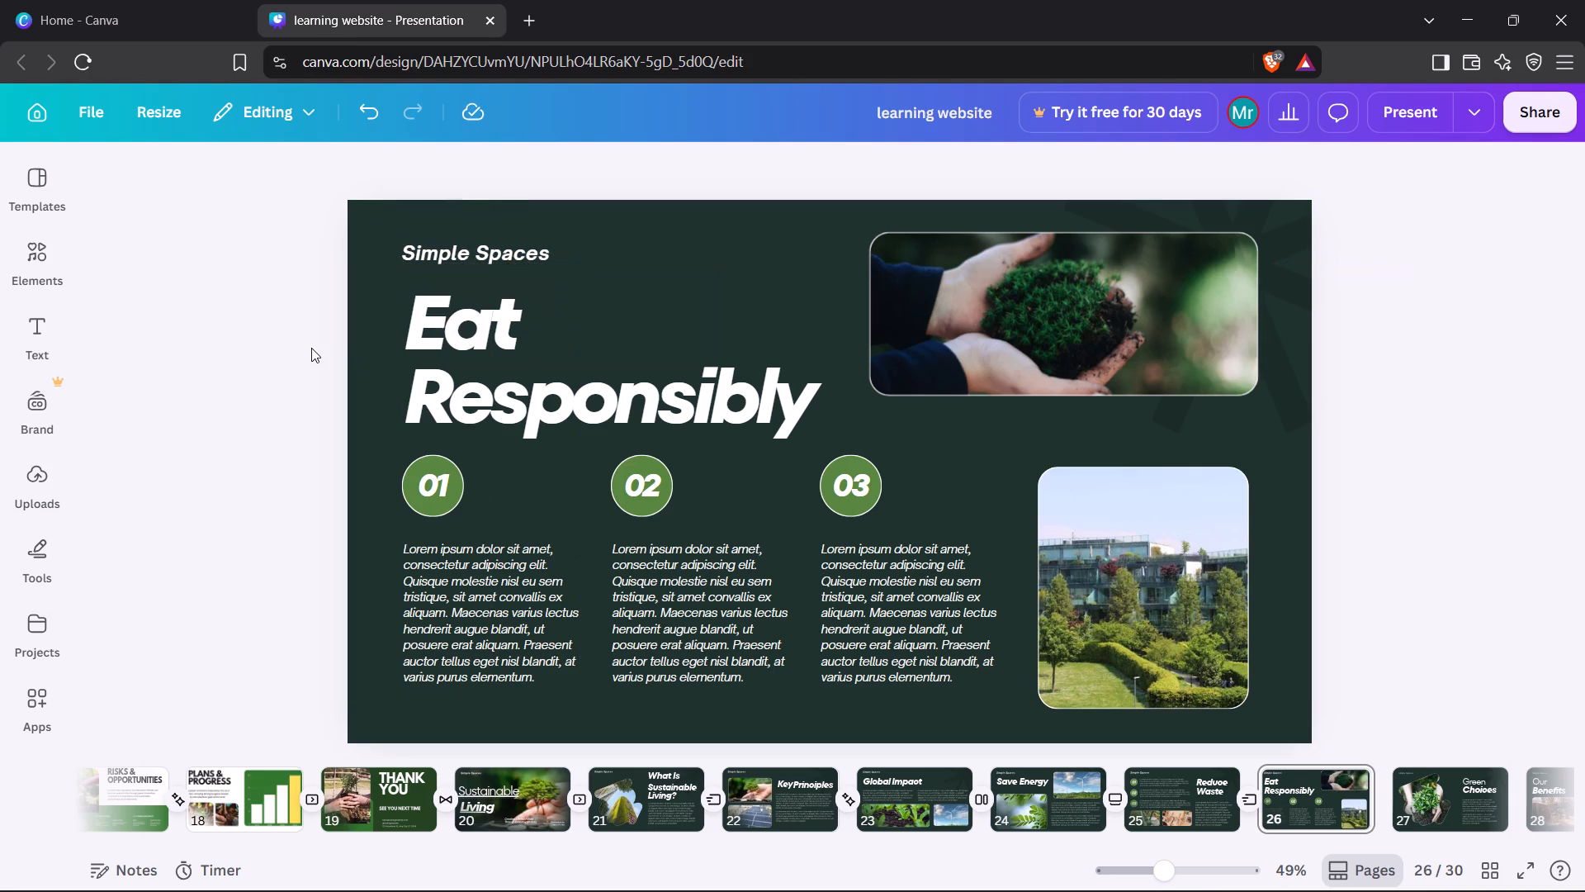
Apply the Party page animation to the "Eat Responsibly" page.
{"action": "left_click", "coordinate": [773, 239]}
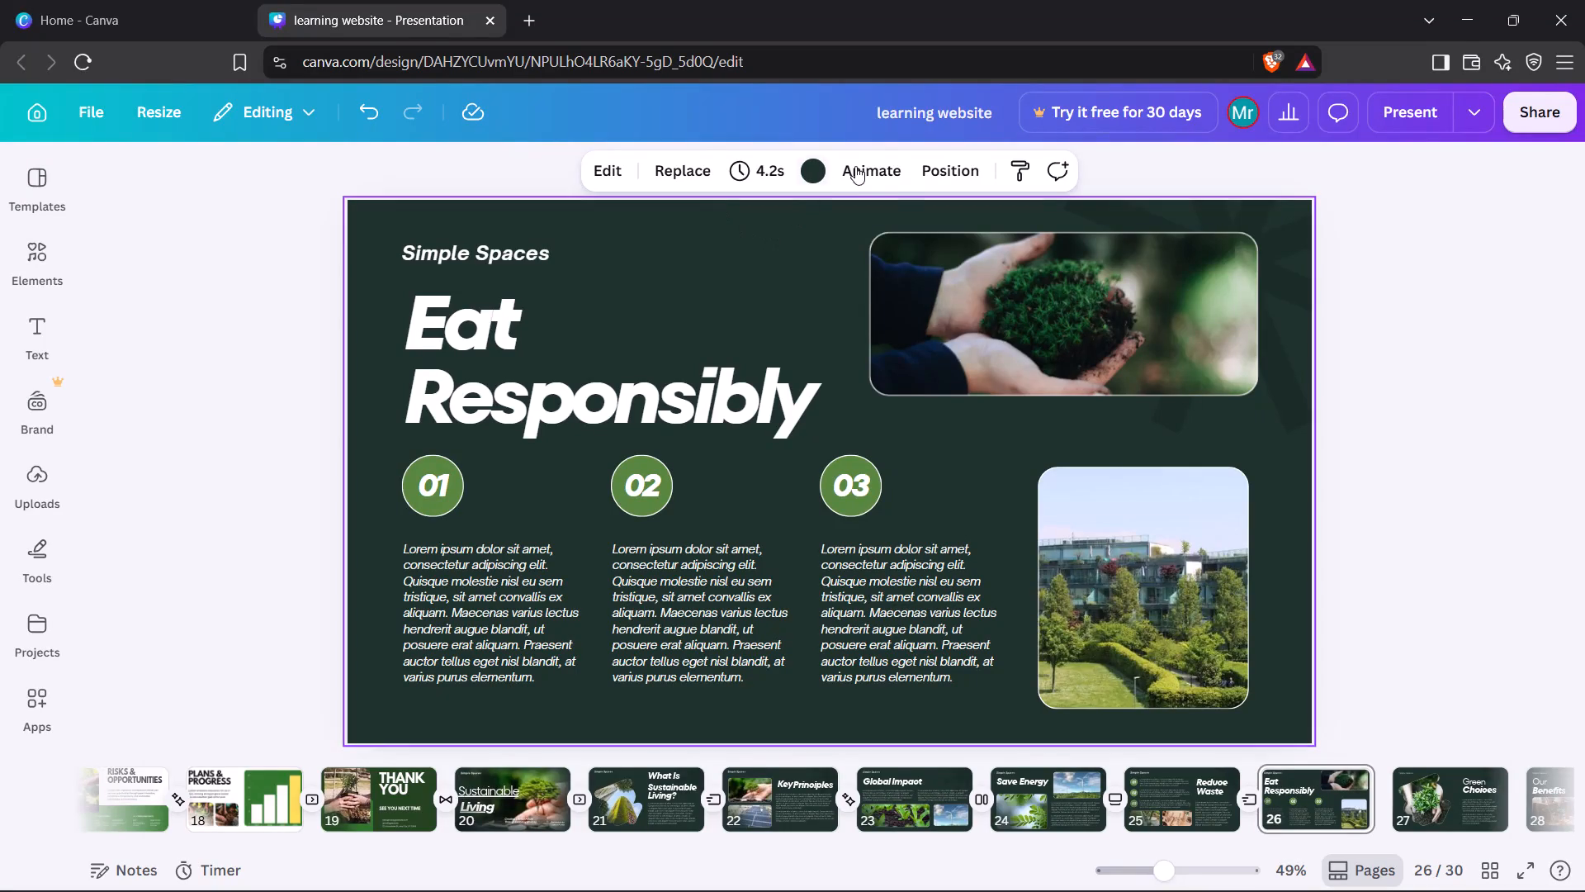
{"action": "left_click", "coordinate": [859, 166]}
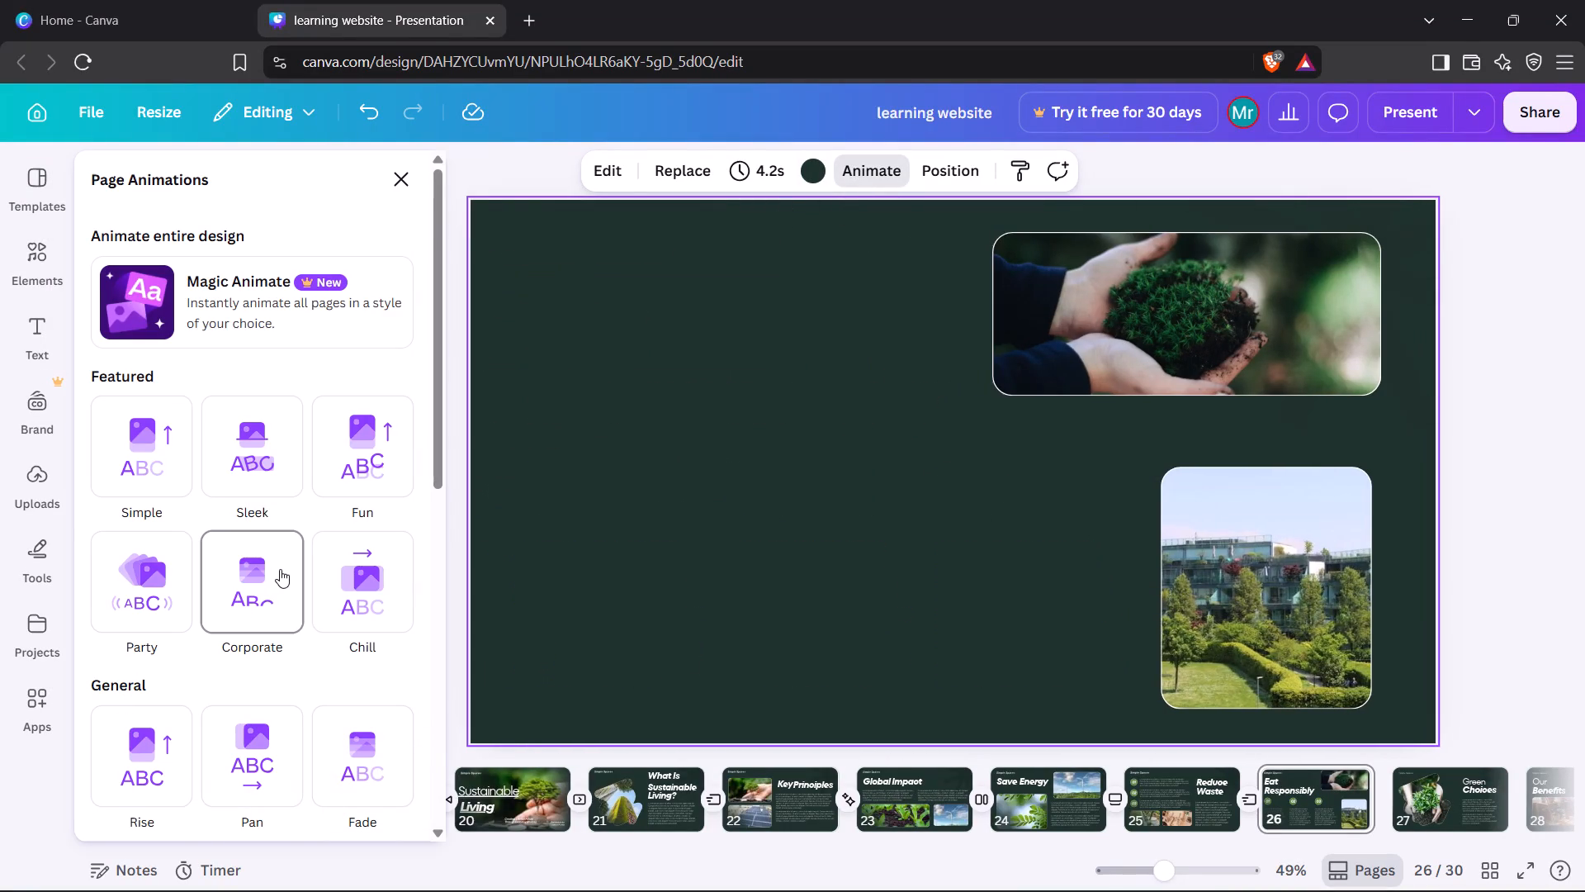
{"action": "left_click", "coordinate": [181, 581]}
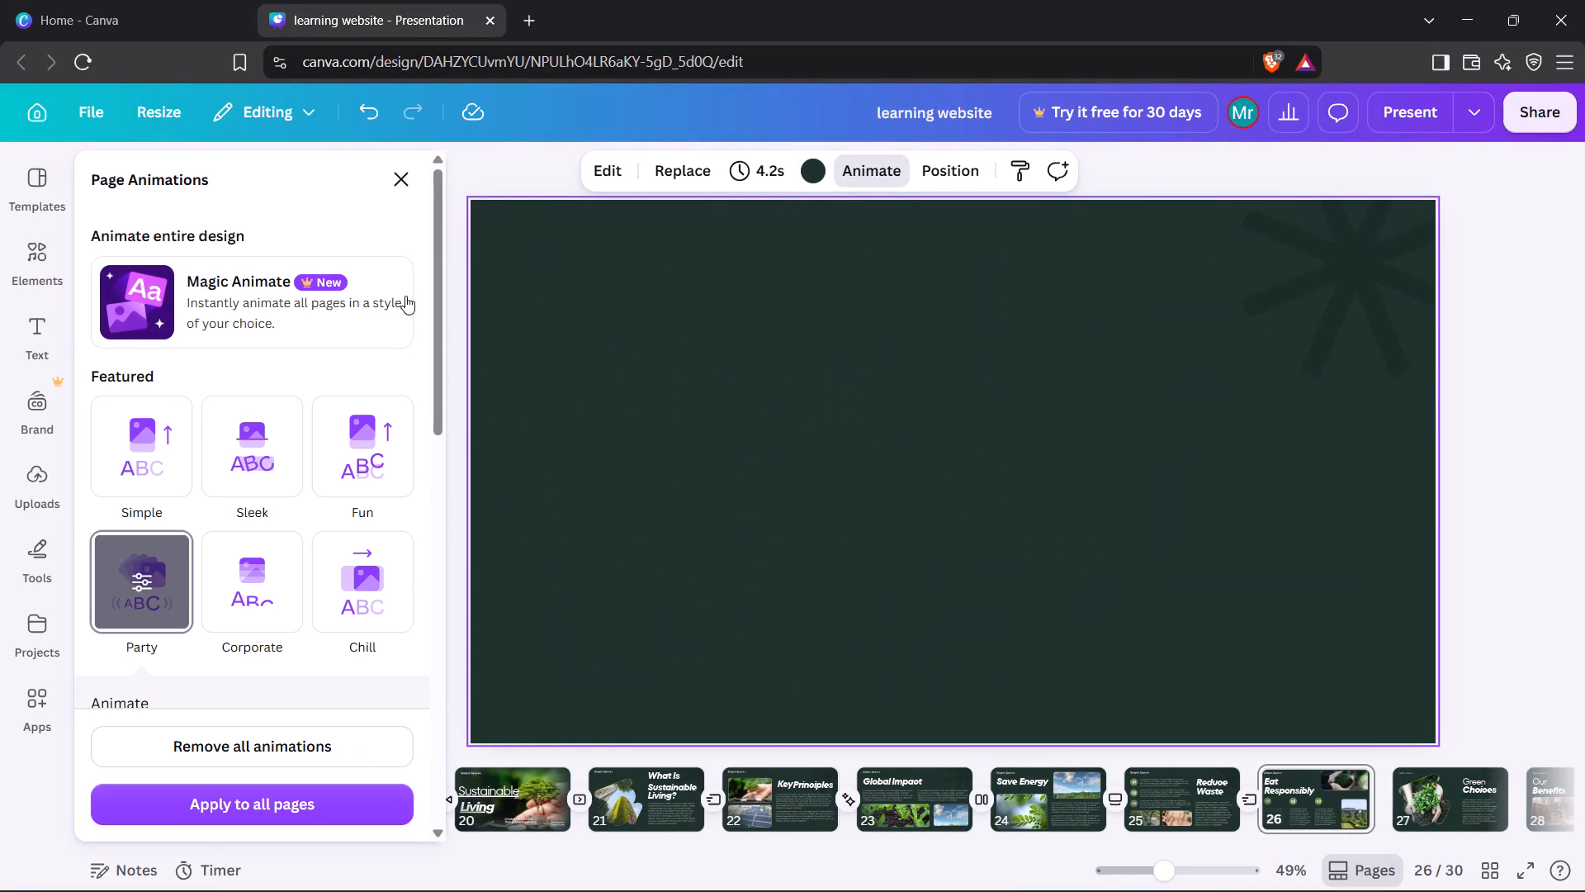
{"action": "left_click", "coordinate": [407, 187]}
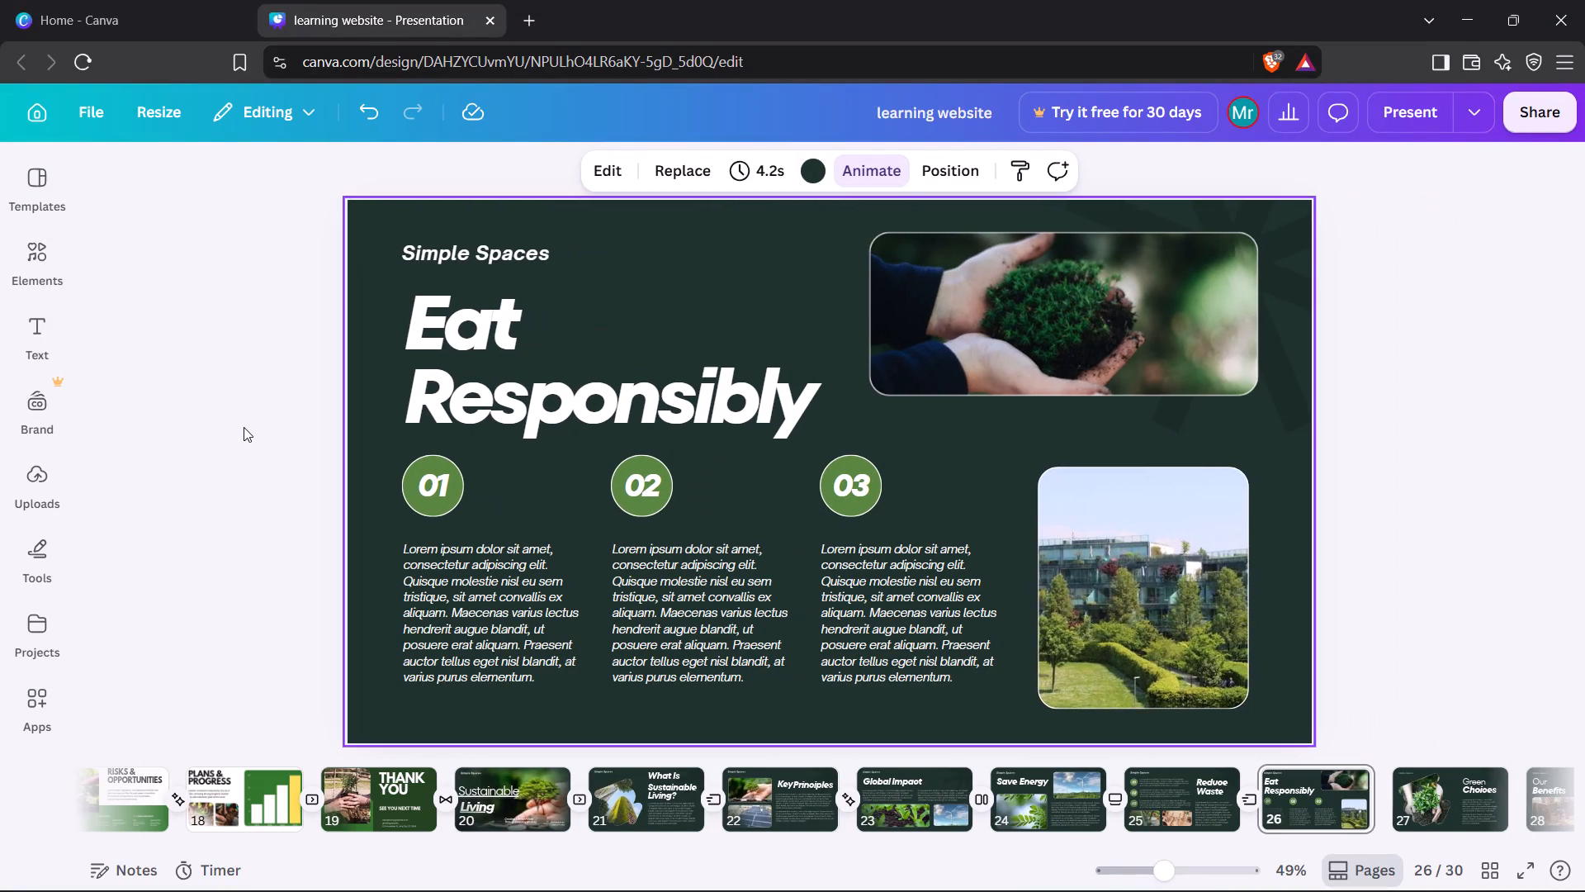
{"action": "left_click", "coordinate": [244, 427]}
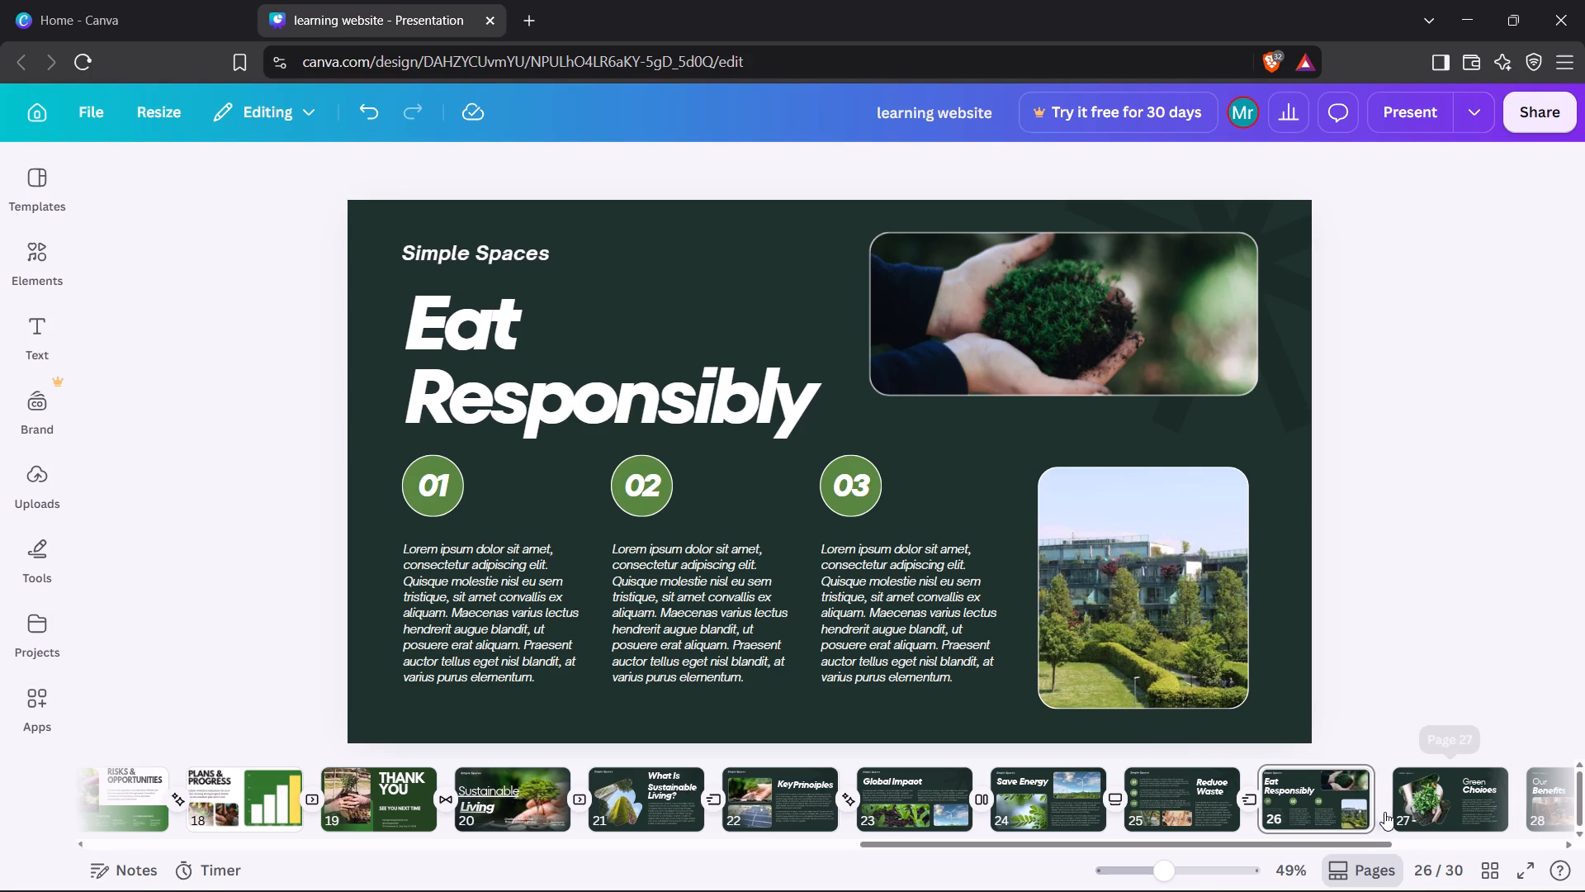
Add a Stack transition between pages 26 and 27.
{"action": "left_click", "coordinate": [1394, 818]}
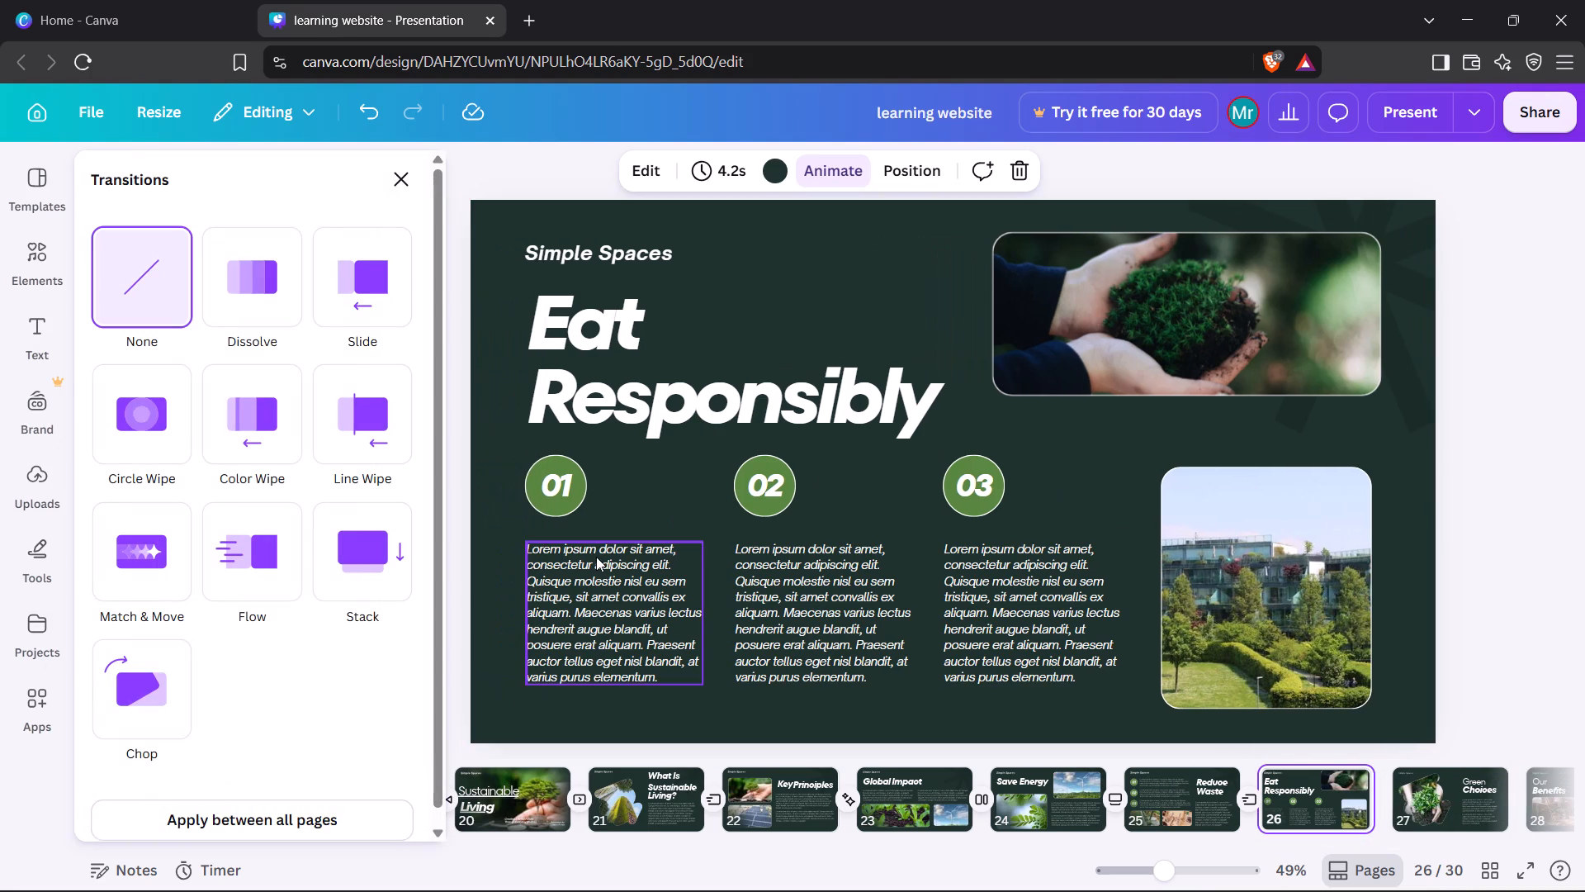
{"action": "left_click", "coordinate": [369, 544]}
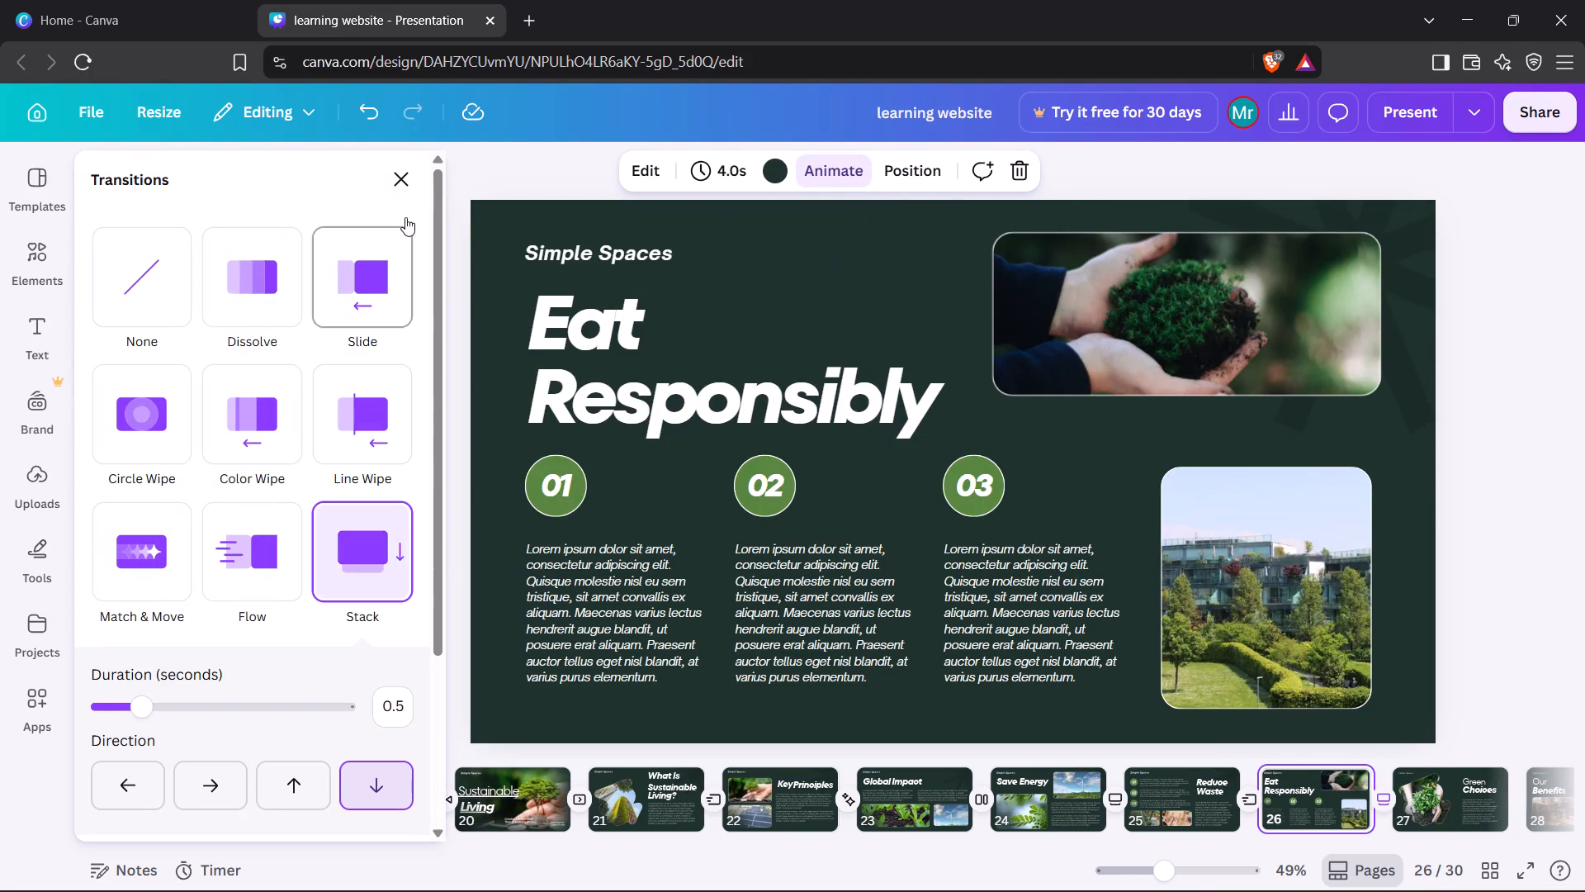
{"action": "left_click", "coordinate": [402, 178]}
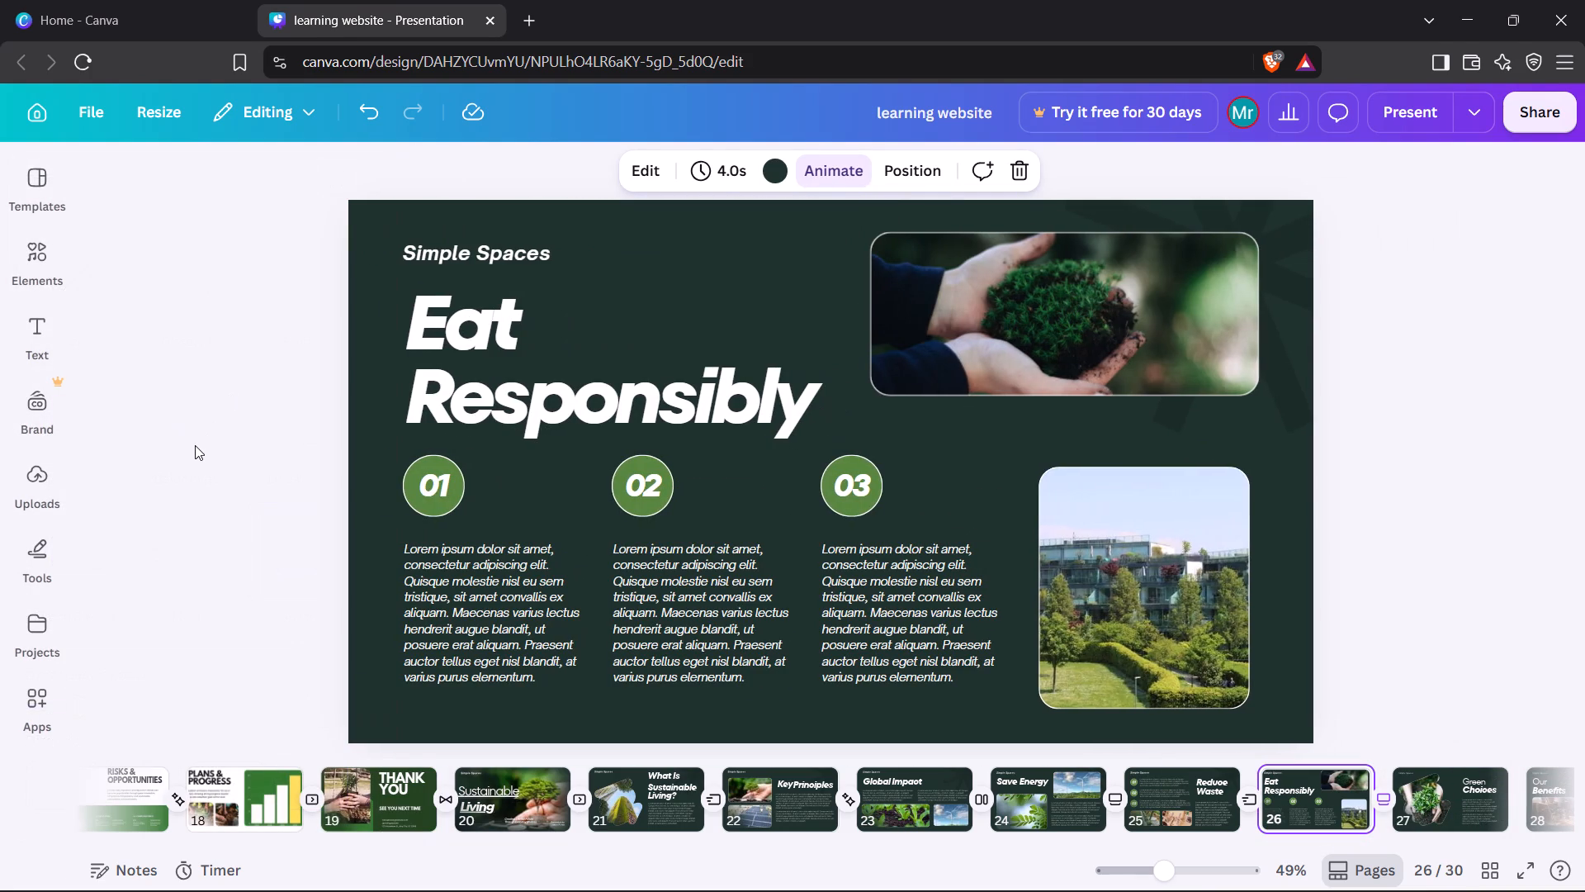
{"action": "left_click", "coordinate": [195, 445]}
On page 27, "Green Choices", move the hands-and-plant photo down and slightly to the left.
{"action": "key", "text": "Right"}
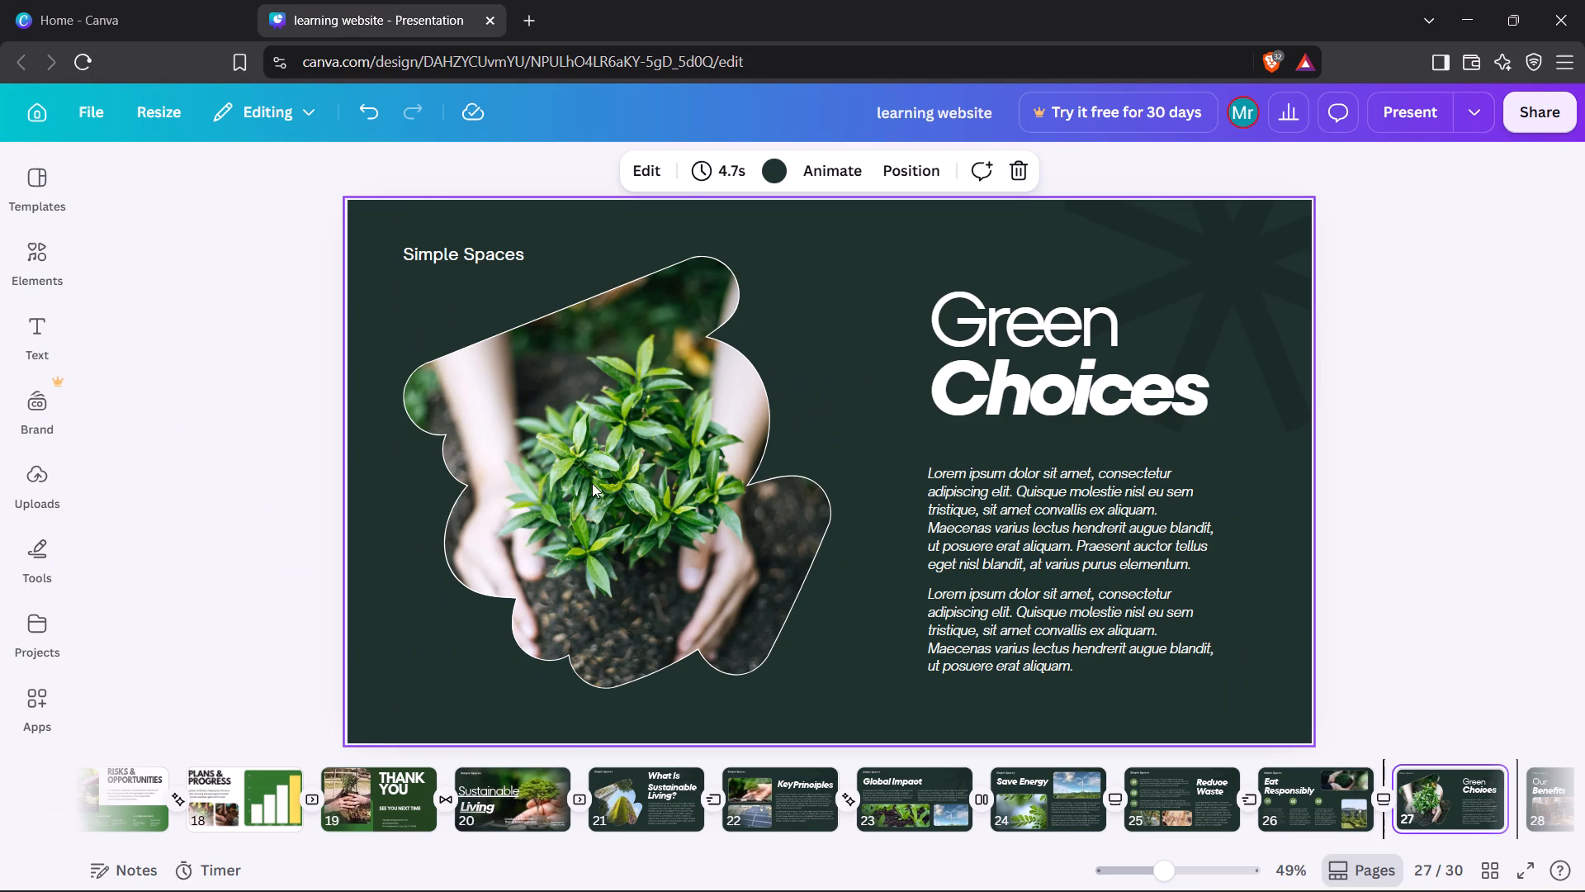
{"action": "left_click_drag", "start_coordinate": [594, 480], "coordinate": [582, 518]}
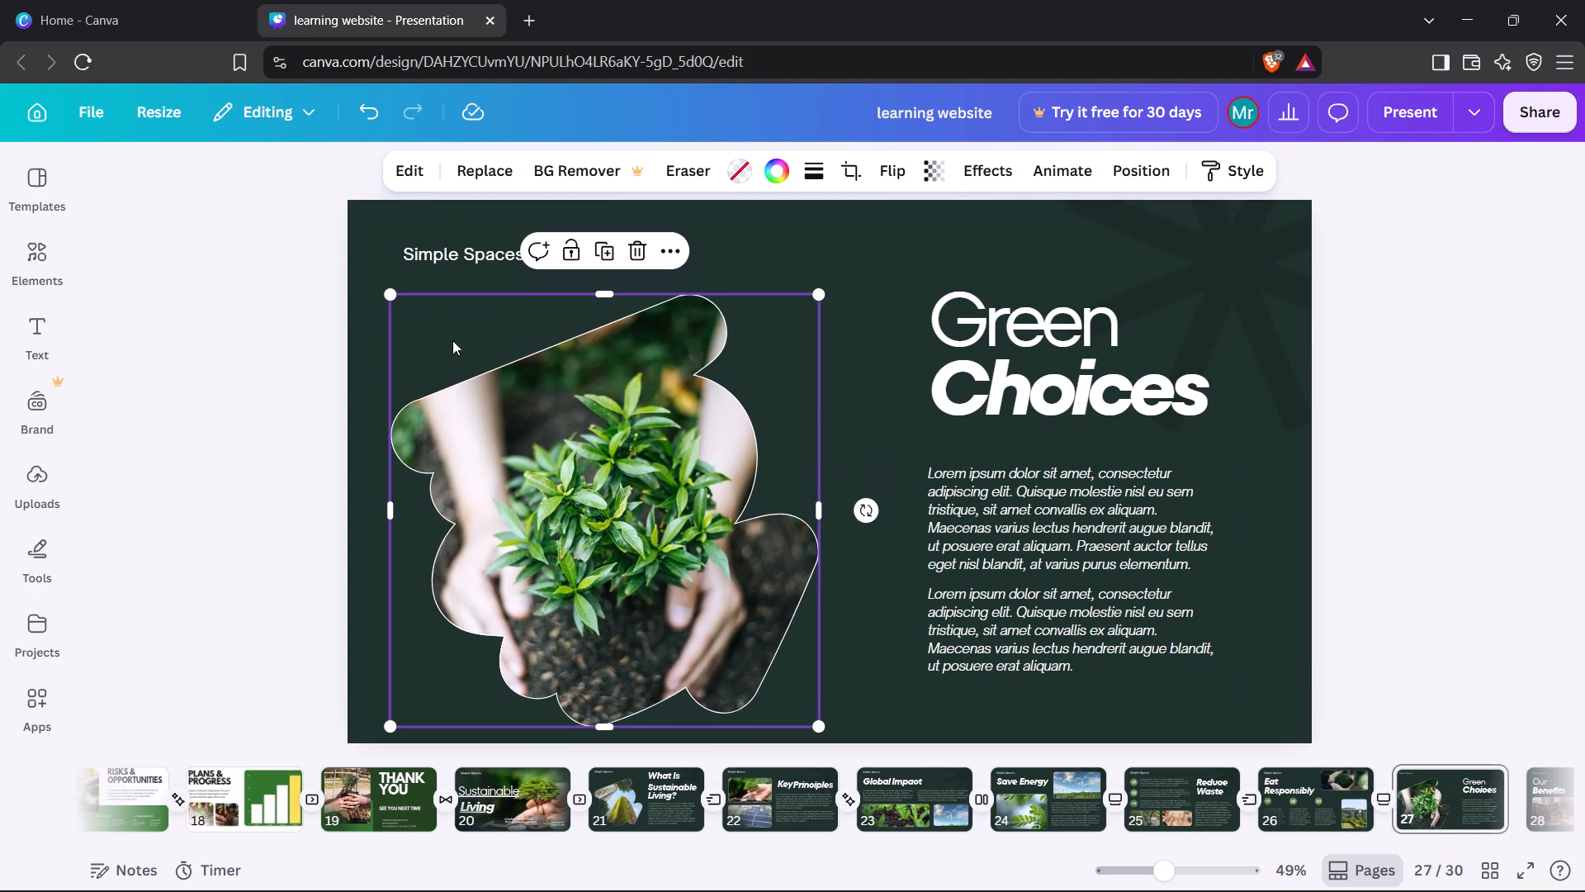
Make page 27's "Simple Spaces" label bold and italic, enlarge it to about 28.5 pt and move it back to its original left margin.
{"action": "left_click", "coordinate": [490, 256]}
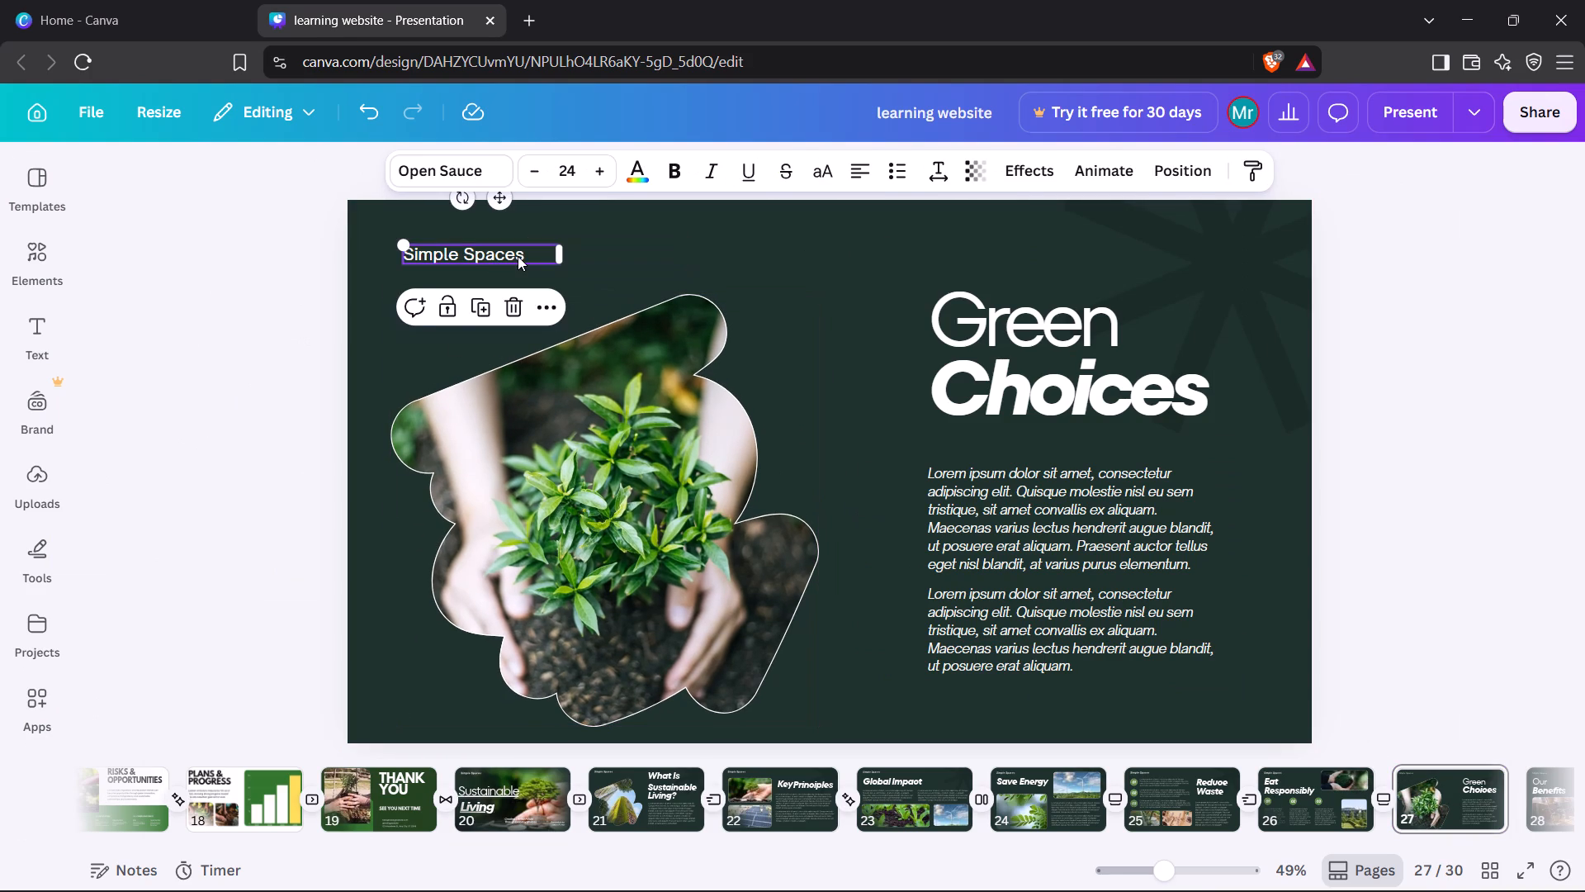
{"action": "triple_click", "coordinate": [518, 256]}
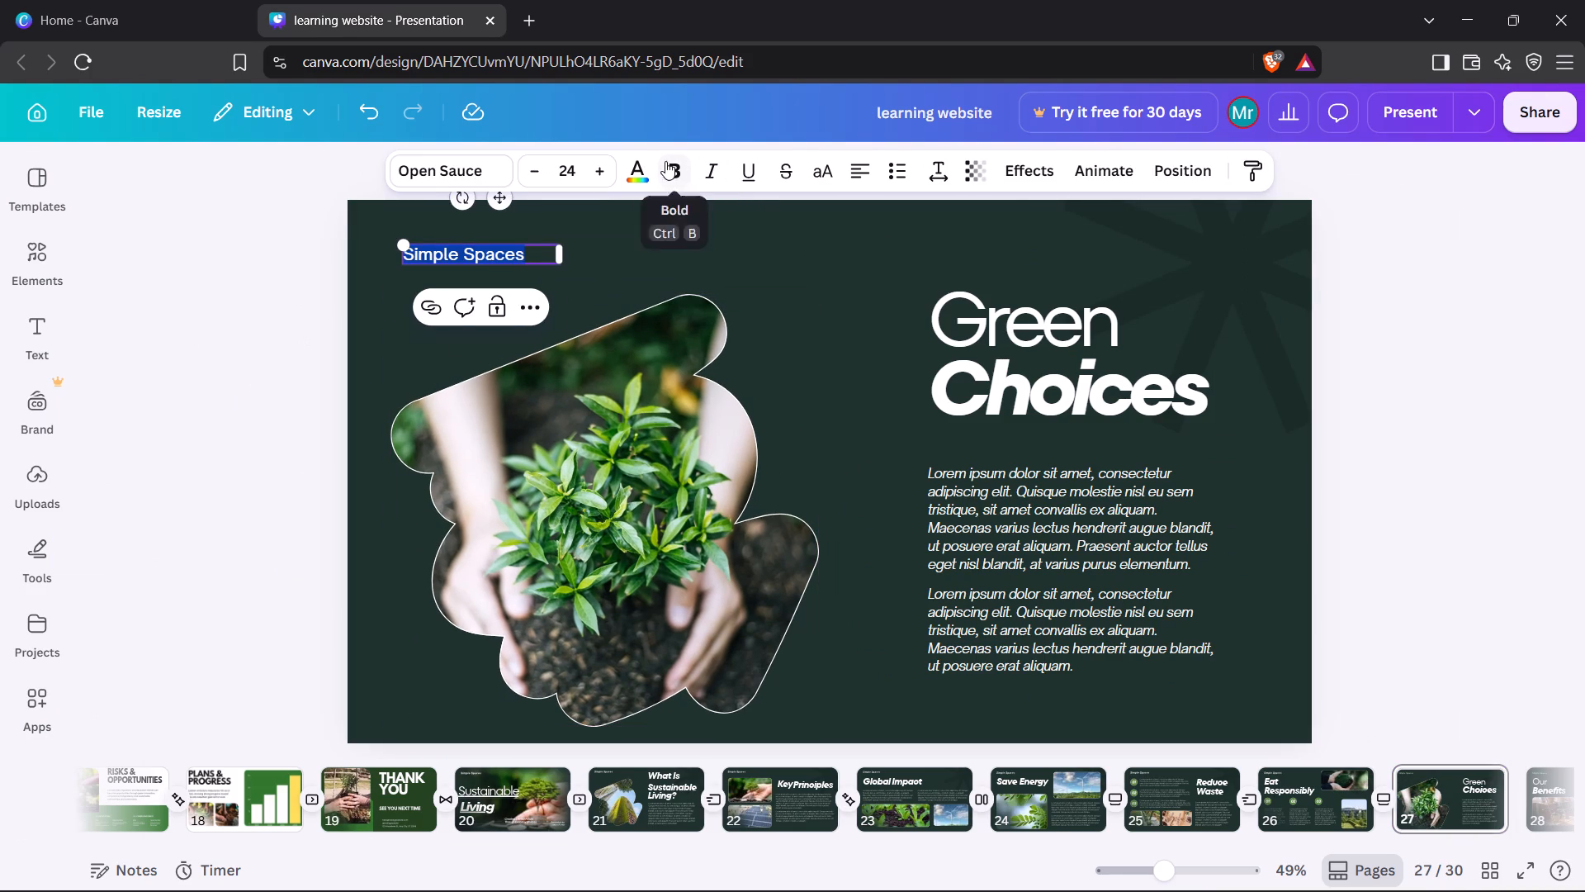
{"action": "left_click", "coordinate": [665, 161]}
{"action": "left_click", "coordinate": [717, 178]}
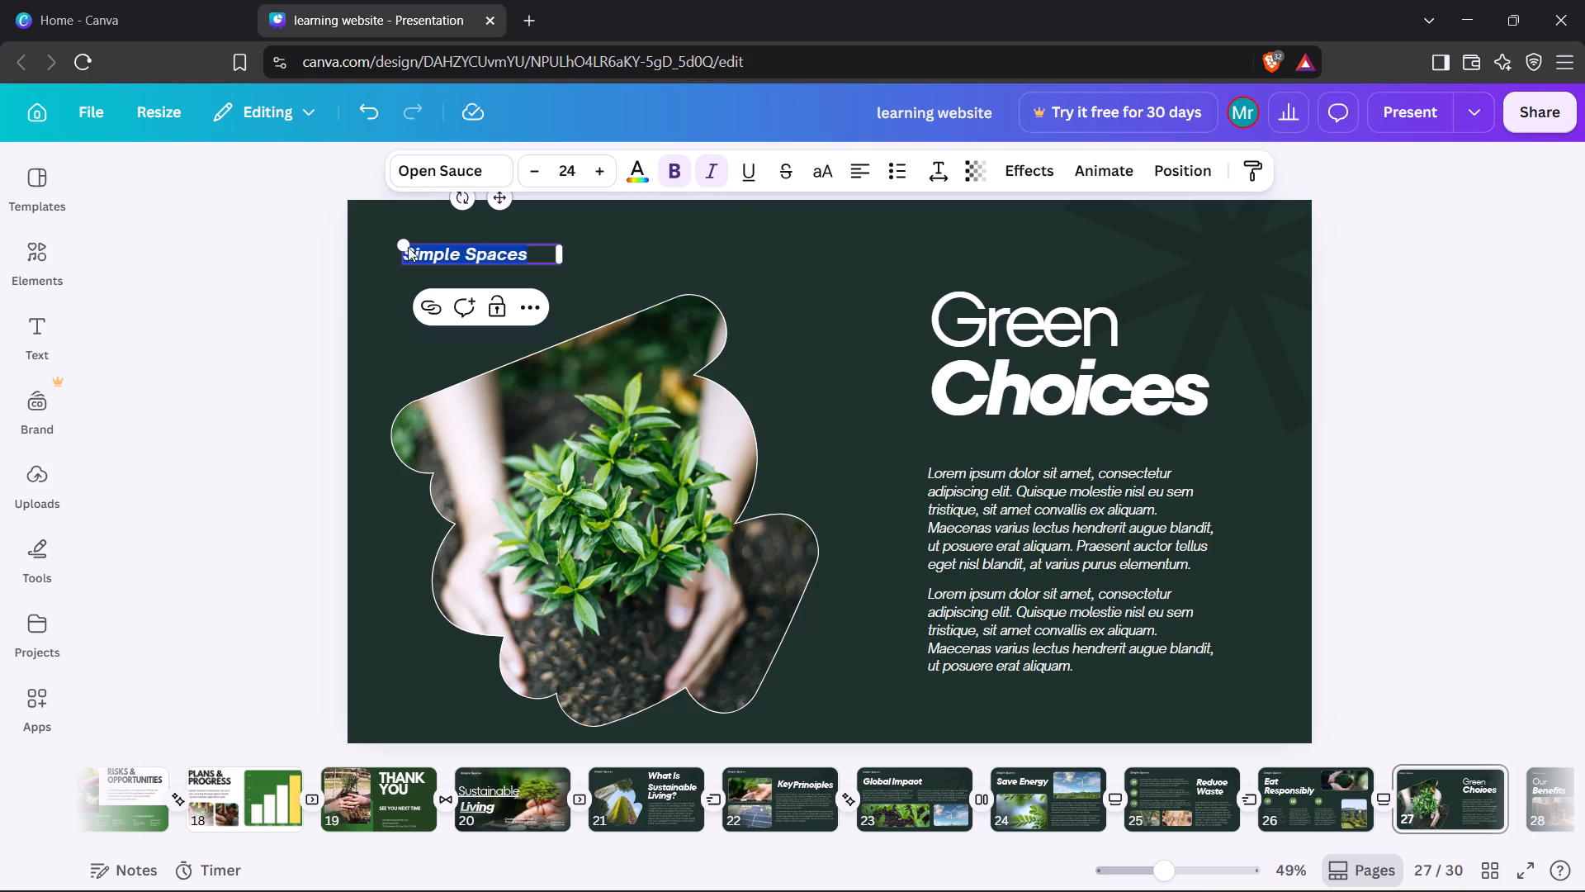
{"action": "left_click_drag", "start_coordinate": [405, 241], "coordinate": [377, 225]}
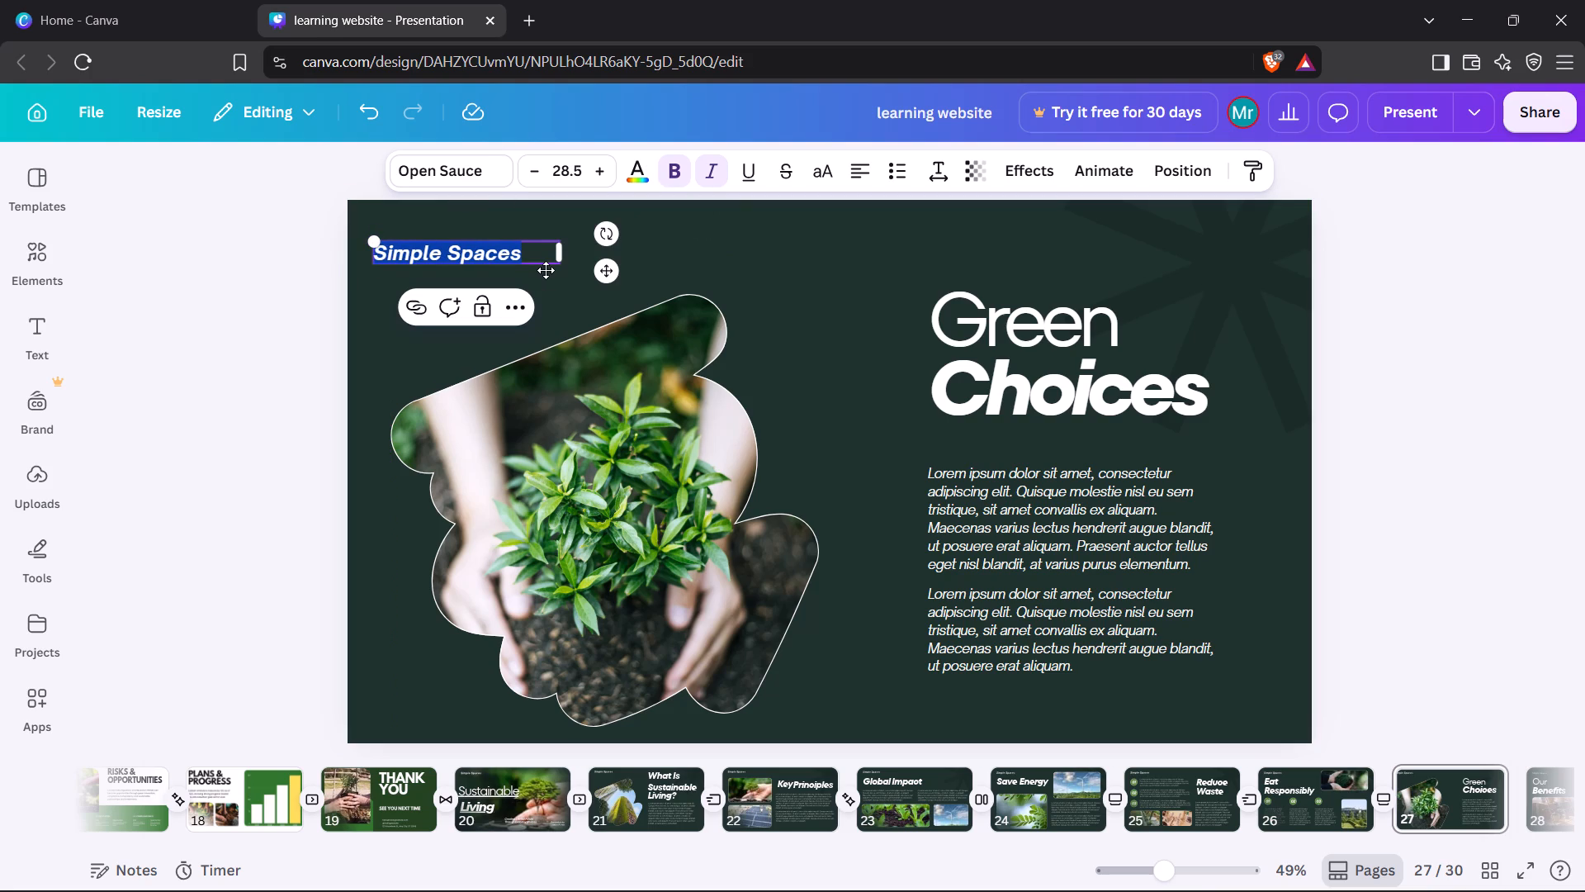
{"action": "left_click_drag", "start_coordinate": [546, 270], "coordinate": [574, 272]}
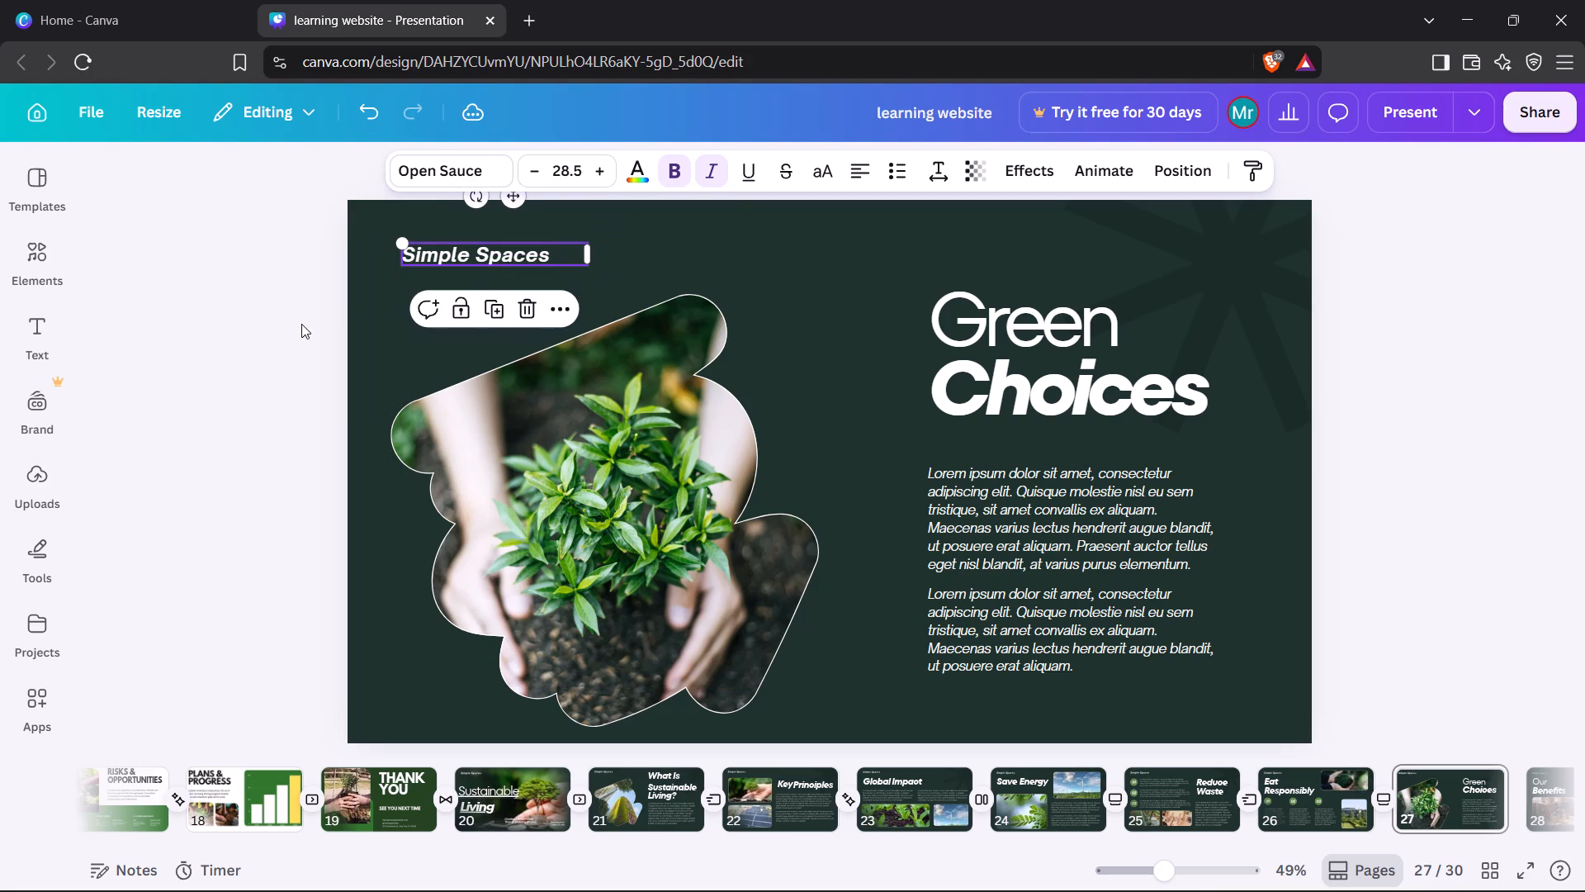
{"action": "left_click", "coordinate": [301, 324]}
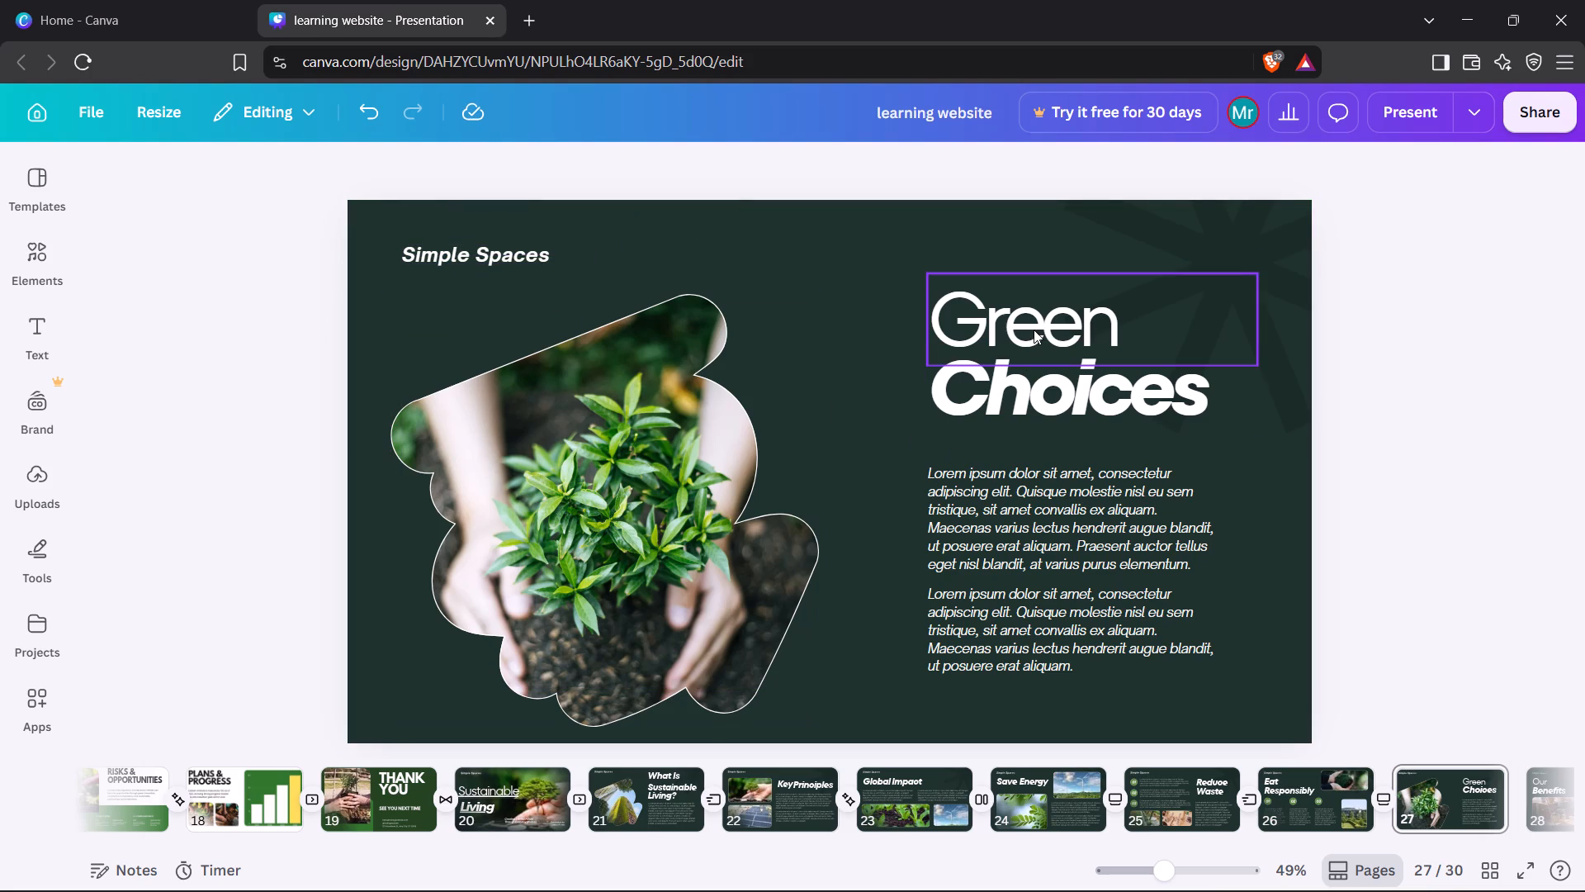
Make the word "Green" in page 27's title bold and italic.
{"action": "triple_click", "coordinate": [1034, 330]}
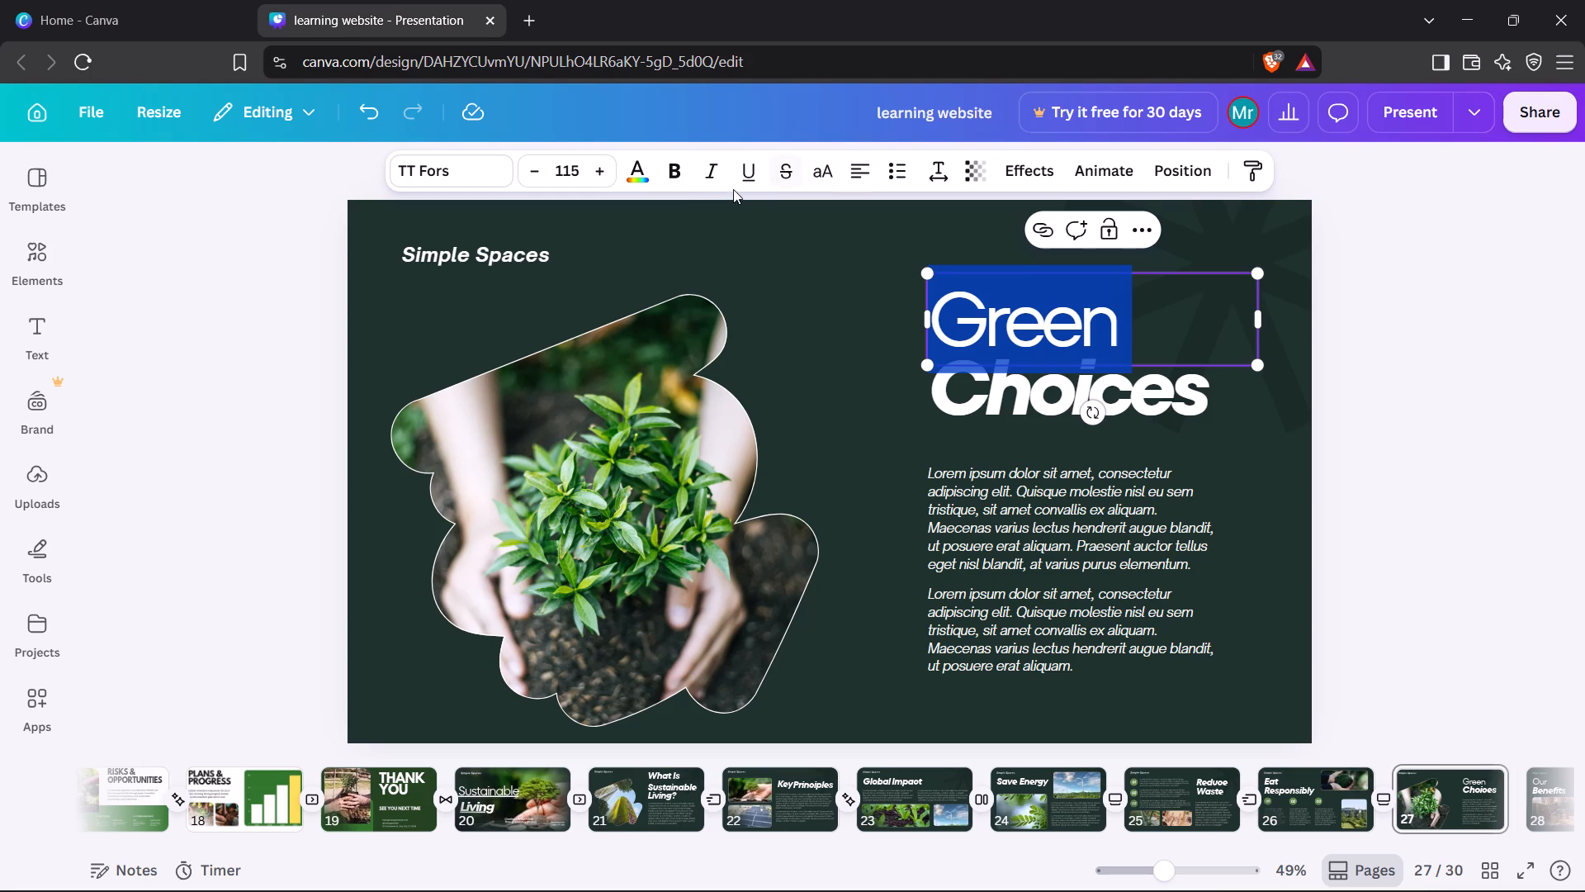
{"action": "left_click", "coordinate": [671, 169]}
{"action": "left_click", "coordinate": [703, 172]}
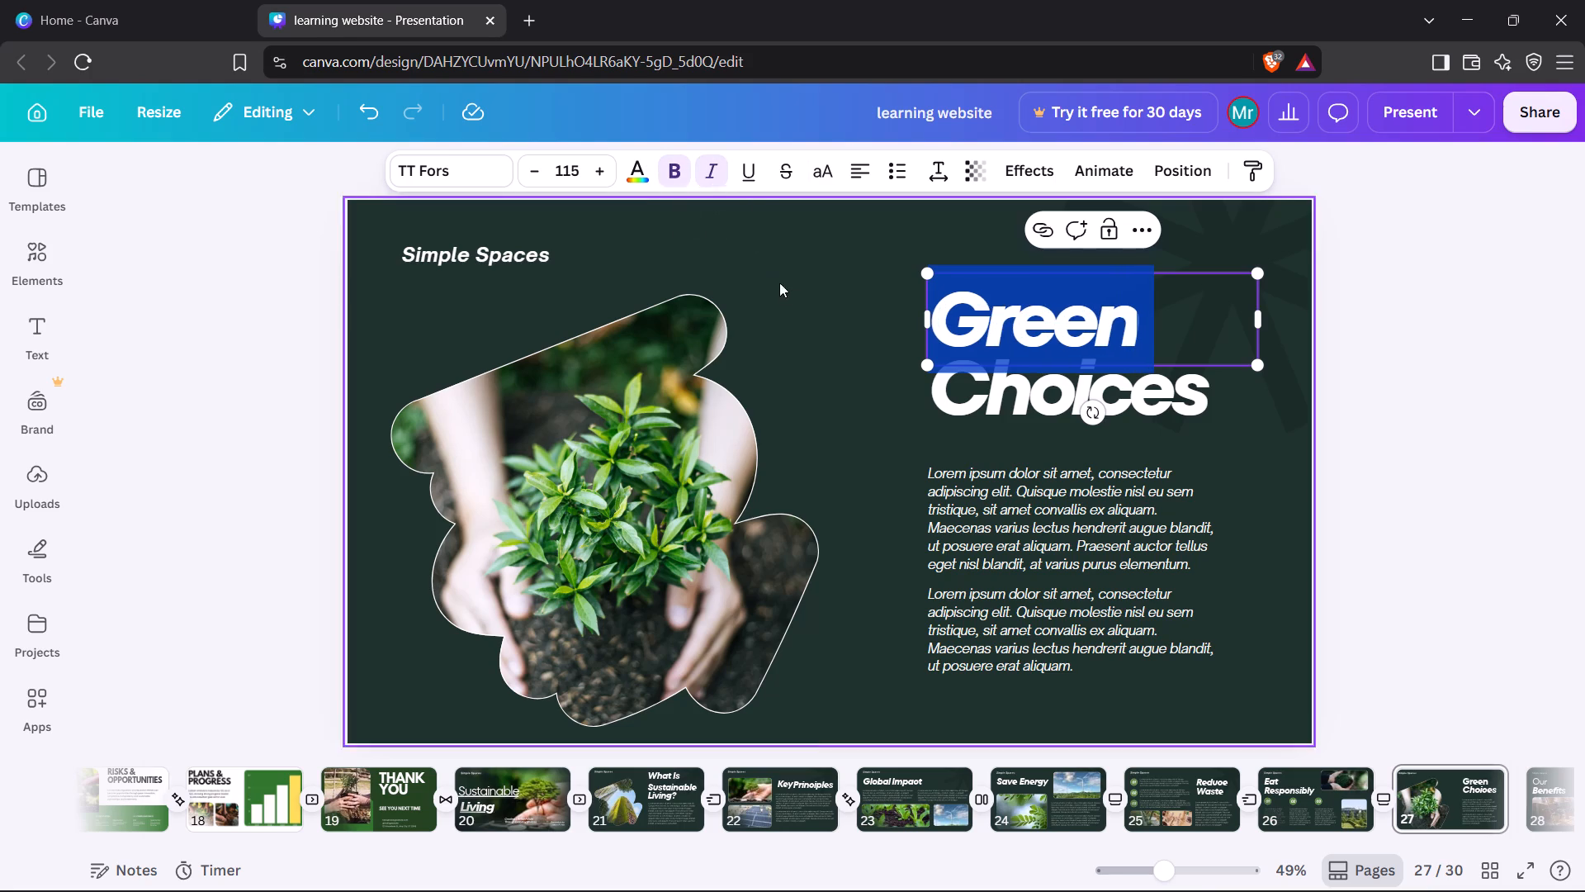
{"action": "left_click", "coordinate": [799, 298]}
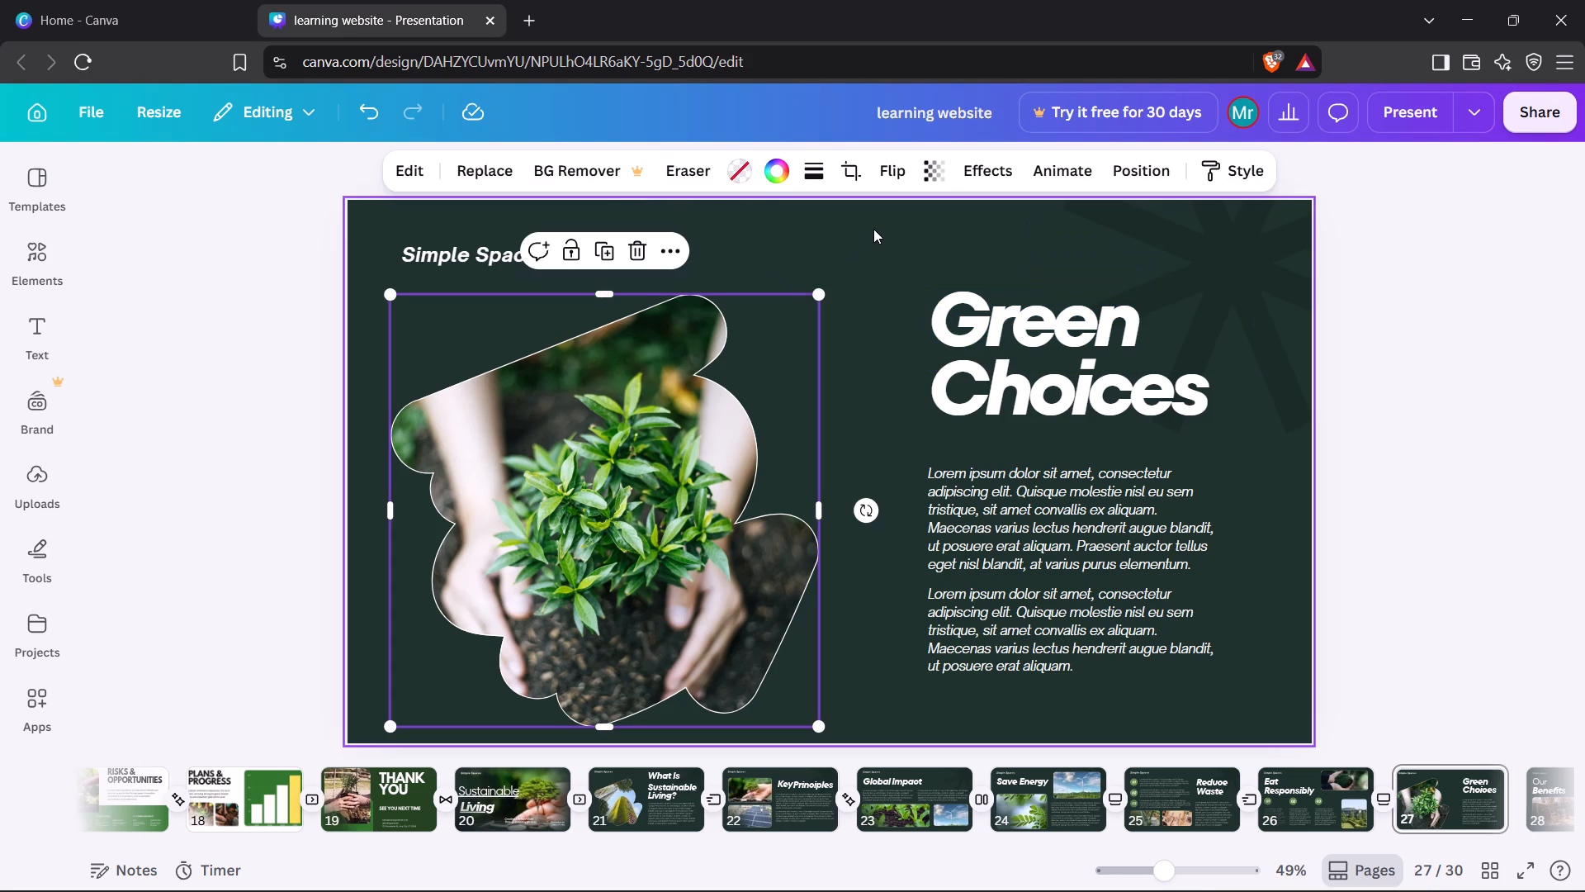
Apply the Chill page animation to page 27, "Green Choices".
{"action": "left_click", "coordinate": [873, 229]}
{"action": "left_click", "coordinate": [866, 179]}
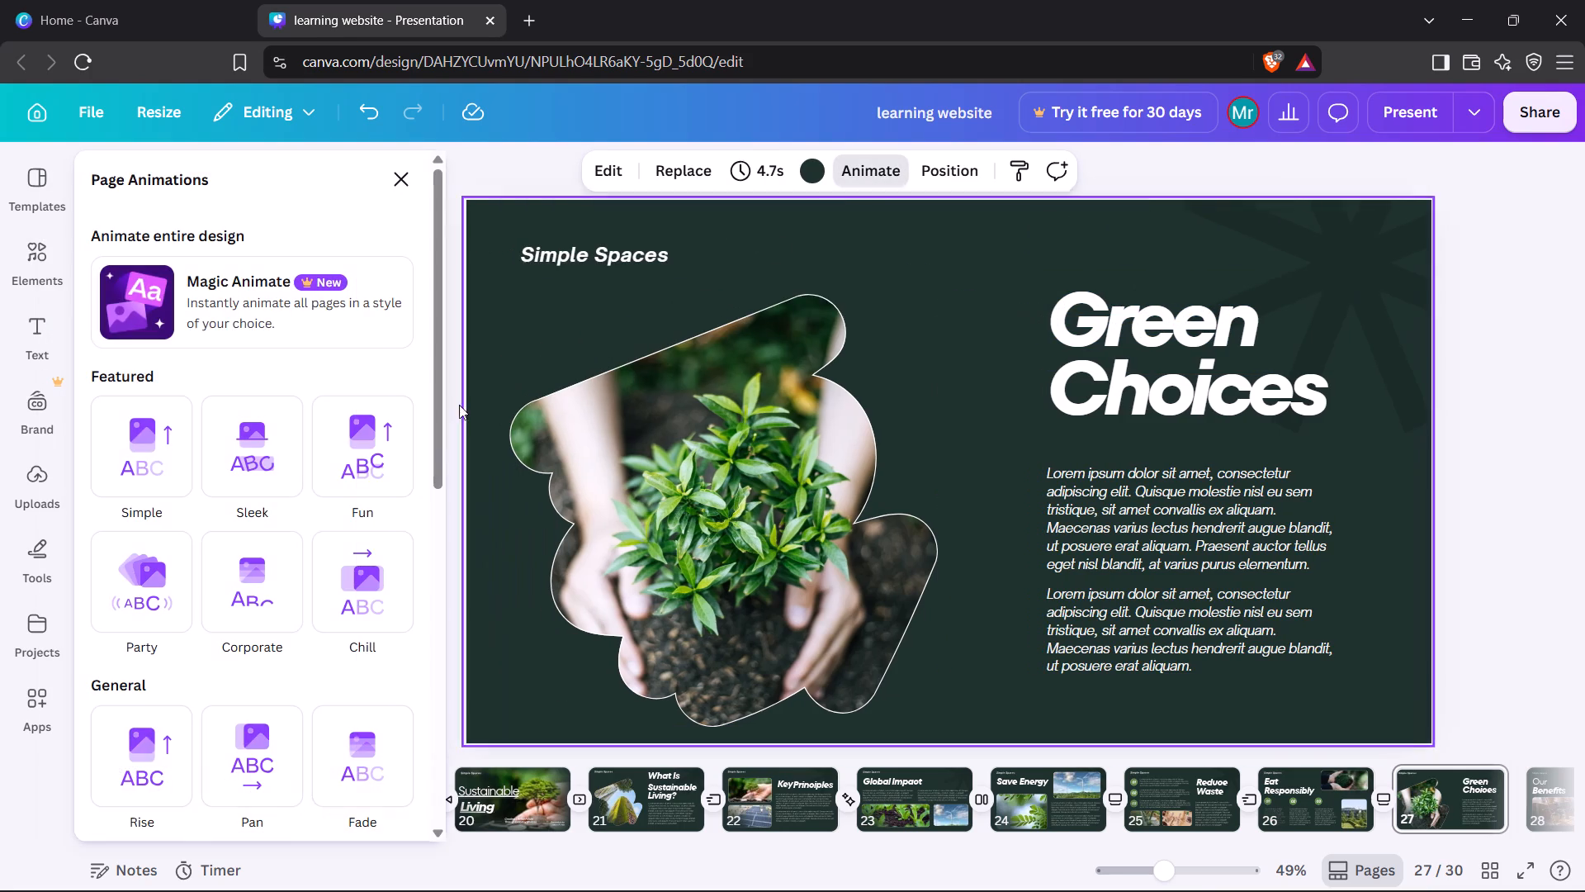
{"action": "left_click", "coordinate": [374, 582]}
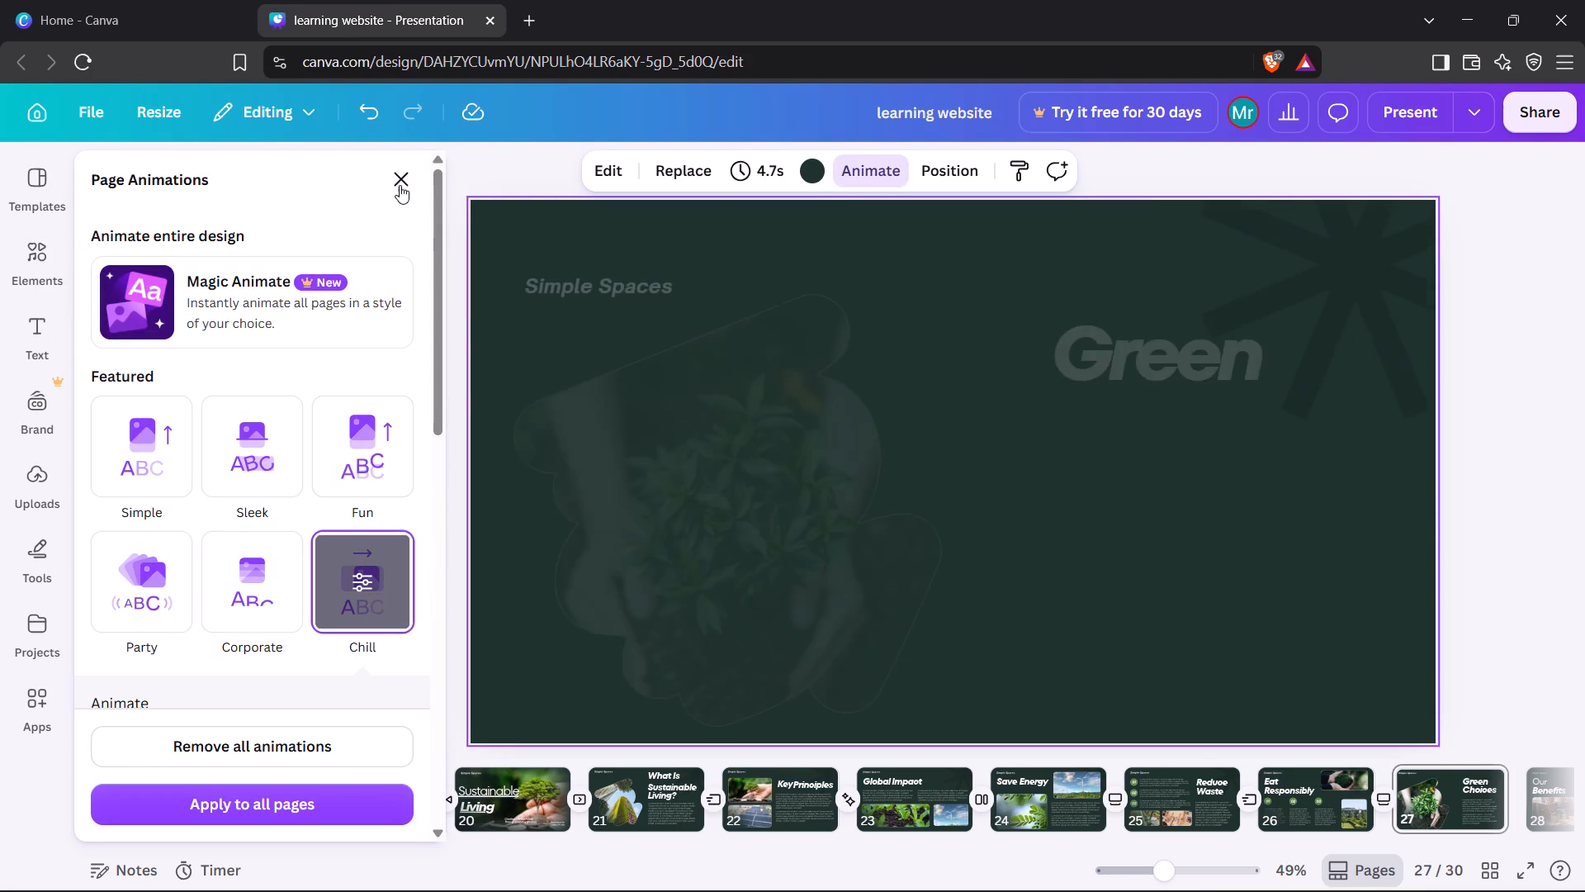
{"action": "left_click", "coordinate": [398, 179]}
{"action": "left_click", "coordinate": [265, 397]}
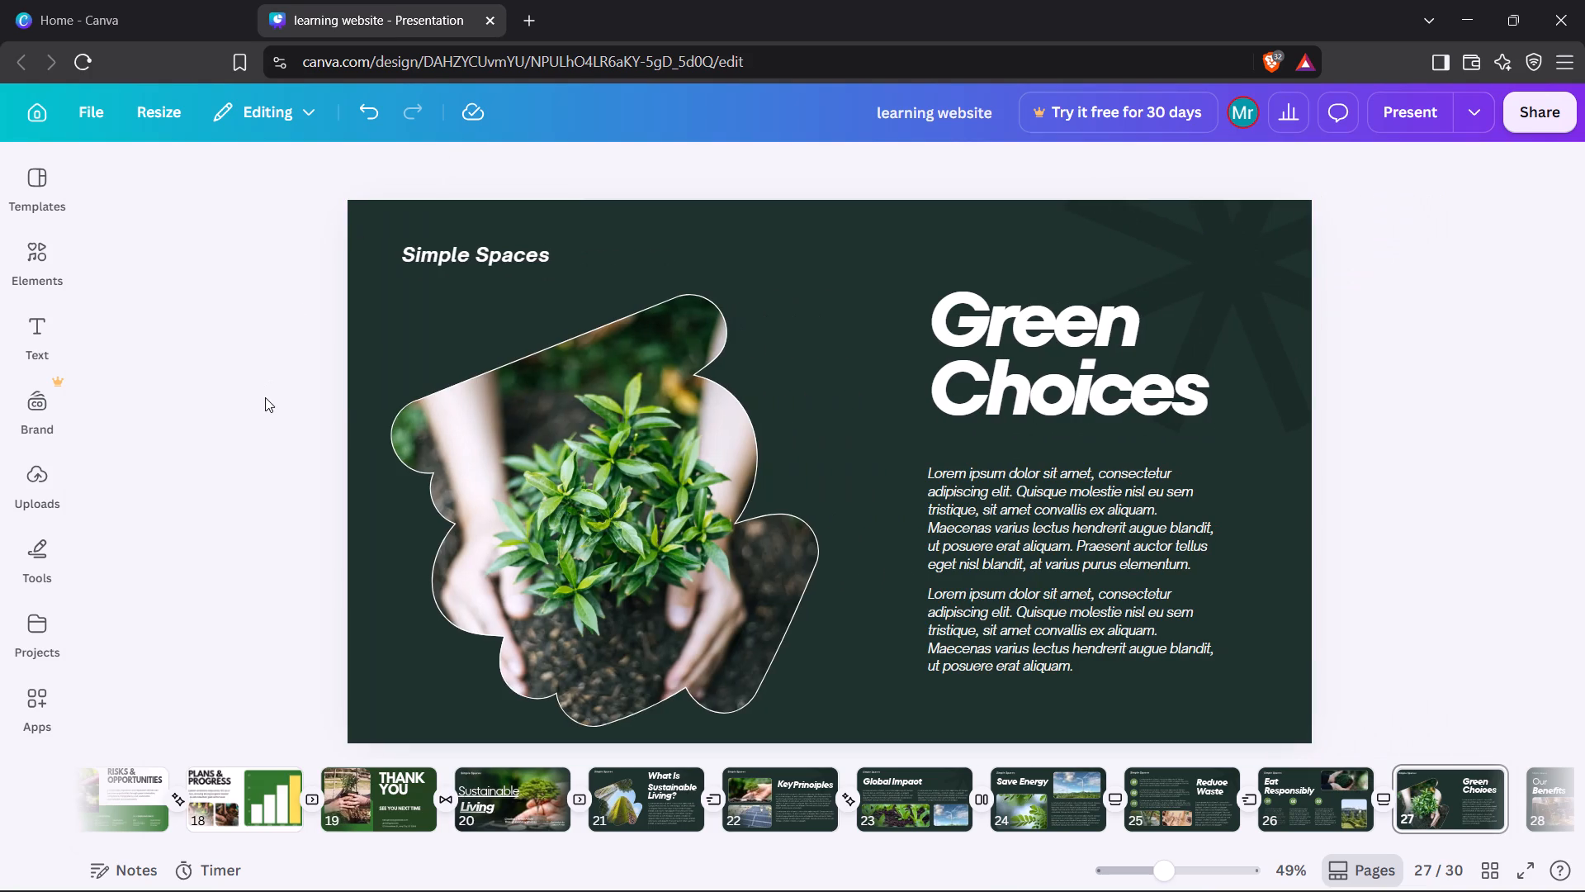
Add a Flow transition between pages 27 and 28.
{"action": "scroll", "coordinate": [1362, 809], "scroll_direction": "left", "scroll_amount": 2}
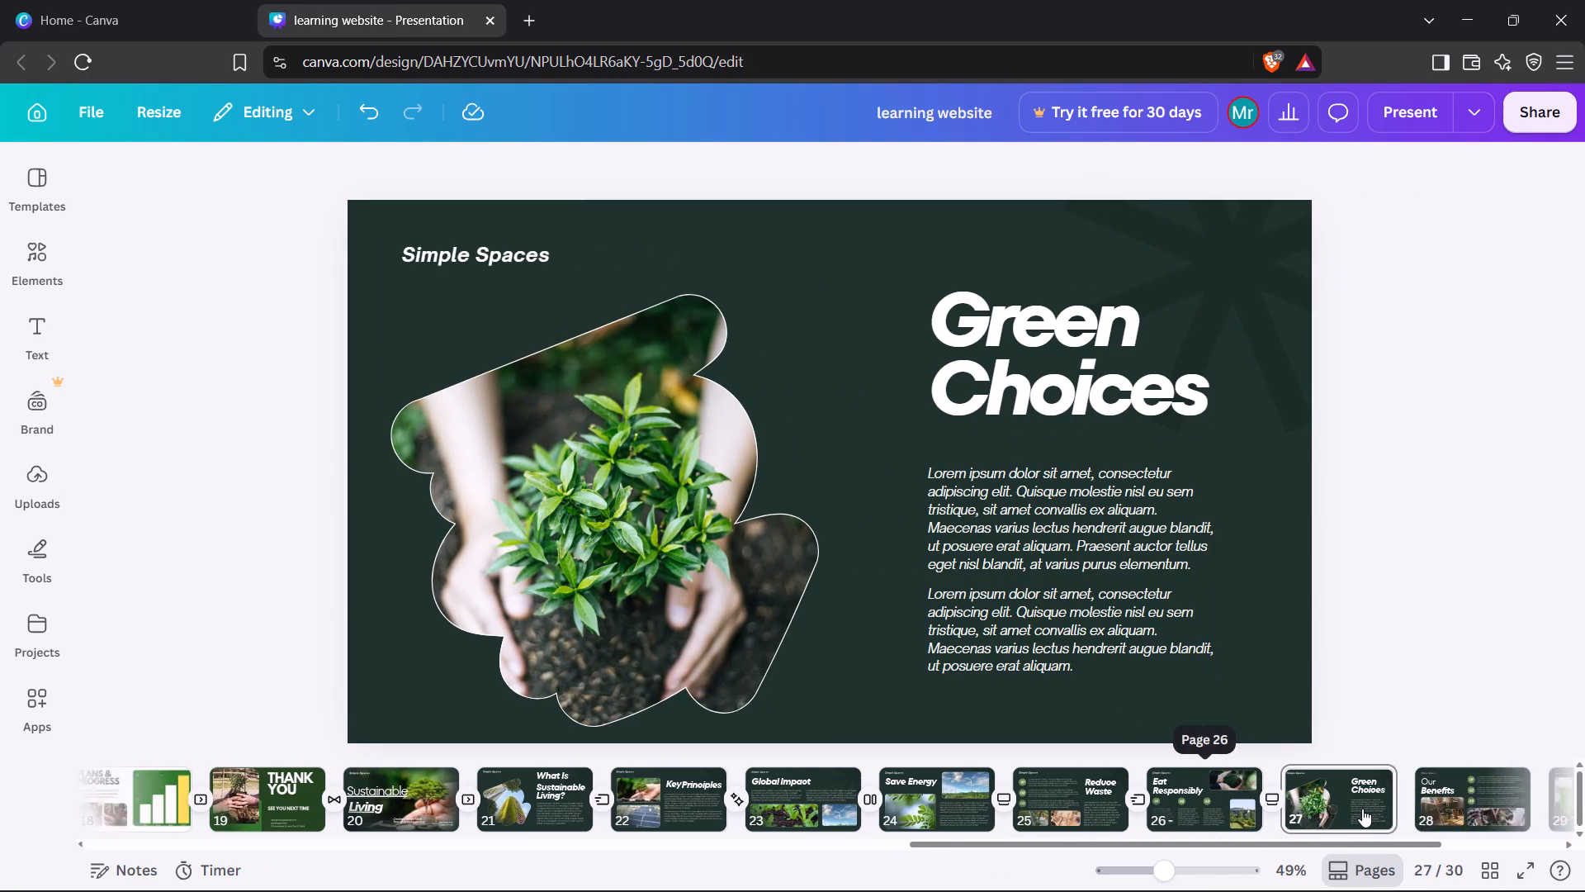
{"action": "scroll", "coordinate": [1362, 809], "scroll_direction": "left", "scroll_amount": 4}
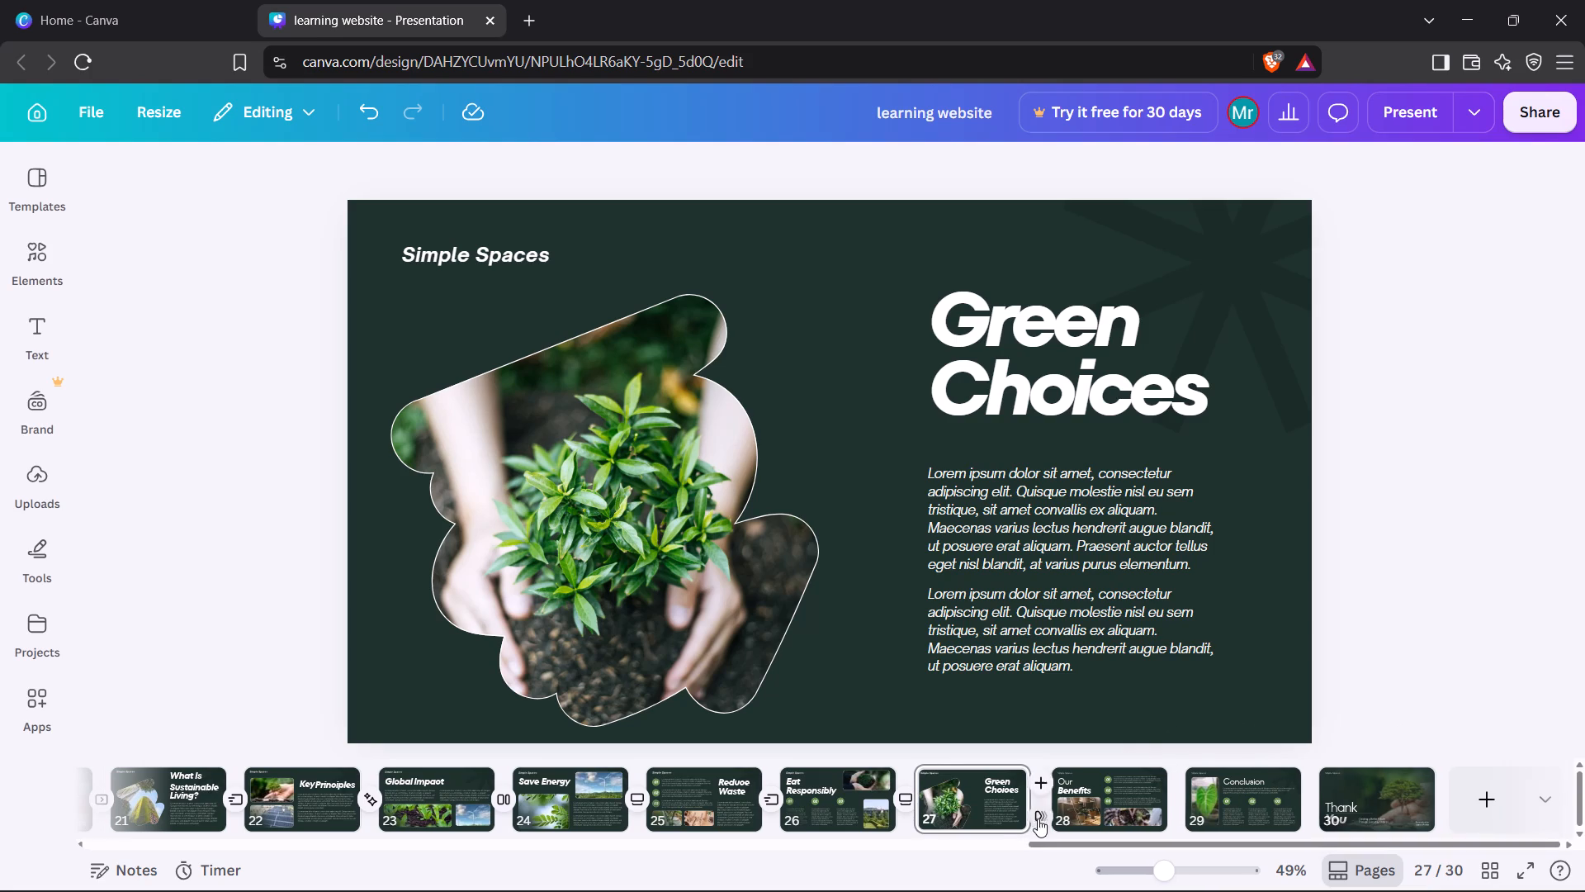
{"action": "left_click", "coordinate": [1038, 818]}
{"action": "left_click", "coordinate": [1049, 816]}
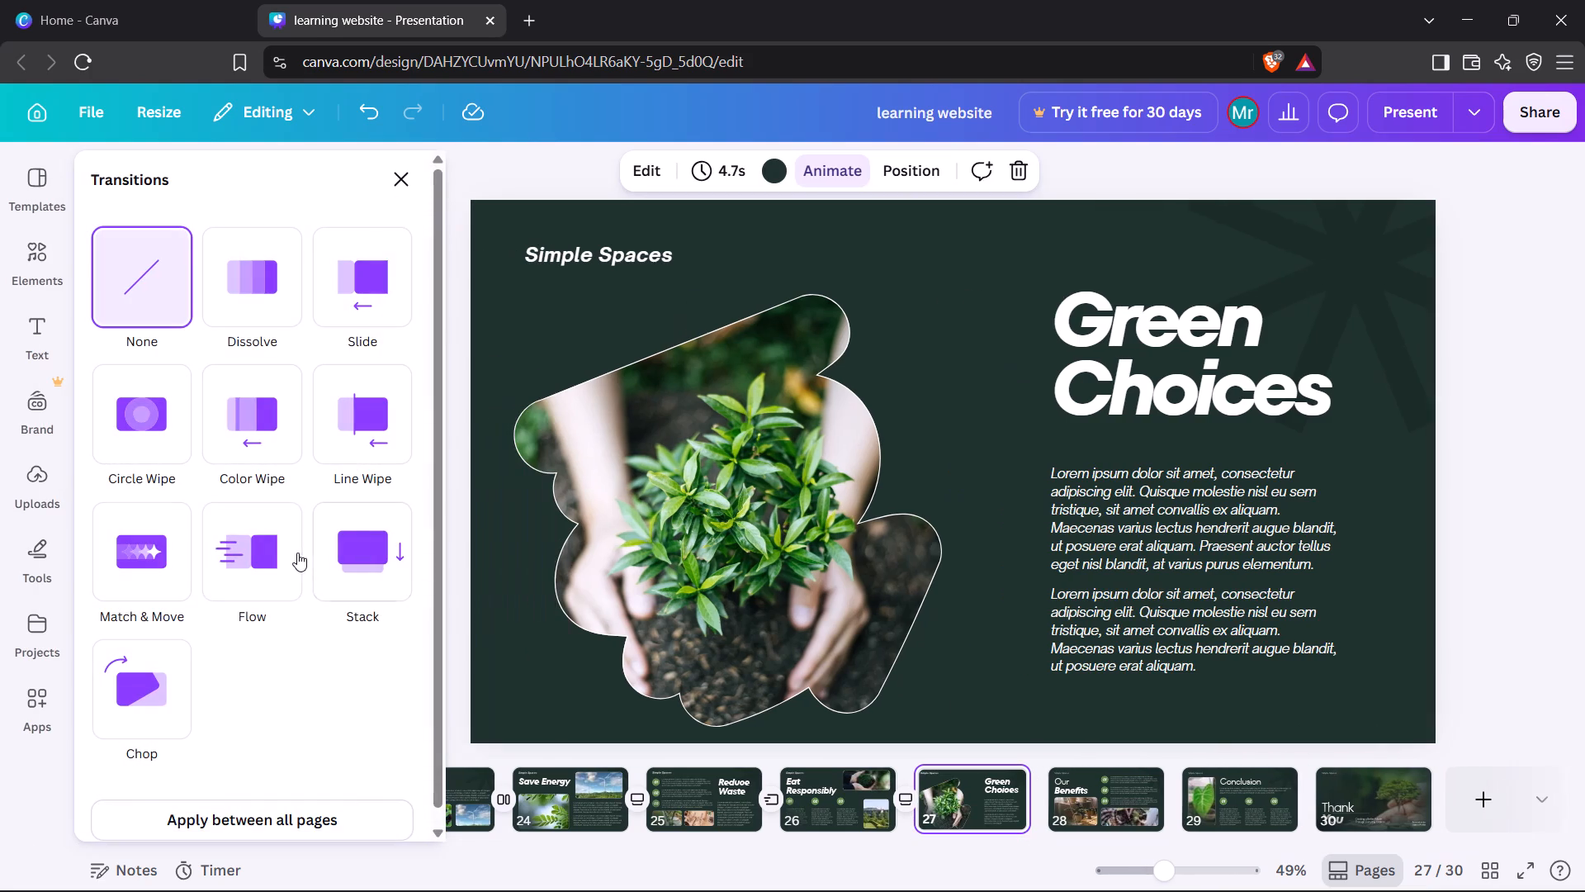
{"action": "left_click", "coordinate": [299, 552]}
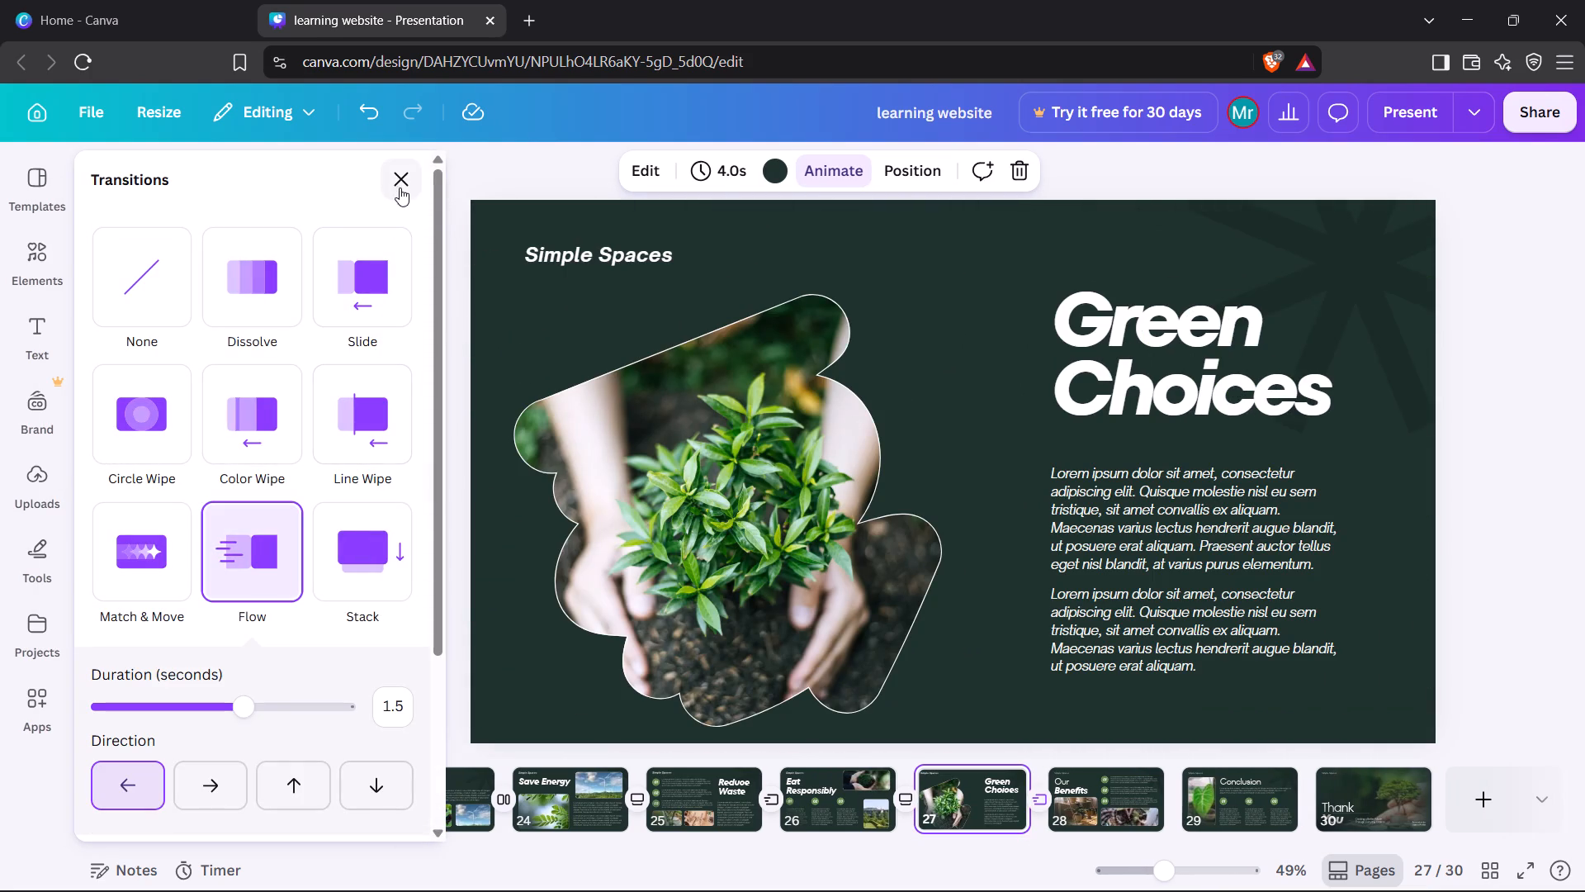
{"action": "left_click", "coordinate": [400, 180]}
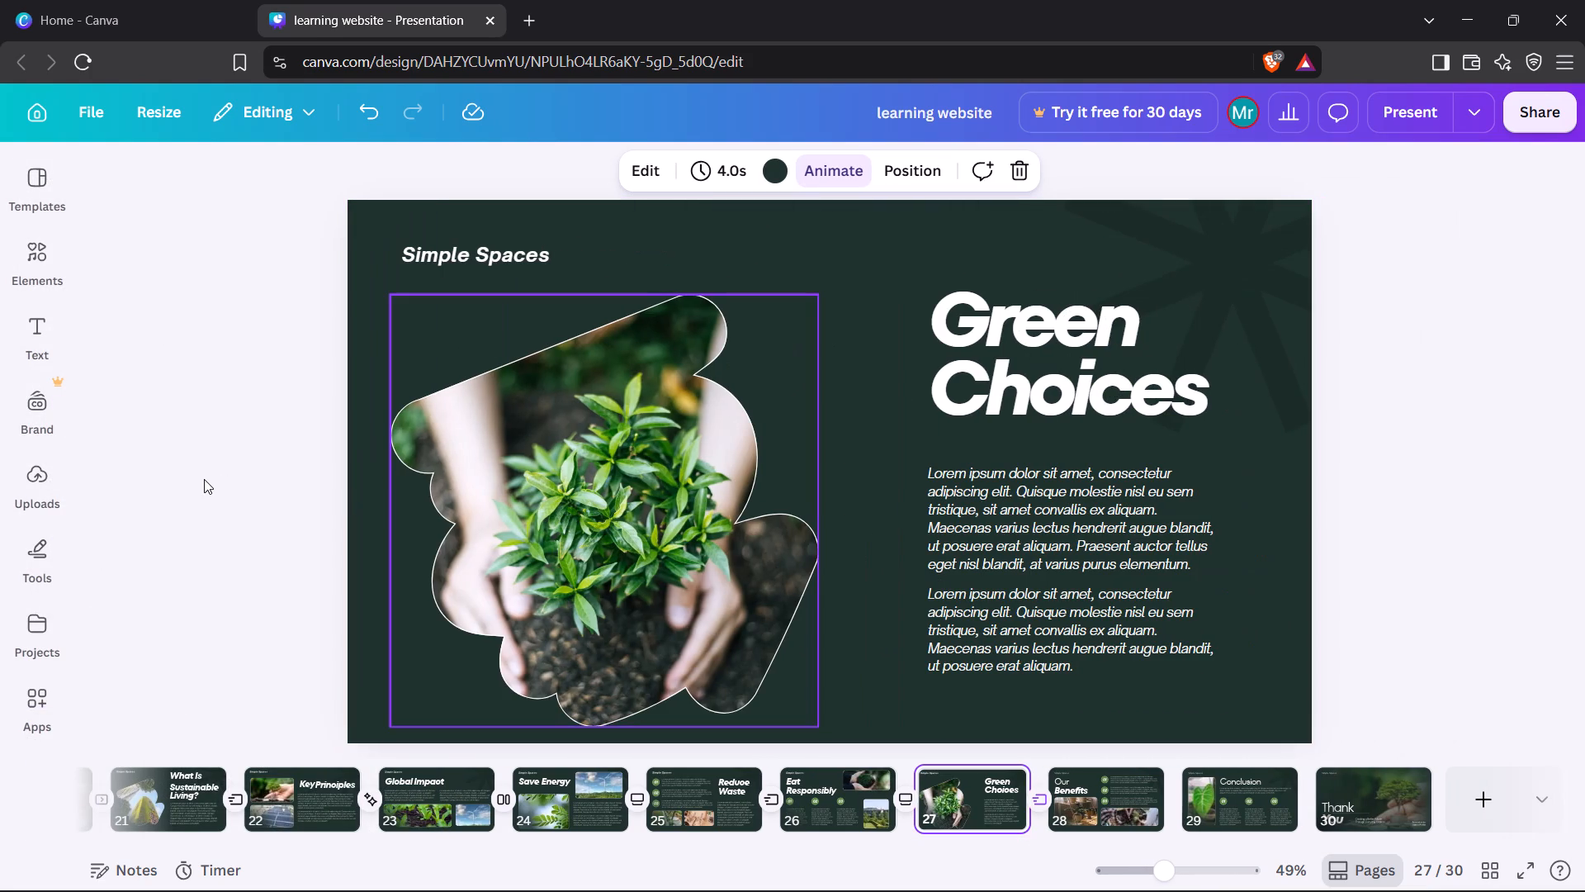
{"action": "left_click", "coordinate": [204, 479]}
On page 28, "Our Benefits", move the potted-plants photo straight down to leave more space below the title.
{"action": "key", "text": "Right"}
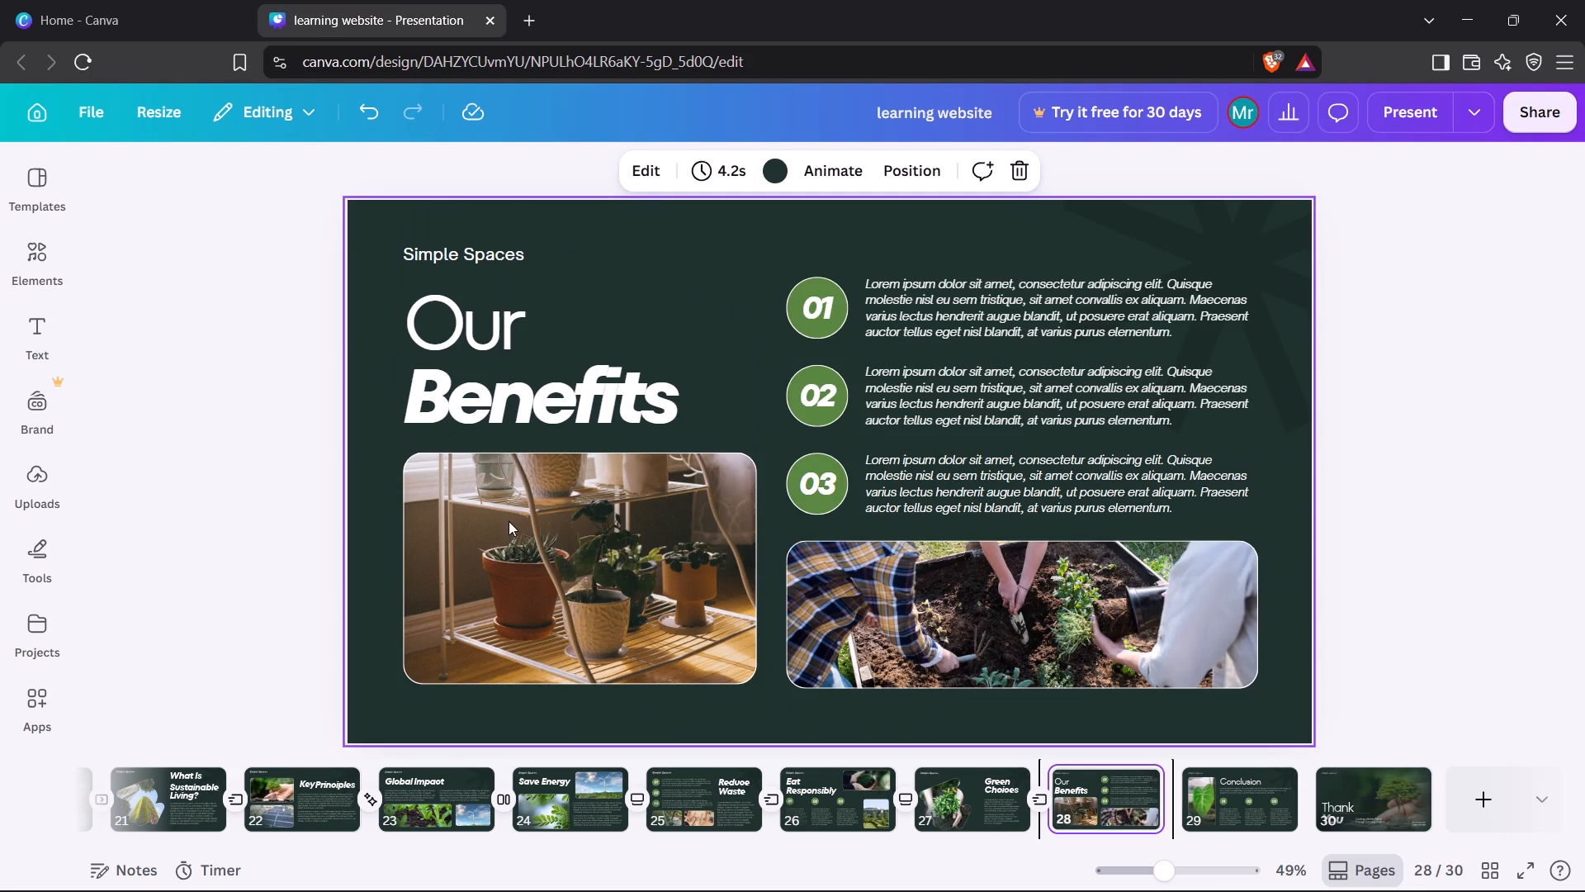
{"action": "left_click_drag", "start_coordinate": [510, 551], "coordinate": [511, 577]}
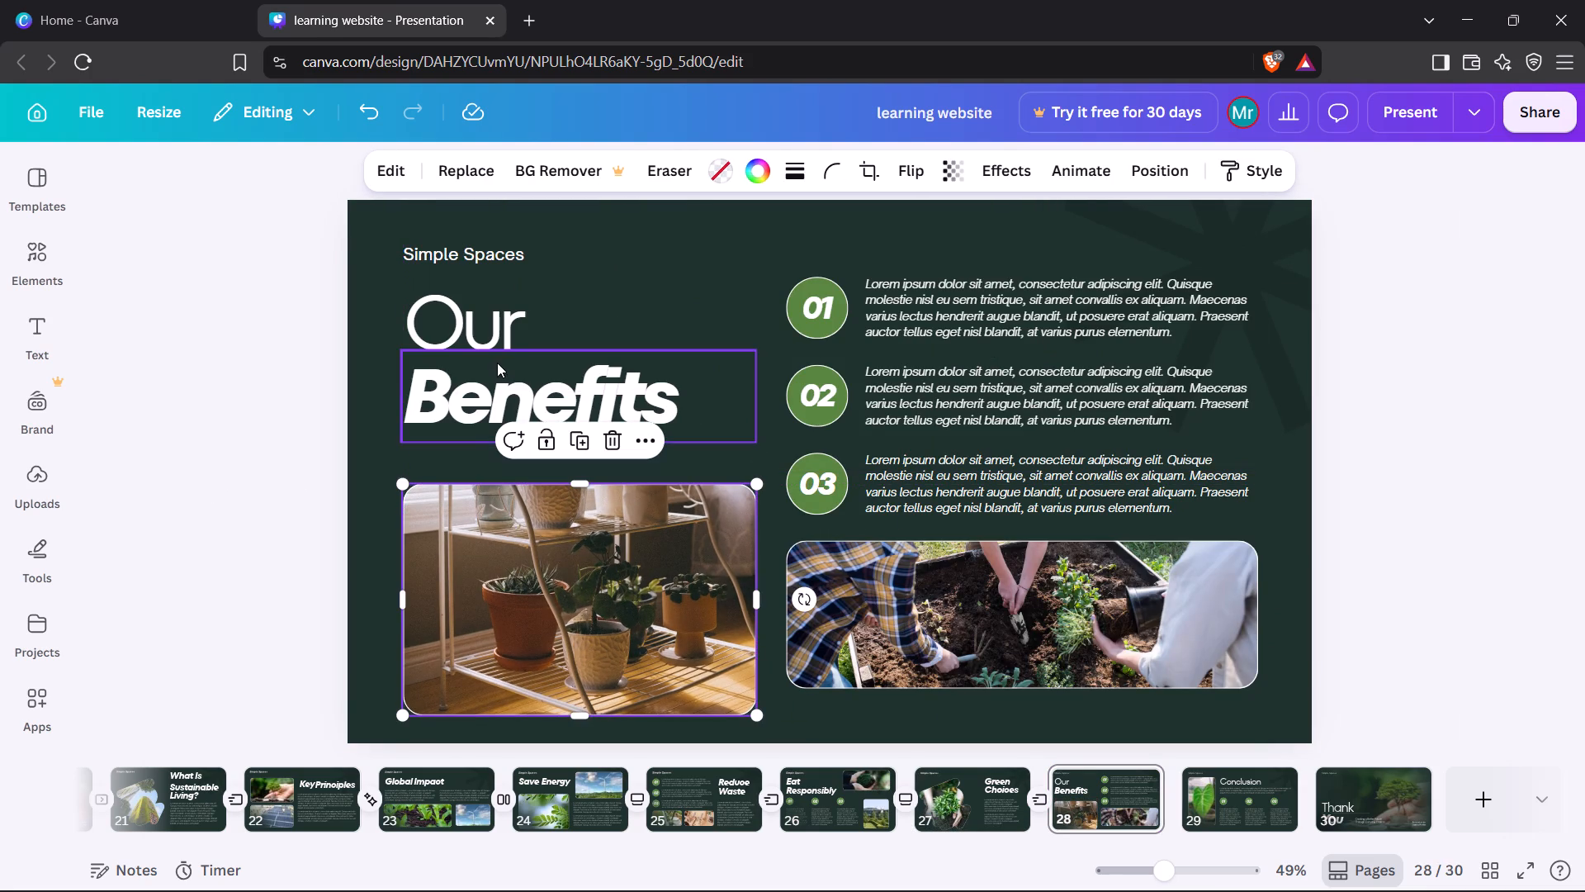
Make the word "Our" in page 28's title bold and italic.
{"action": "triple_click", "coordinate": [497, 324]}
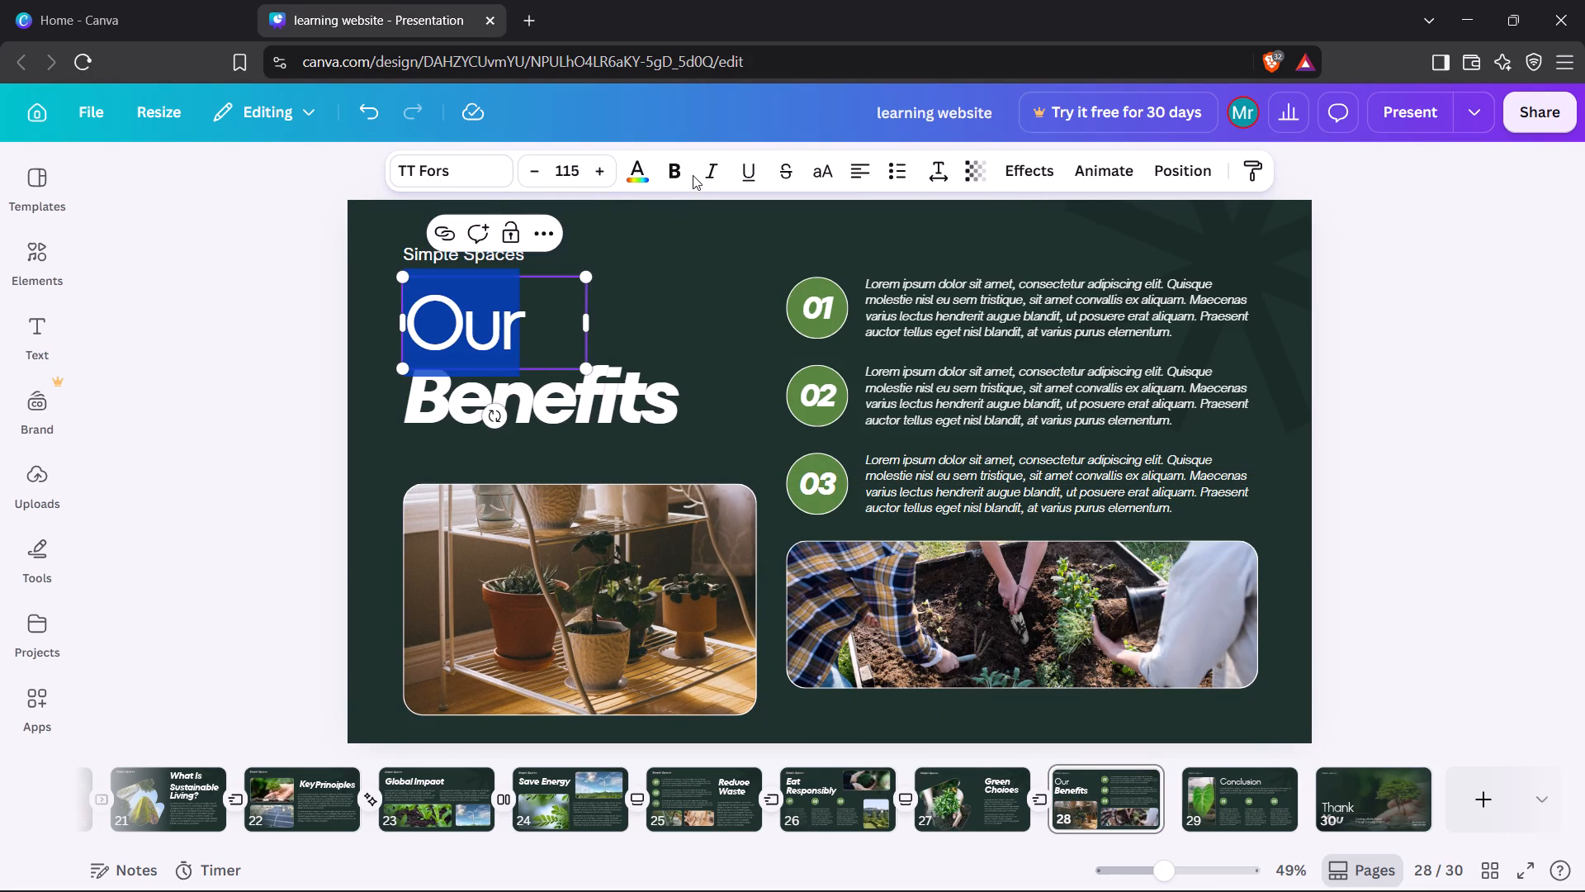
{"action": "left_click", "coordinate": [687, 175]}
{"action": "left_click", "coordinate": [704, 176]}
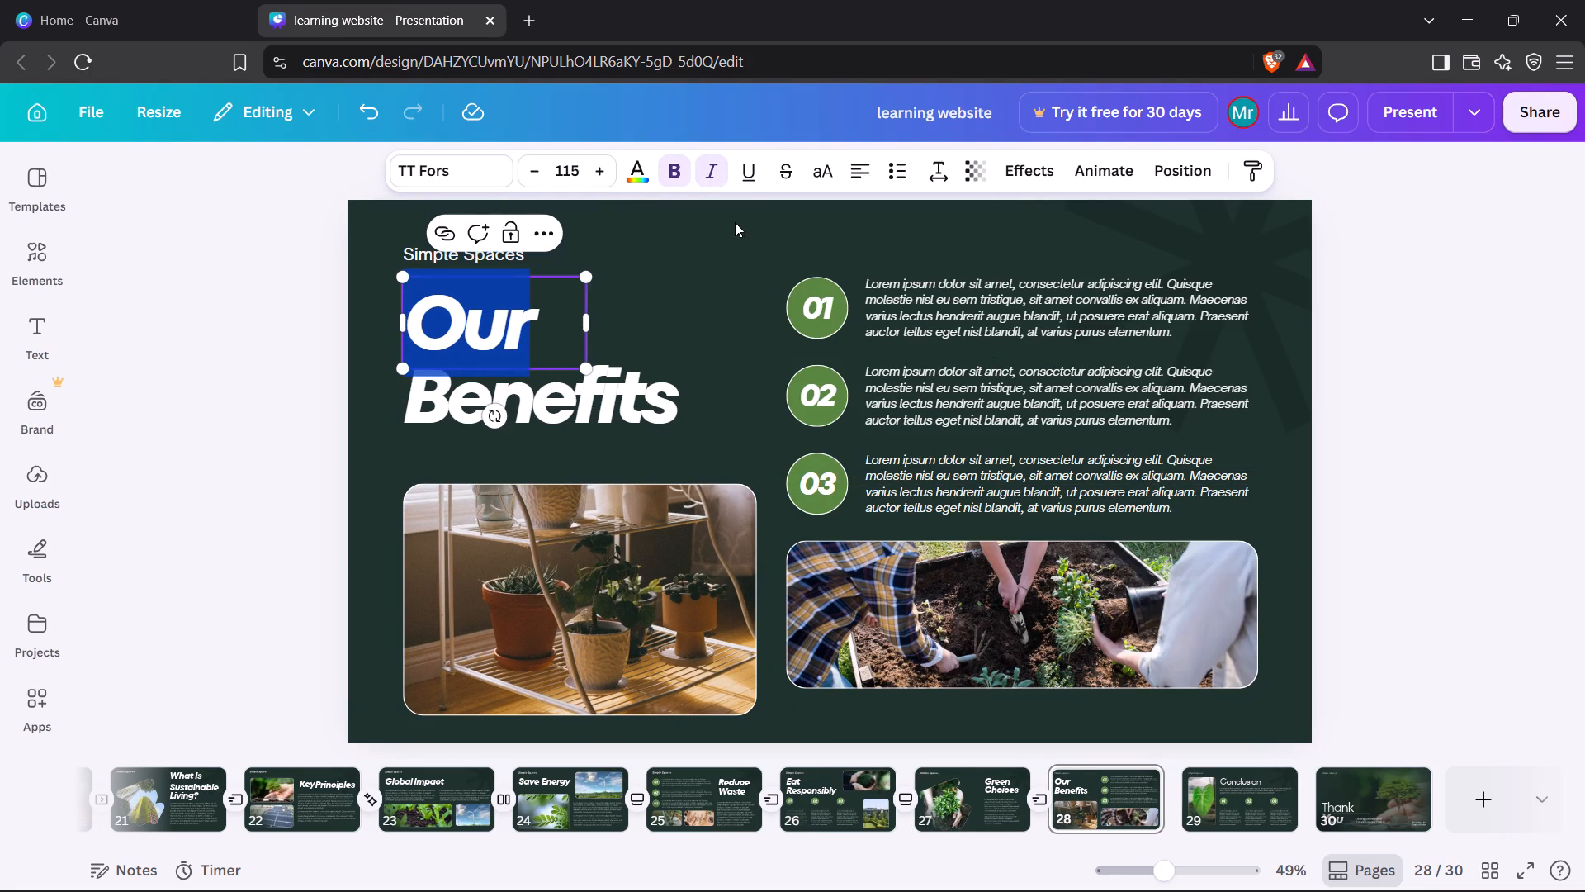
Extend the bottom edge of page 28's garden-bed photo down to line up with the potted-plants photo's bottom edge.
{"action": "left_click", "coordinate": [922, 545]}
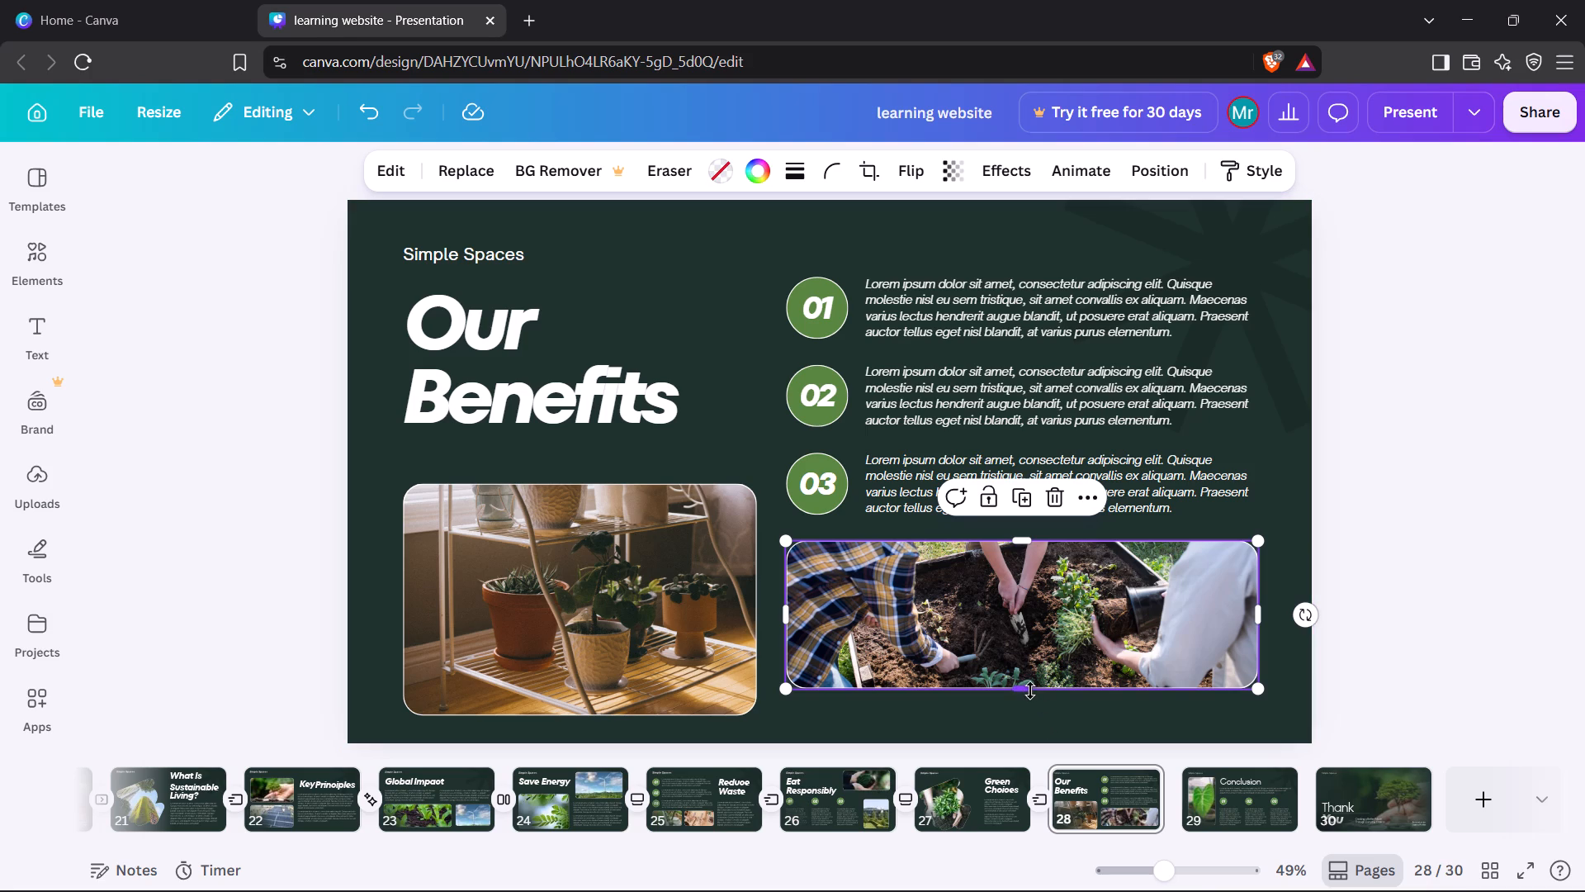
{"action": "left_click_drag", "start_coordinate": [1030, 690], "coordinate": [1034, 713]}
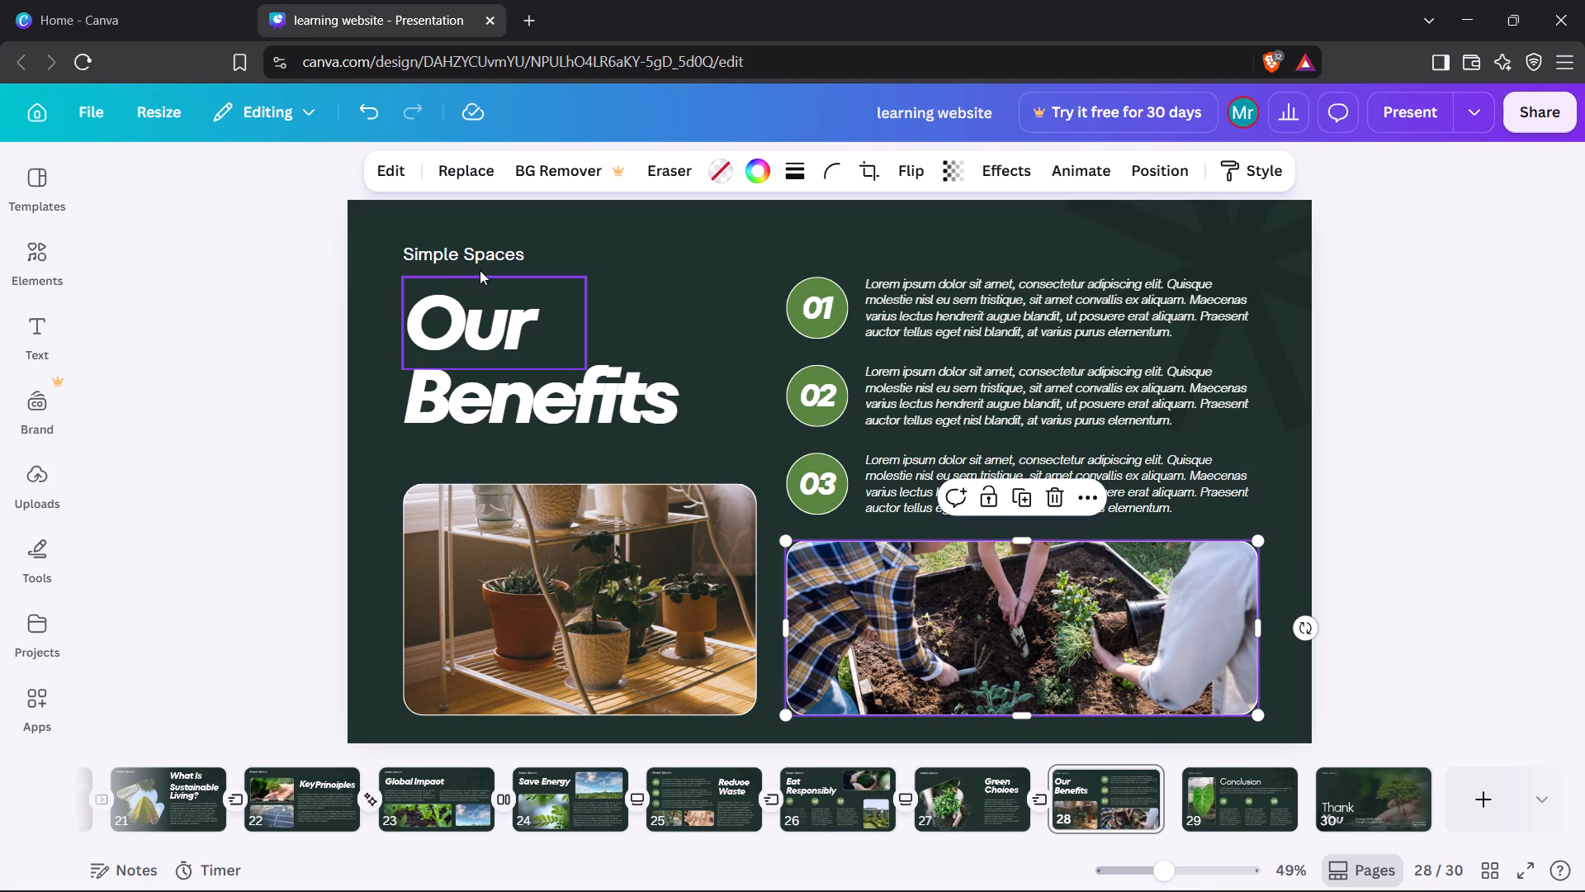
Make page 28's "Simple Spaces" label bold and italic, enlarge it to about 27.1 pt and move it back to its original left margin.
{"action": "left_click", "coordinate": [485, 266]}
{"action": "double_click", "coordinate": [486, 258]}
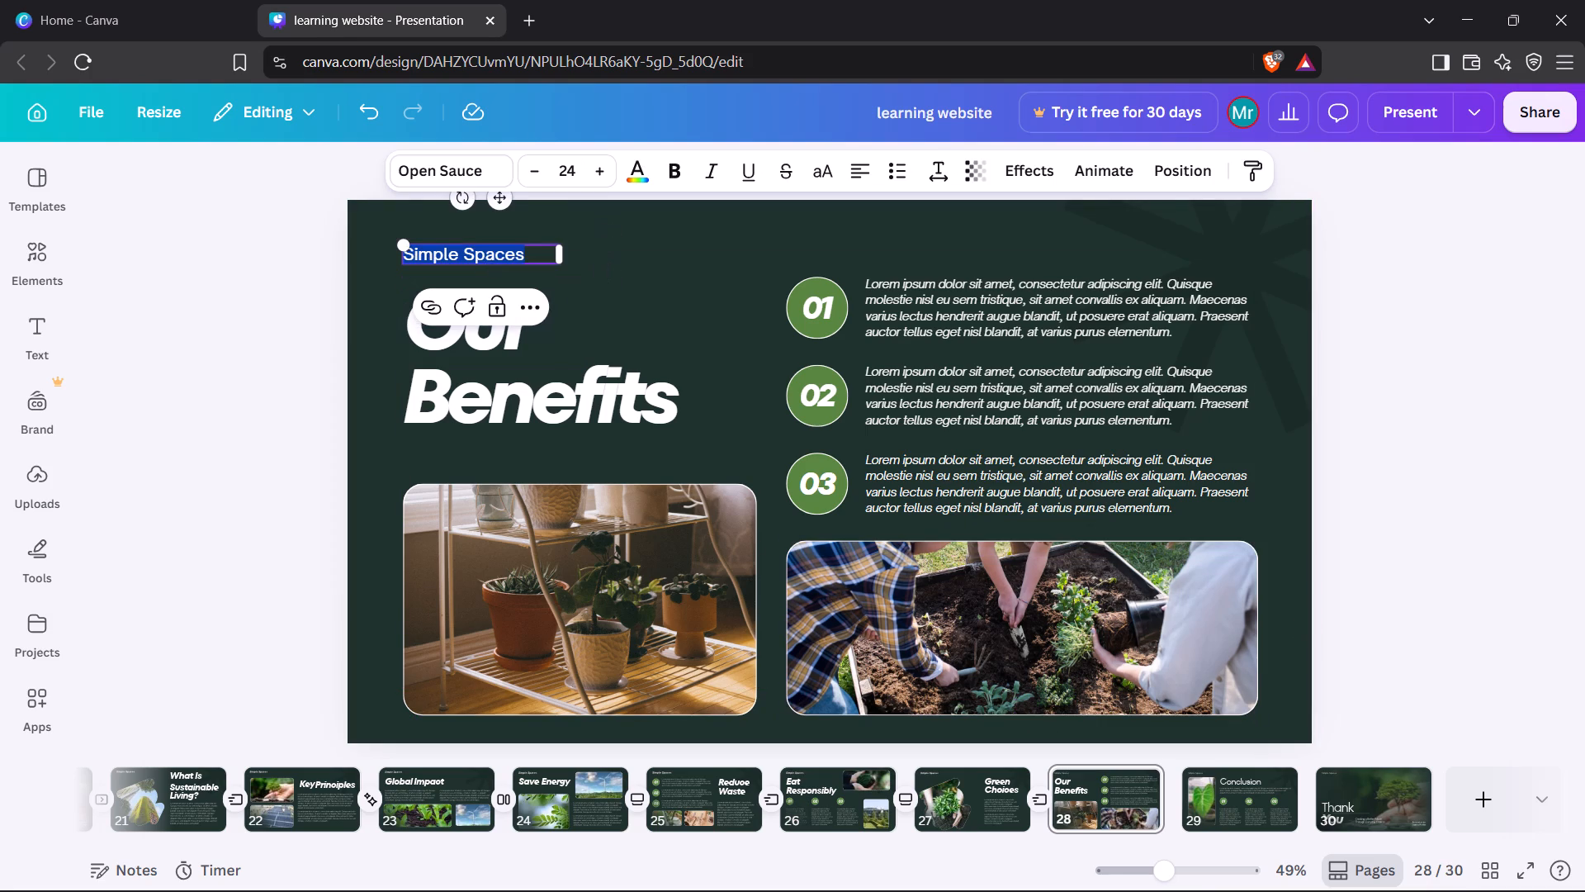
{"action": "left_click", "coordinate": [681, 158]}
{"action": "left_click", "coordinate": [702, 168]}
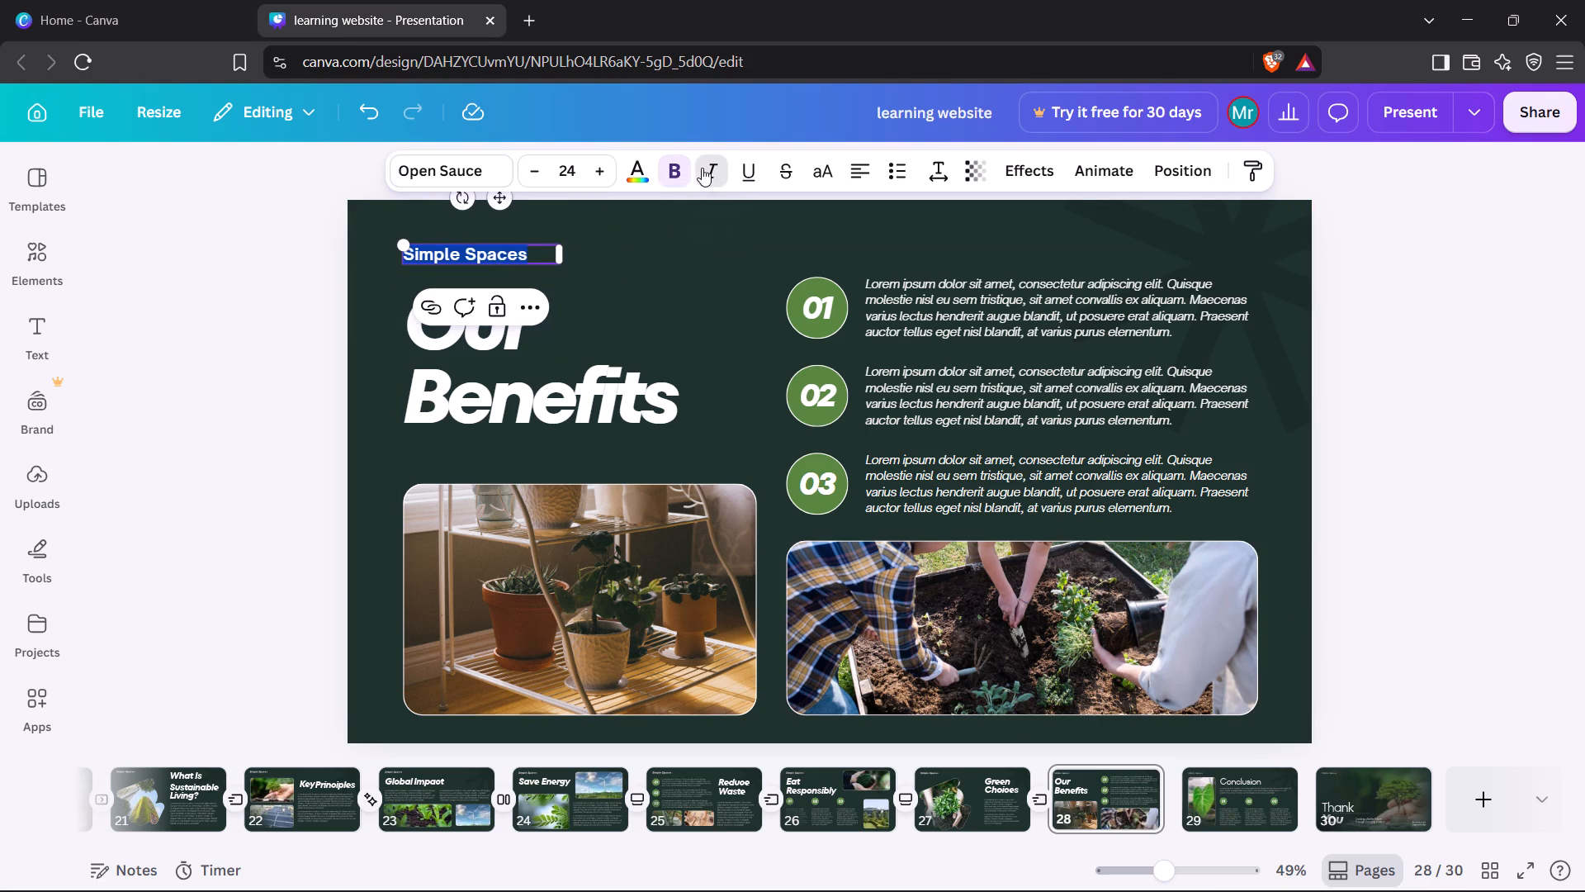
{"action": "left_click_drag", "start_coordinate": [405, 242], "coordinate": [386, 235]}
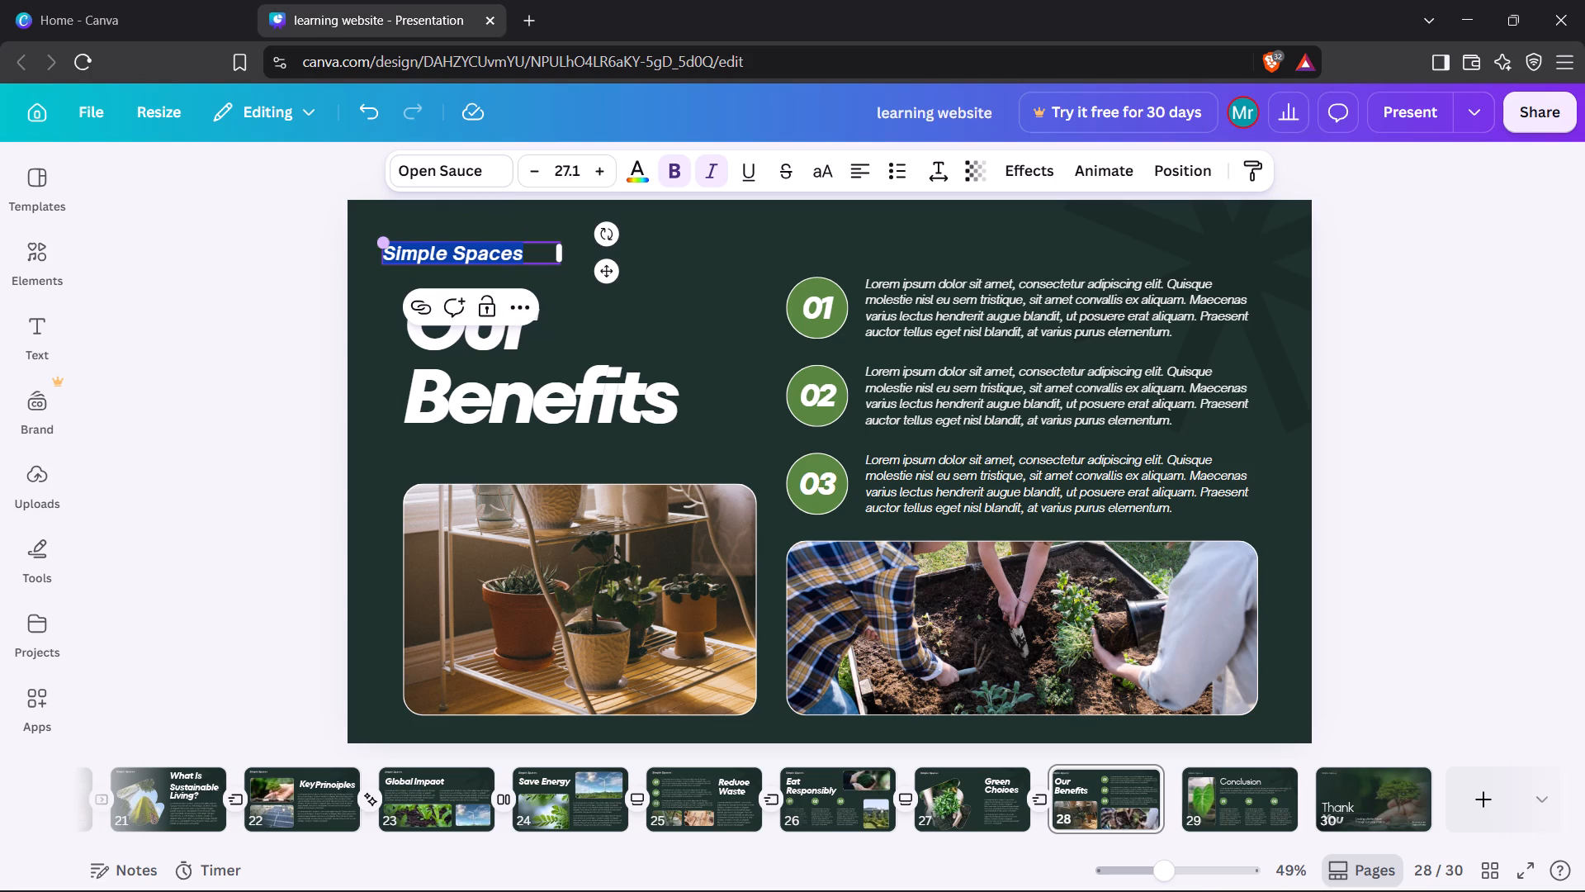
{"action": "left_click_drag", "start_coordinate": [519, 268], "coordinate": [537, 266]}
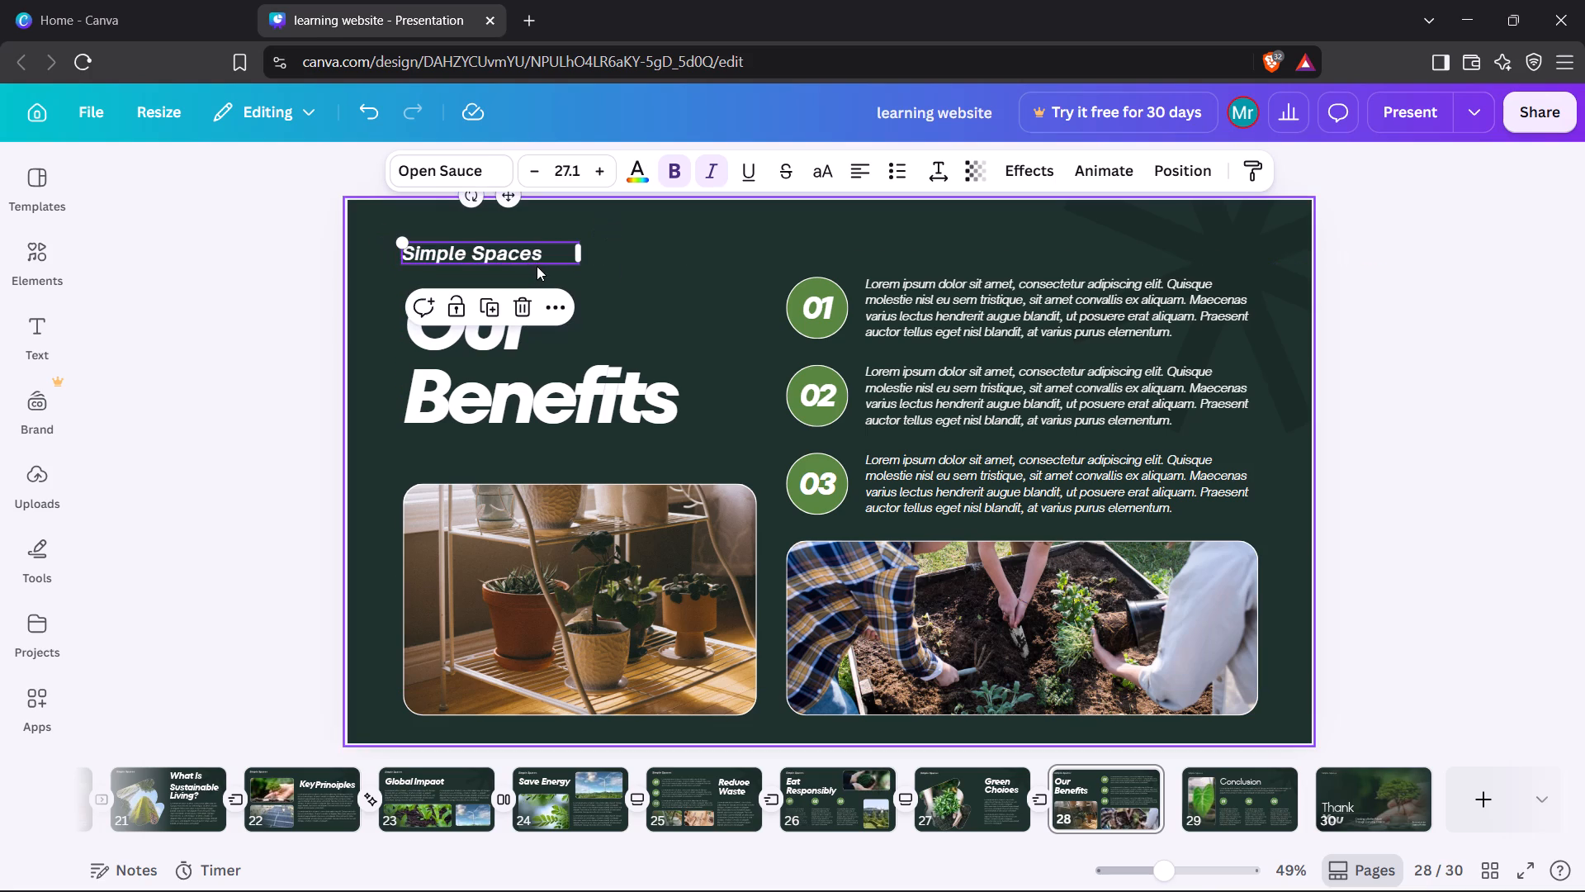
{"action": "left_click", "coordinate": [310, 305]}
Apply the Breathe page animation to page 28.
{"action": "left_click", "coordinate": [710, 267]}
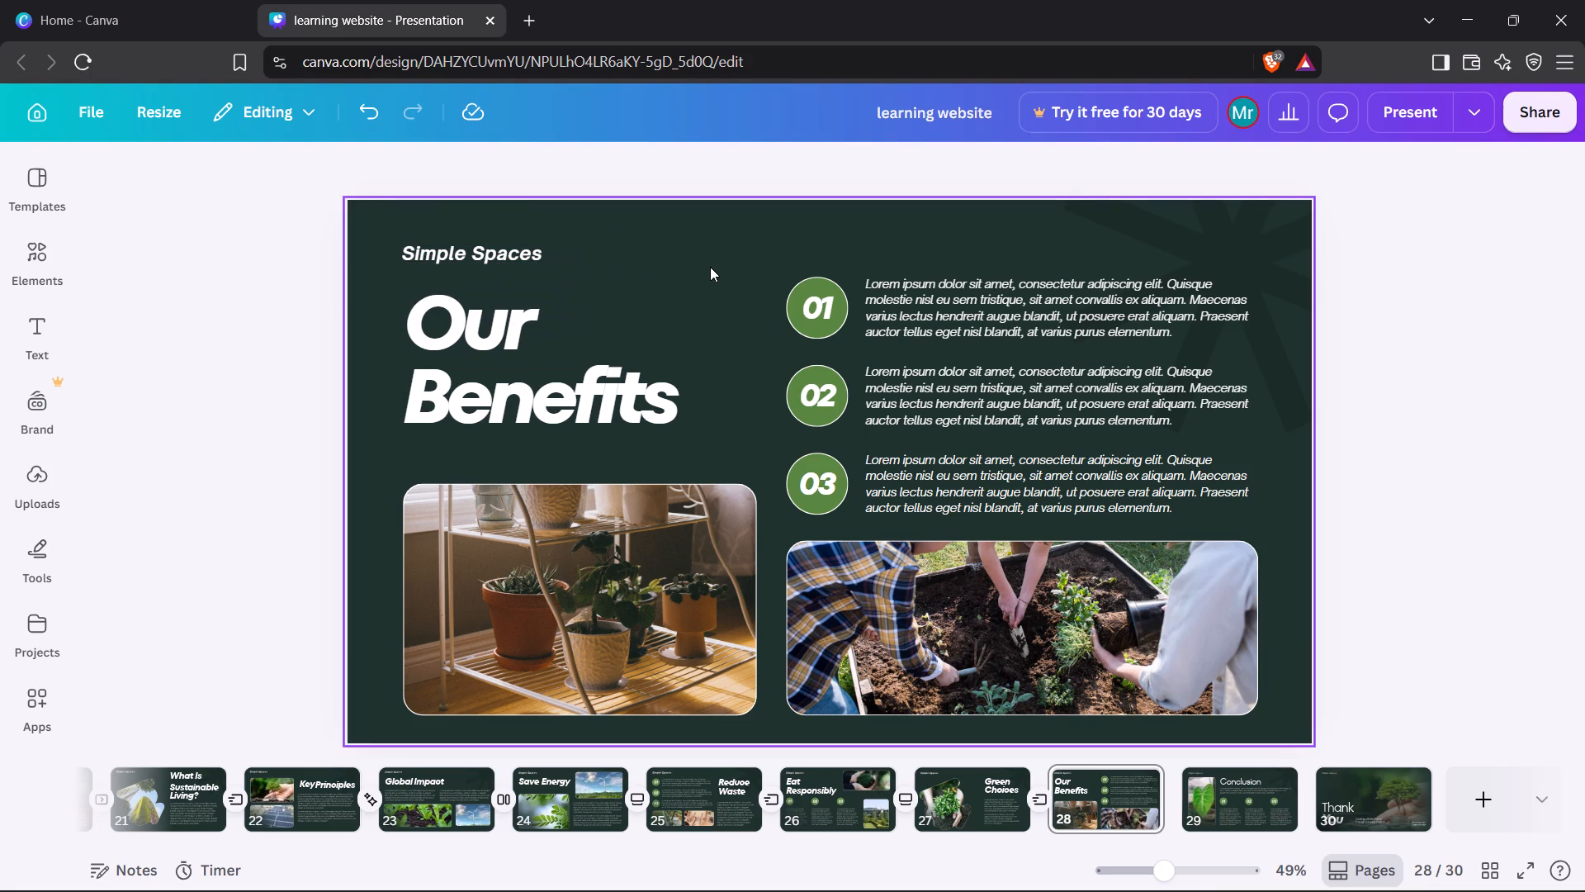
{"action": "left_click", "coordinate": [896, 167]}
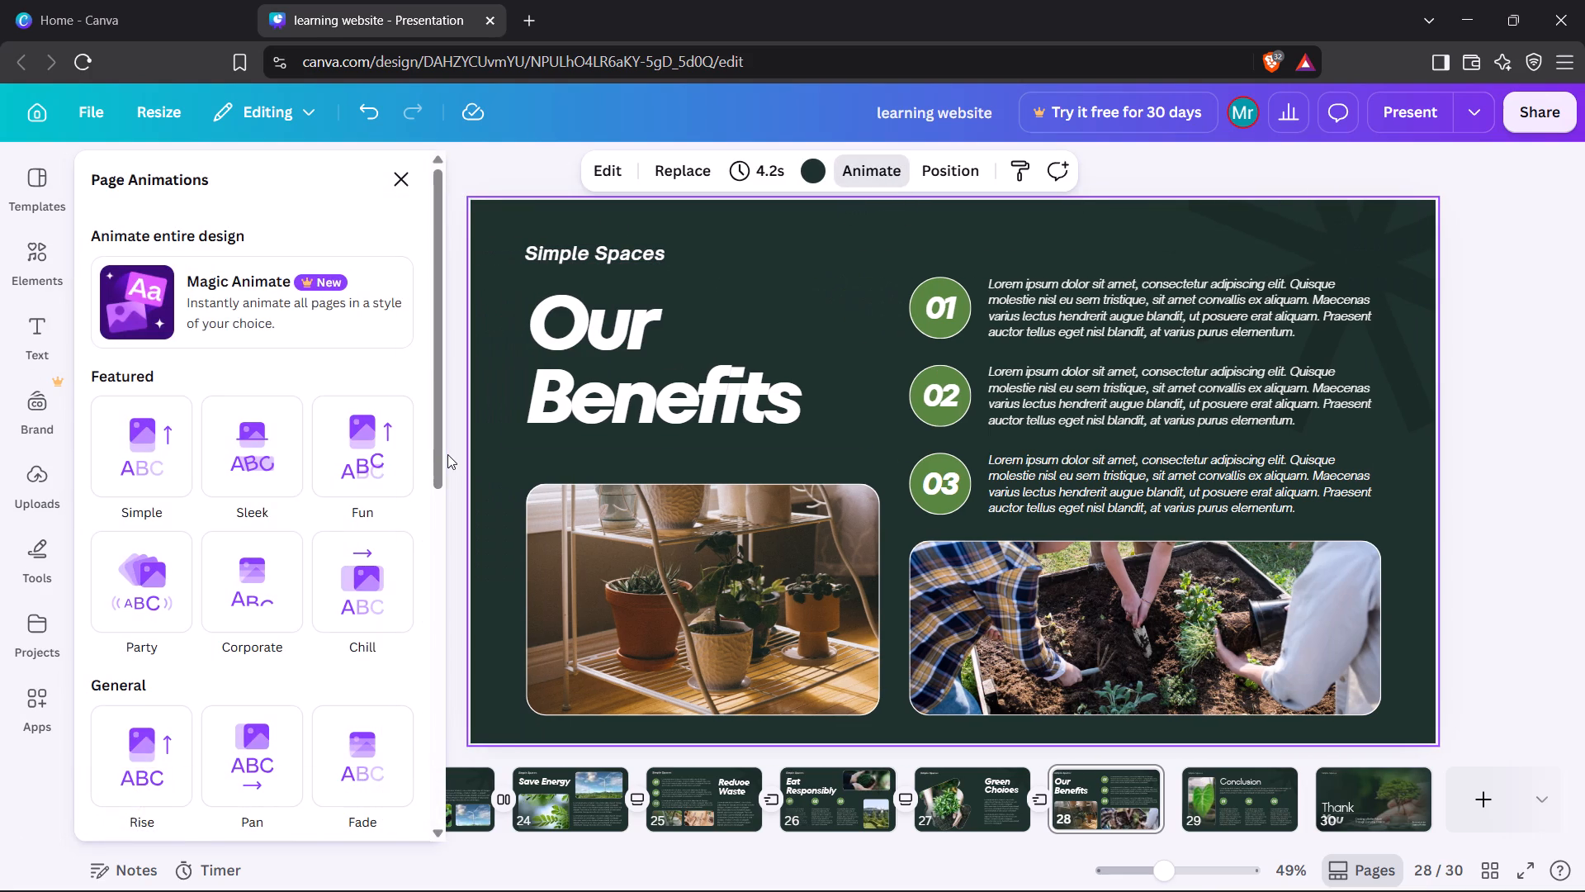
{"action": "scroll", "coordinate": [447, 454], "scroll_direction": "left", "scroll_amount": 1}
{"action": "scroll", "coordinate": [332, 491], "scroll_direction": "down", "scroll_amount": 4}
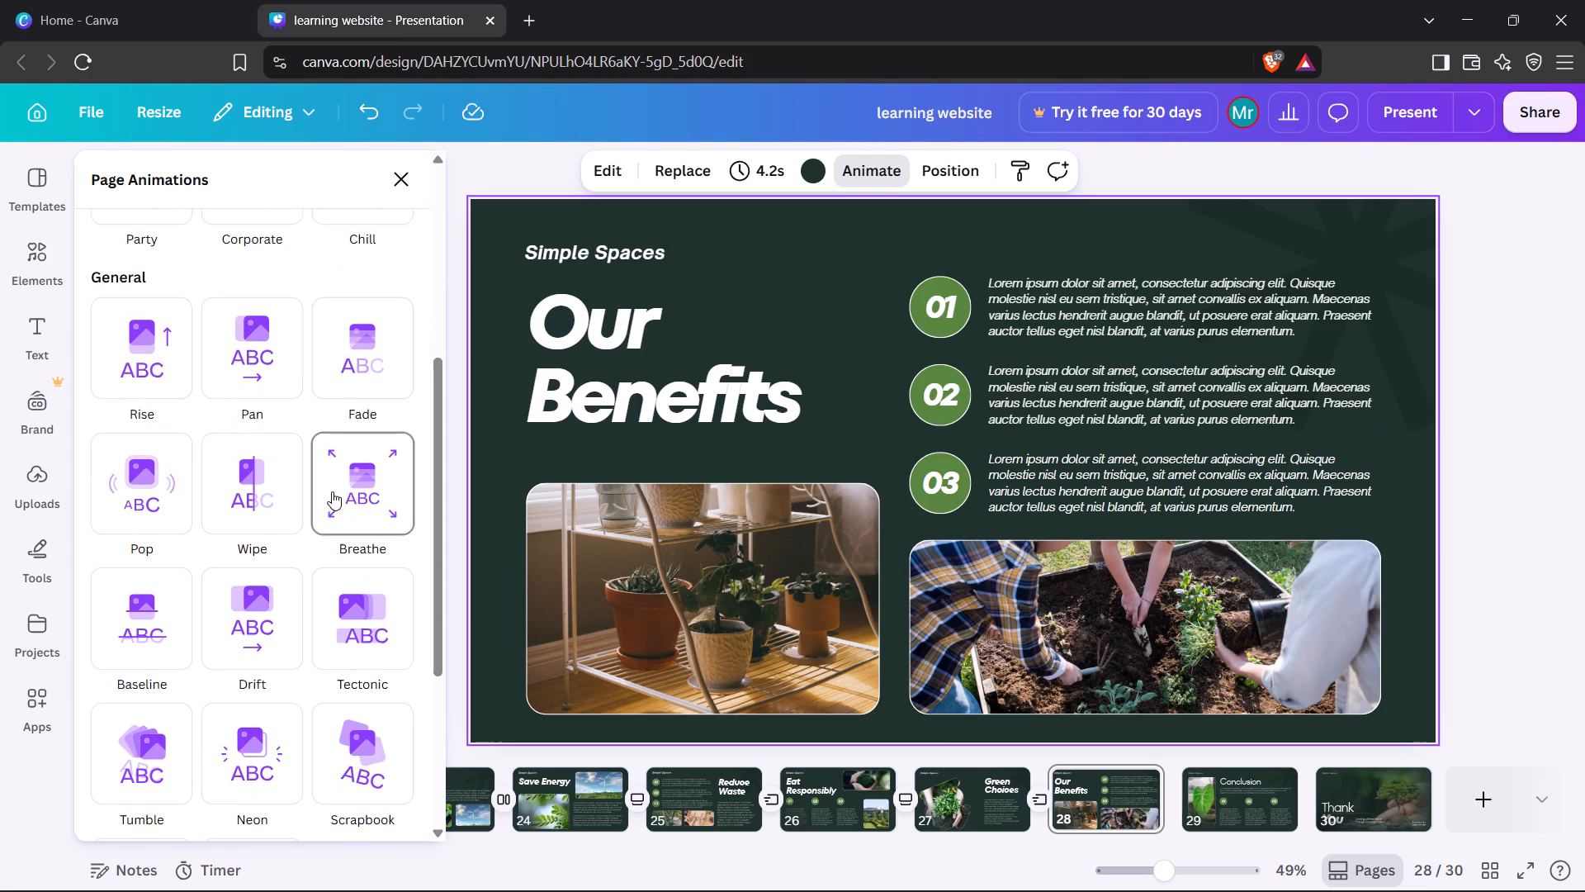
{"action": "left_click", "coordinate": [369, 485]}
{"action": "left_click", "coordinate": [405, 183]}
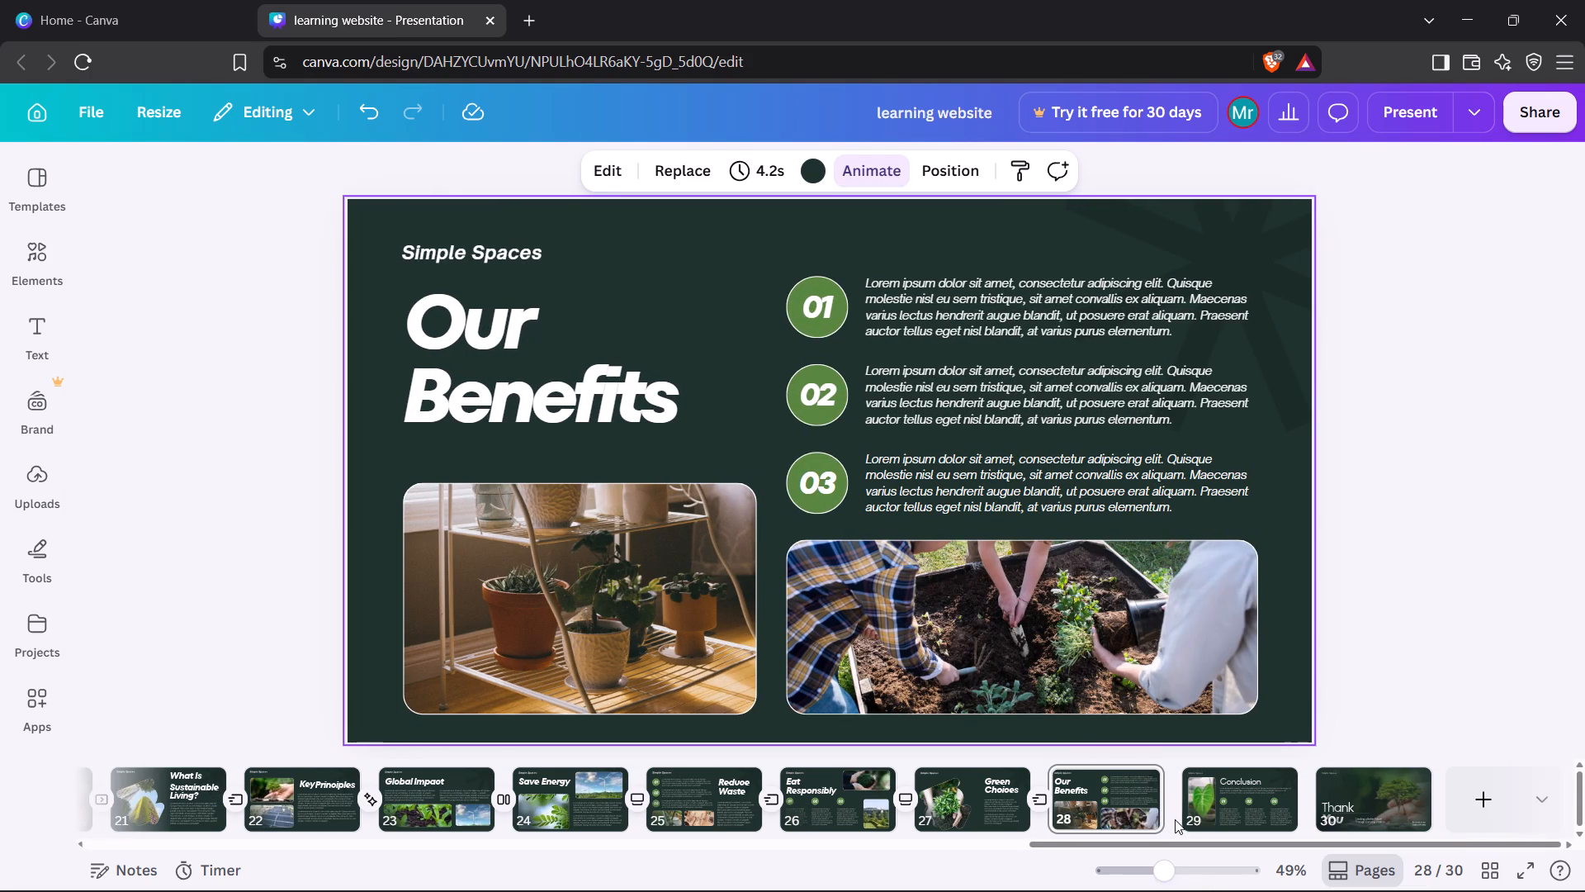
Add a Flow transition between pages 28 and 29.
{"action": "left_click", "coordinate": [1175, 819]}
{"action": "left_click", "coordinate": [242, 529]}
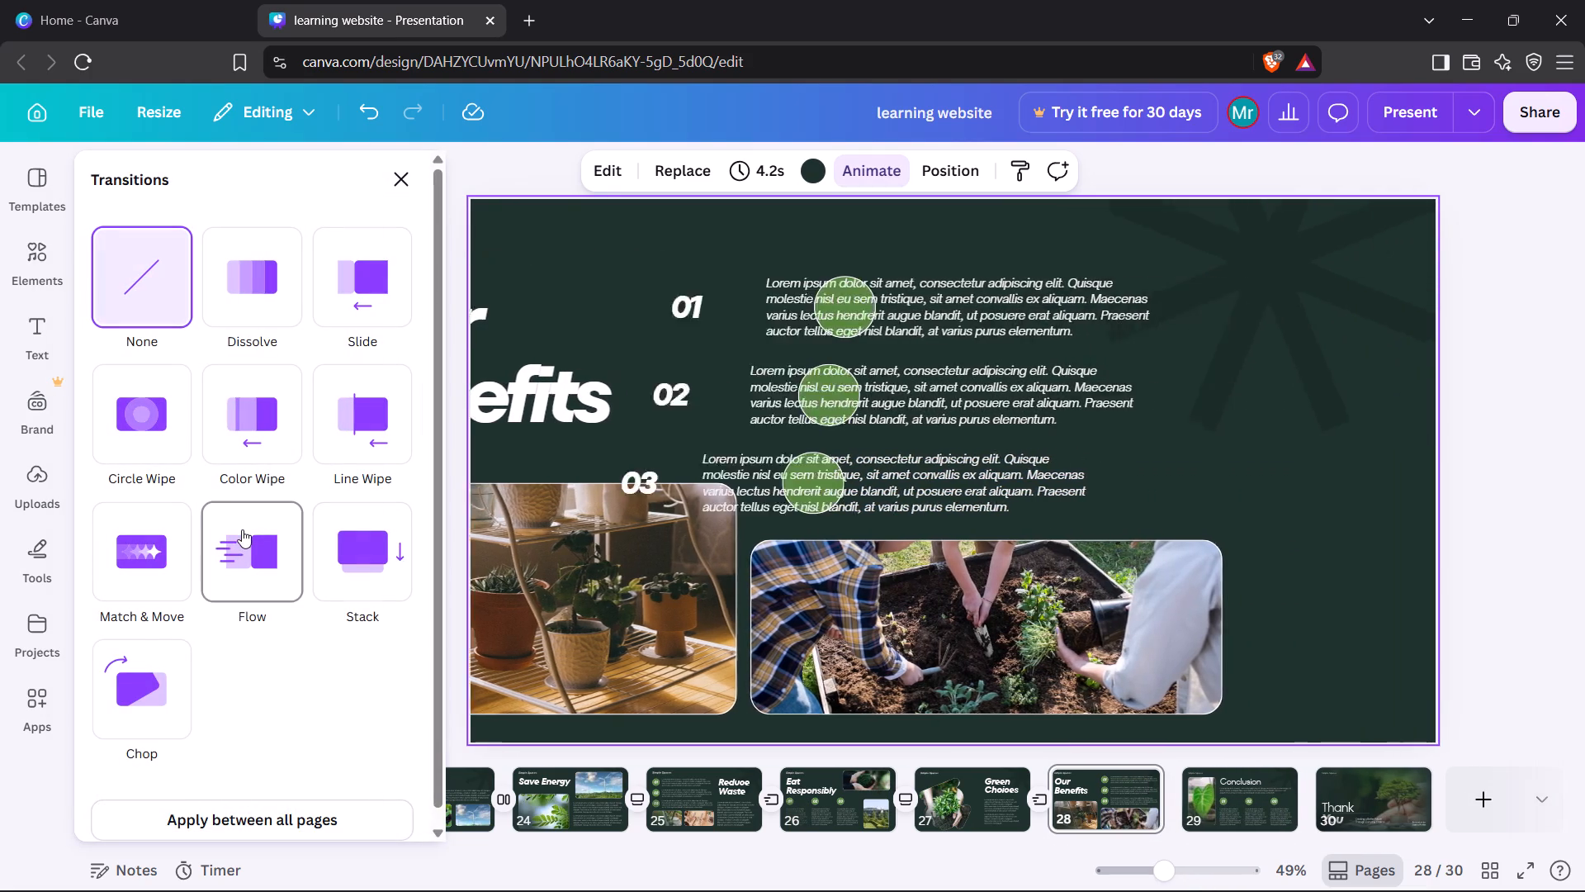
{"action": "left_click", "coordinate": [405, 178]}
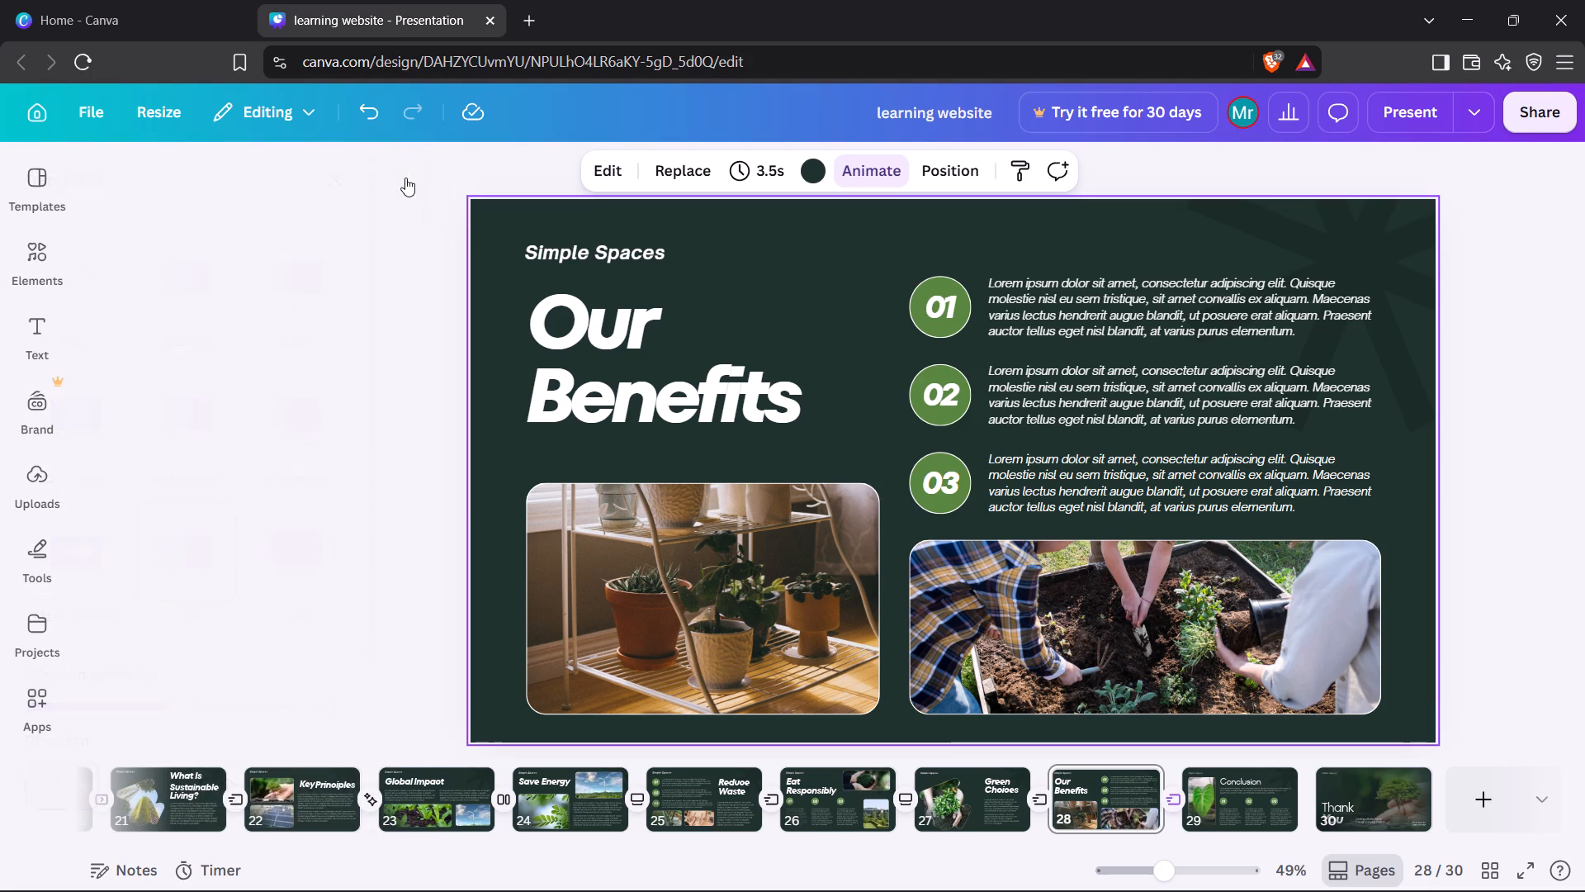
{"action": "left_click", "coordinate": [225, 374]}
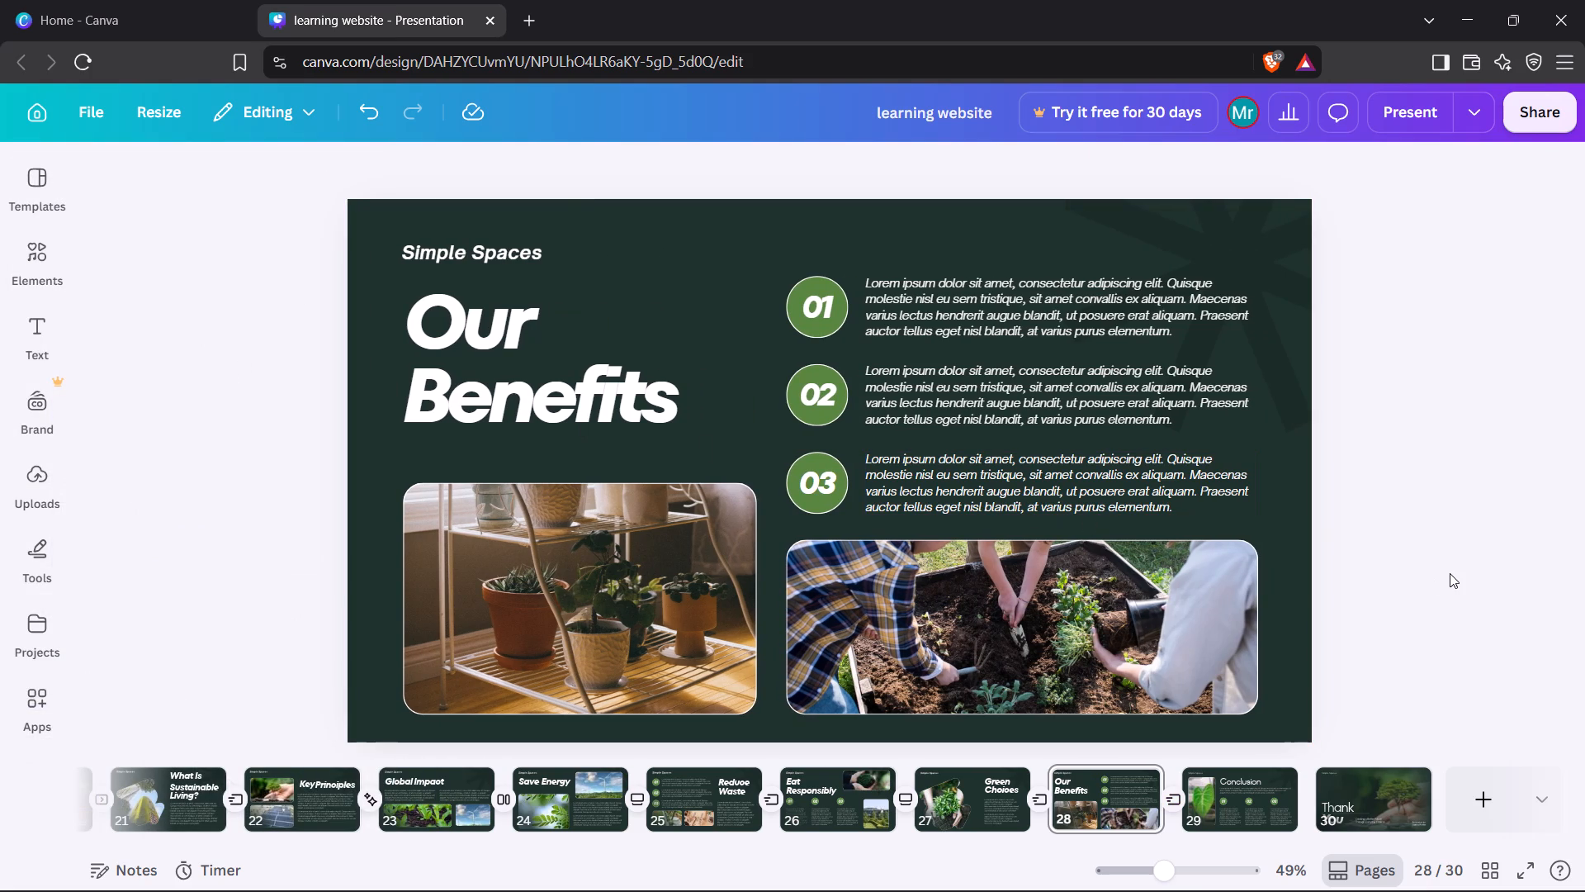
Make page 29's "Simple Spaces" label bold and italic, enlarge it to about 27.4 pt and move it back to its original left margin.
{"action": "key", "text": "Right"}
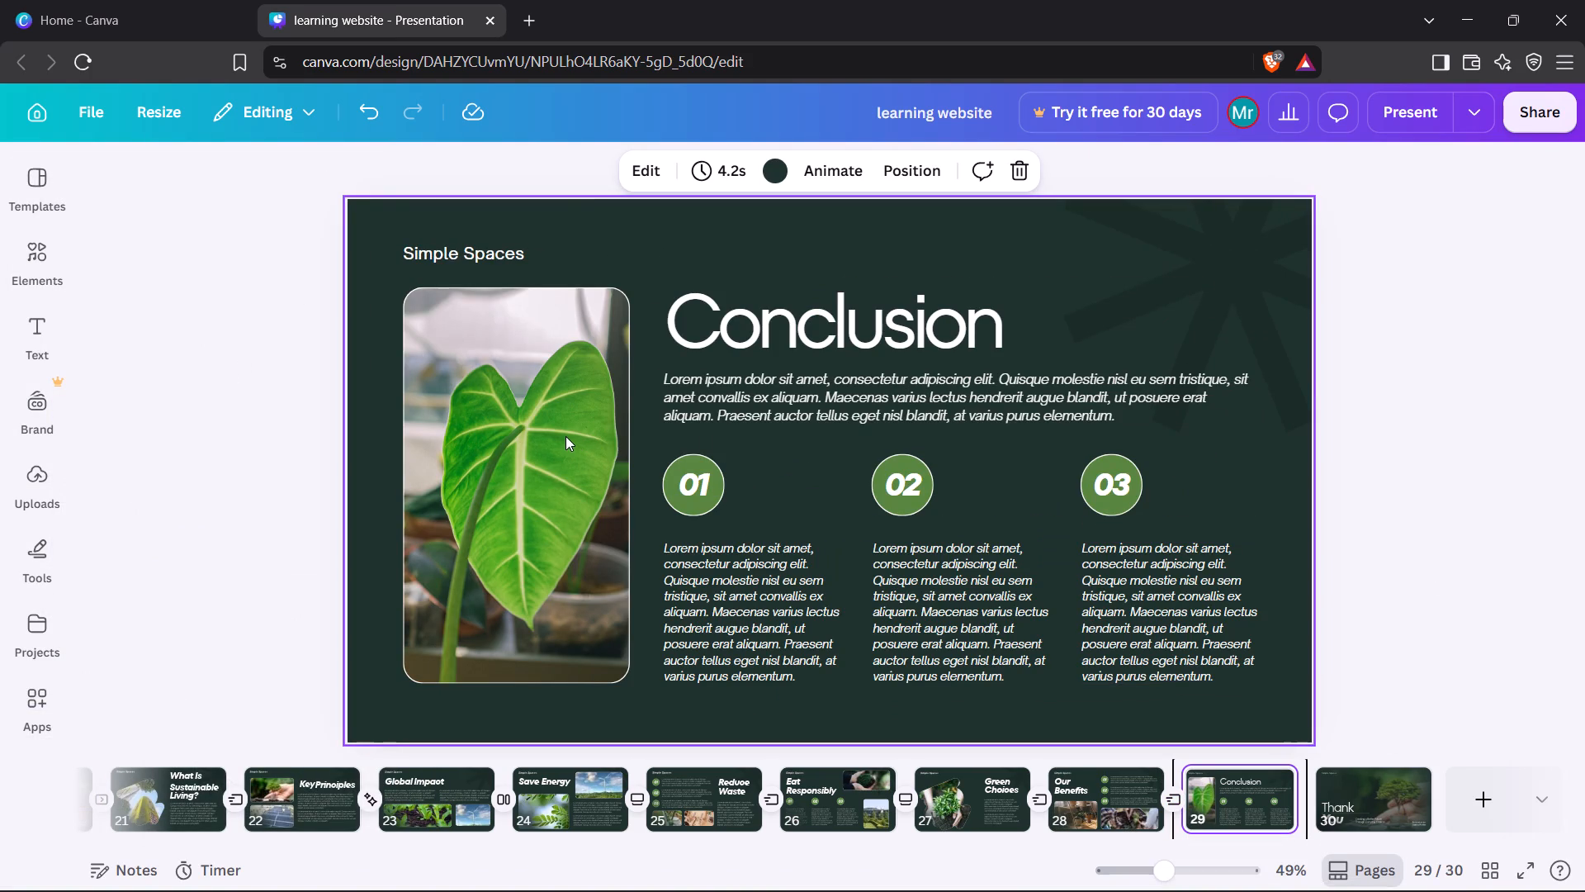
{"action": "triple_click", "coordinate": [509, 250]}
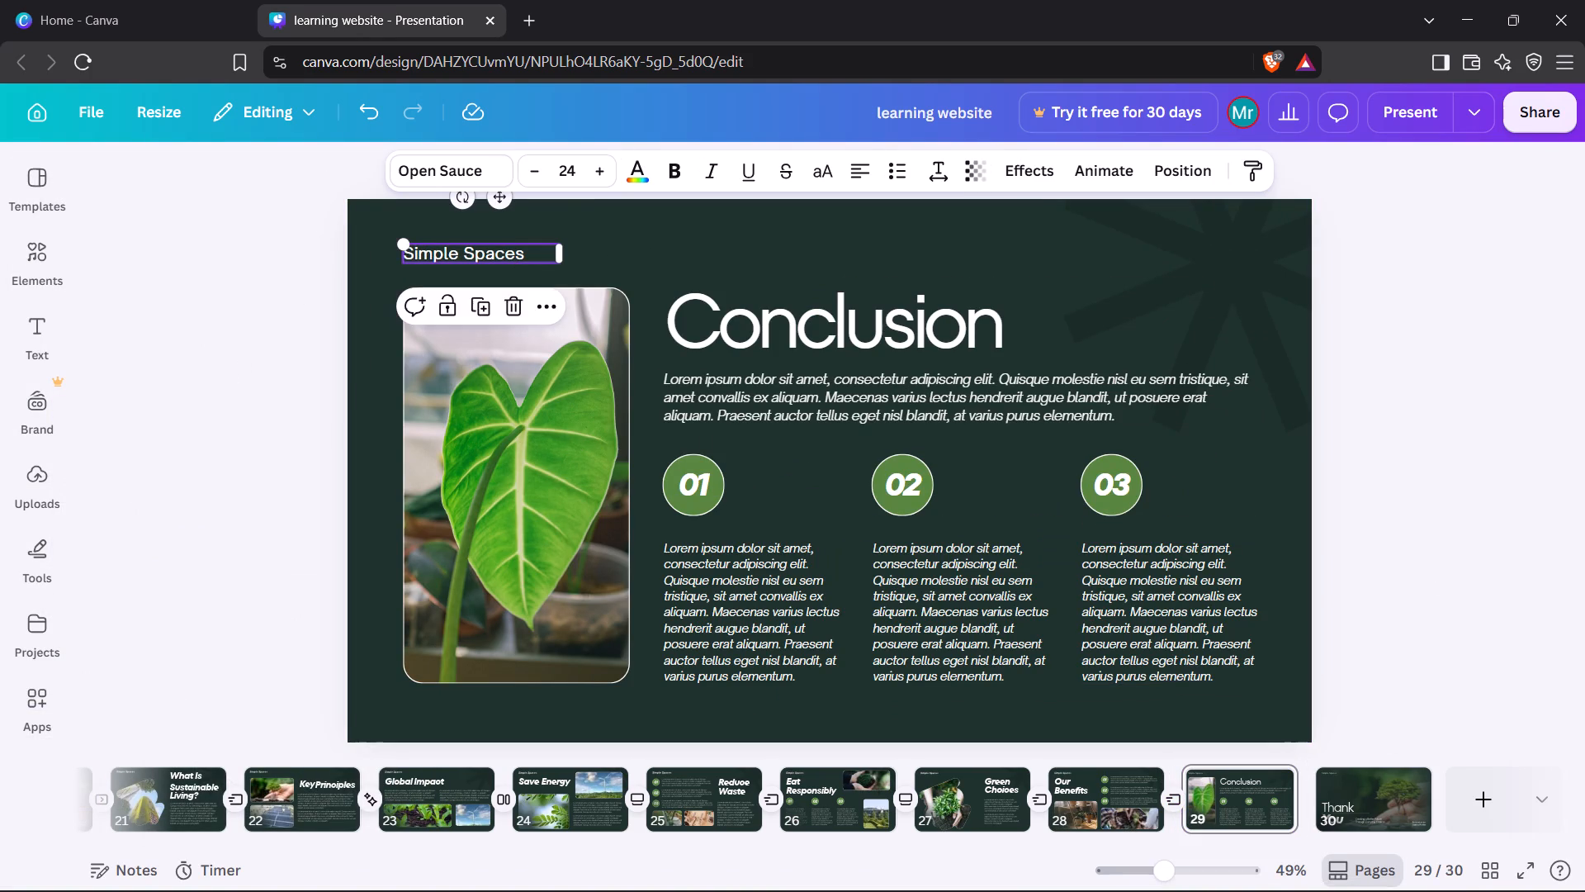
{"action": "left_click", "coordinate": [686, 166]}
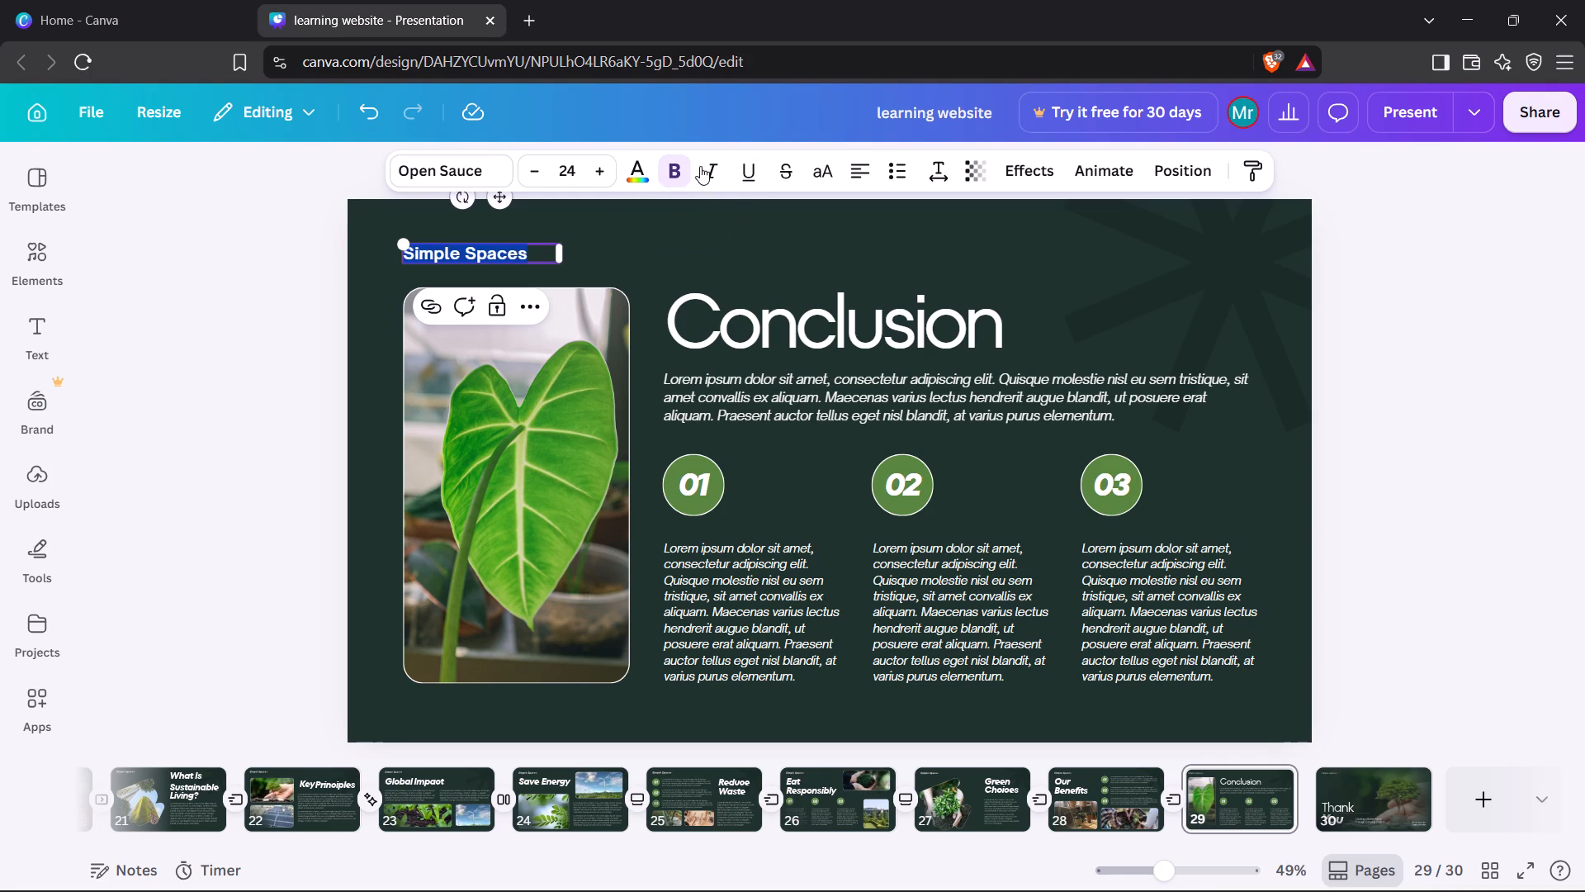
{"action": "left_click", "coordinate": [703, 166]}
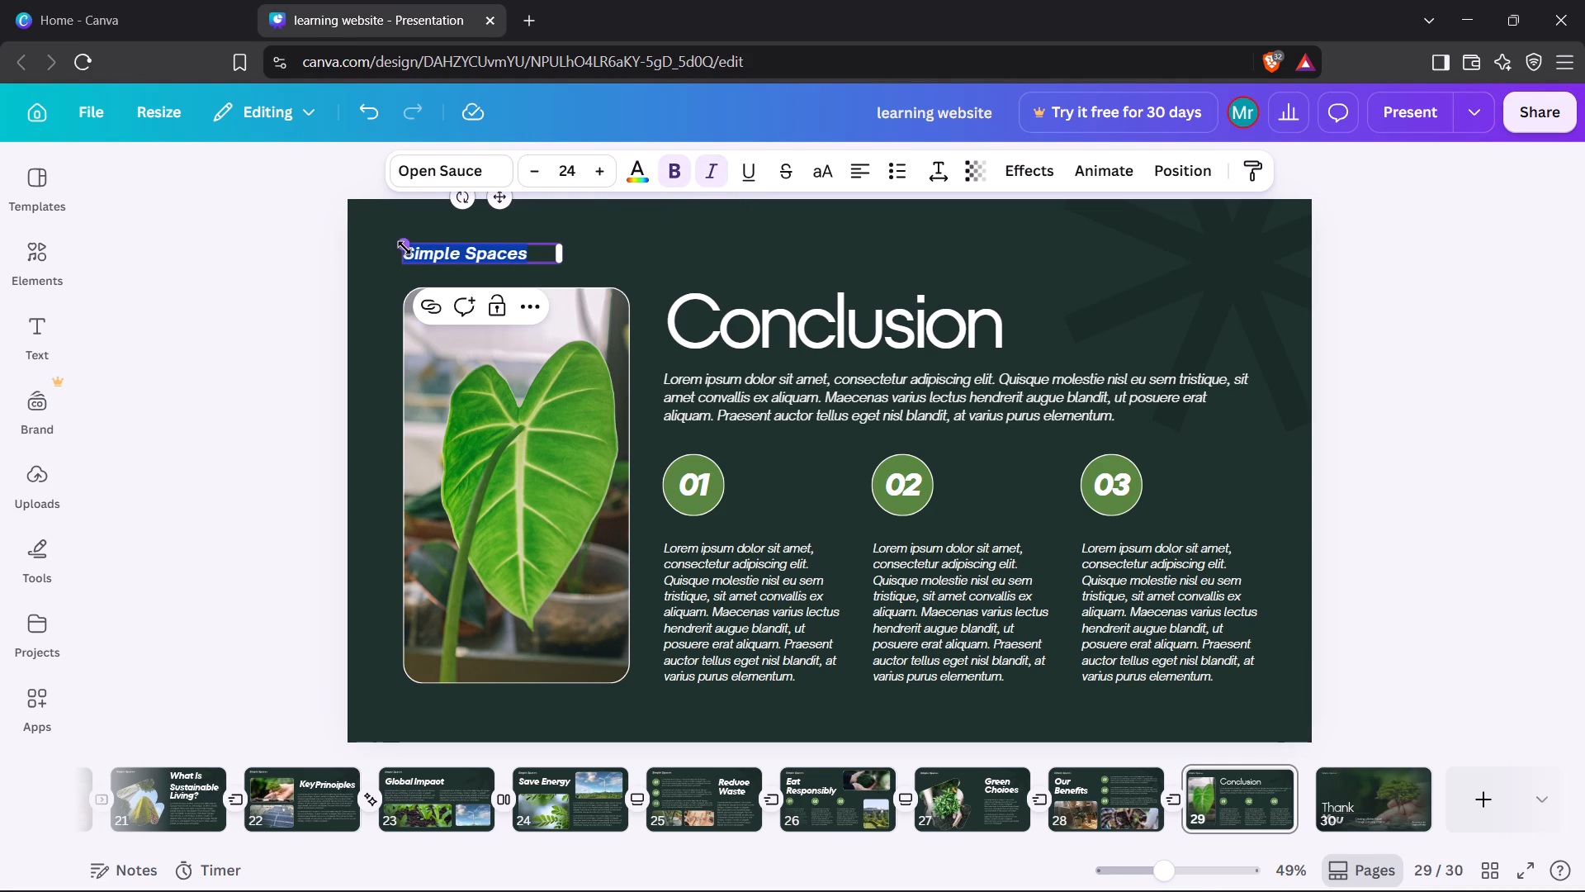
{"action": "left_click_drag", "start_coordinate": [405, 248], "coordinate": [384, 233]}
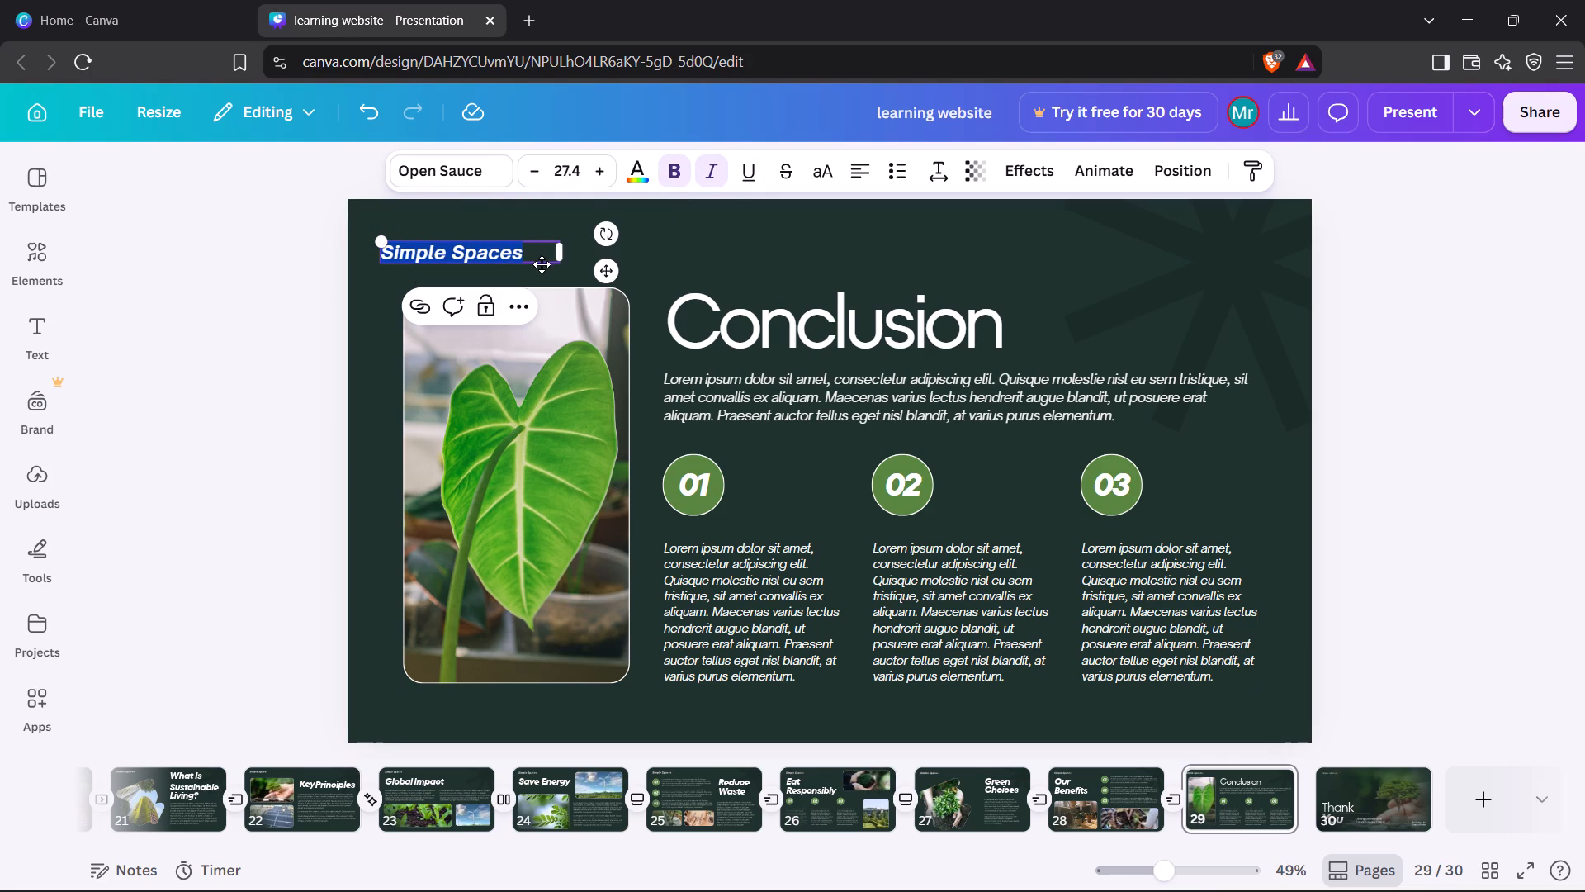
{"action": "left_click_drag", "start_coordinate": [542, 264], "coordinate": [563, 260]}
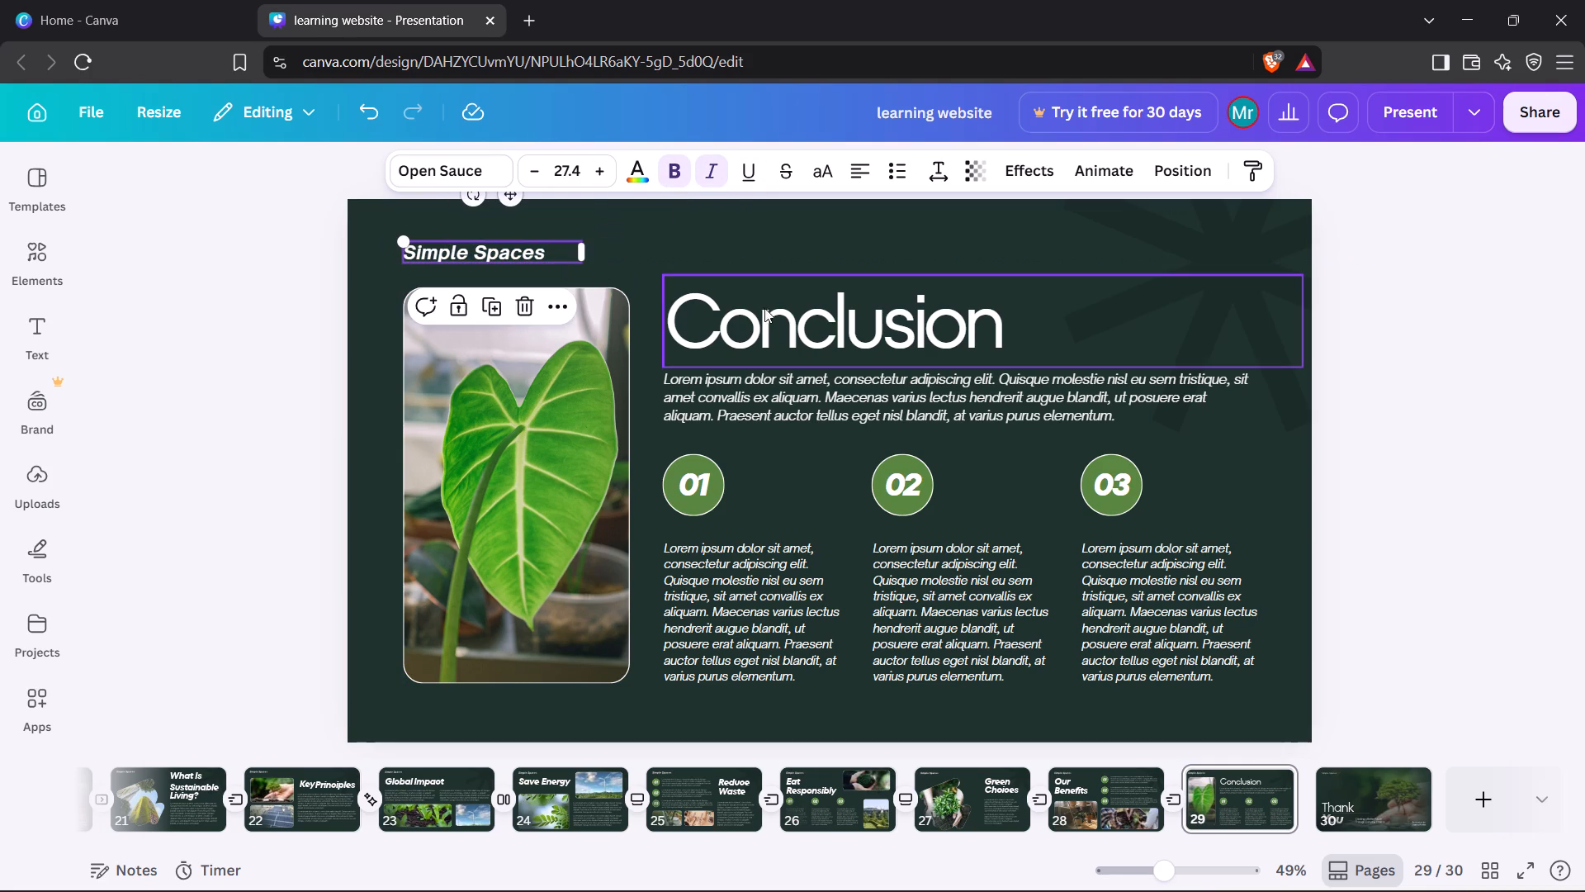
Move the introductory paragraph under page 29's "Conclusion" title slightly down.
{"action": "left_click_drag", "start_coordinate": [851, 401], "coordinate": [851, 415]}
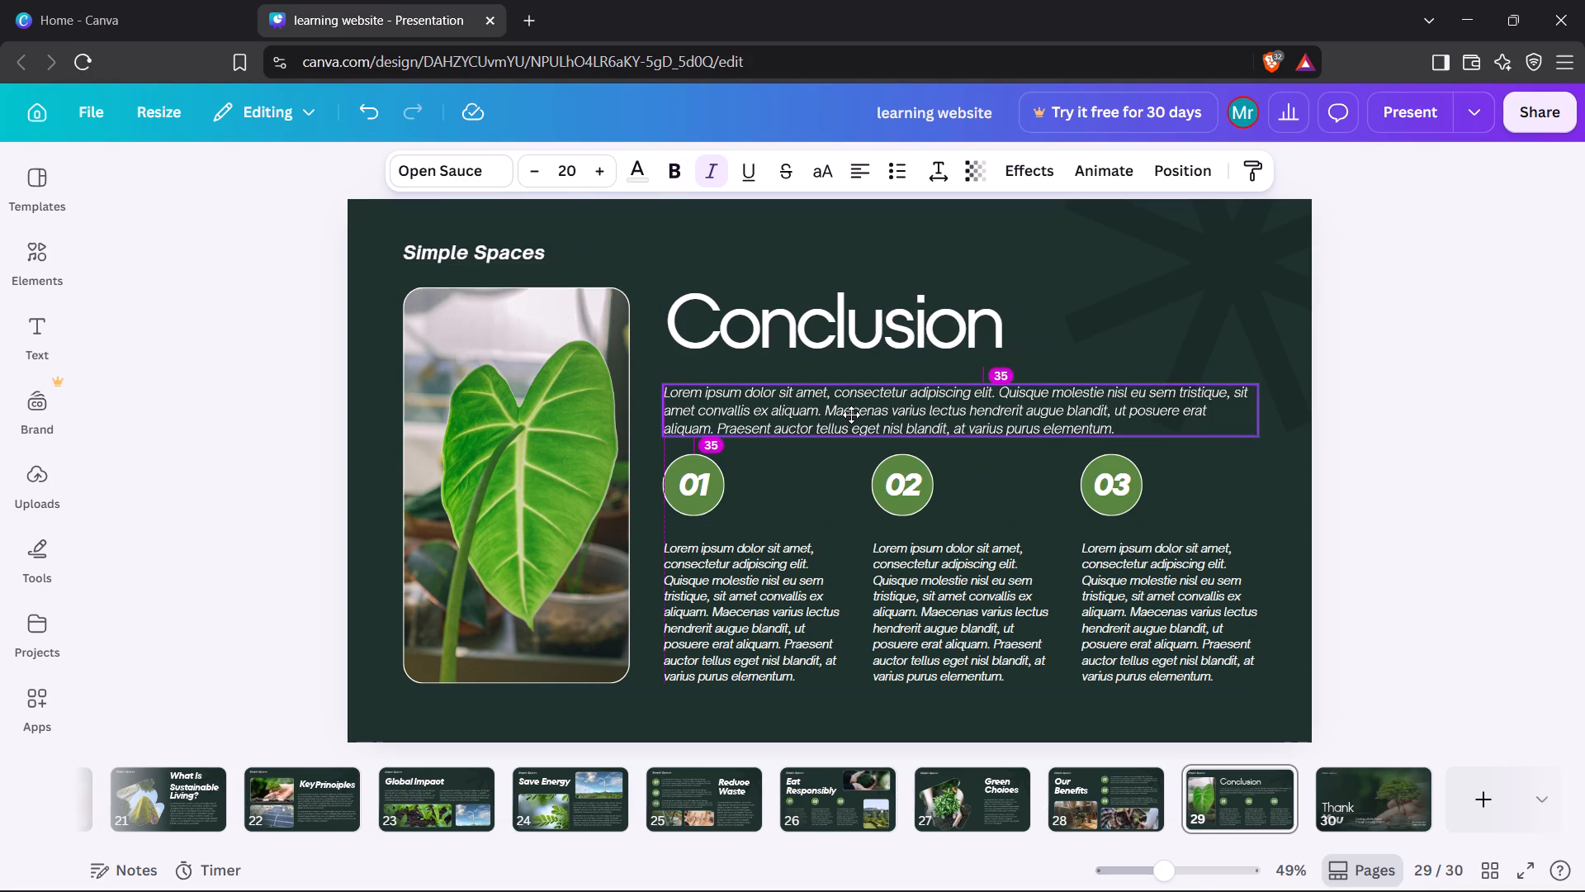
{"action": "left_click_drag", "start_coordinate": [851, 415], "coordinate": [850, 411]}
Extend the bottom edge of page 29's leaf photo downward, making it about 830 px tall.
{"action": "left_click", "coordinate": [566, 588]}
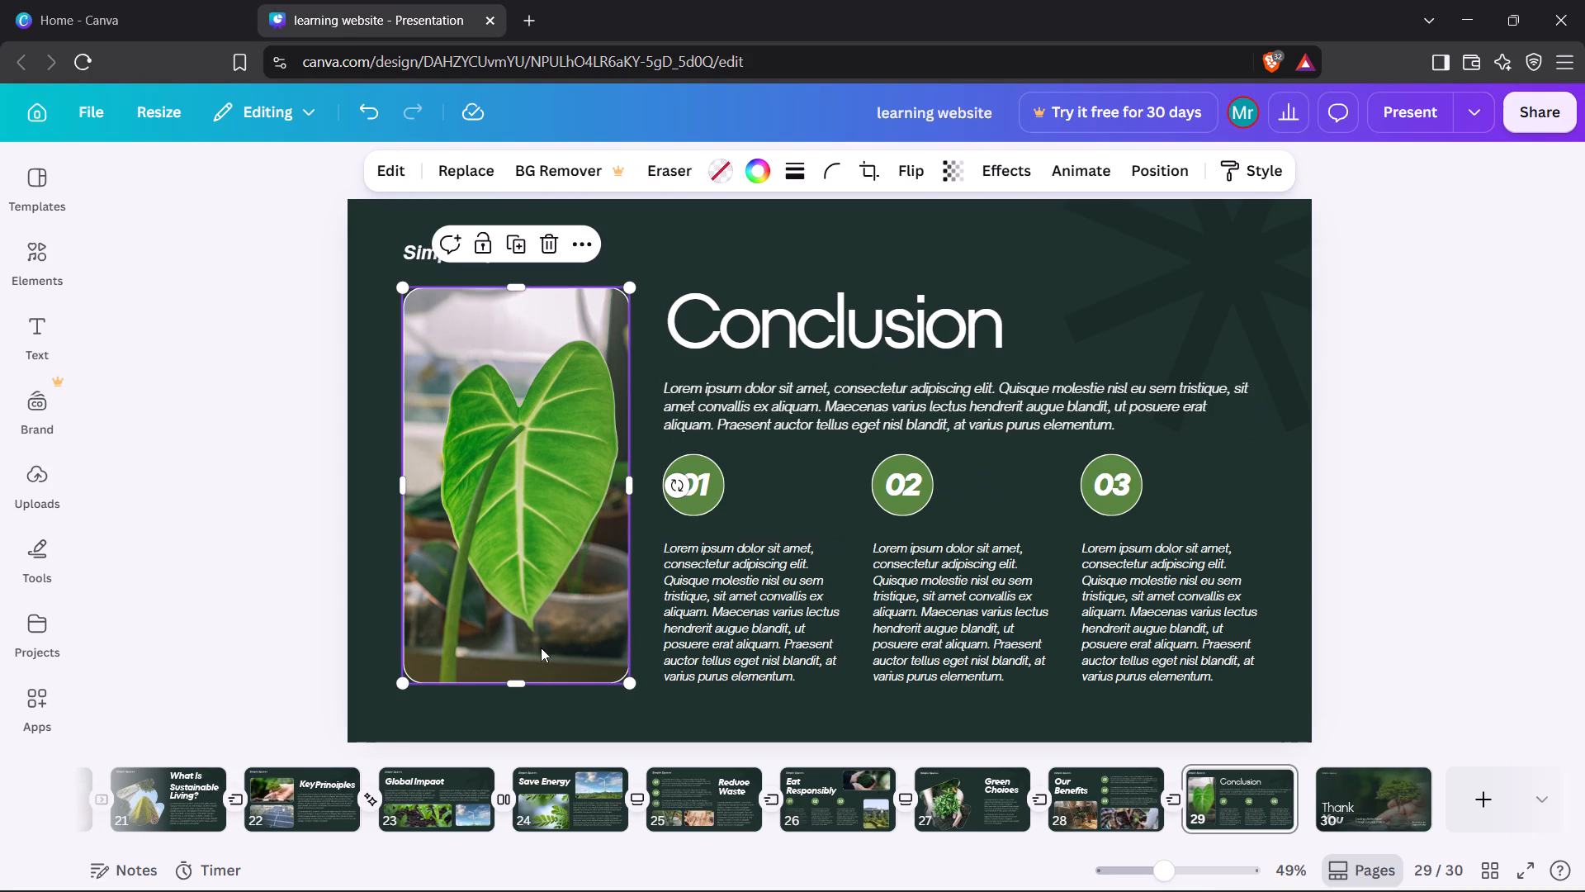
{"action": "left_click_drag", "start_coordinate": [514, 681], "coordinate": [518, 705]}
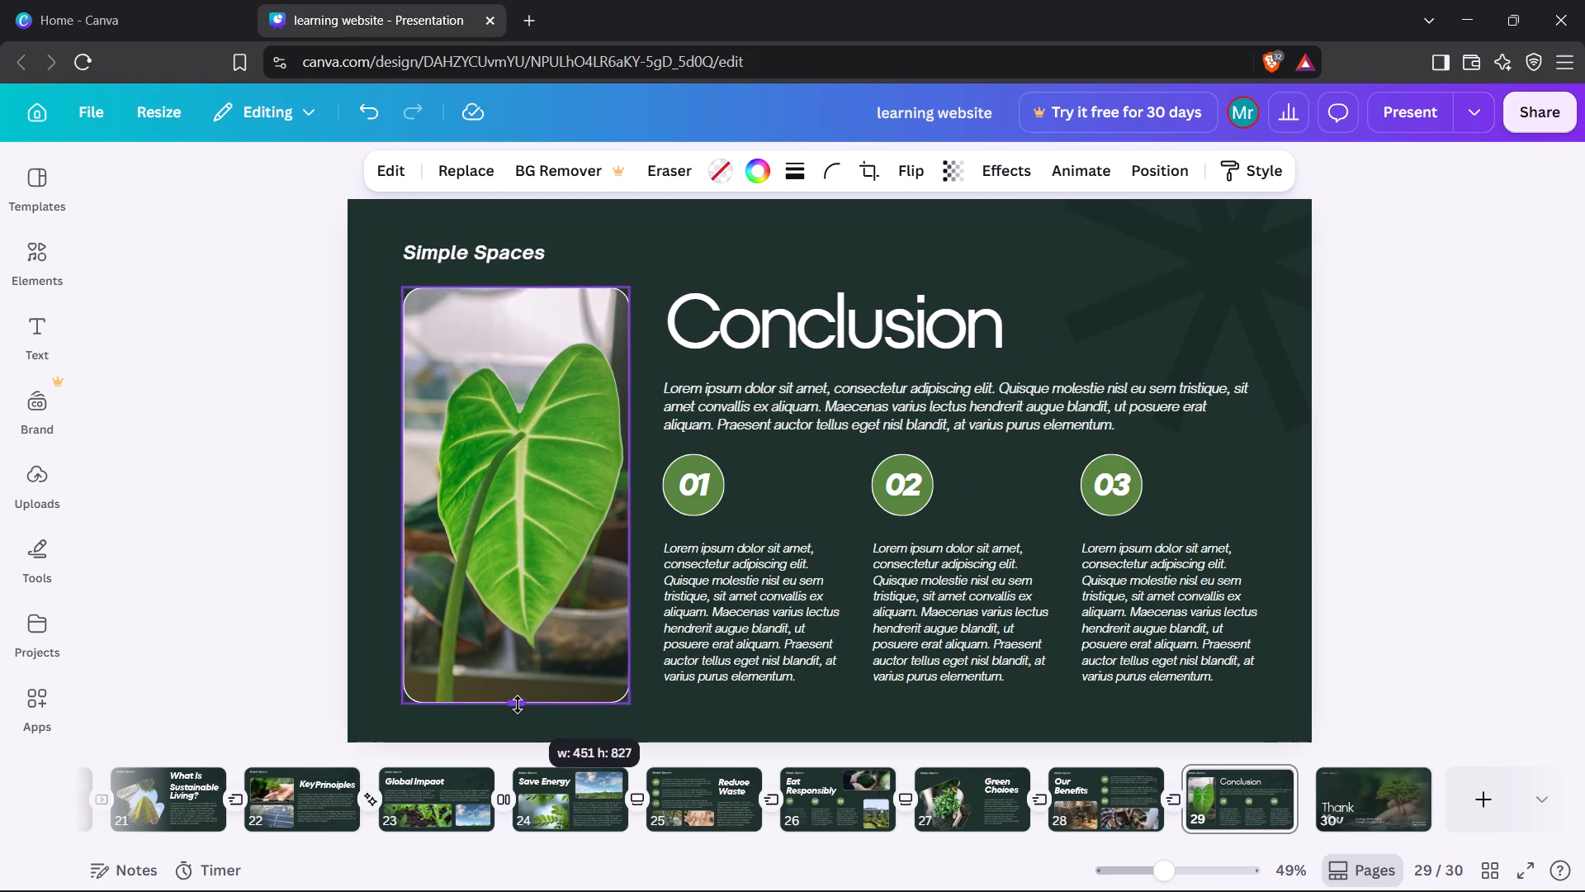
{"action": "left_click_drag", "start_coordinate": [518, 705], "coordinate": [517, 705]}
Enlarge the paragraphs under 01, 02 and 03 on page 29, the first to about 19.3 pt and the second to 18.5 pt.
{"action": "left_click", "coordinate": [788, 624]}
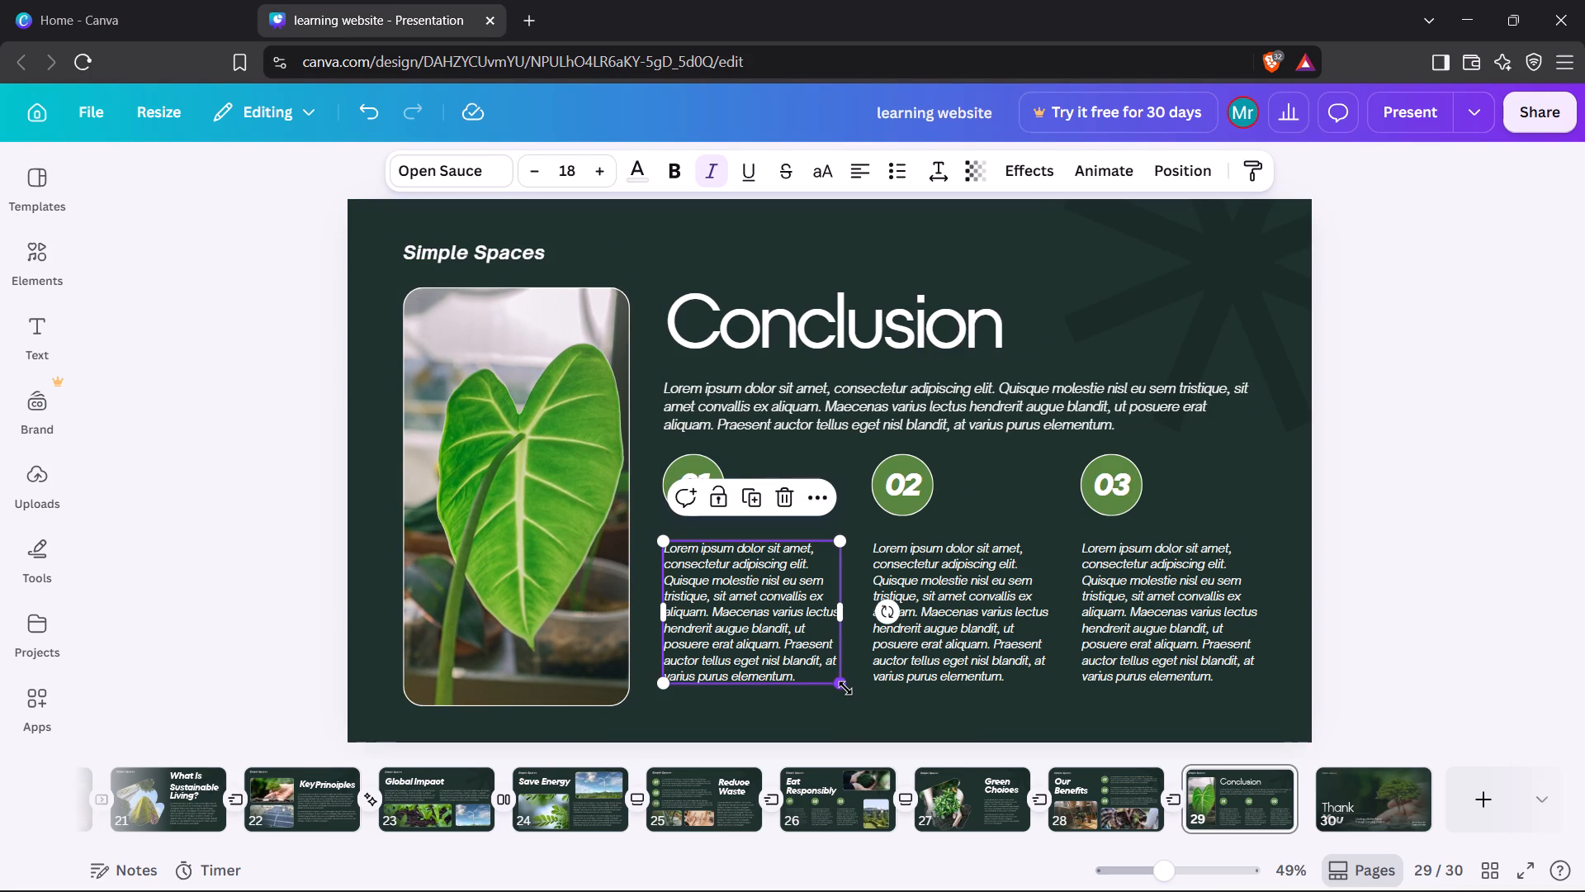
{"action": "left_click_drag", "start_coordinate": [845, 687], "coordinate": [857, 699]}
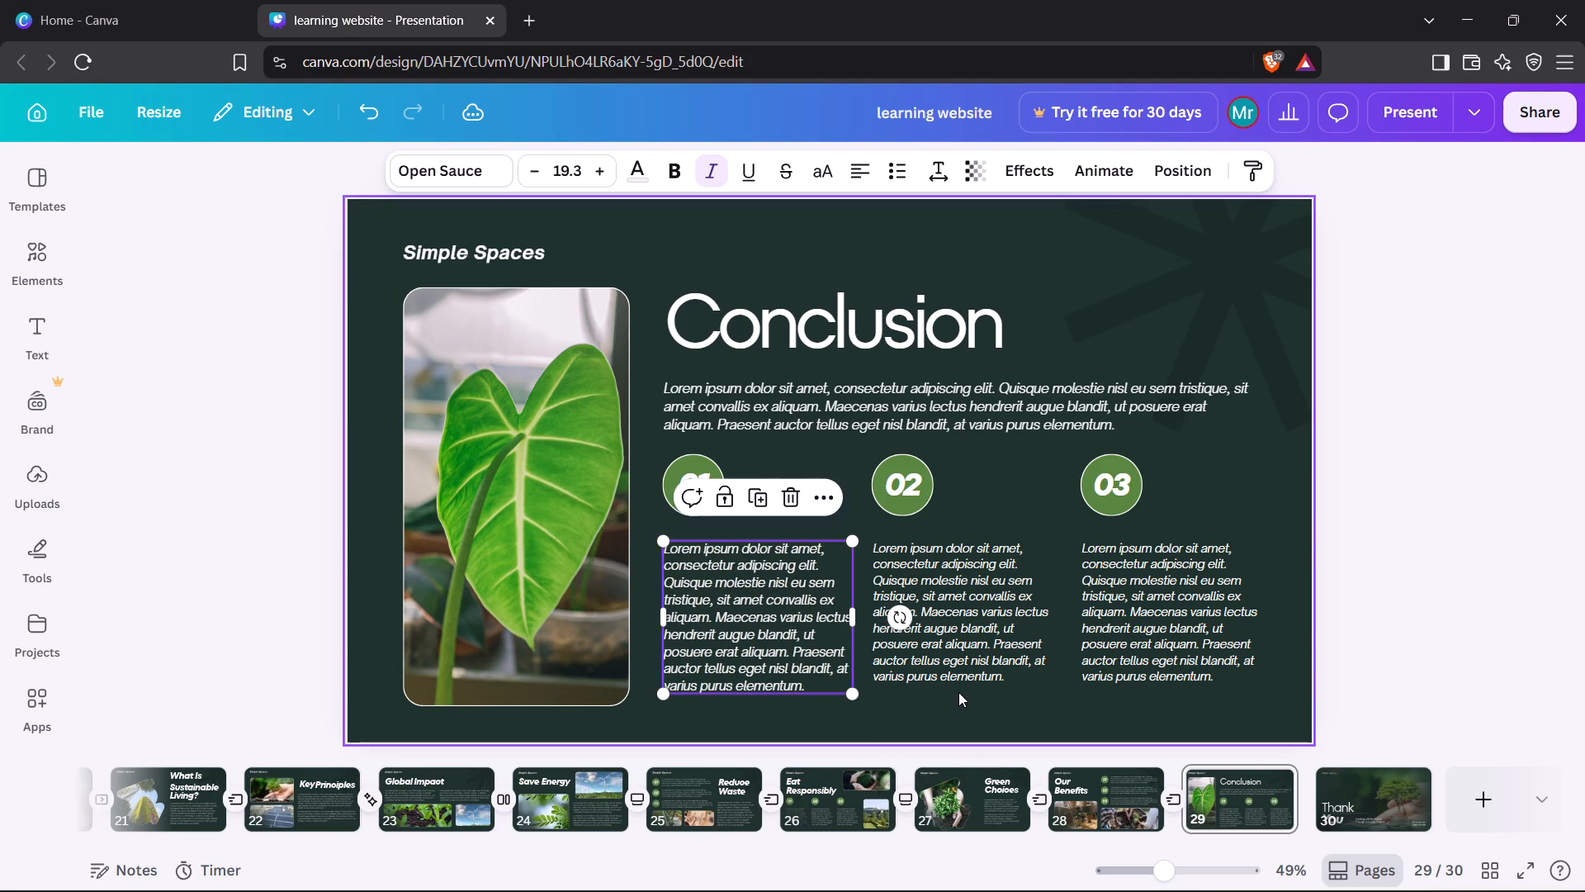
{"action": "left_click", "coordinate": [975, 656]}
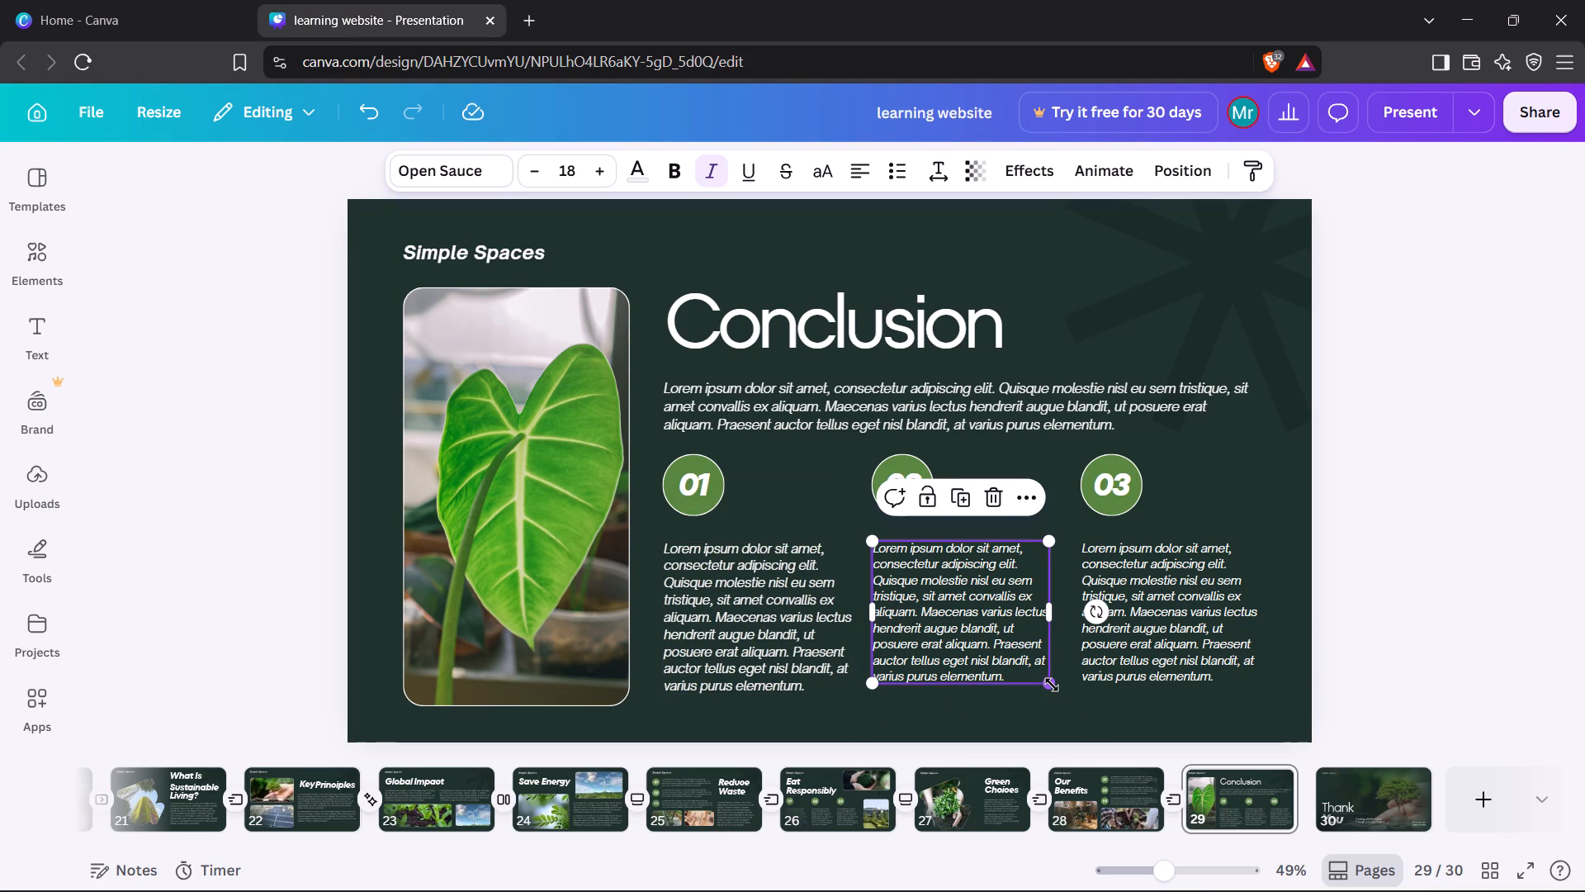
{"action": "left_click_drag", "start_coordinate": [1052, 685], "coordinate": [1060, 692]}
{"action": "left_click", "coordinate": [1184, 629]}
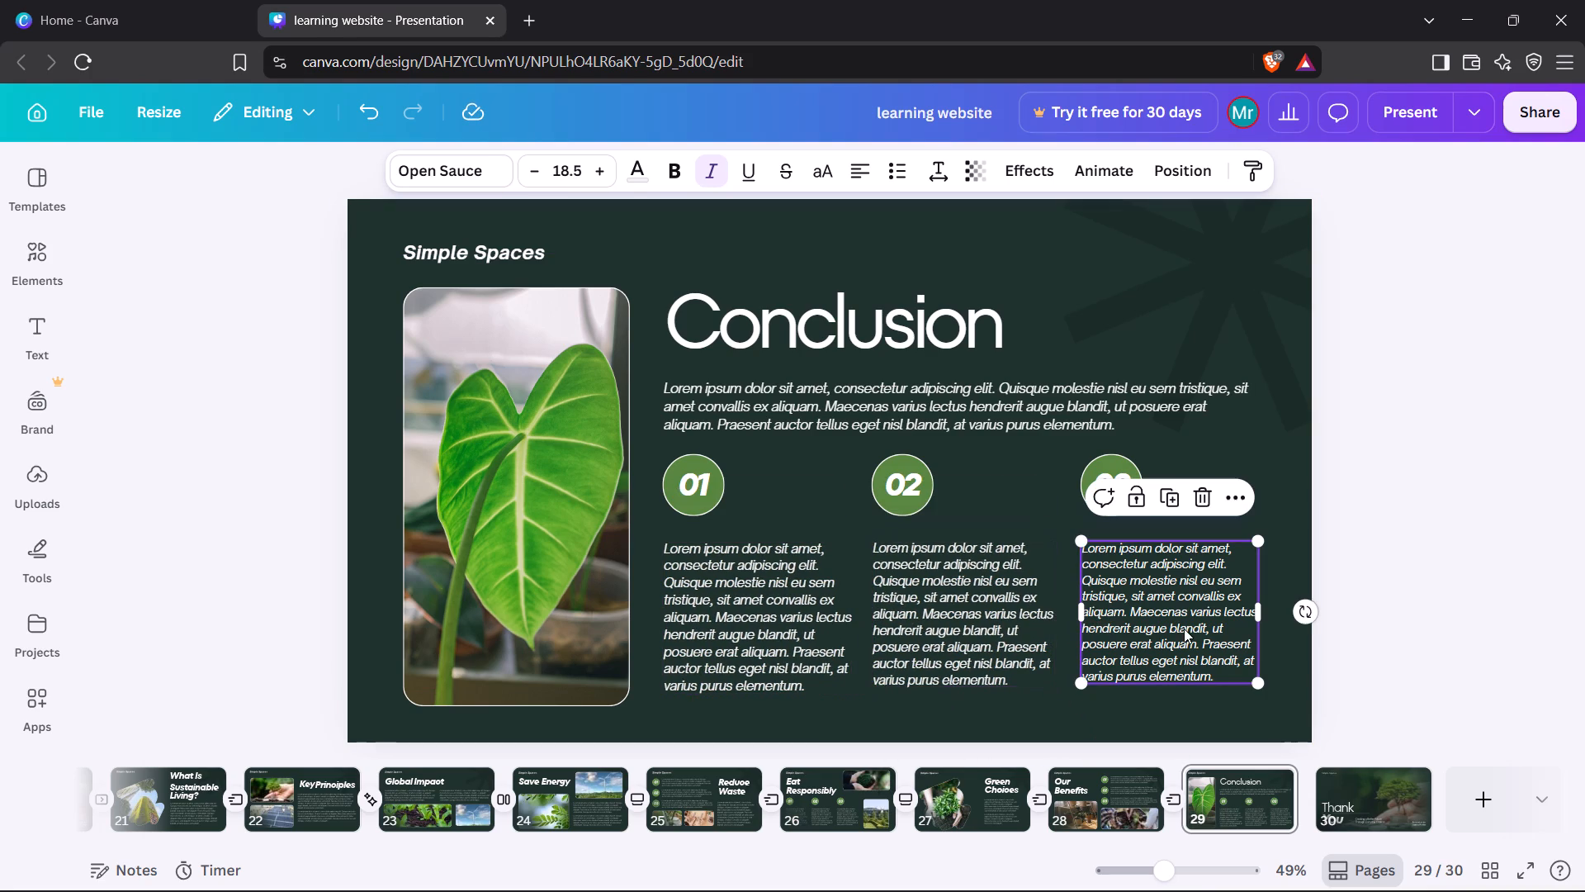
{"action": "left_click_drag", "start_coordinate": [1265, 681], "coordinate": [1280, 693]}
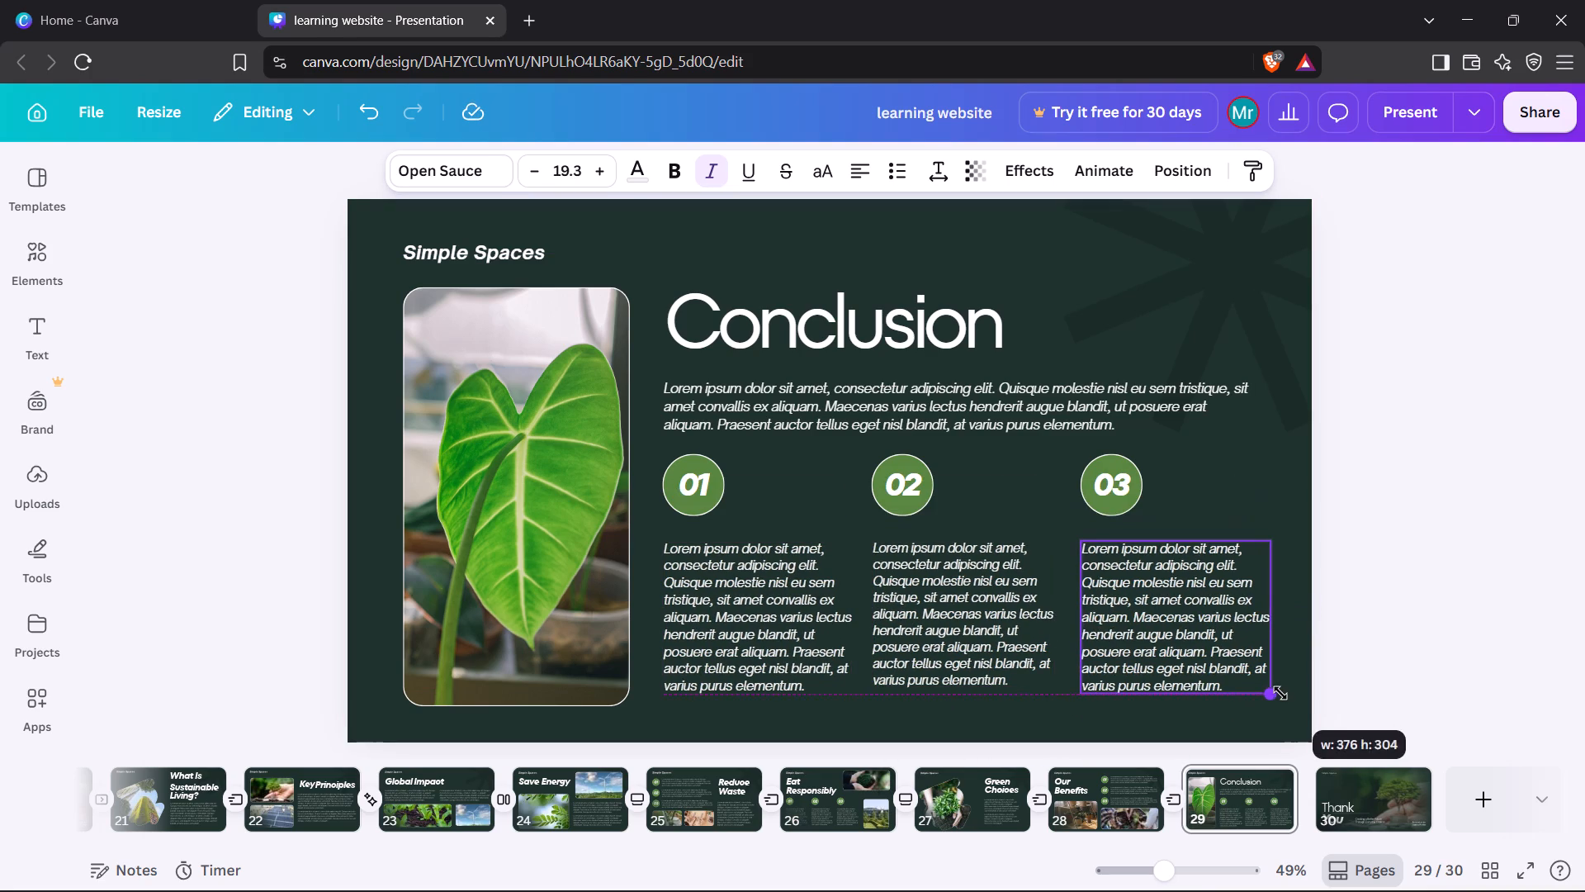
{"action": "left_click_drag", "start_coordinate": [1280, 693], "coordinate": [1287, 690]}
Apply the Block page animation to page 29.
{"action": "left_click", "coordinate": [1253, 341]}
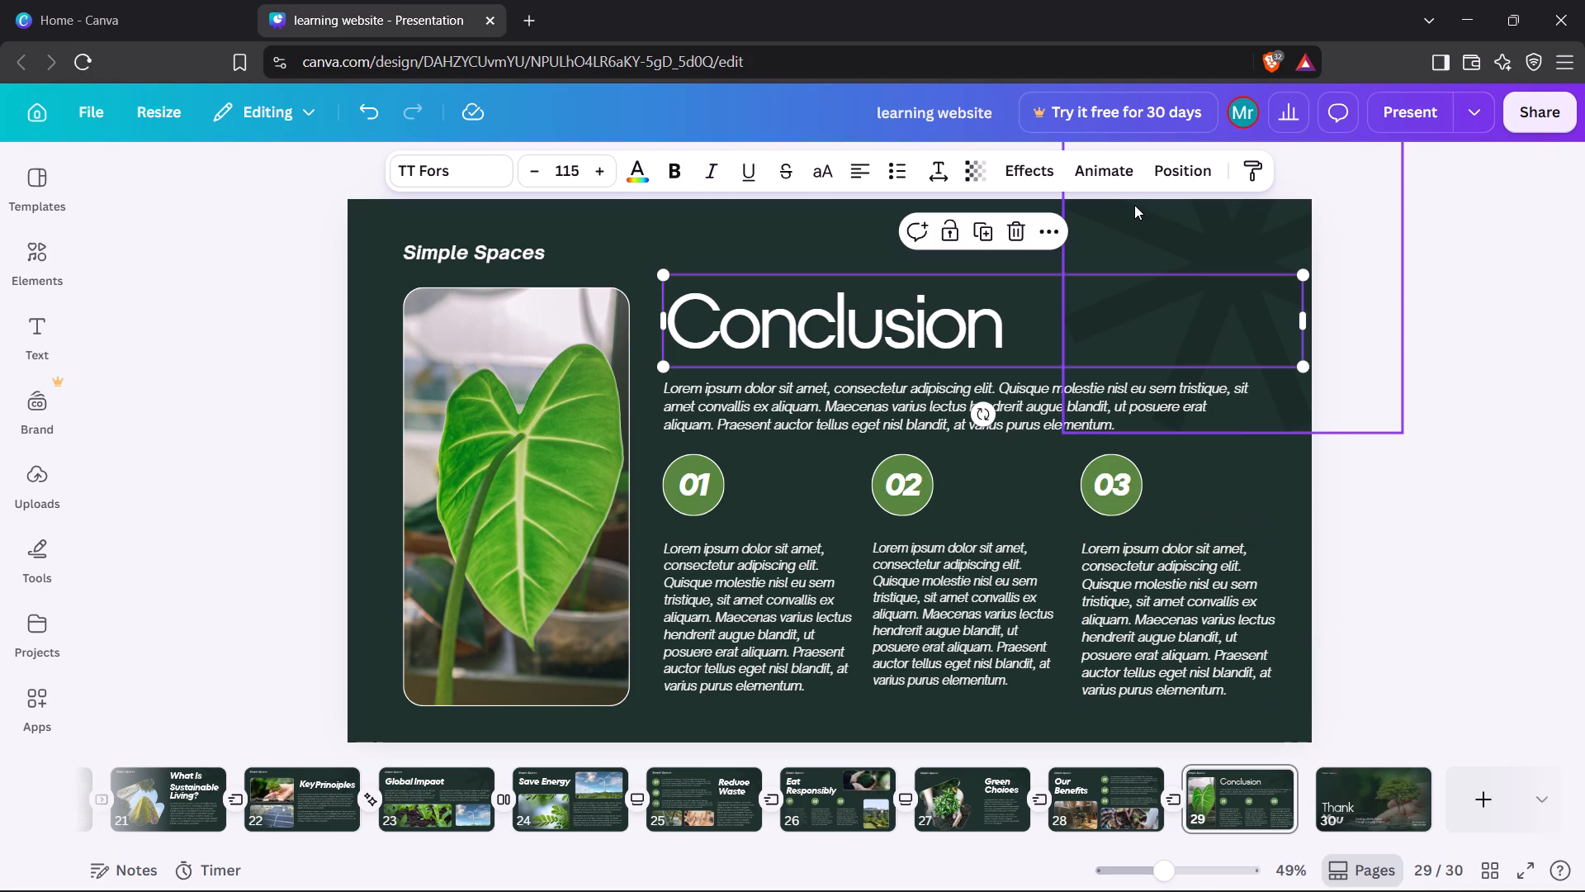
{"action": "left_click", "coordinate": [1133, 205]}
{"action": "left_click", "coordinate": [961, 244]}
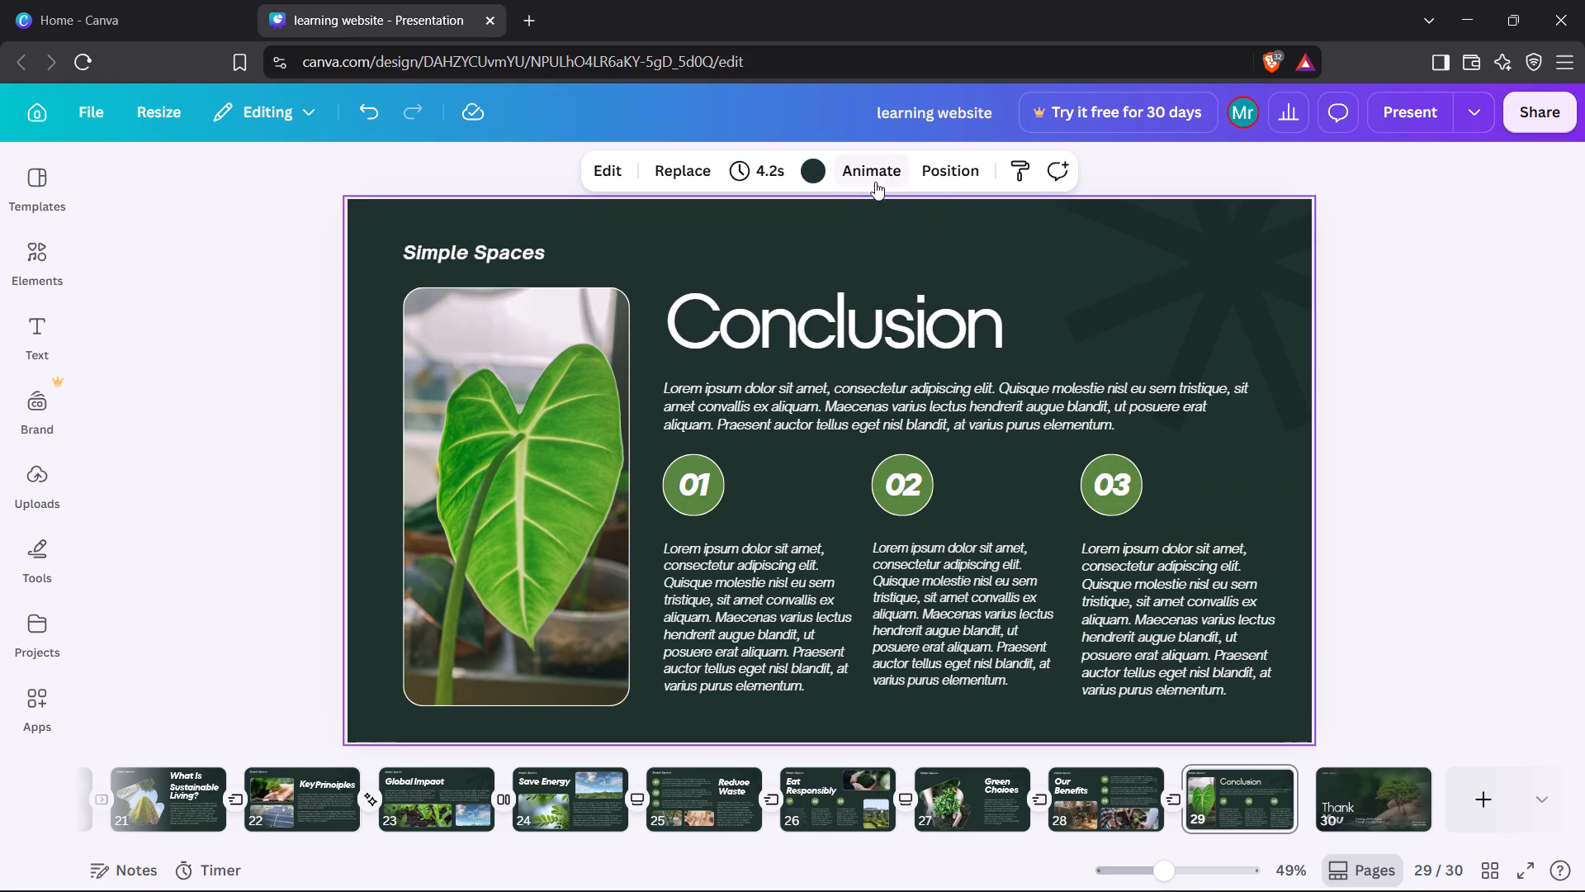
{"action": "left_click", "coordinate": [874, 177]}
{"action": "scroll", "coordinate": [275, 605], "scroll_direction": "down", "scroll_amount": 8}
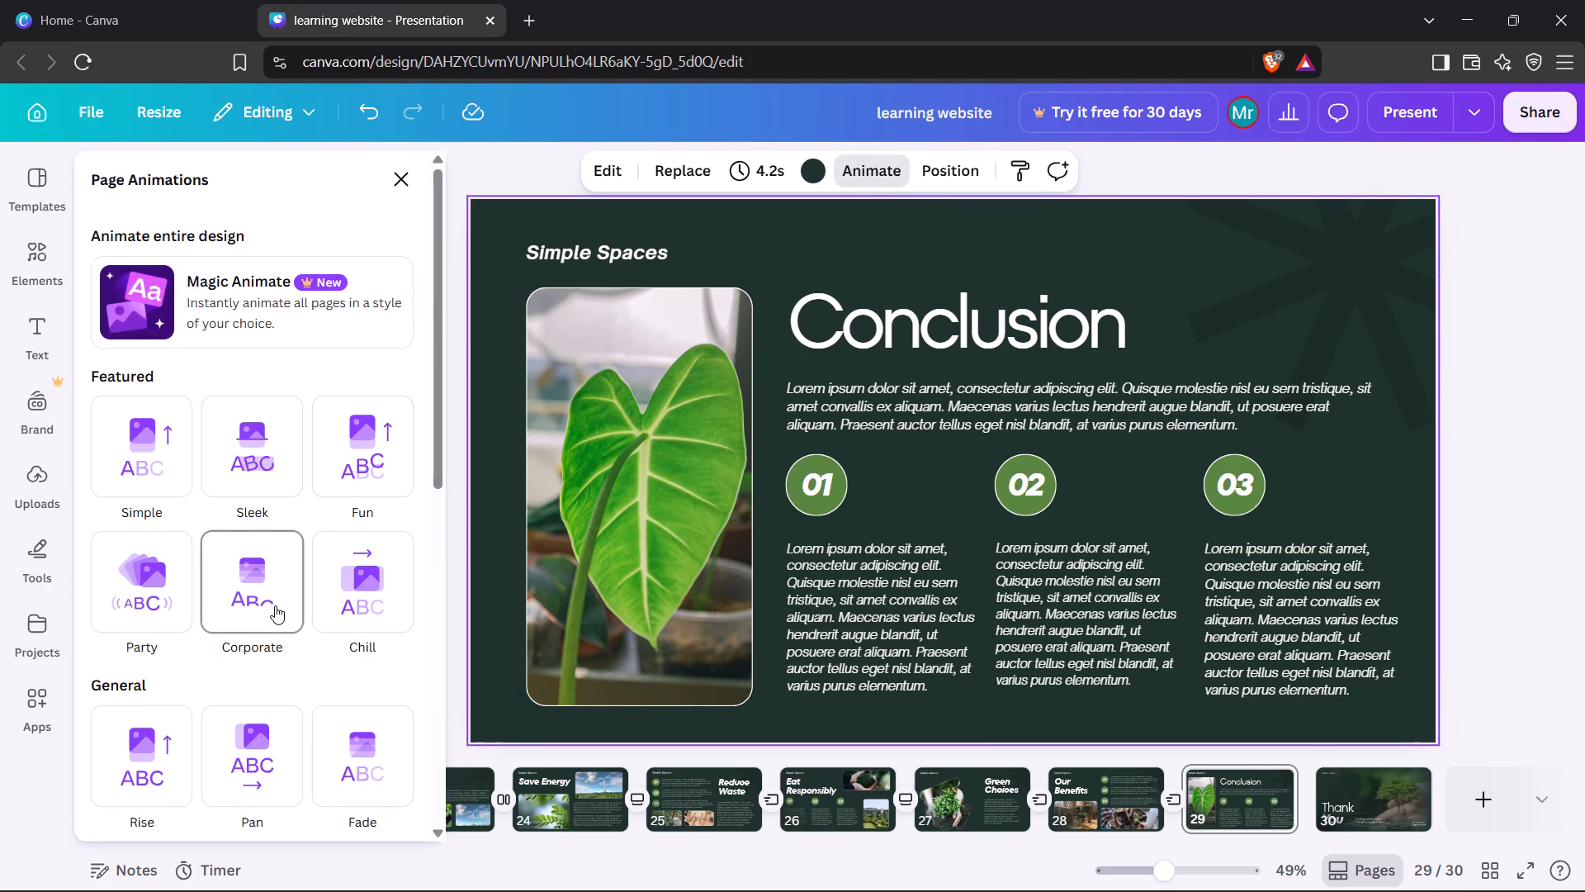
{"action": "scroll", "coordinate": [275, 605], "scroll_direction": "down", "scroll_amount": 8}
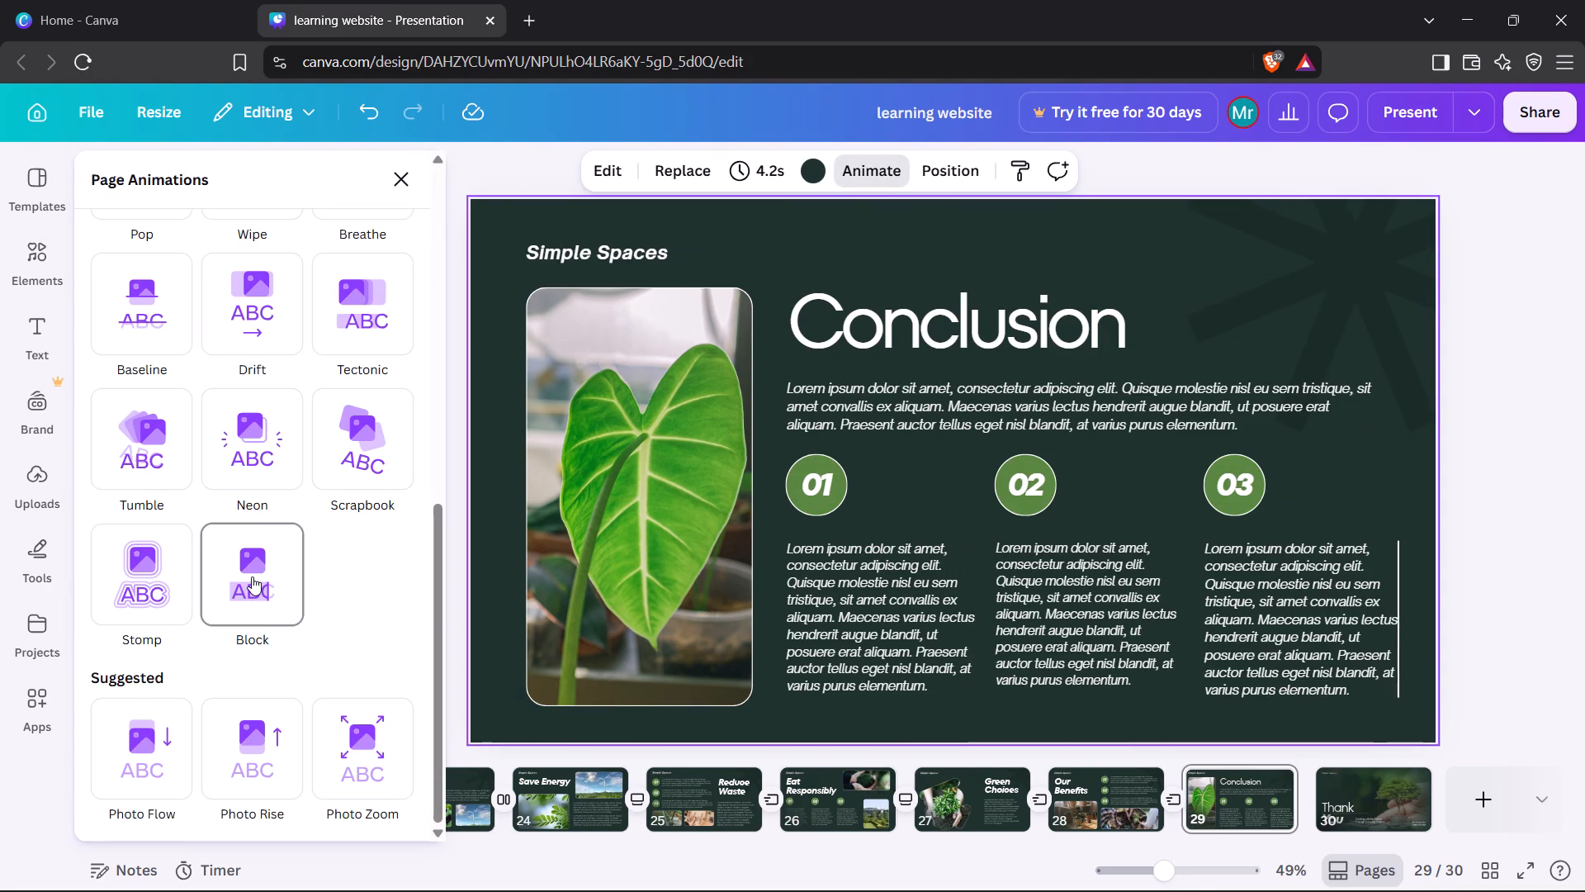
{"action": "left_click", "coordinate": [252, 576]}
{"action": "left_click", "coordinate": [406, 174]}
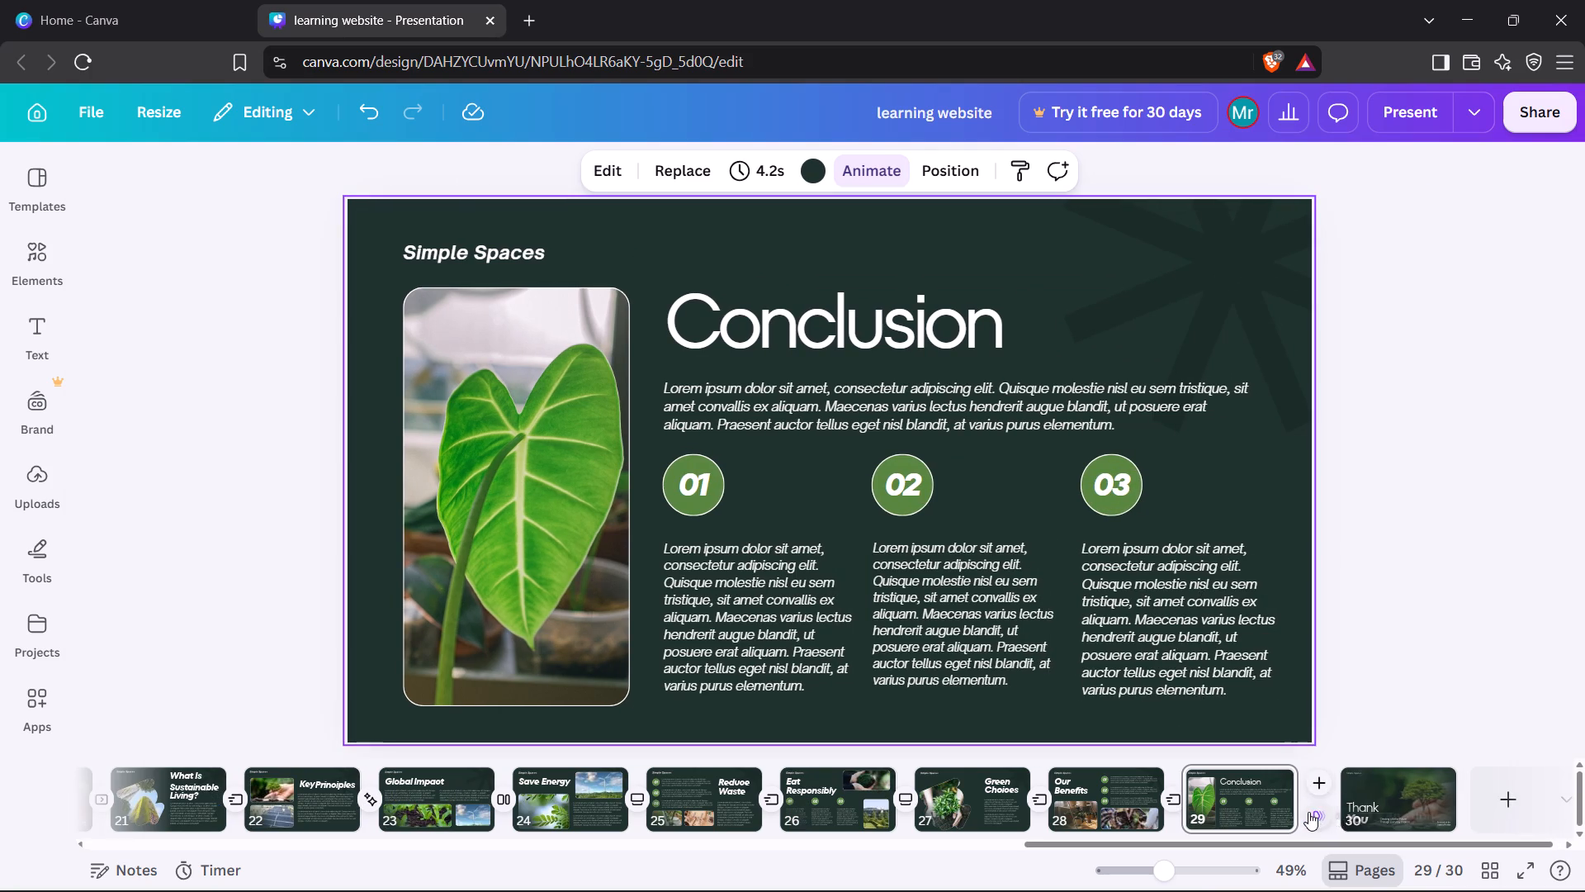
Add a Stack transition between pages 29 and 30.
{"action": "left_click", "coordinate": [1308, 812]}
{"action": "left_click", "coordinate": [376, 585]}
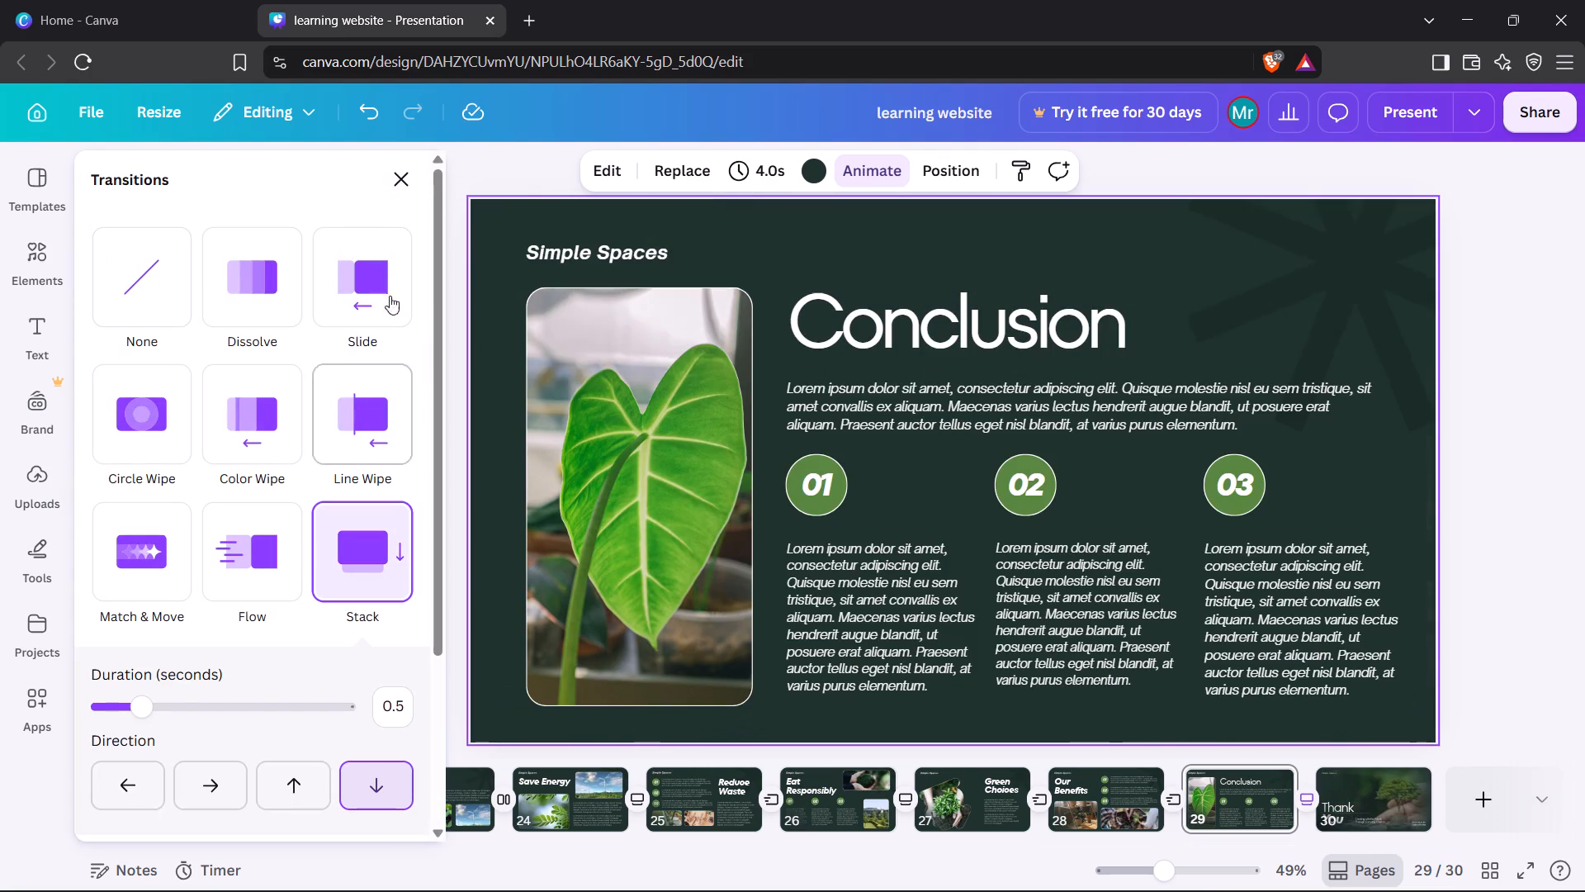
{"action": "left_click", "coordinate": [392, 177]}
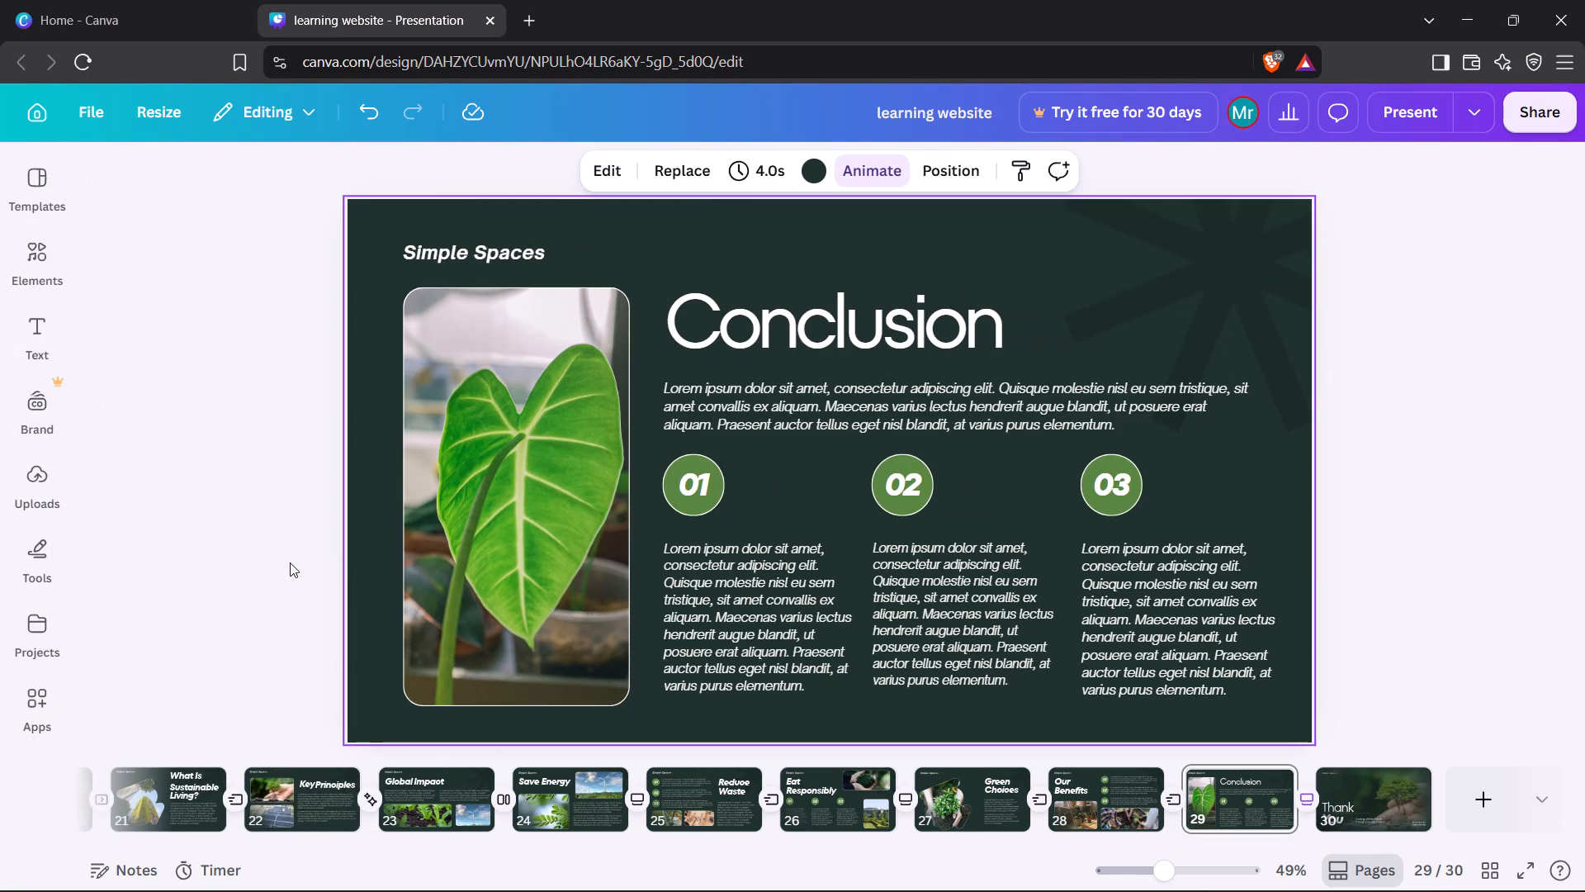
On page 30, move the word "Thank" up above the divider line and make it bold and italic.
{"action": "left_click", "coordinate": [290, 562]}
{"action": "key", "text": "Right"}
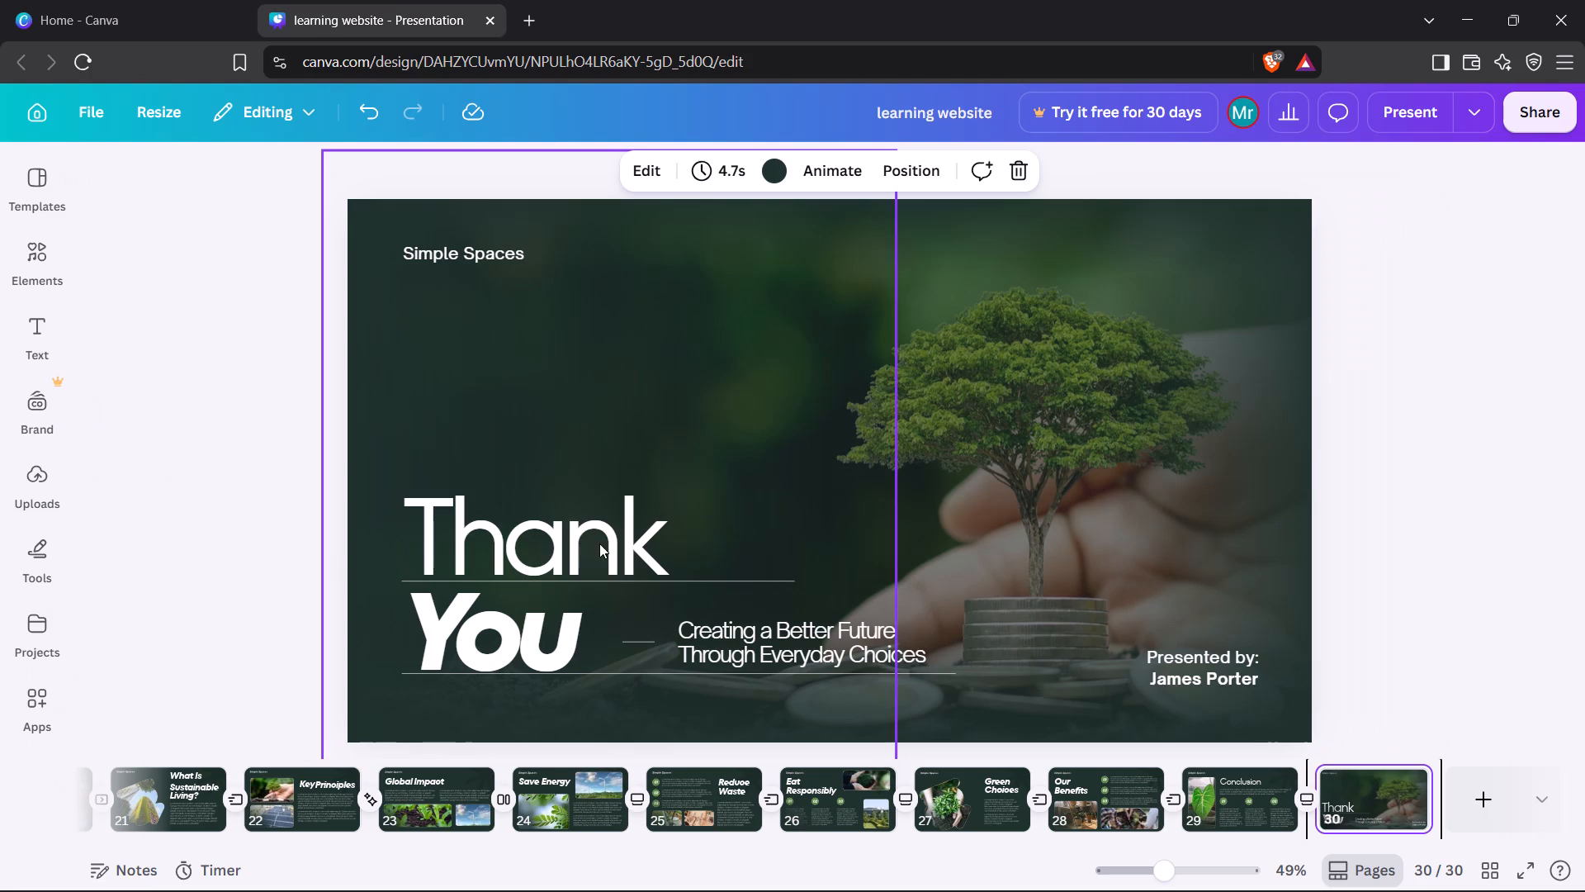
{"action": "left_click_drag", "start_coordinate": [584, 547], "coordinate": [585, 515]}
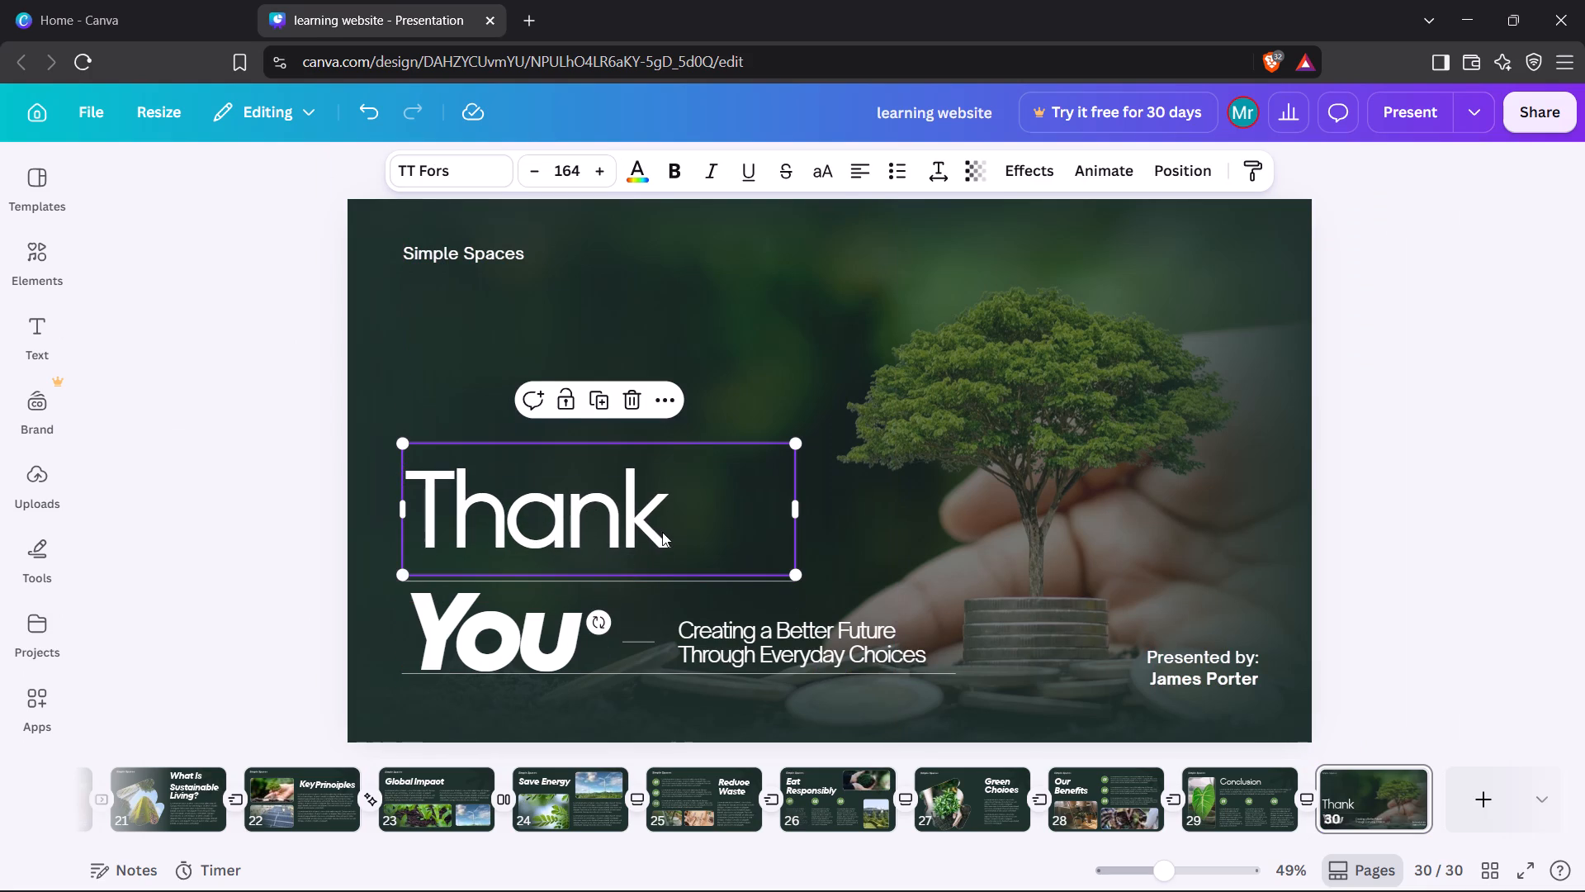
{"action": "triple_click", "coordinate": [662, 532]}
{"action": "left_click", "coordinate": [662, 532]}
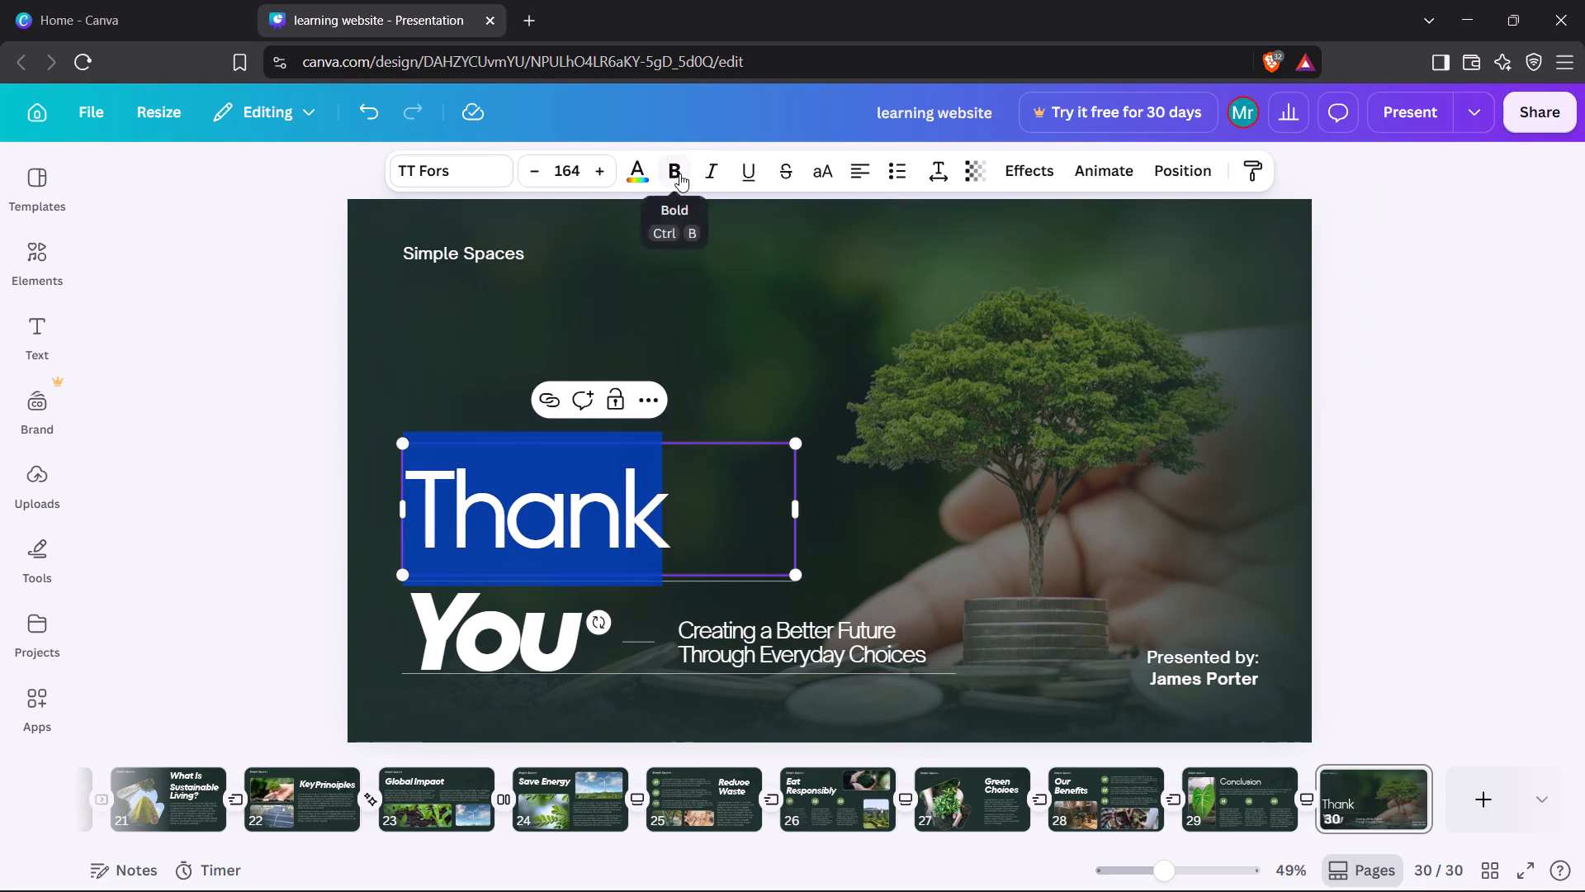
{"action": "left_click", "coordinate": [679, 173]}
{"action": "left_click", "coordinate": [715, 170]}
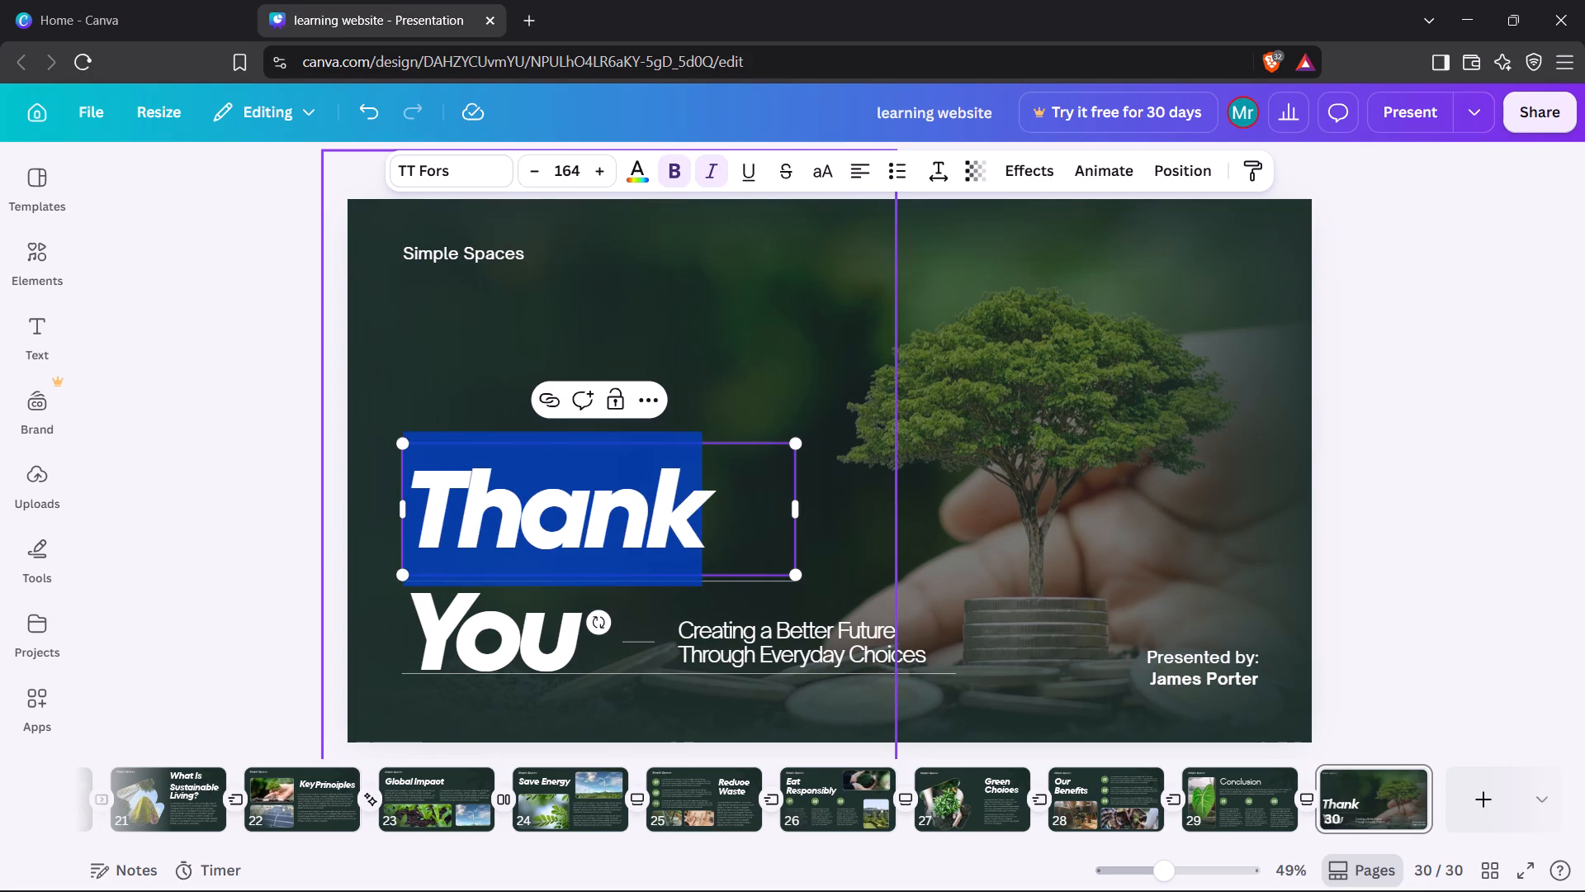
{"action": "left_click", "coordinate": [275, 568]}
{"action": "double_click", "coordinate": [468, 628]}
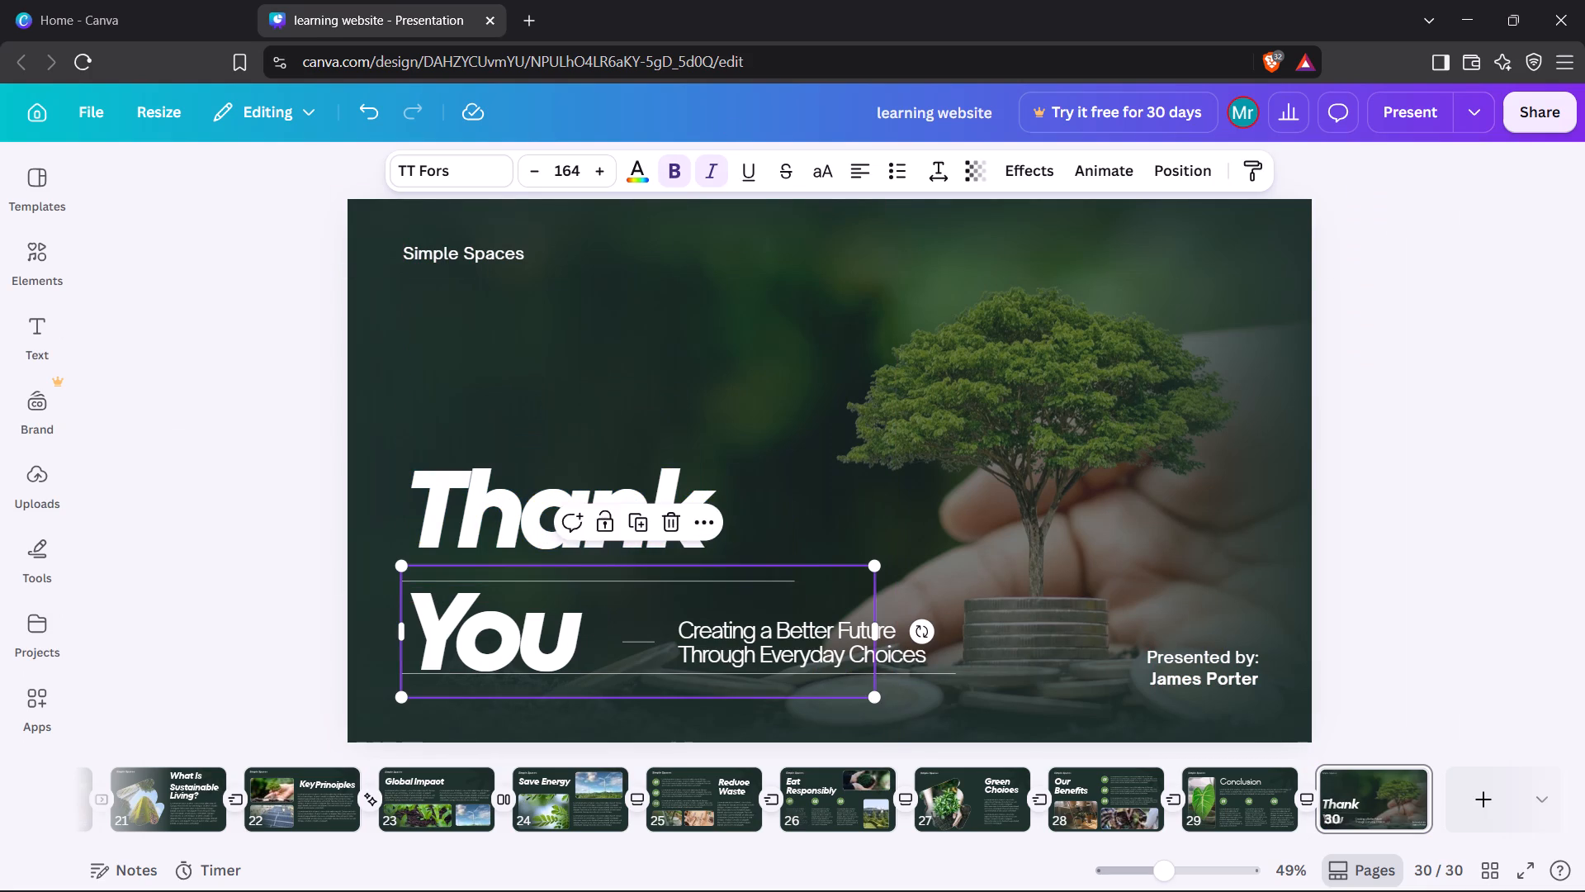
{"action": "left_click", "coordinate": [301, 473]}
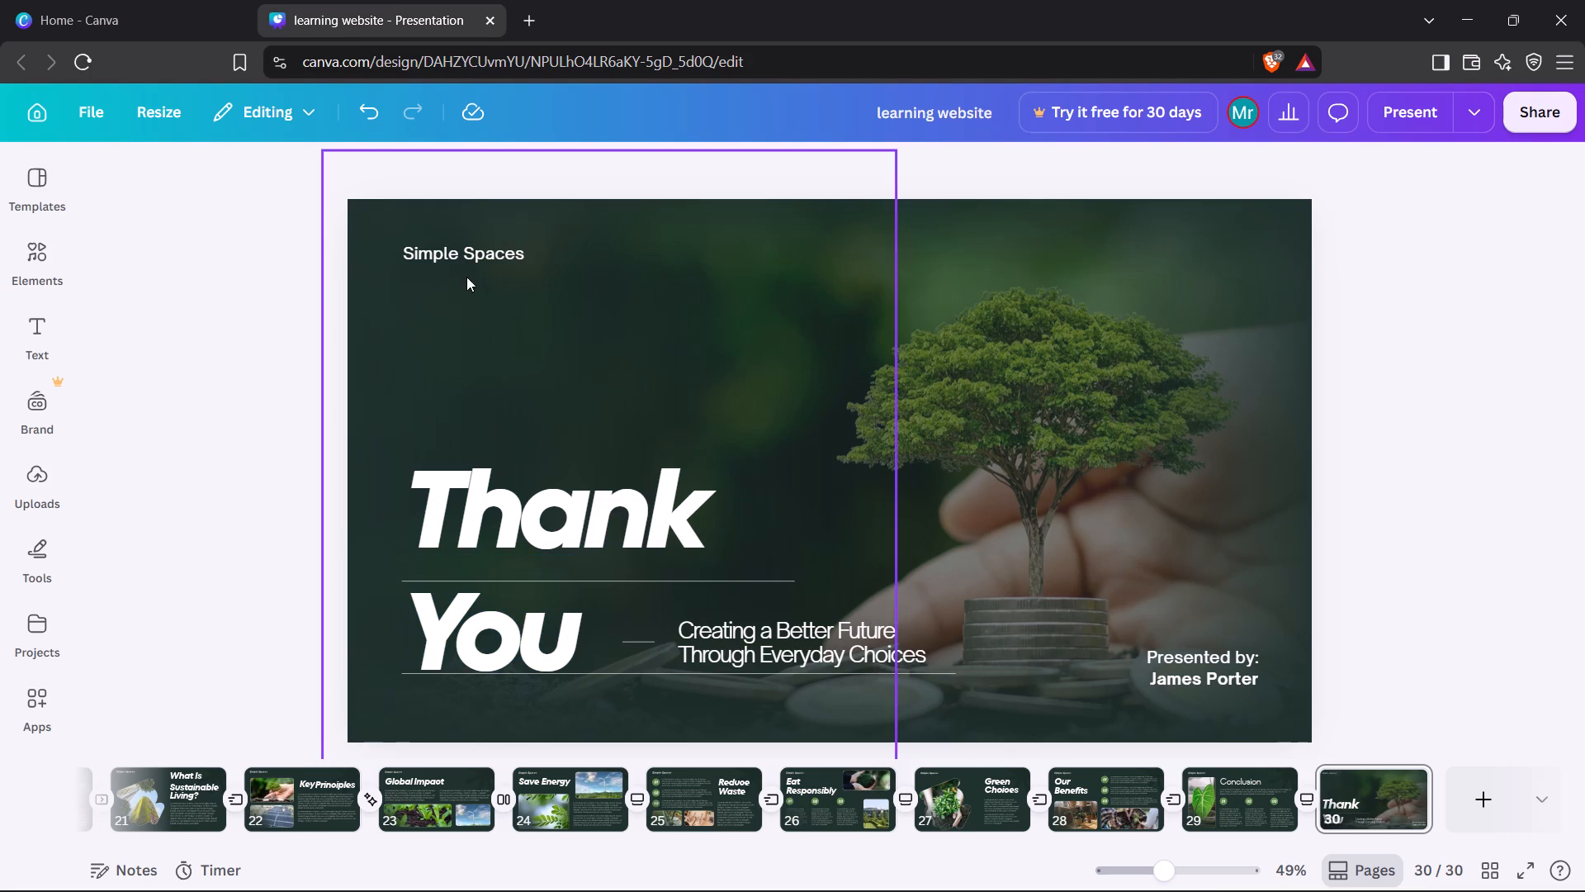
Make page 30's "Simple Spaces" label bold and italic, enlarge it to about 28 pt and move it back to its original left margin.
{"action": "triple_click", "coordinate": [476, 249]}
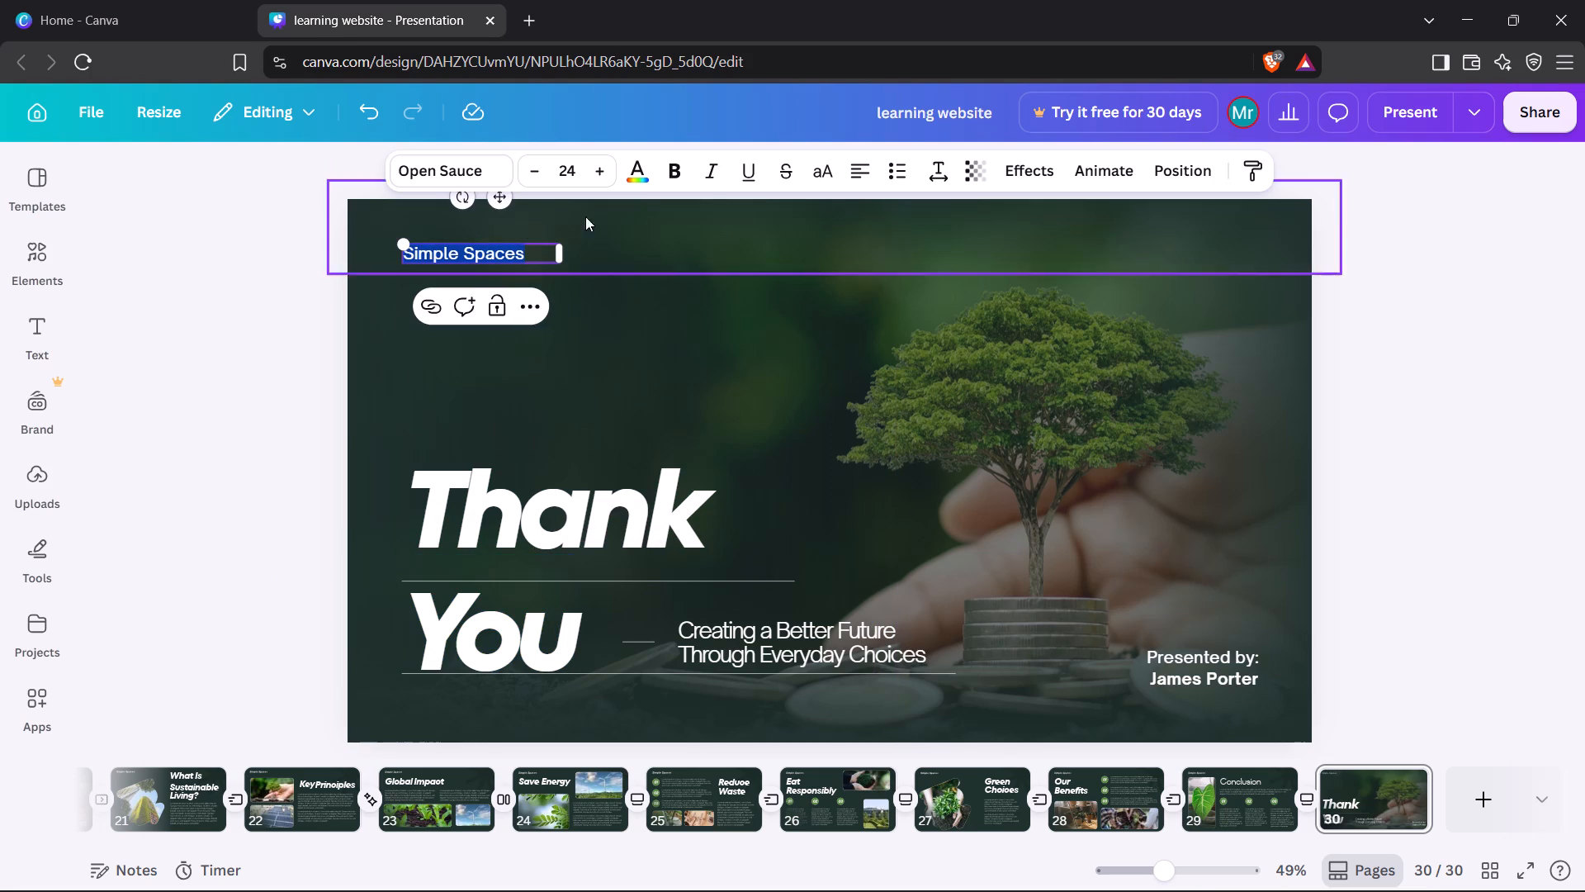
{"action": "left_click", "coordinate": [674, 165]}
{"action": "left_click", "coordinate": [714, 173]}
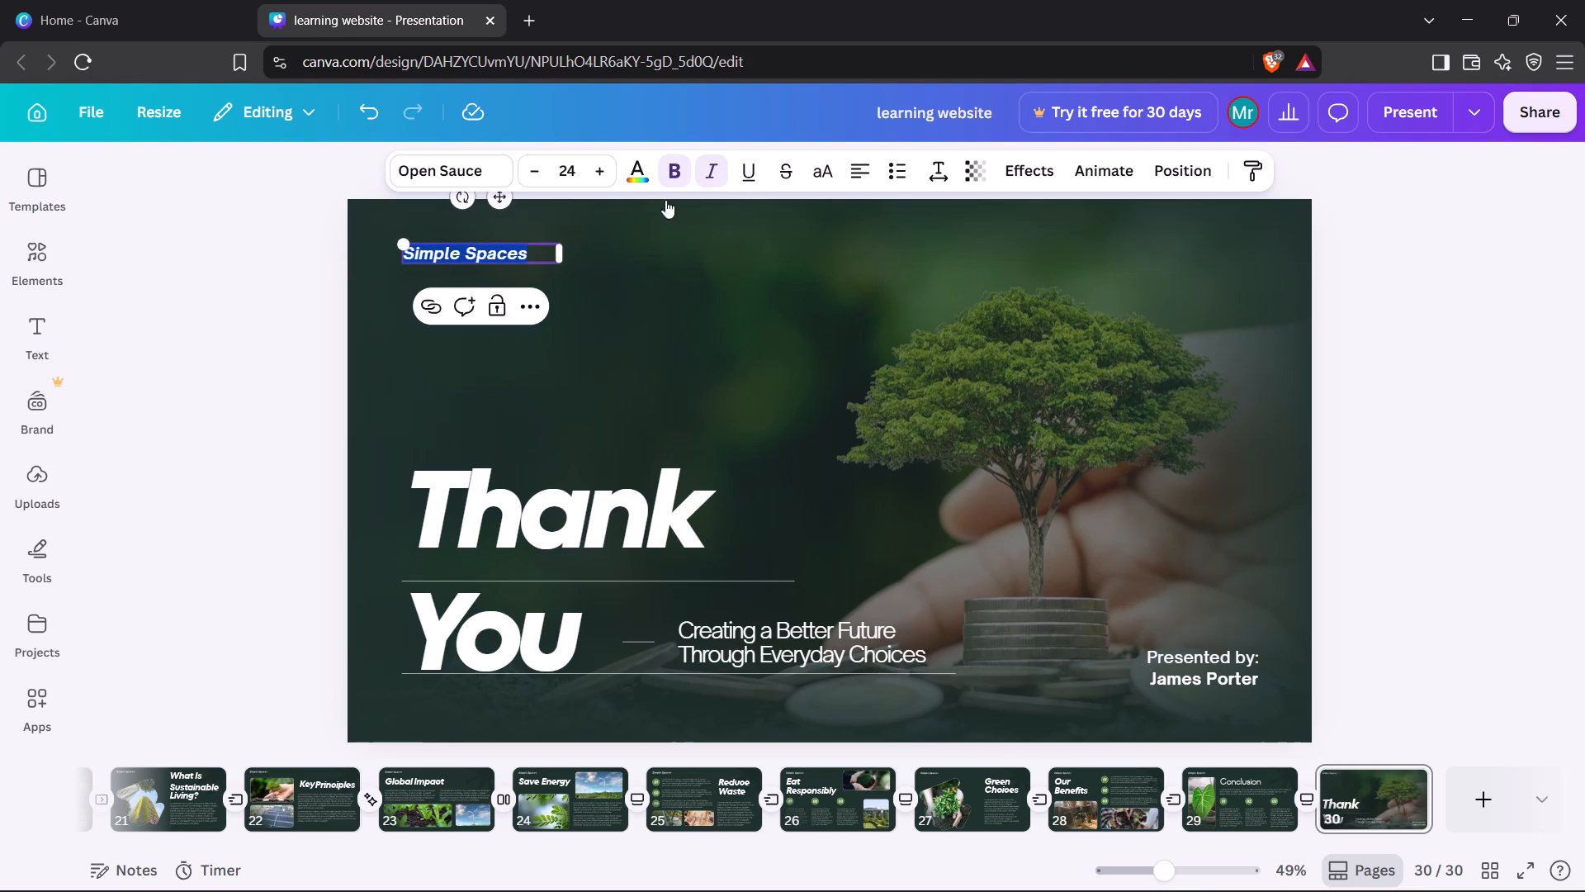
{"action": "left_click_drag", "start_coordinate": [405, 244], "coordinate": [387, 236]}
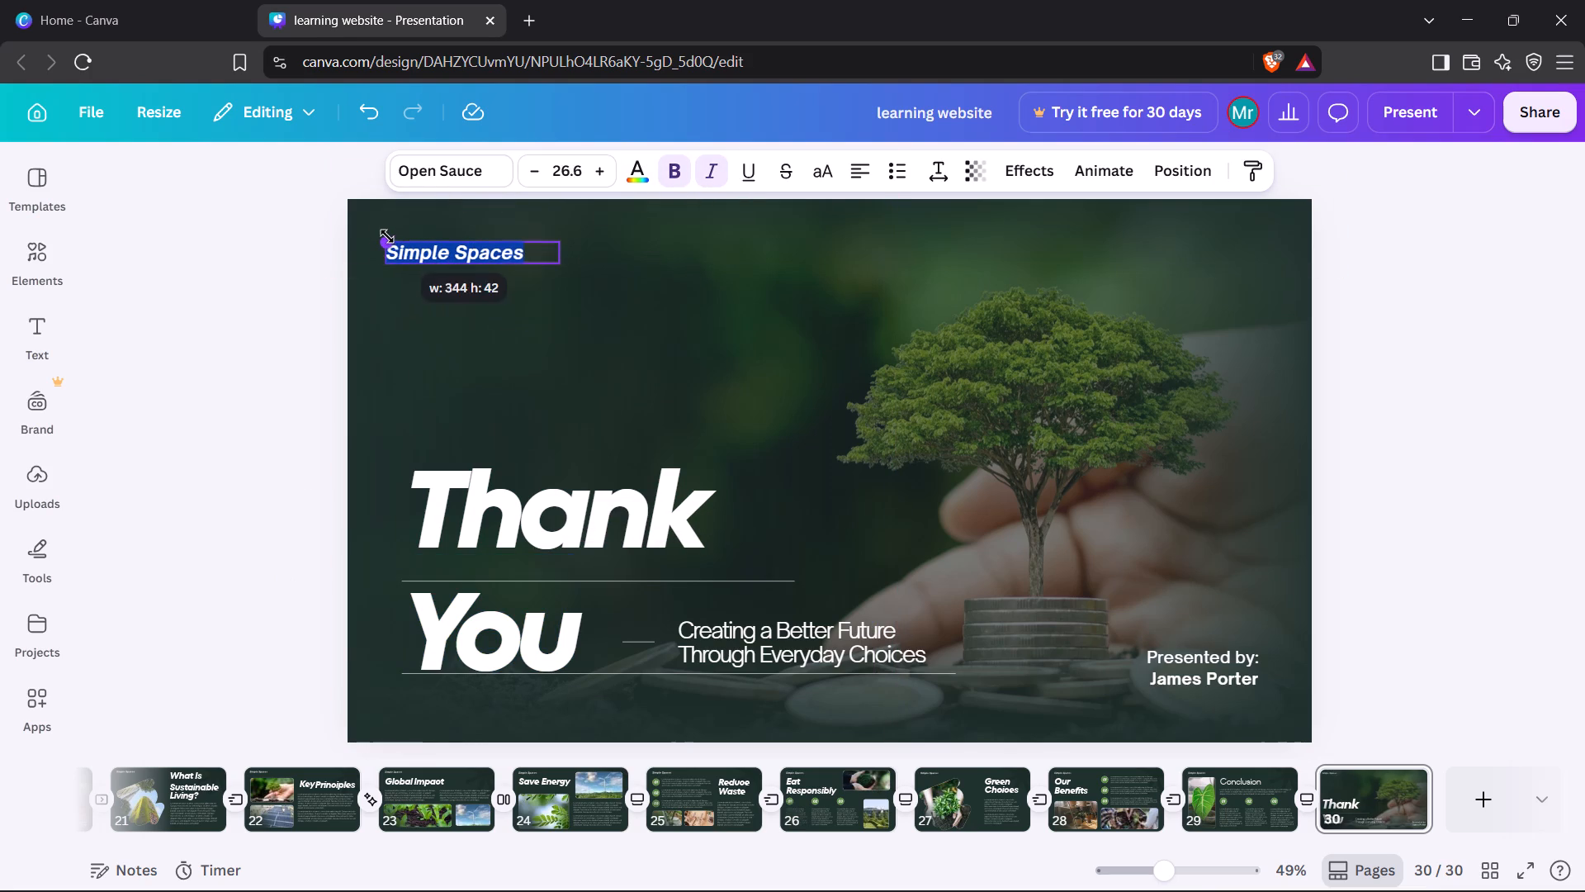
{"action": "left_click_drag", "start_coordinate": [387, 236], "coordinate": [381, 231]}
{"action": "left_click_drag", "start_coordinate": [511, 267], "coordinate": [537, 266]}
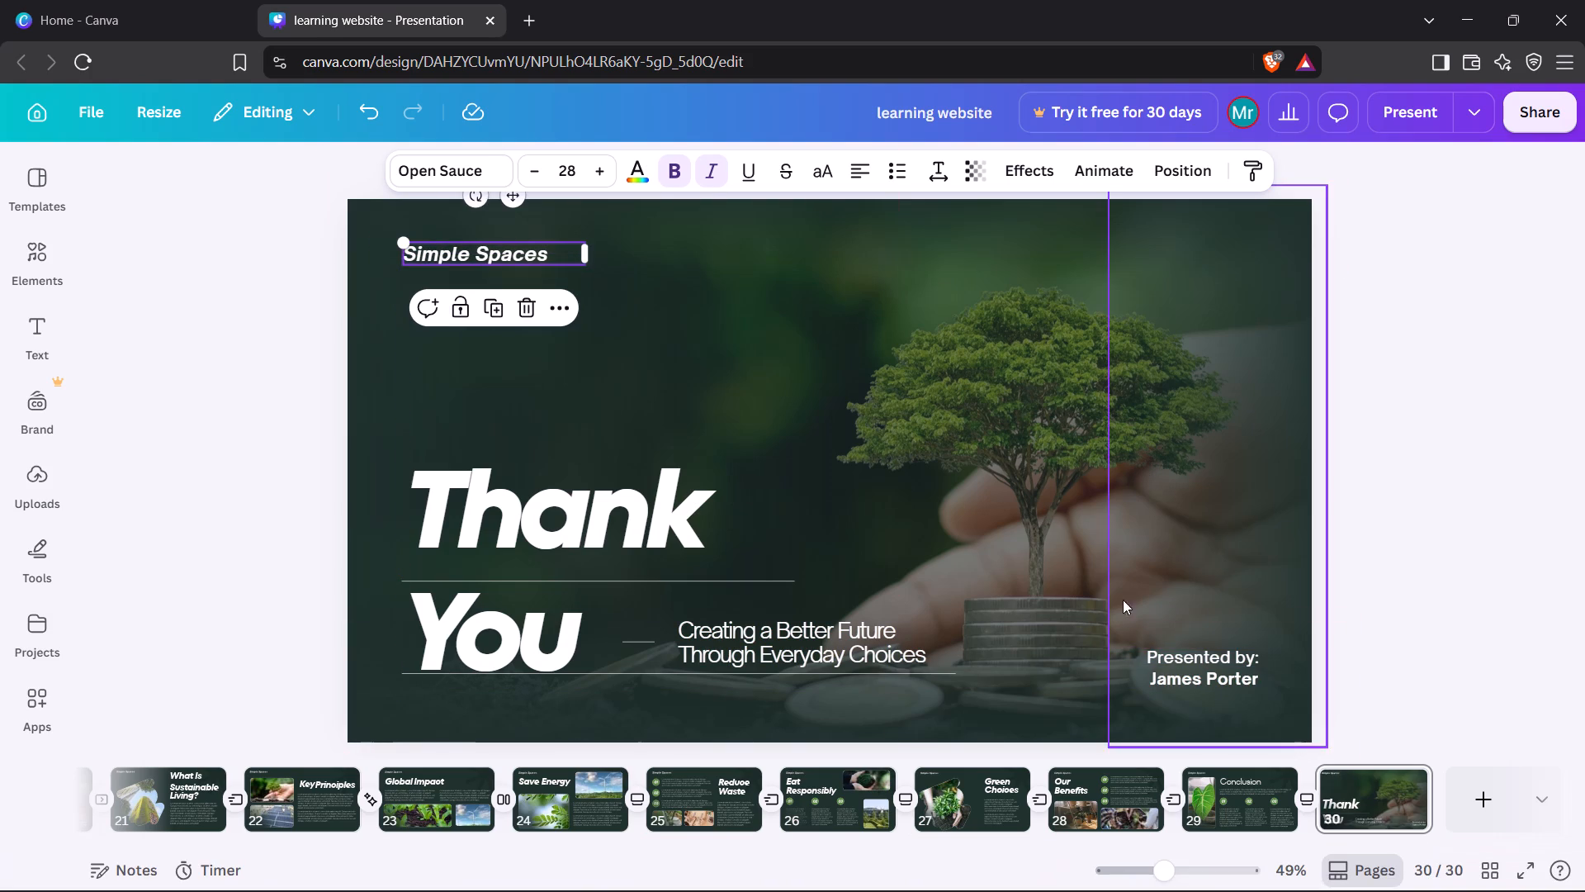
Make the "Presented by:" line on page 30 bold and italic.
{"action": "triple_click", "coordinate": [1162, 657]}
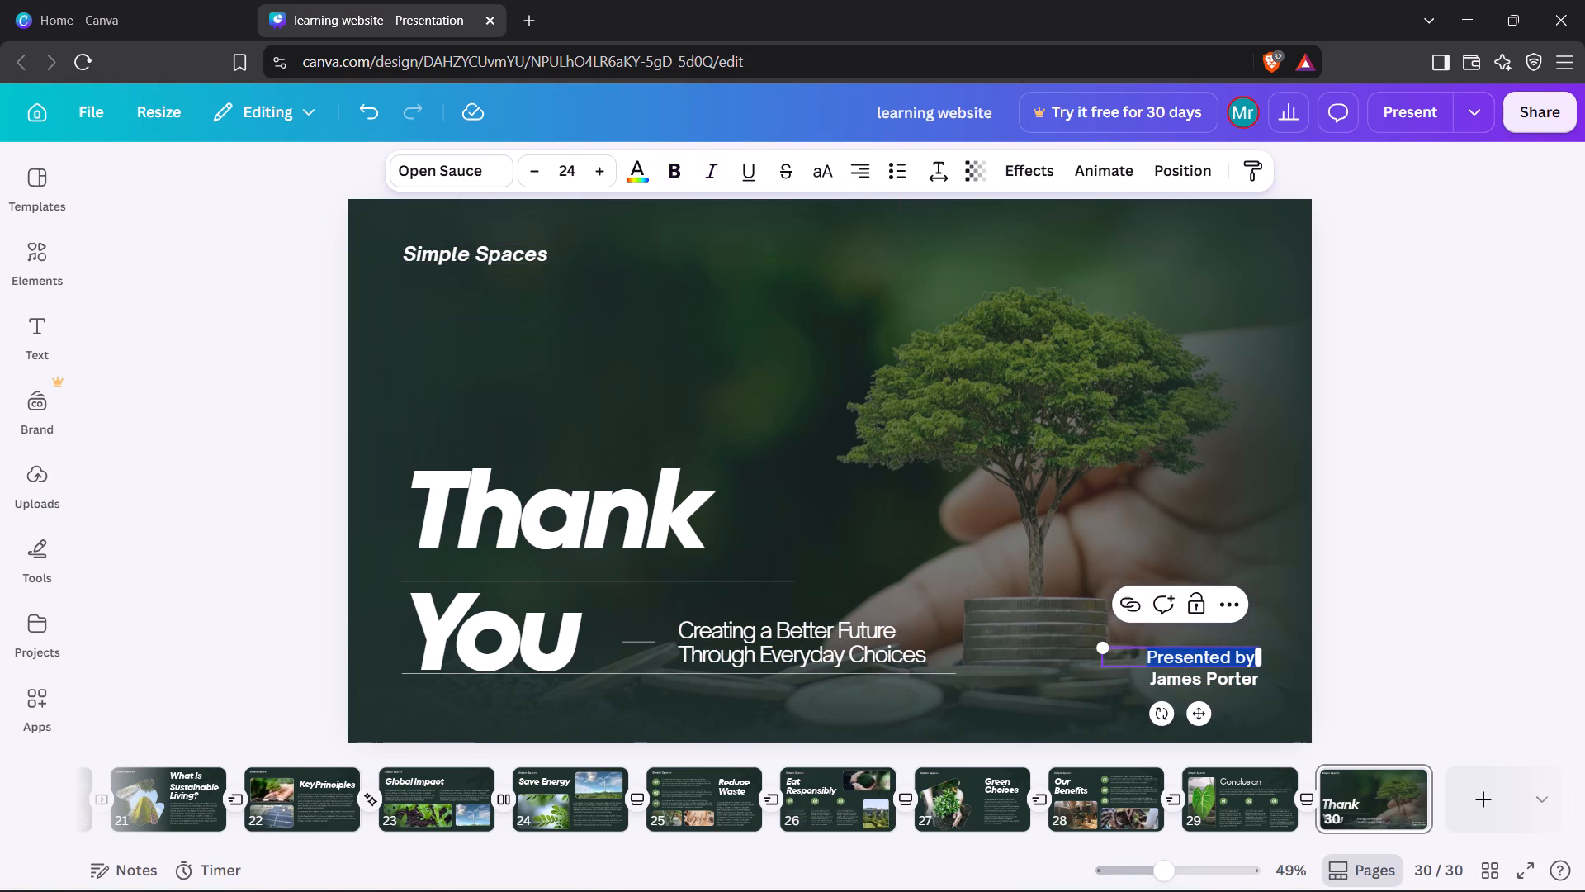
{"action": "left_click", "coordinate": [670, 178]}
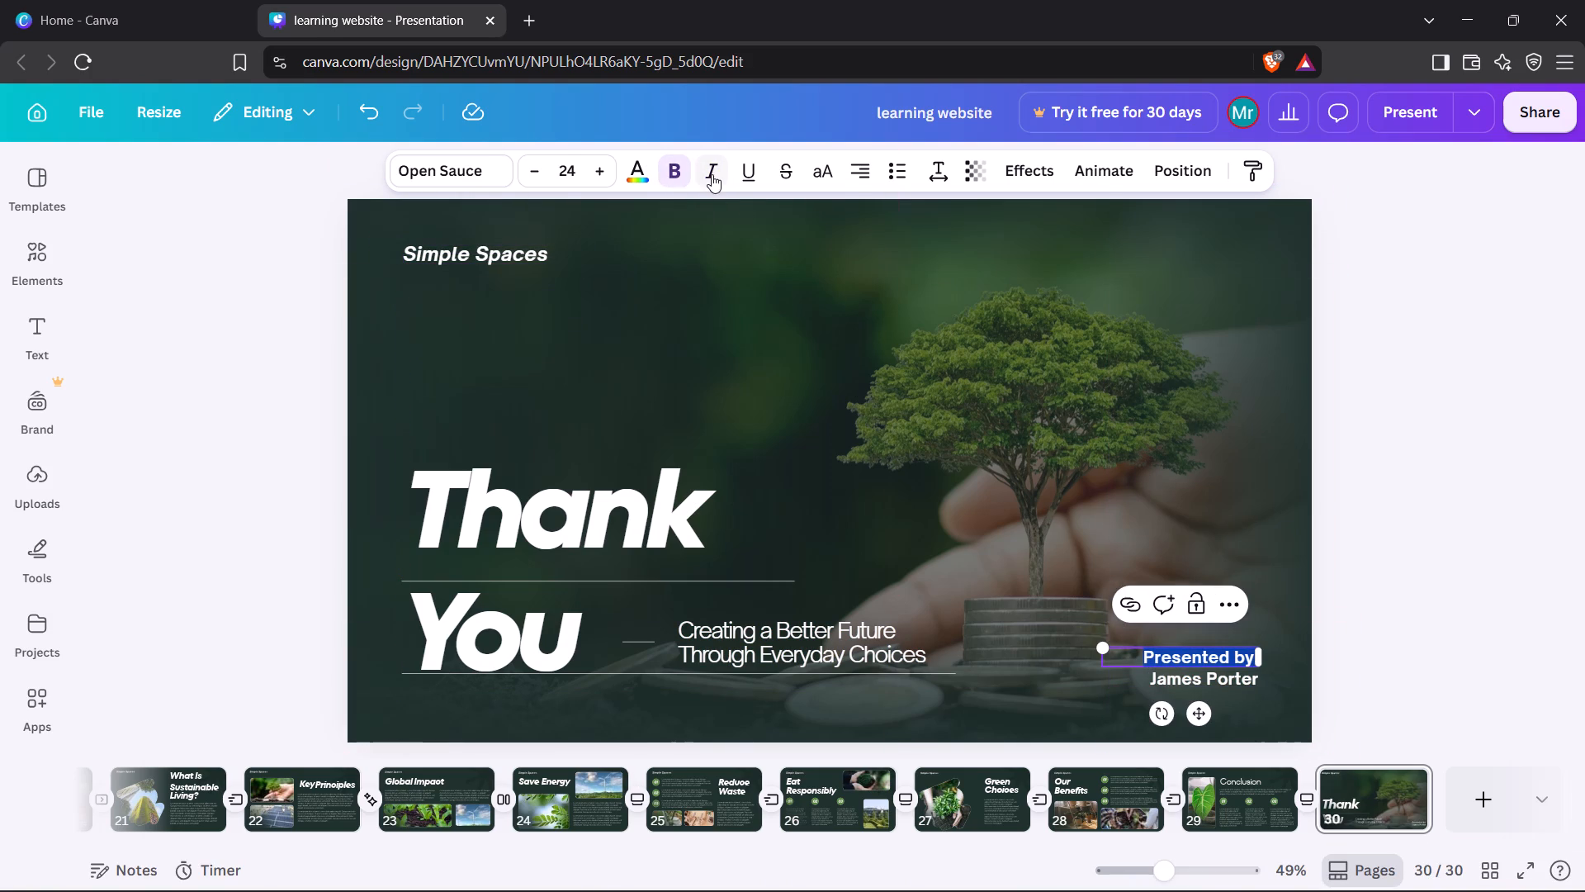
{"action": "left_click", "coordinate": [712, 174]}
Make both lines of page 30's tagline "Creating a Better Future Through Everyday Choices" bold and italic.
{"action": "triple_click", "coordinate": [778, 650]}
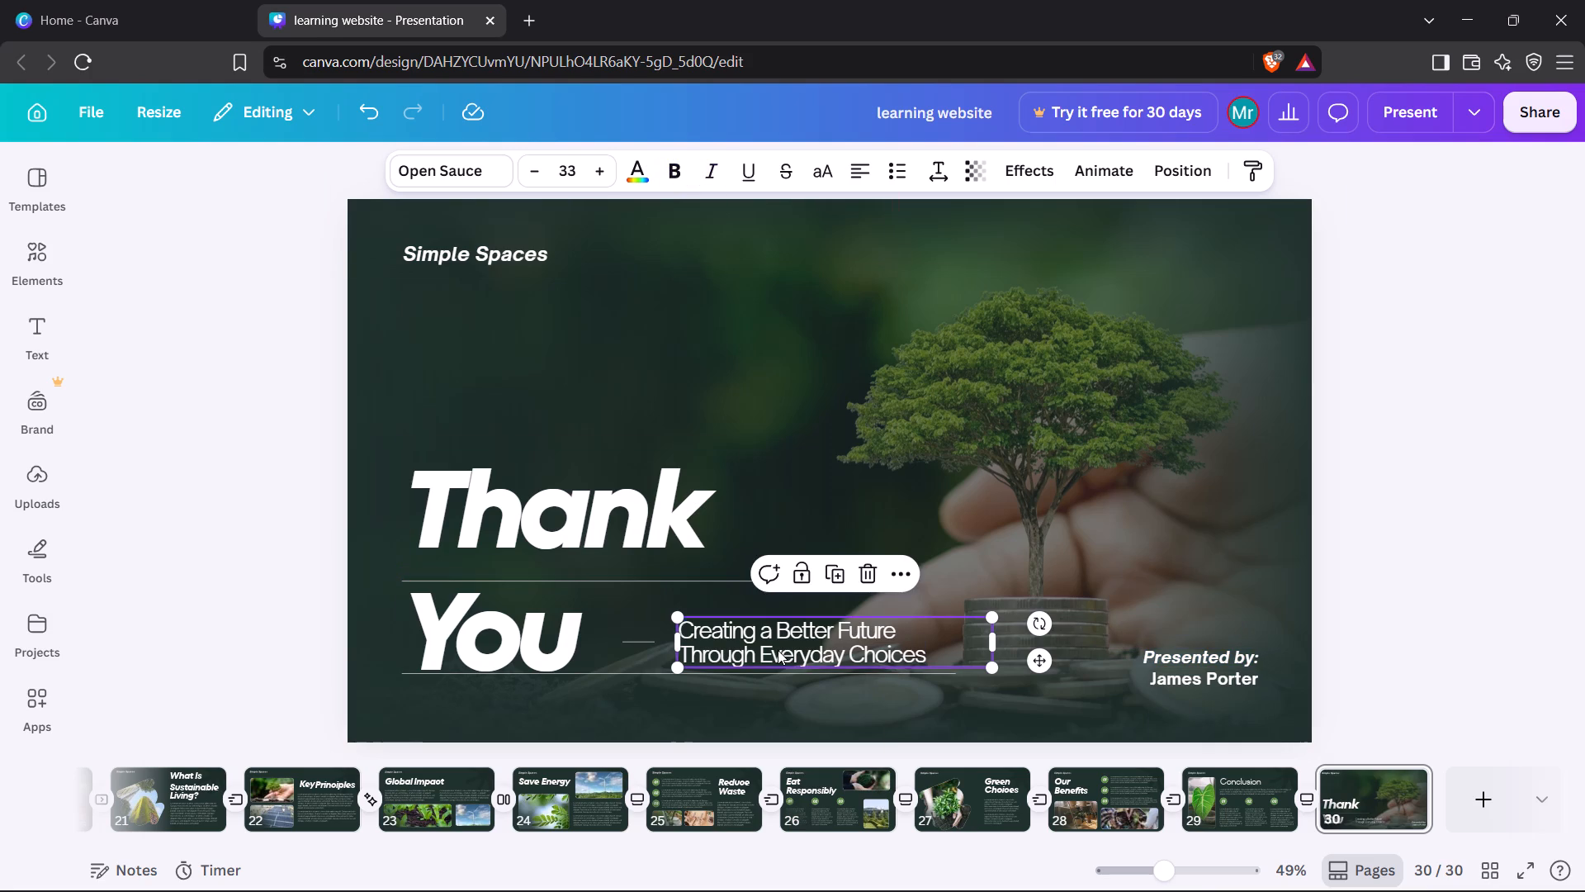
{"action": "left_click", "coordinate": [667, 168]}
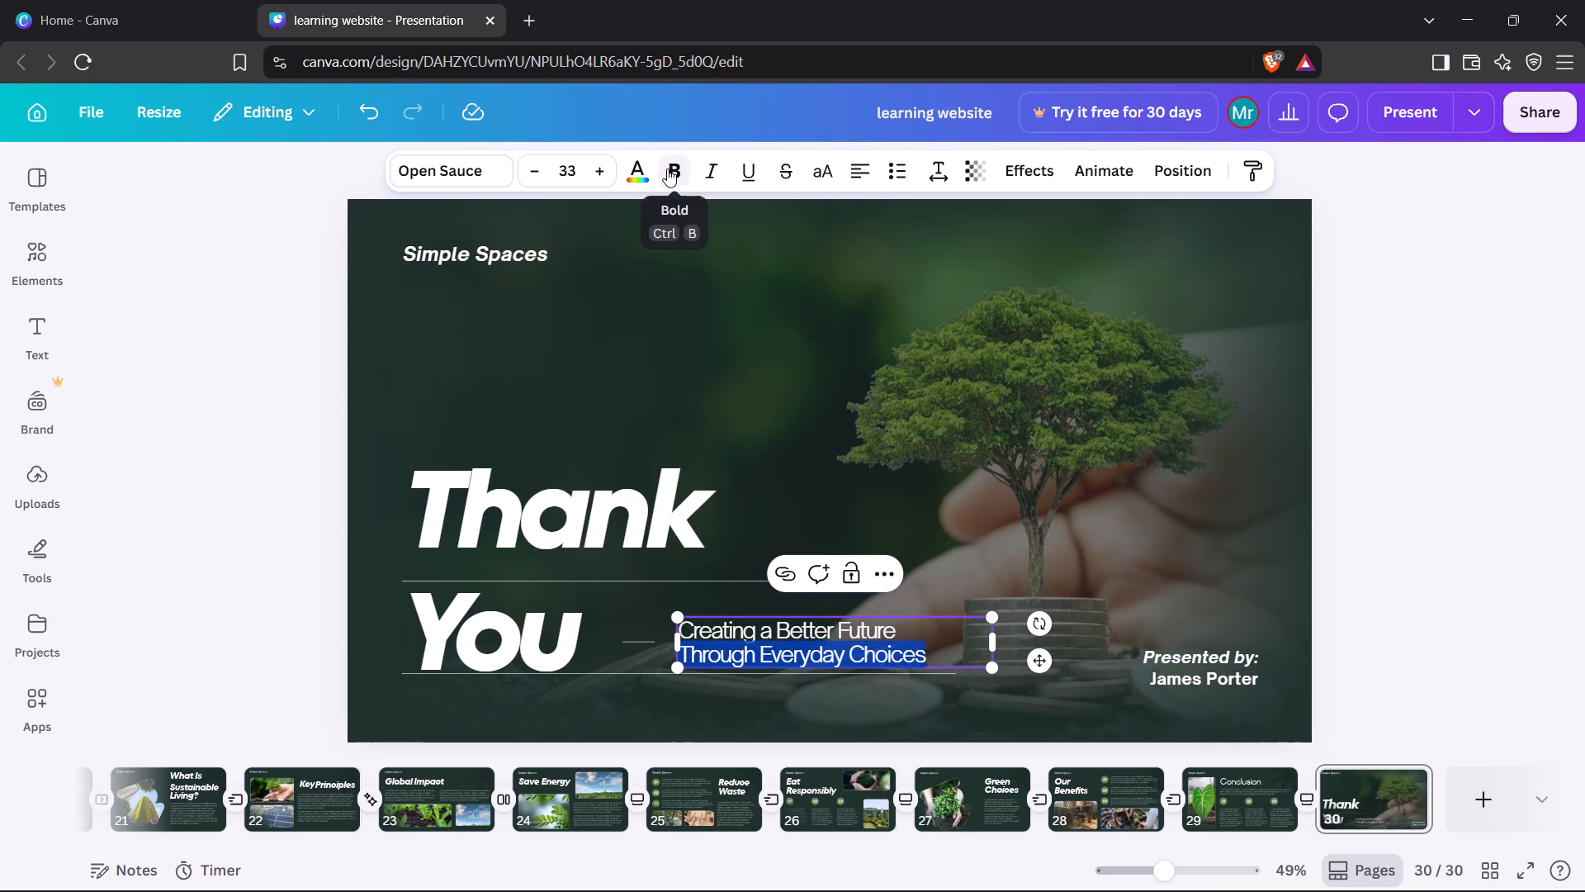
{"action": "left_click", "coordinate": [715, 173]}
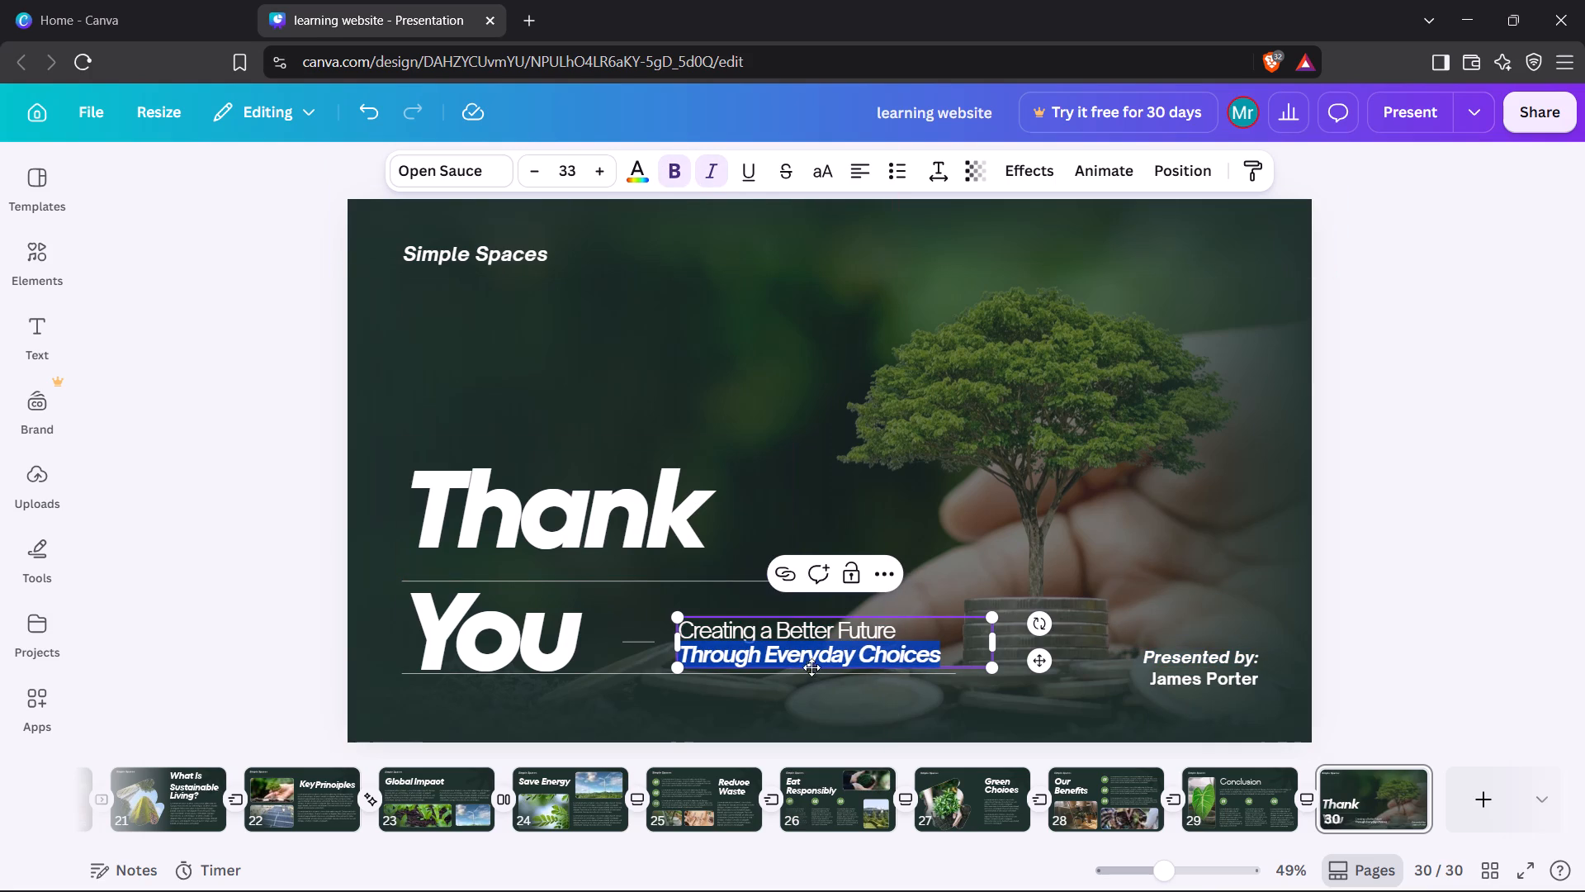
{"action": "triple_click", "coordinate": [804, 638]}
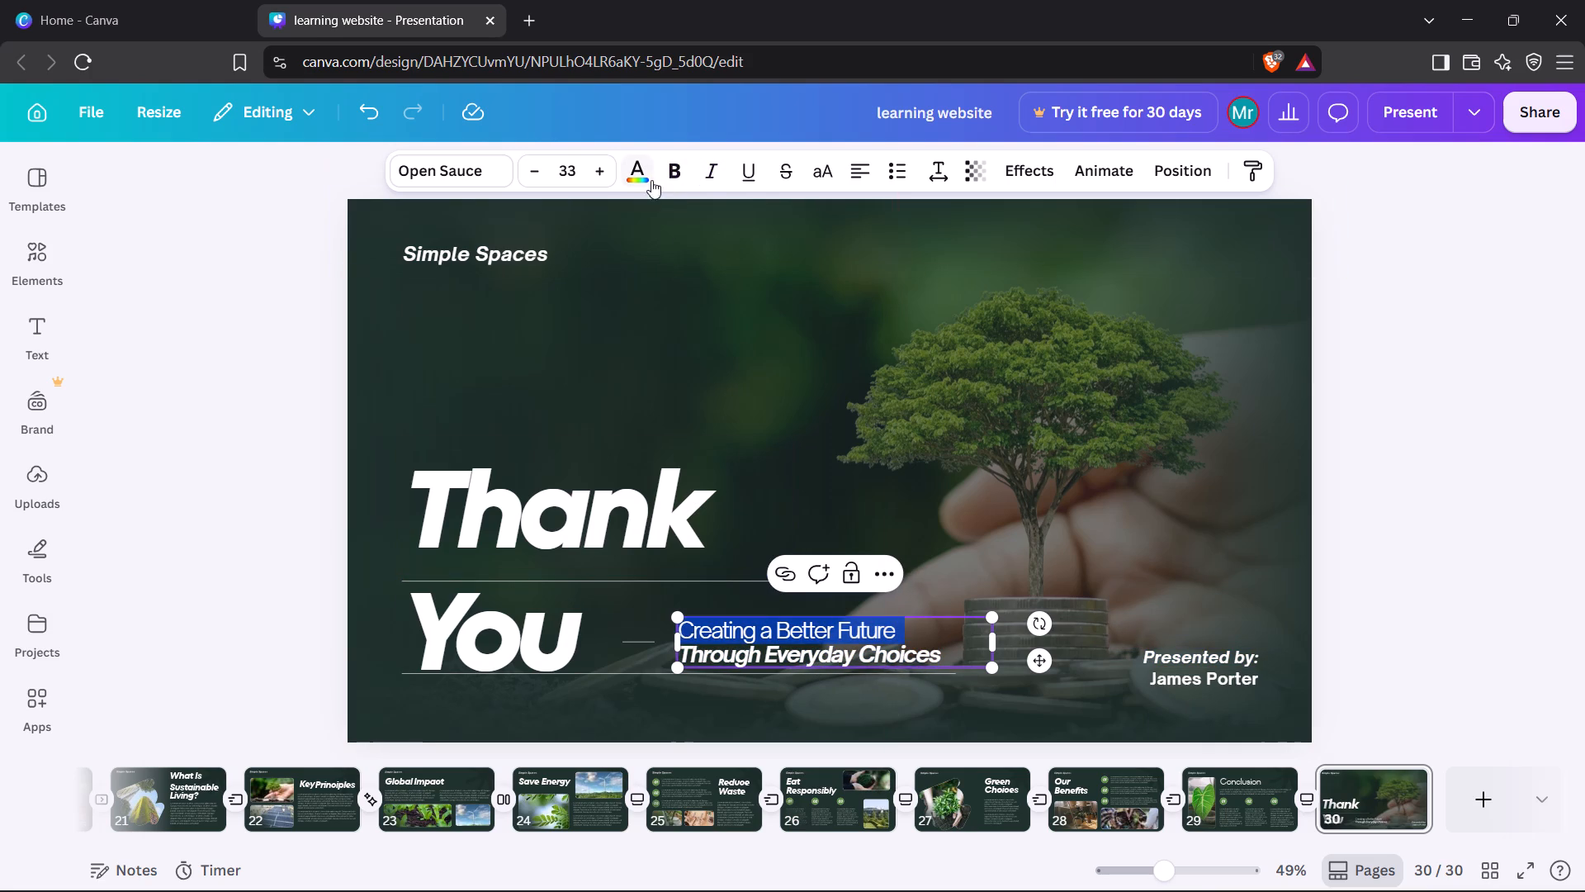
{"action": "left_click", "coordinate": [669, 175]}
{"action": "left_click", "coordinate": [710, 174]}
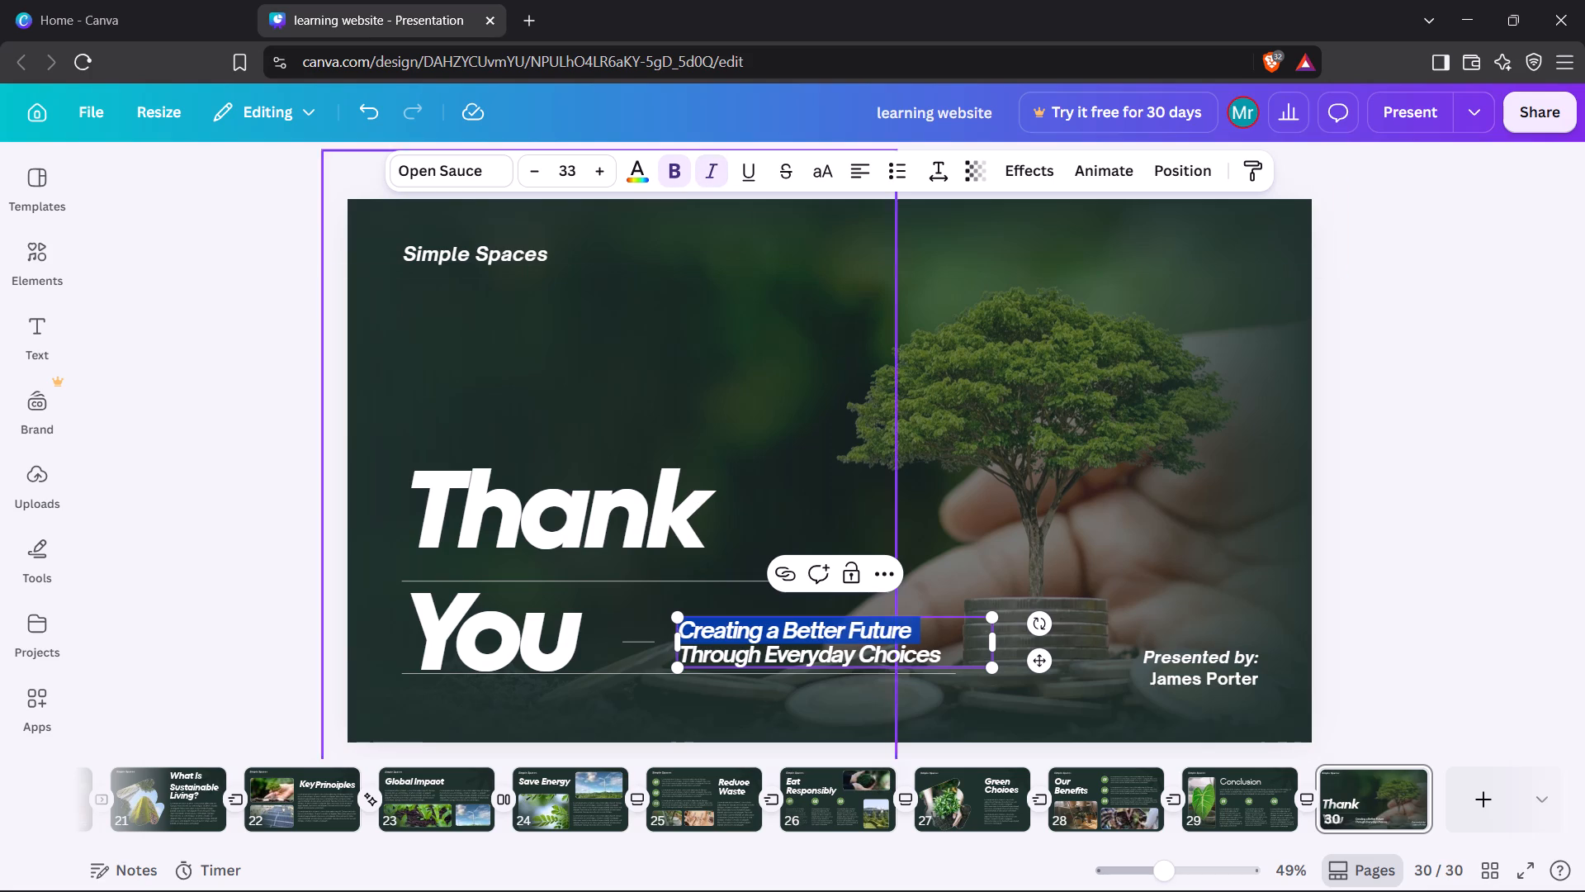